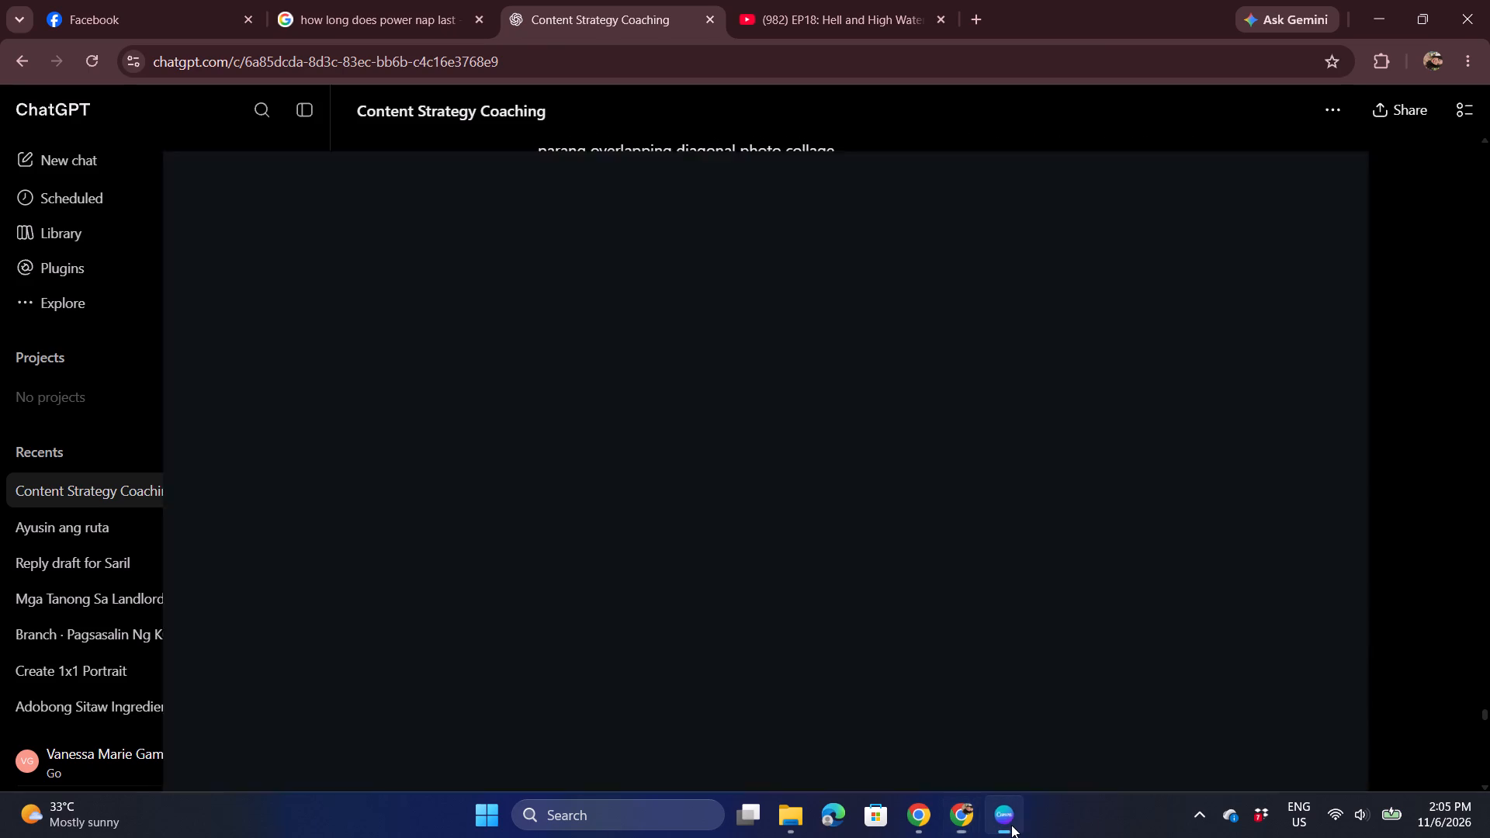
{"action": "left_click", "coordinate": [24, 211]}
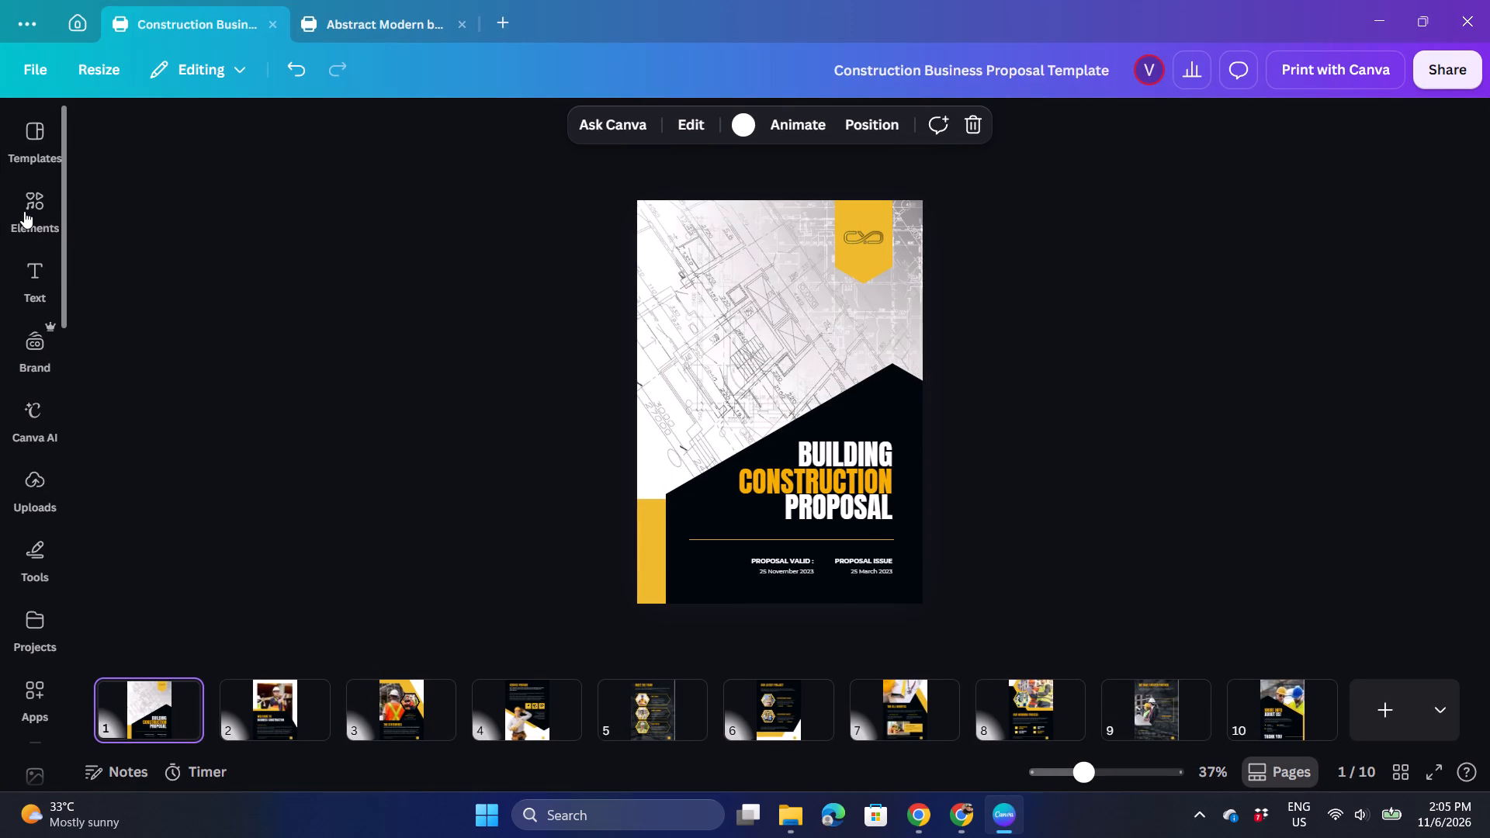
{"action": "scroll", "coordinate": [296, 539], "scroll_direction": "down", "scroll_amount": 2}
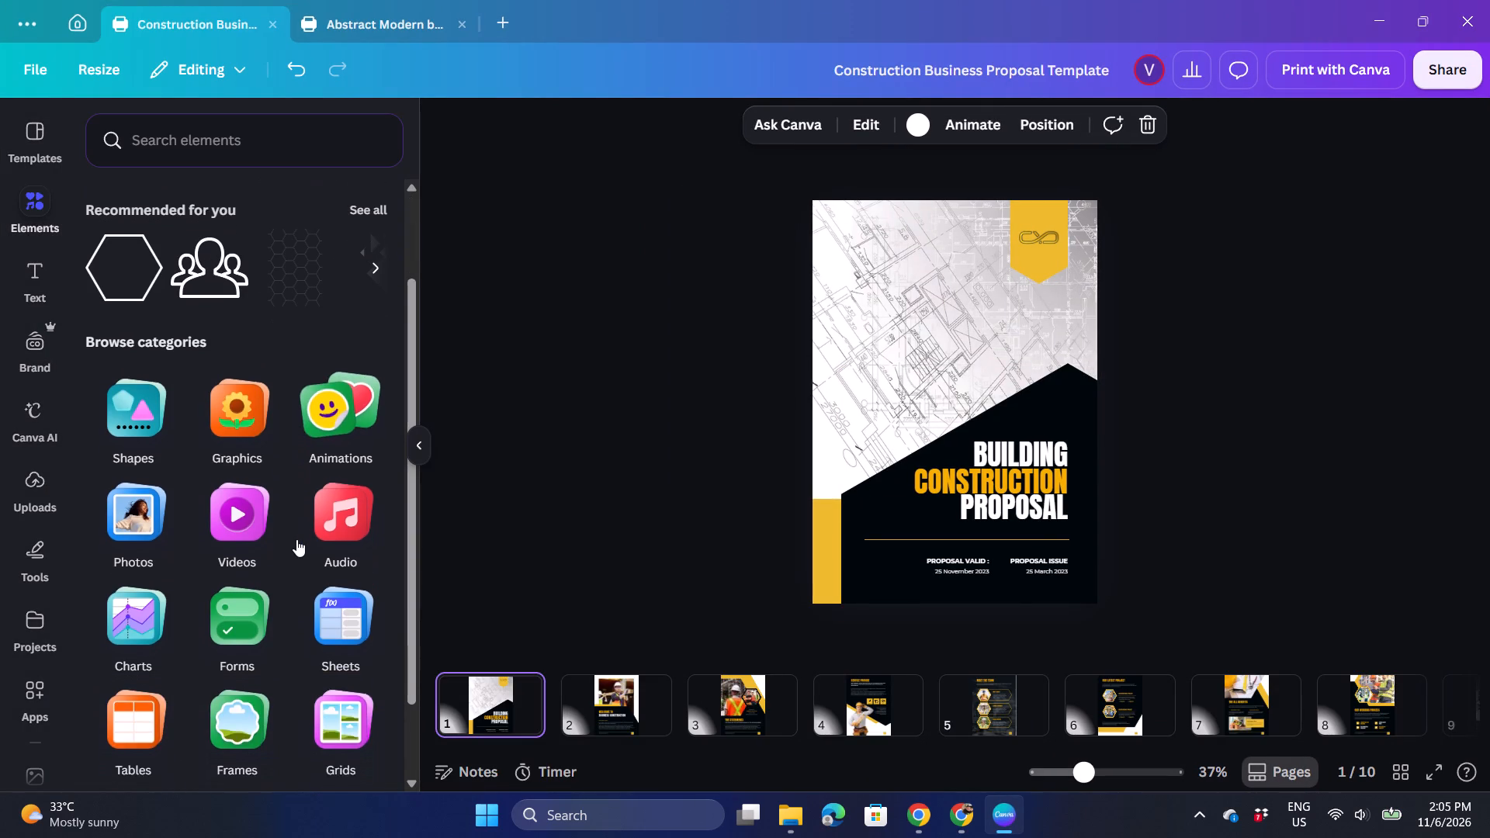
{"action": "scroll", "coordinate": [296, 539], "scroll_direction": "down", "scroll_amount": 1}
{"action": "left_click", "coordinate": [248, 615]}
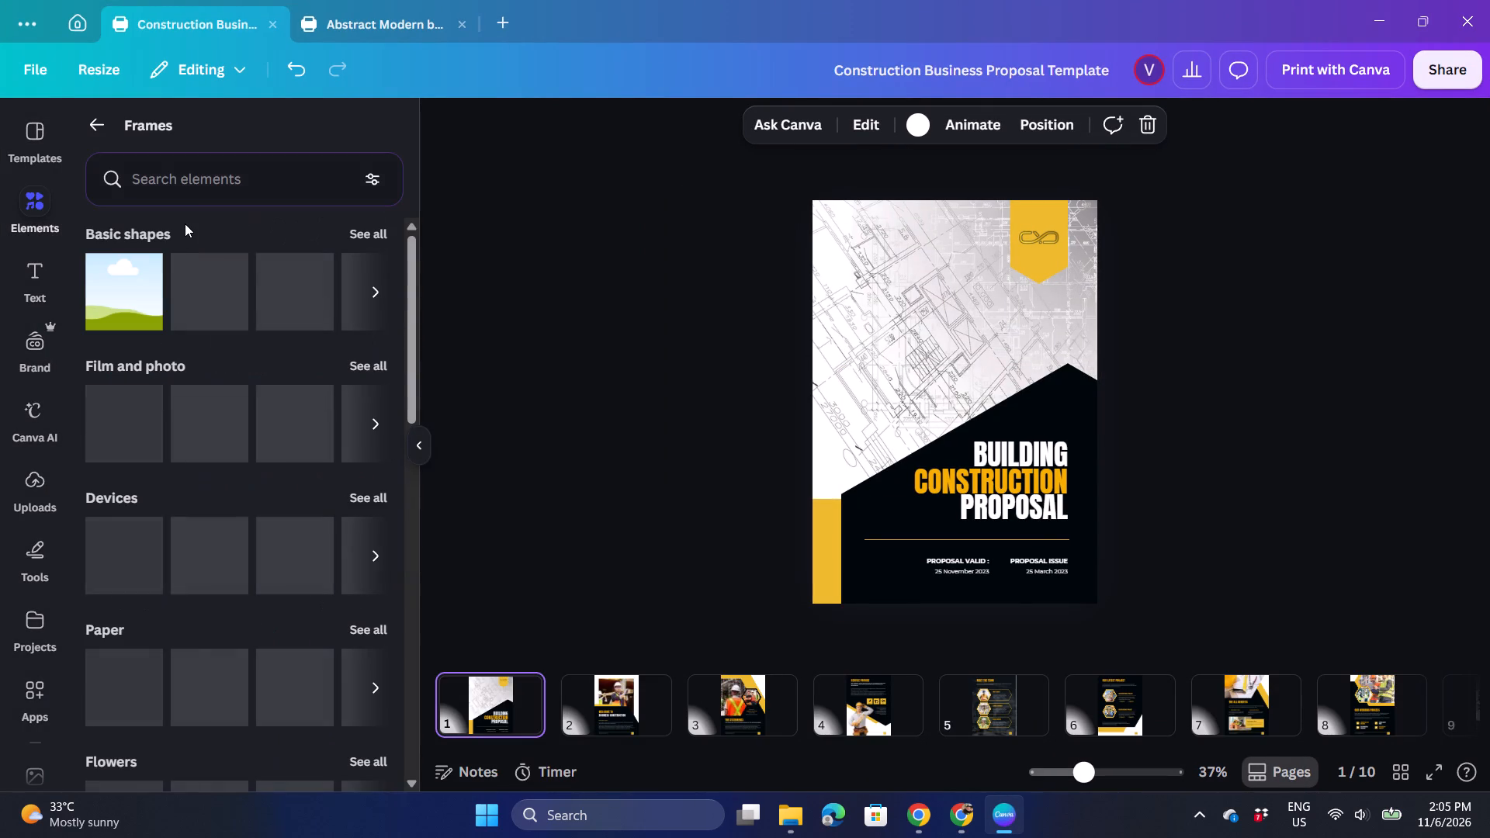
{"action": "left_click", "coordinate": [202, 181]}
{"action": "key", "text": "p"}
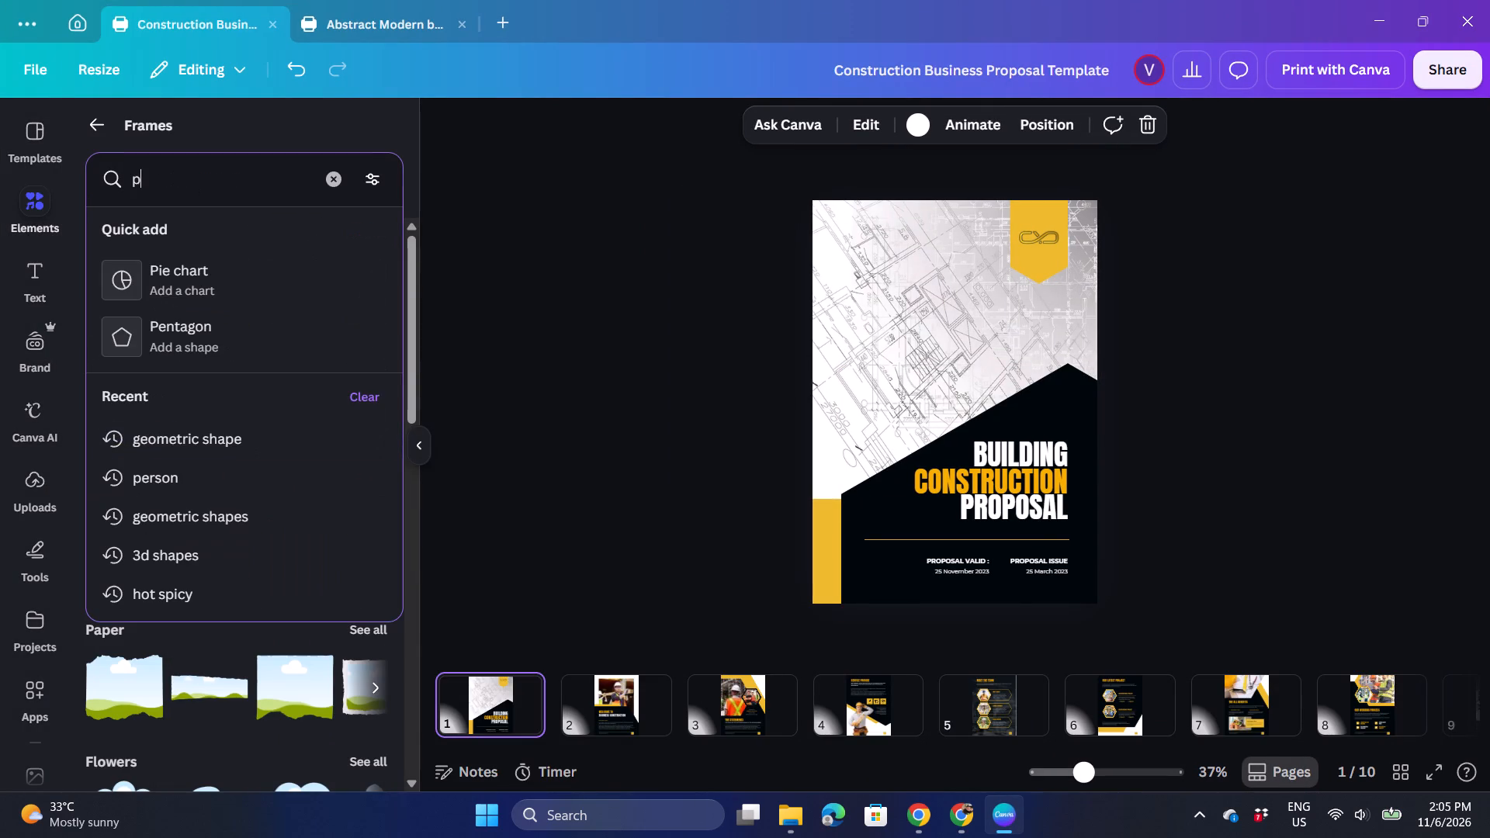
{"action": "type", "text": "ara"}
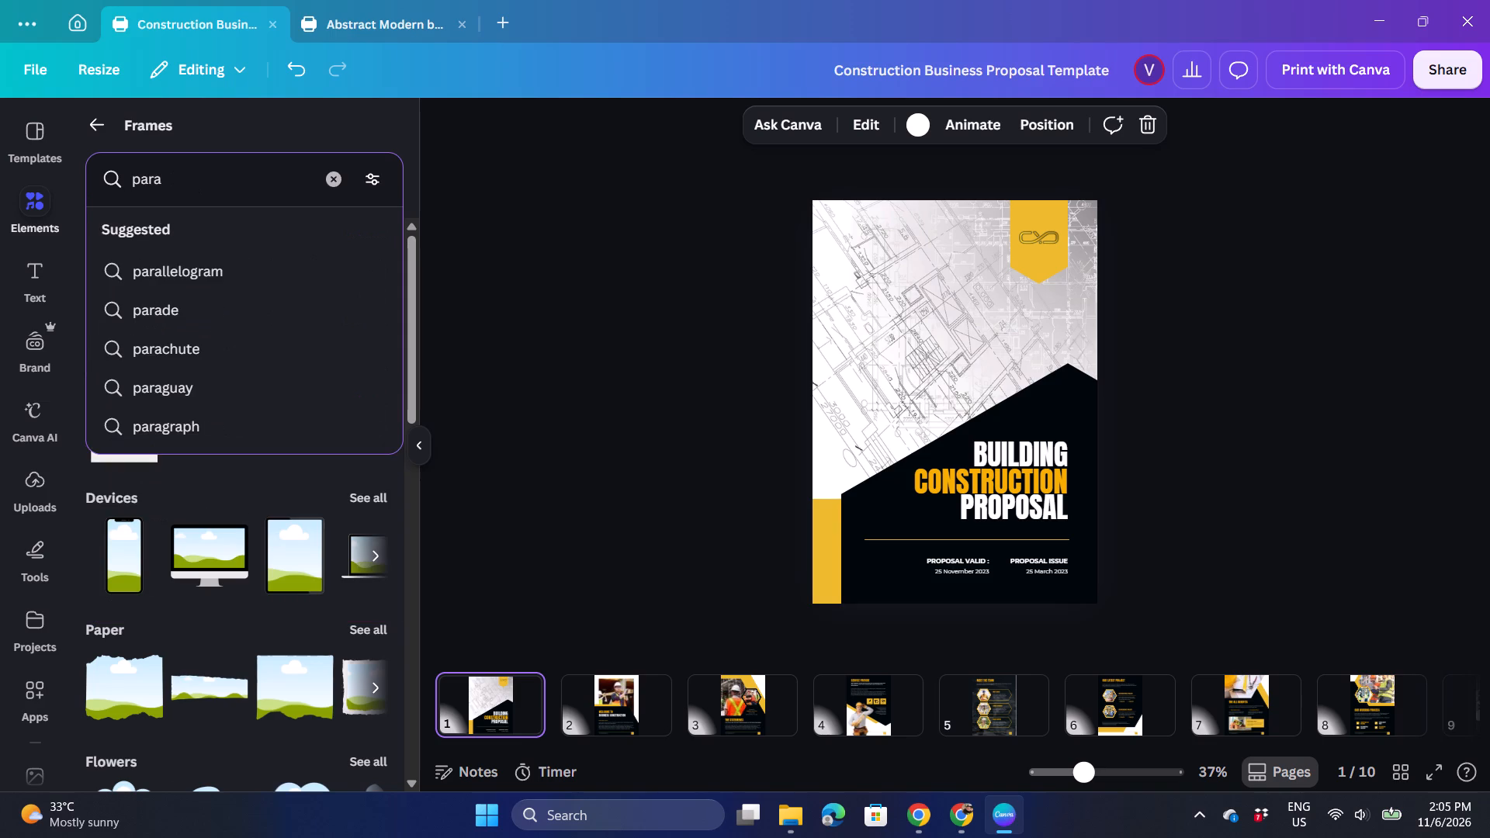
{"action": "left_click", "coordinate": [247, 276]}
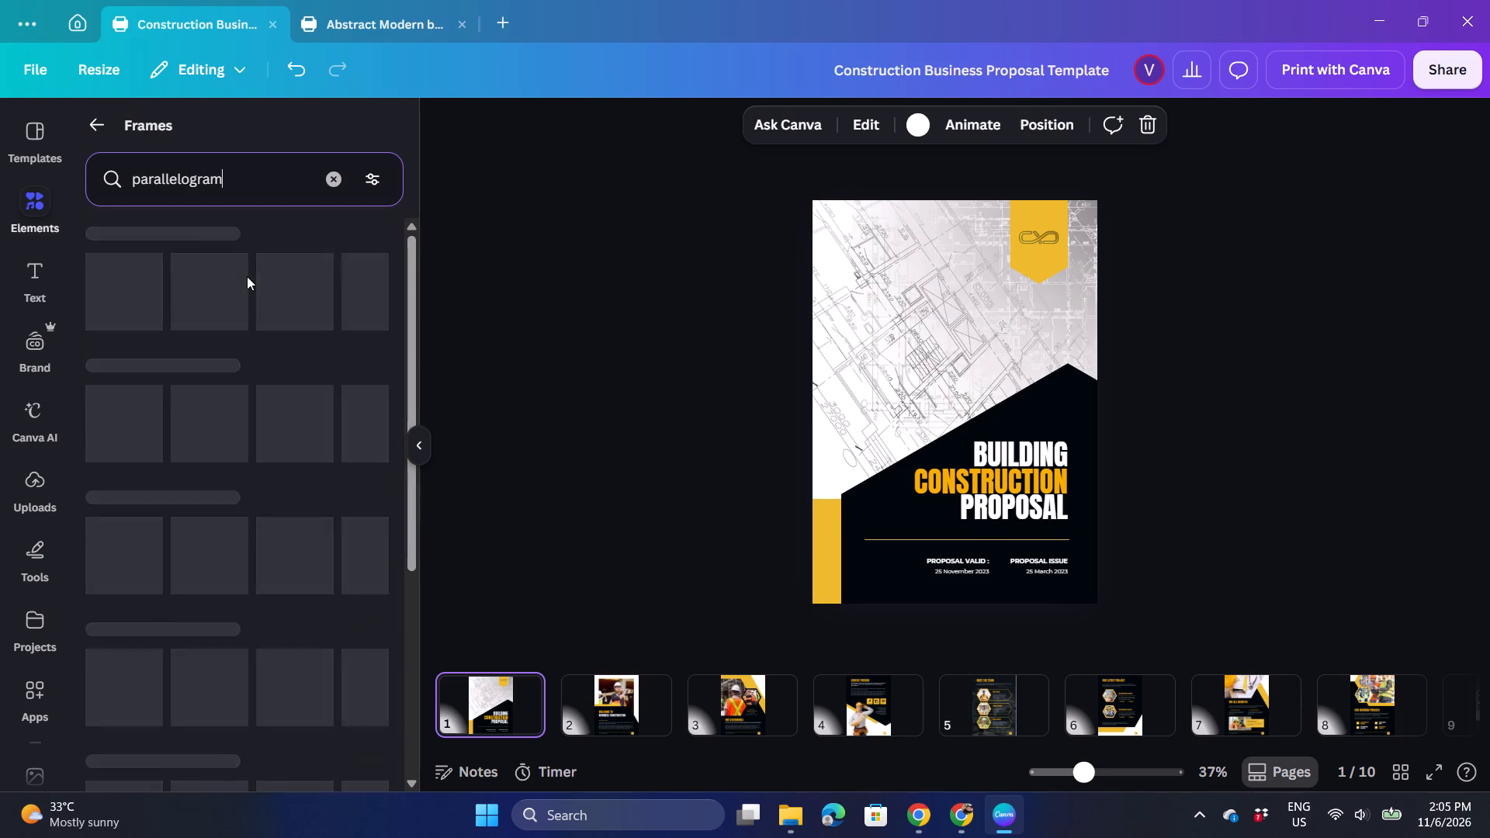
{"action": "left_click", "coordinate": [154, 376]}
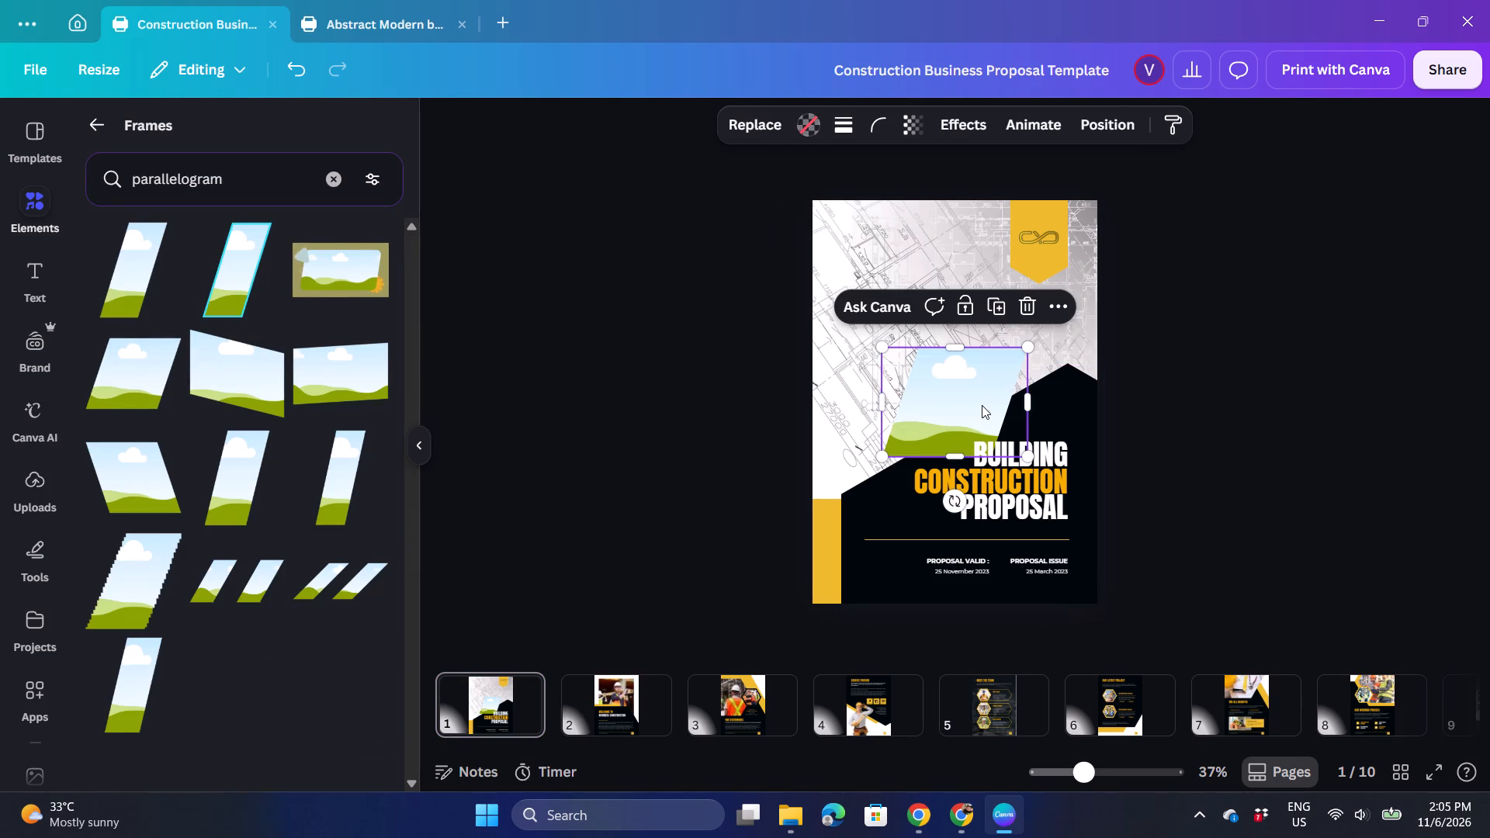
{"action": "left_click", "coordinate": [1389, 269]}
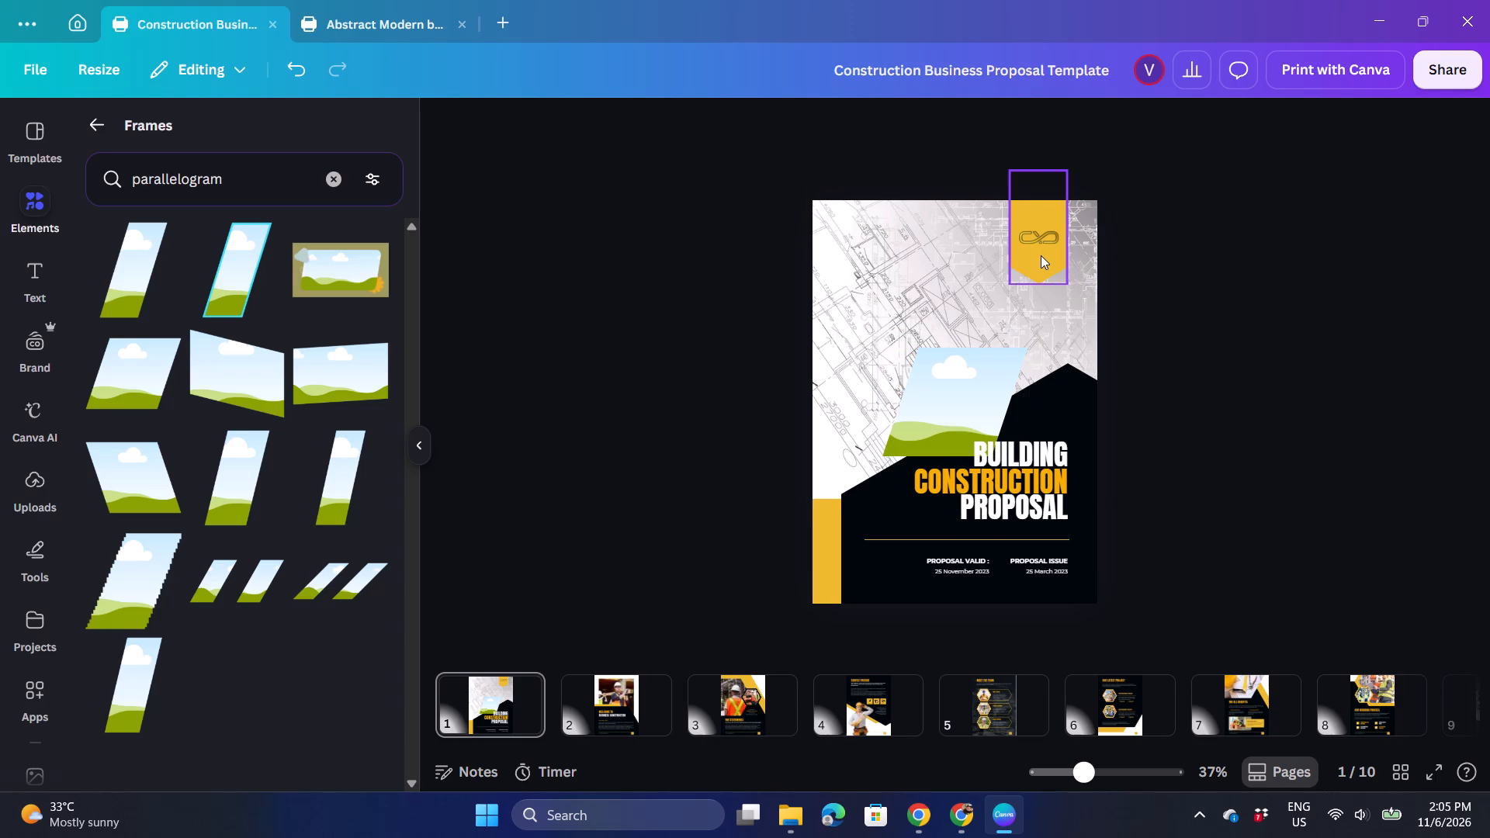
Delete the yellow ribbon shape behind the logo on the cover.
{"action": "left_click", "coordinate": [1041, 255]}
{"action": "key", "text": "Delete"}
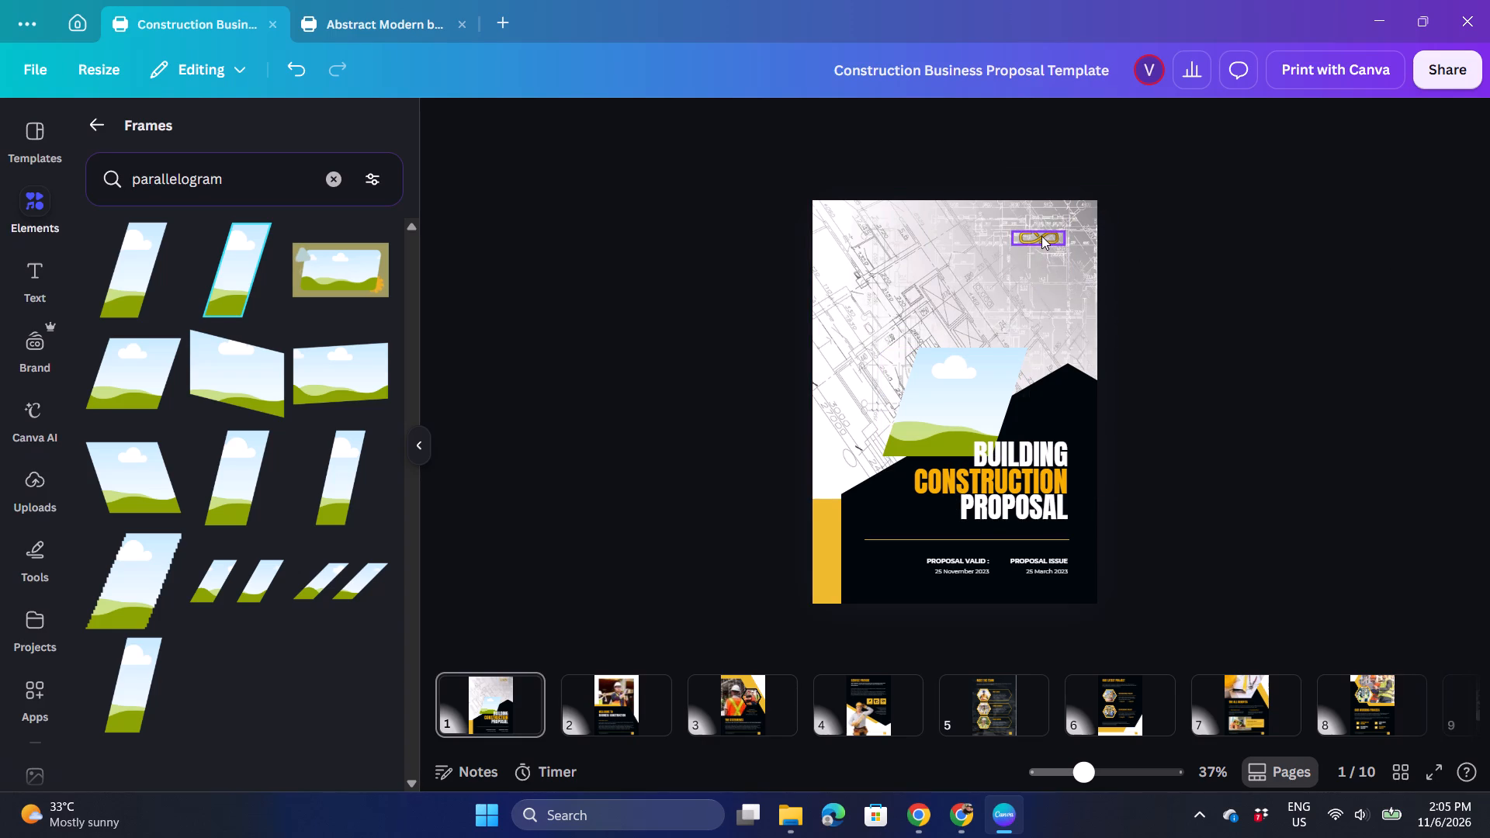
Move the infinity-style logo to the upper-left area of the cover, extending its crop downward along the way.
{"action": "left_click_drag", "start_coordinate": [1041, 236], "coordinate": [753, 294]}
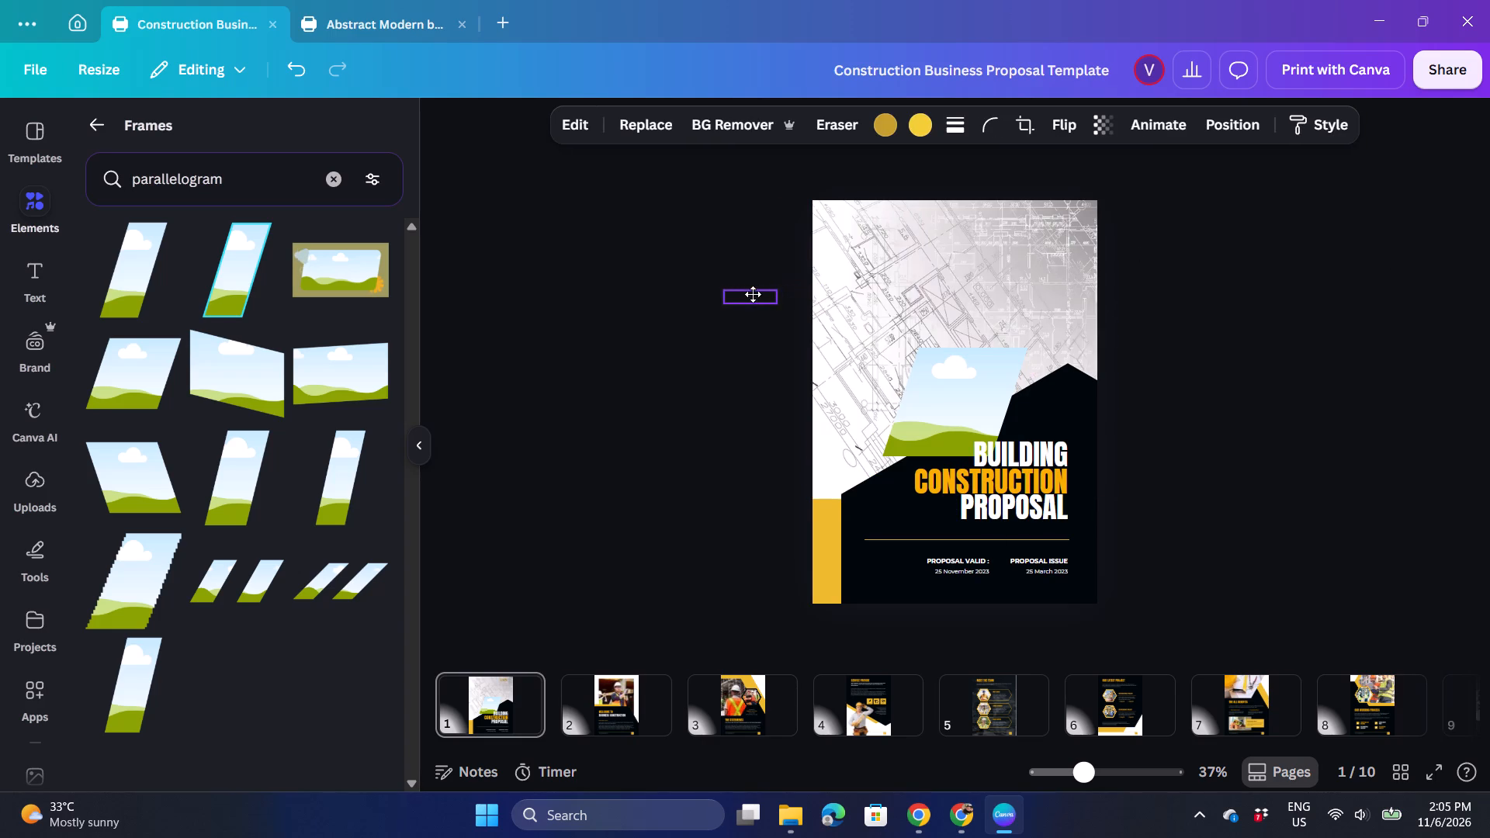
{"action": "left_click_drag", "start_coordinate": [753, 294], "coordinate": [877, 483]}
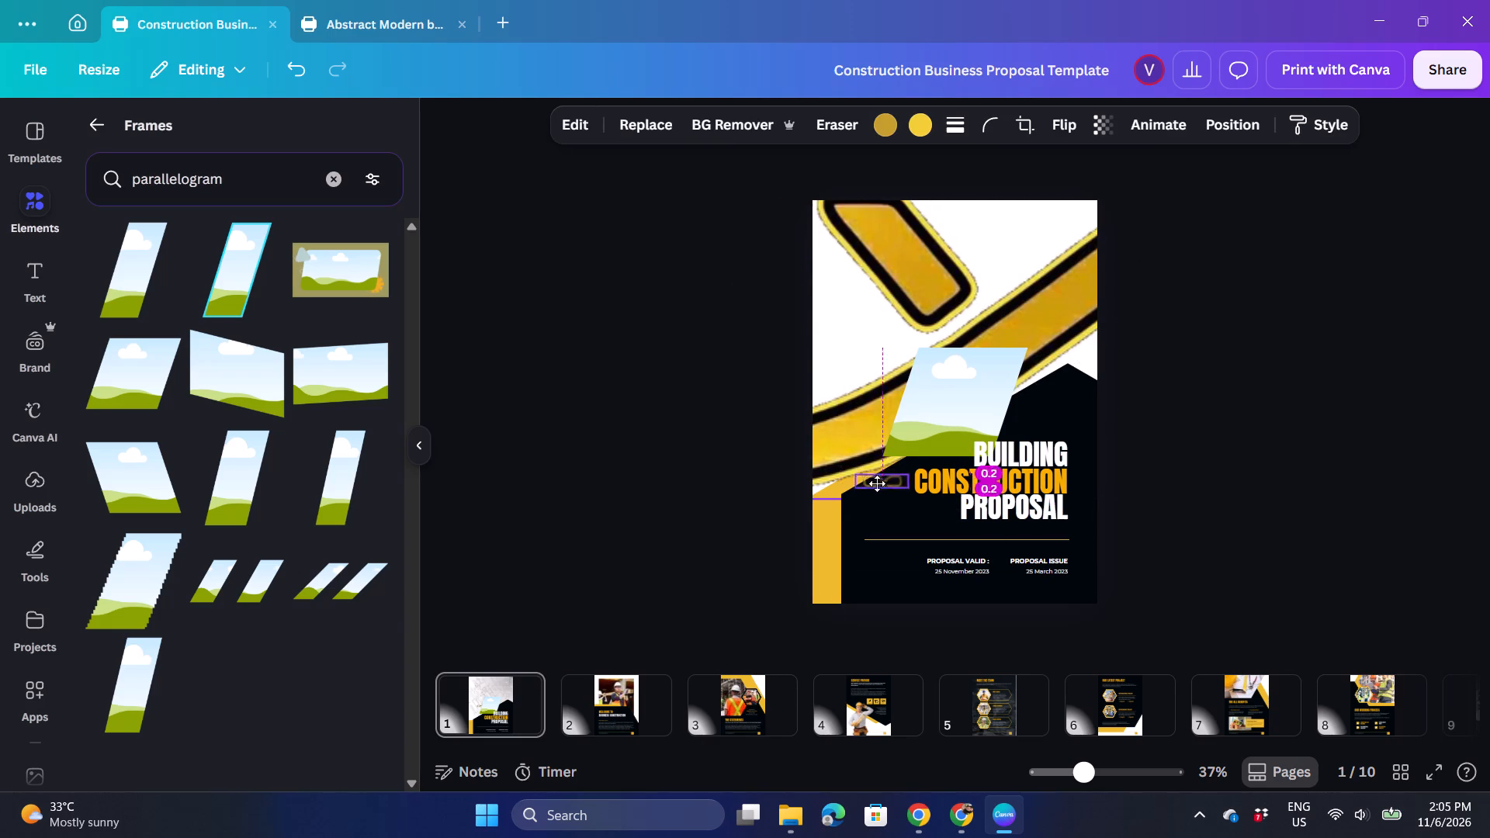
{"action": "left_click_drag", "start_coordinate": [877, 483], "coordinate": [860, 502]}
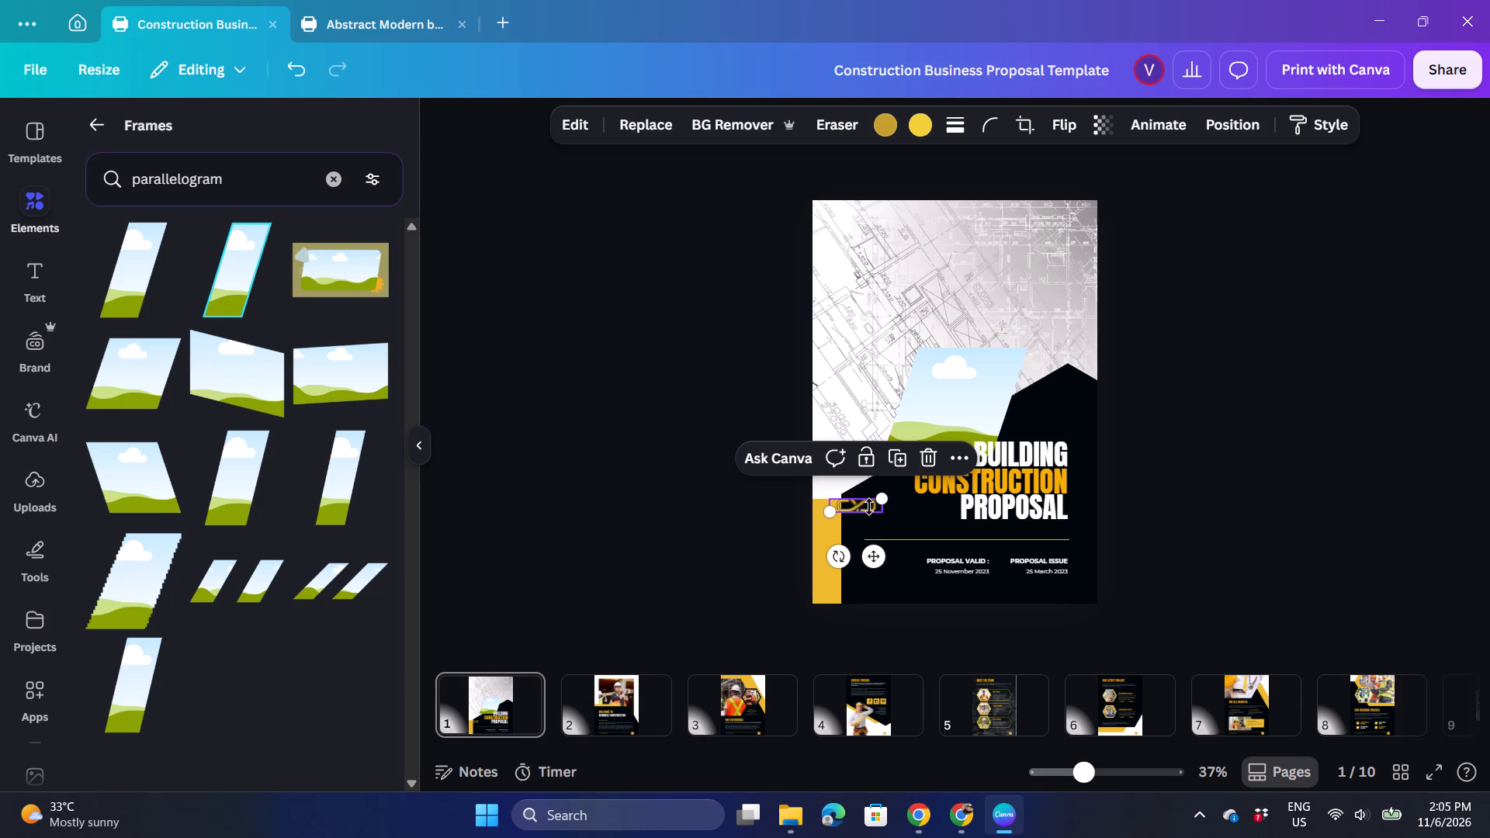
{"action": "left_click_drag", "start_coordinate": [860, 507], "coordinate": [858, 481], "text": "ctrl"}
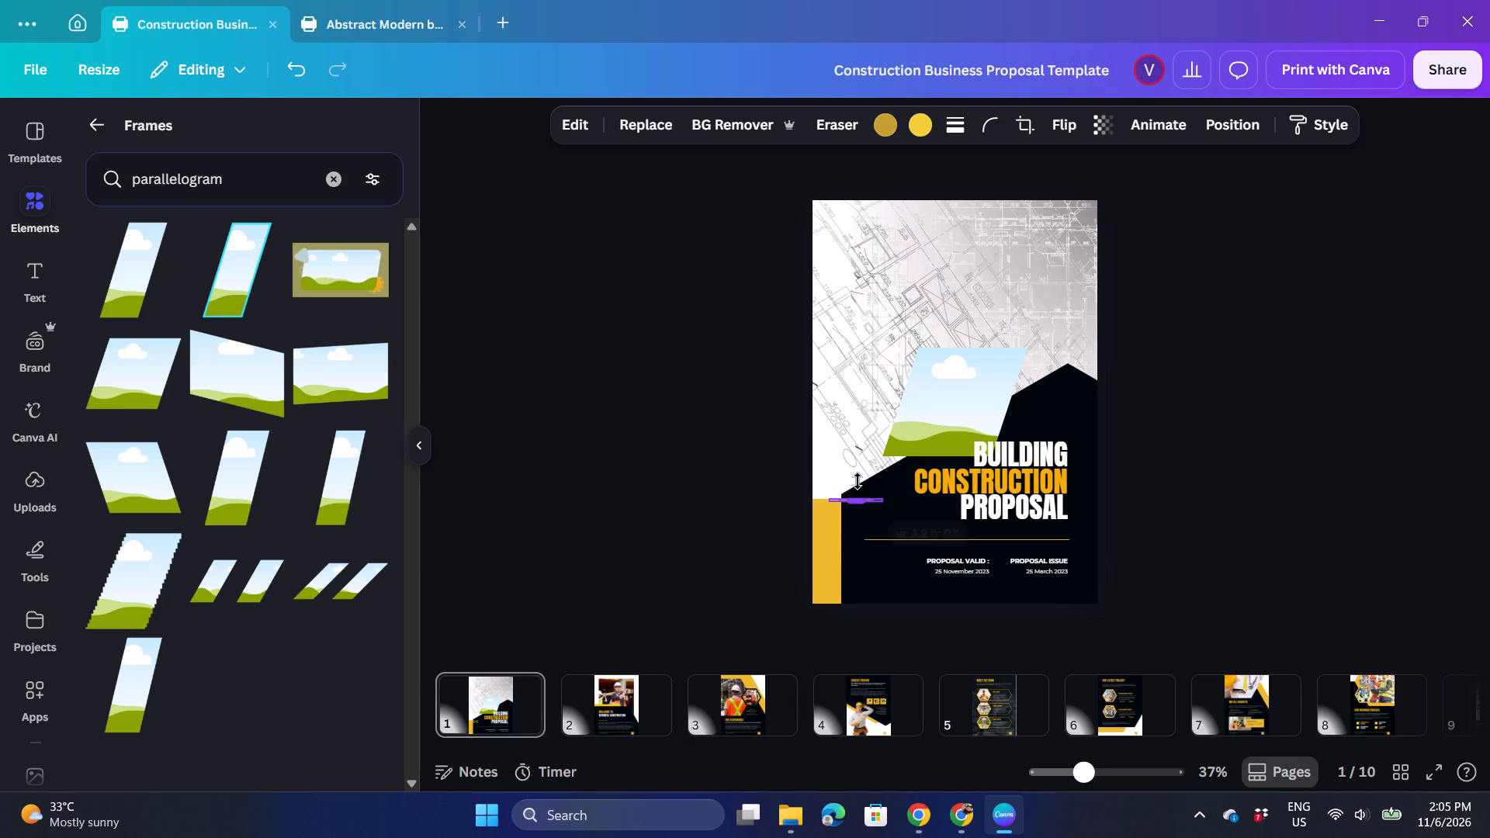
{"action": "left_click_drag", "start_coordinate": [858, 481], "coordinate": [864, 525], "text": "ctrl"}
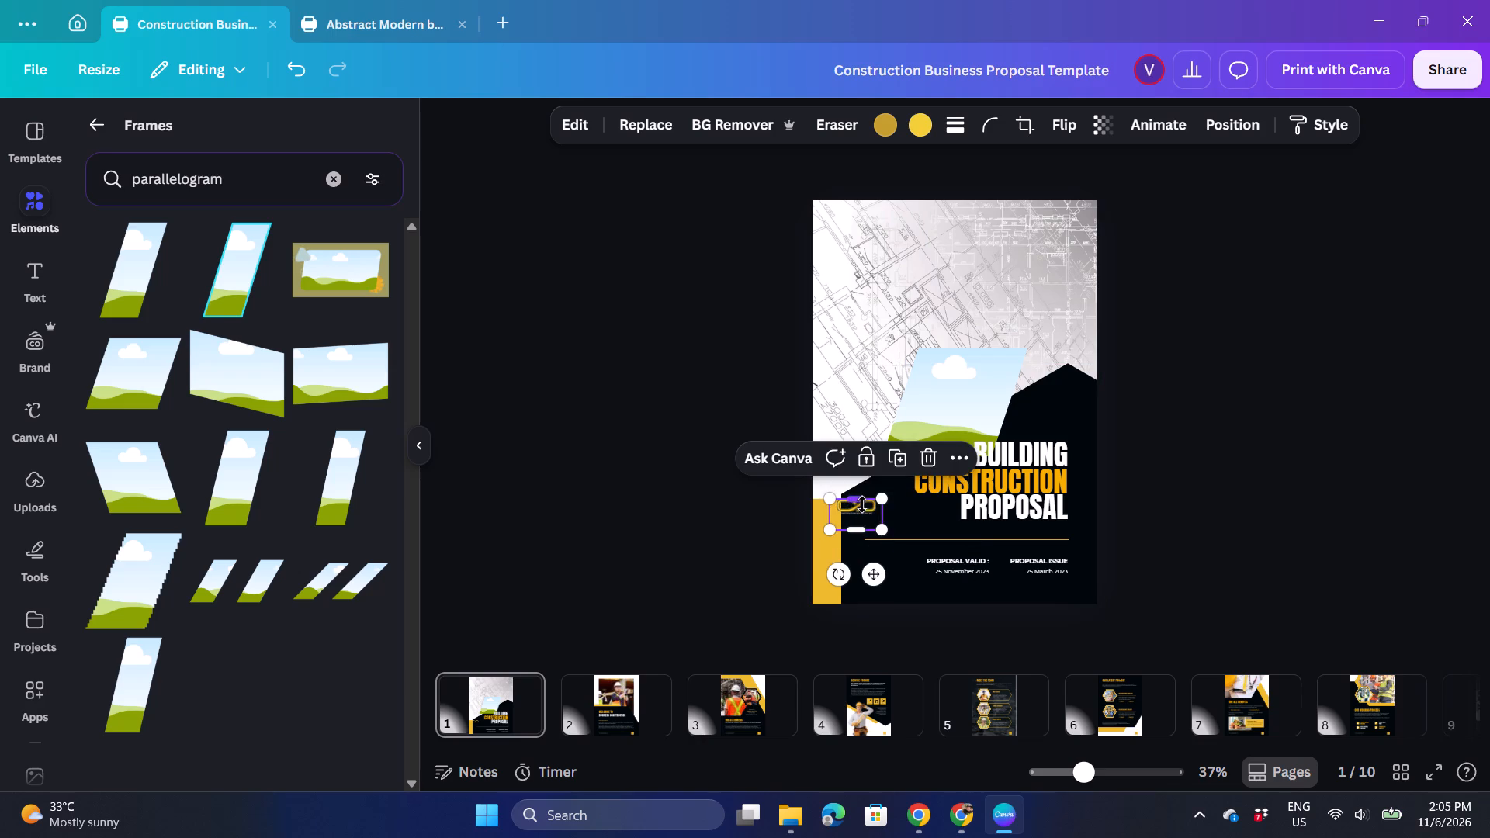
{"action": "left_click_drag", "start_coordinate": [865, 513], "coordinate": [883, 252], "text": "ctrl"}
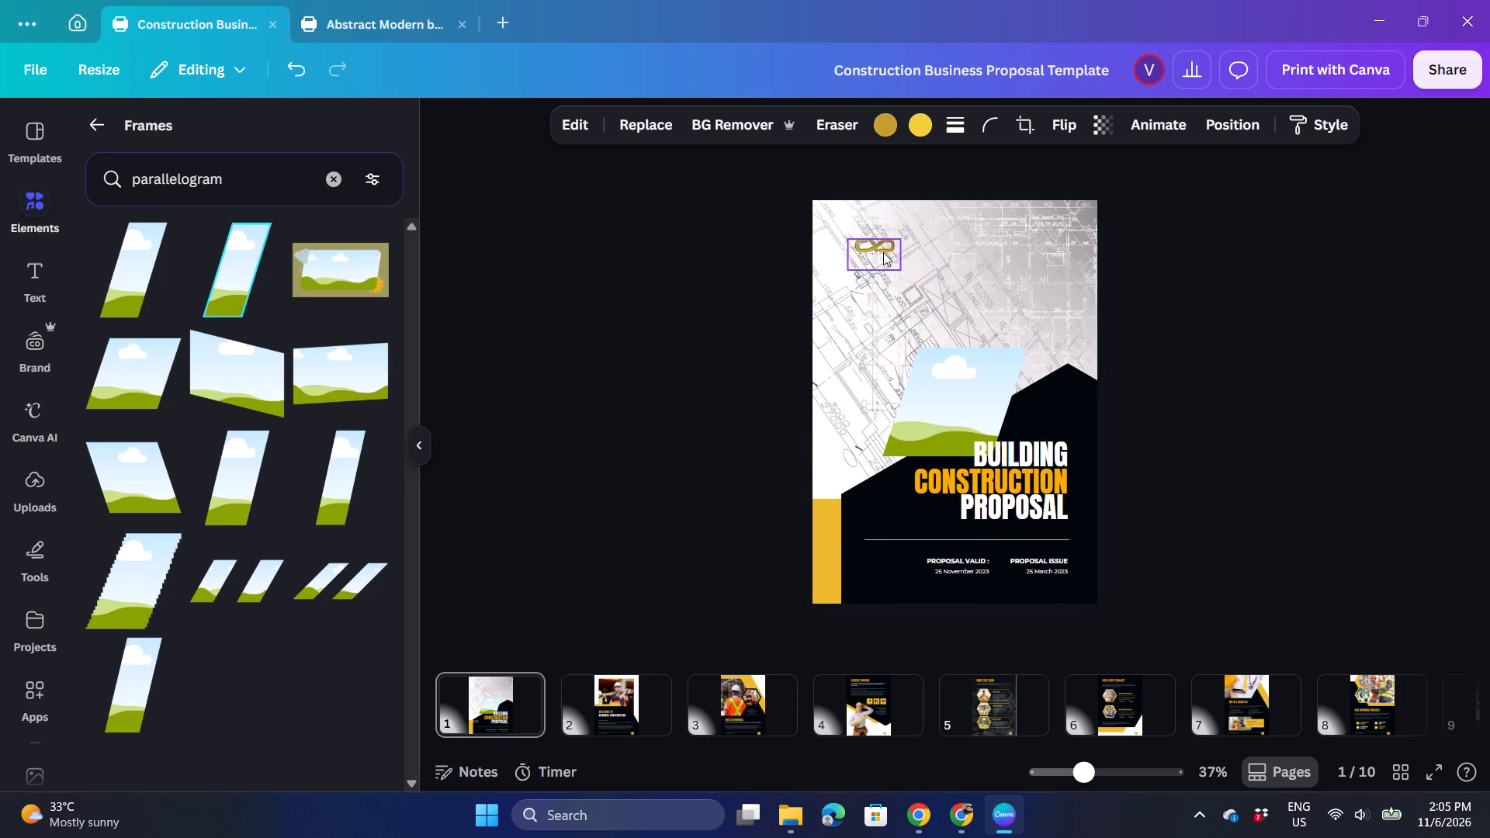
Enlarge the logo to about 9.9 wide and crop its bottom edge to a height of about 2.5, cutting off the small text.
{"action": "left_click_drag", "start_coordinate": [901, 270], "coordinate": [993, 300], "text": "ctrl"}
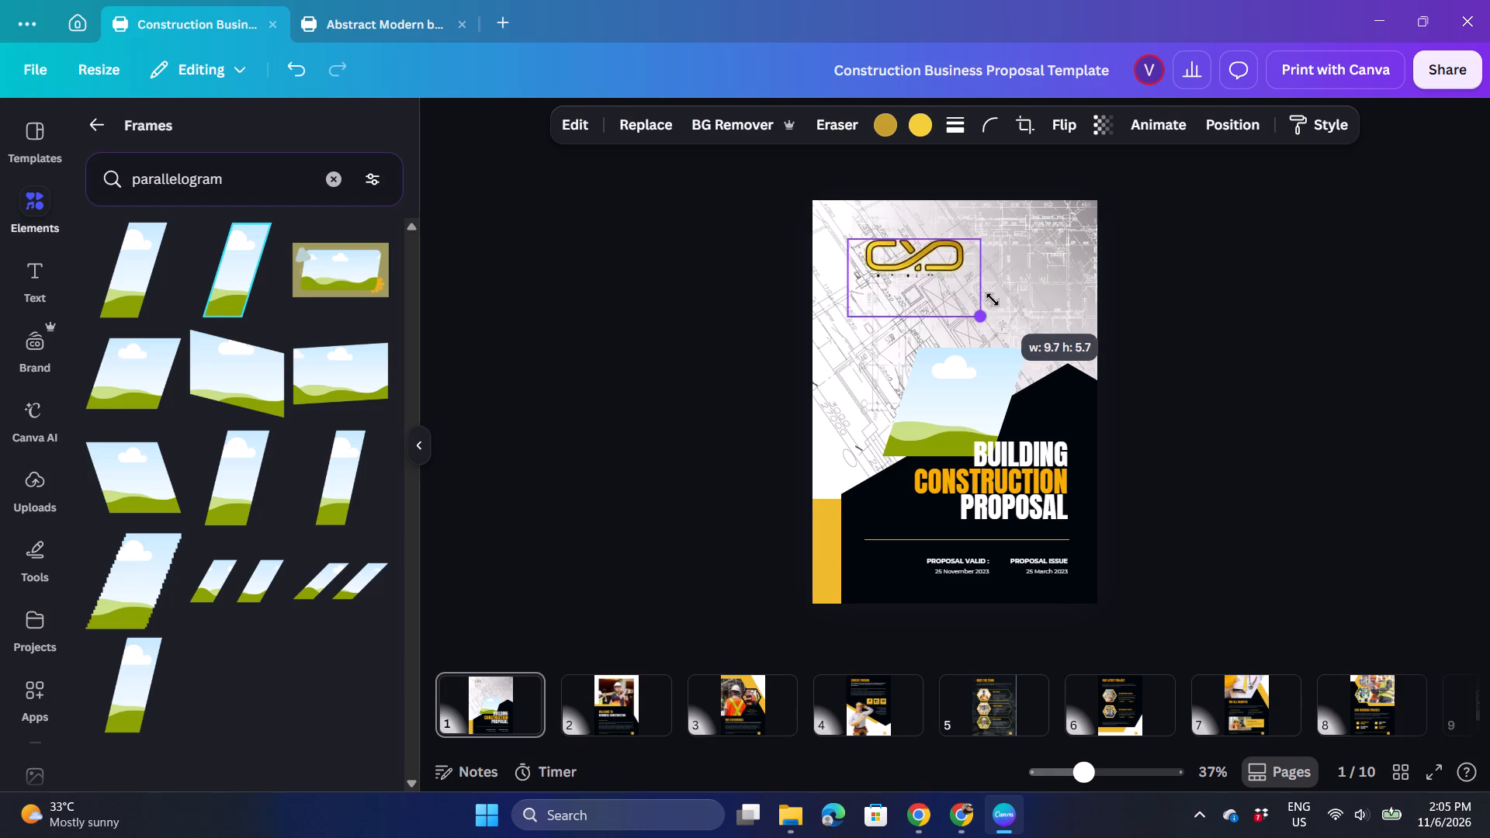
{"action": "left_click_drag", "start_coordinate": [993, 300], "coordinate": [993, 300], "text": "ctrl"}
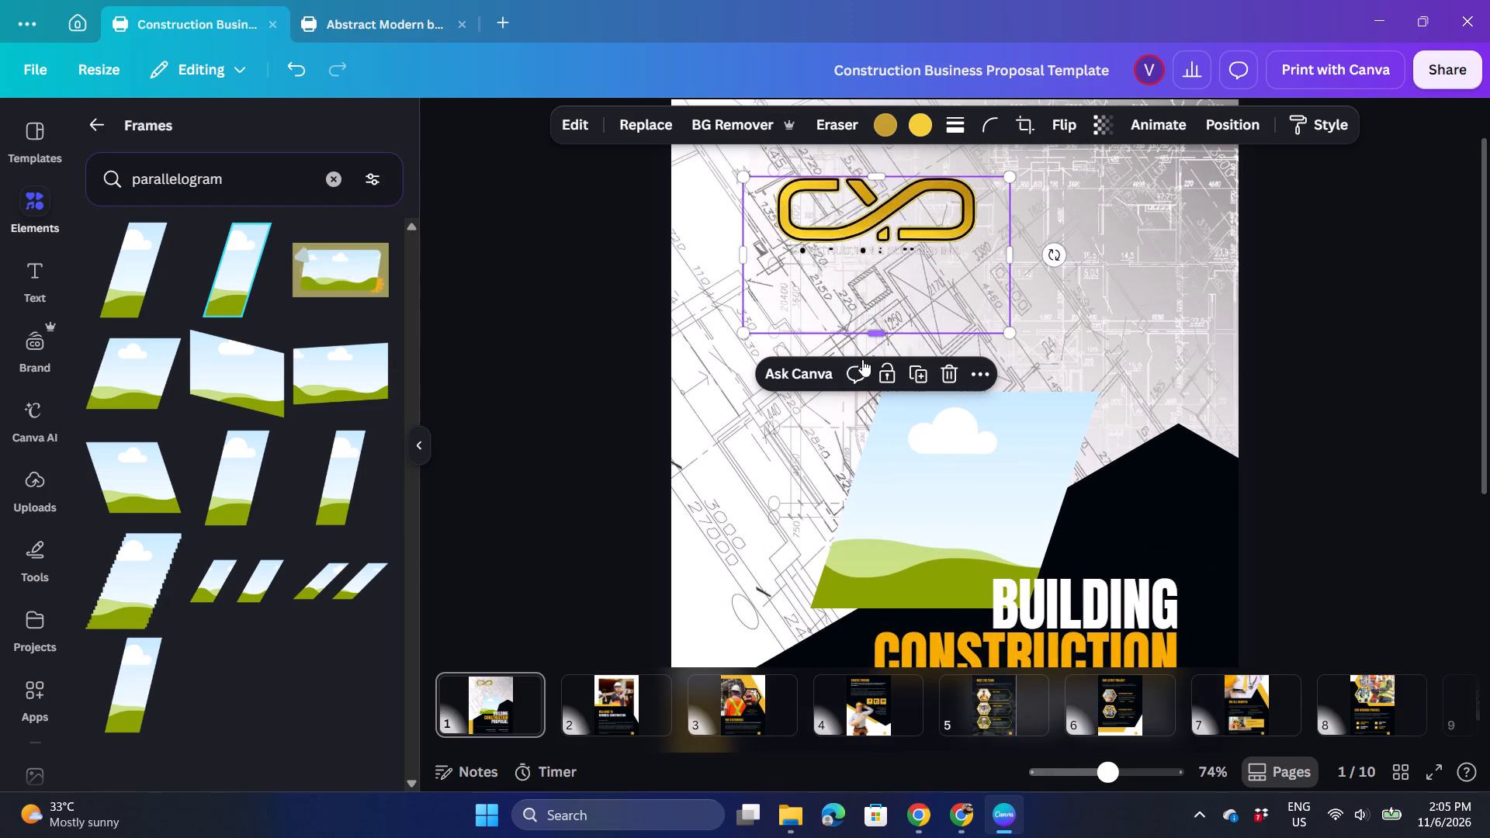
{"action": "left_click_drag", "start_coordinate": [880, 333], "coordinate": [900, 248]}
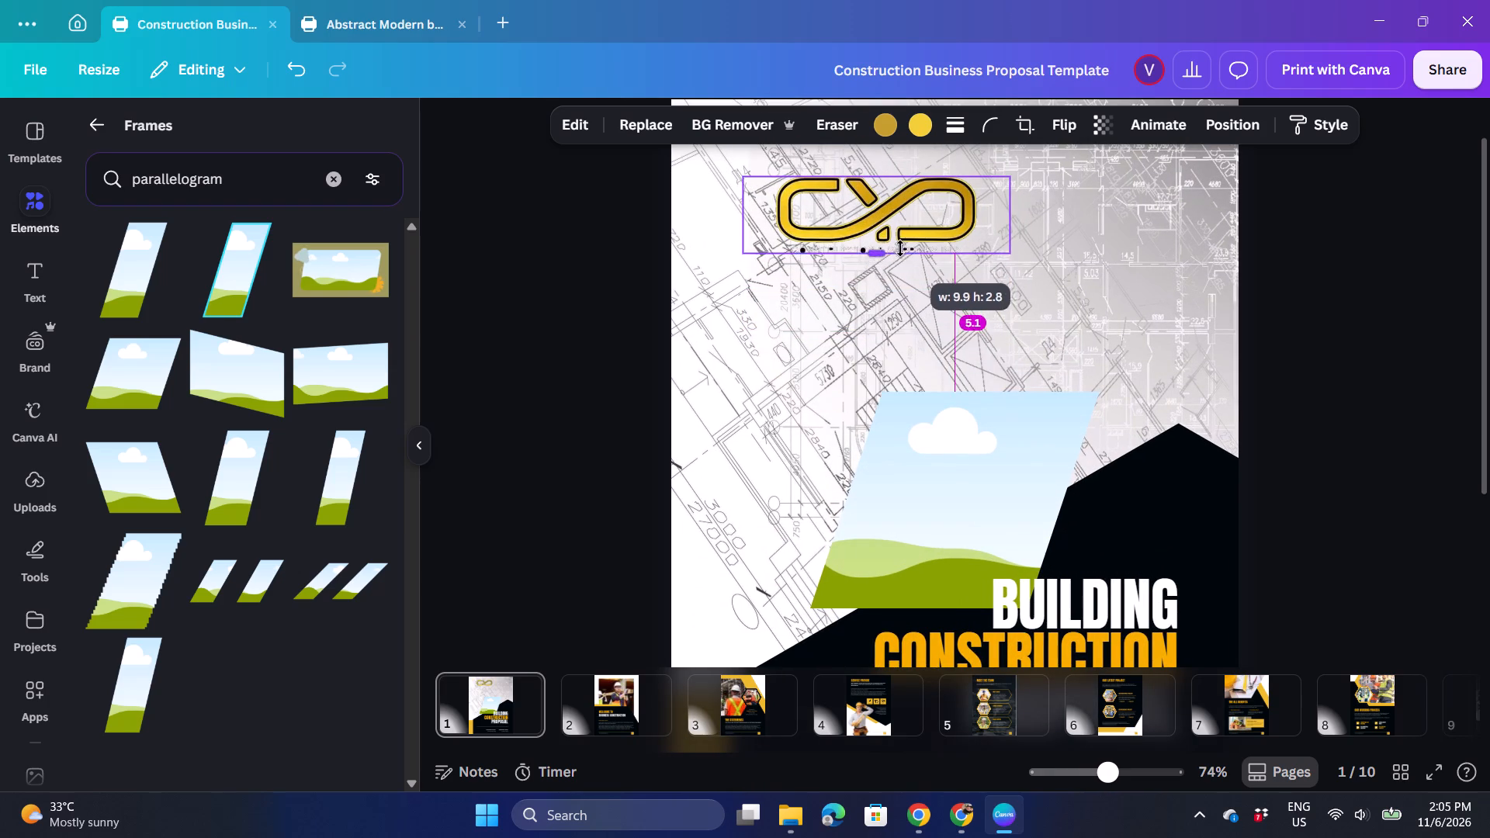
{"action": "left_click_drag", "start_coordinate": [900, 248], "coordinate": [909, 243]}
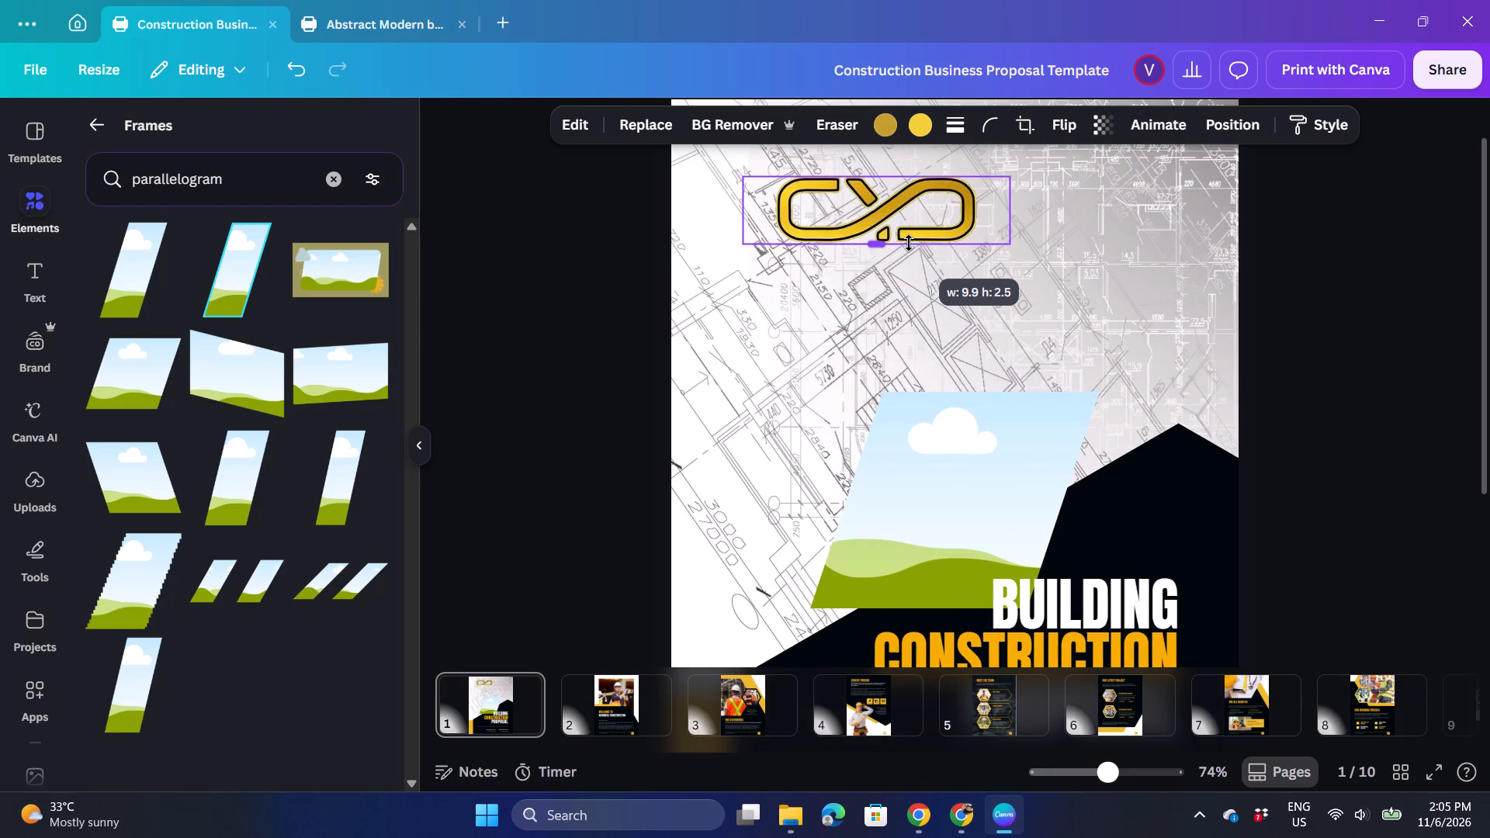
{"action": "left_click_drag", "start_coordinate": [909, 243], "coordinate": [909, 246]}
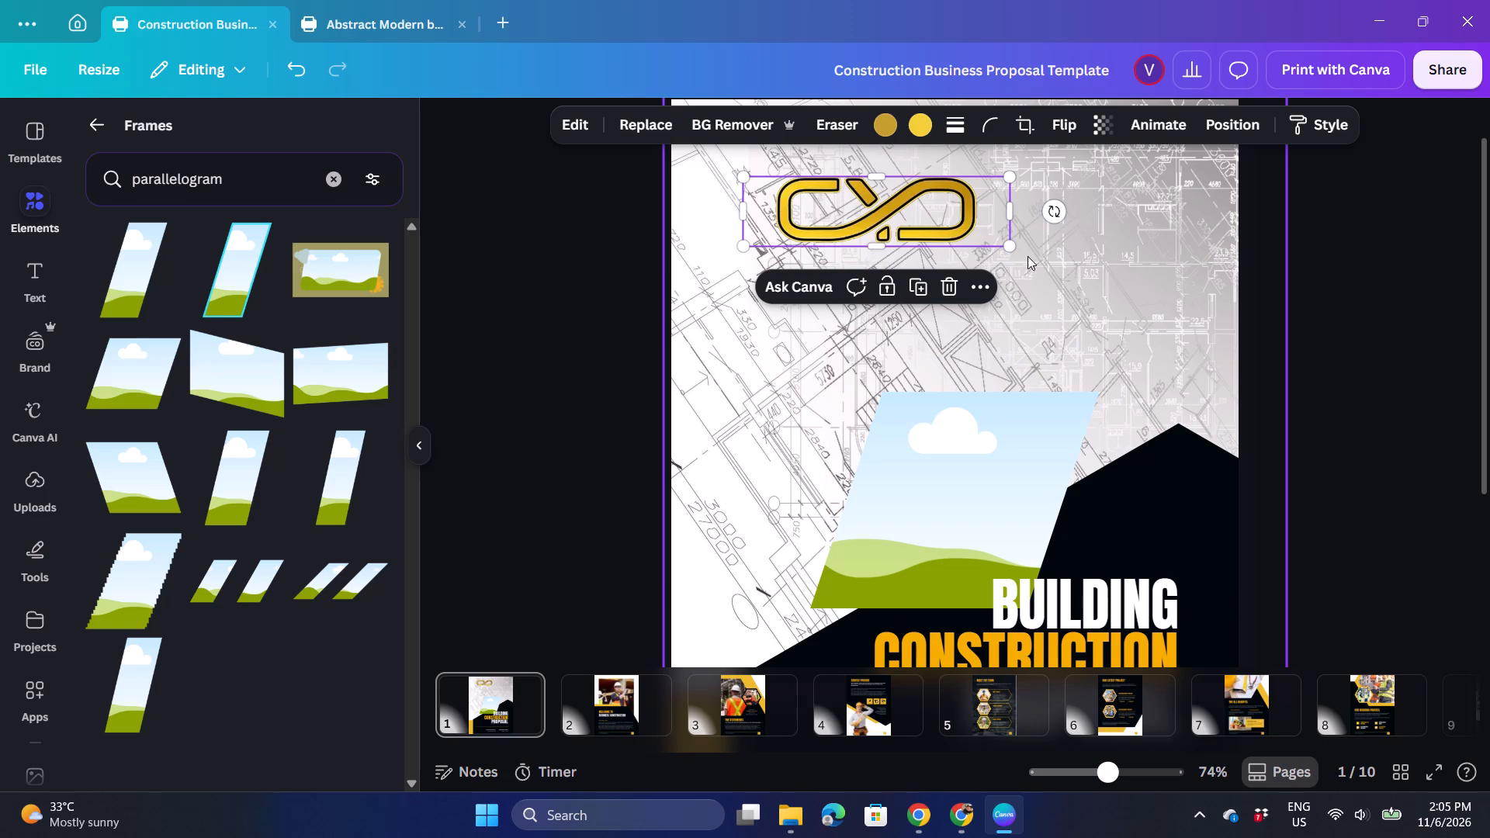
Scale the logo down slightly and place it near the cover's top-left corner.
{"action": "left_click_drag", "start_coordinate": [1014, 248], "coordinate": [974, 230]}
{"action": "left_click_drag", "start_coordinate": [899, 213], "coordinate": [885, 225]}
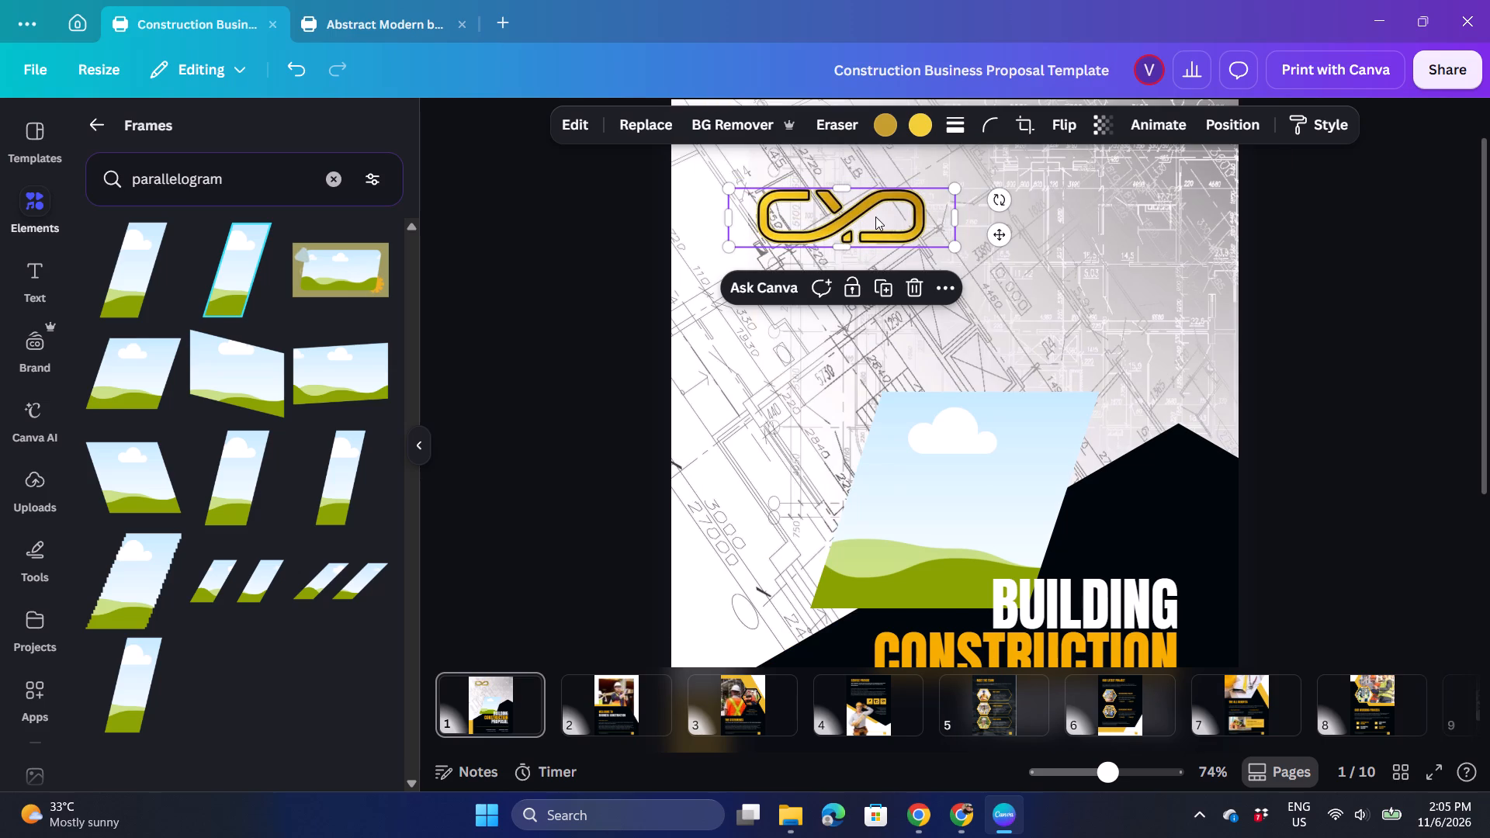
{"action": "left_click_drag", "start_coordinate": [899, 225], "coordinate": [861, 190], "text": "ctrl"}
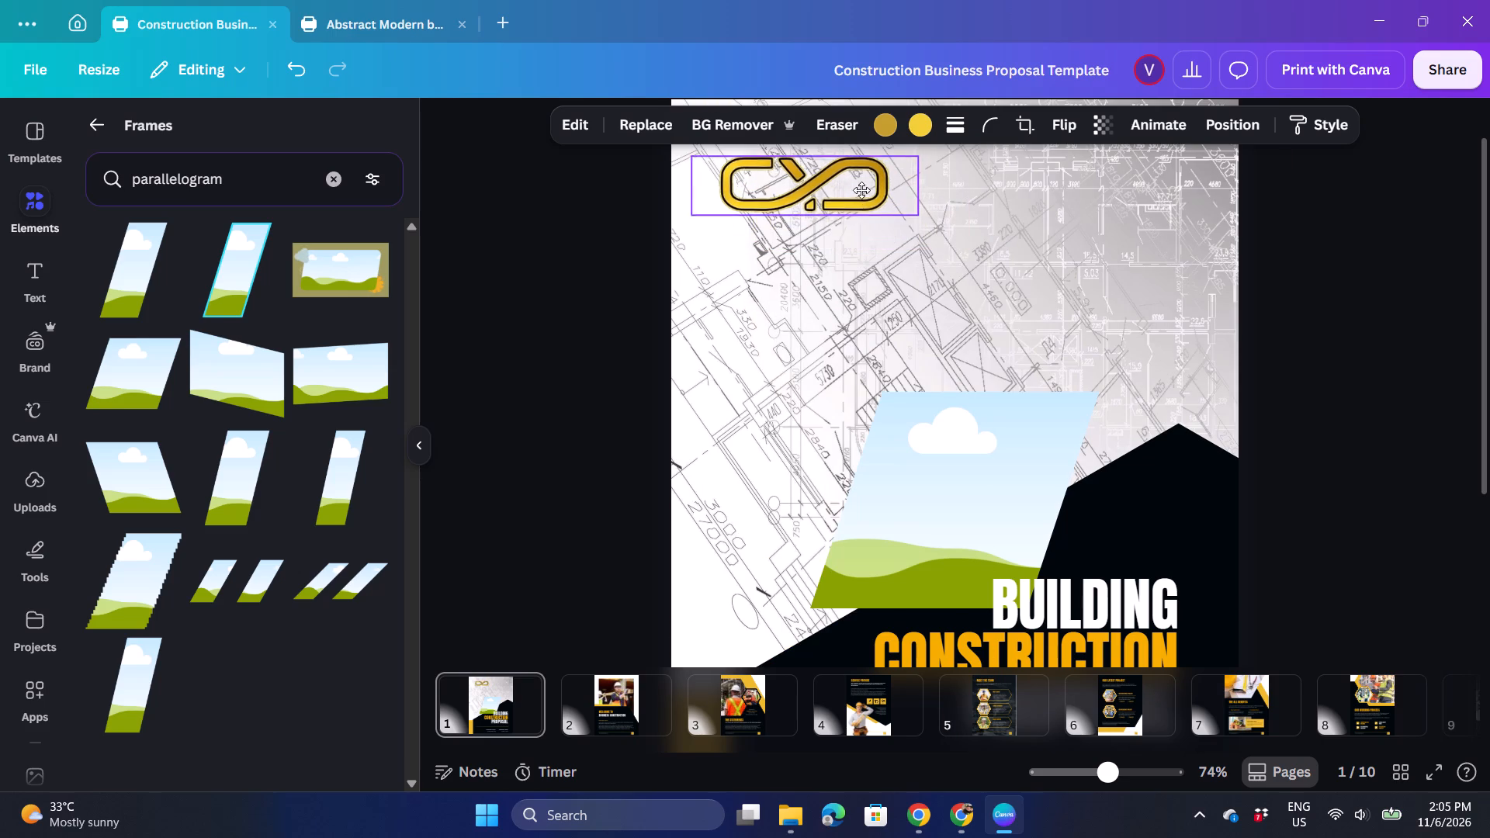
{"action": "left_click_drag", "start_coordinate": [861, 190], "coordinate": [861, 187], "text": "ctrl"}
Move the parallelogram frame into the cover's top-right corner, flush with the page's top edge.
{"action": "scroll", "coordinate": [861, 187], "scroll_direction": "up", "scroll_amount": 1}
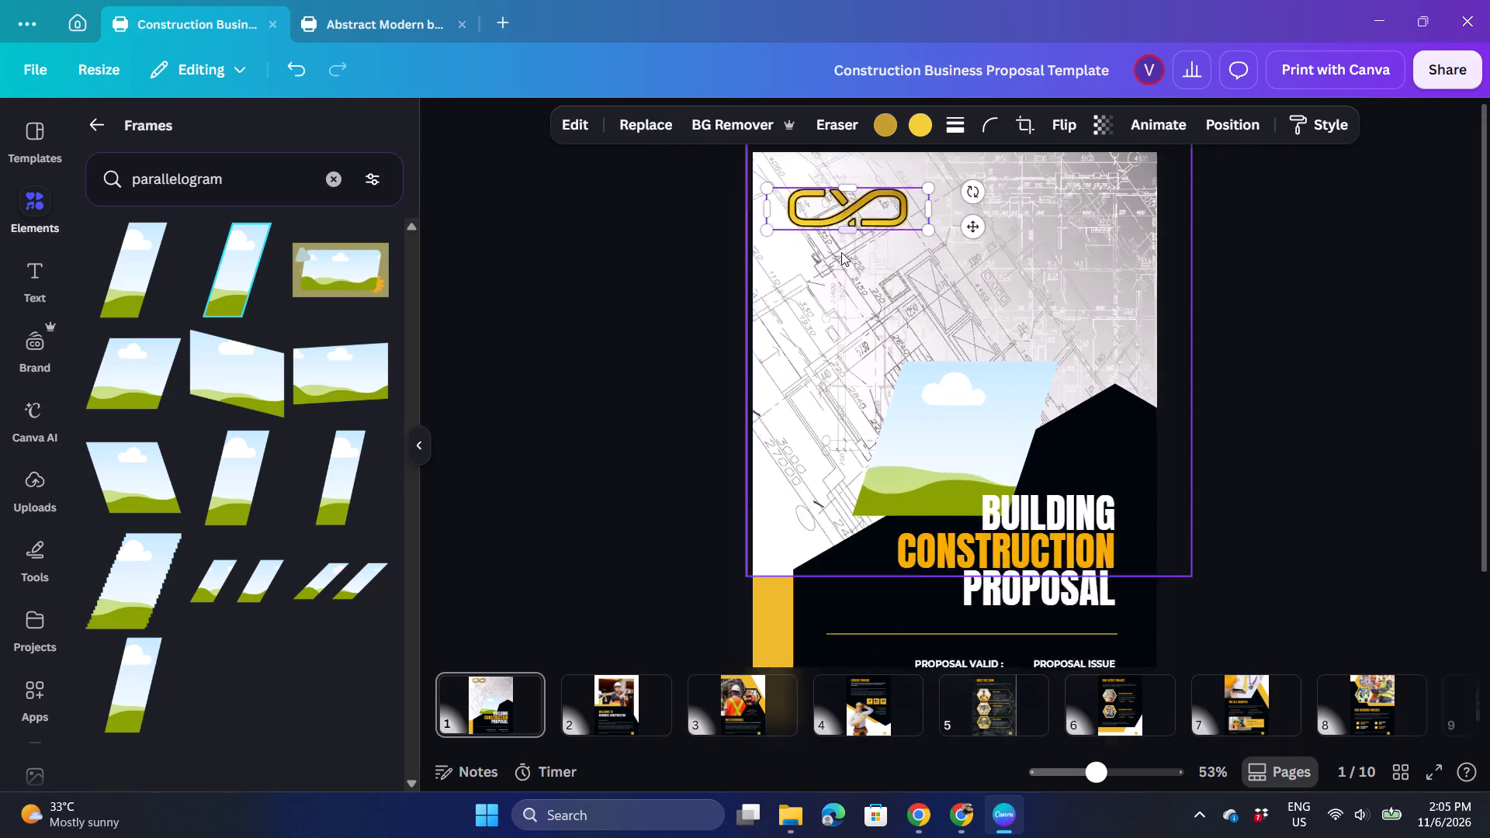
{"action": "left_click_drag", "start_coordinate": [956, 431], "coordinate": [1046, 264]}
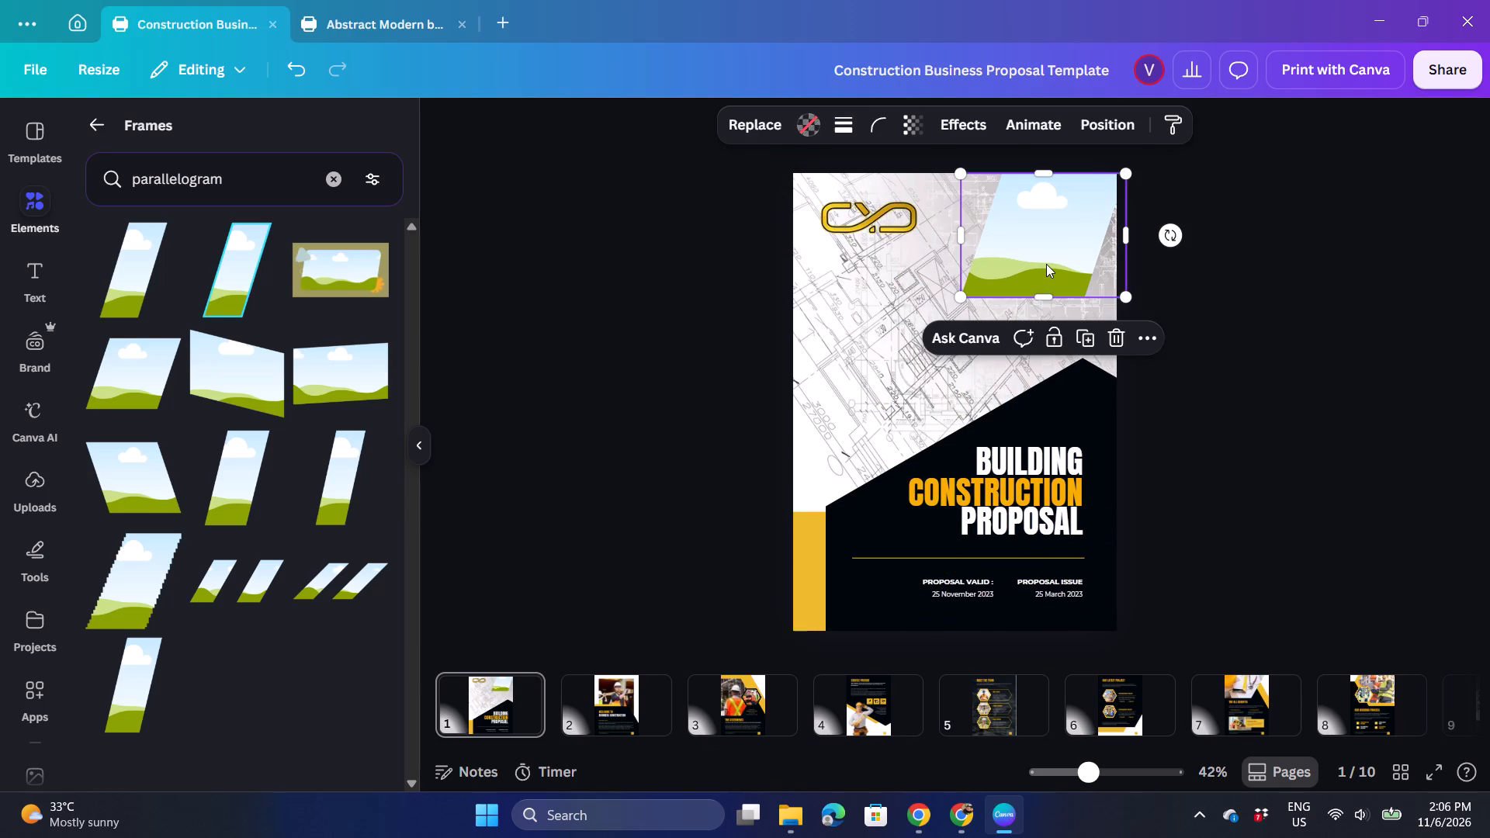
{"action": "left_click", "coordinate": [1330, 392]}
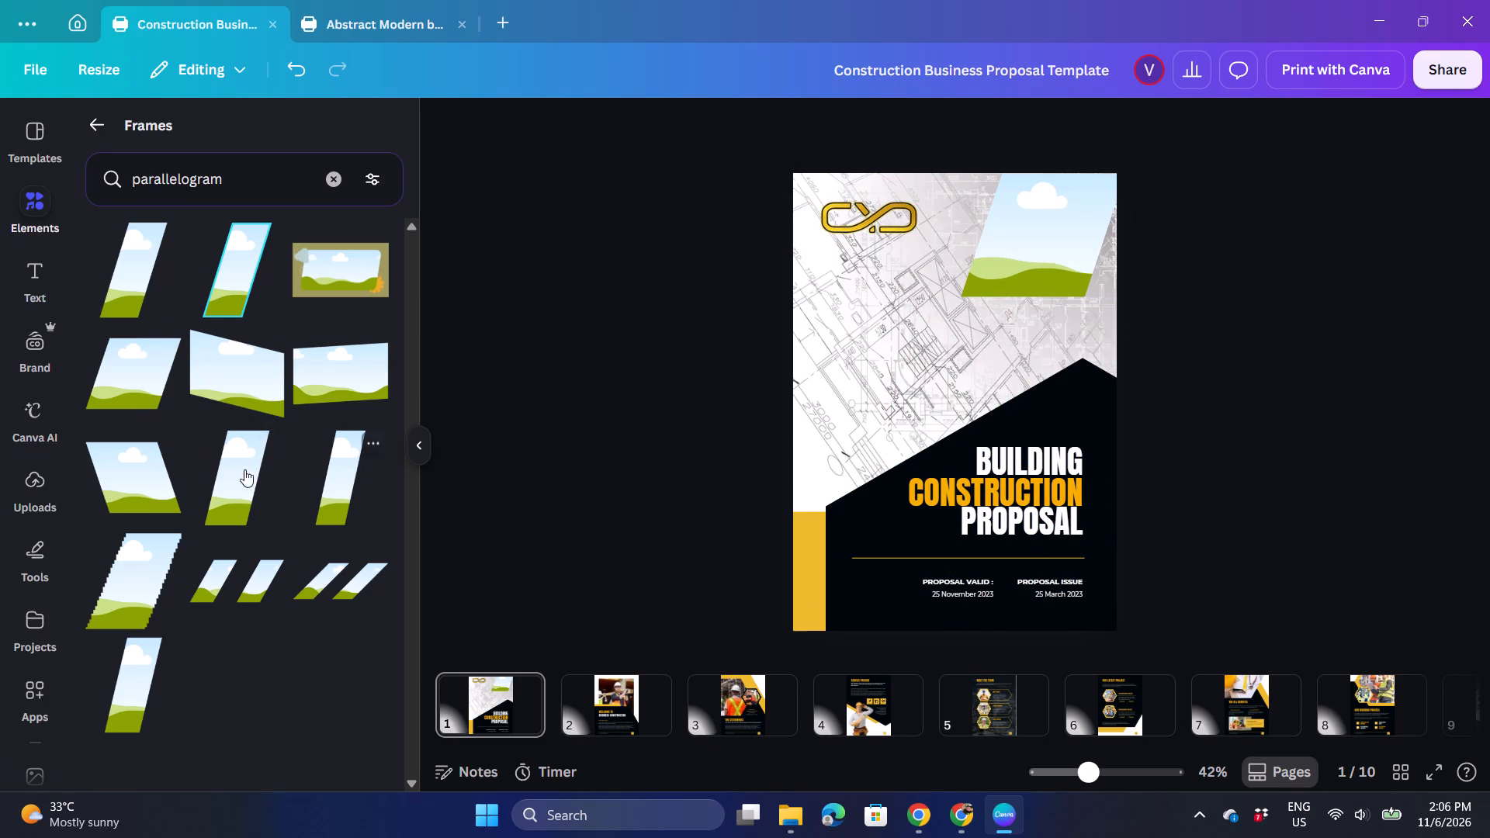
Add the four-sided frame with slanted top and bottom edges and place it directly below the first frame, aligned with its left edge.
{"action": "left_click", "coordinate": [237, 398]}
{"action": "left_click_drag", "start_coordinate": [967, 405], "coordinate": [1052, 359]}
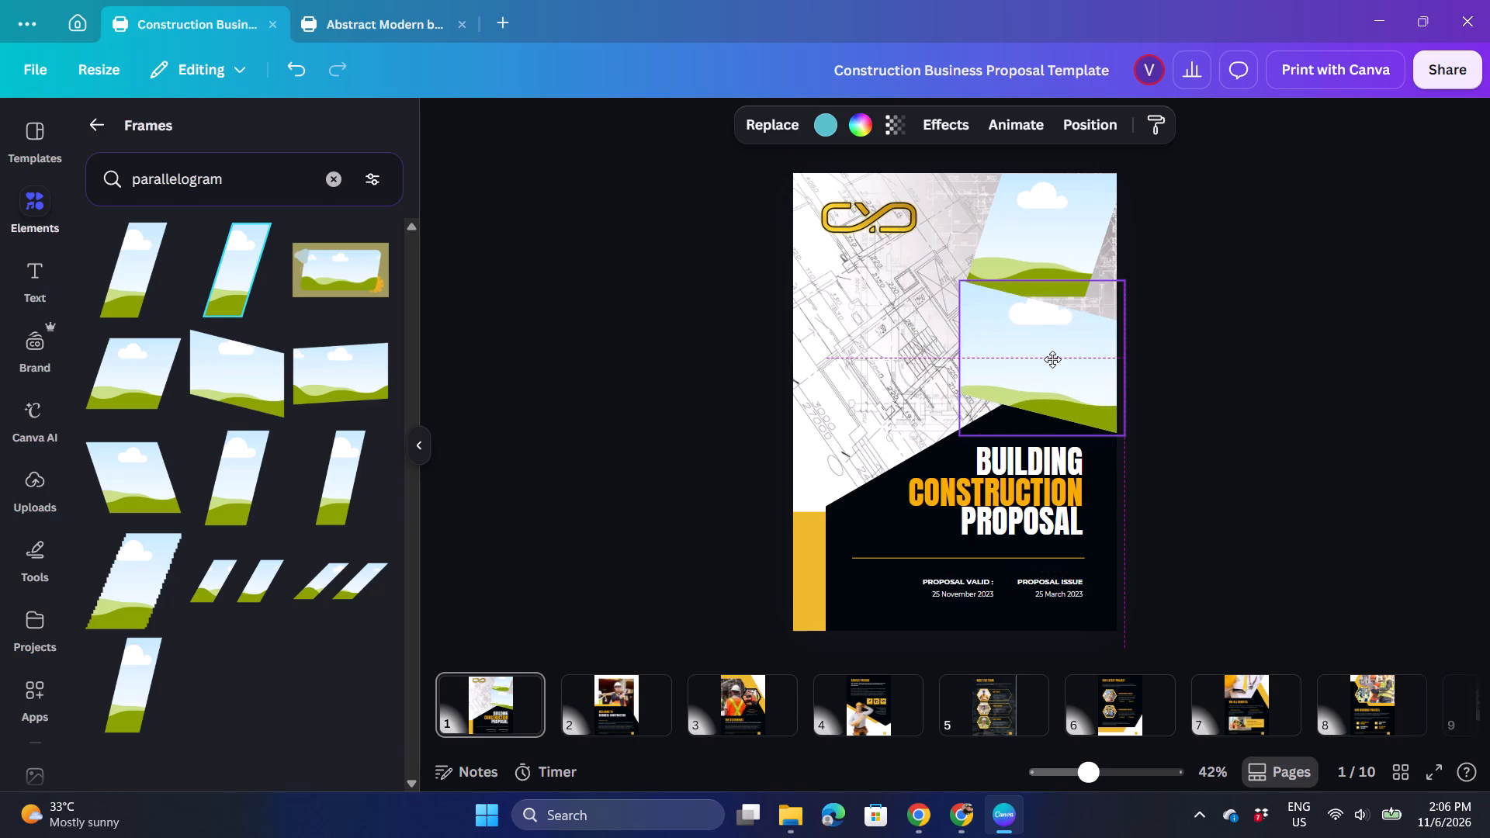
{"action": "left_click_drag", "start_coordinate": [1052, 359], "coordinate": [1072, 374]}
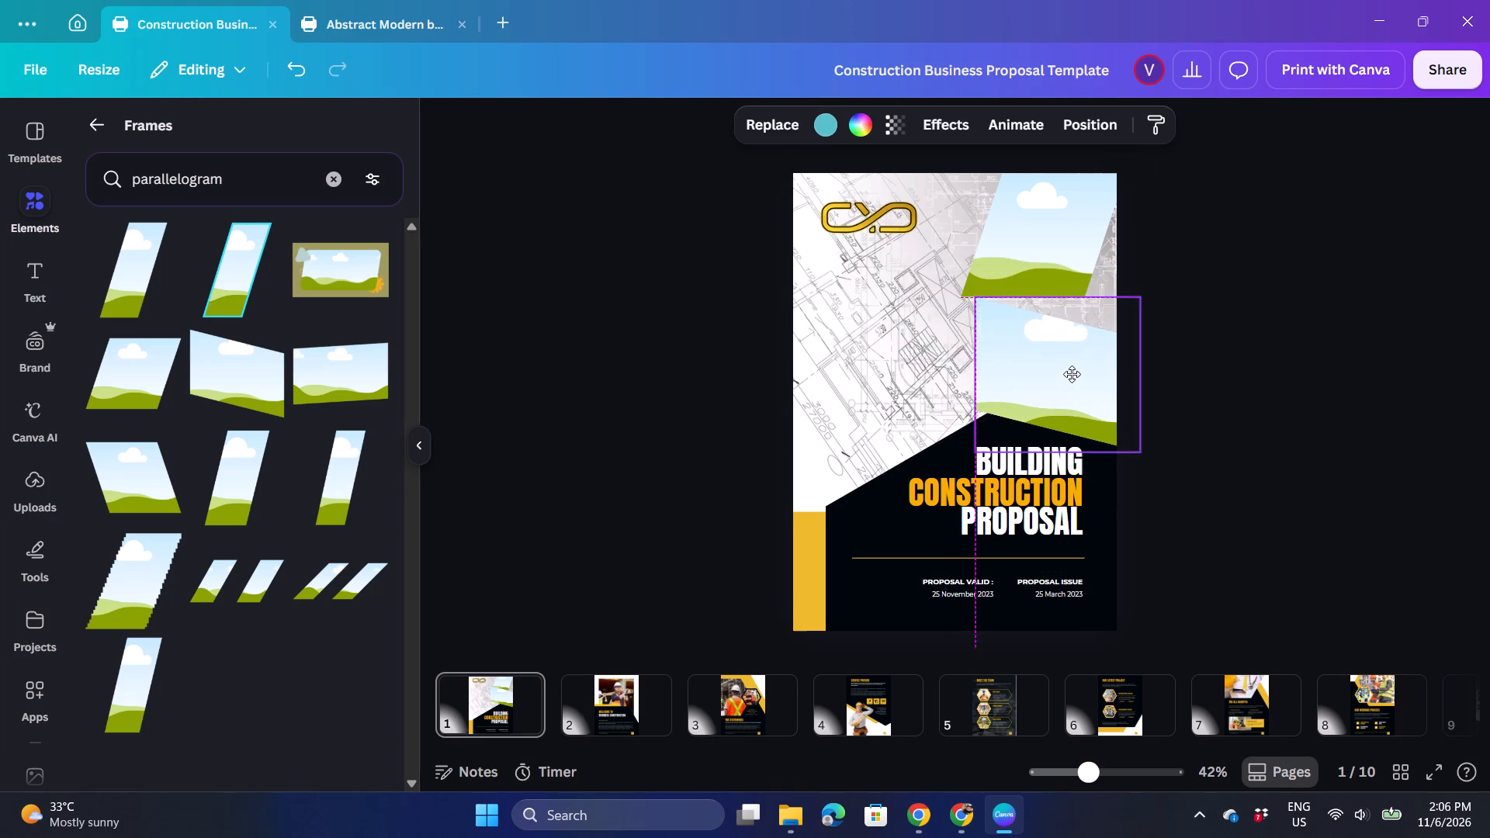
{"action": "left_click_drag", "start_coordinate": [1072, 374], "coordinate": [1055, 376]}
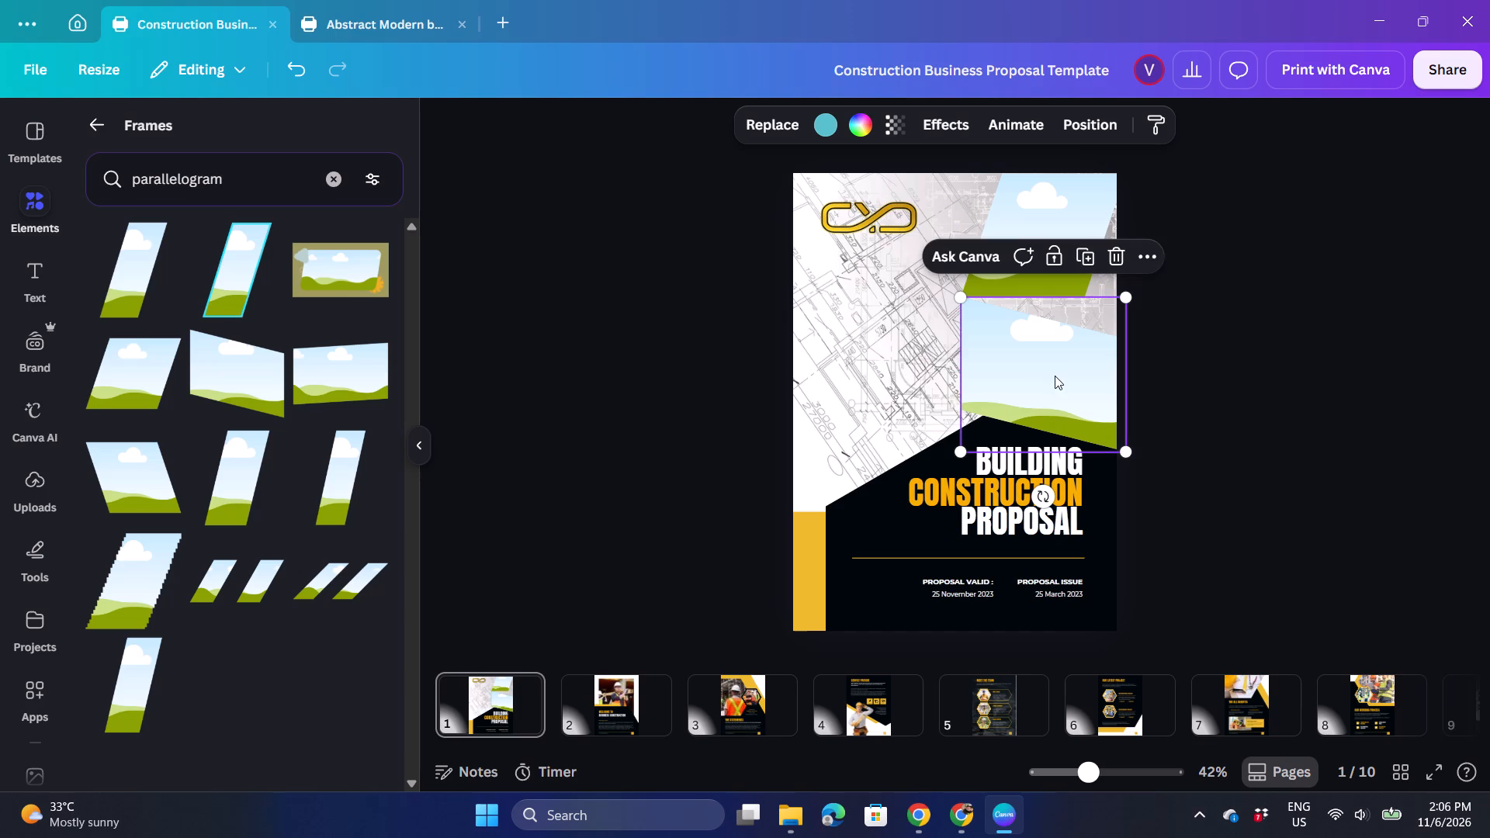
Enlarge the upper parallelogram frame so it extends past the page's right edge, and shift it slightly above the top edge.
{"action": "left_click", "coordinate": [1244, 350]}
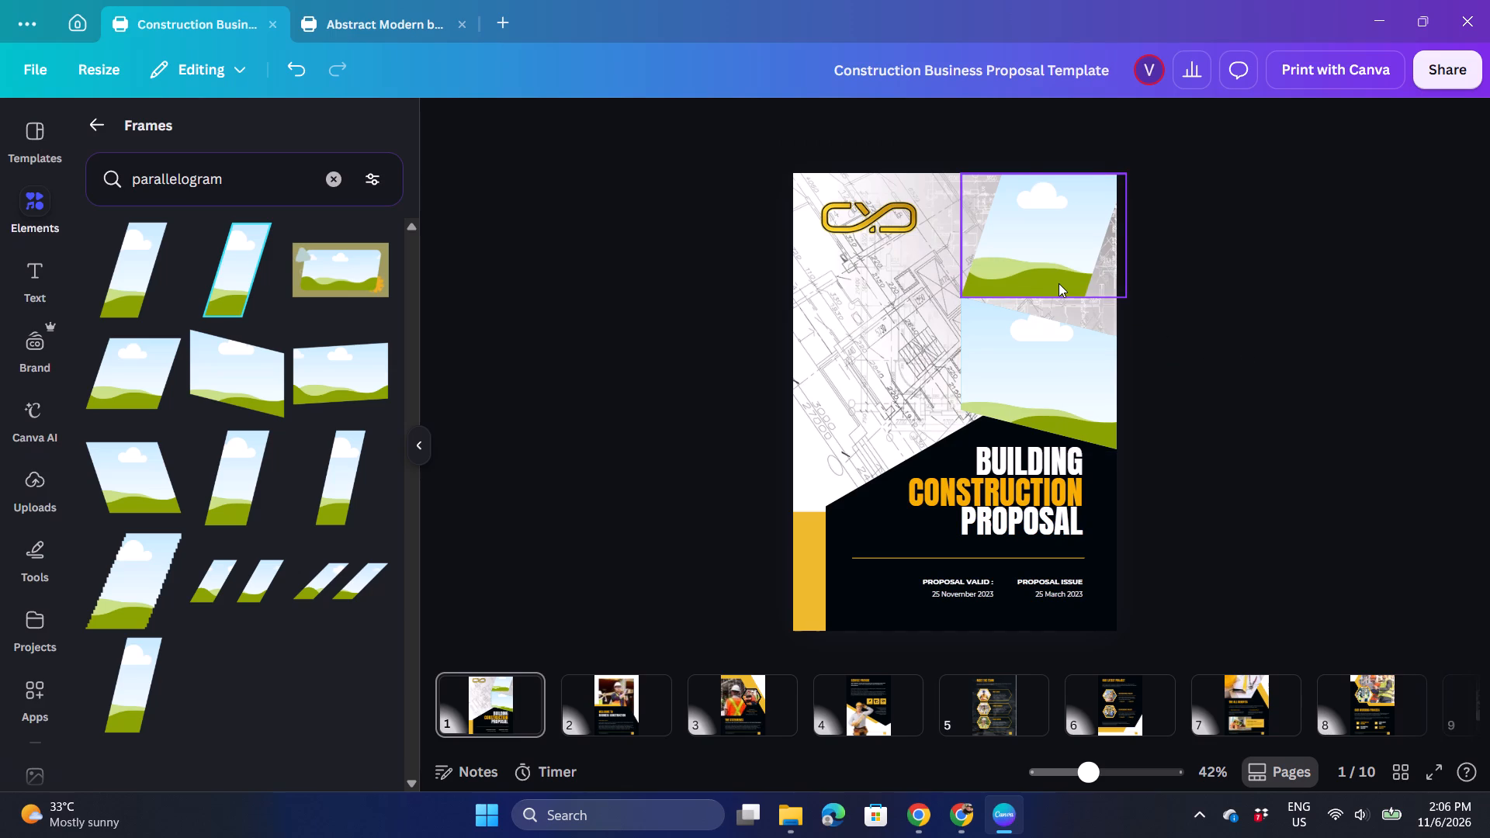
{"action": "left_click", "coordinate": [1059, 283]}
{"action": "left_click_drag", "start_coordinate": [1129, 303], "coordinate": [1154, 333]}
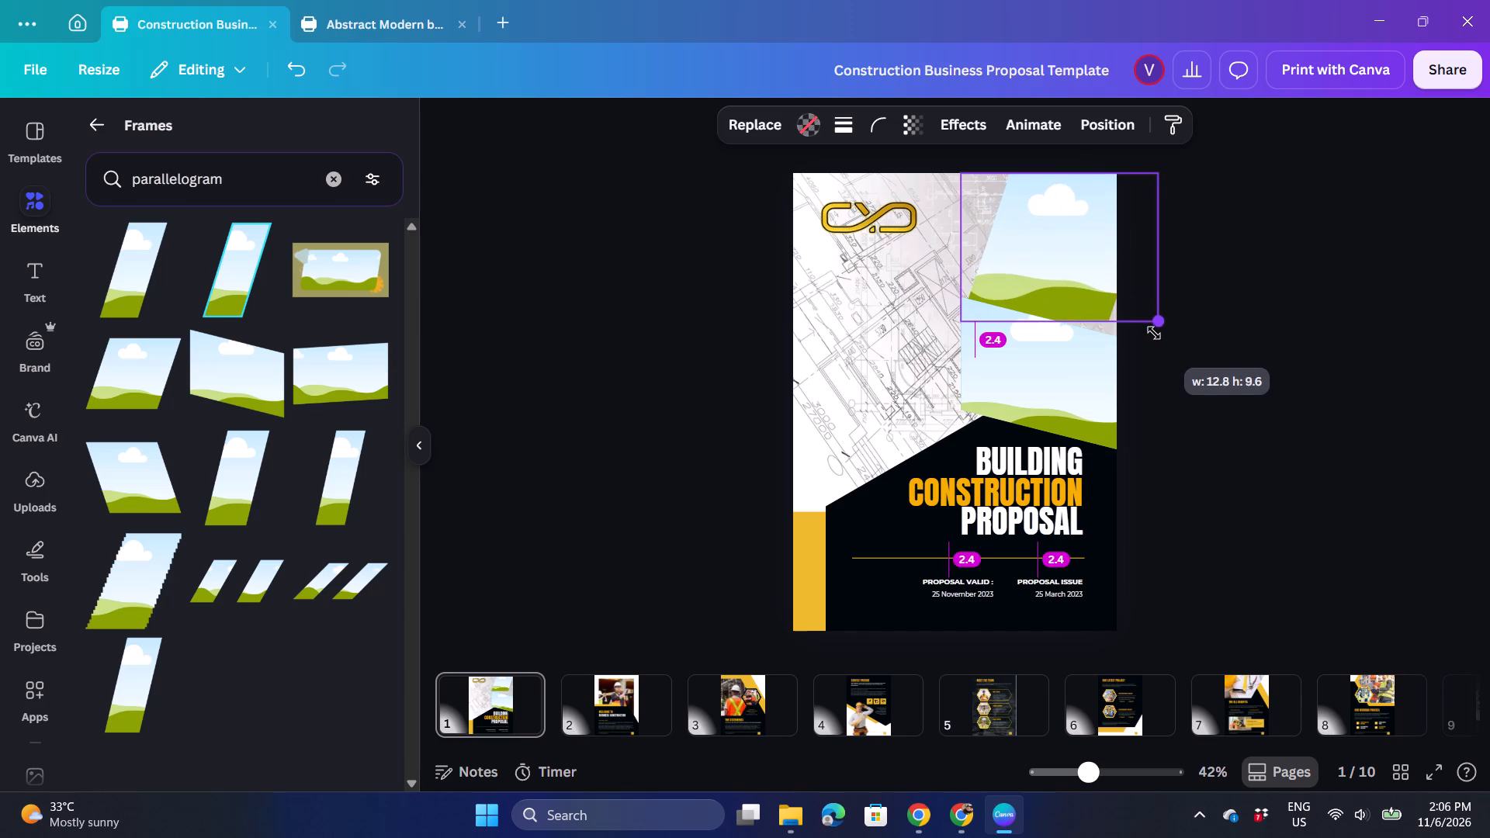
{"action": "left_click_drag", "start_coordinate": [1154, 333], "coordinate": [1178, 351]}
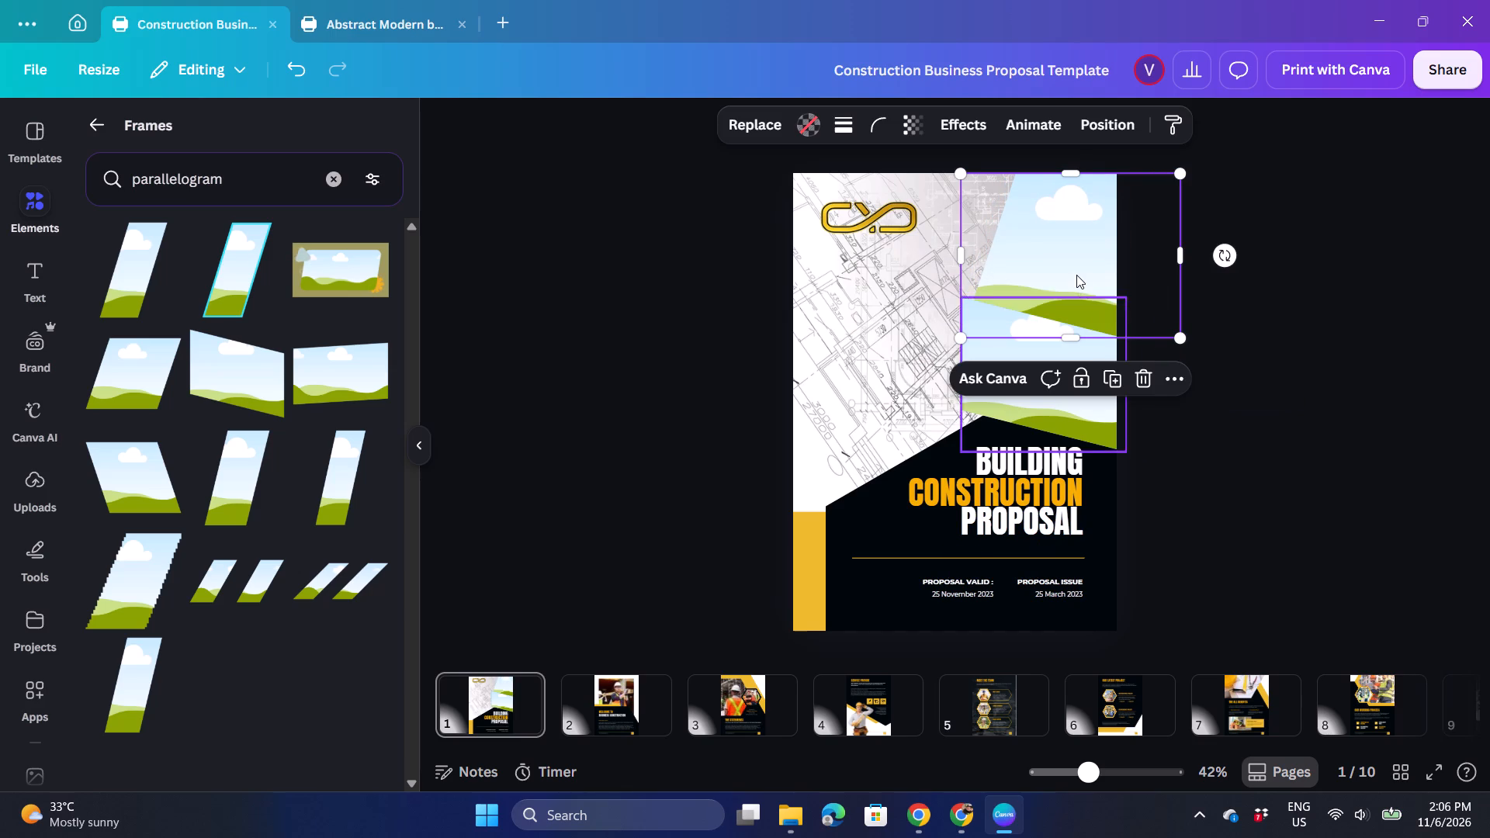
{"action": "left_click_drag", "start_coordinate": [1076, 274], "coordinate": [1075, 267]}
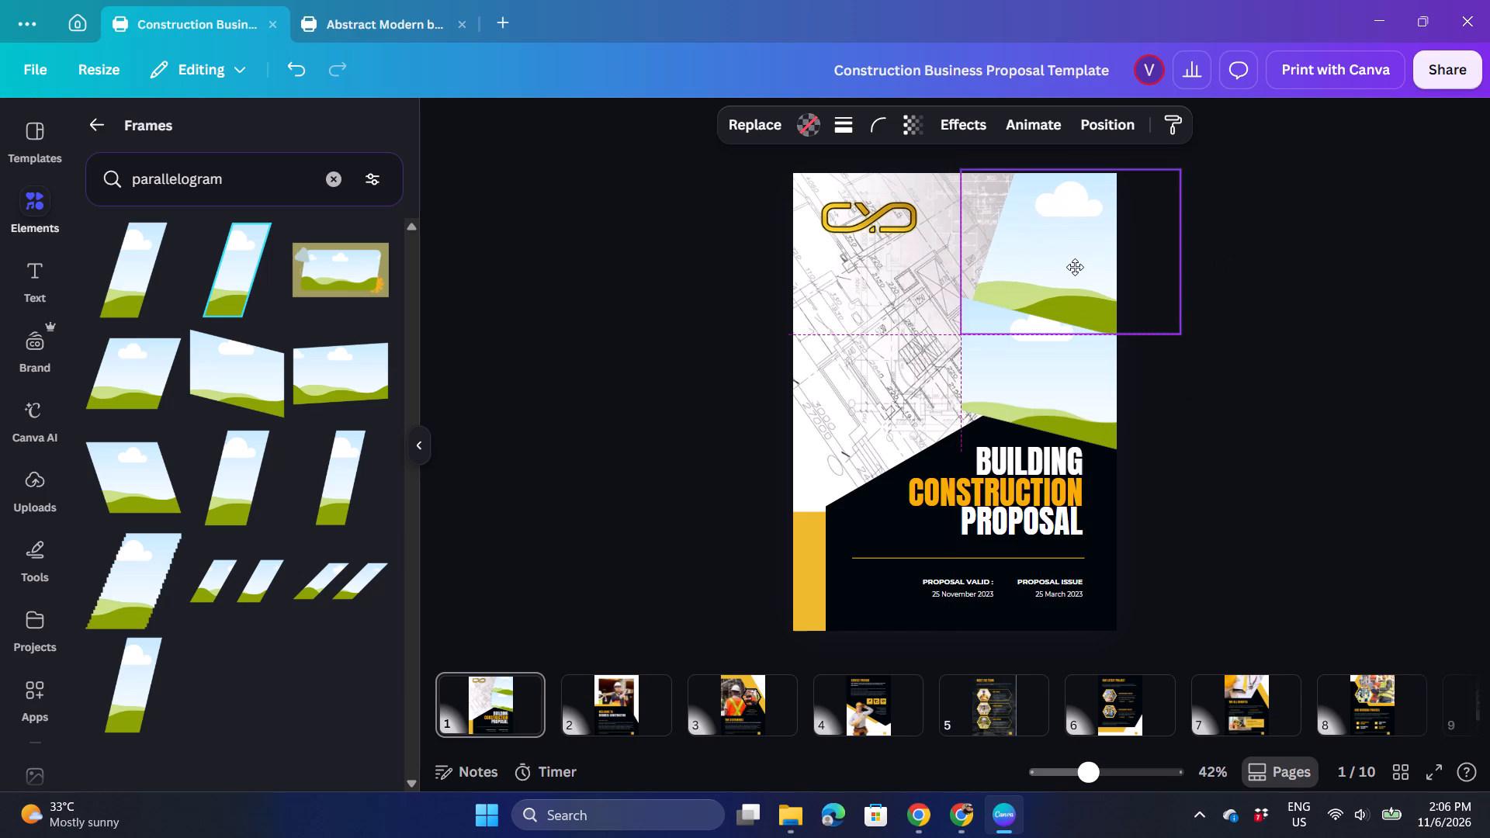
{"action": "left_click_drag", "start_coordinate": [1075, 267], "coordinate": [1076, 265]}
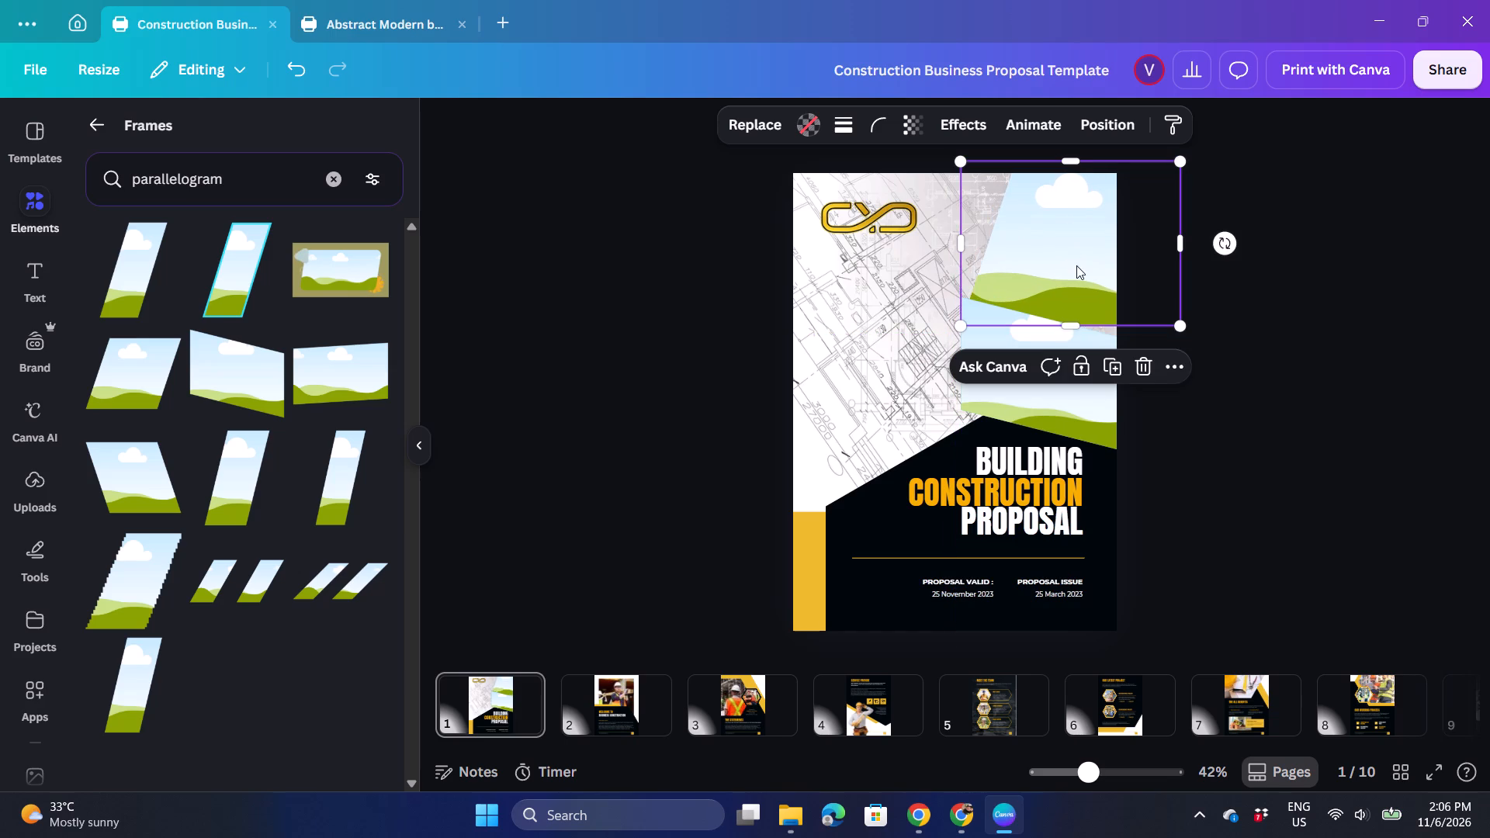
{"action": "left_click", "coordinate": [1192, 416]}
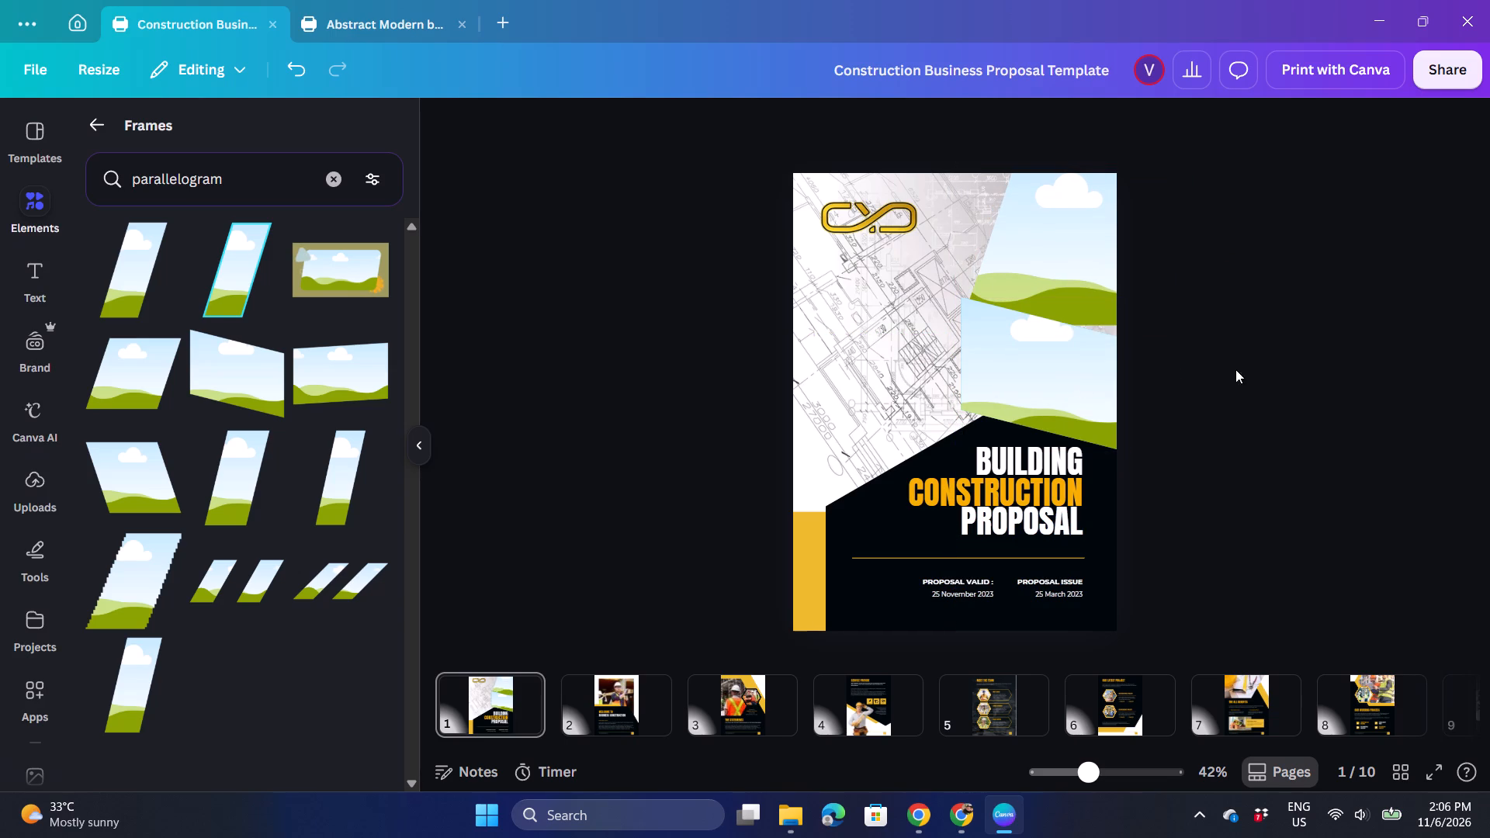
{"action": "left_click", "coordinate": [1249, 382]}
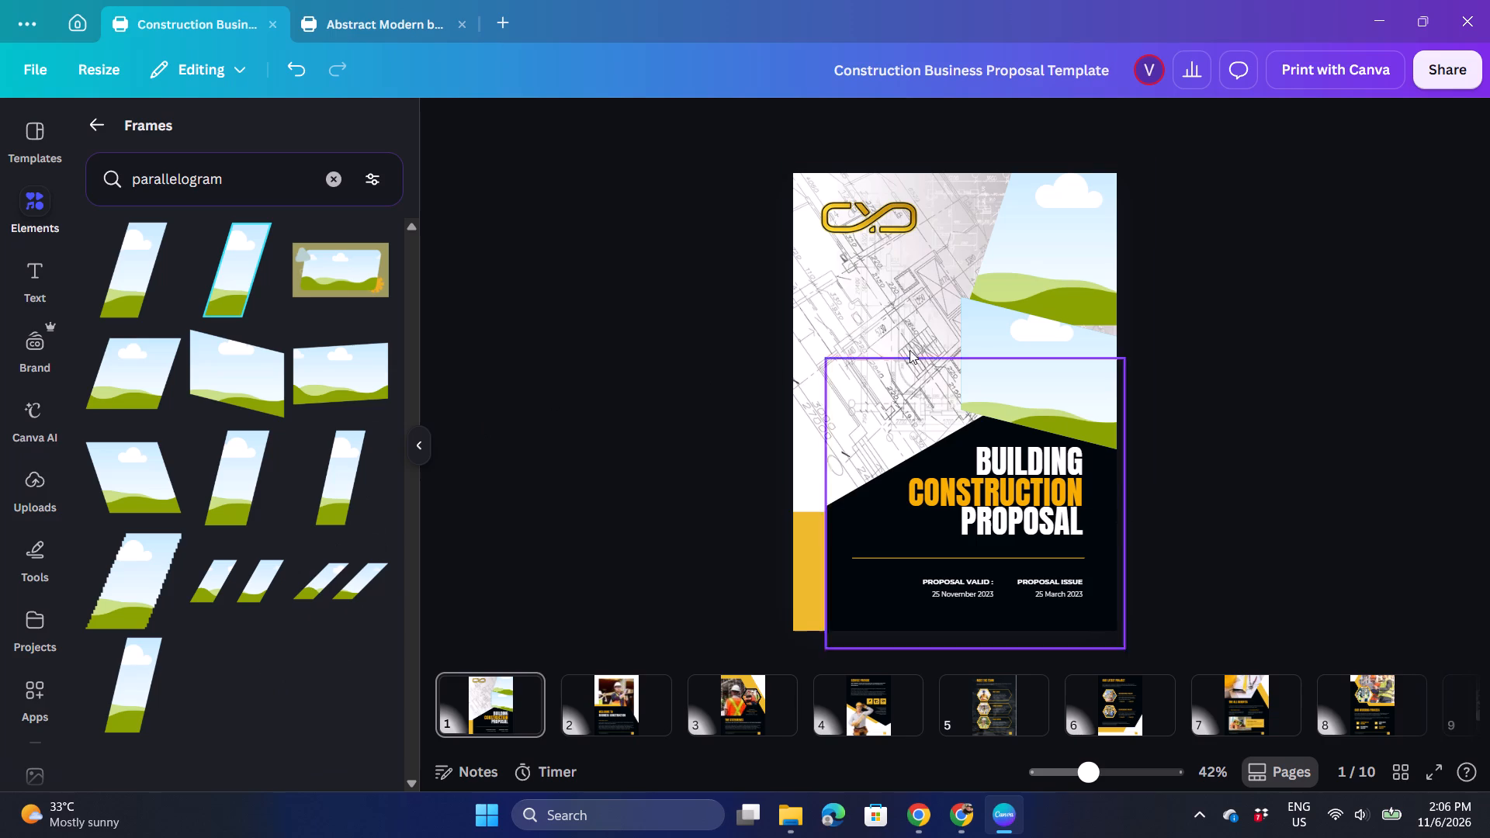
{"action": "left_click", "coordinate": [1215, 310]}
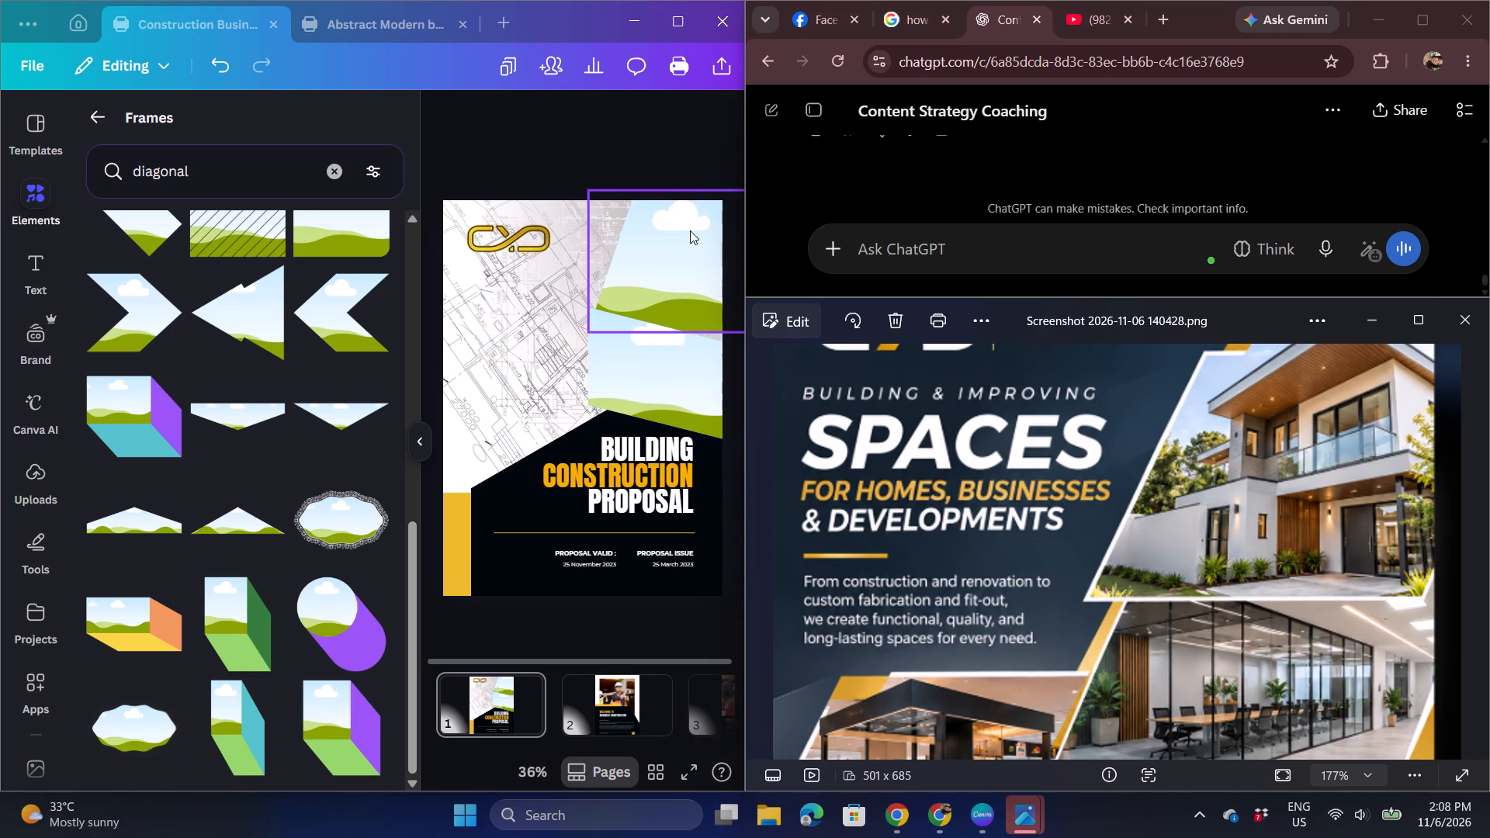
{"action": "left_click", "coordinate": [680, 255]}
{"action": "left_click", "coordinate": [691, 121]}
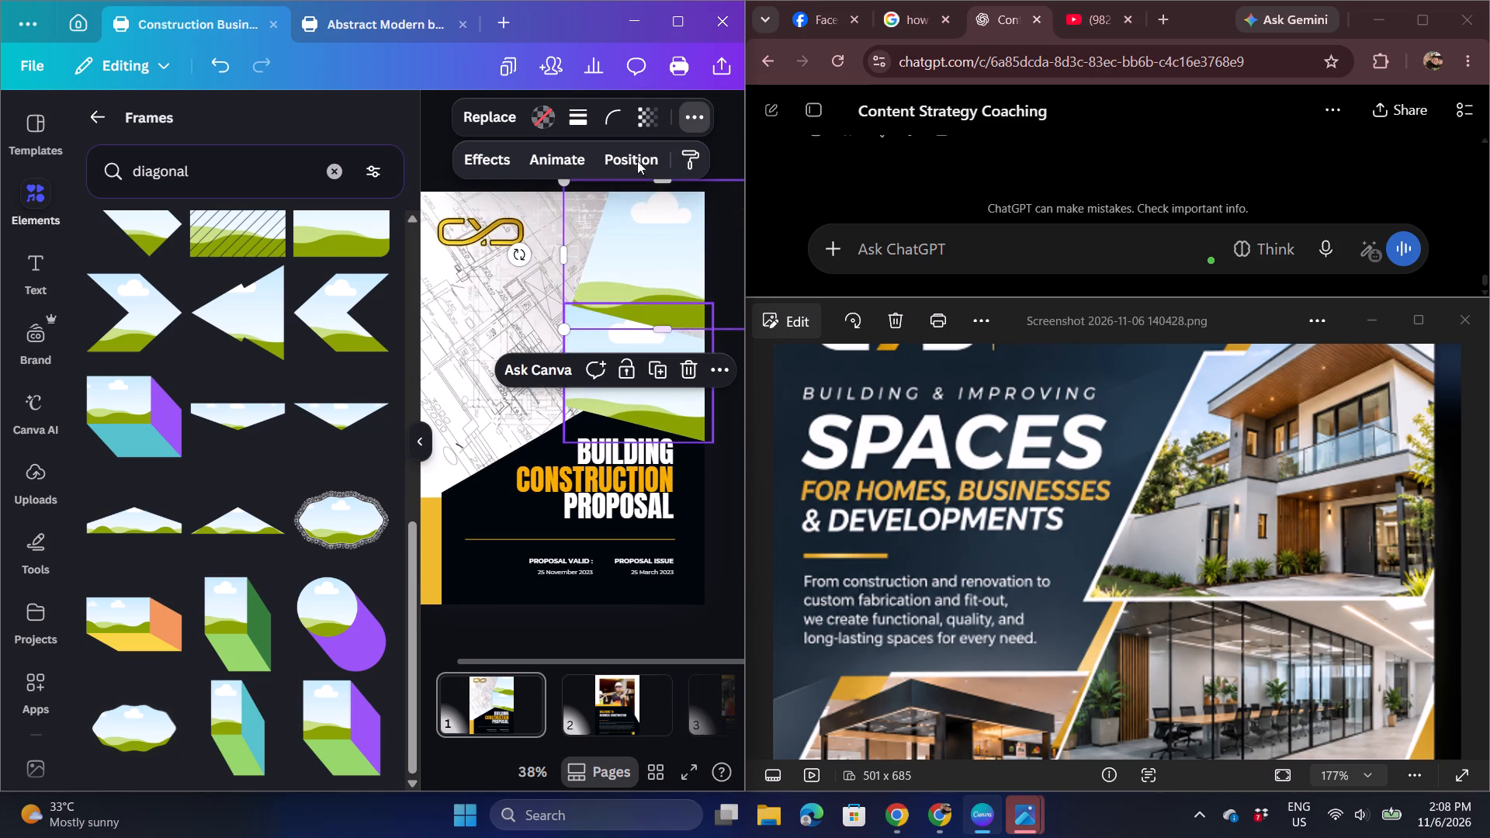
{"action": "left_click", "coordinate": [587, 119]}
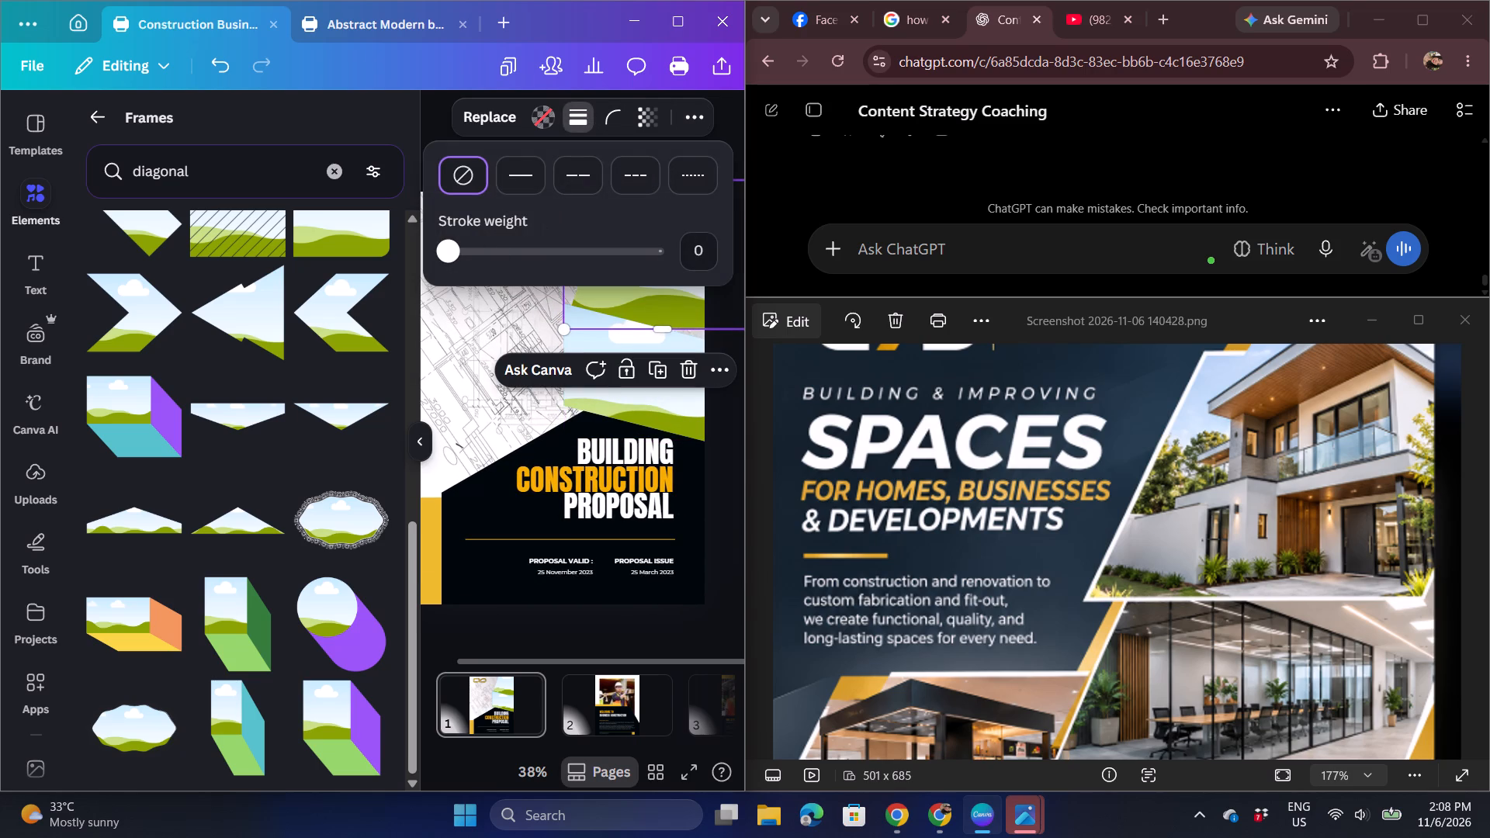
{"action": "left_click_drag", "start_coordinate": [461, 245], "coordinate": [479, 245]}
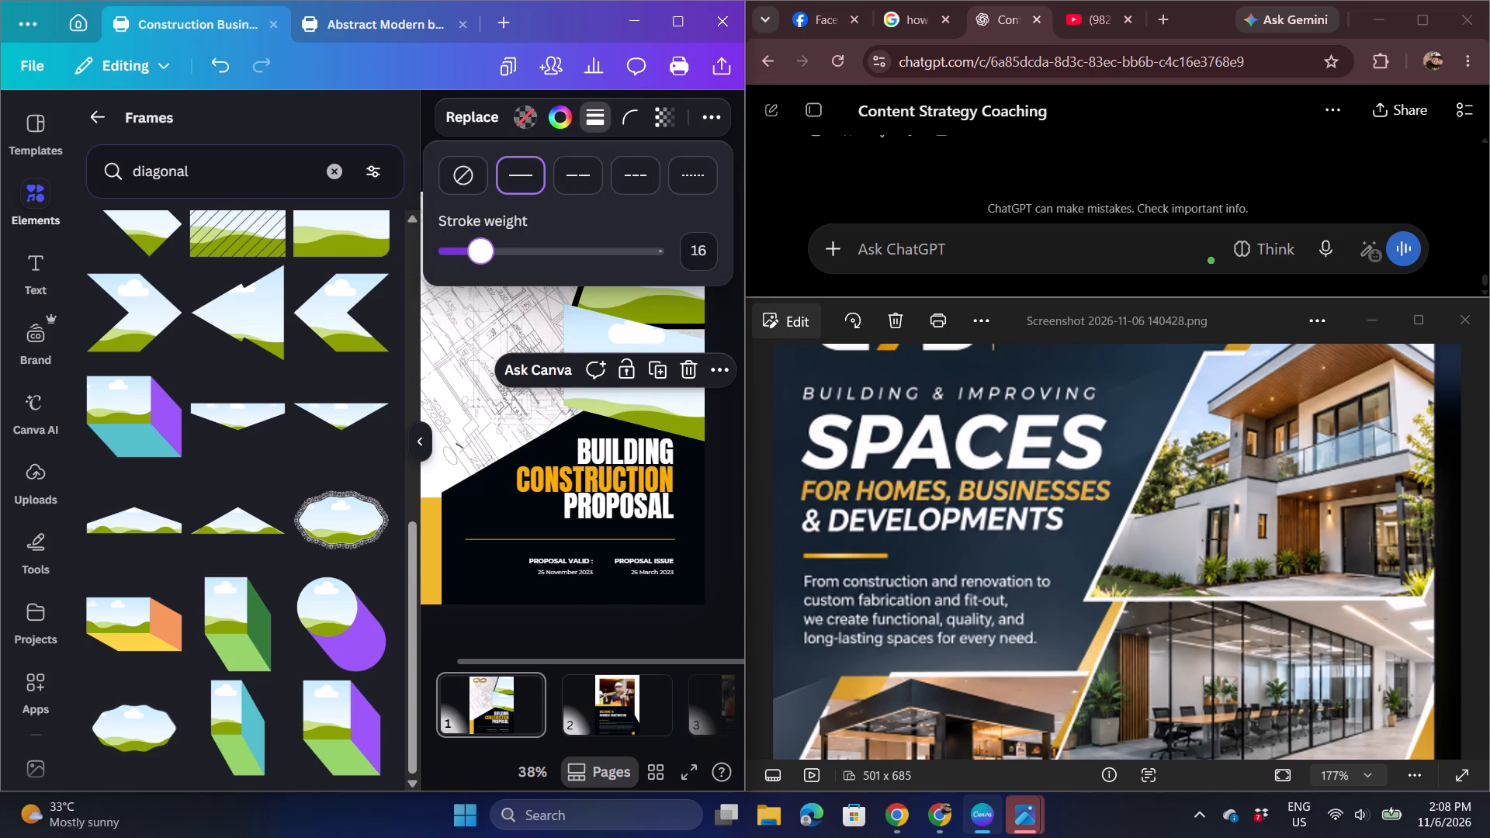
{"action": "left_click_drag", "start_coordinate": [479, 245], "coordinate": [473, 245]}
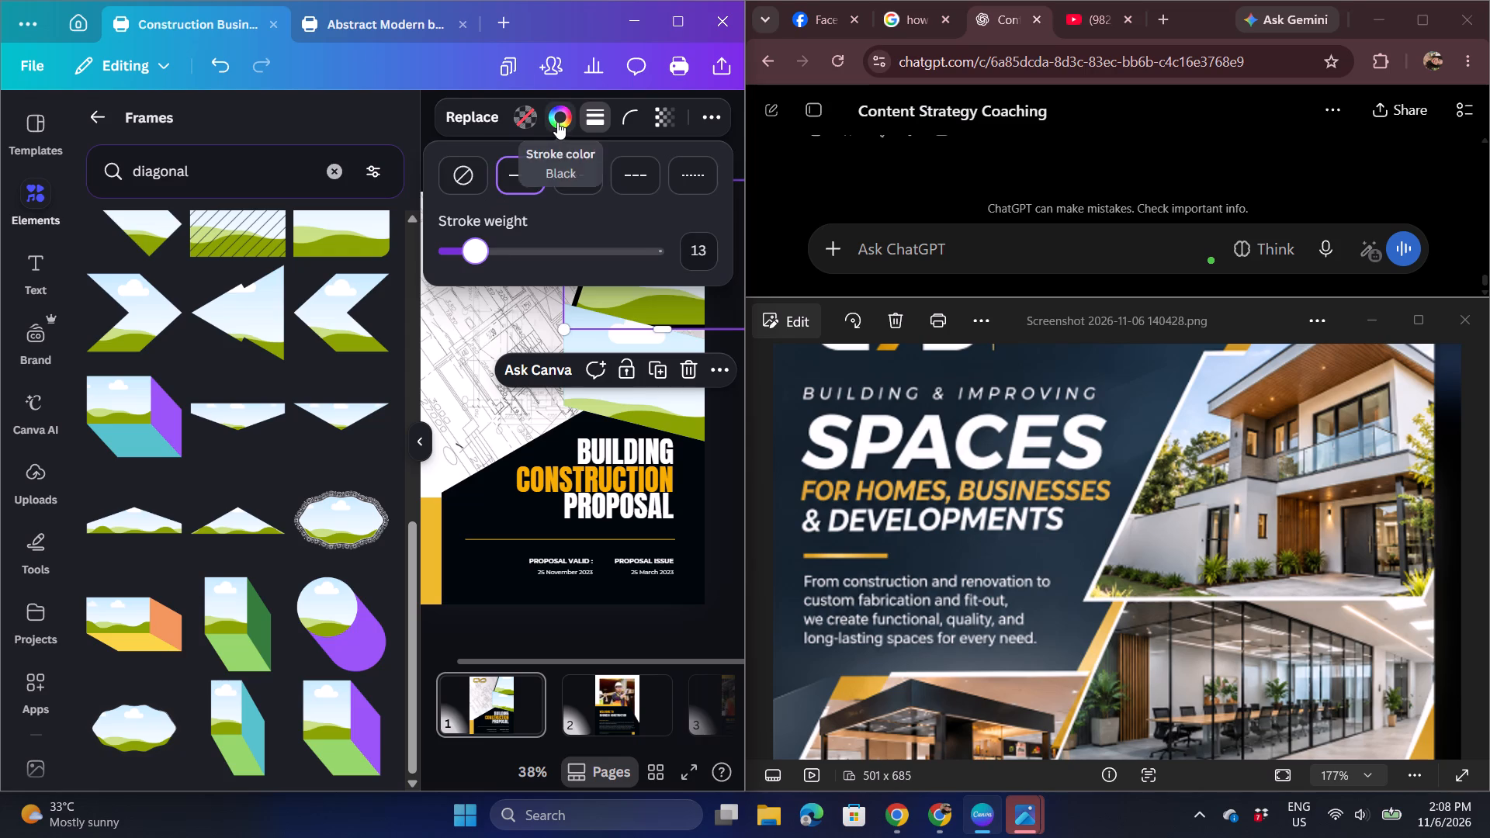
{"action": "left_click", "coordinate": [557, 122]}
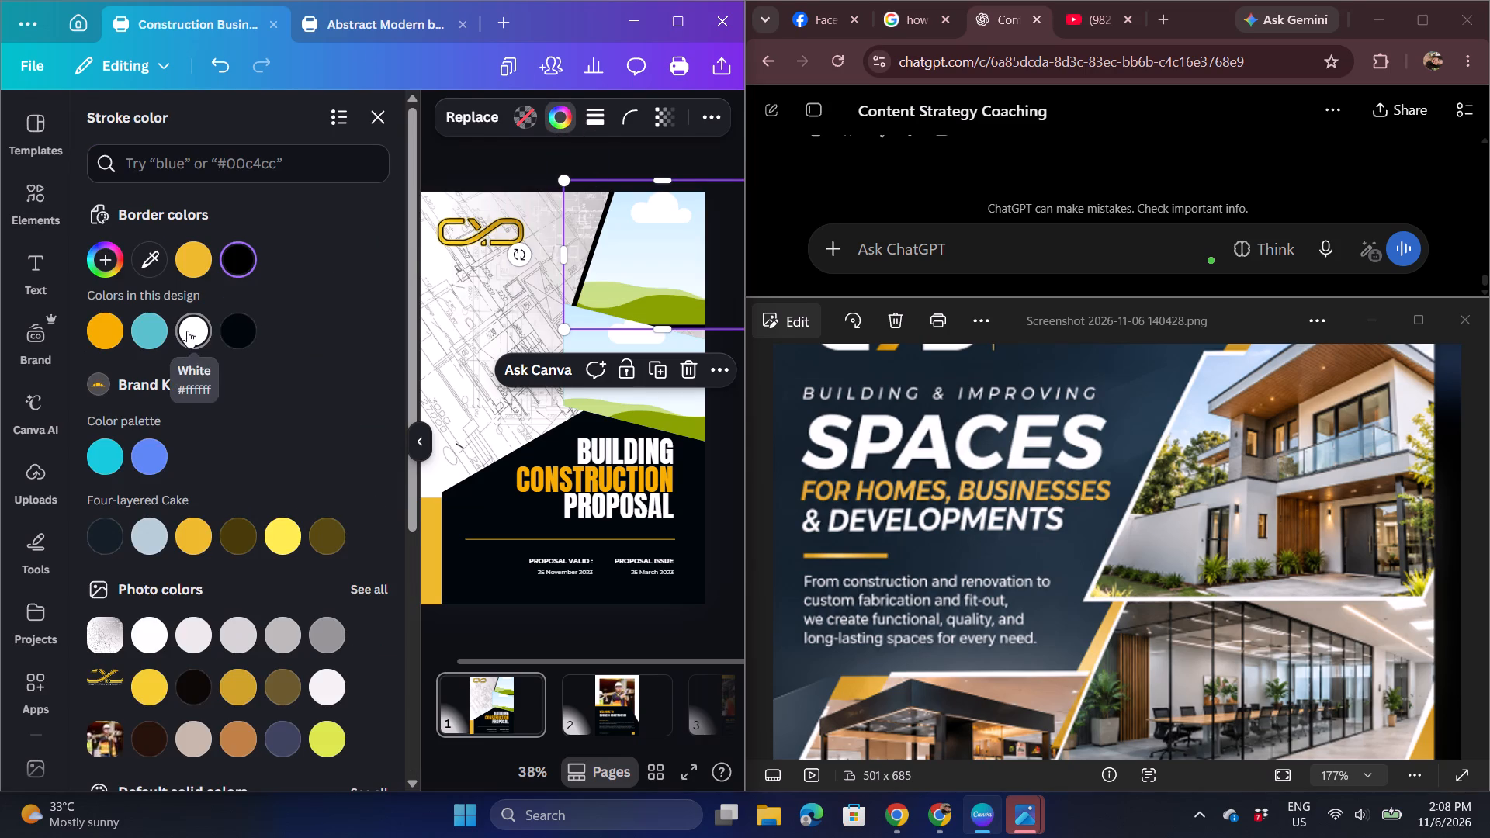
{"action": "left_click", "coordinate": [187, 331]}
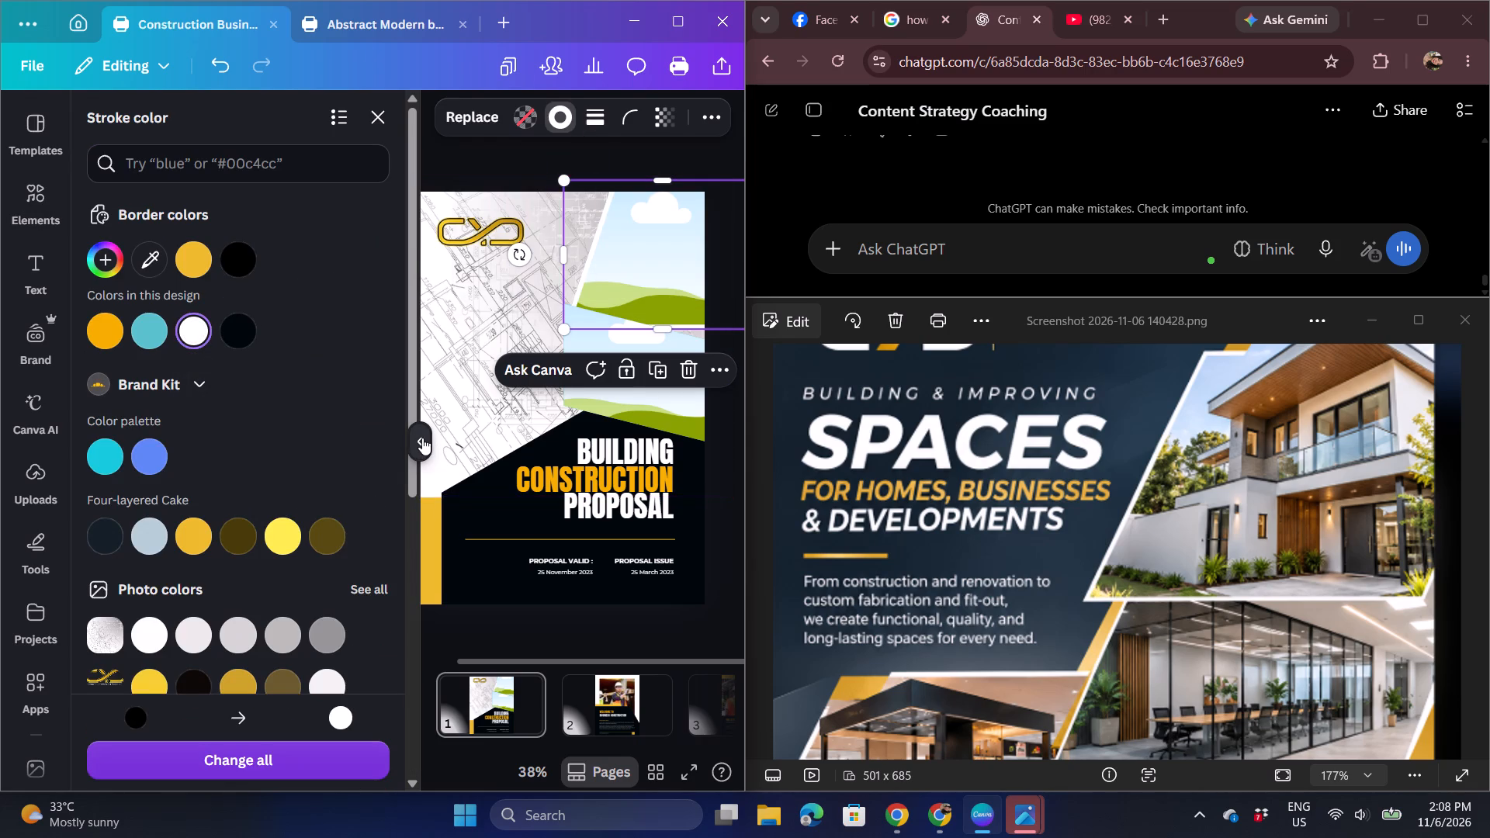
{"action": "left_click", "coordinate": [420, 438]}
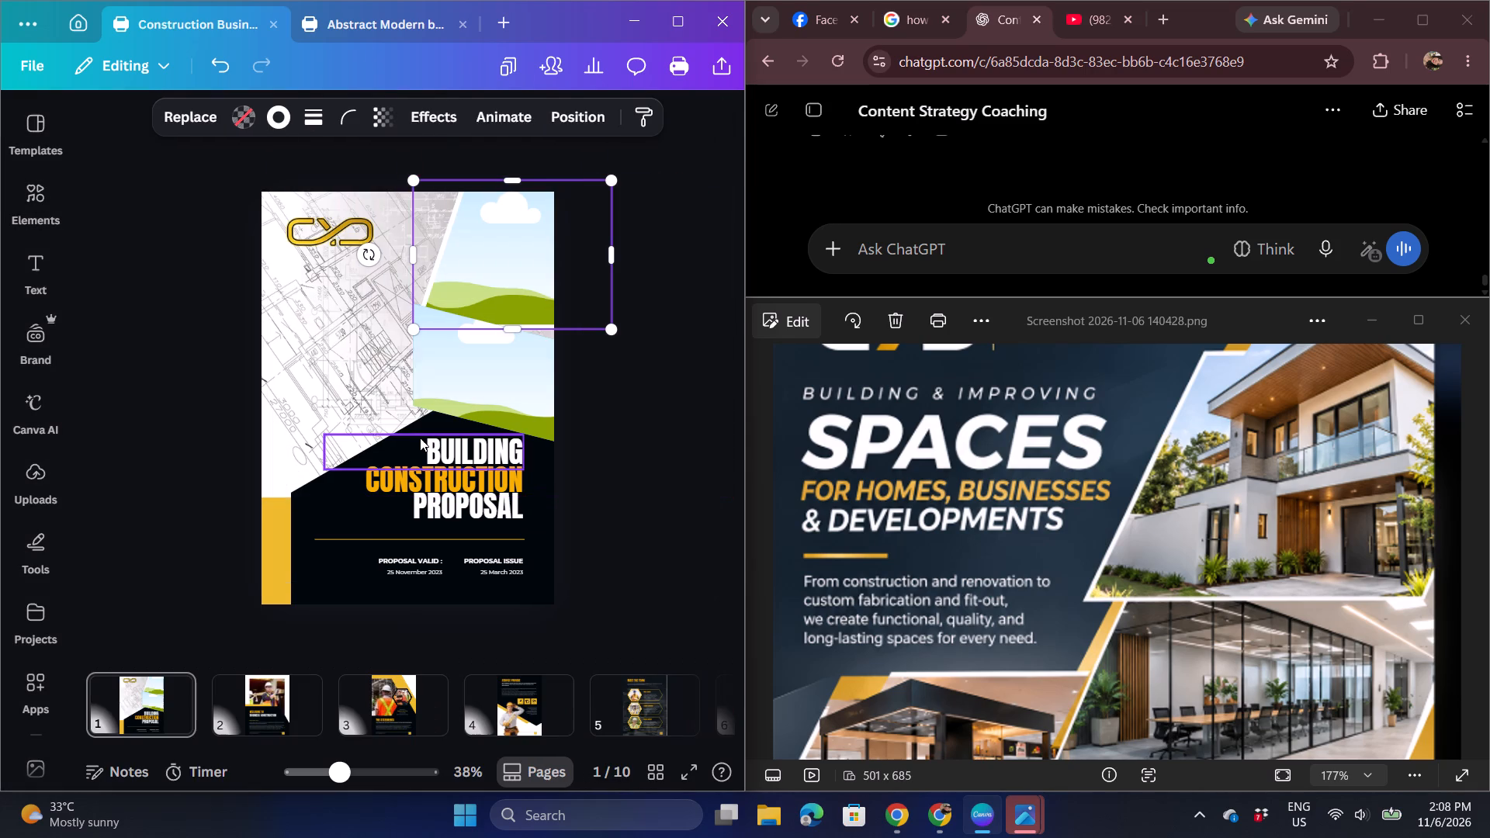
Delete the lower photo frame from the cover.
{"action": "left_click", "coordinate": [524, 410]}
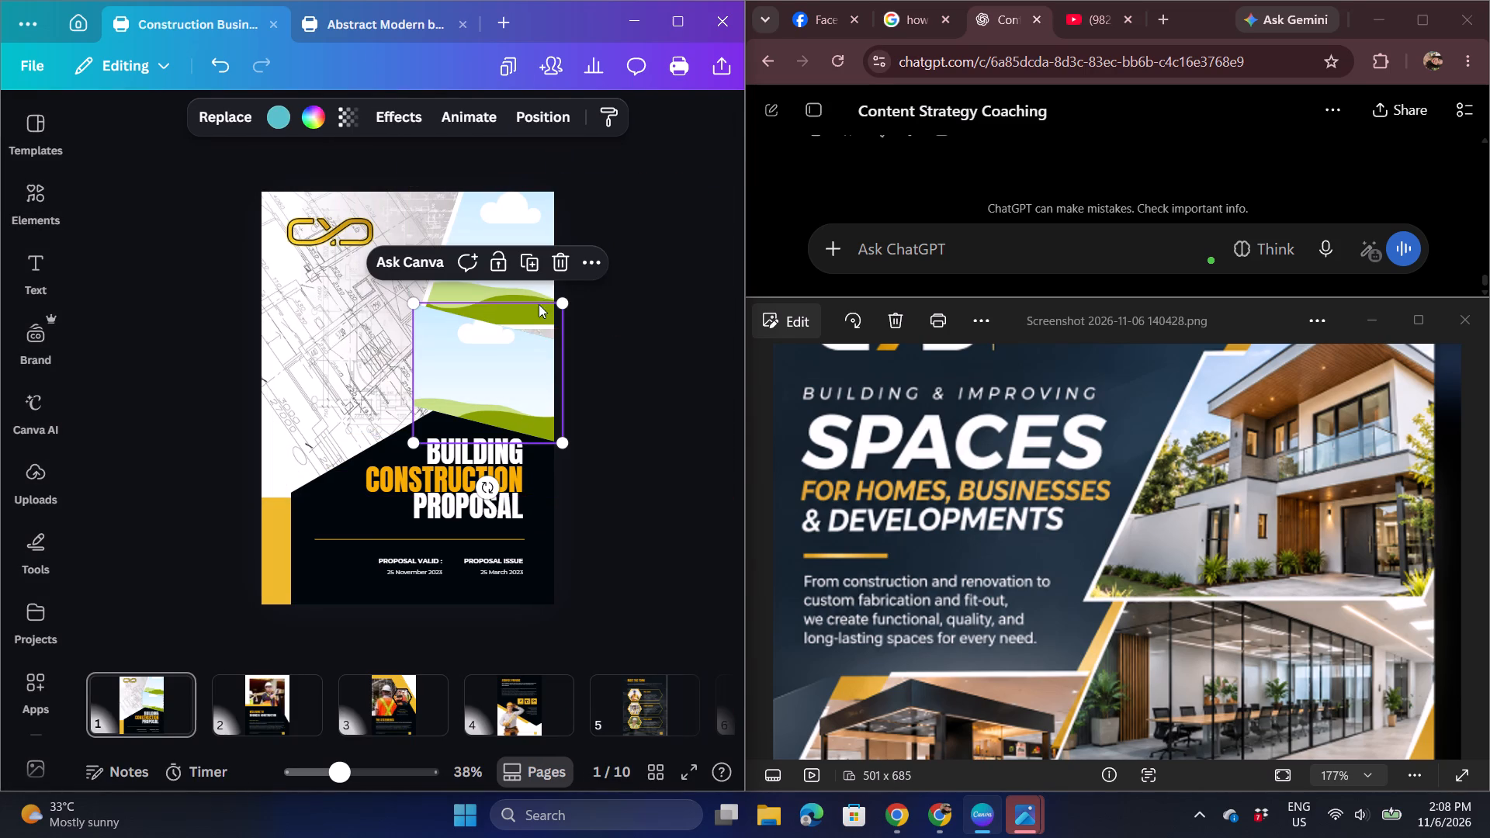
{"action": "left_click", "coordinate": [563, 265]}
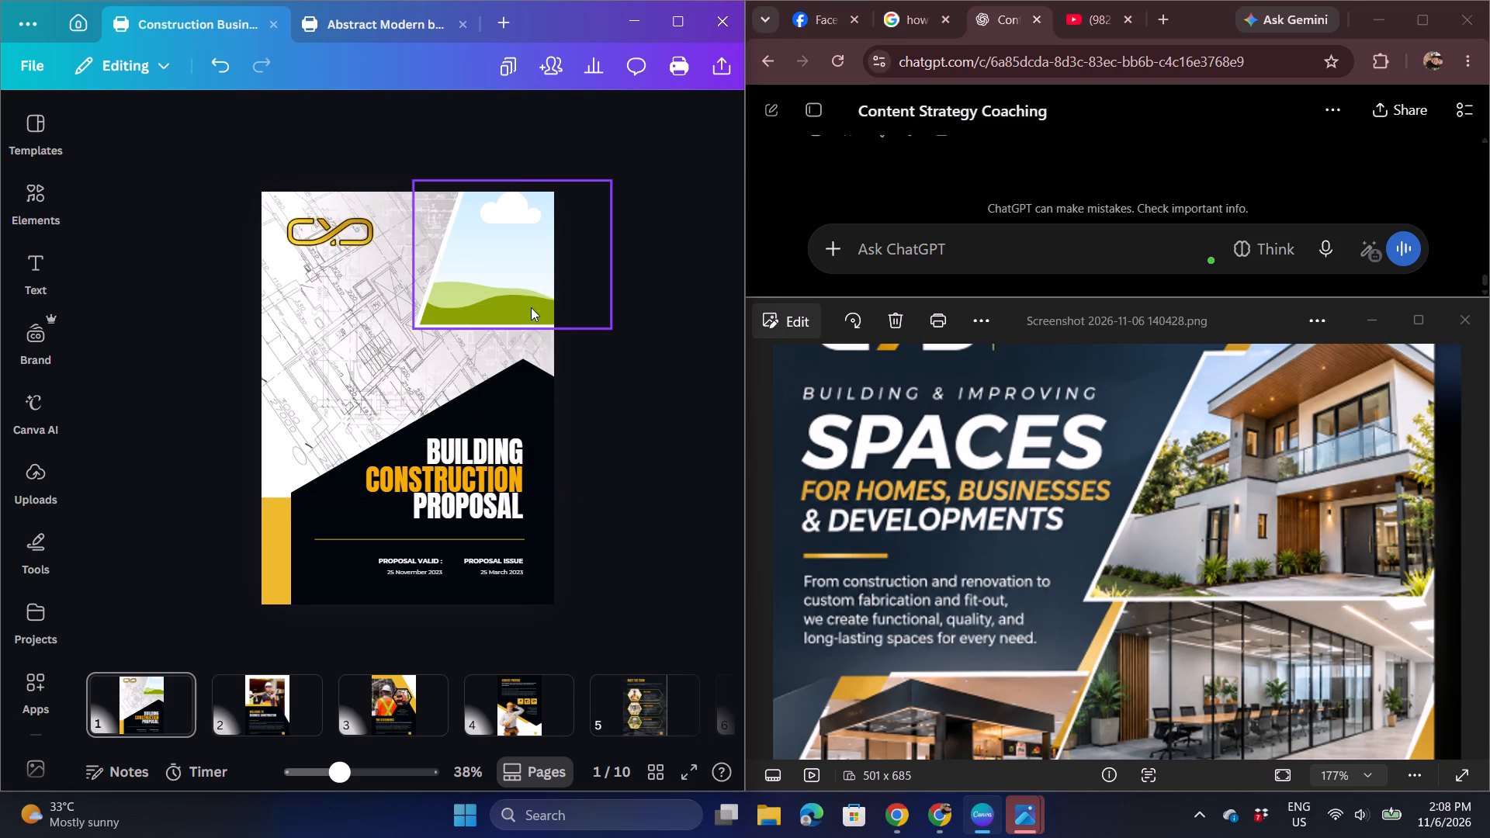
Duplicate the white-bordered upper frame, place the copy below it over the cover's right edge, and enlarge the copy slightly.
{"action": "left_click", "coordinate": [519, 269]}
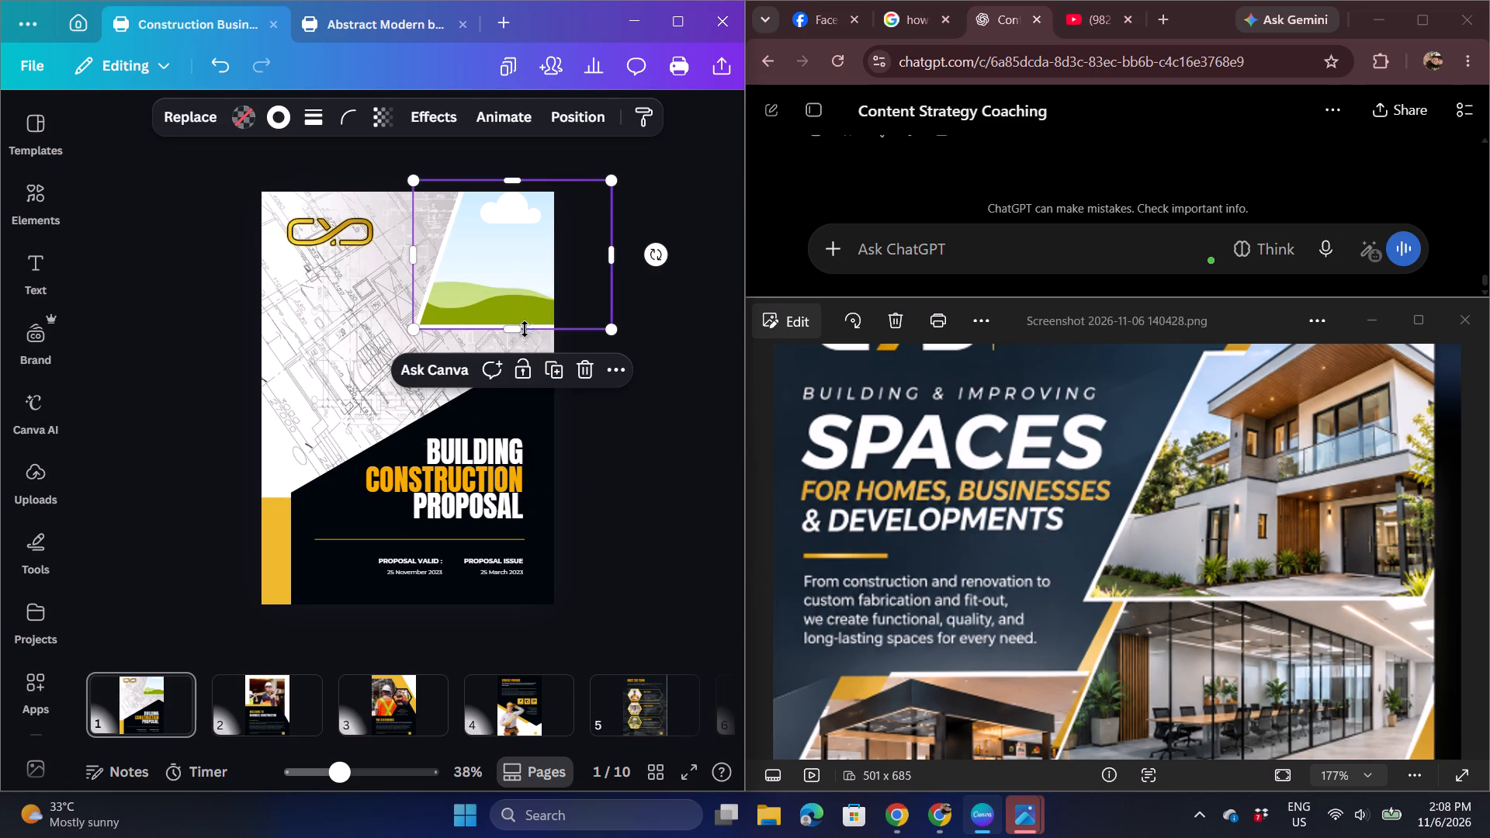
{"action": "left_click", "coordinate": [550, 372]}
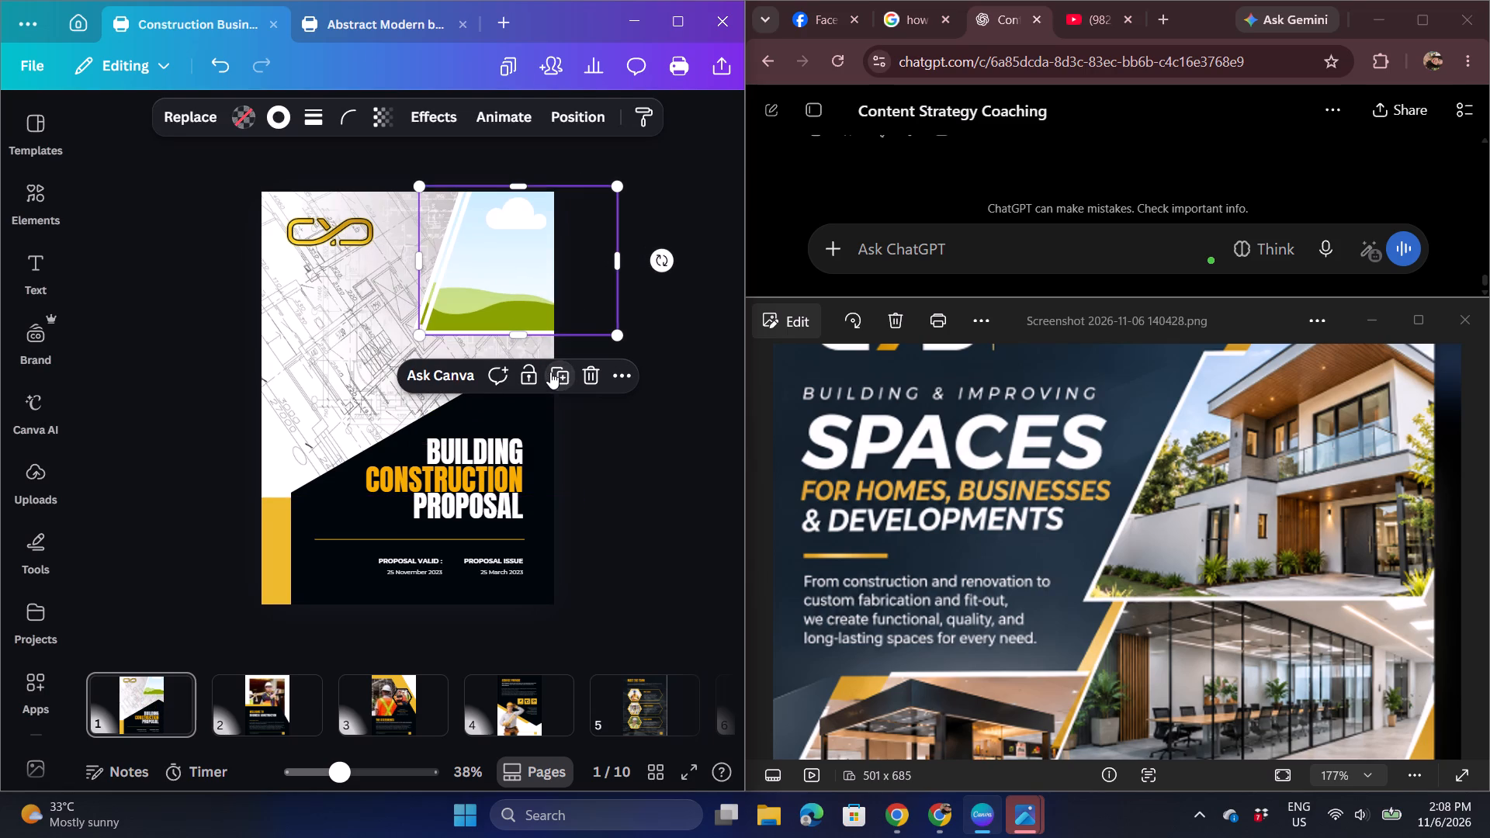
{"action": "left_click_drag", "start_coordinate": [529, 267], "coordinate": [492, 377]}
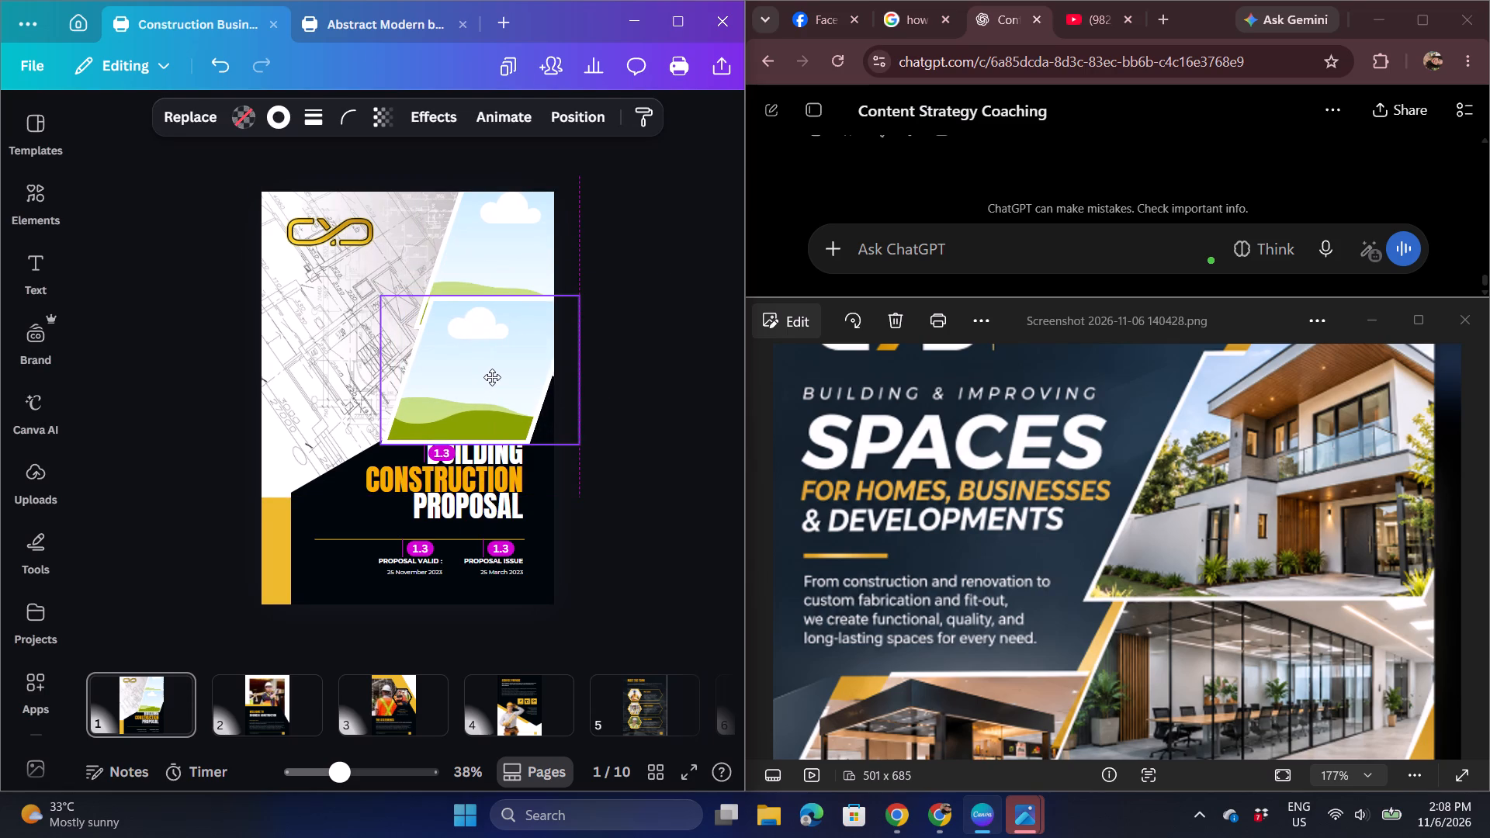
{"action": "left_click_drag", "start_coordinate": [492, 377], "coordinate": [507, 383]}
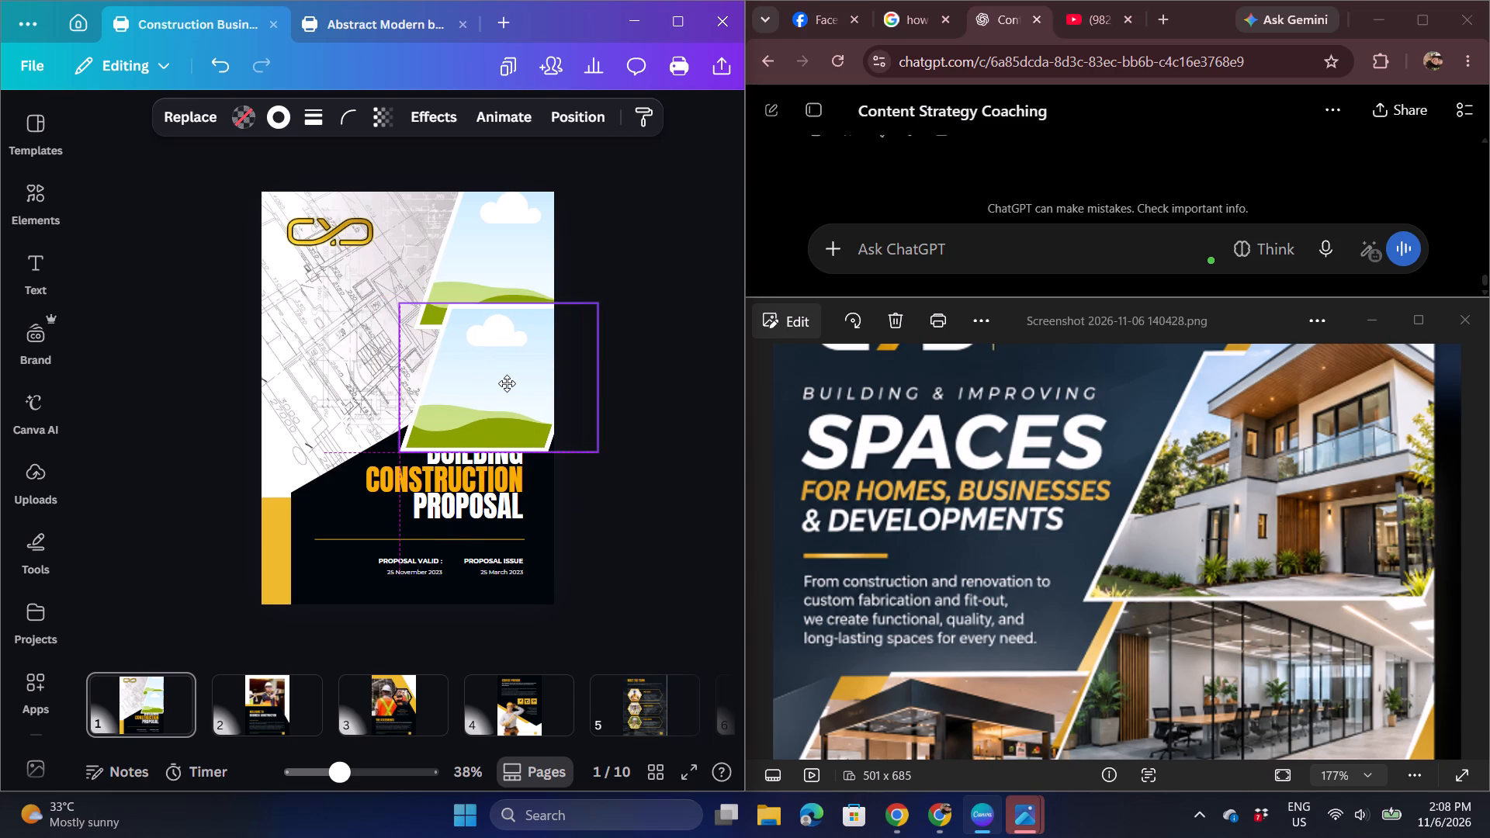
{"action": "left_click_drag", "start_coordinate": [507, 383], "coordinate": [515, 376]}
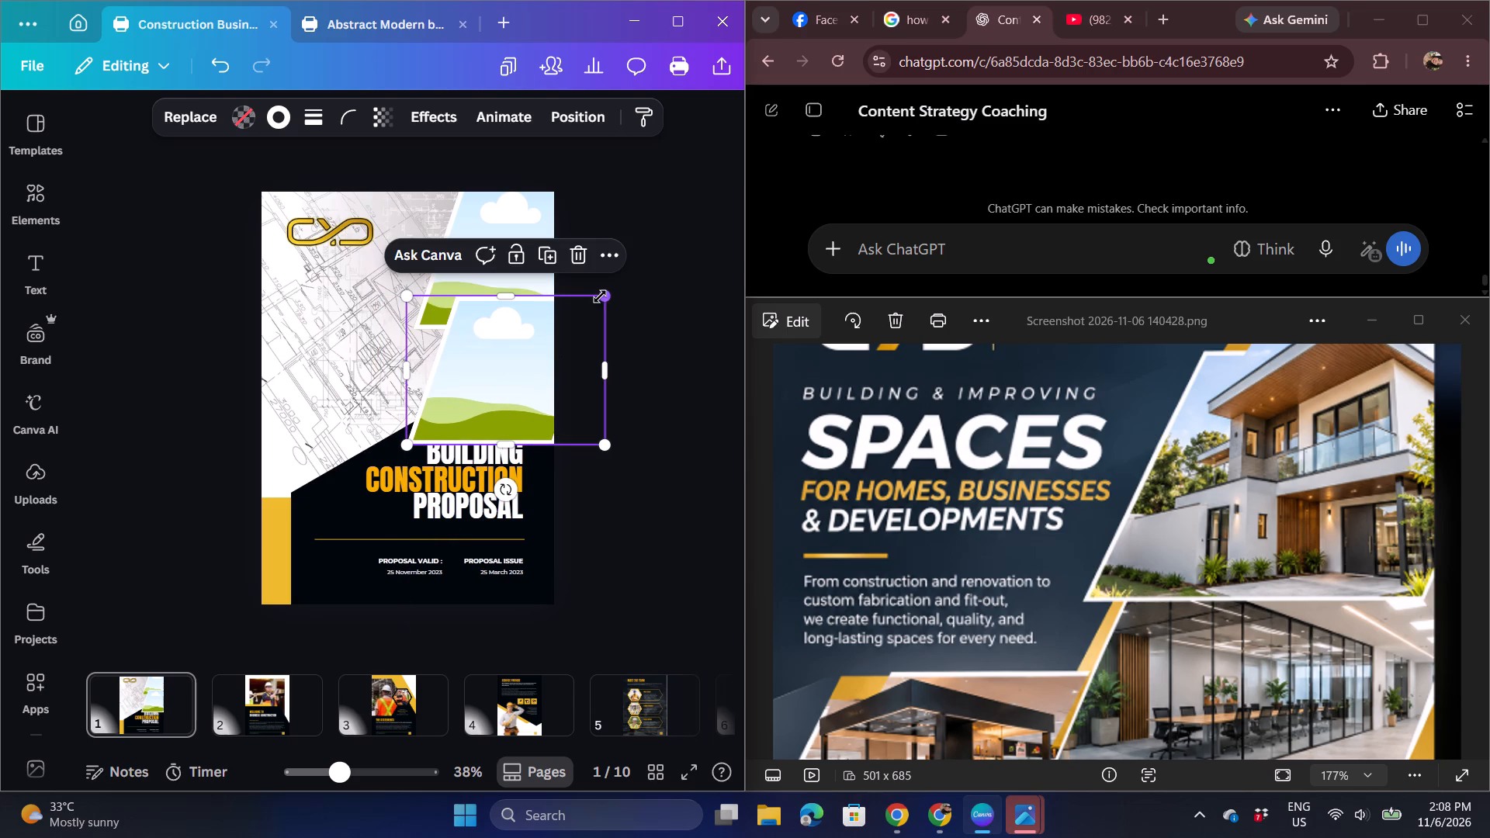
{"action": "left_click_drag", "start_coordinate": [605, 296], "coordinate": [628, 291]}
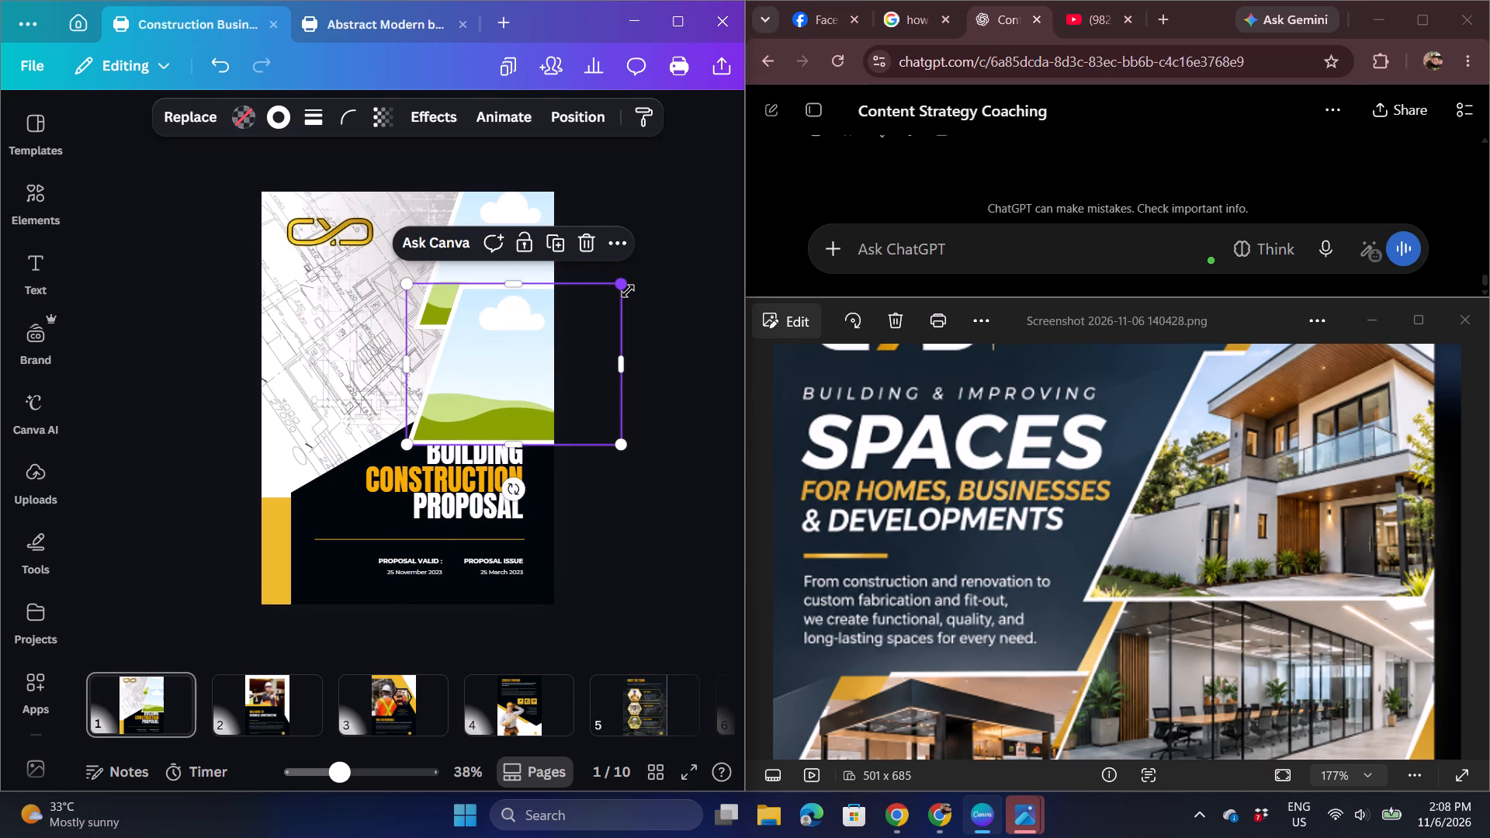
Enlarge the original upper frame from its lower-left corner to about 14.6 by 11.
{"action": "left_click", "coordinate": [456, 269]}
{"action": "left_click_drag", "start_coordinate": [414, 326], "coordinate": [409, 331]}
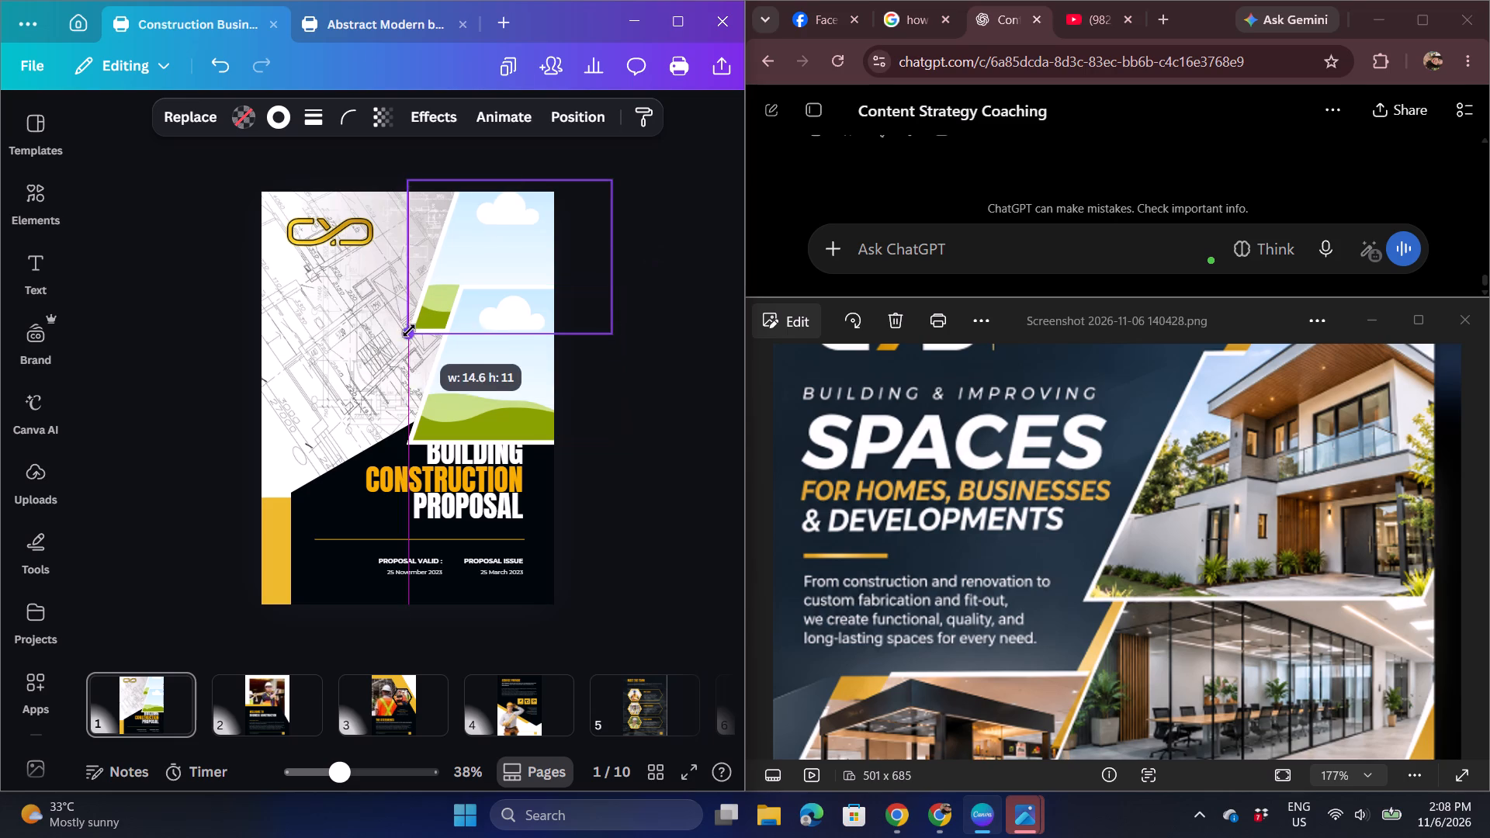
{"action": "left_click_drag", "start_coordinate": [409, 331], "coordinate": [406, 334]}
Change the lower frame's border color from the design's border colors to golden yellow.
{"action": "left_click", "coordinate": [489, 412]}
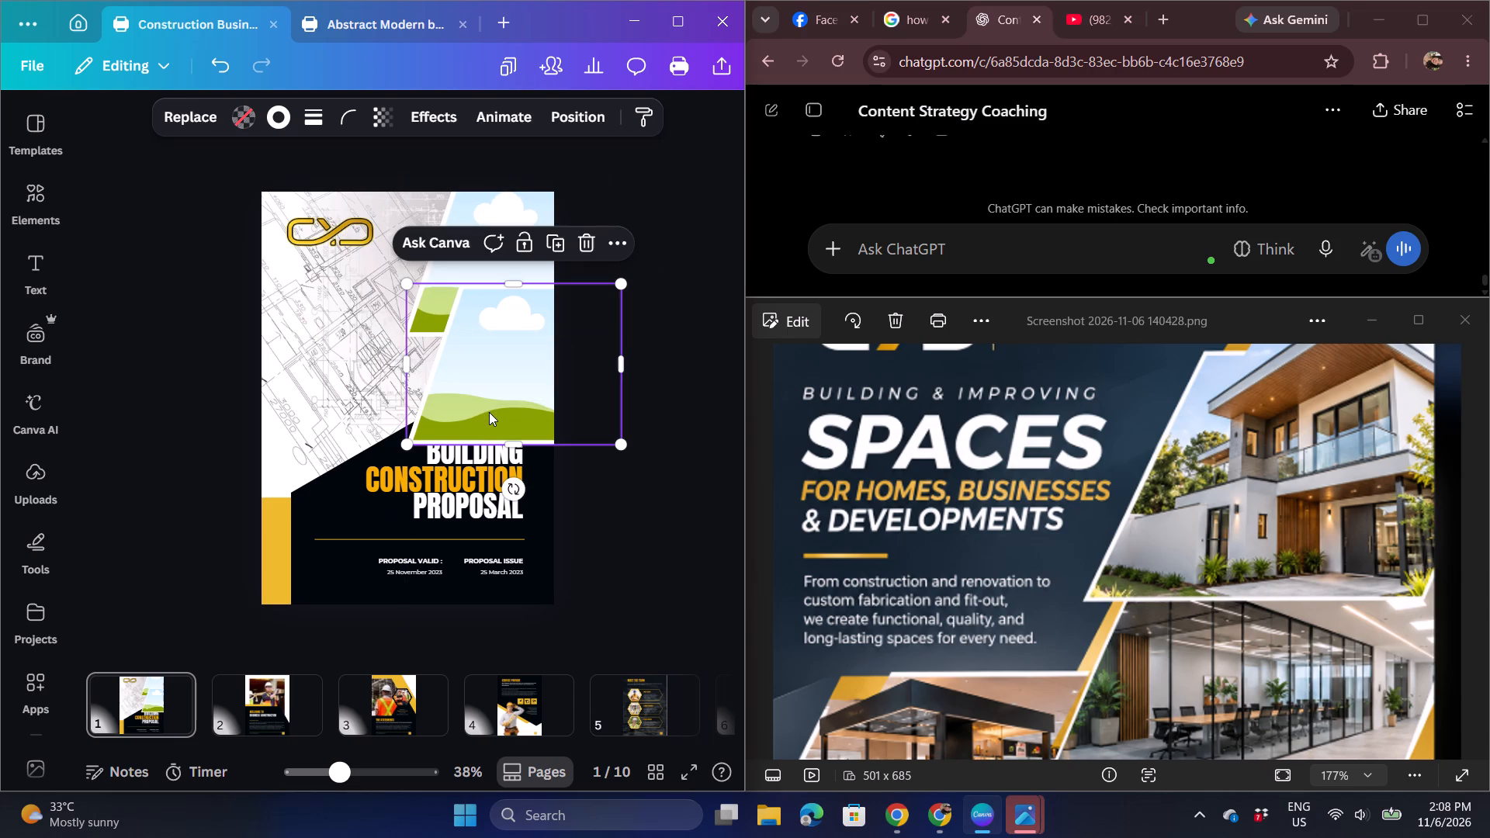
{"action": "left_click", "coordinate": [280, 117]}
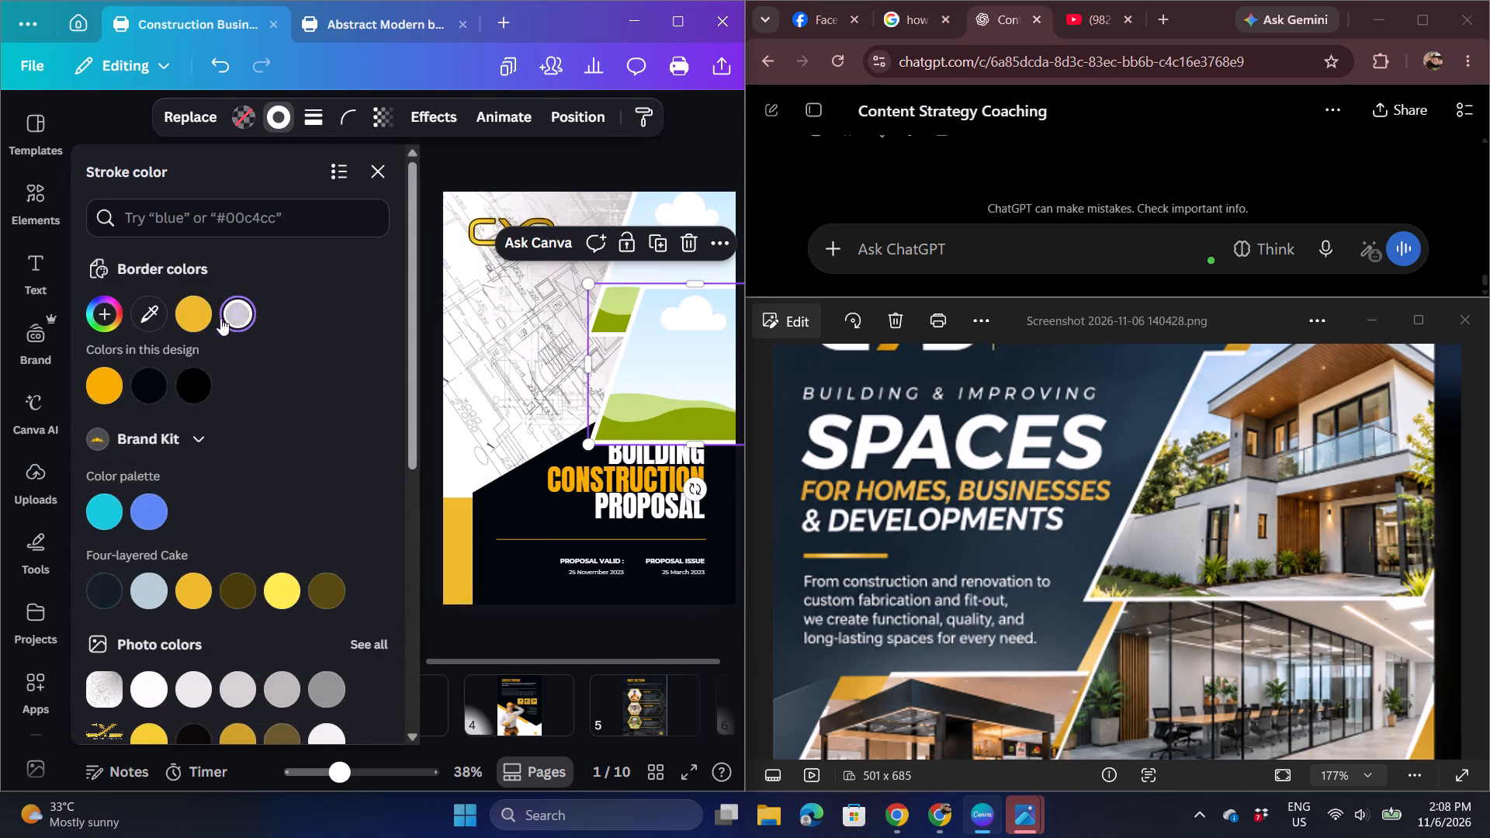
{"action": "left_click", "coordinate": [205, 307]}
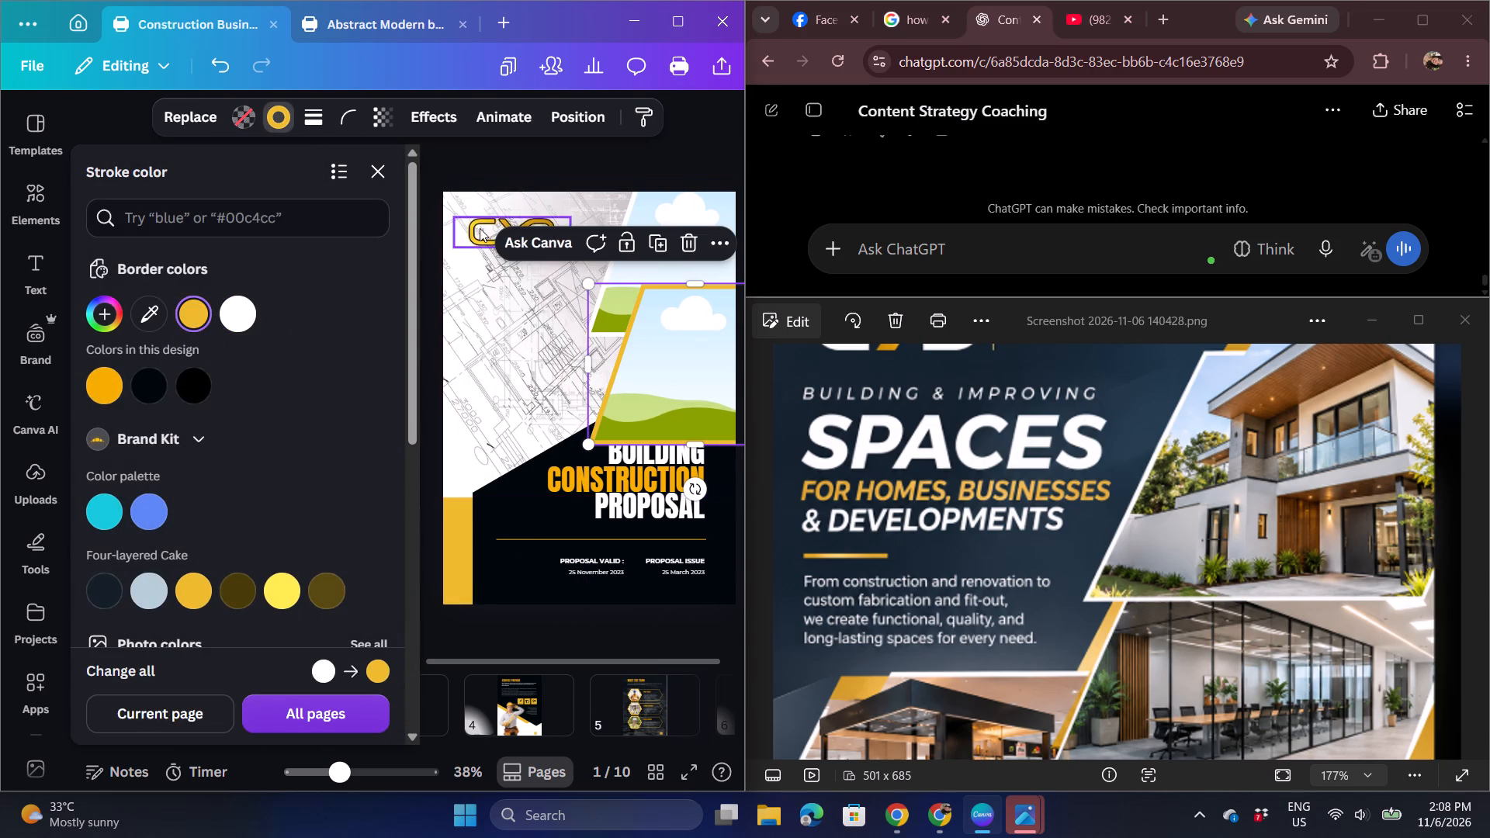
{"action": "left_click", "coordinate": [380, 161]}
Send the yellow-bordered lower frame backward two levels so it sits behind the white-bordered frame and the title text.
{"action": "left_click", "coordinate": [611, 252]}
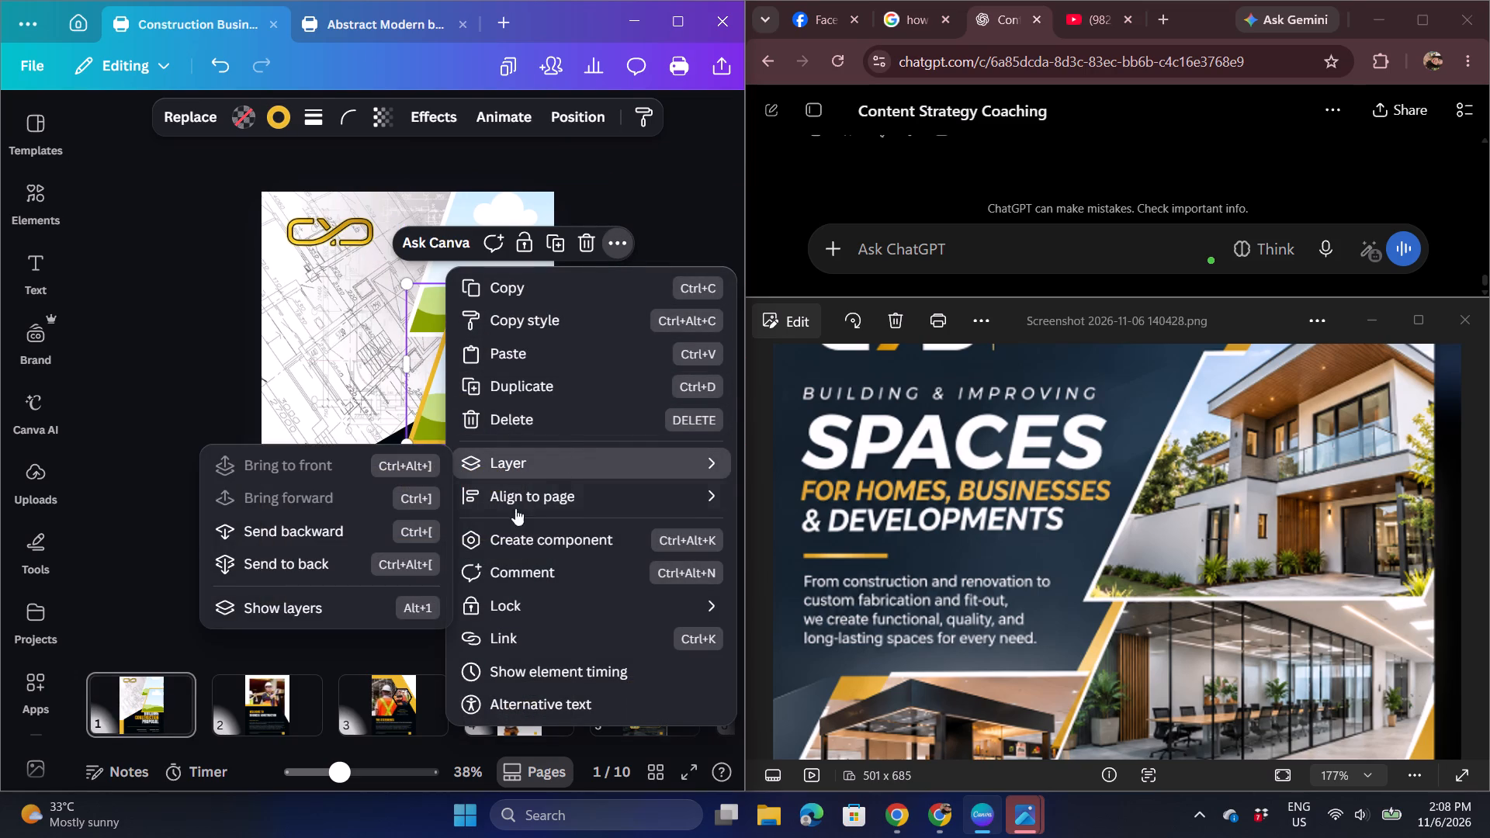
{"action": "left_click", "coordinate": [380, 518]}
{"action": "left_click", "coordinate": [380, 518]}
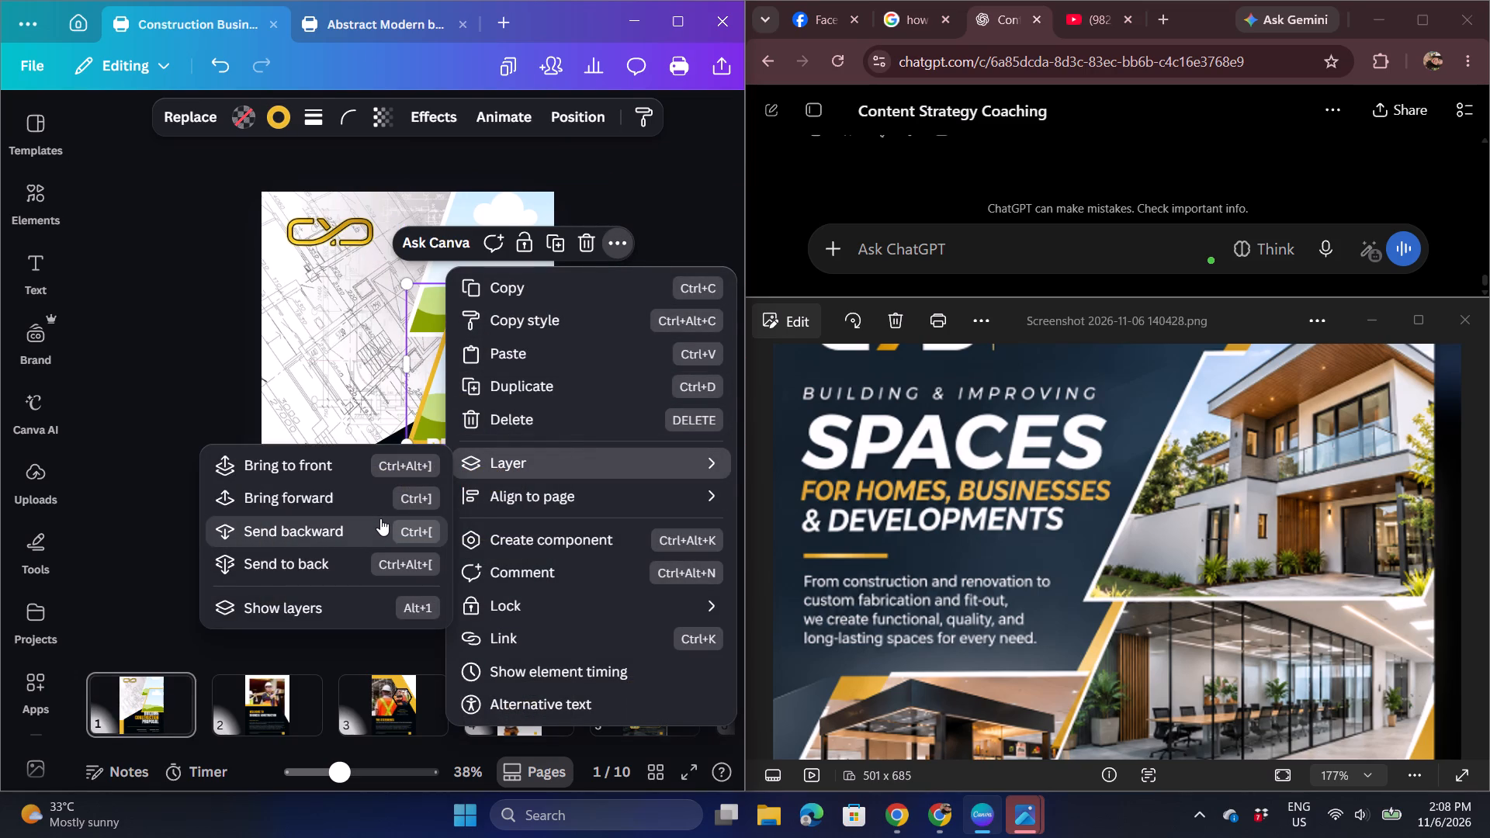
{"action": "left_click", "coordinate": [718, 178]}
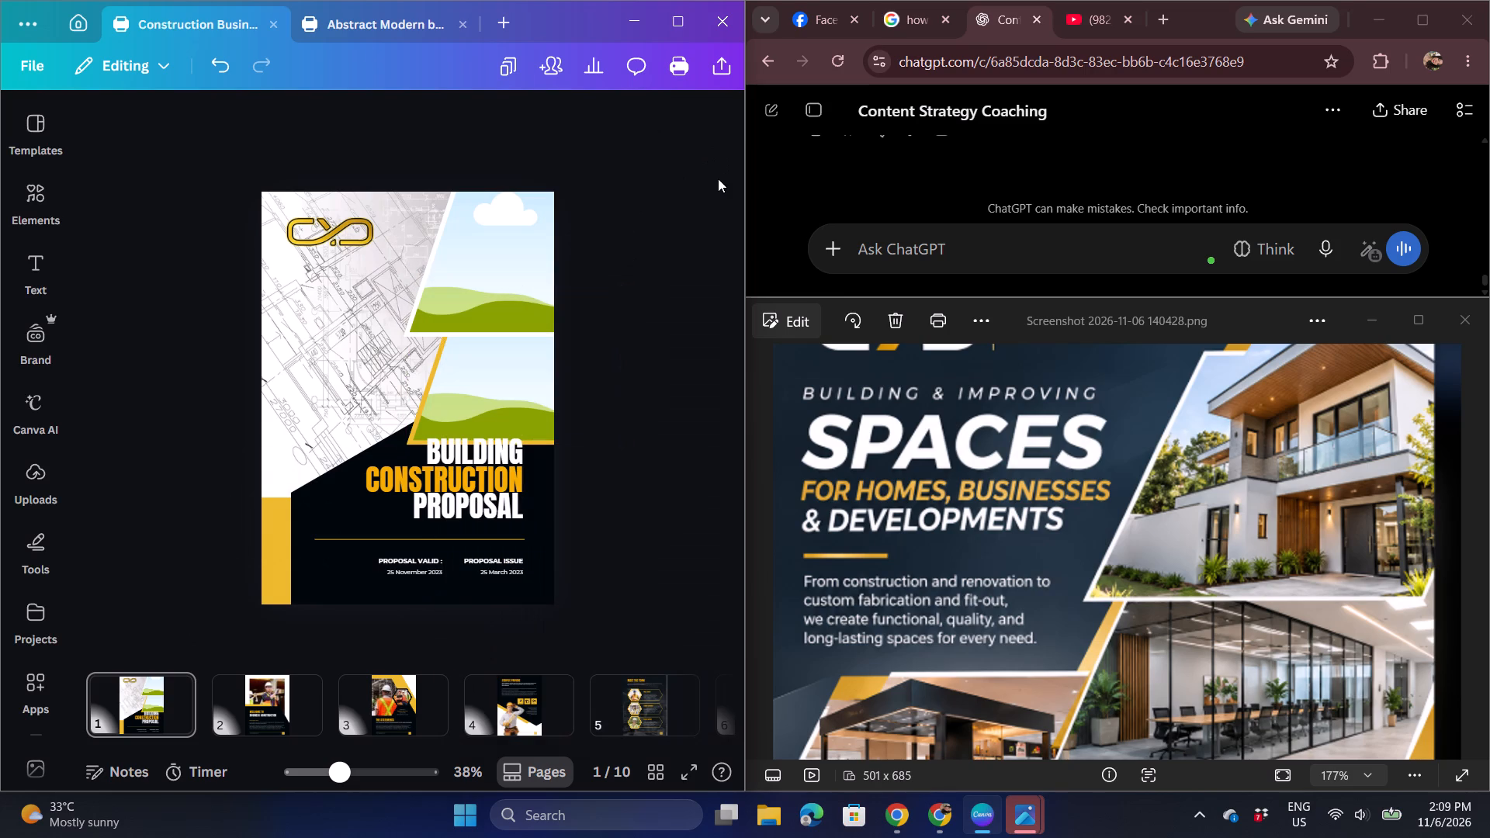
Check the reference poster's collage, and move the blueprint sketch image on the cover up and toward the page's right side.
{"action": "scroll", "coordinate": [718, 178], "scroll_direction": "down", "scroll_amount": 1}
{"action": "scroll", "coordinate": [990, 455], "scroll_direction": "down", "scroll_amount": 2}
{"action": "scroll", "coordinate": [999, 605], "scroll_direction": "down", "scroll_amount": 1}
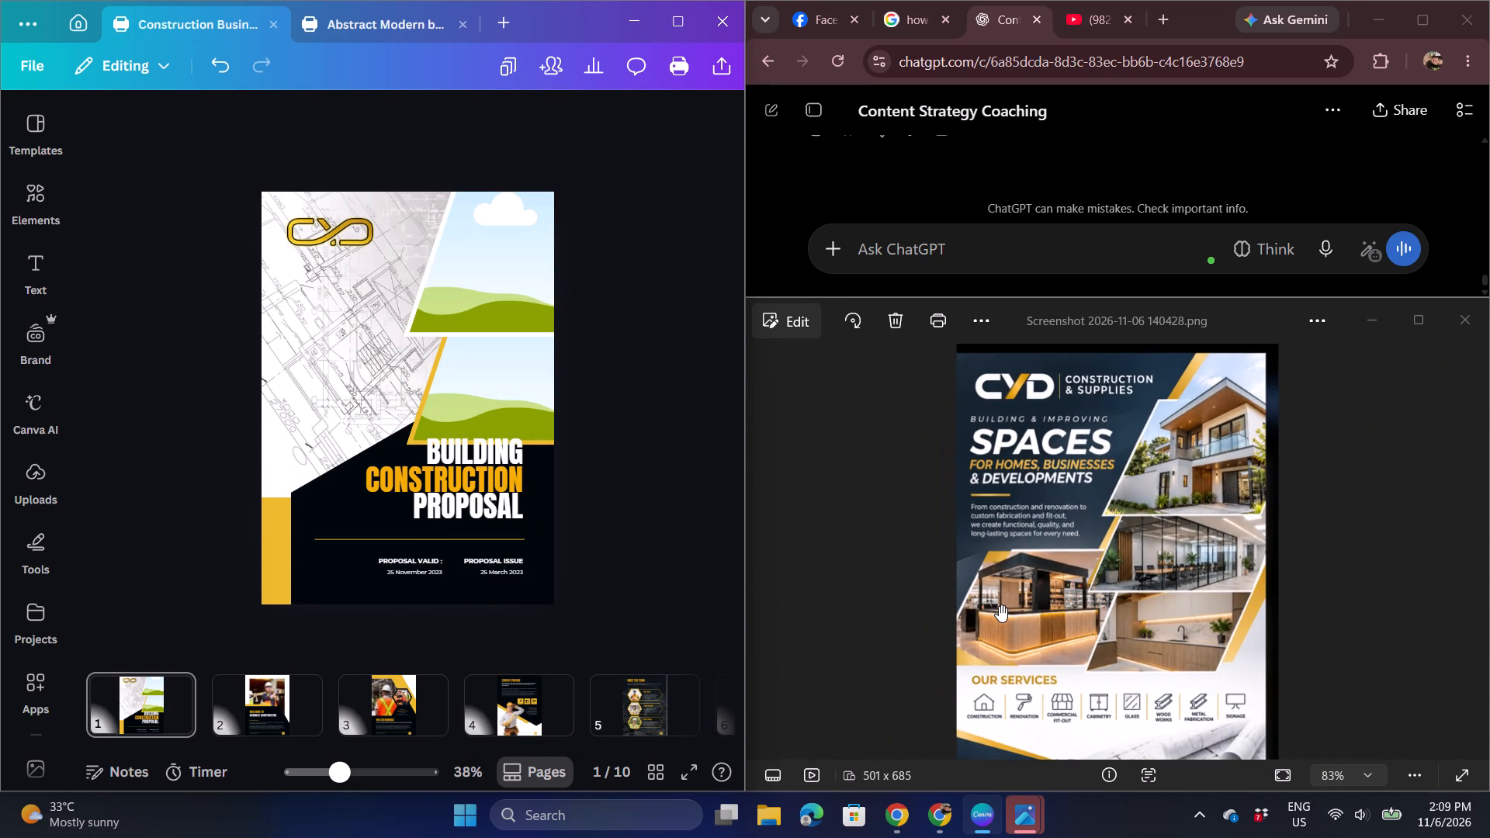
{"action": "scroll", "coordinate": [999, 605], "scroll_direction": "down", "scroll_amount": 1}
{"action": "scroll", "coordinate": [999, 605], "scroll_direction": "up", "scroll_amount": 4, "text": "ctrl"}
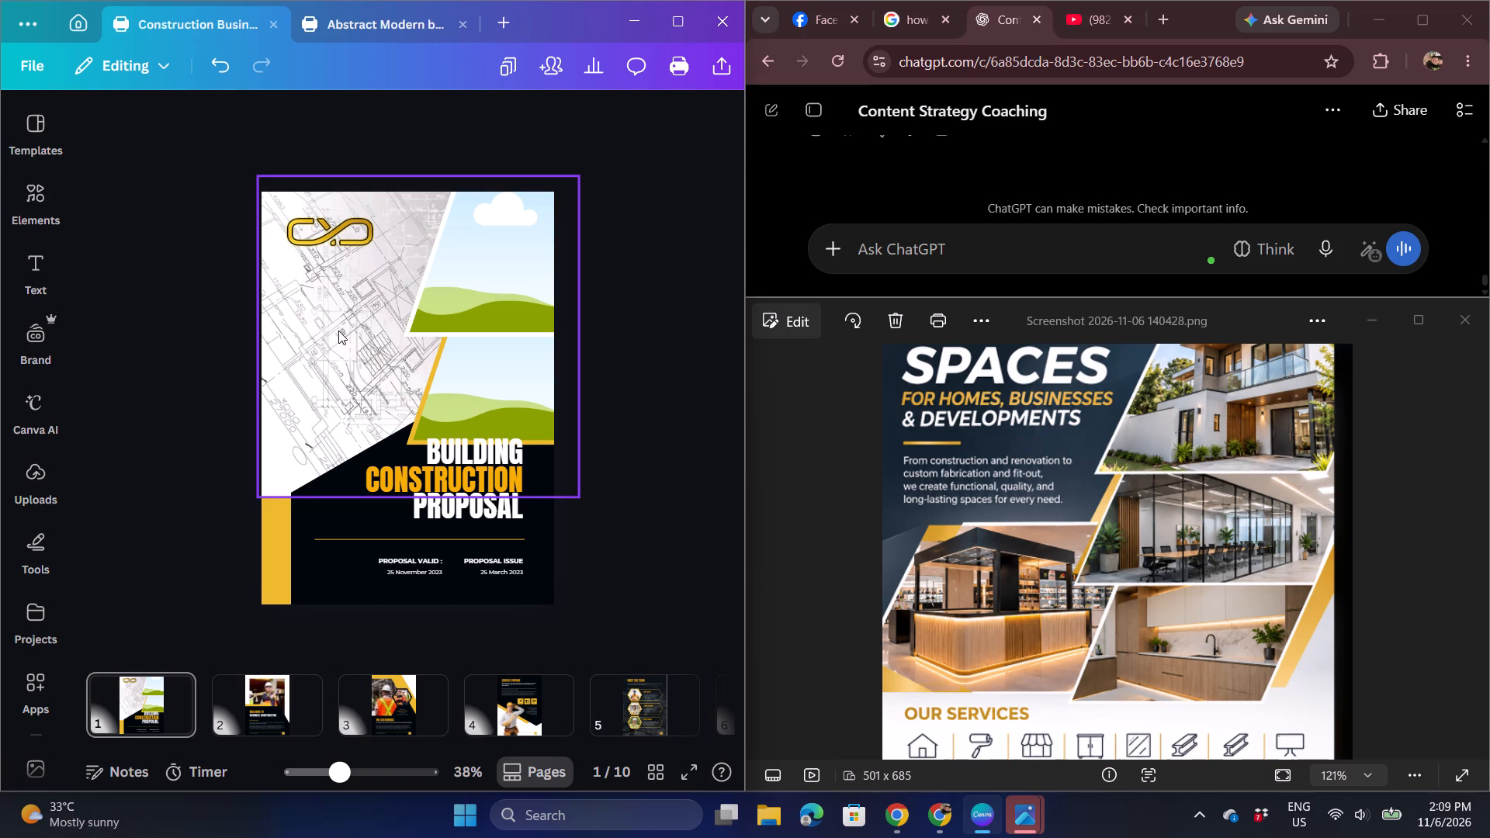
{"action": "left_click_drag", "start_coordinate": [338, 331], "coordinate": [325, 319]}
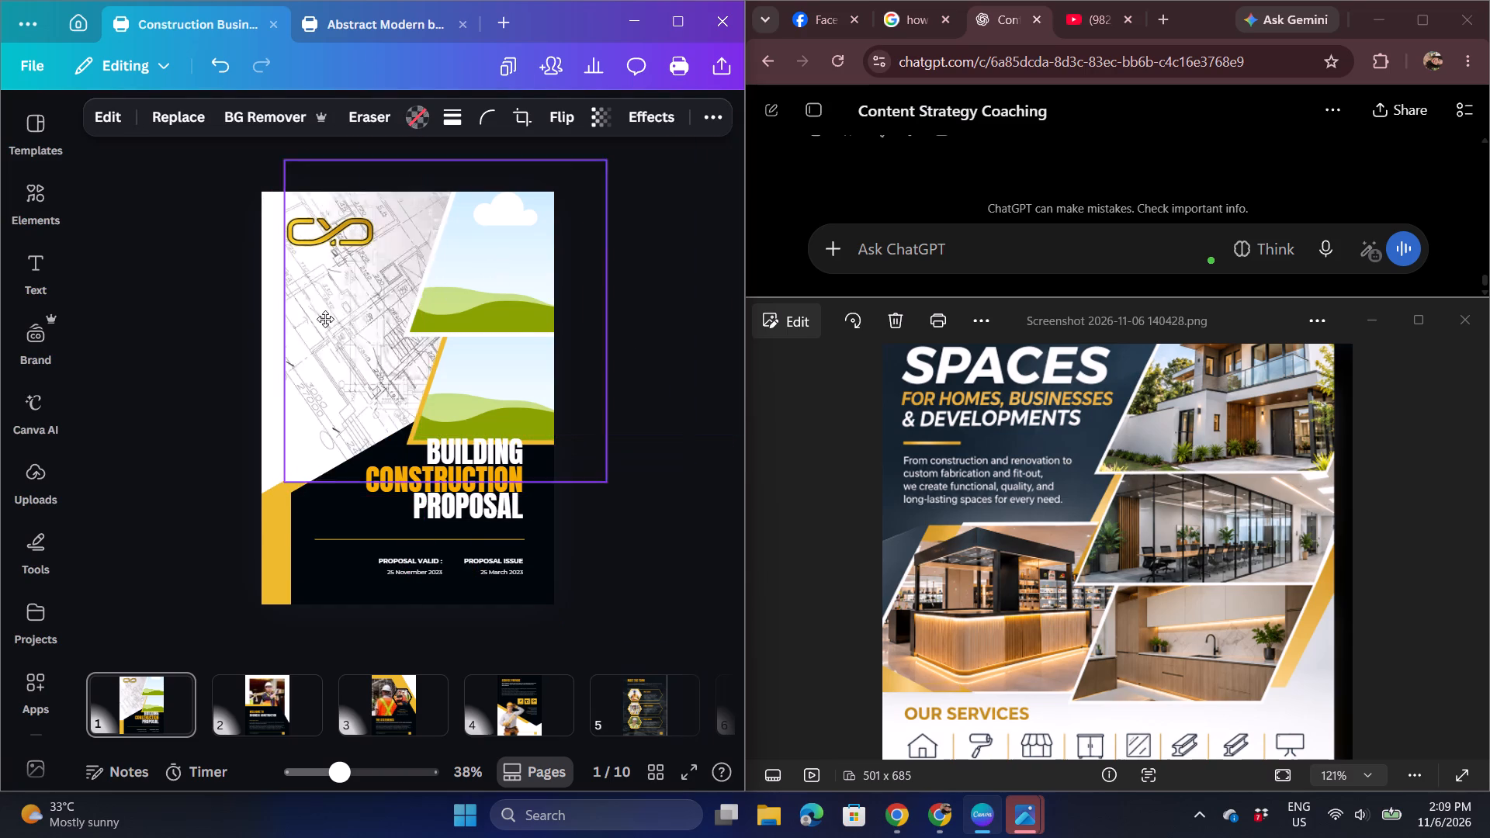
{"action": "left_click_drag", "start_coordinate": [325, 319], "coordinate": [275, 308]}
{"action": "left_click_drag", "start_coordinate": [352, 296], "coordinate": [491, 270]}
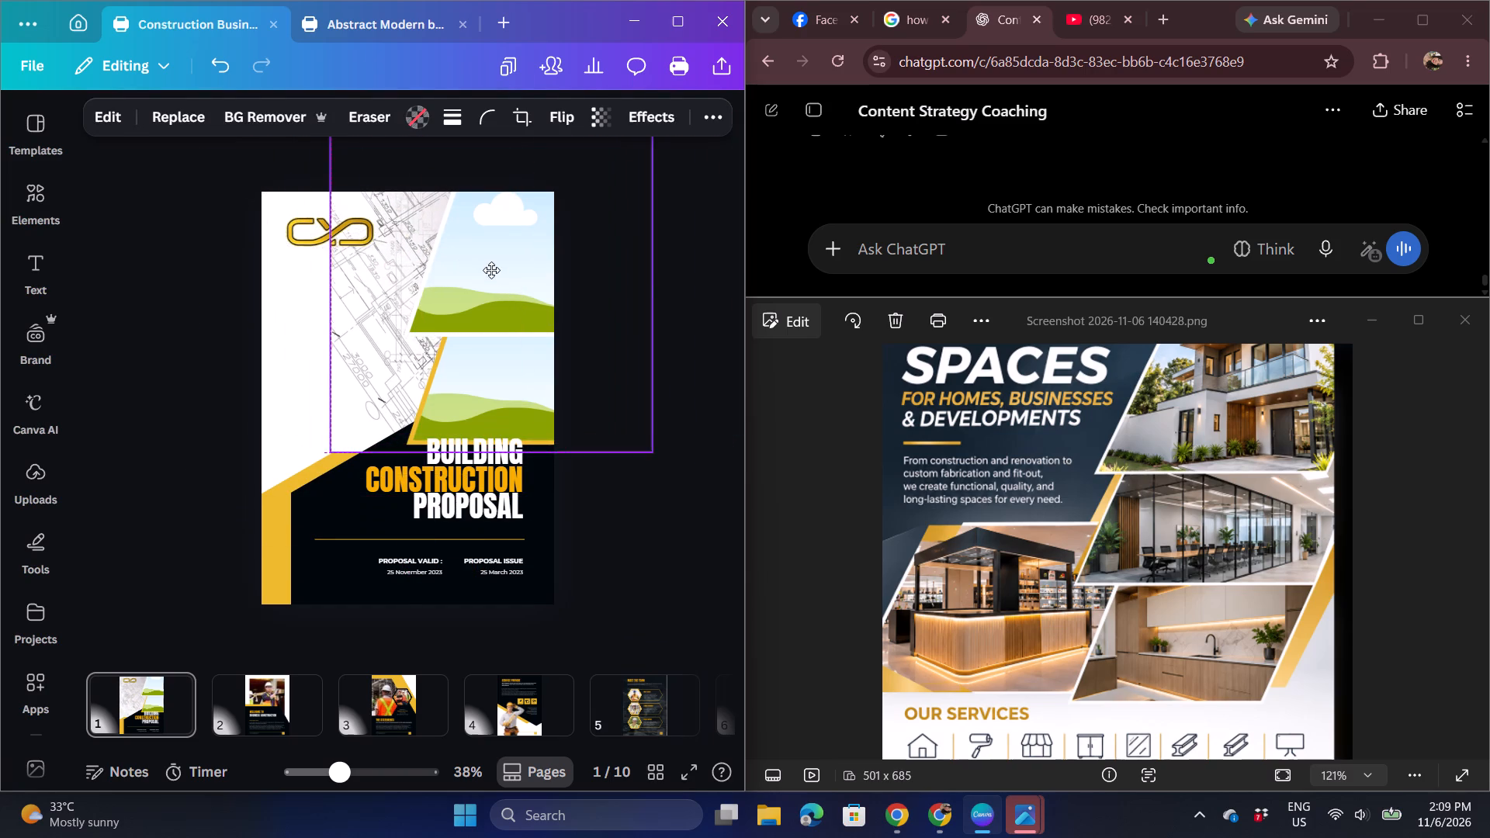
Bring the blueprint sketch image to the front of all the cover's elements.
{"action": "left_click", "coordinate": [592, 506]}
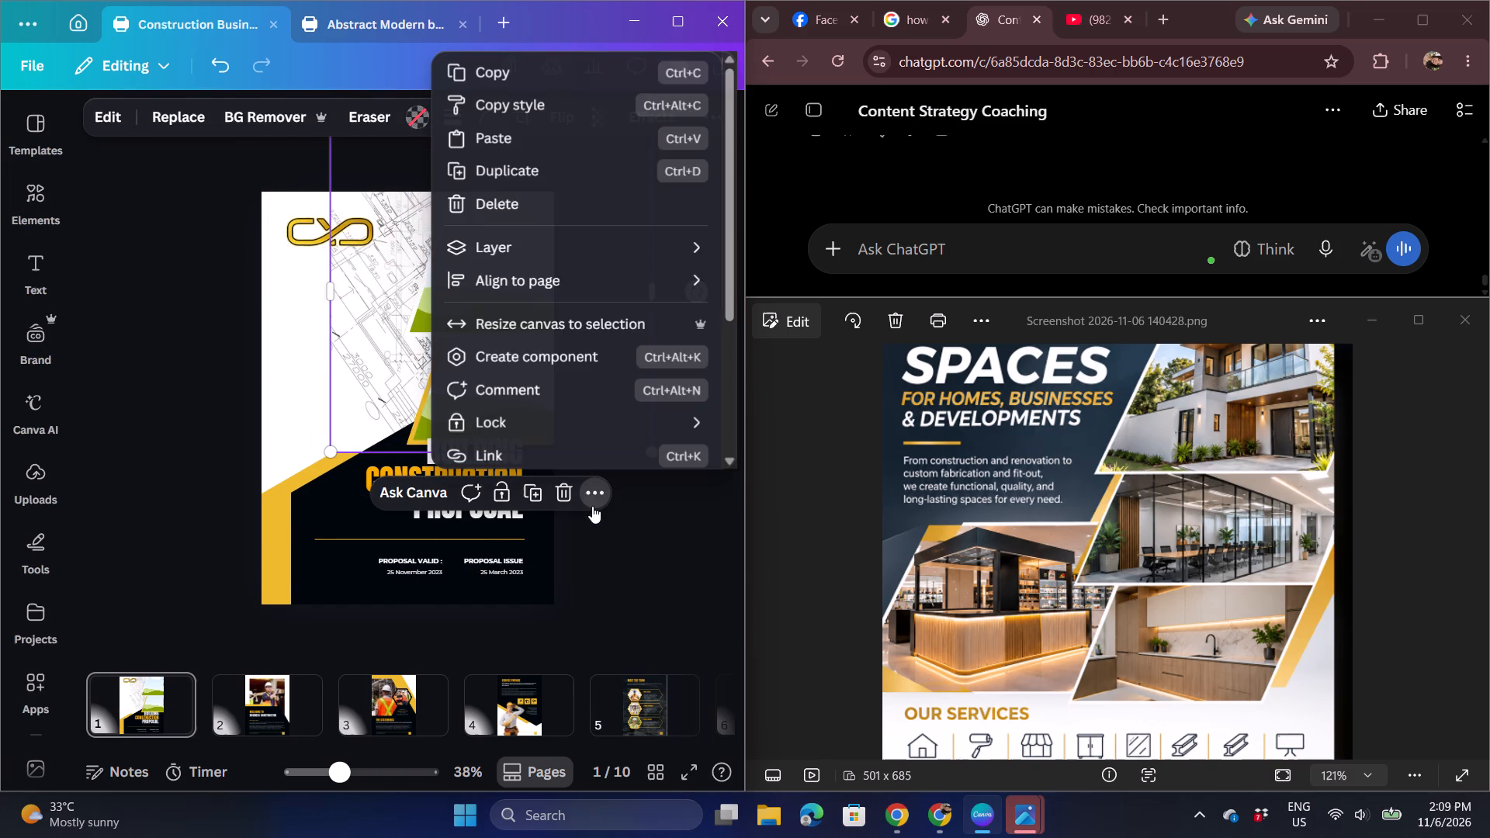
{"action": "left_click", "coordinate": [524, 244]}
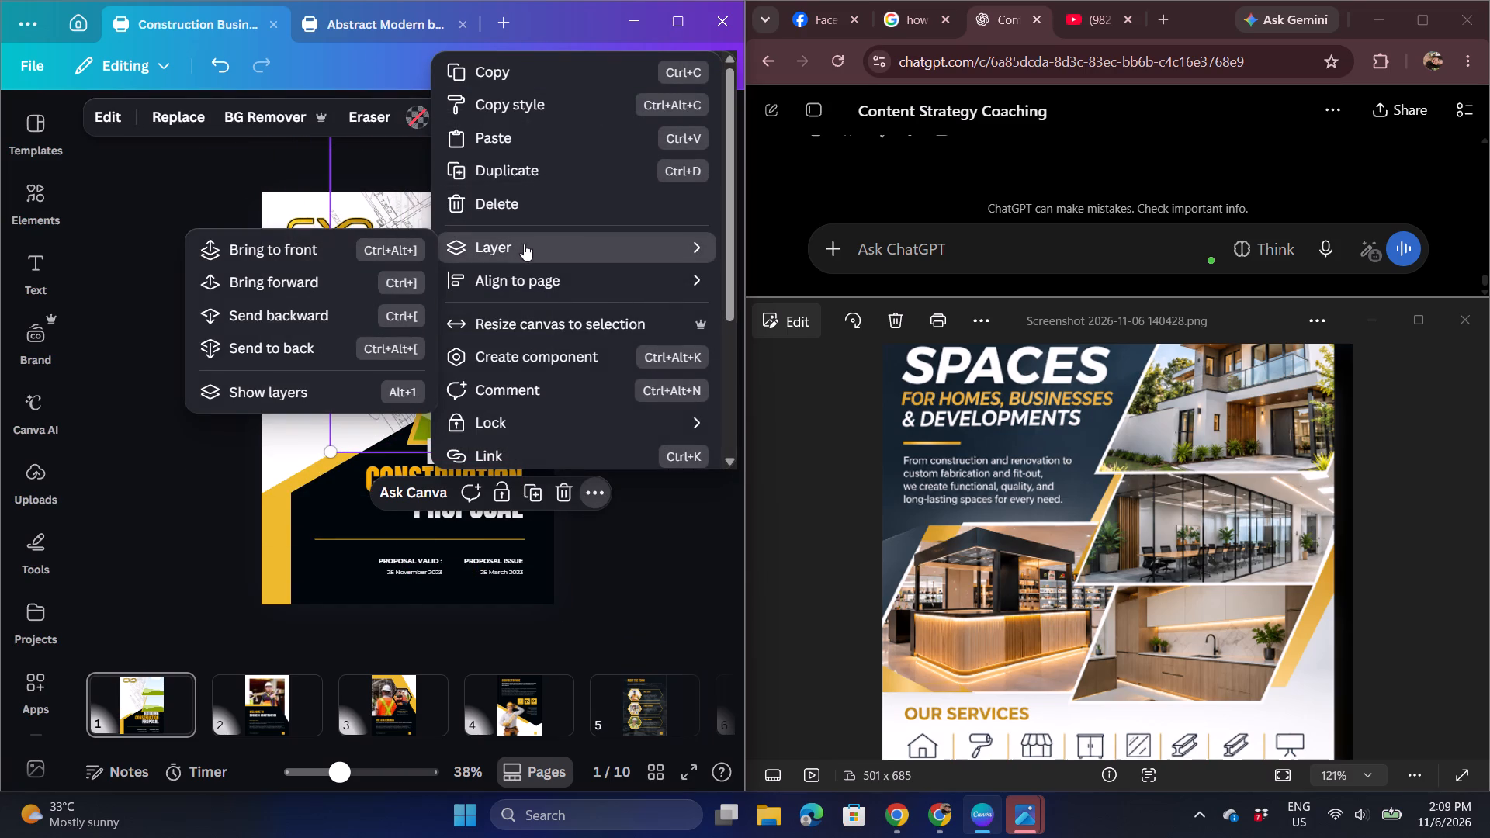
{"action": "left_click", "coordinate": [380, 258]}
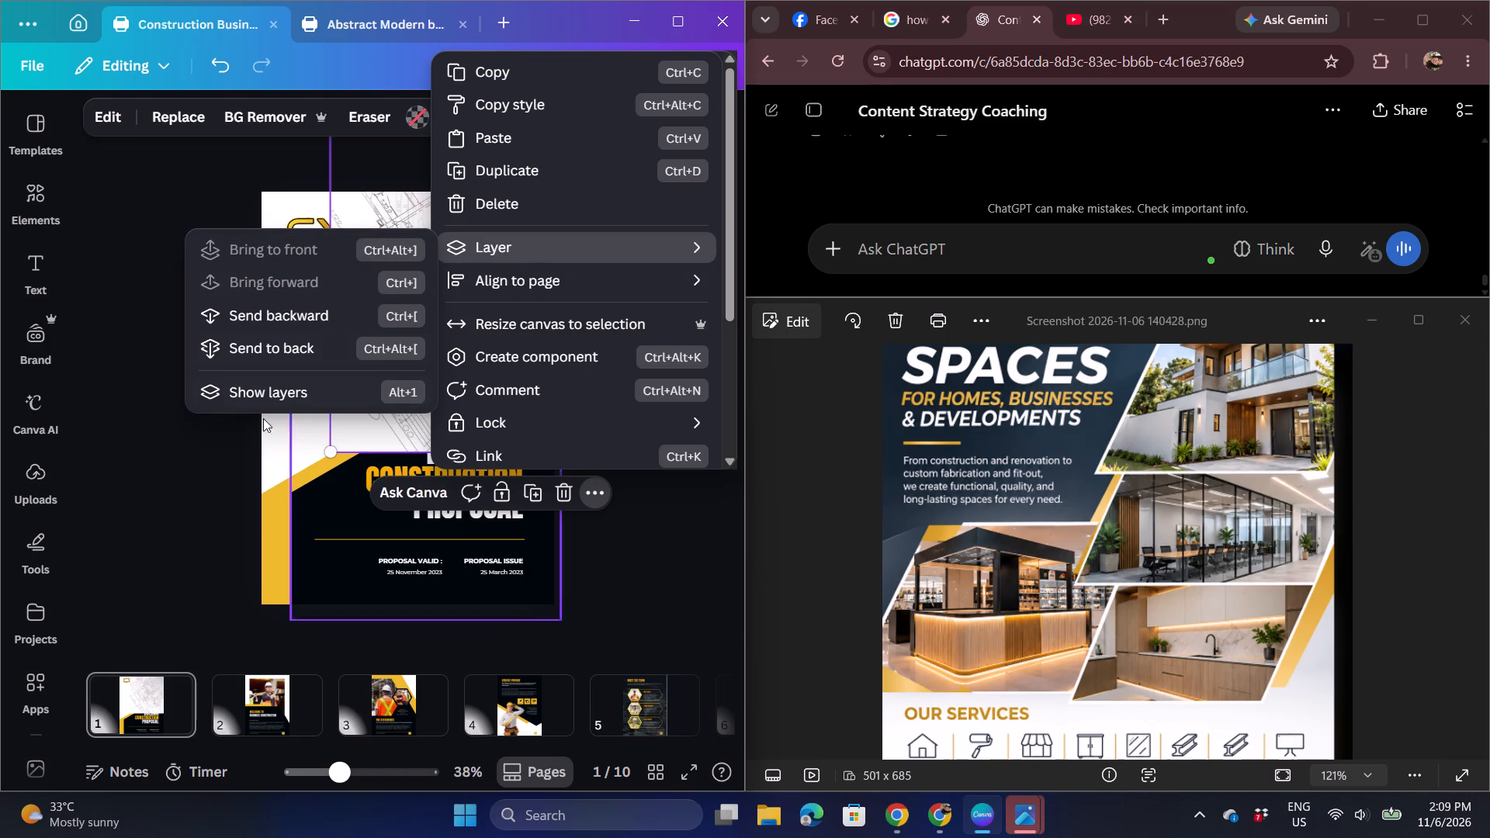
{"action": "left_click", "coordinate": [187, 401]}
{"action": "left_click", "coordinate": [141, 452]}
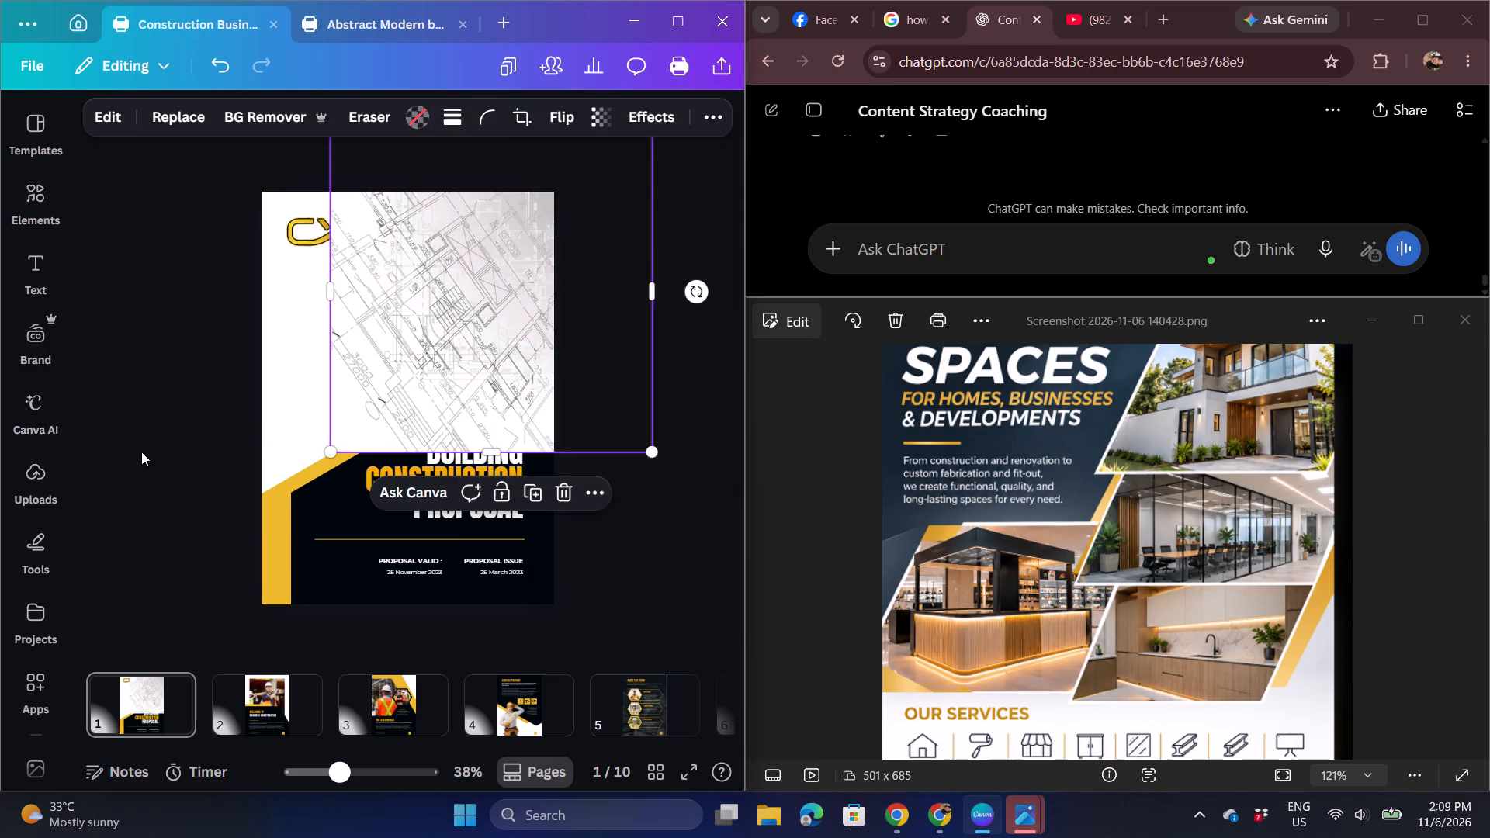
Move the blueprint sketch off the underlying elements to check them, and delete it together with its frame from the cover.
{"action": "left_click_drag", "start_coordinate": [412, 344], "coordinate": [533, 286]}
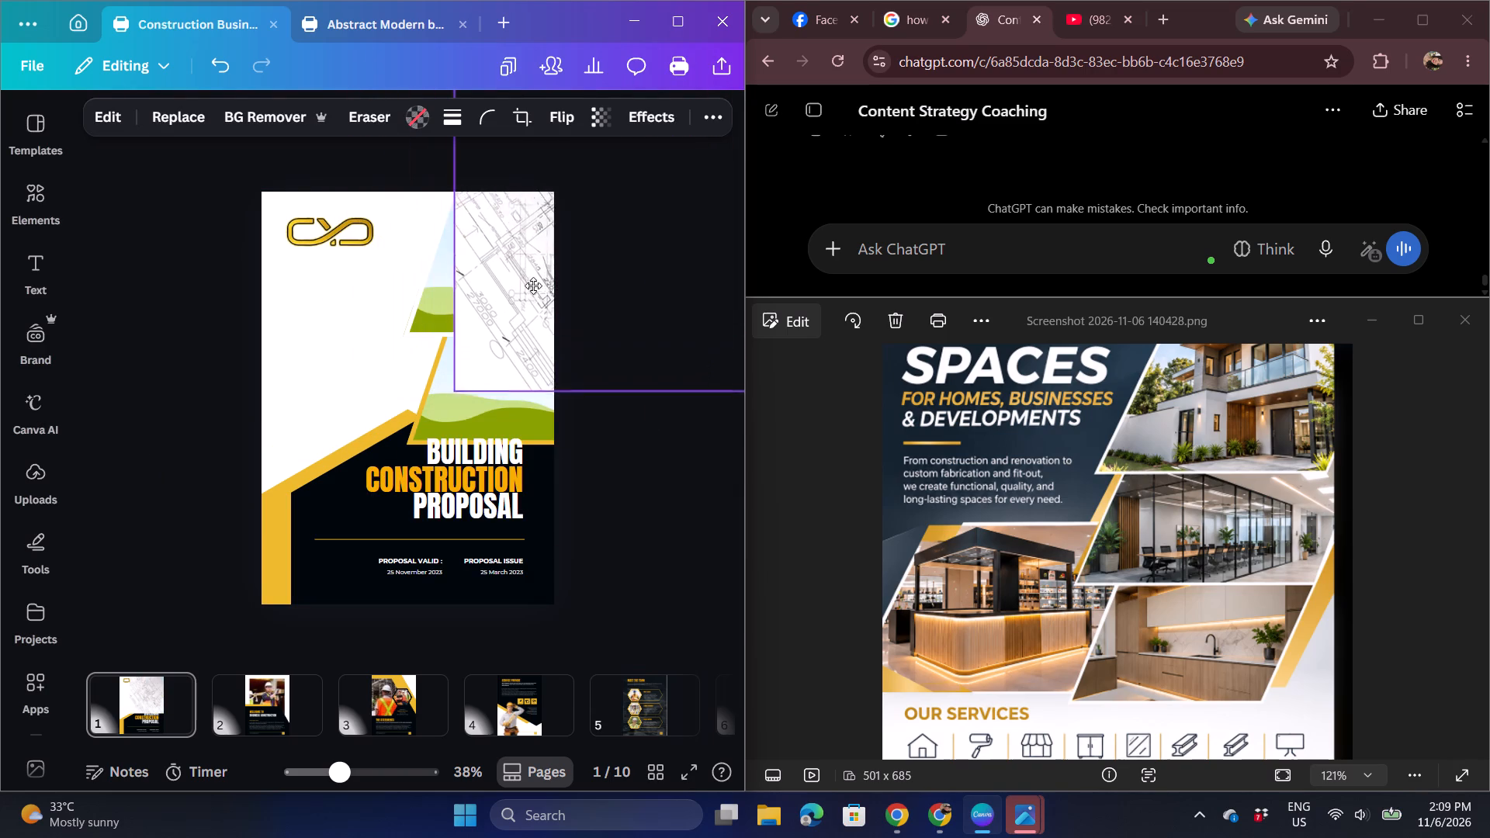
{"action": "left_click_drag", "start_coordinate": [533, 286], "coordinate": [308, 427]}
{"action": "left_click_drag", "start_coordinate": [431, 371], "coordinate": [307, 365]}
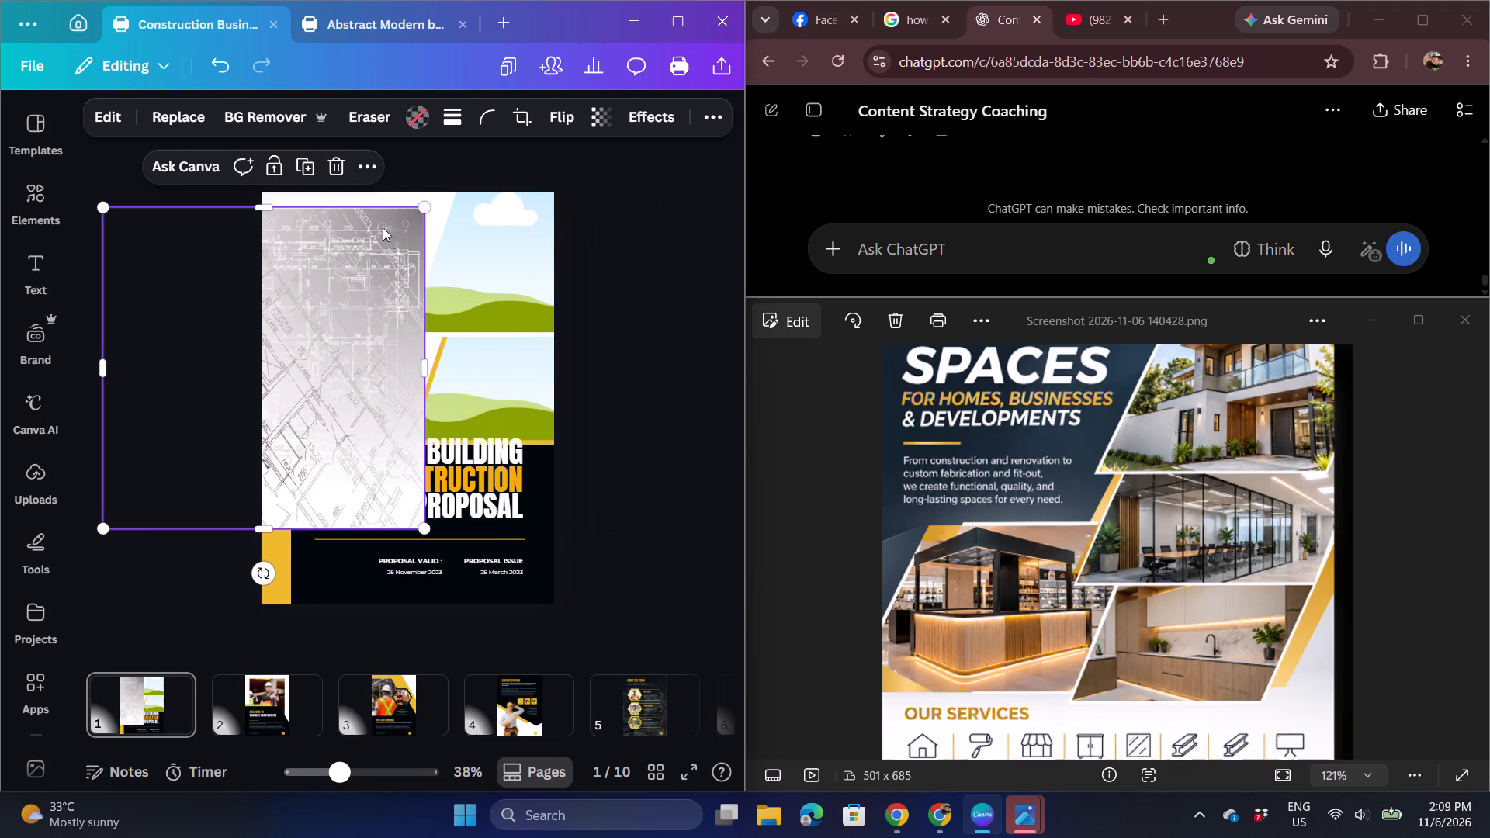
{"action": "left_click", "coordinate": [335, 170]}
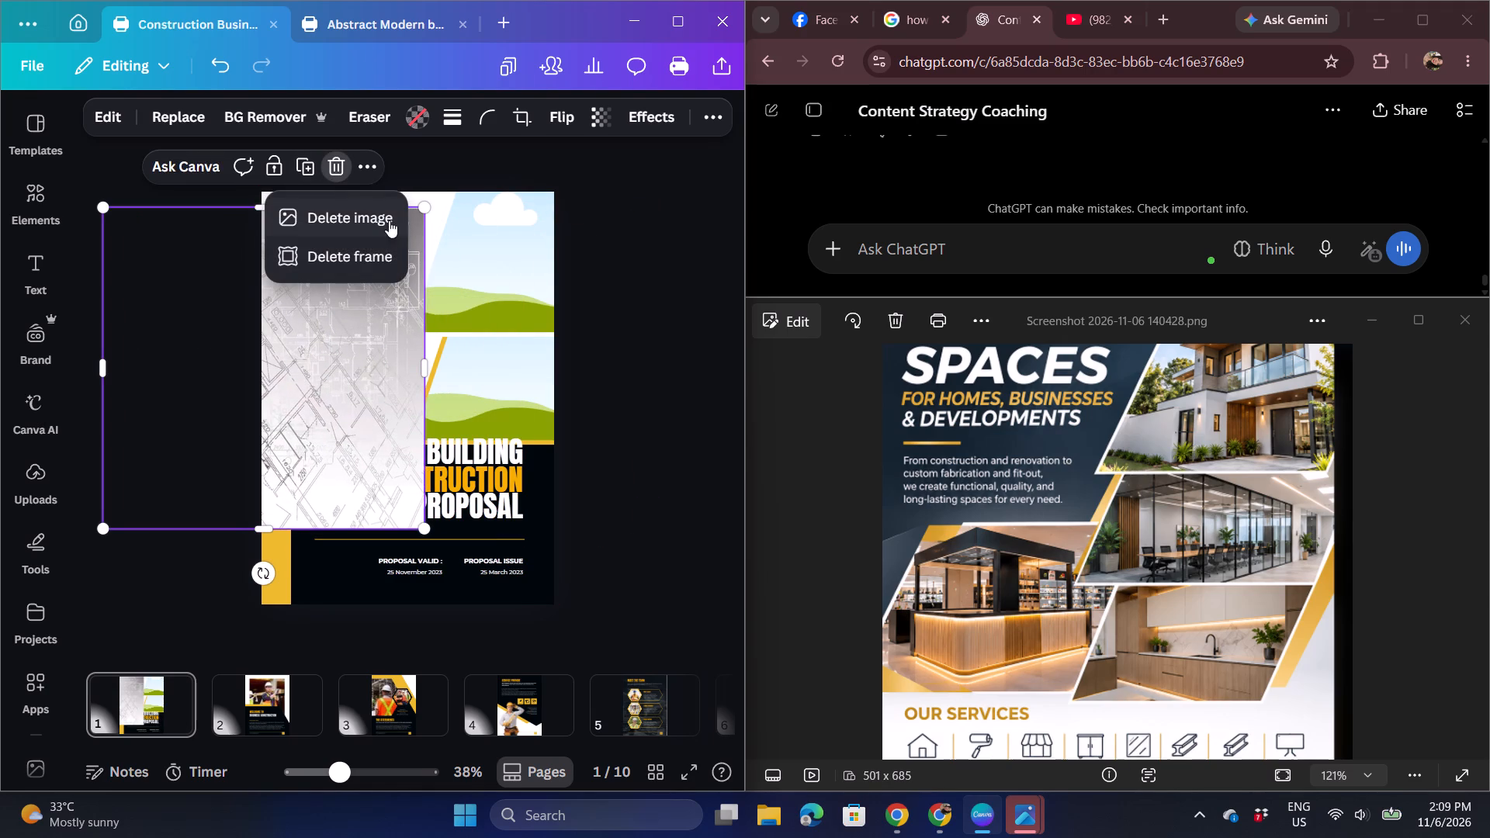
{"action": "left_click_drag", "start_coordinate": [350, 371], "coordinate": [467, 343]}
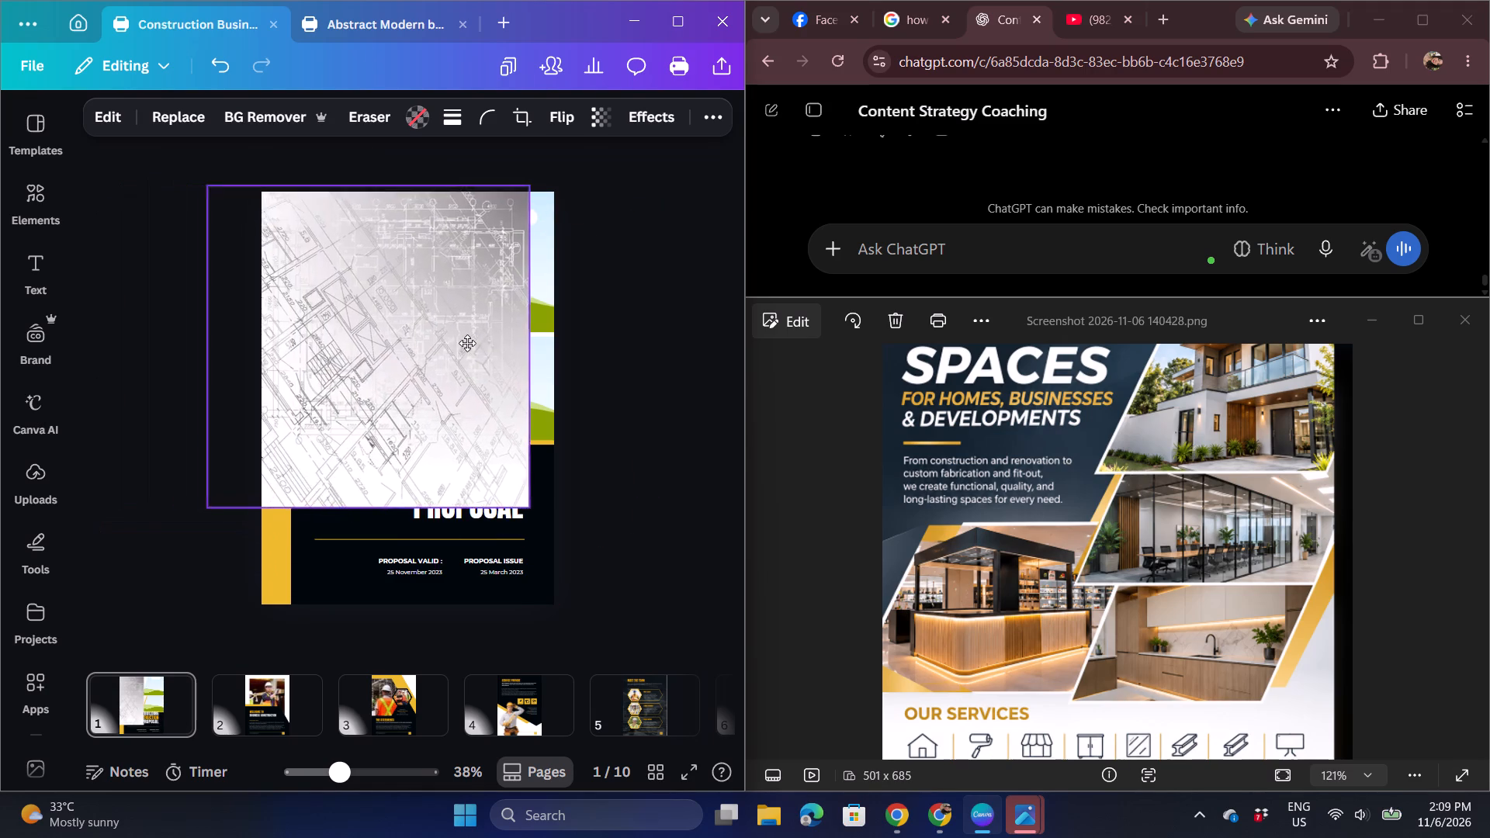
{"action": "left_click_drag", "start_coordinate": [467, 343], "coordinate": [513, 311]}
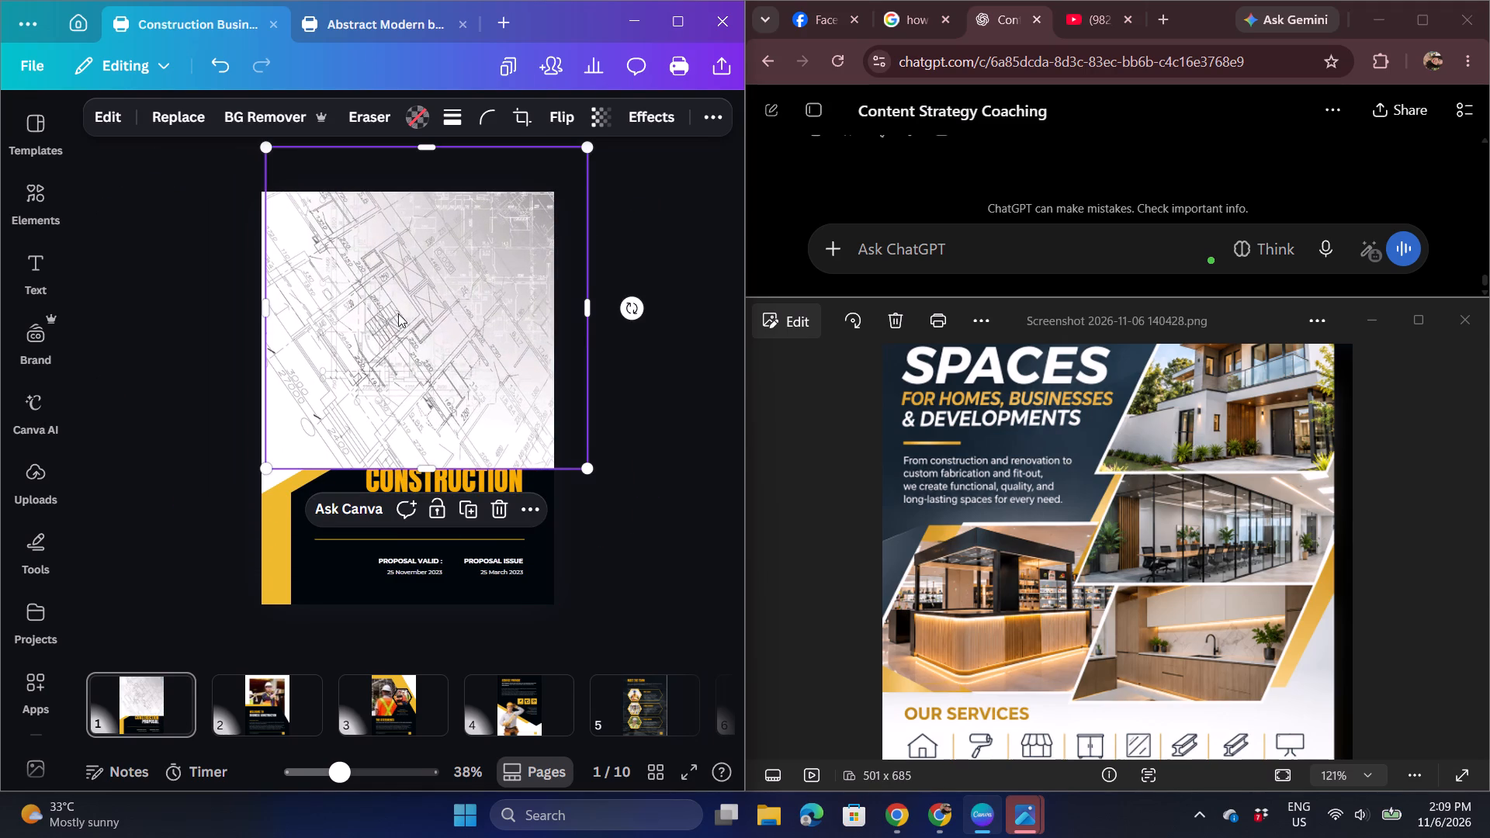
{"action": "left_click", "coordinate": [497, 502]}
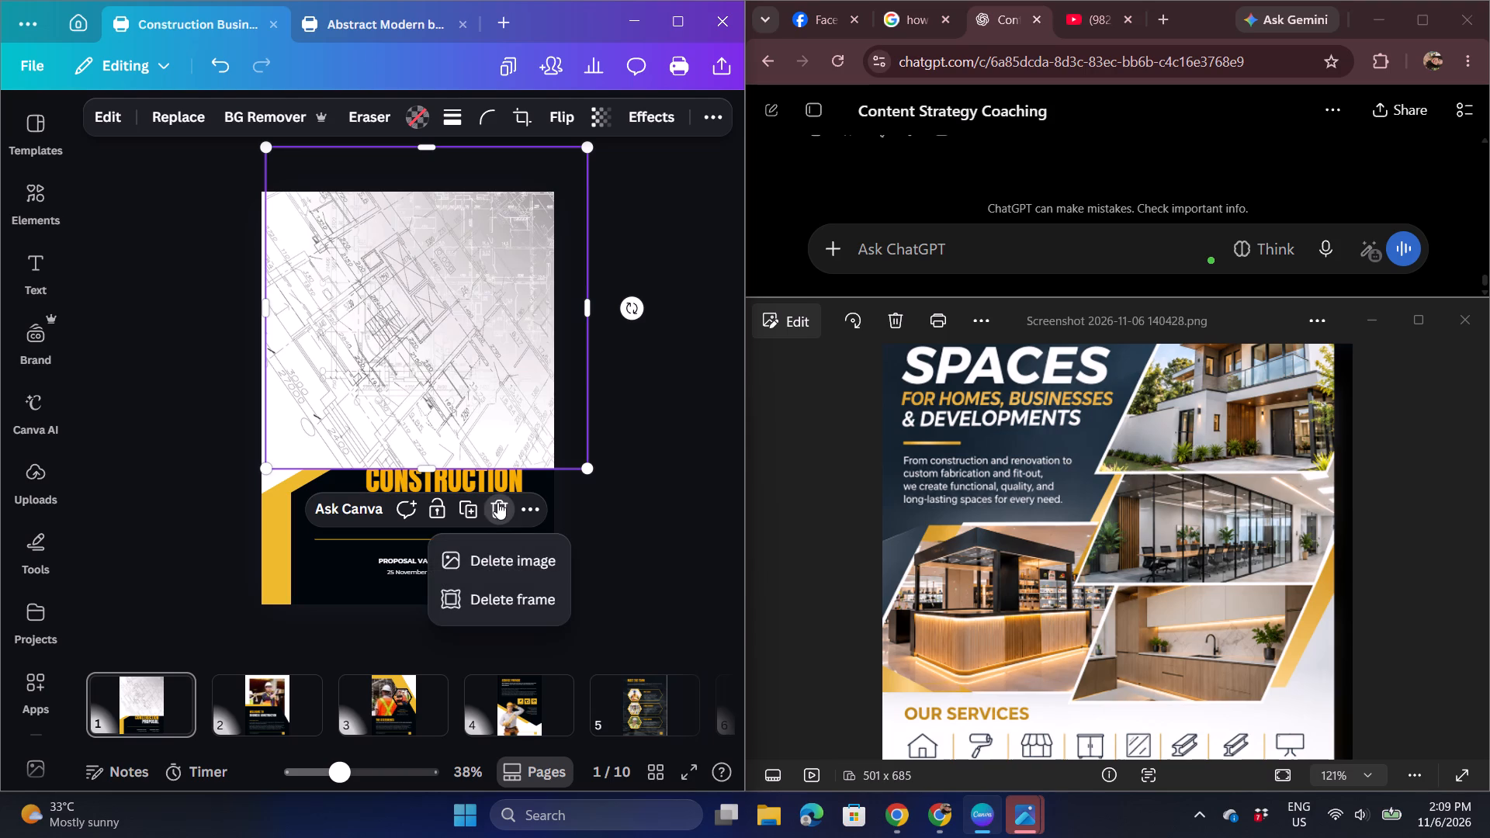
{"action": "left_click", "coordinate": [511, 606]}
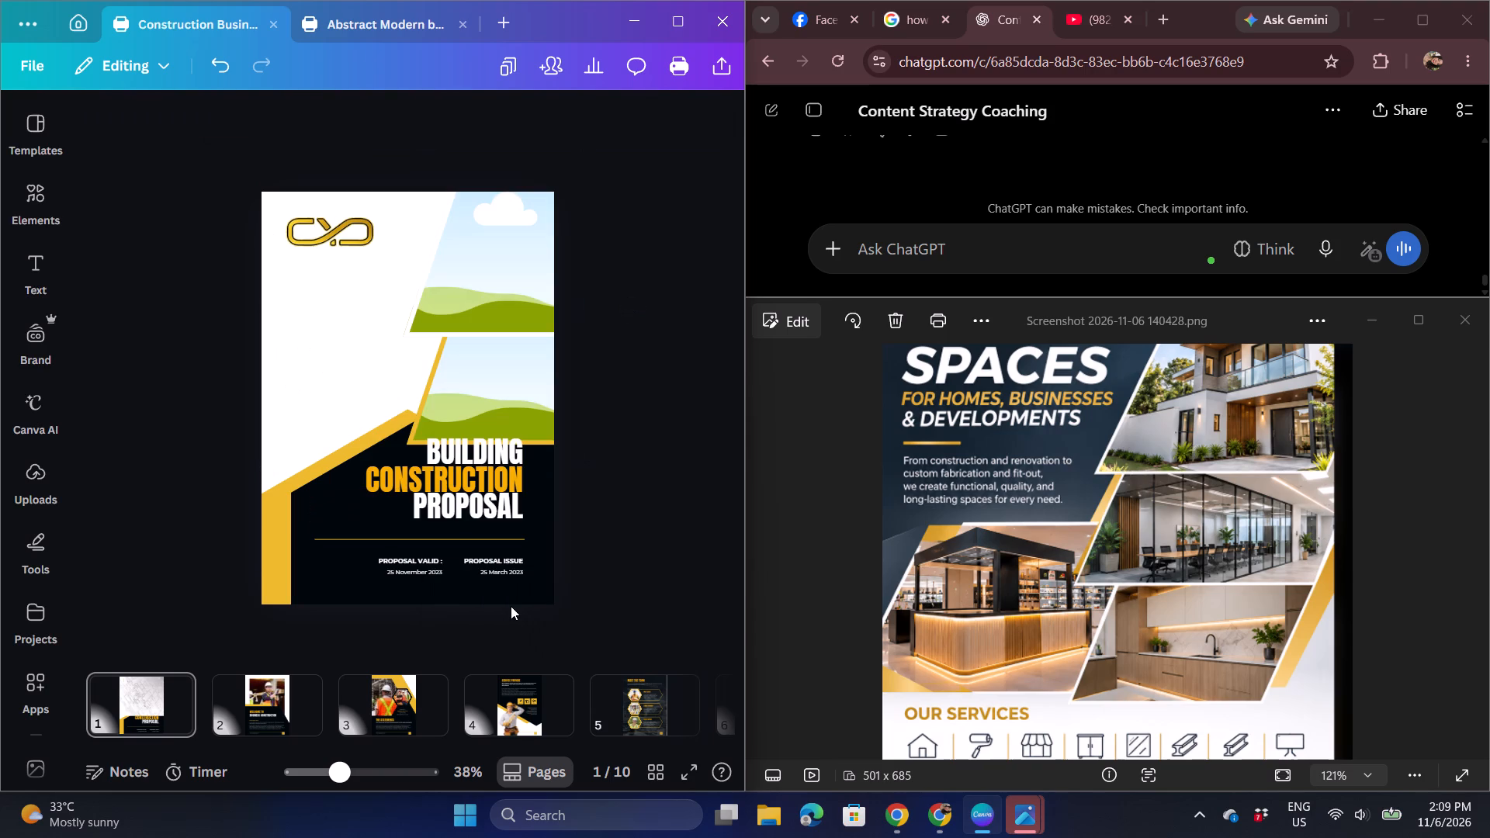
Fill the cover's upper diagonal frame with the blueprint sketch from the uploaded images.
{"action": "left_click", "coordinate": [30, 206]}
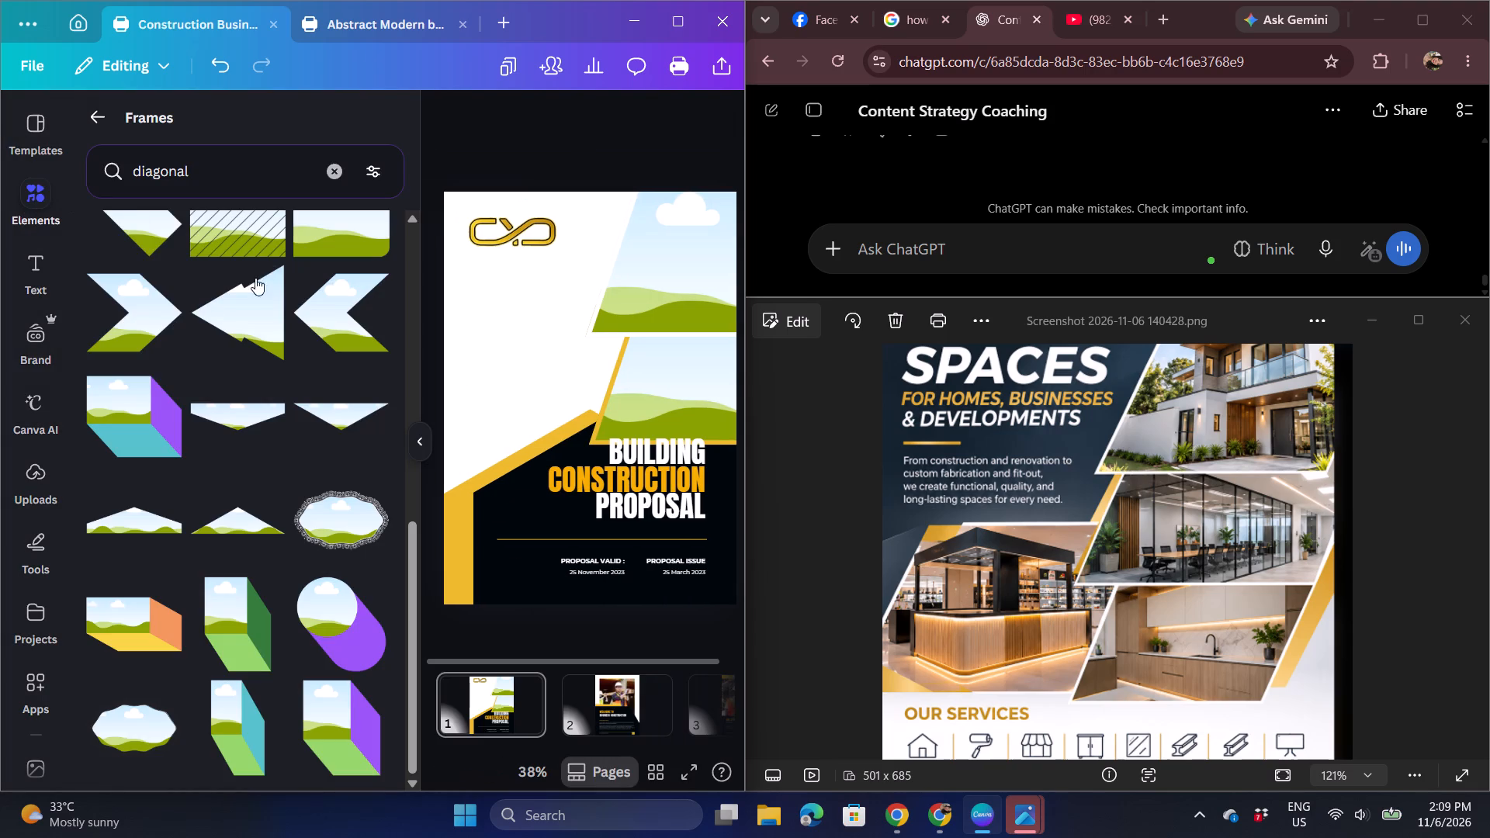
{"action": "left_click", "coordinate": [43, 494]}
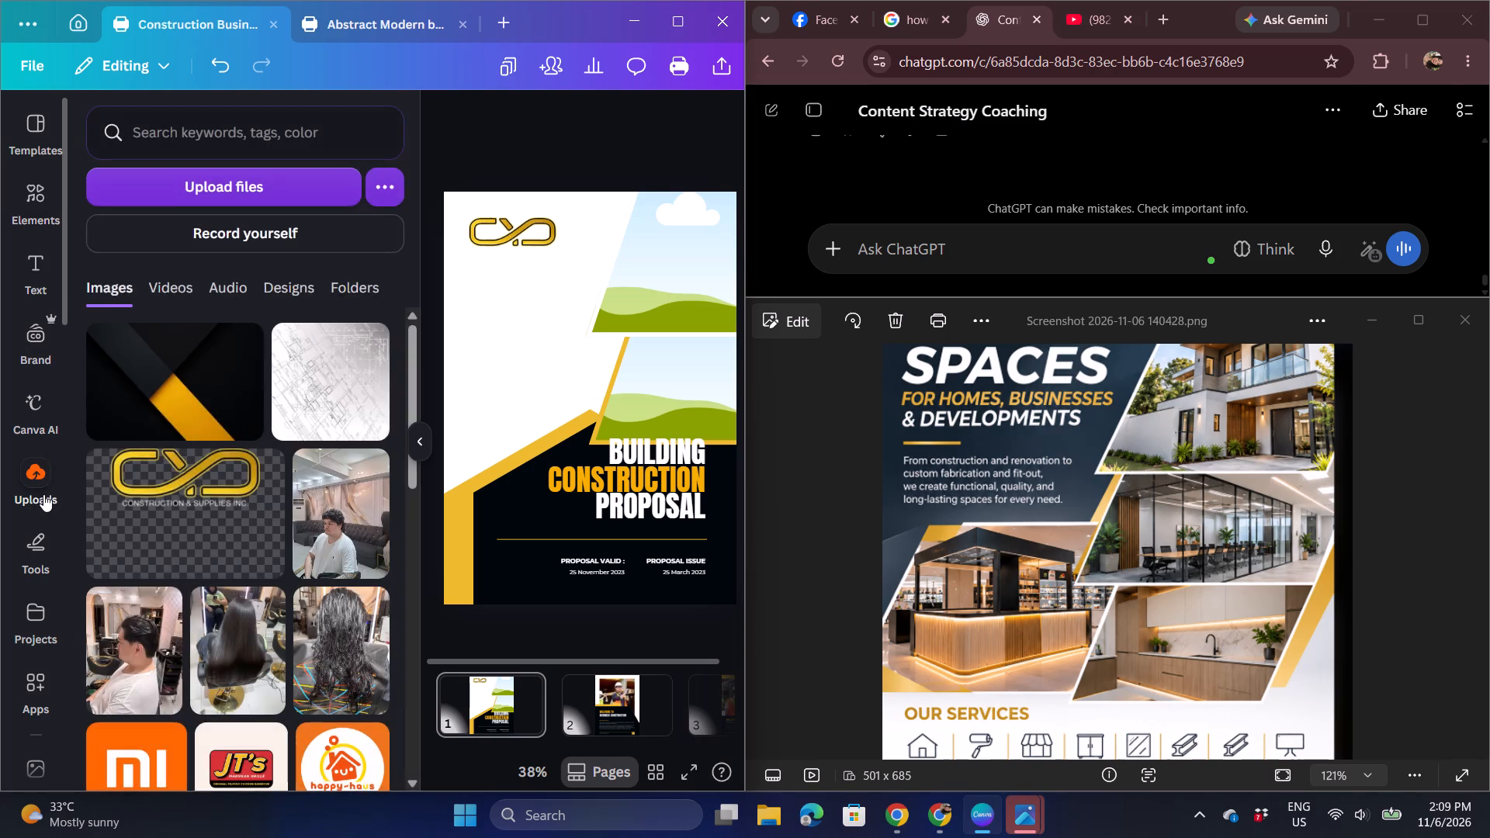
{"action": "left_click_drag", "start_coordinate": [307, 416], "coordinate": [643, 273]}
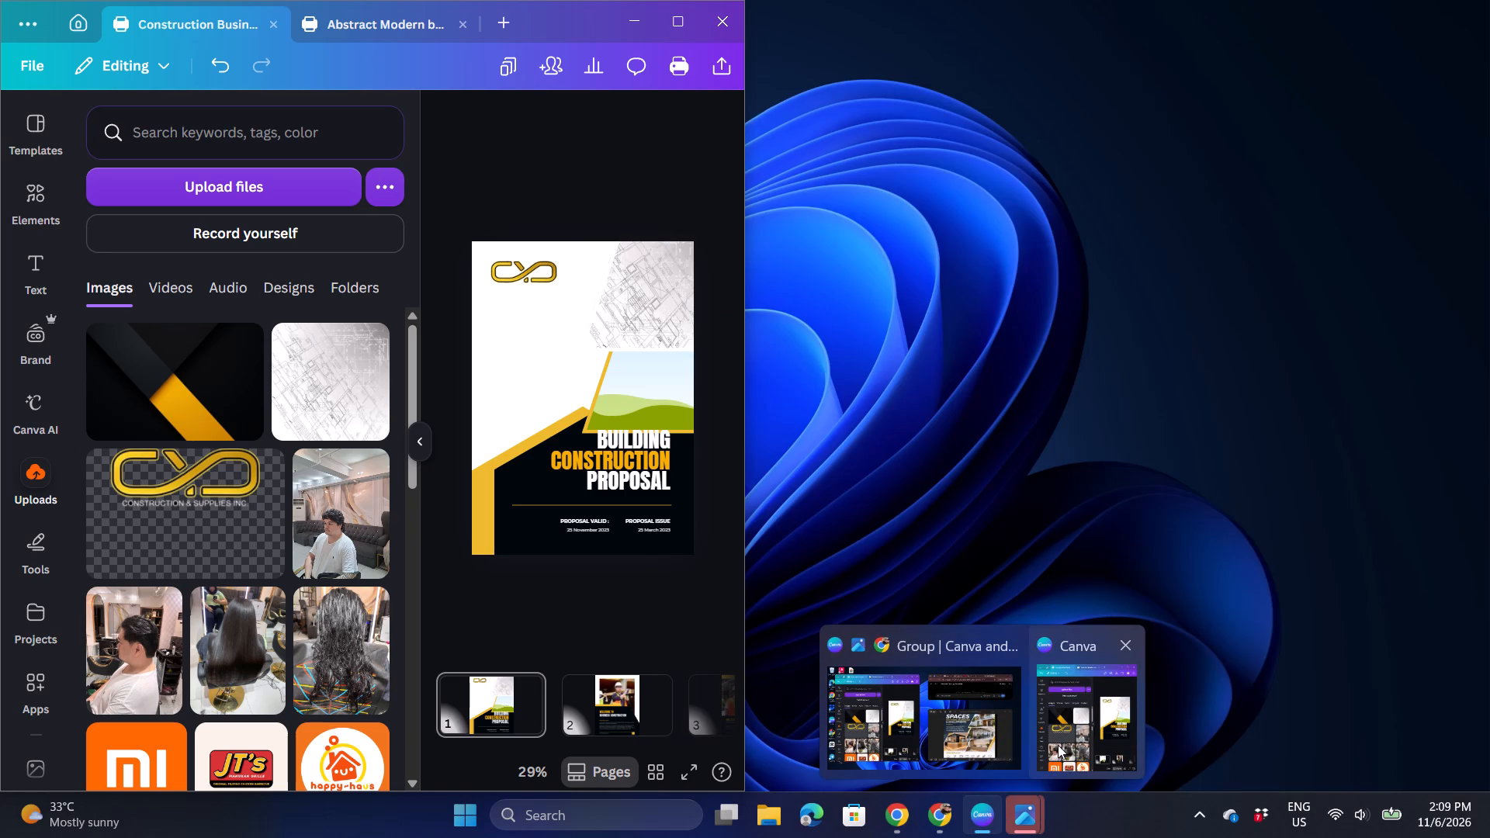
{"action": "left_click", "coordinate": [1050, 720]}
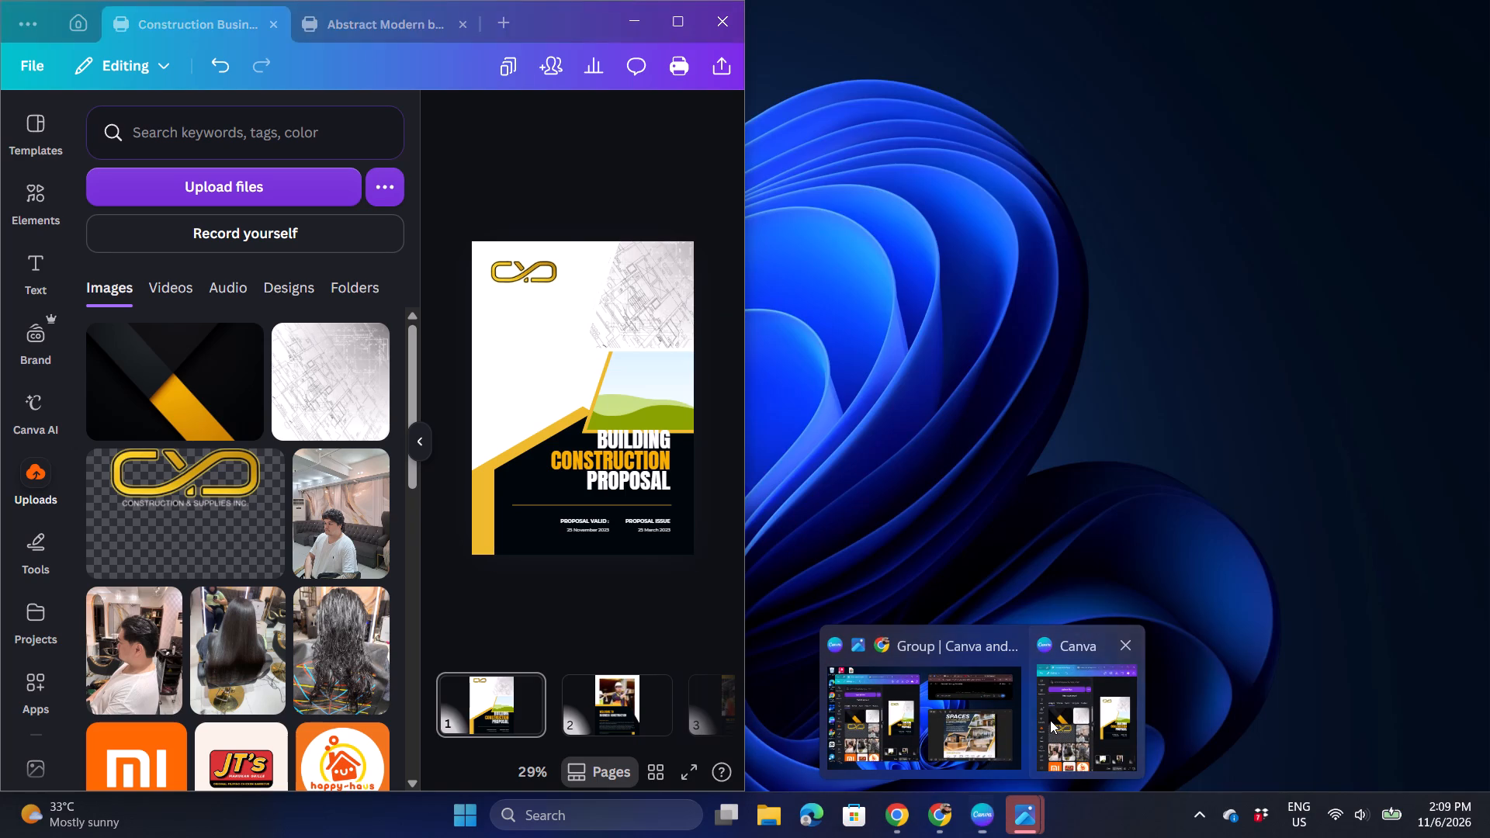
Examine the project photo collage in the reference poster up close.
{"action": "scroll", "coordinate": [996, 643], "scroll_direction": "down", "scroll_amount": 1, "text": "ctrl"}
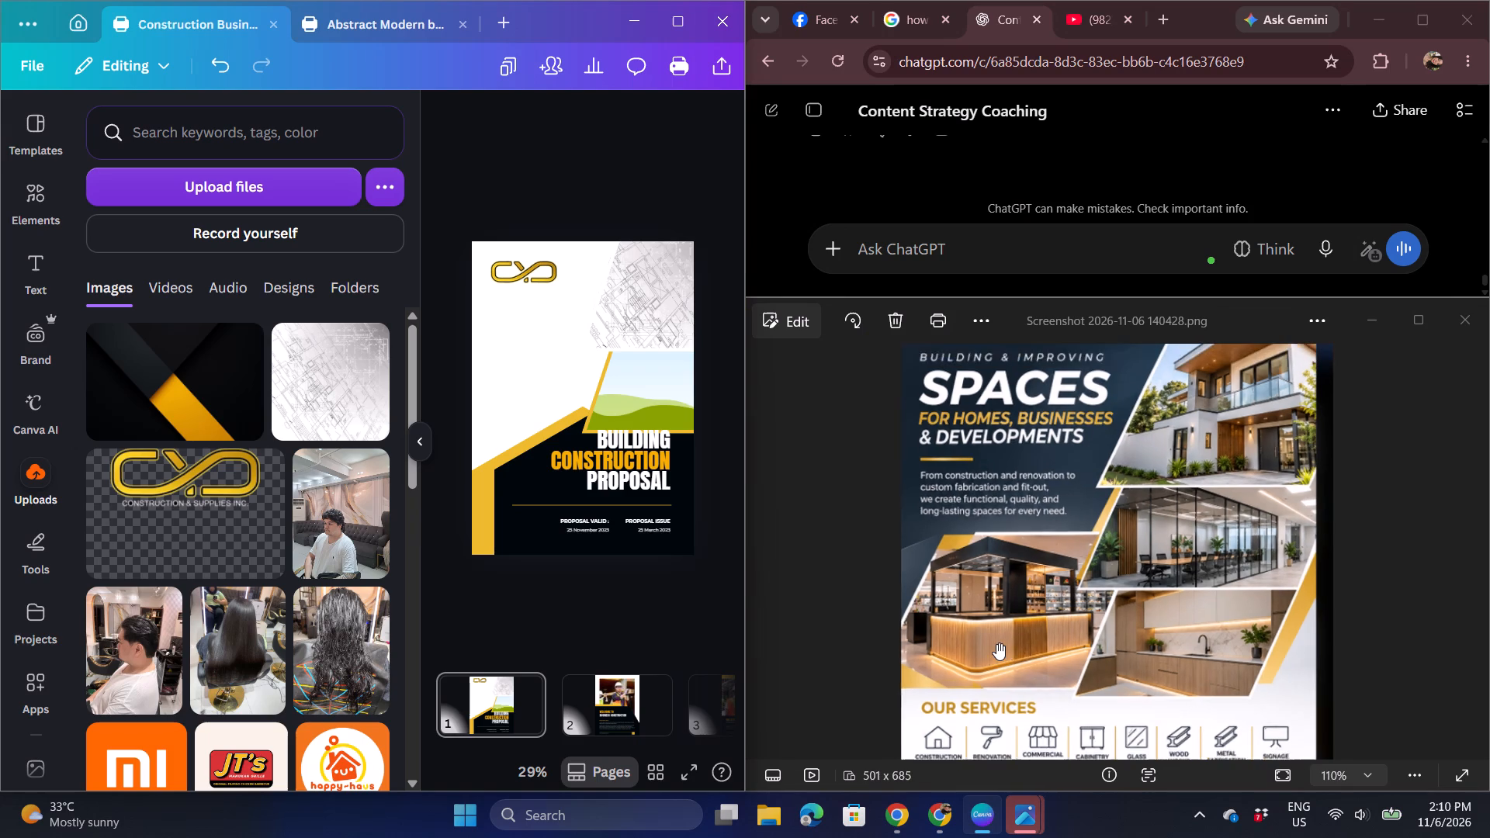
{"action": "scroll", "coordinate": [996, 643], "scroll_direction": "up", "scroll_amount": 3, "text": "ctrl"}
{"action": "left_click_drag", "start_coordinate": [996, 663], "coordinate": [1004, 714]}
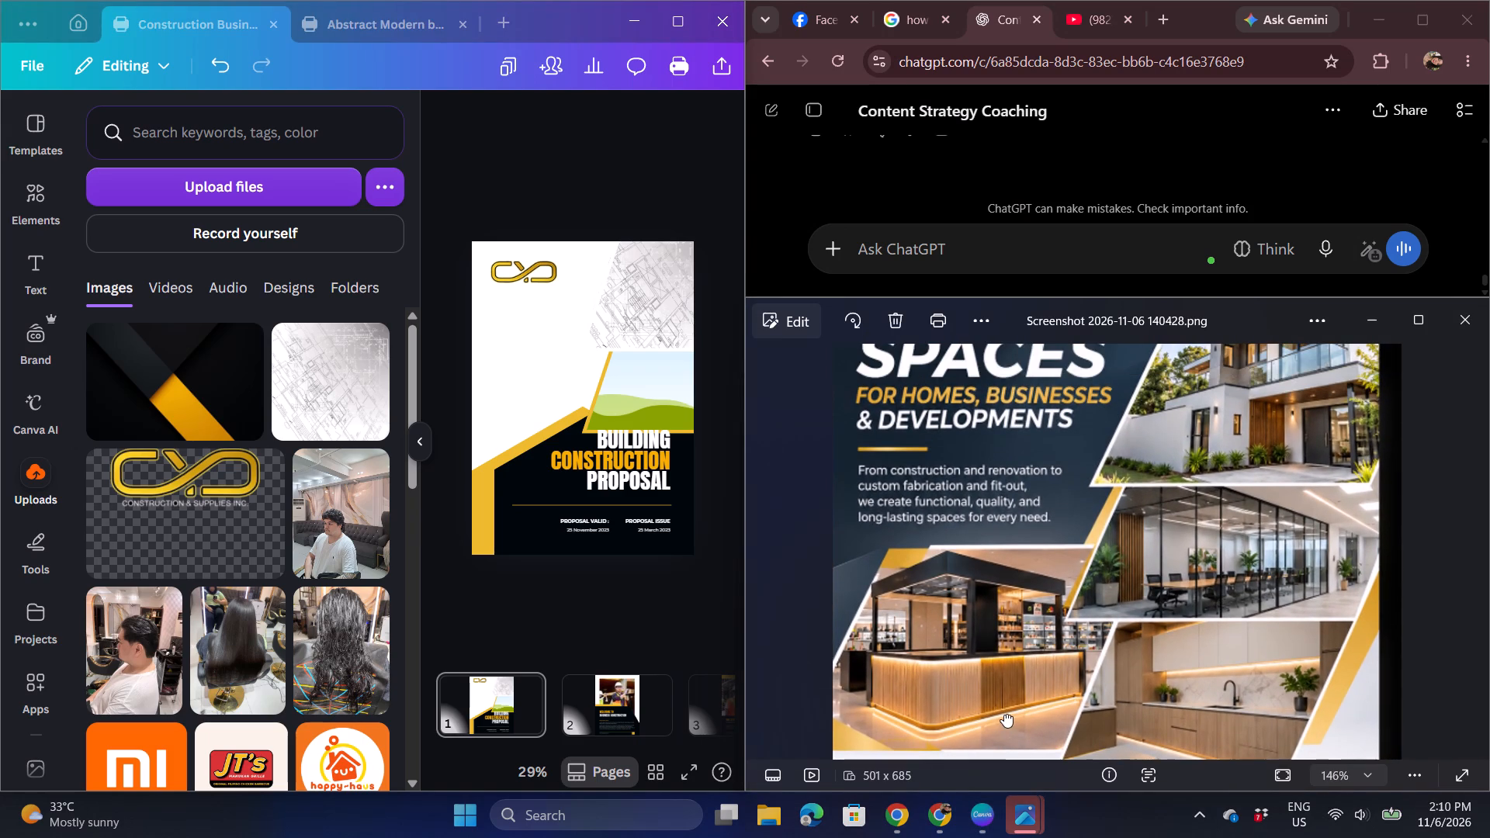
{"action": "left_click_drag", "start_coordinate": [1004, 714], "coordinate": [1005, 714]}
Switch to Facebook in the browser and check the recent photos in the chat with the contact who shares project images.
{"action": "left_click", "coordinate": [833, 20]}
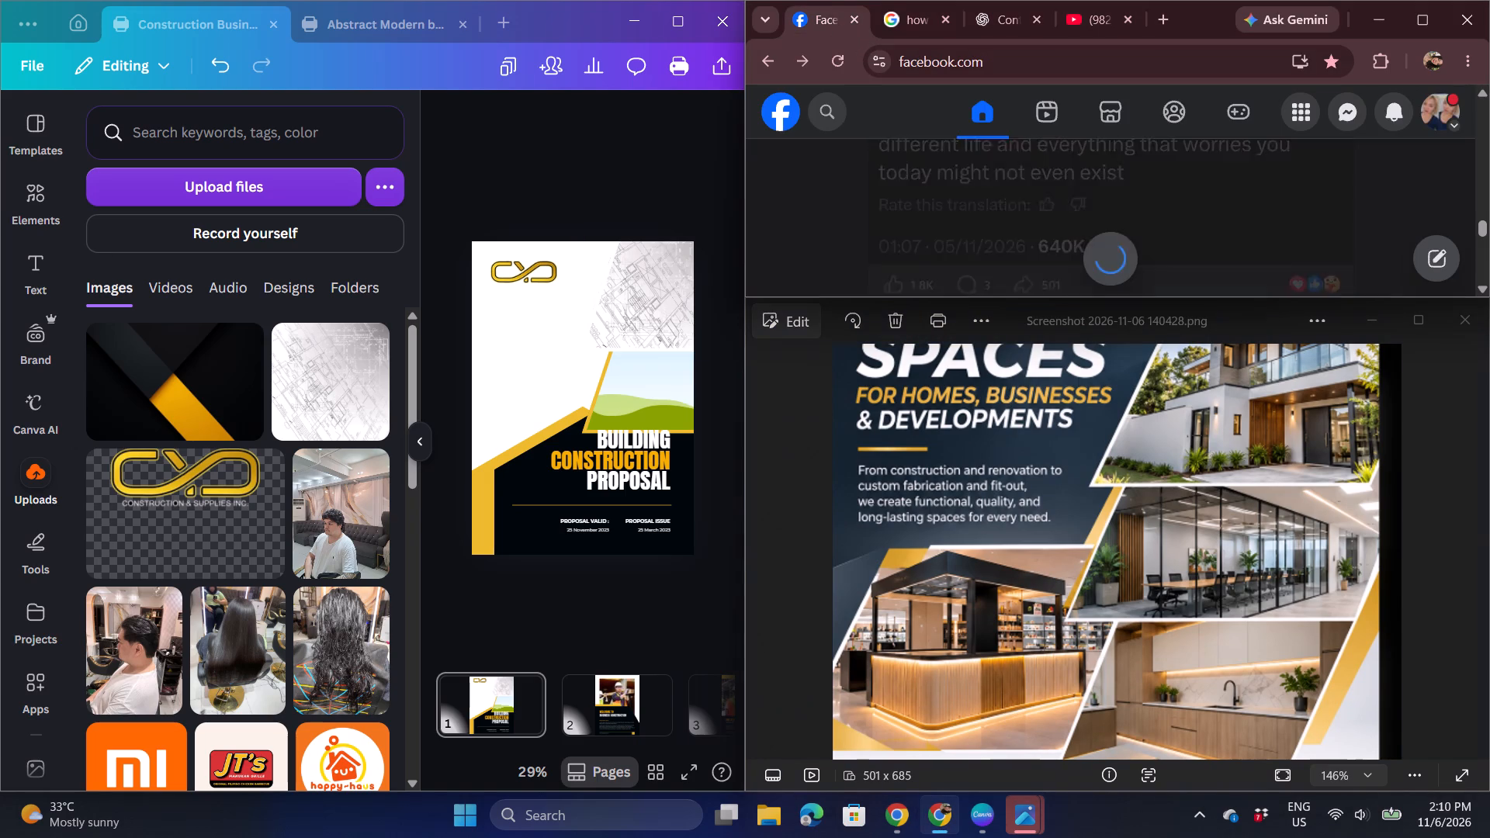
{"action": "left_click", "coordinate": [1339, 98]}
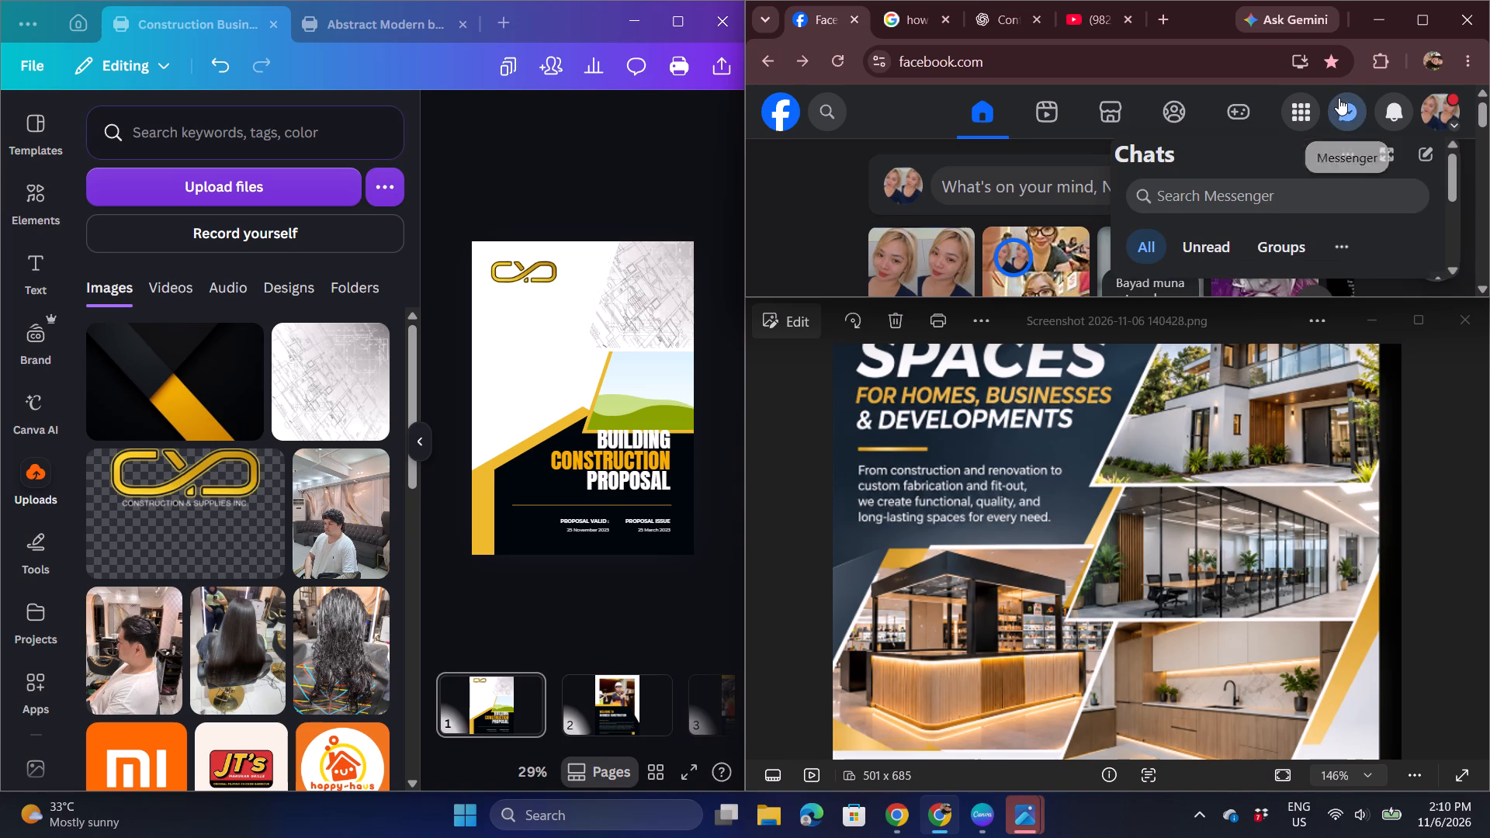
{"action": "scroll", "coordinate": [1337, 225], "scroll_direction": "down", "scroll_amount": 4}
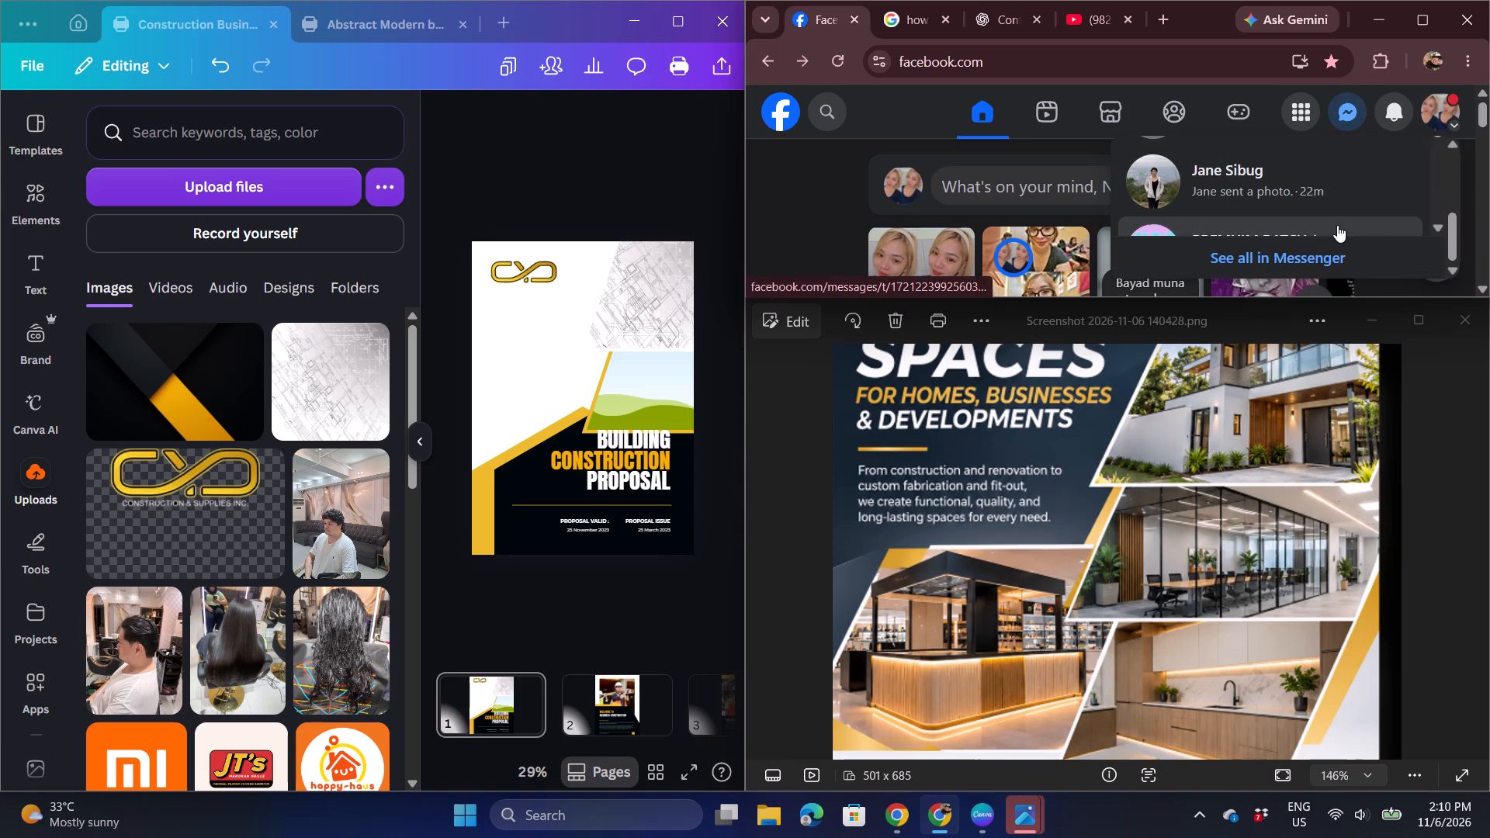
{"action": "scroll", "coordinate": [1337, 225], "scroll_direction": "down", "scroll_amount": 1}
{"action": "left_click", "coordinate": [1311, 159]}
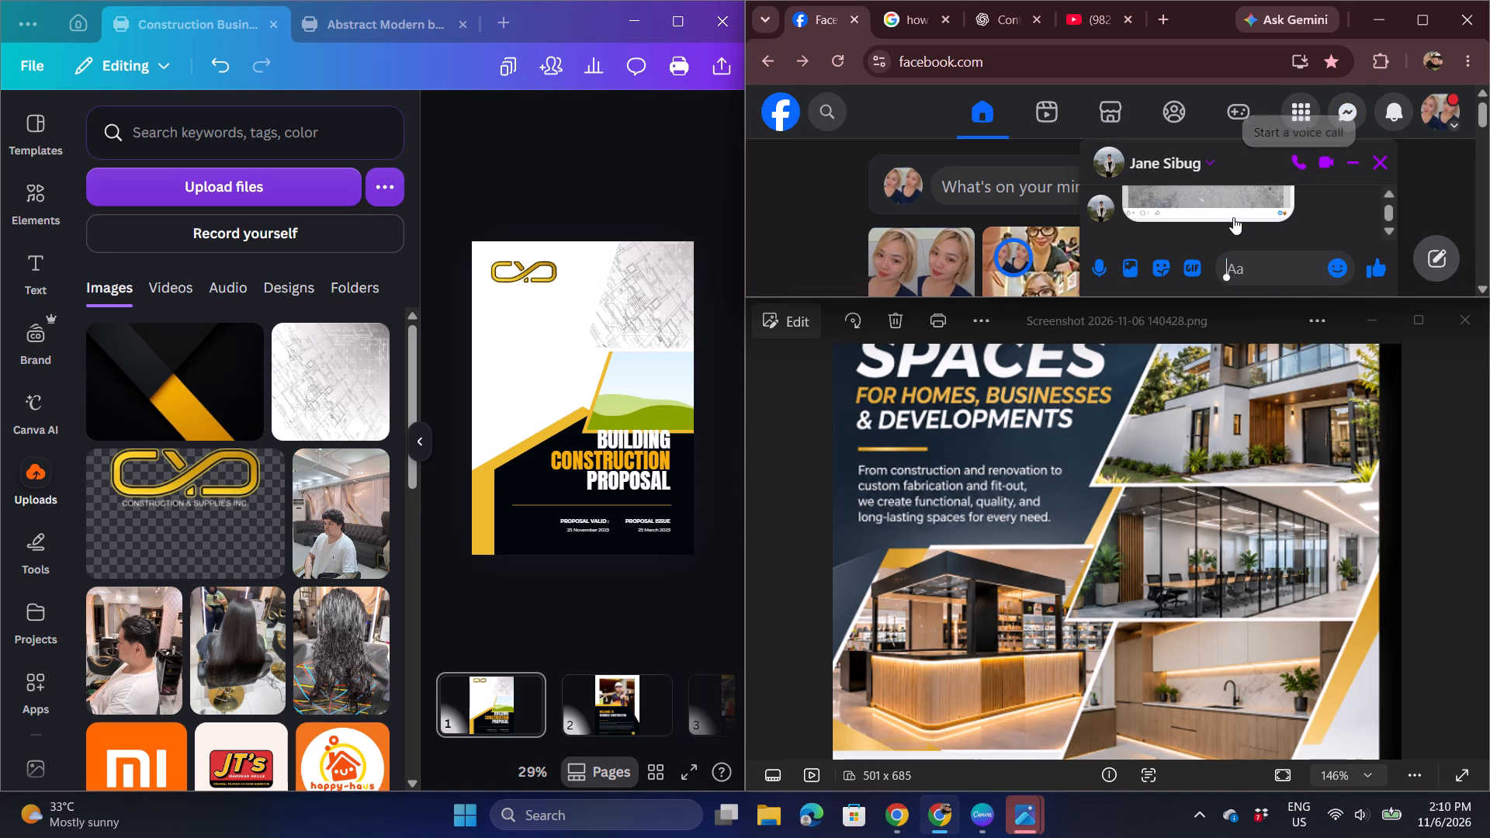
{"action": "scroll", "coordinate": [1228, 220], "scroll_direction": "up", "scroll_amount": 1}
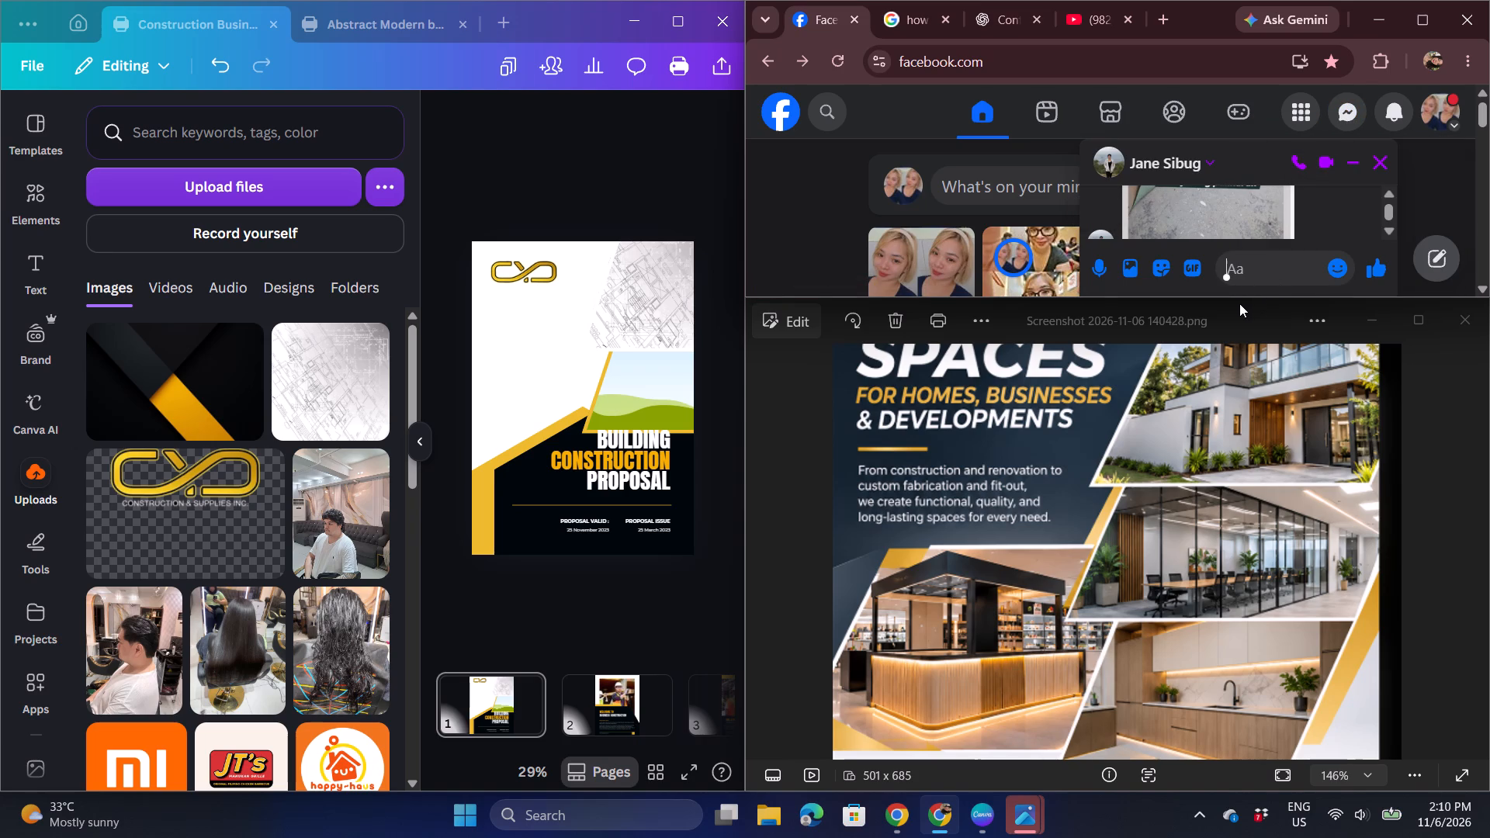
Resize the snapped windows so the proposal design gets more width beside the browser and the reference poster.
{"action": "left_click_drag", "start_coordinate": [856, 299], "coordinate": [869, 387]}
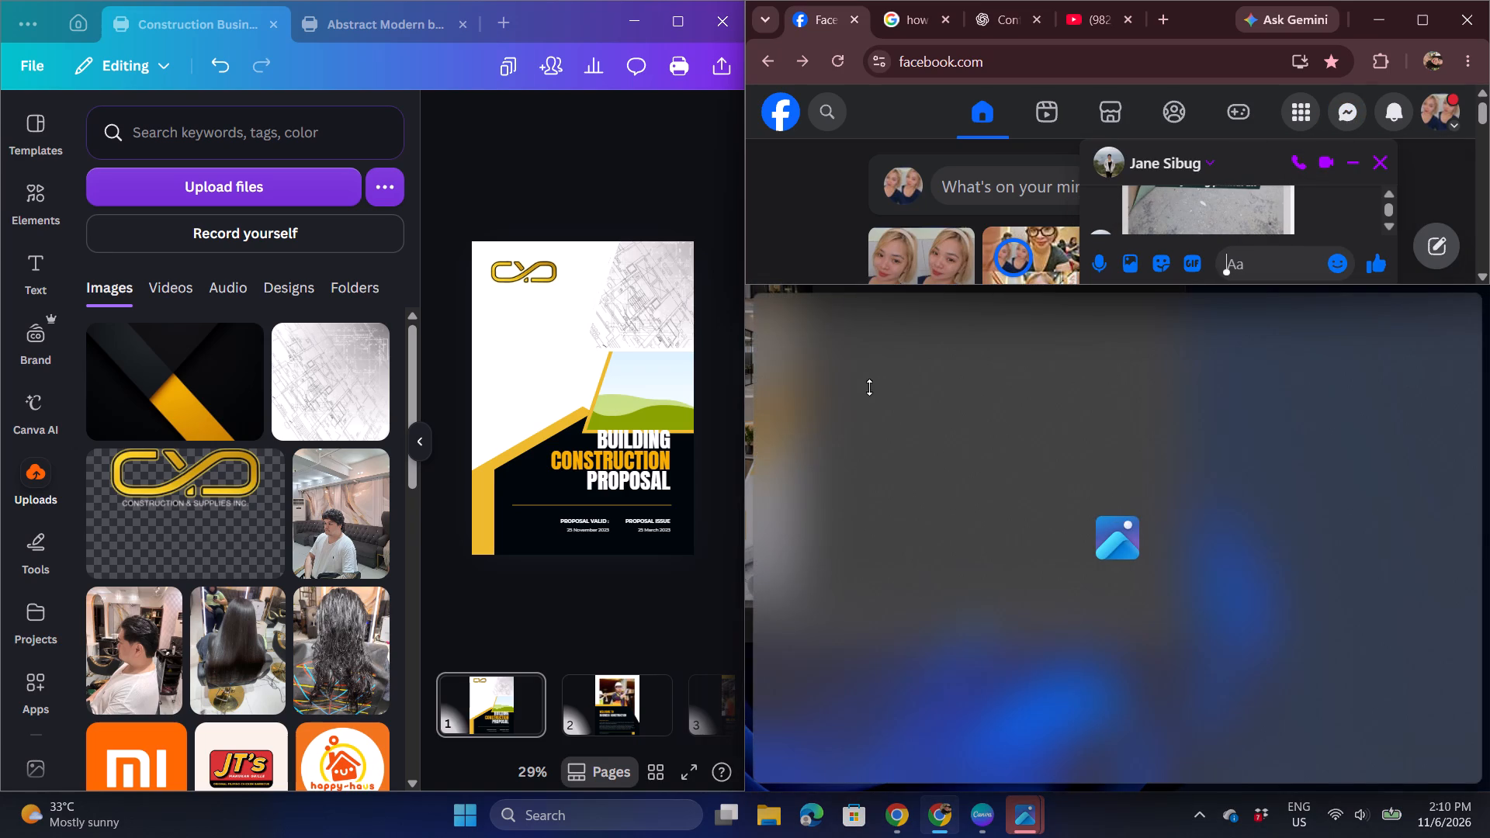
{"action": "left_click_drag", "start_coordinate": [869, 387], "coordinate": [896, 488]}
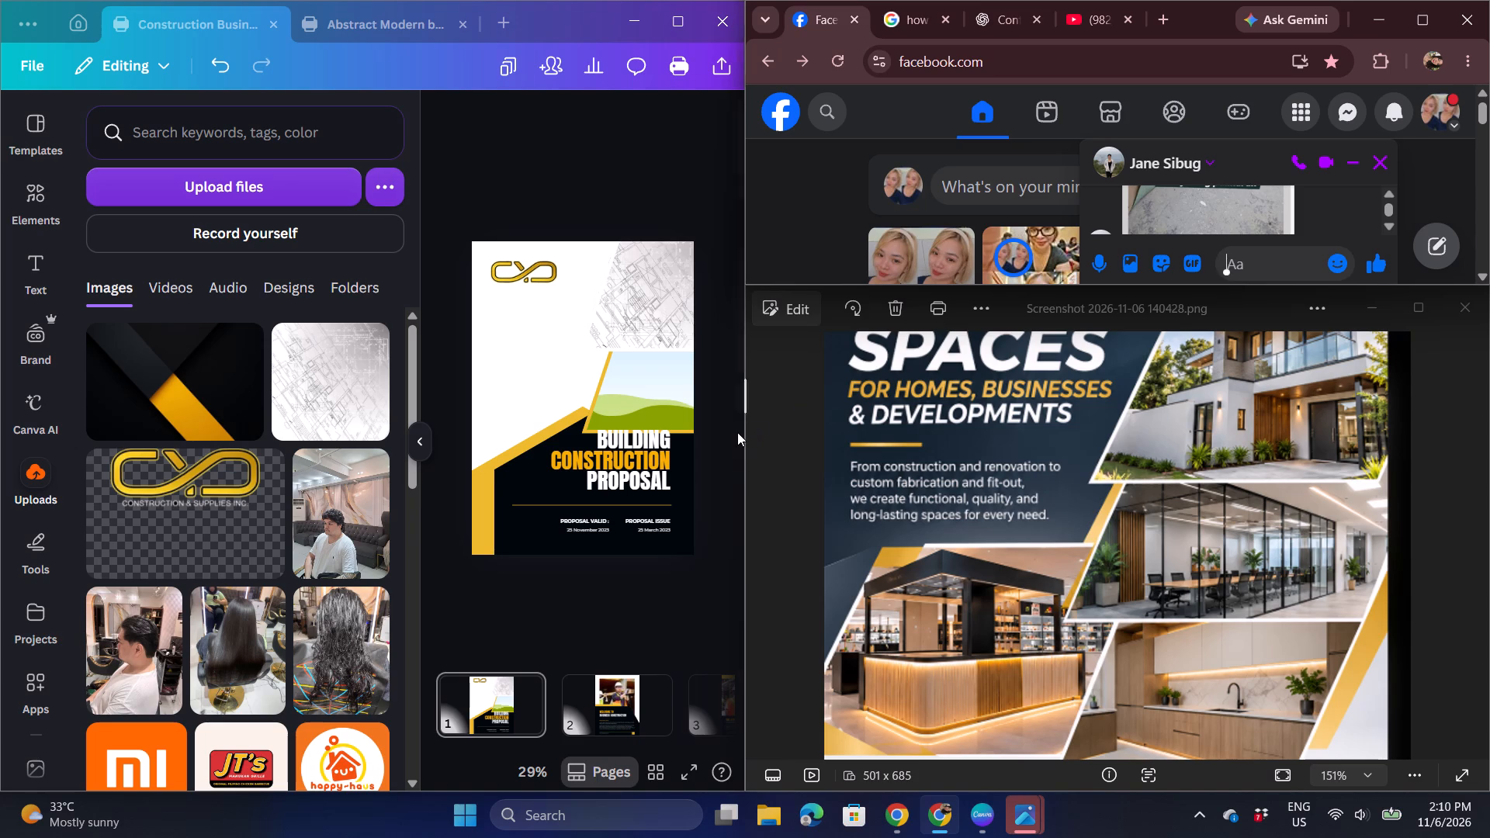
{"action": "left_click_drag", "start_coordinate": [744, 432], "coordinate": [802, 443]}
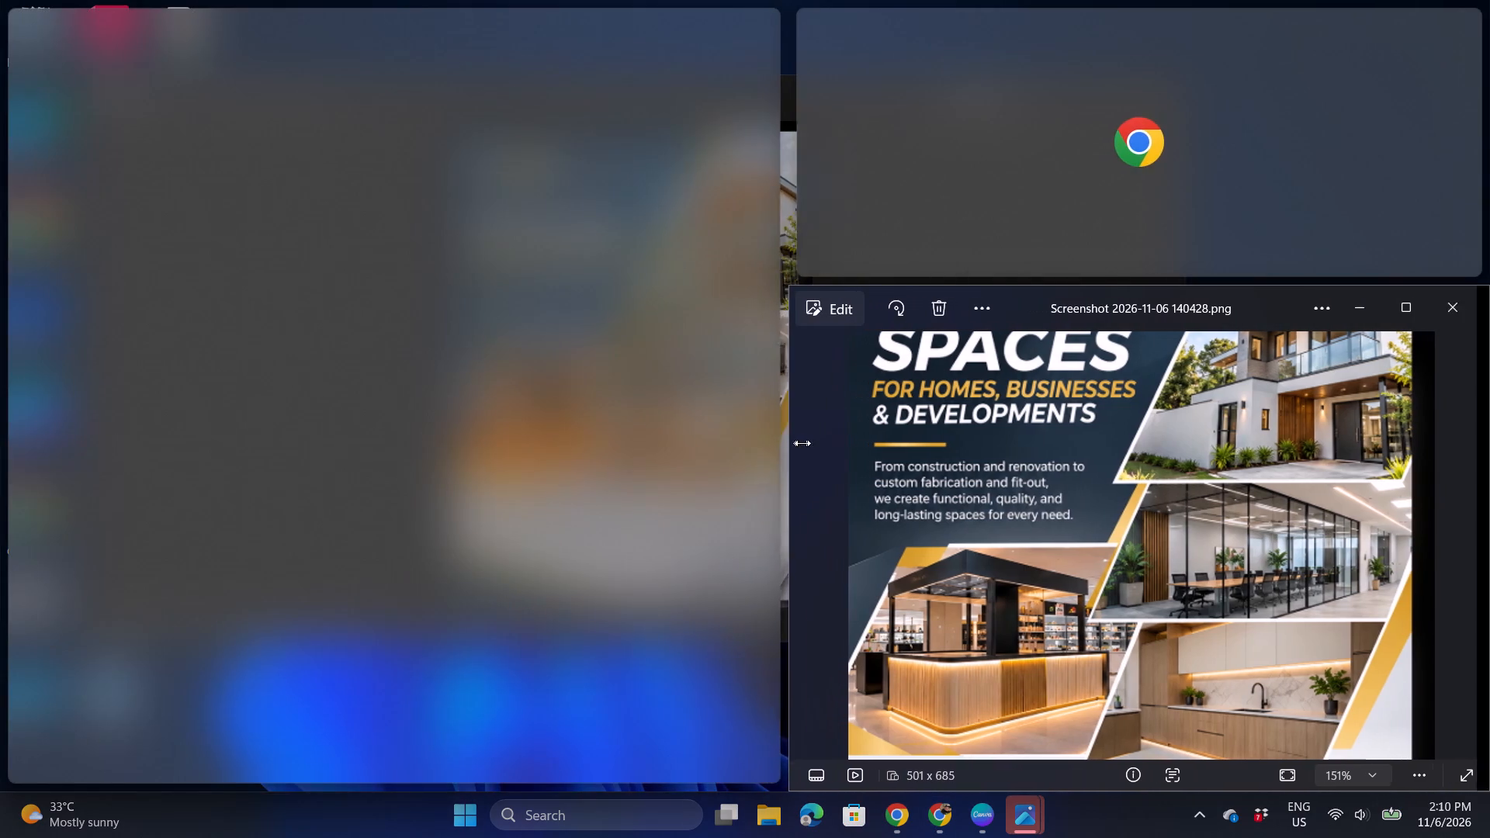
{"action": "left_click_drag", "start_coordinate": [802, 443], "coordinate": [806, 443]}
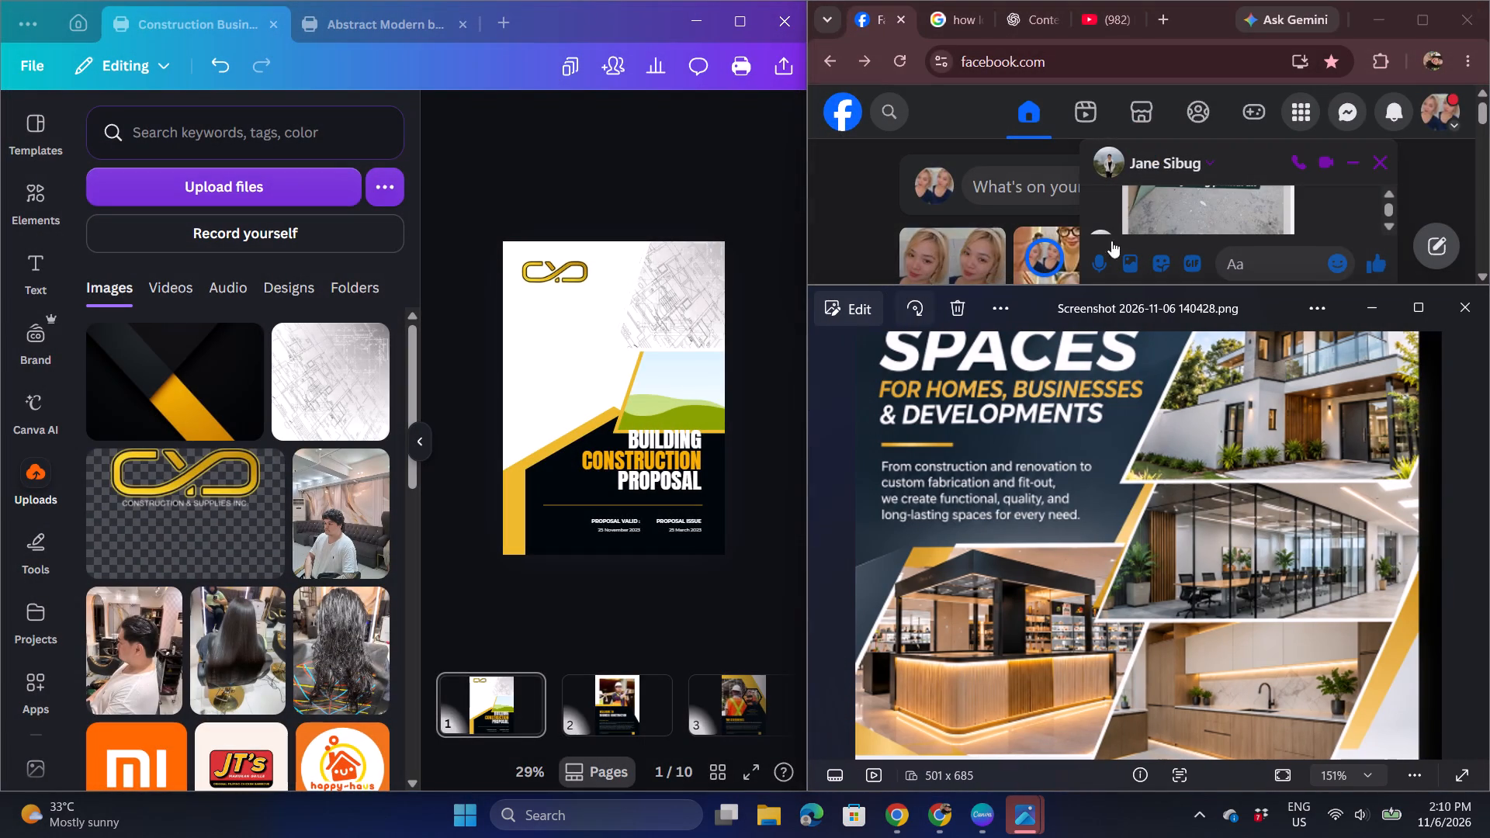
Capture a screenshot of the proposal cover with its page thumbnails and send it in the Messenger chat containing the "Wyd?" message.
{"action": "left_click", "coordinate": [1356, 113]}
{"action": "scroll", "coordinate": [1315, 241], "scroll_direction": "down", "scroll_amount": 1}
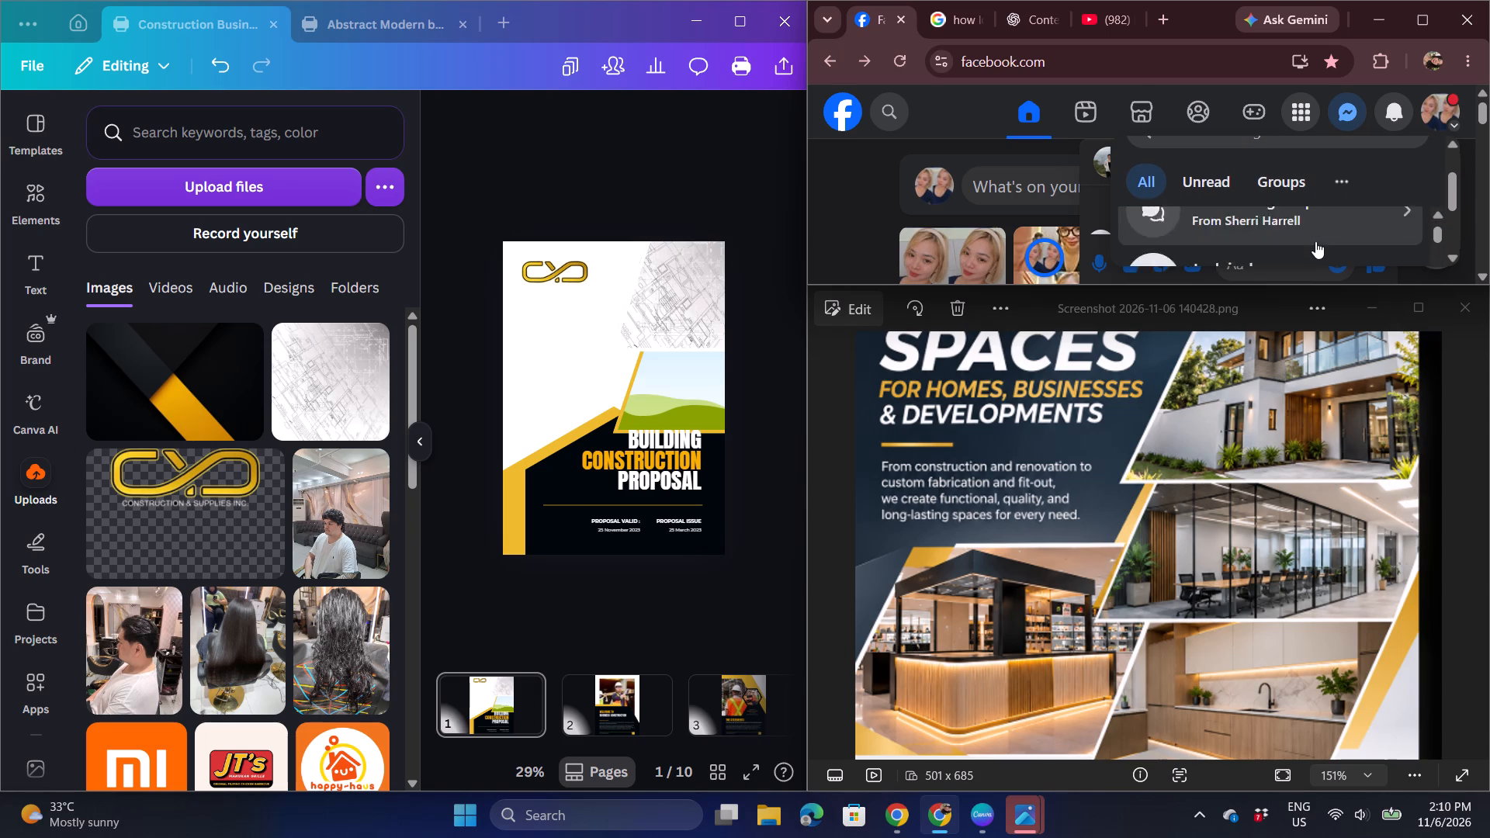
{"action": "scroll", "coordinate": [1315, 241], "scroll_direction": "down", "scroll_amount": 1}
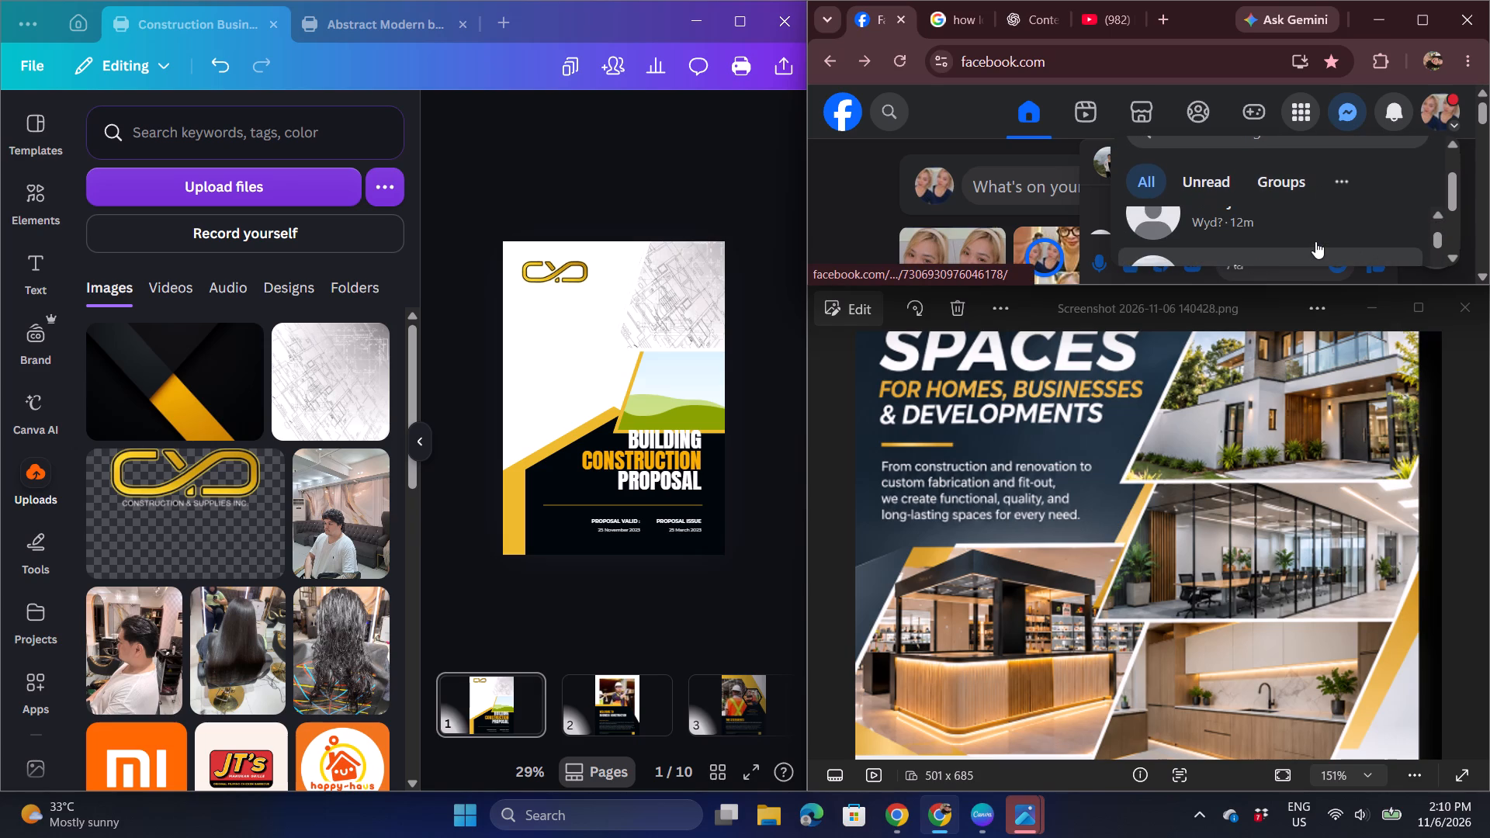
{"action": "left_click", "coordinate": [1284, 229]}
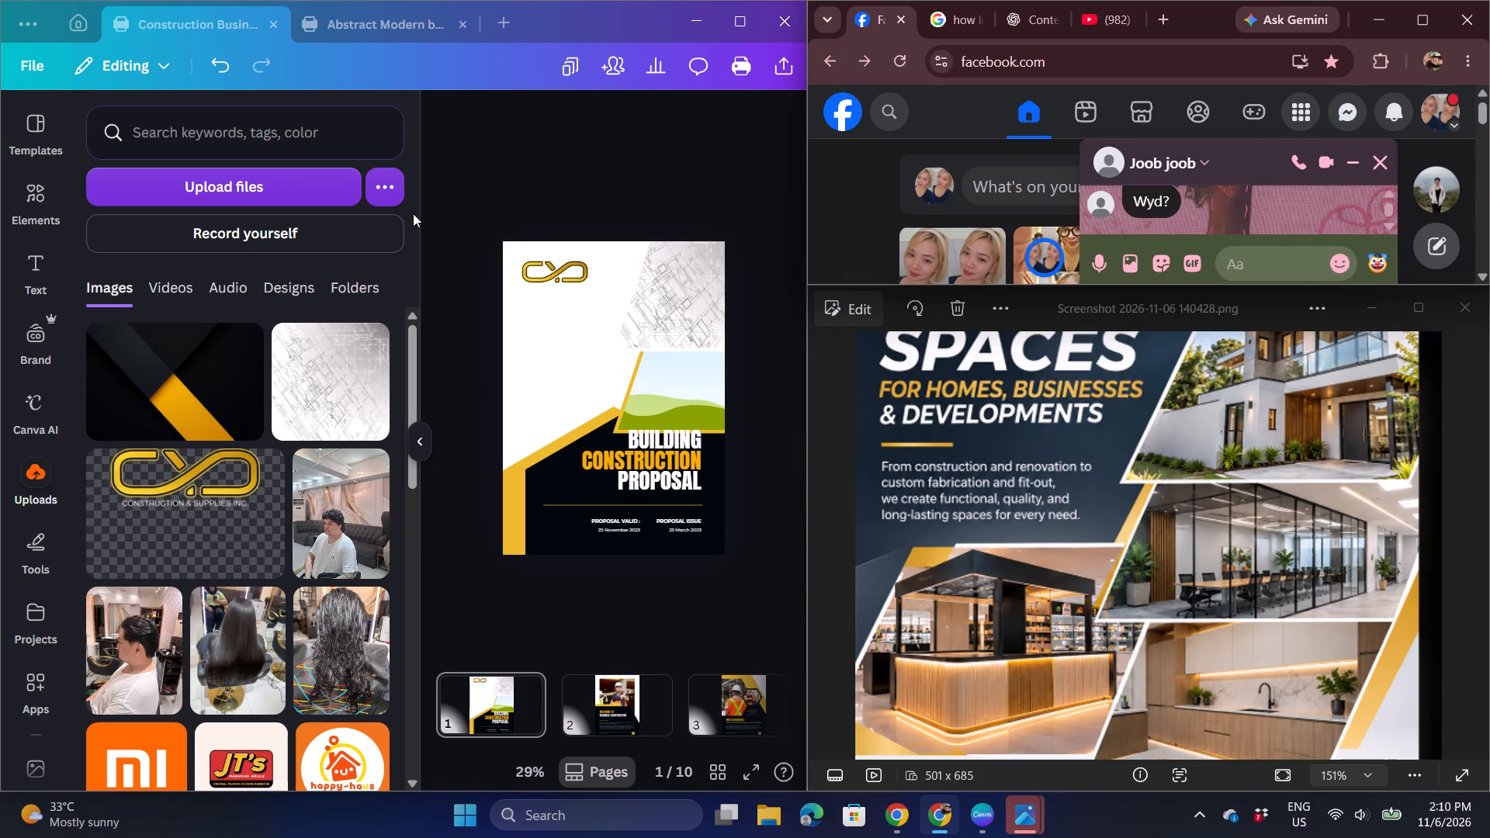
{"action": "key", "text": "Print"}
{"action": "left_click_drag", "start_coordinate": [425, 117], "coordinate": [722, 677]}
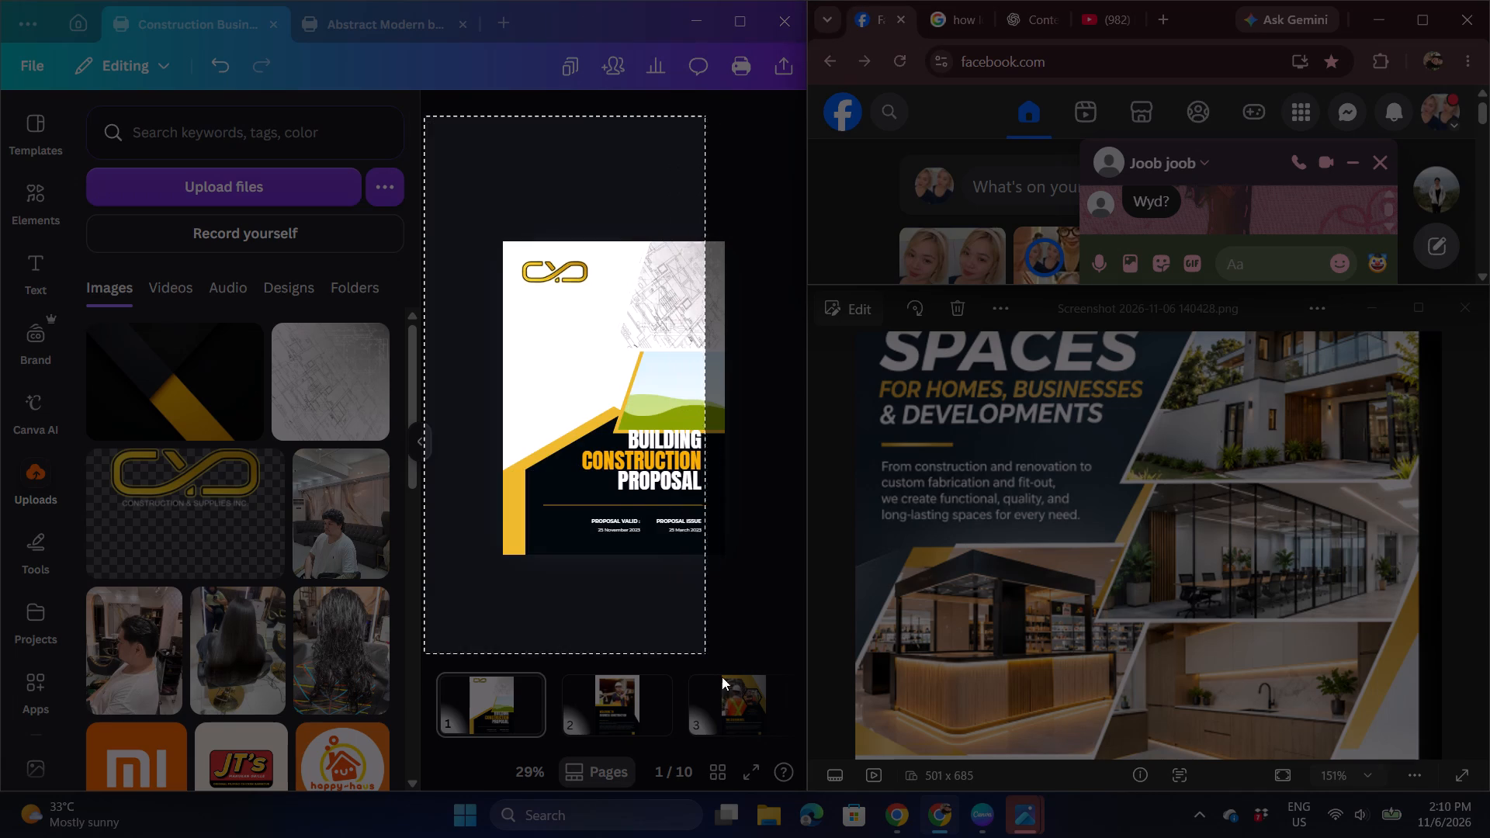
{"action": "left_click_drag", "start_coordinate": [722, 677], "coordinate": [766, 759]}
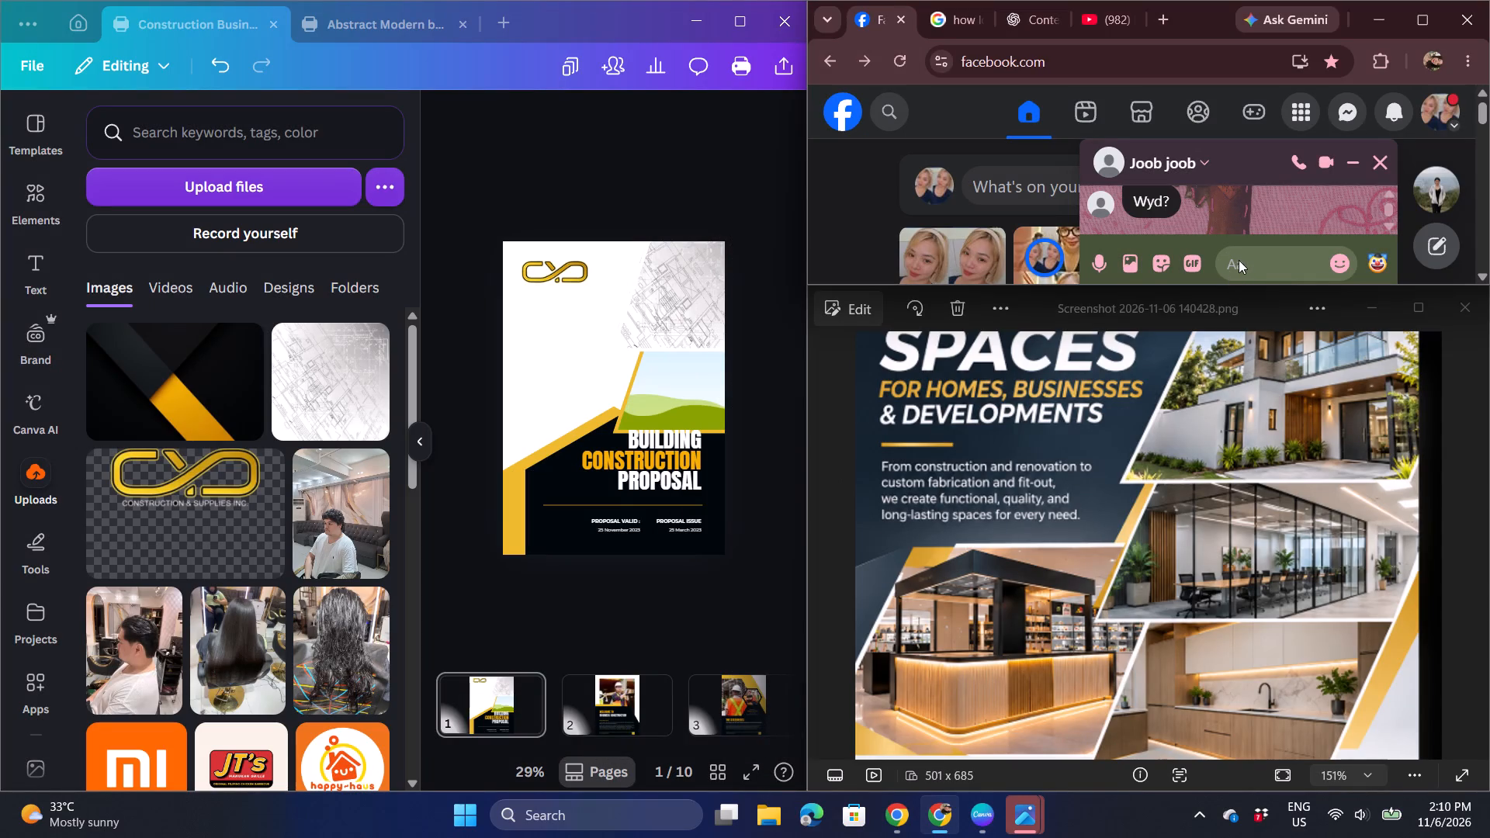
{"action": "left_click", "coordinate": [1239, 260], "text": "ctrl"}
{"action": "key", "text": "ctrl+v"}
{"action": "key", "text": "Return"}
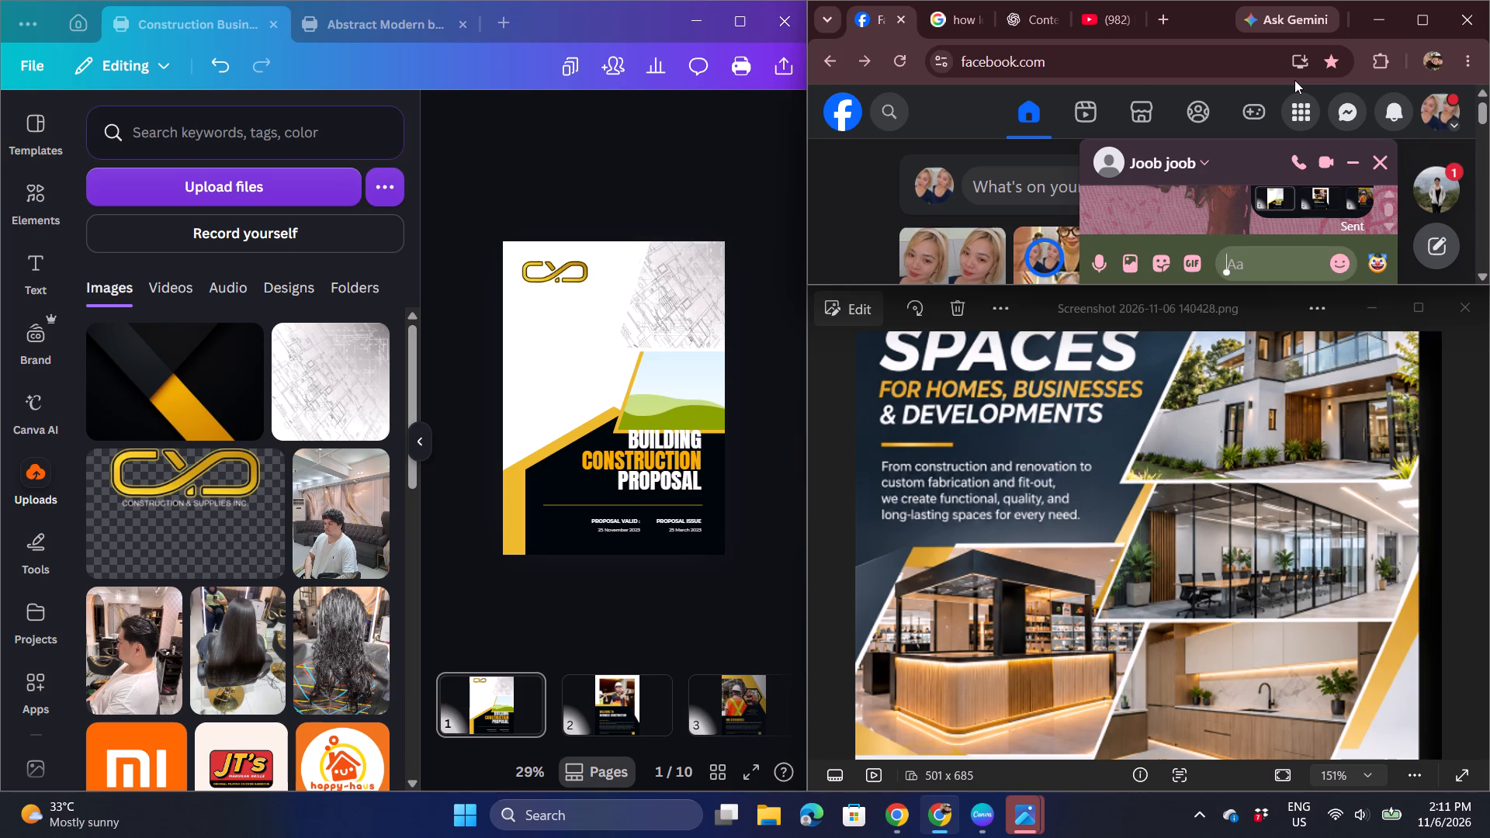
Open the new AquaFlask box drawing in the project contact's chat, examine it enlarged, and close the photo viewer.
{"action": "left_click", "coordinate": [1452, 194]}
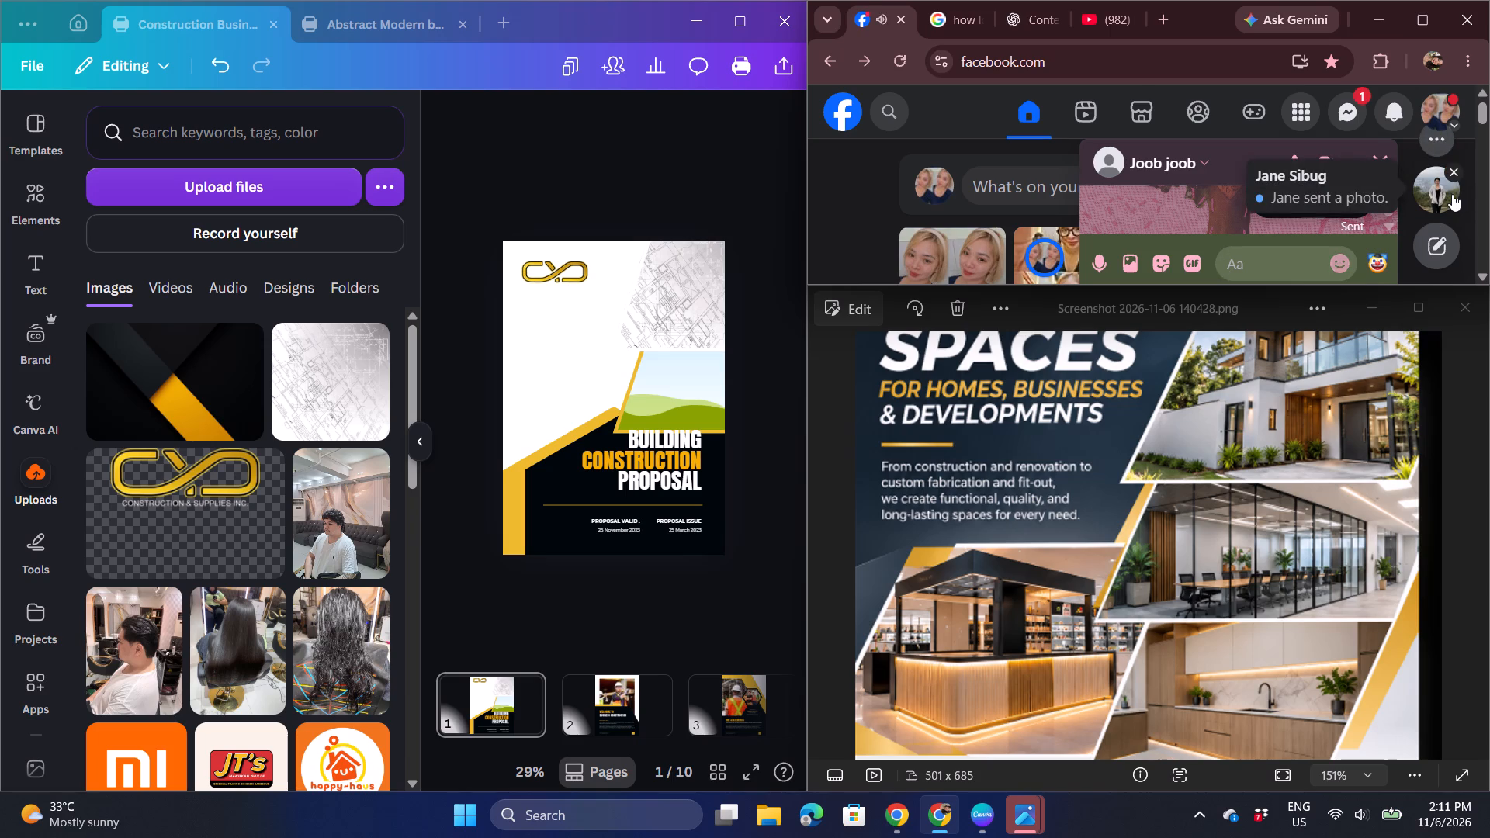
{"action": "left_click", "coordinate": [1226, 202]}
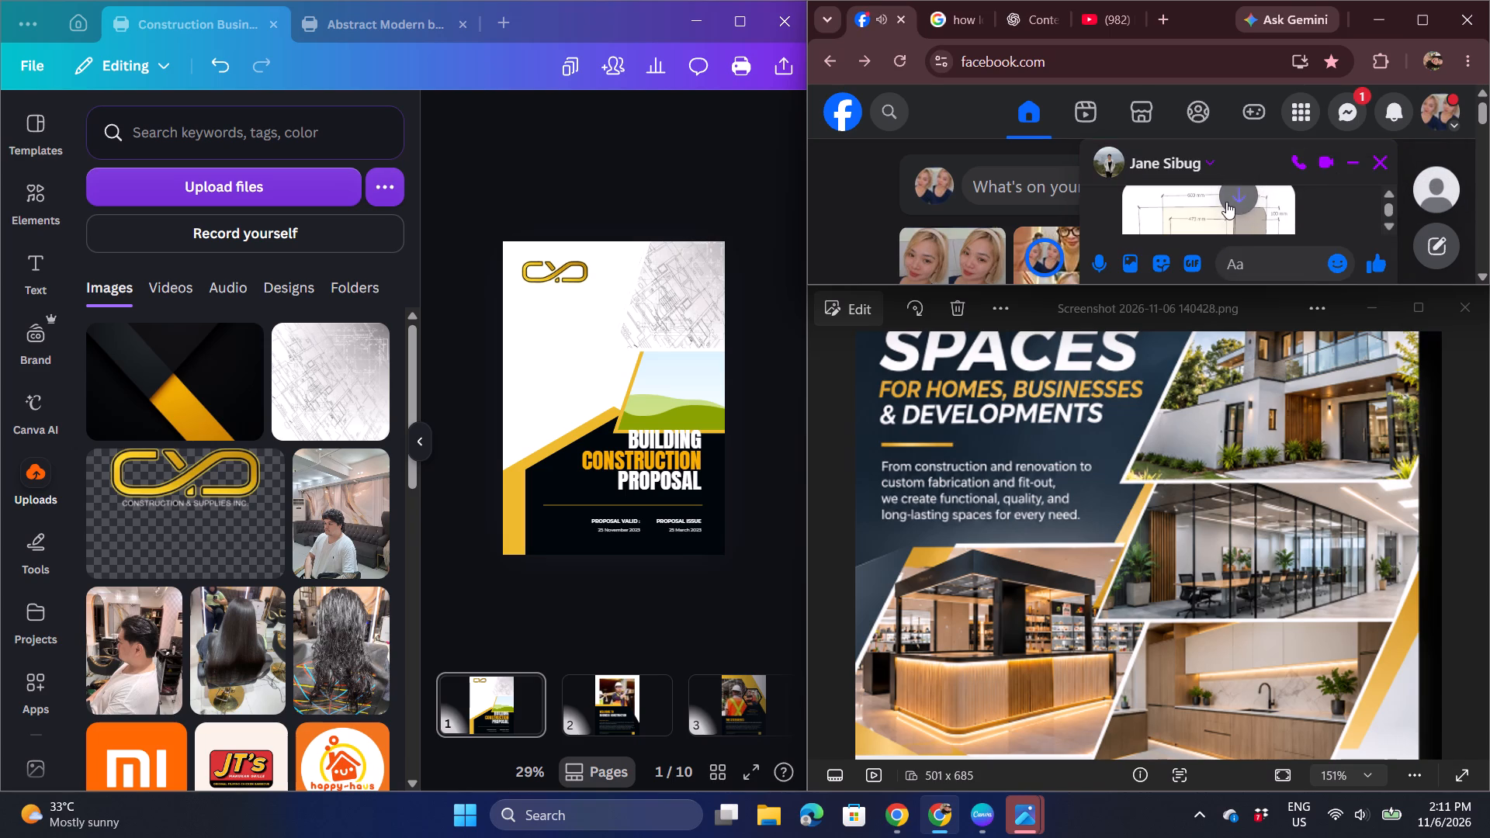
{"action": "scroll", "coordinate": [1190, 194], "scroll_direction": "up", "scroll_amount": 1}
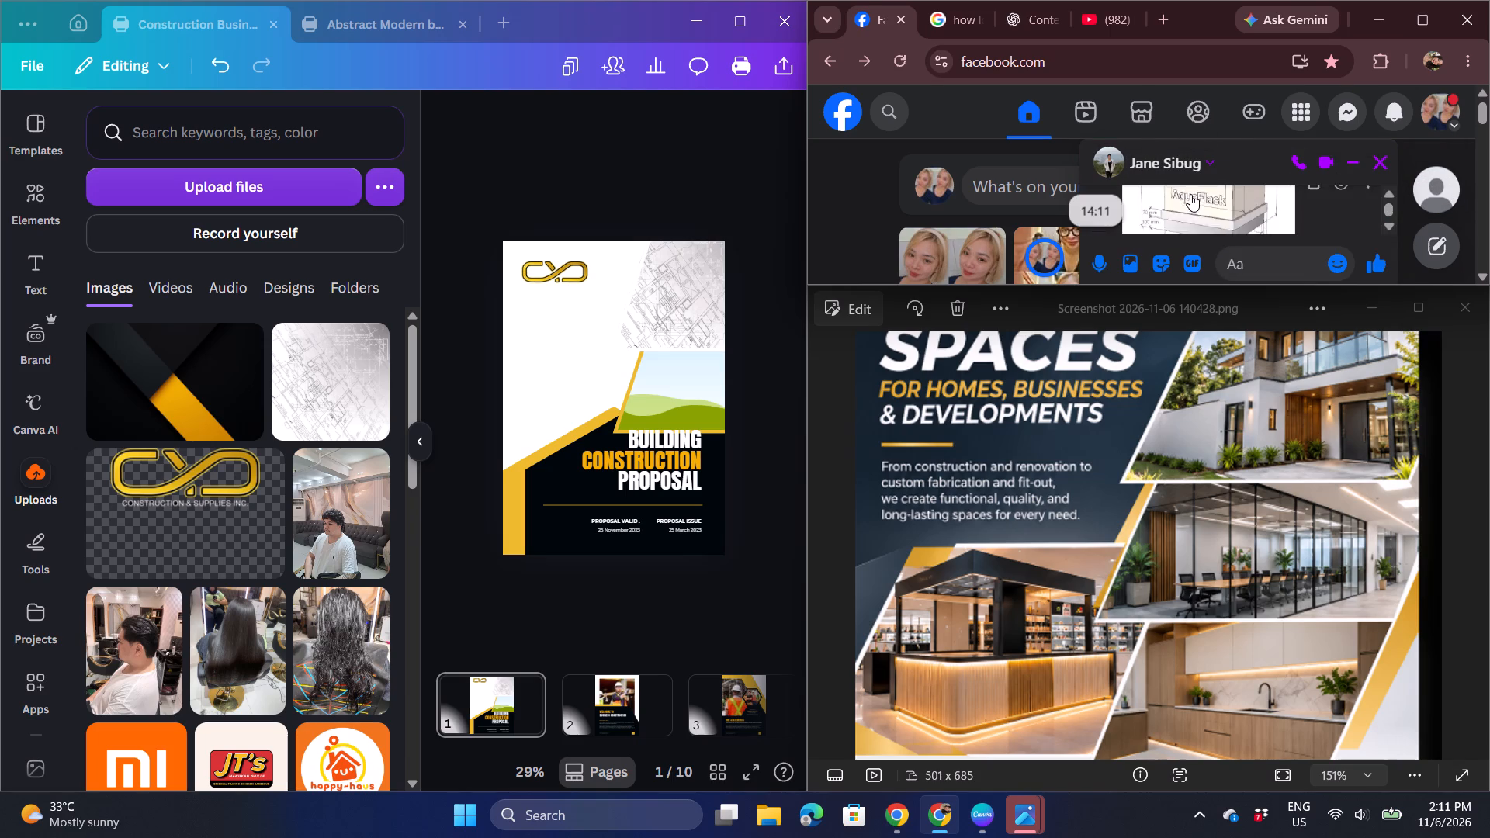
{"action": "scroll", "coordinate": [1190, 194], "scroll_direction": "up", "scroll_amount": 1}
{"action": "left_click", "coordinate": [1190, 194]}
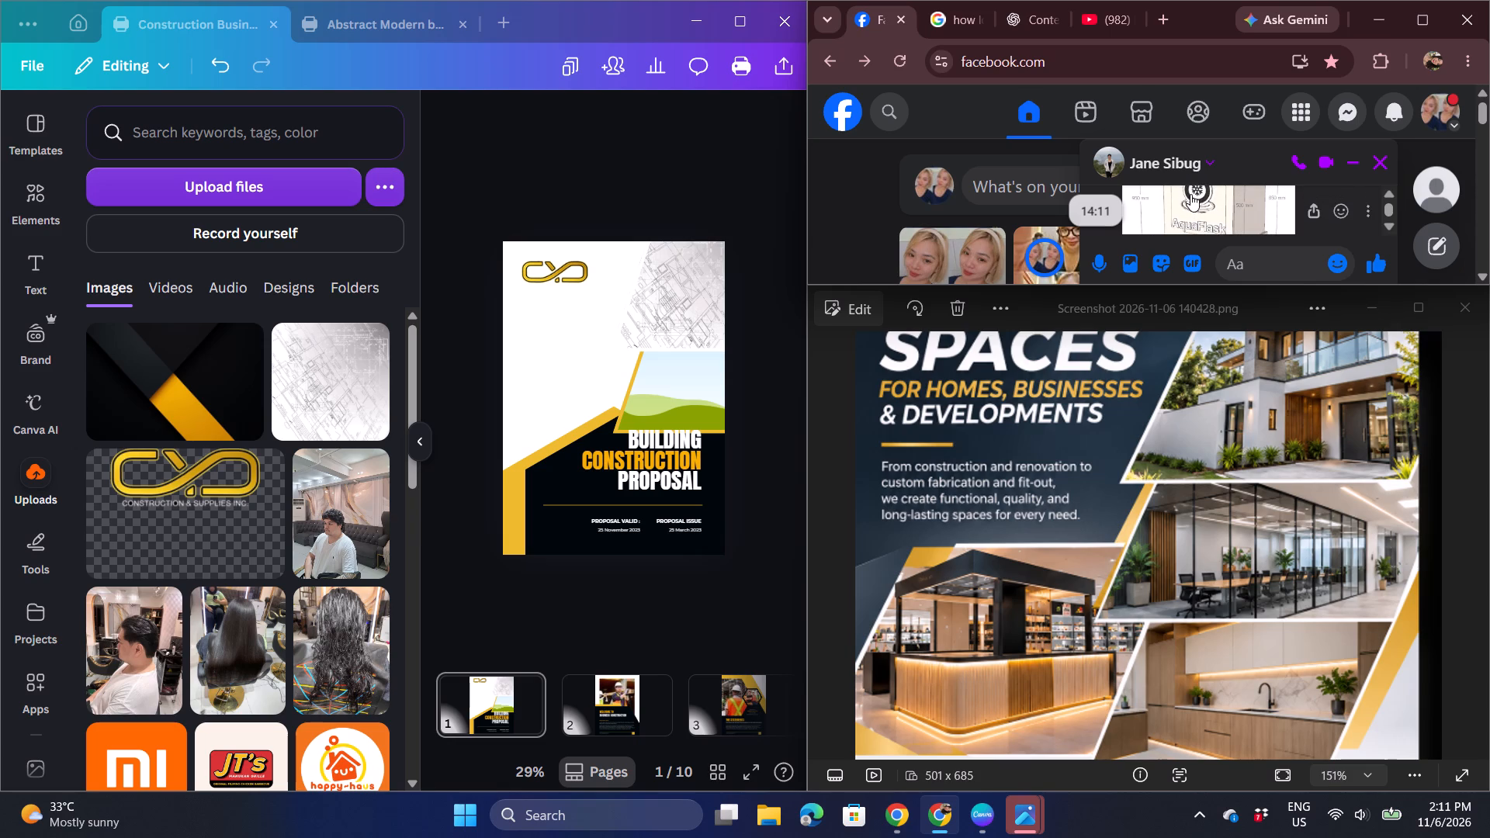
{"action": "left_click", "coordinate": [1151, 163]}
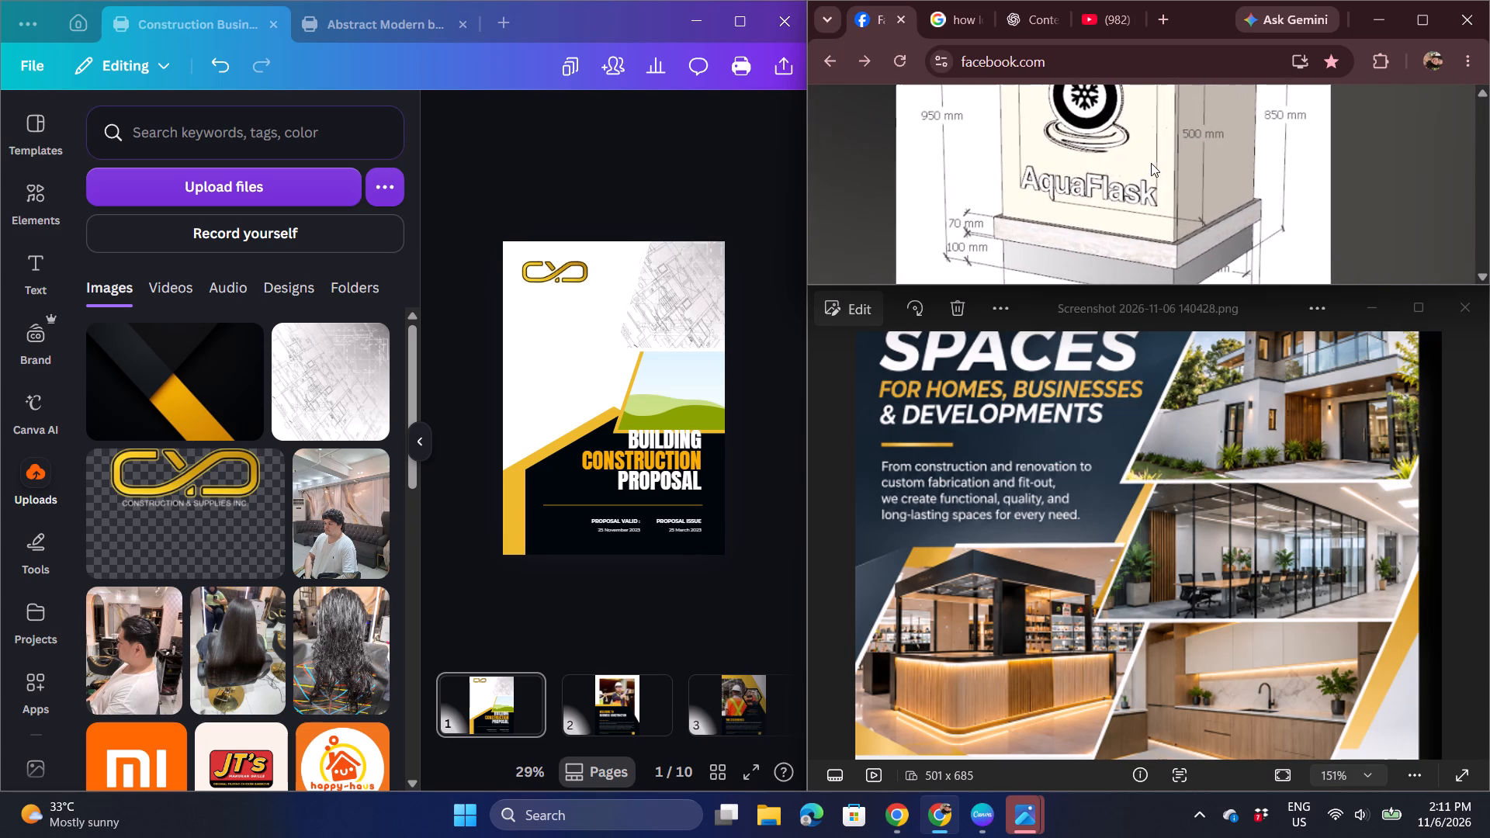
{"action": "scroll", "coordinate": [1151, 163], "scroll_direction": "up", "scroll_amount": 2}
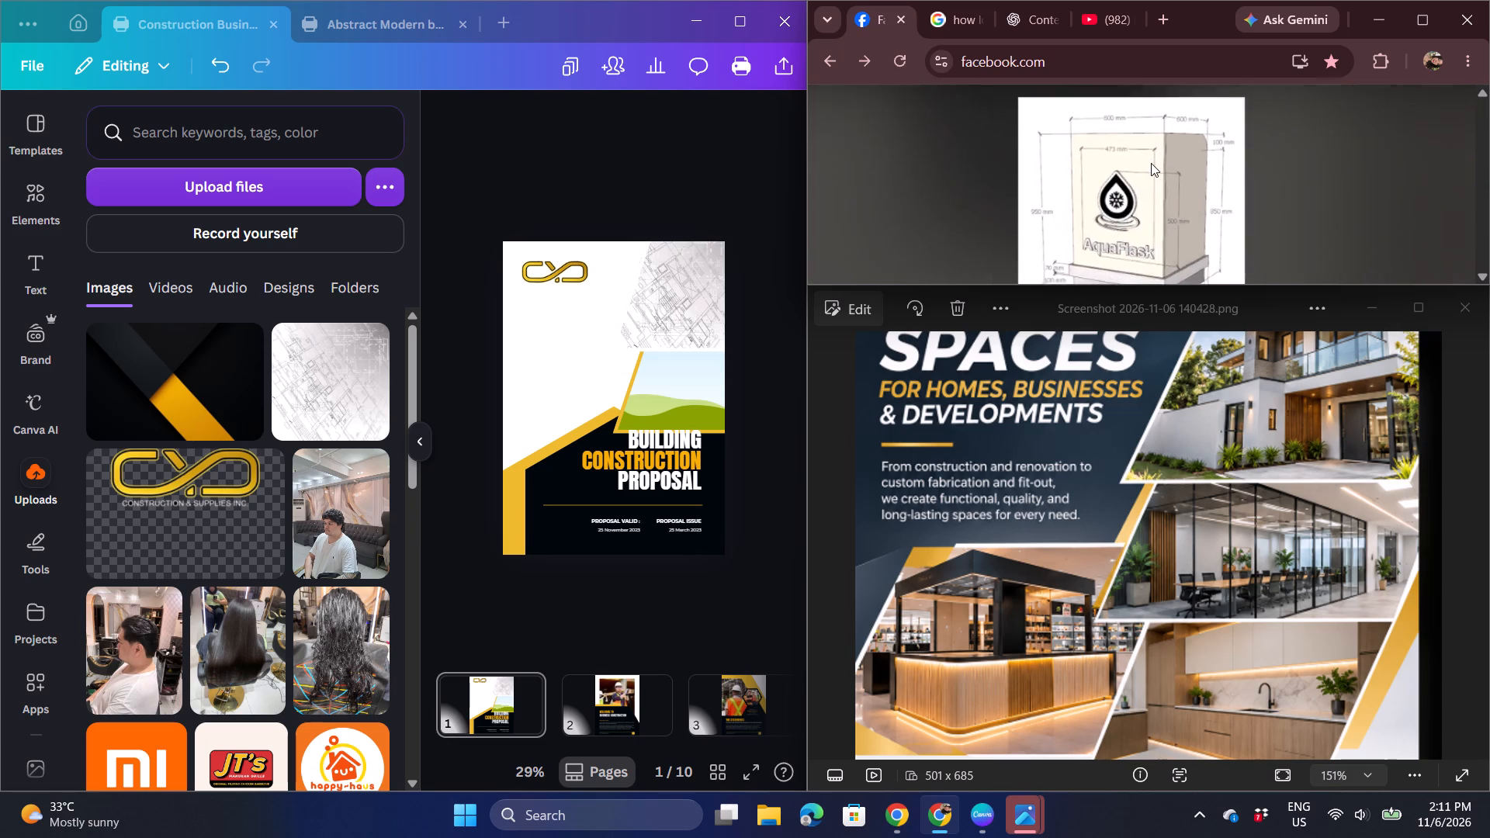
{"action": "scroll", "coordinate": [1151, 163], "scroll_direction": "down", "scroll_amount": 1}
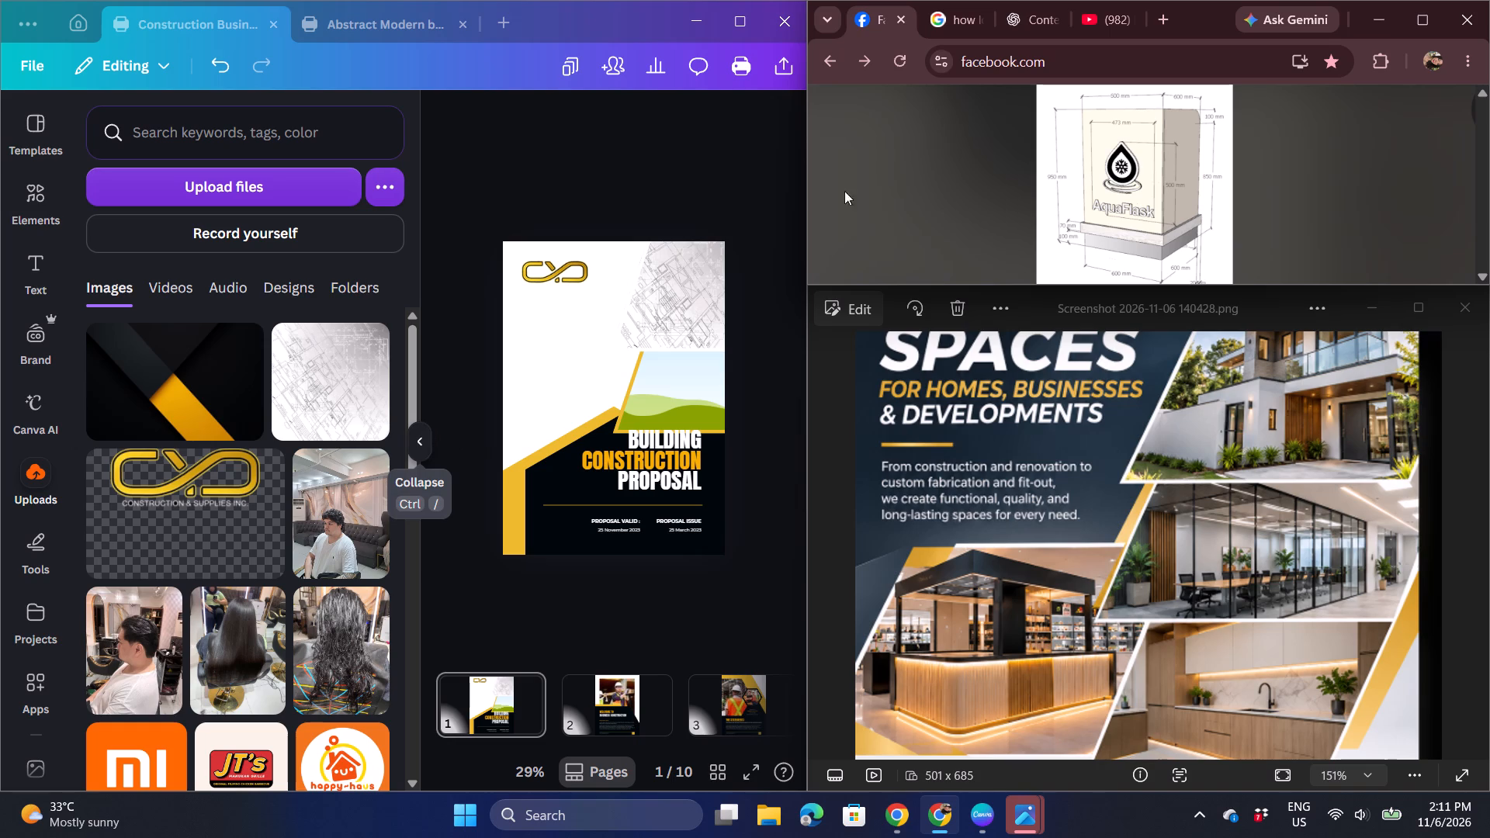
{"action": "left_click", "coordinate": [1329, 271]}
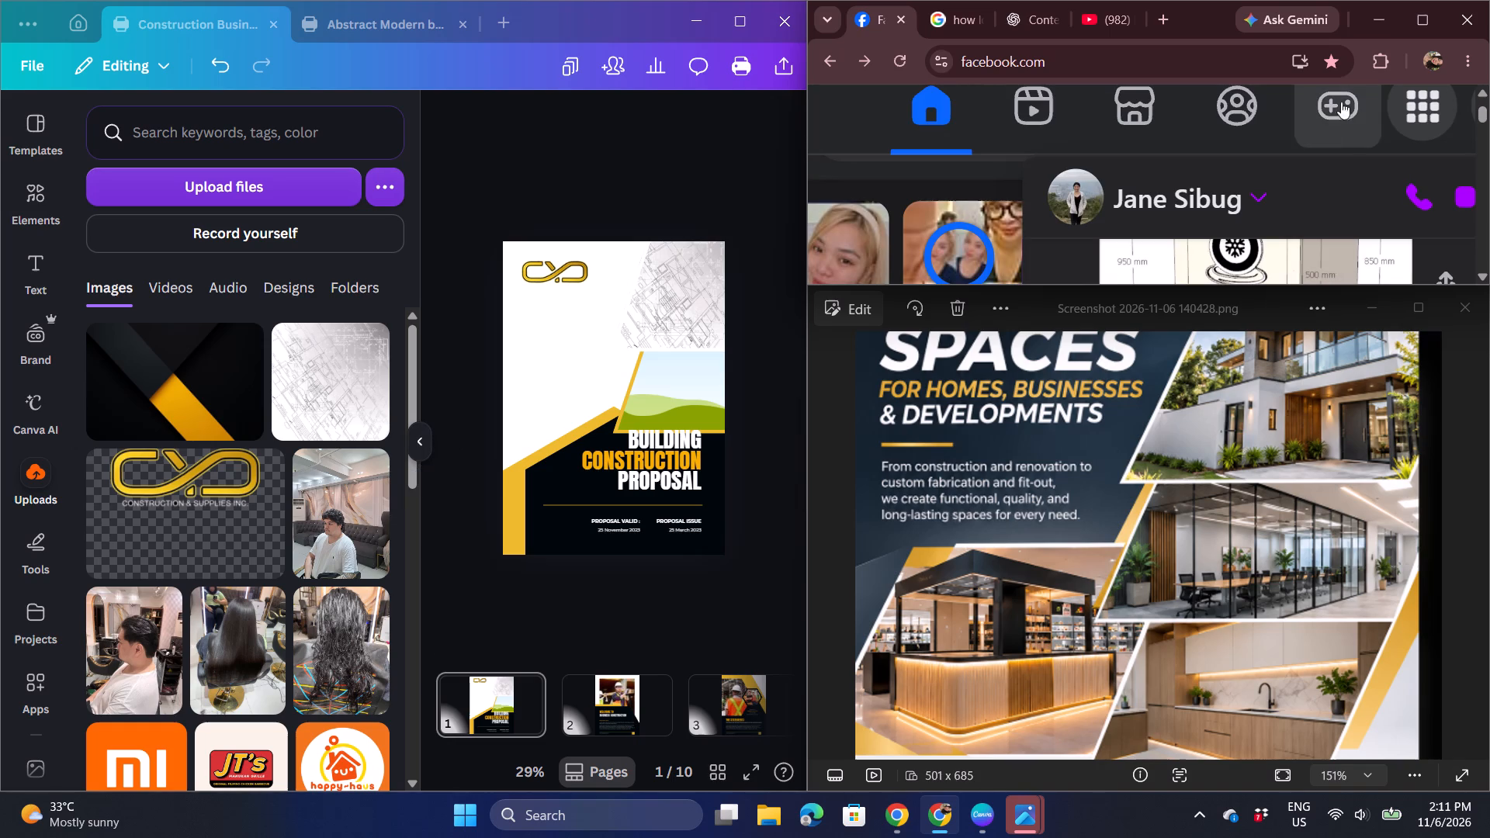
{"action": "left_click", "coordinate": [1289, 126]}
Find the waterpik display stand render with dimensions in the enlarged project contact's chat, download it, and return to the design.
{"action": "left_click", "coordinate": [1416, 8]}
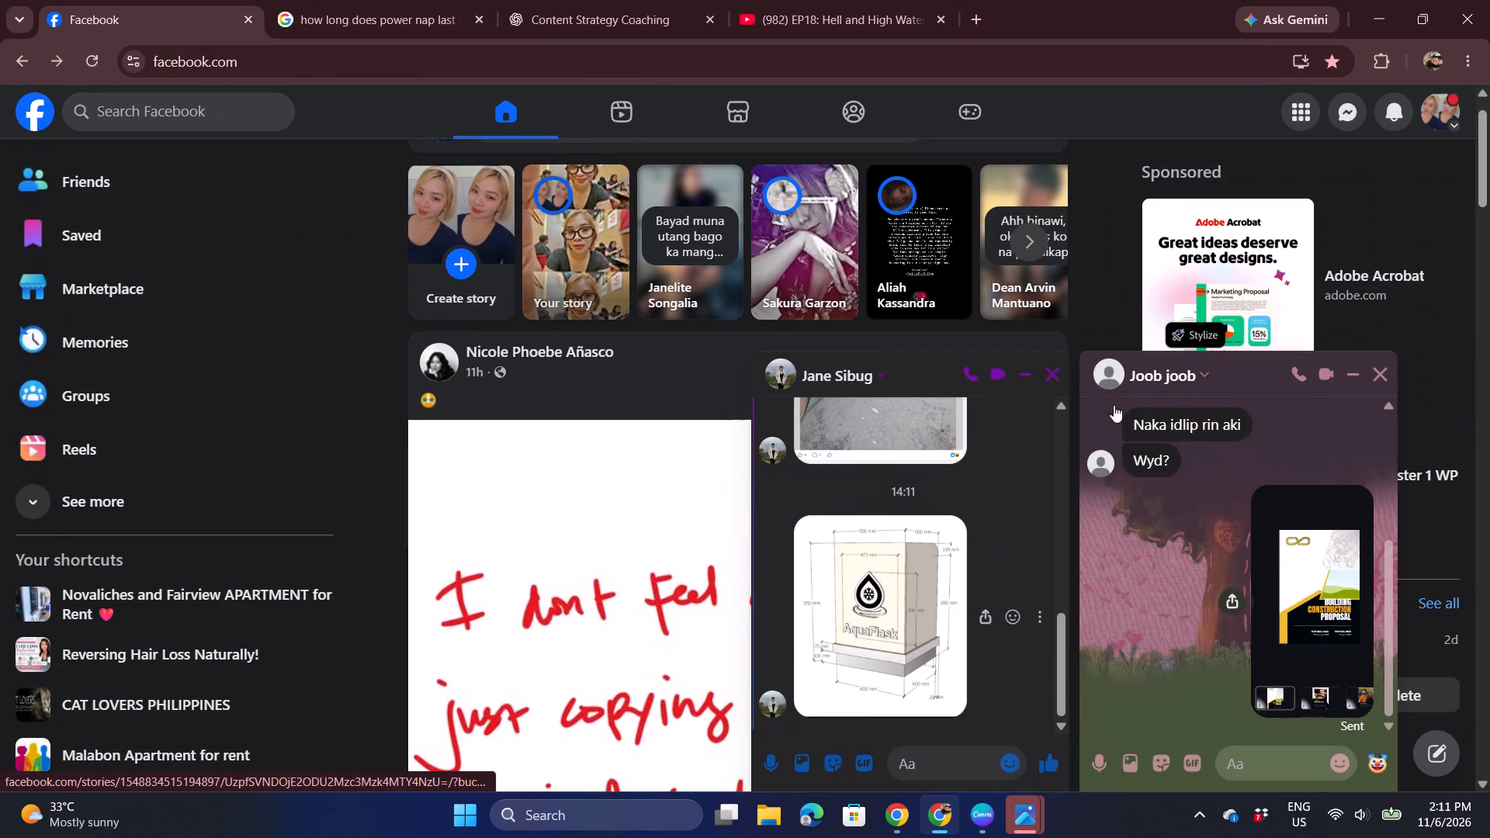
{"action": "scroll", "coordinate": [570, 569], "scroll_direction": "down", "scroll_amount": 1}
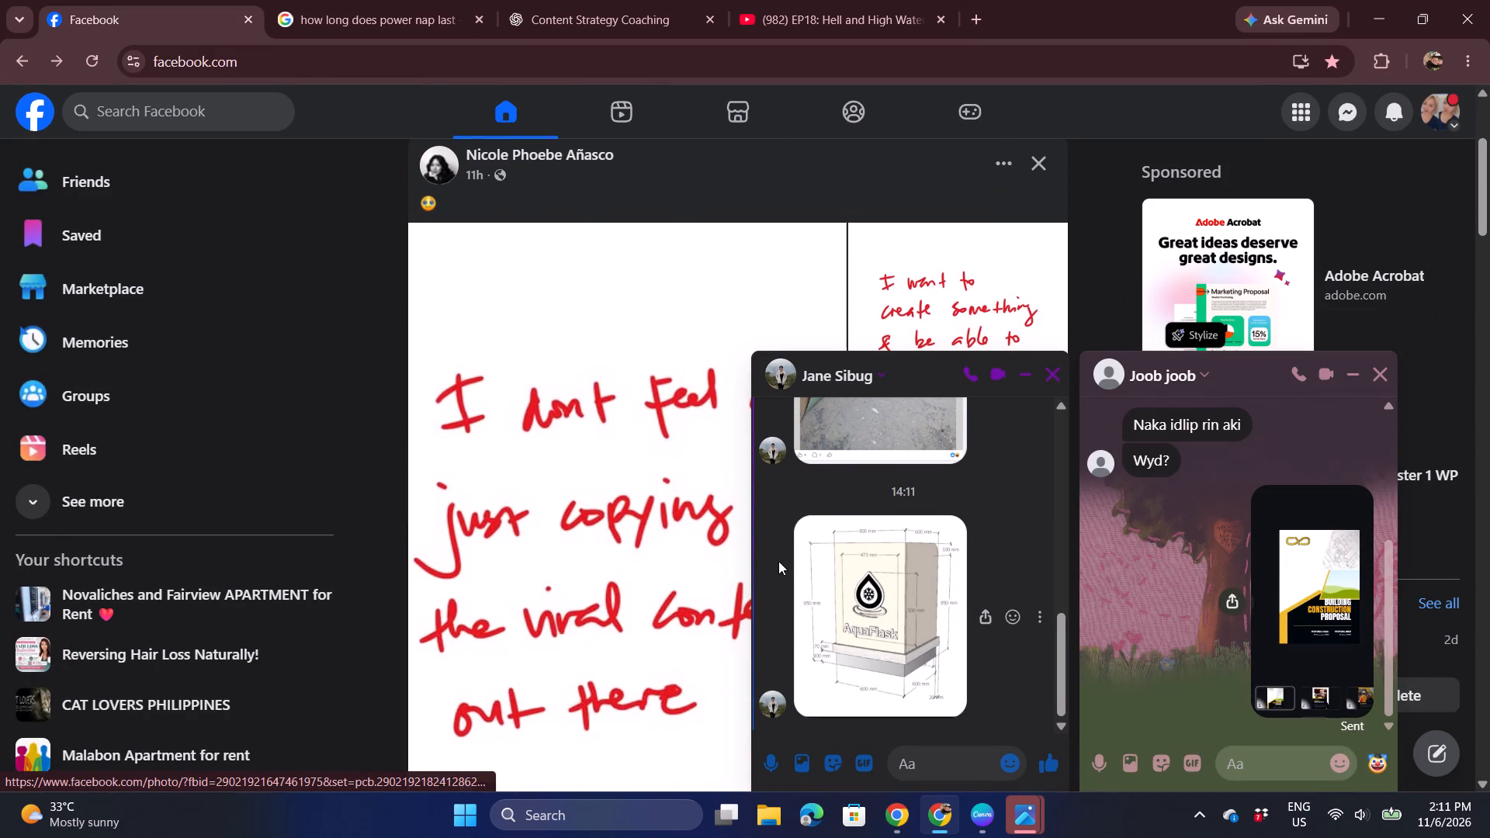
{"action": "scroll", "coordinate": [778, 561], "scroll_direction": "up", "scroll_amount": 7}
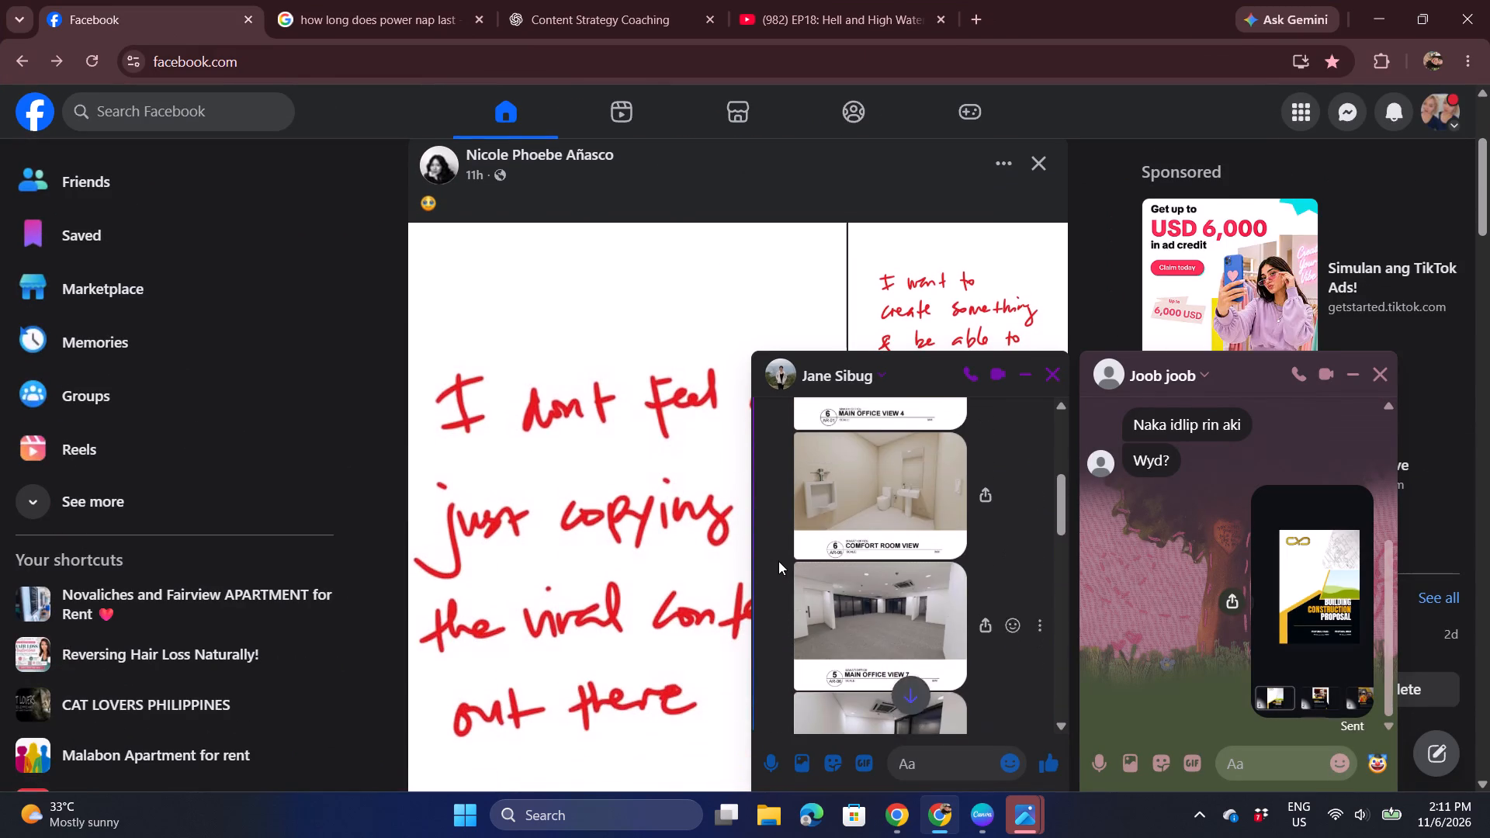
{"action": "scroll", "coordinate": [778, 561], "scroll_direction": "up", "scroll_amount": 3}
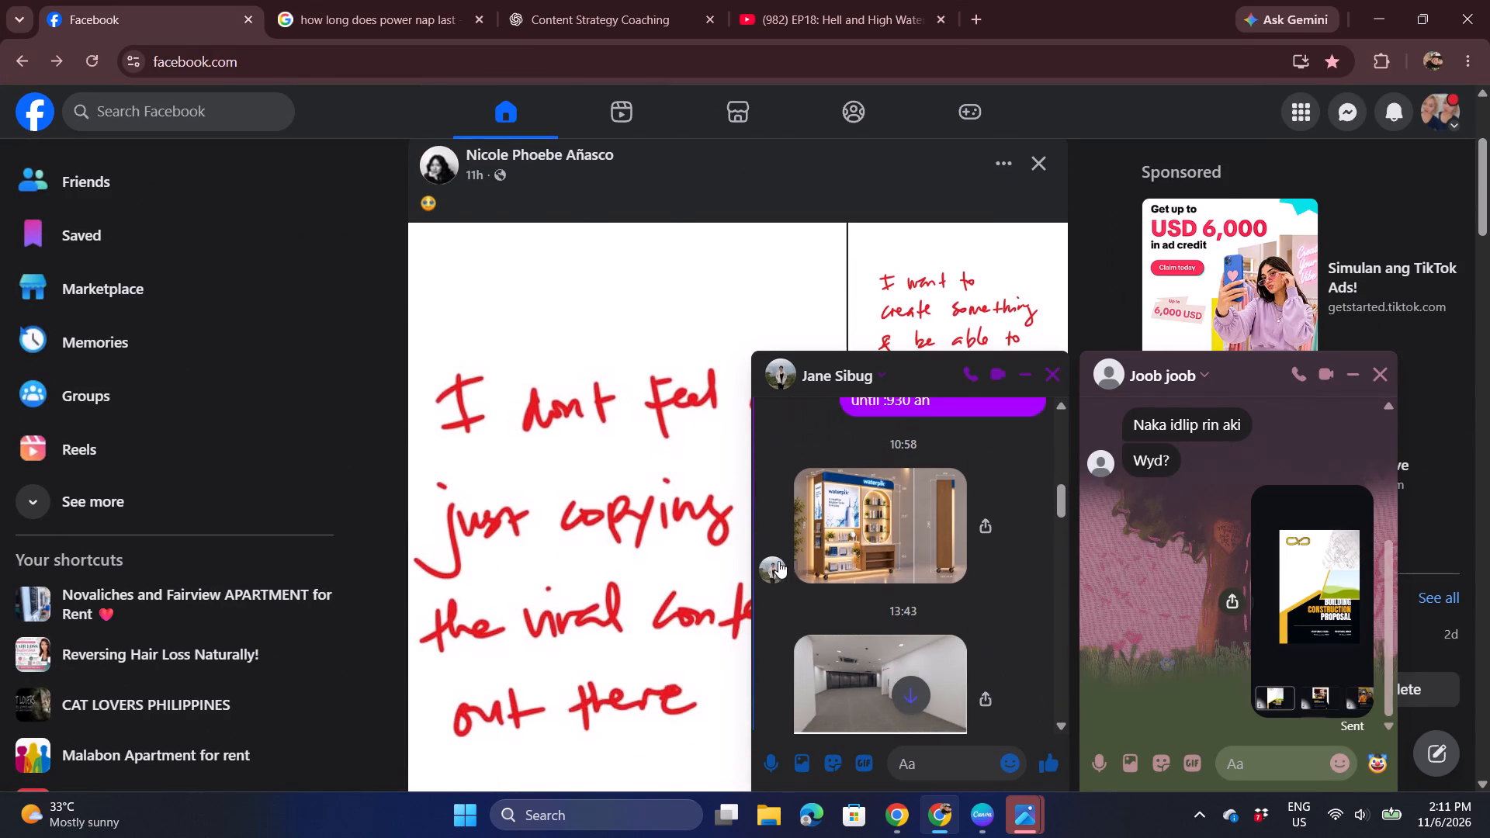
{"action": "left_click", "coordinate": [855, 582]}
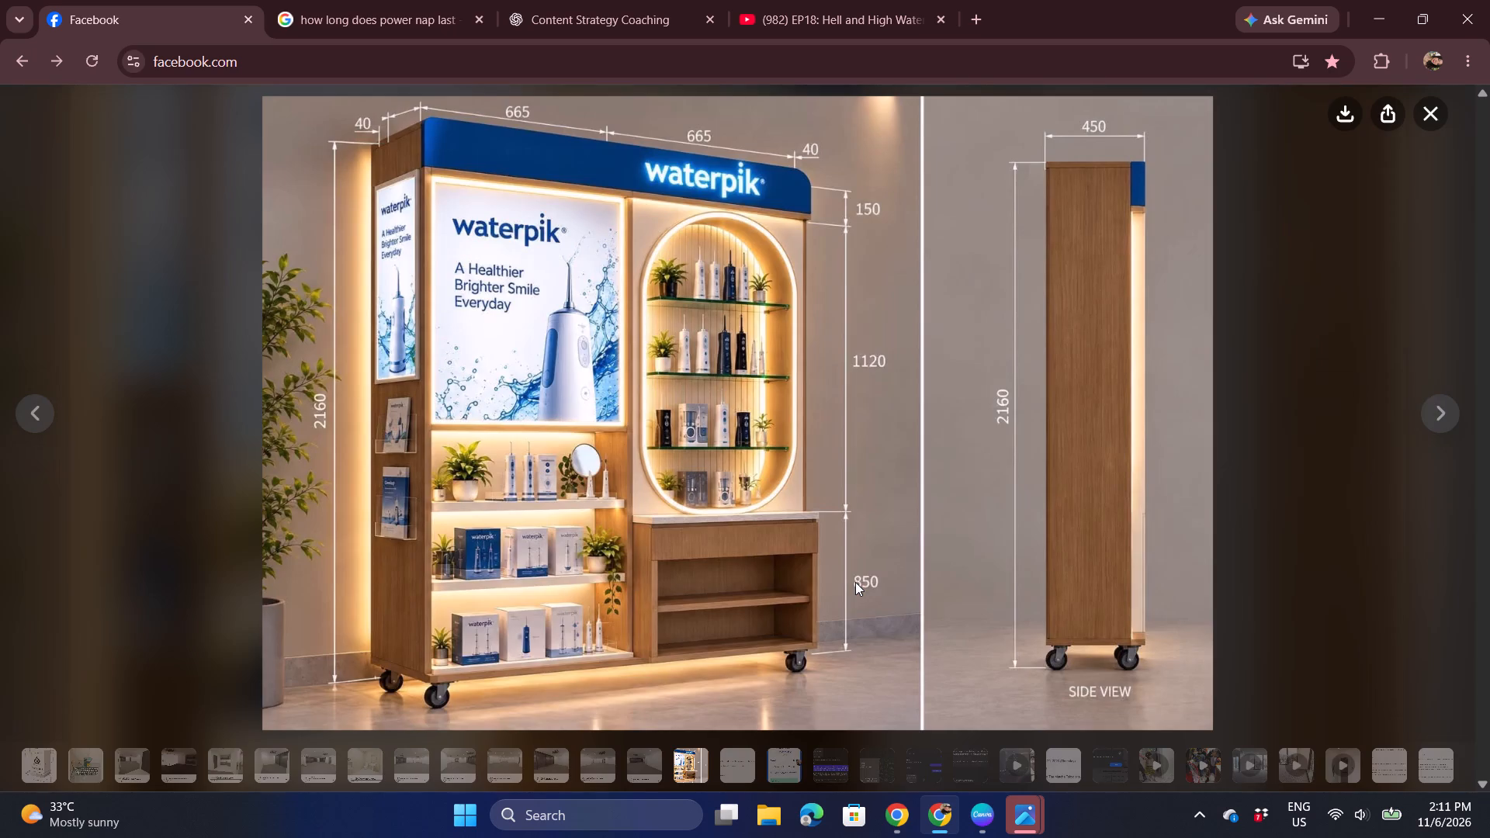
{"action": "left_click", "coordinate": [1337, 114]}
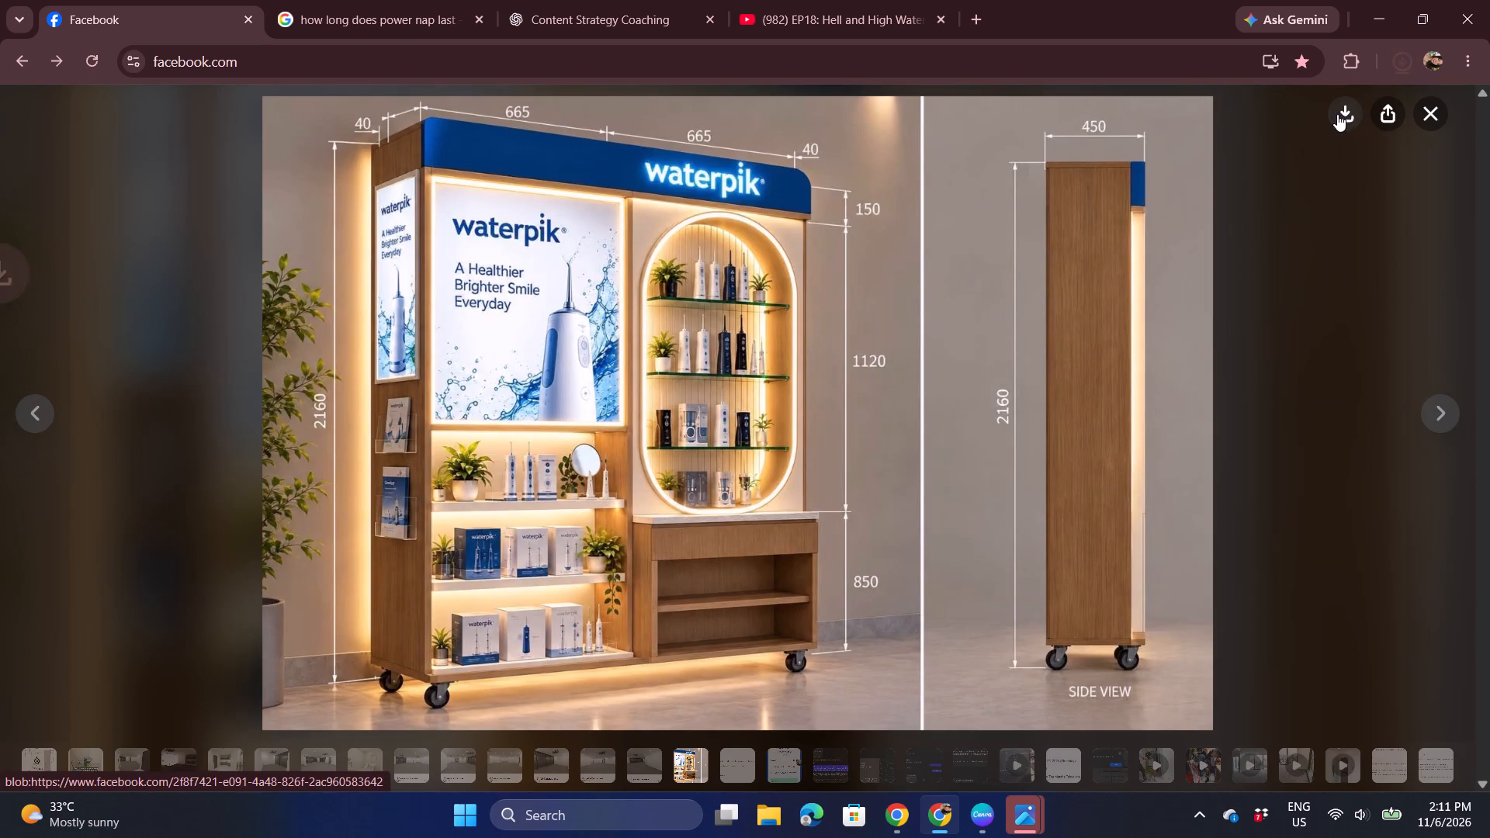
{"action": "left_click", "coordinate": [1367, 32]}
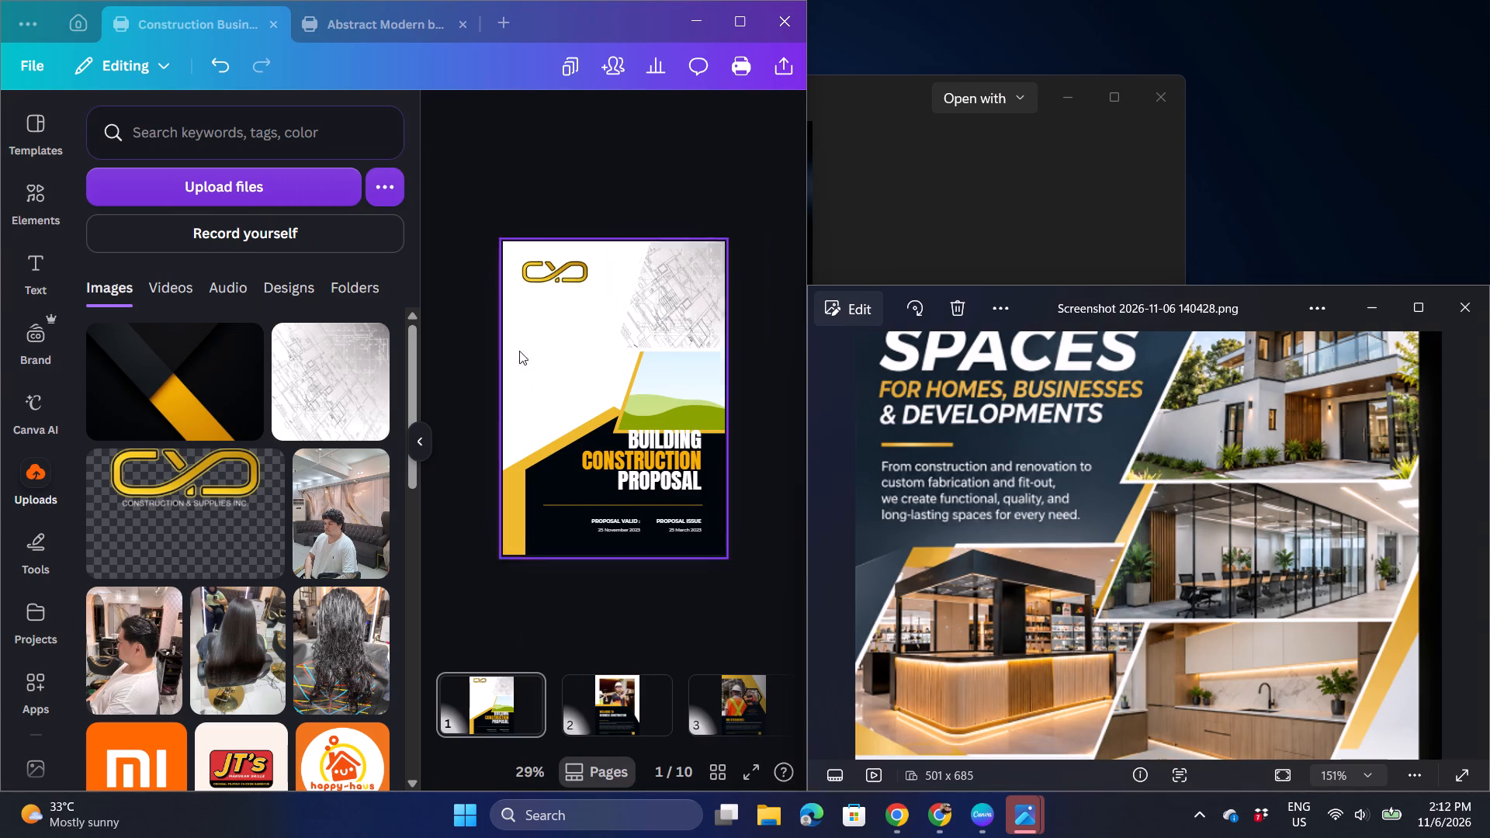
Try to paste the copied image onto the proposal cover and look for it among the uploaded images.
{"action": "key", "text": "ctrl+v"}
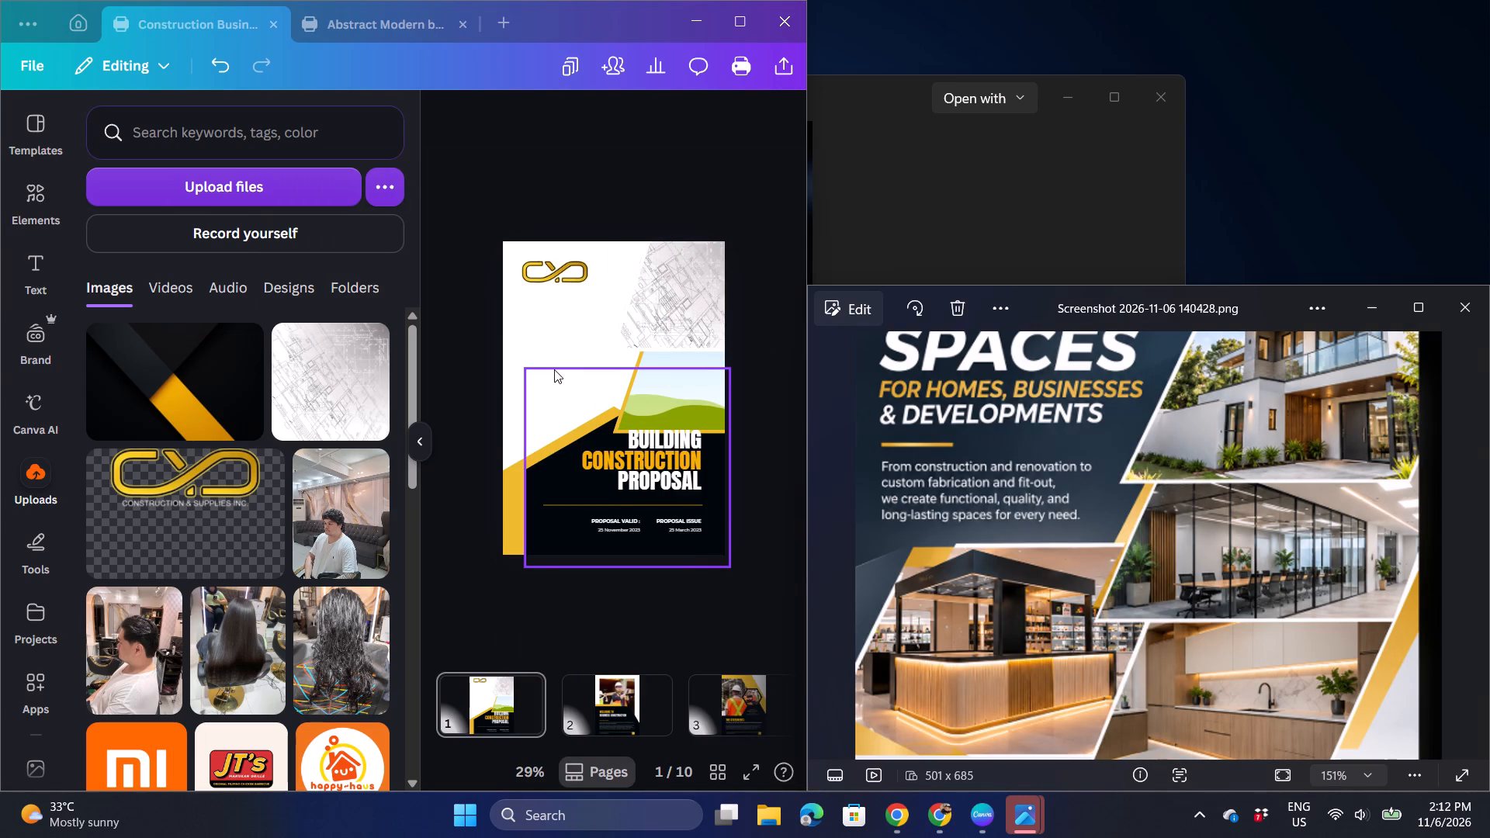
{"action": "left_click", "coordinate": [554, 369], "text": "ctrl"}
{"action": "left_click", "coordinate": [554, 369]}
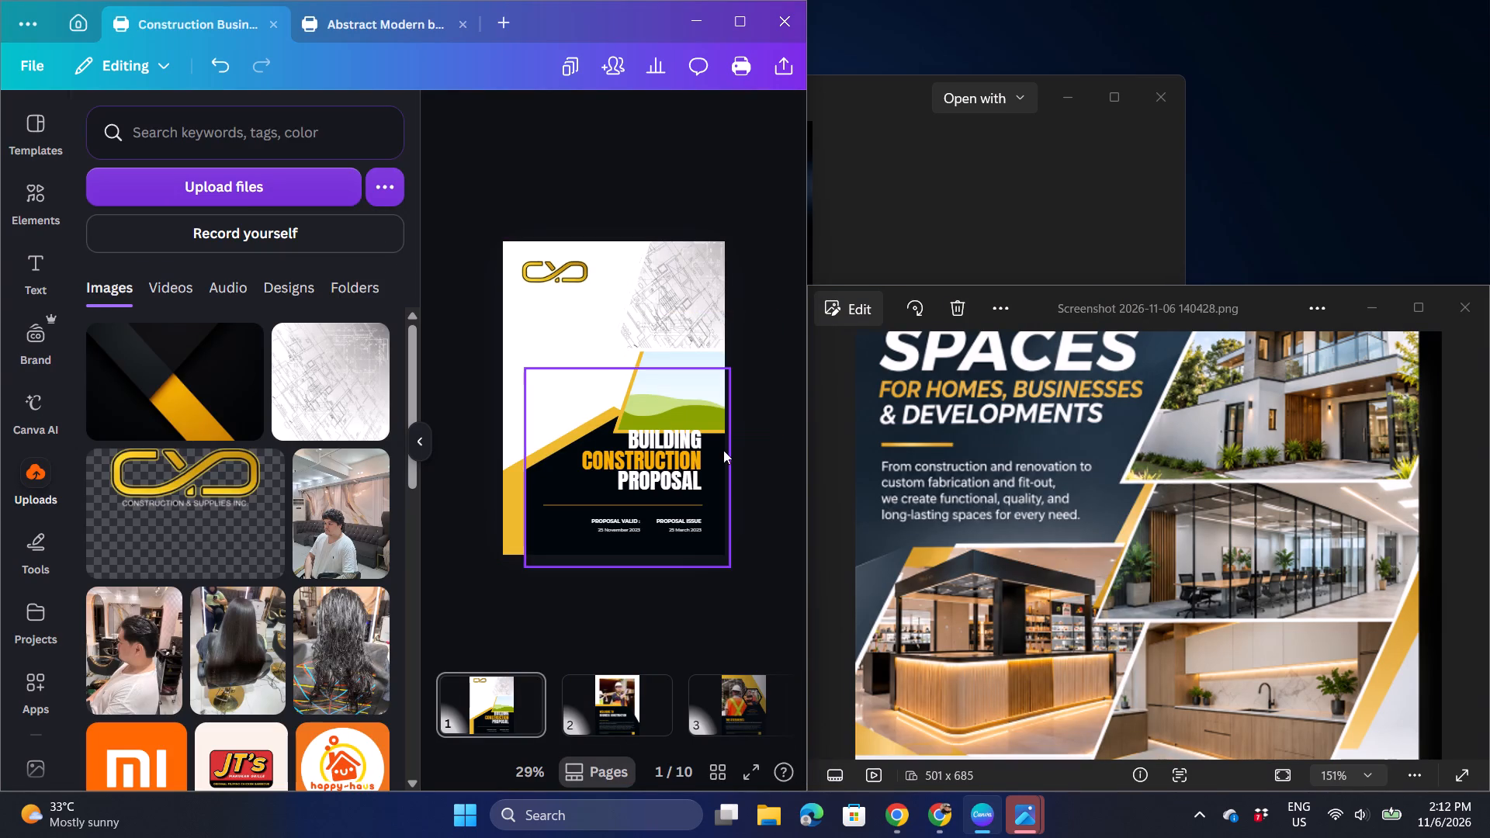
{"action": "scroll", "coordinate": [373, 362], "scroll_direction": "up", "scroll_amount": 1}
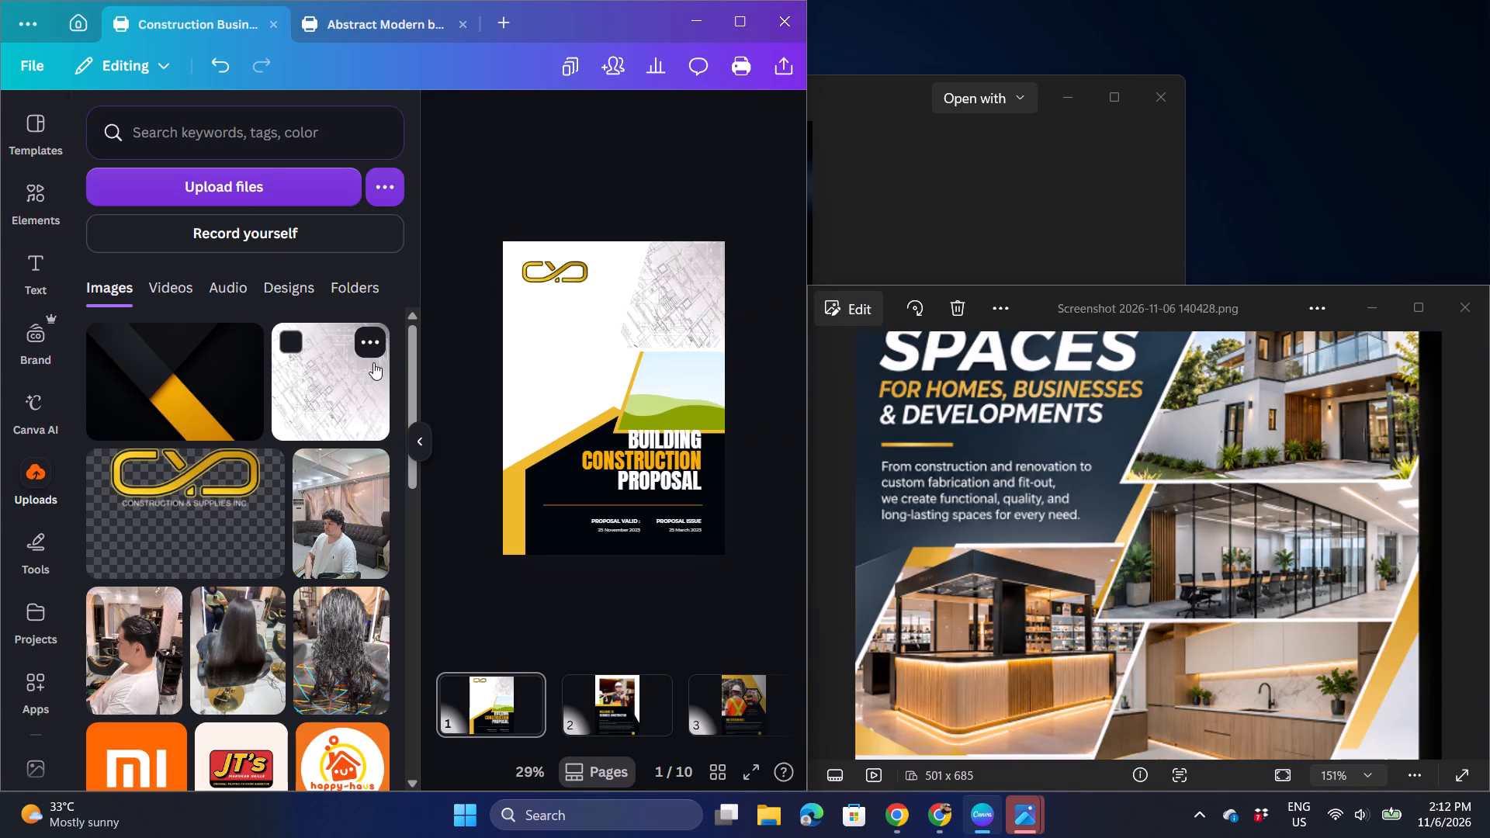
{"action": "scroll", "coordinate": [373, 362], "scroll_direction": "up", "scroll_amount": 1}
{"action": "scroll", "coordinate": [321, 492], "scroll_direction": "right", "scroll_amount": 2}
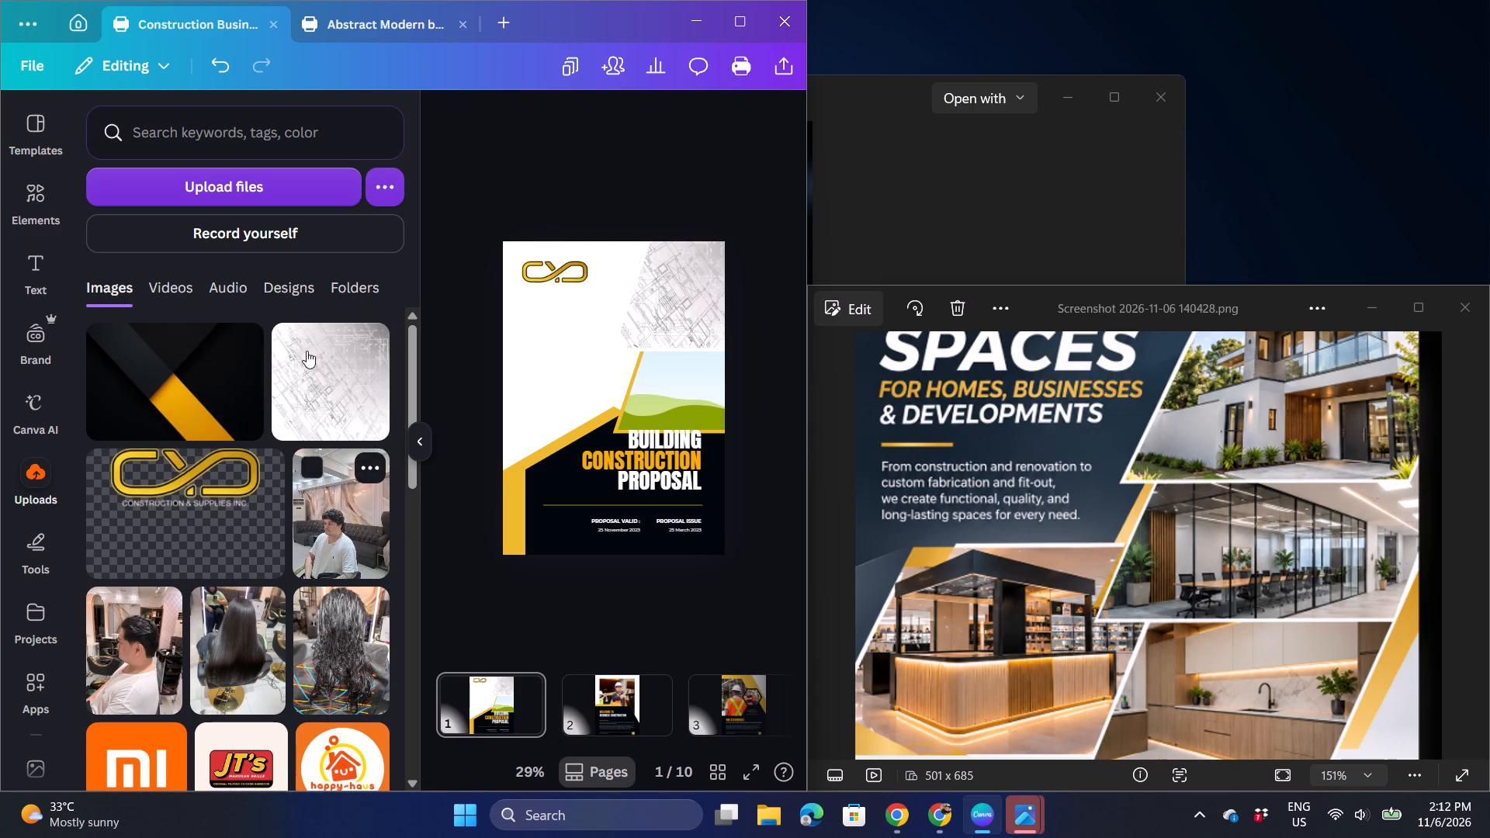
{"action": "scroll", "coordinate": [251, 381], "scroll_direction": "down", "scroll_amount": 5}
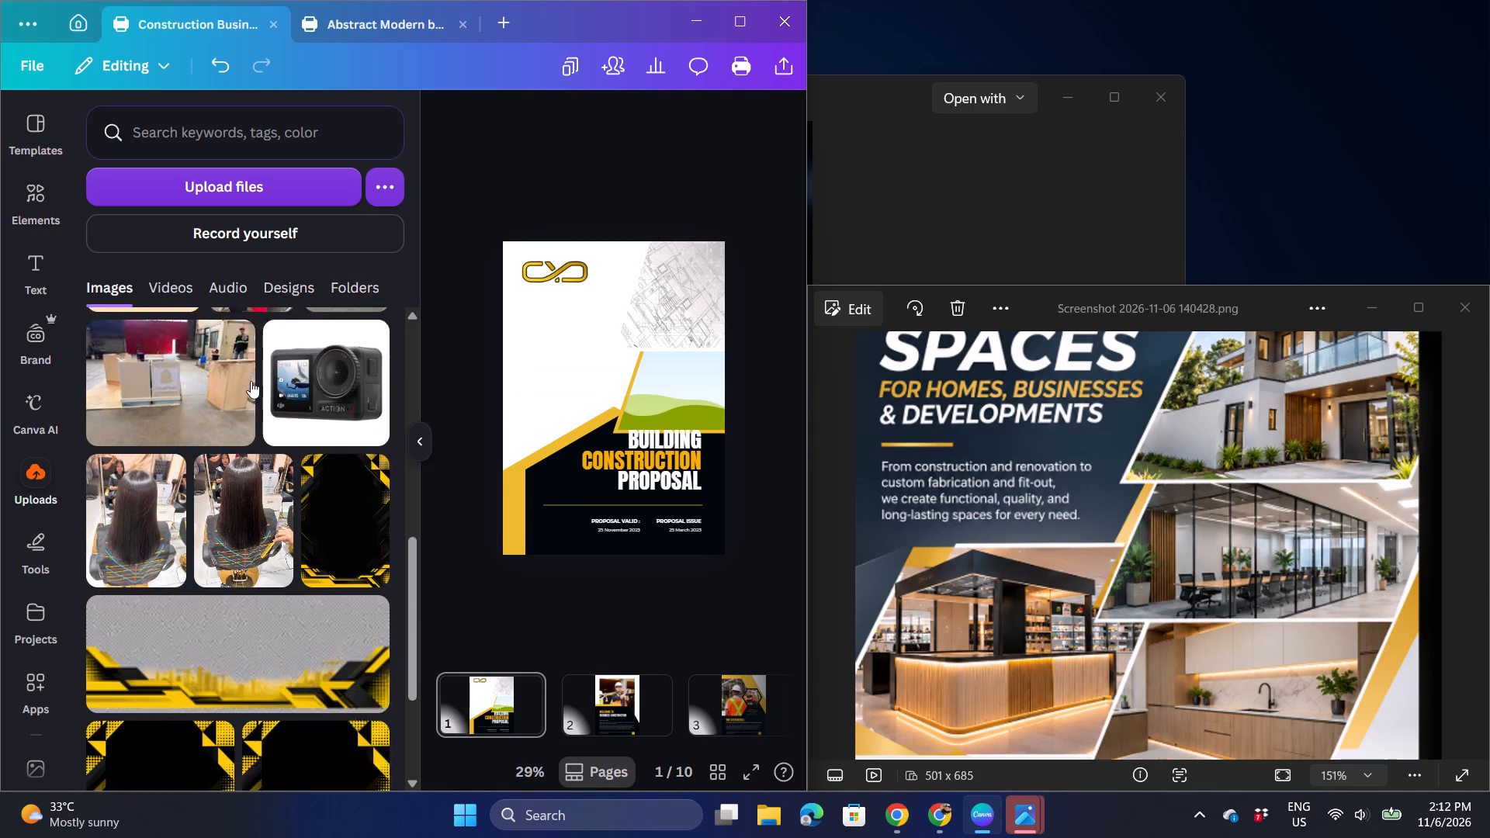
{"action": "scroll", "coordinate": [251, 381], "scroll_direction": "up", "scroll_amount": 7}
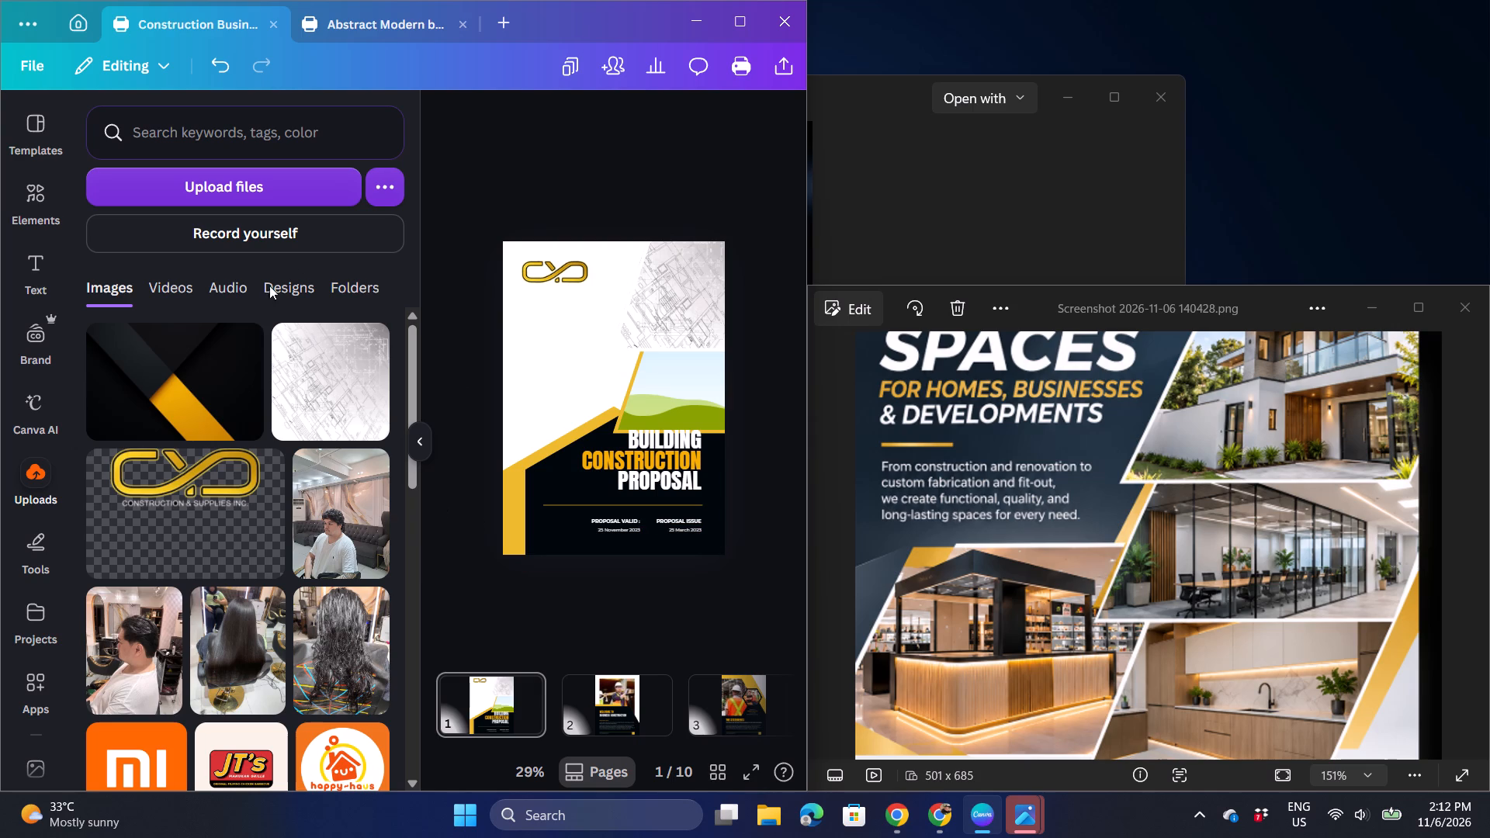
{"action": "scroll", "coordinate": [199, 406], "scroll_direction": "up", "scroll_amount": 2}
{"action": "scroll", "coordinate": [199, 406], "scroll_direction": "right", "scroll_amount": 1}
{"action": "left_click", "coordinate": [1090, 248]}
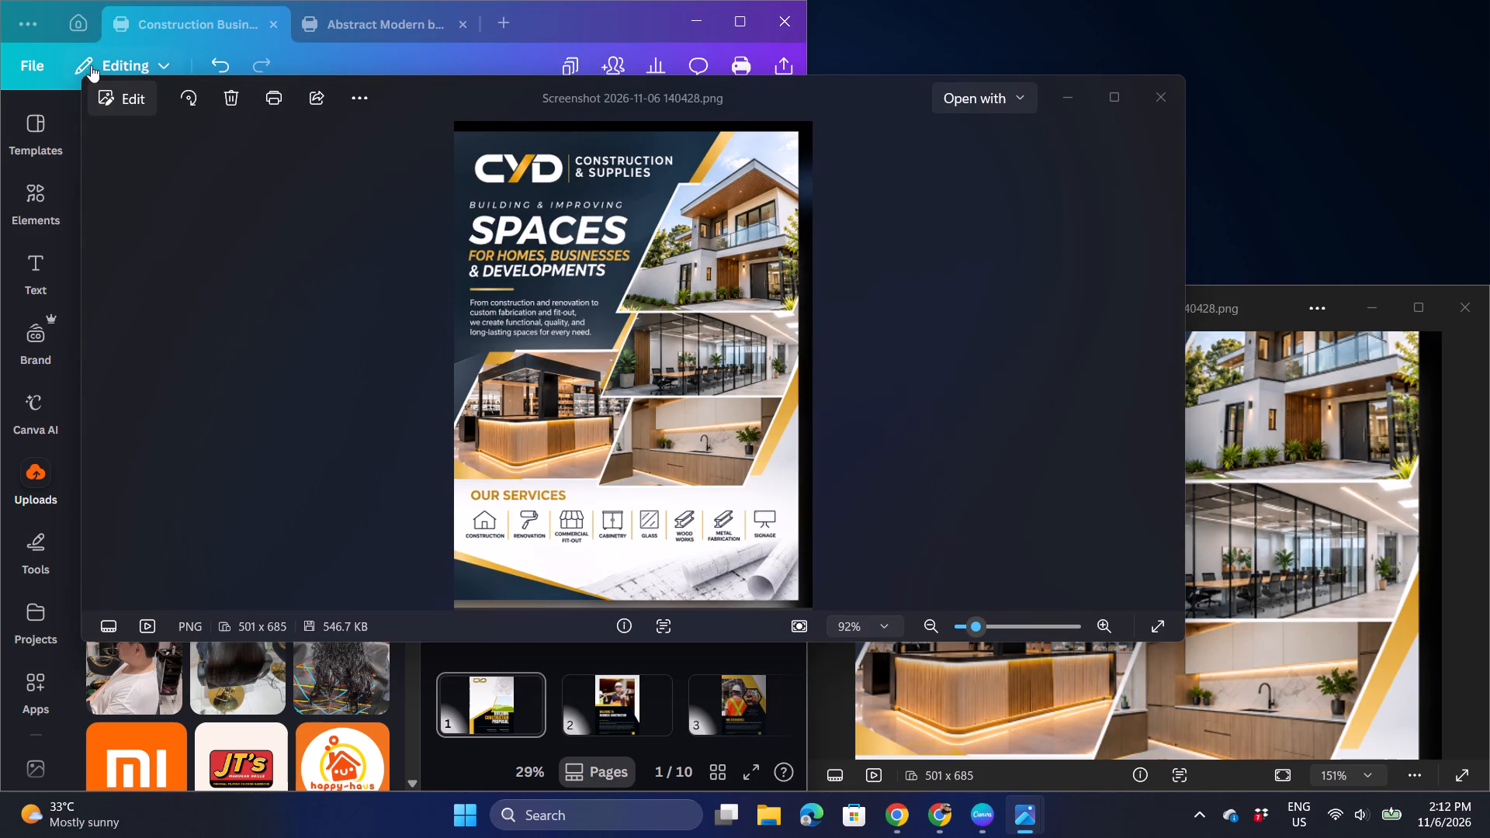
Narrow the reference poster's viewer window, magnify the poster's collage, move it off the desktop's duplicate viewer, and close that duplicate.
{"action": "left_click_drag", "start_coordinate": [82, 80], "coordinate": [687, 288]}
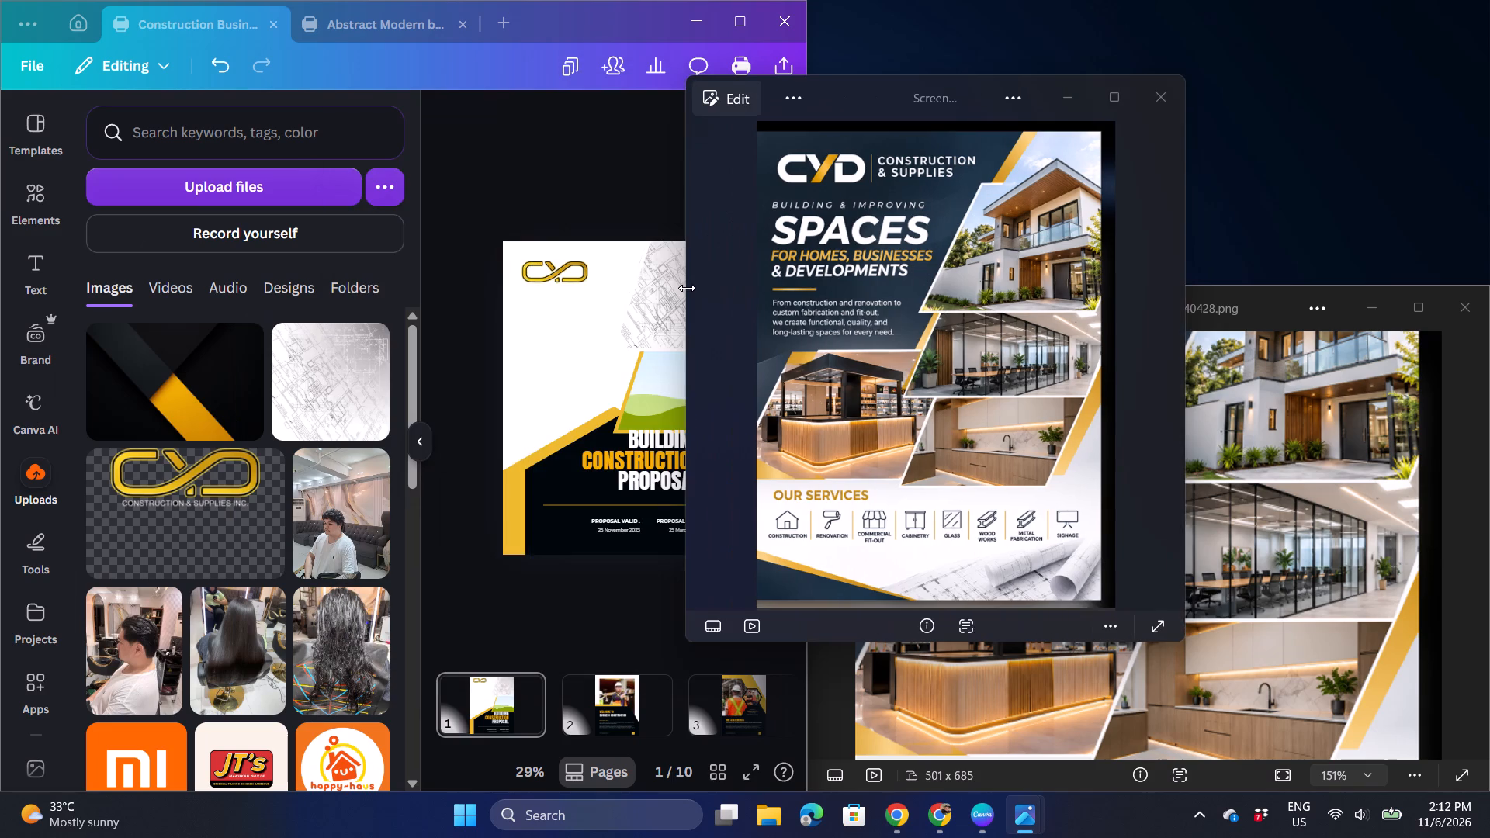
{"action": "left_click_drag", "start_coordinate": [687, 288], "coordinate": [963, 364]}
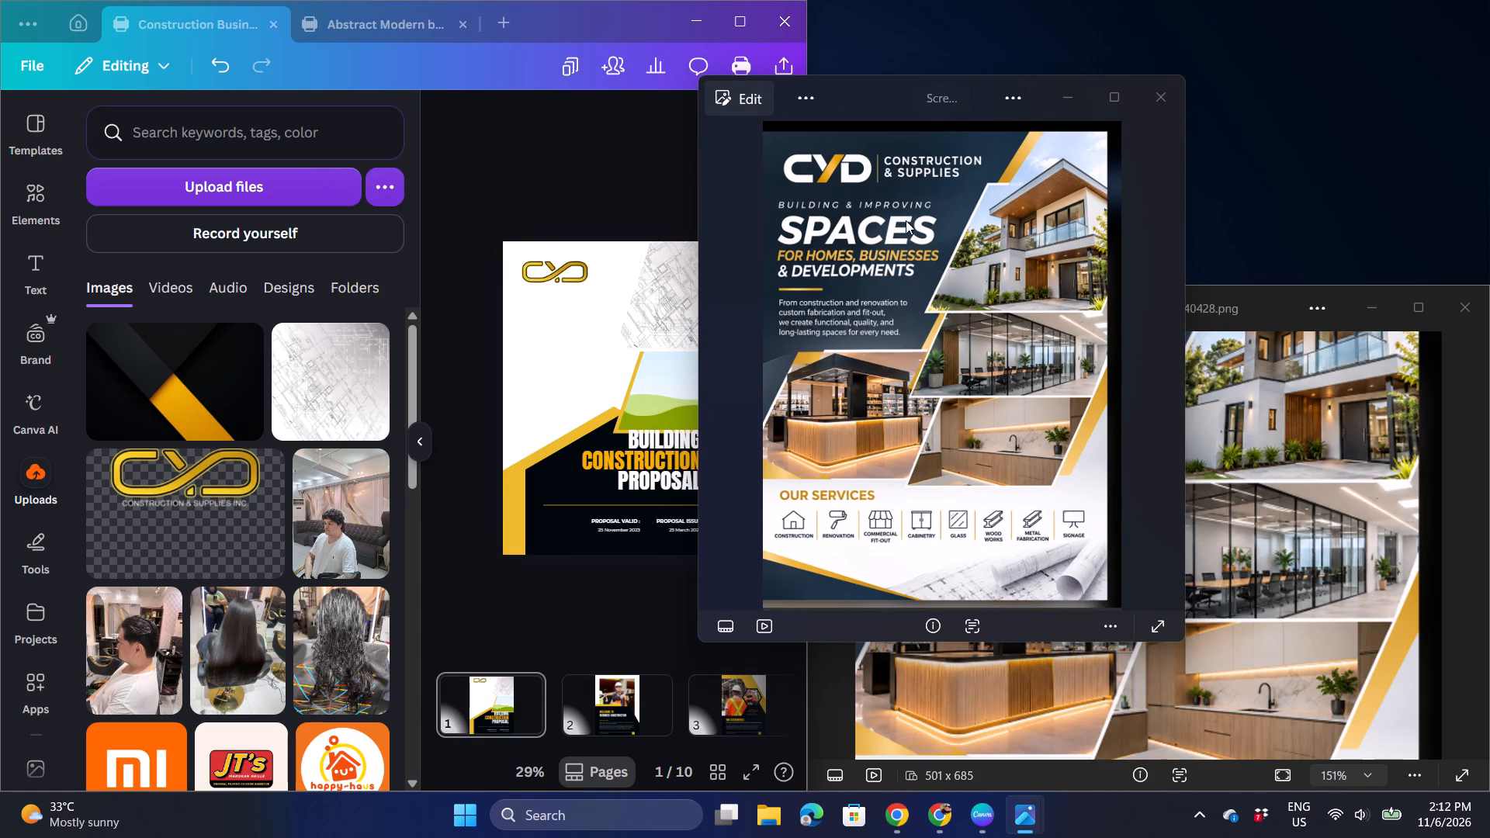
{"action": "scroll", "coordinate": [906, 220], "scroll_direction": "up", "scroll_amount": 7, "text": "ctrl"}
{"action": "left_click_drag", "start_coordinate": [906, 220], "coordinate": [903, 188]}
{"action": "left_click_drag", "start_coordinate": [880, 96], "coordinate": [560, 147]}
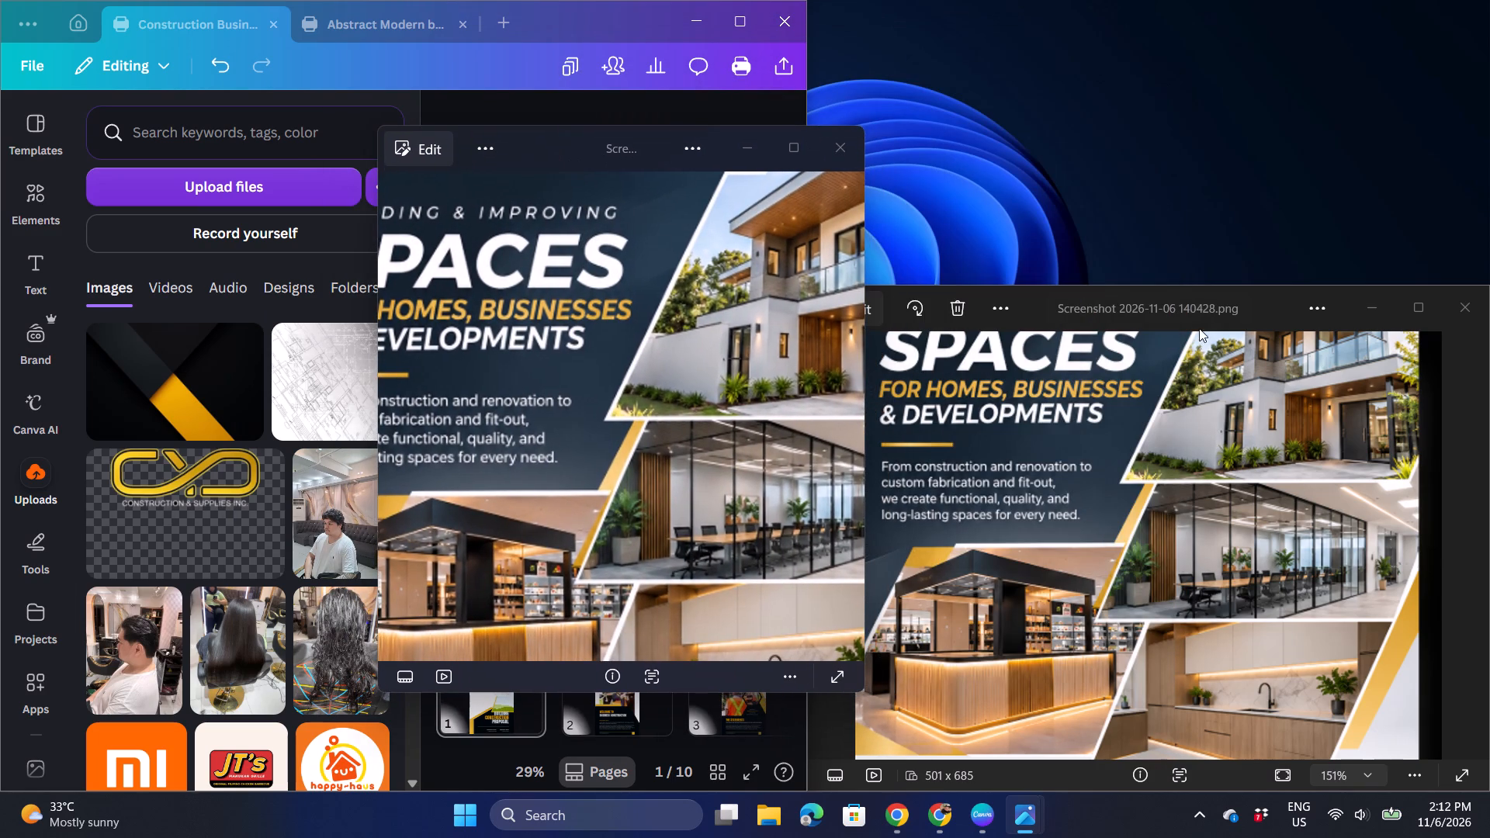
{"action": "left_click", "coordinate": [1471, 311]}
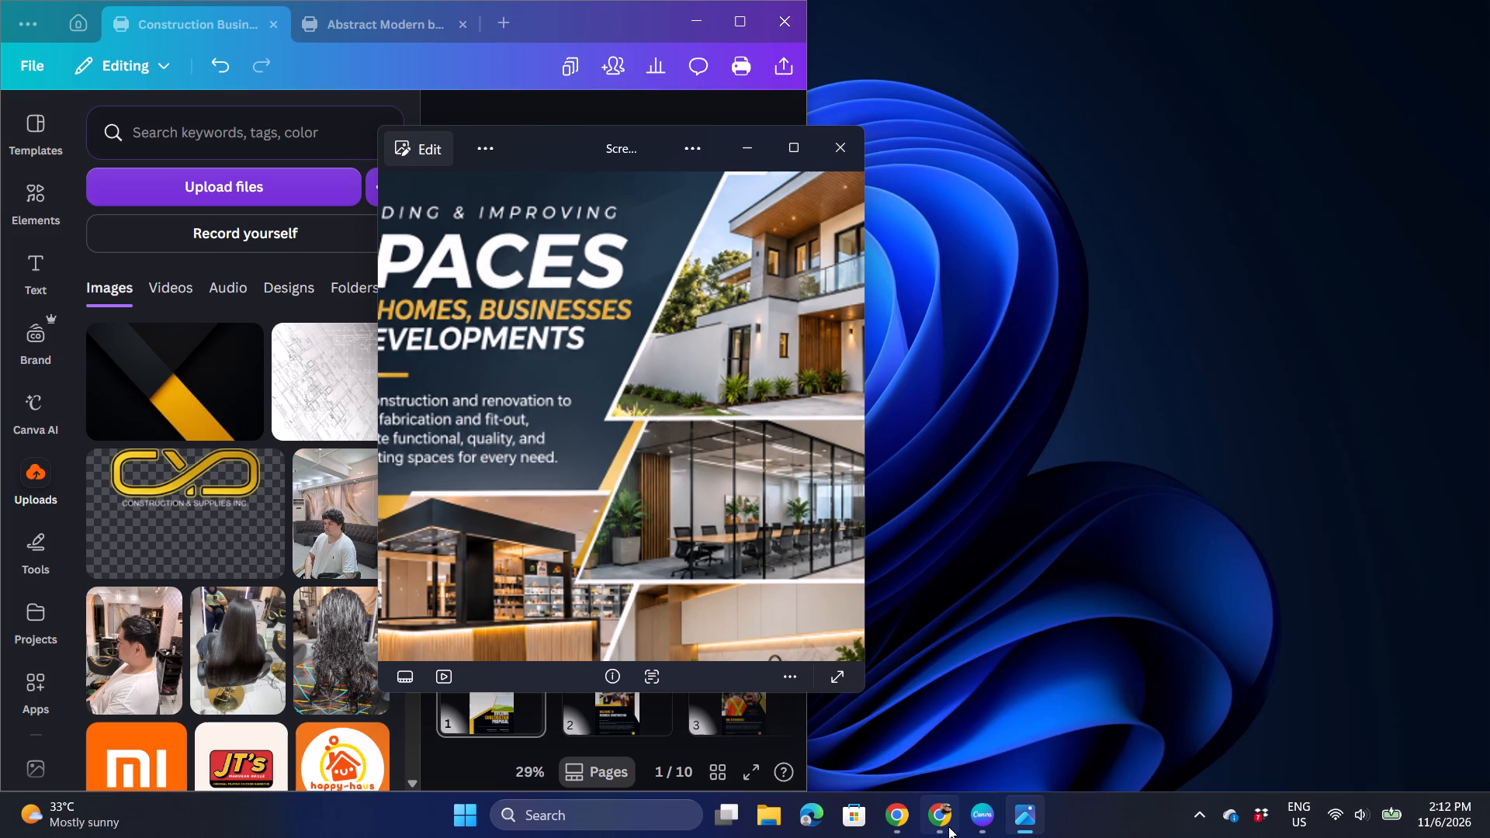
Switch to Chrome and download the Waterpik display kiosk image with its side view from the open Facebook photo.
{"action": "left_click", "coordinate": [939, 712]}
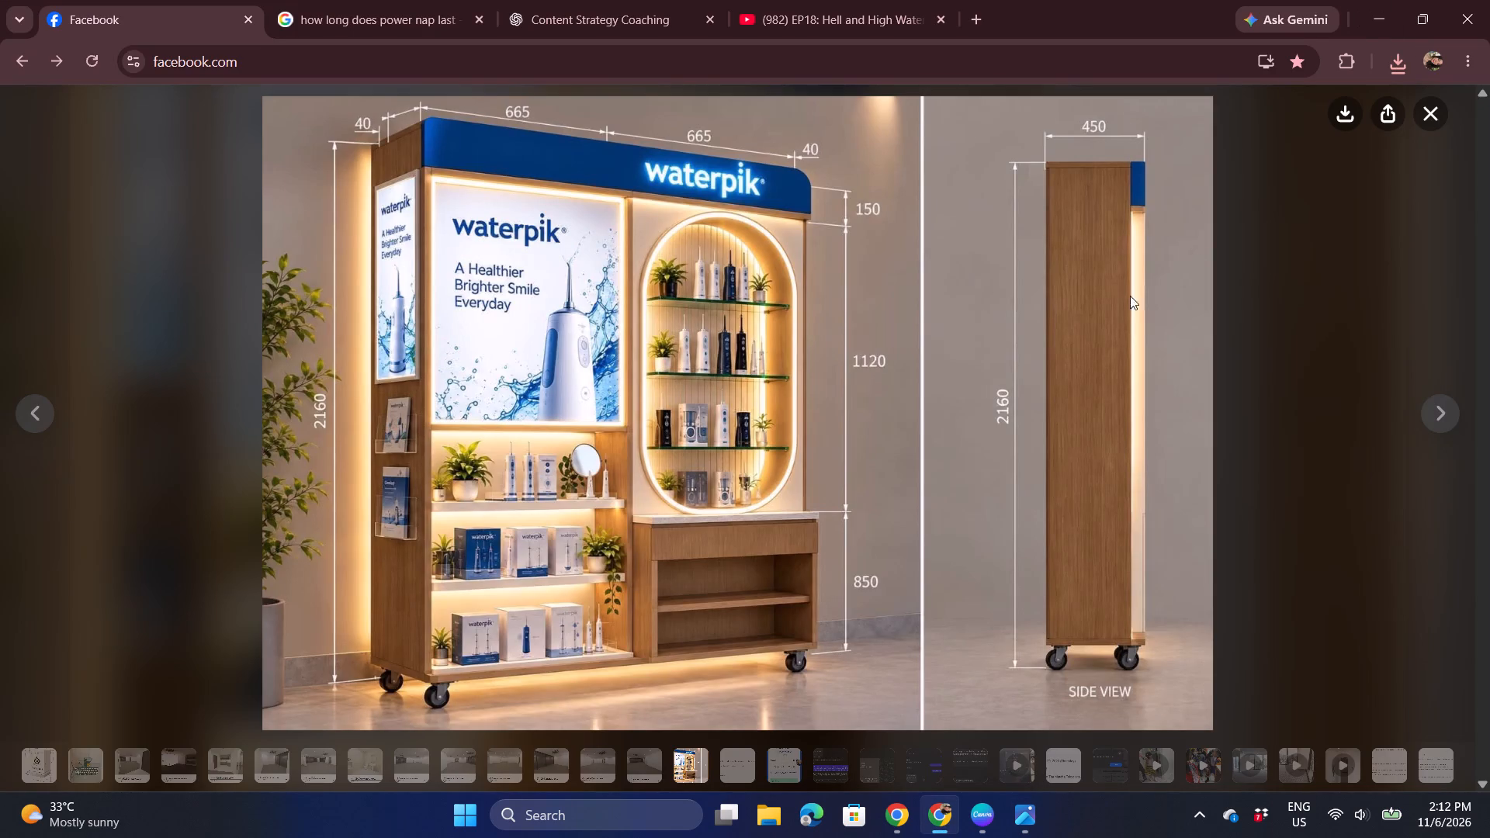
{"action": "left_click", "coordinate": [1344, 119]}
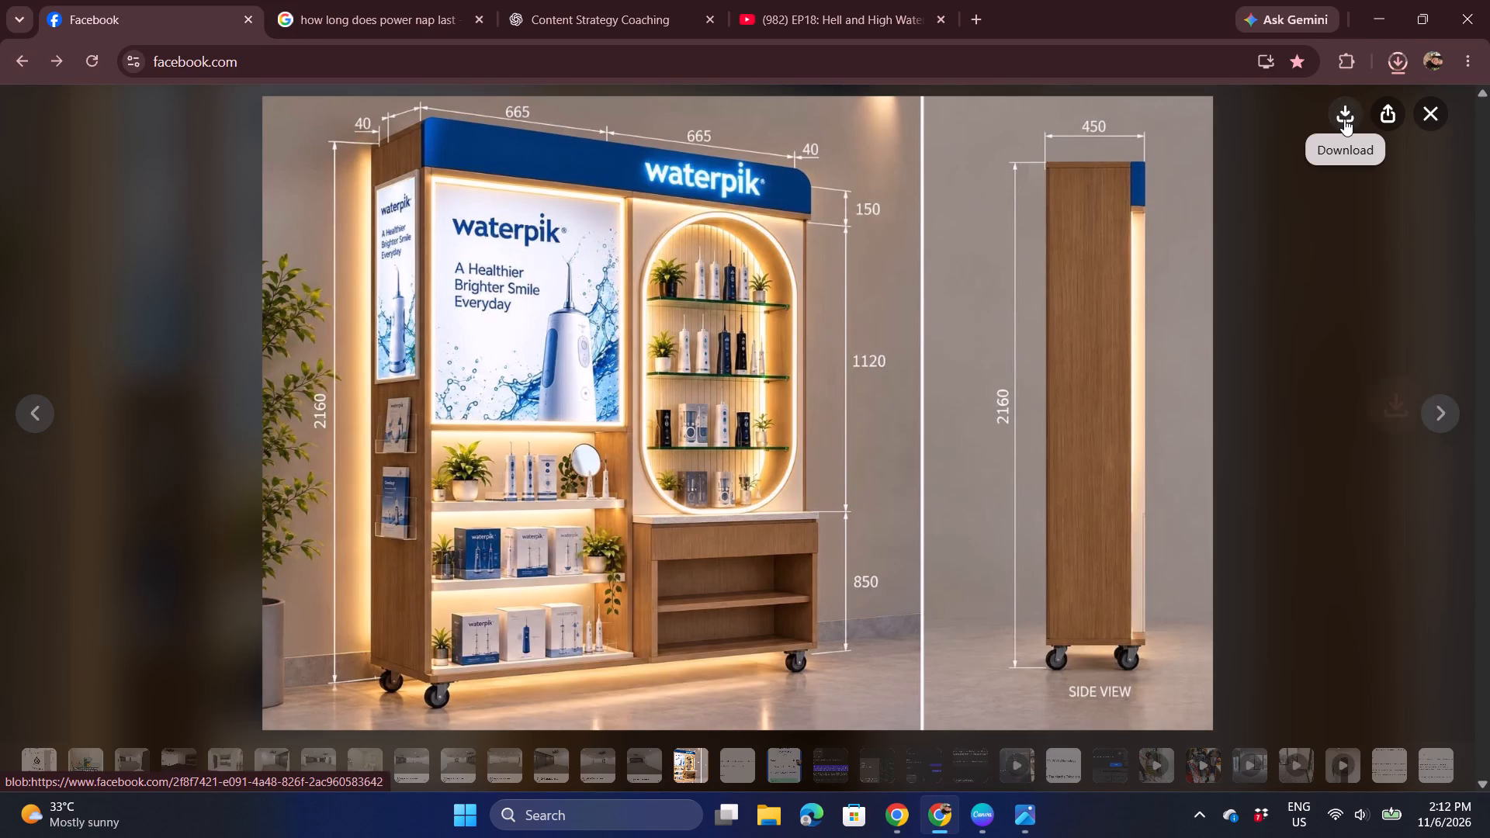
{"action": "left_click", "coordinate": [1357, 18]}
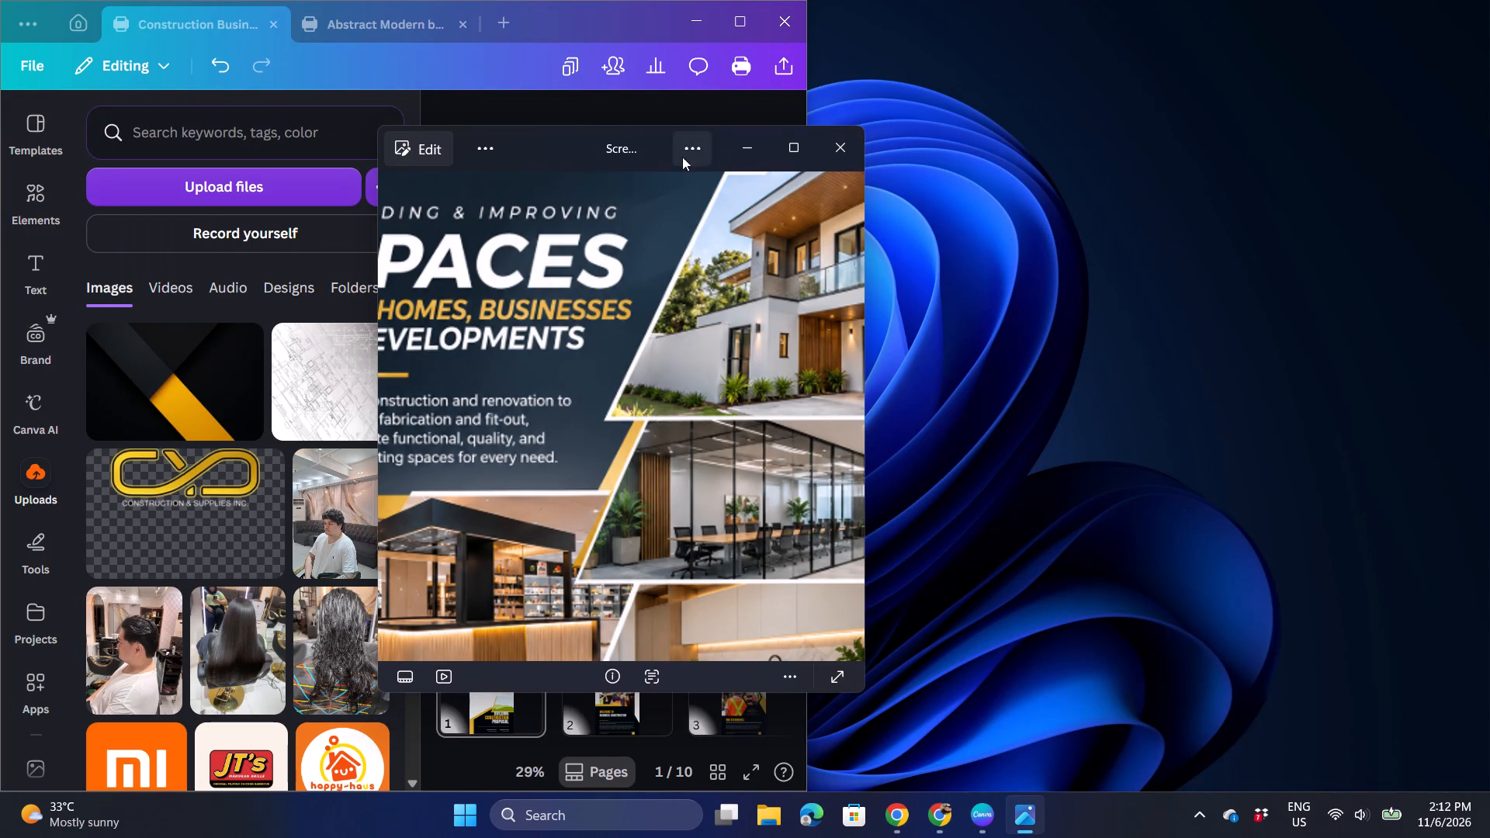
Place the reference poster viewer clear of the Canva design, and open the file selection for uploading an image from Downloads.
{"action": "left_click_drag", "start_coordinate": [539, 140], "coordinate": [1211, 214]}
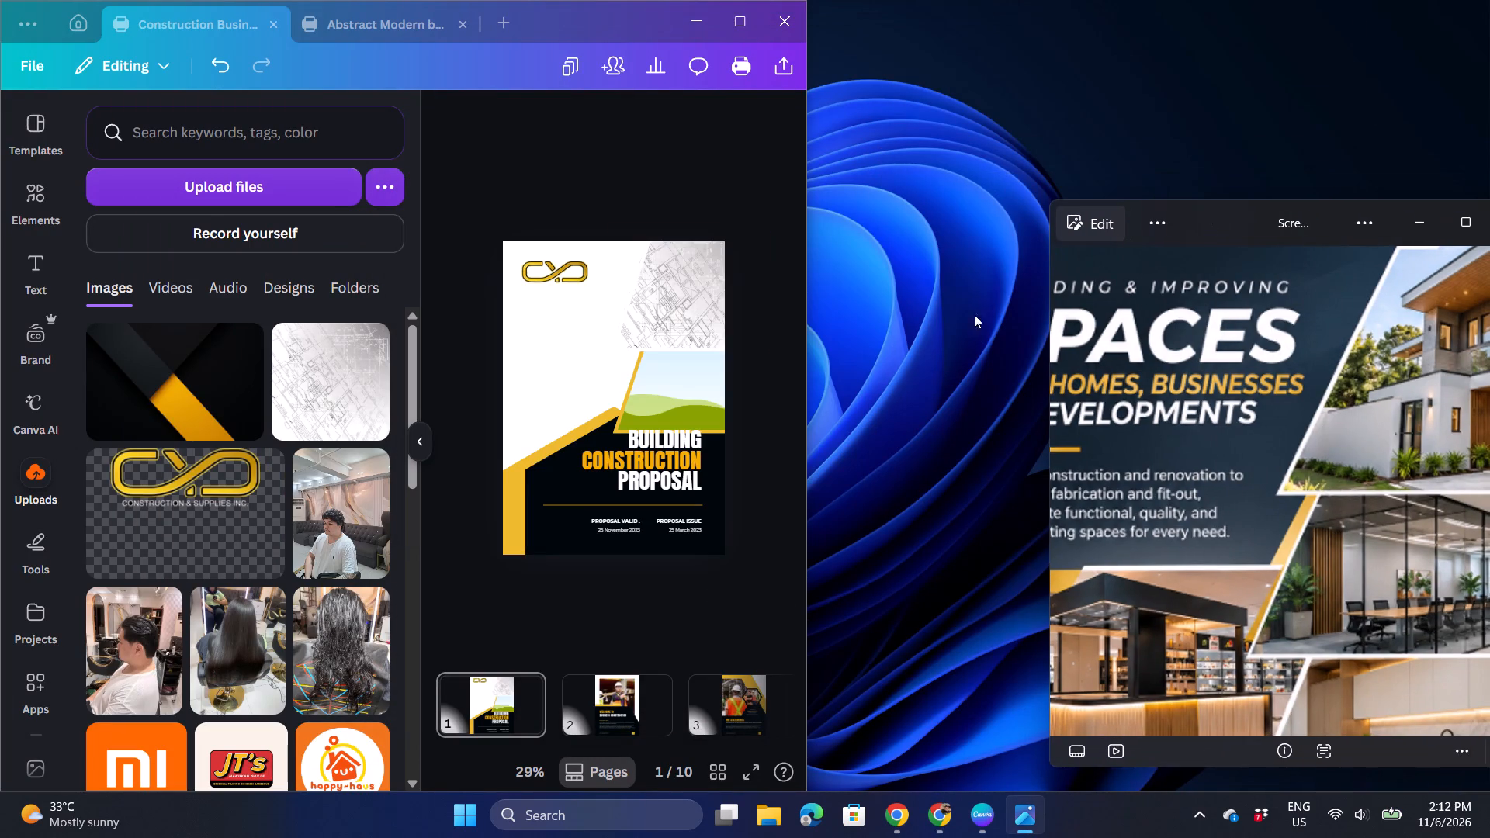
{"action": "left_click", "coordinate": [279, 181]}
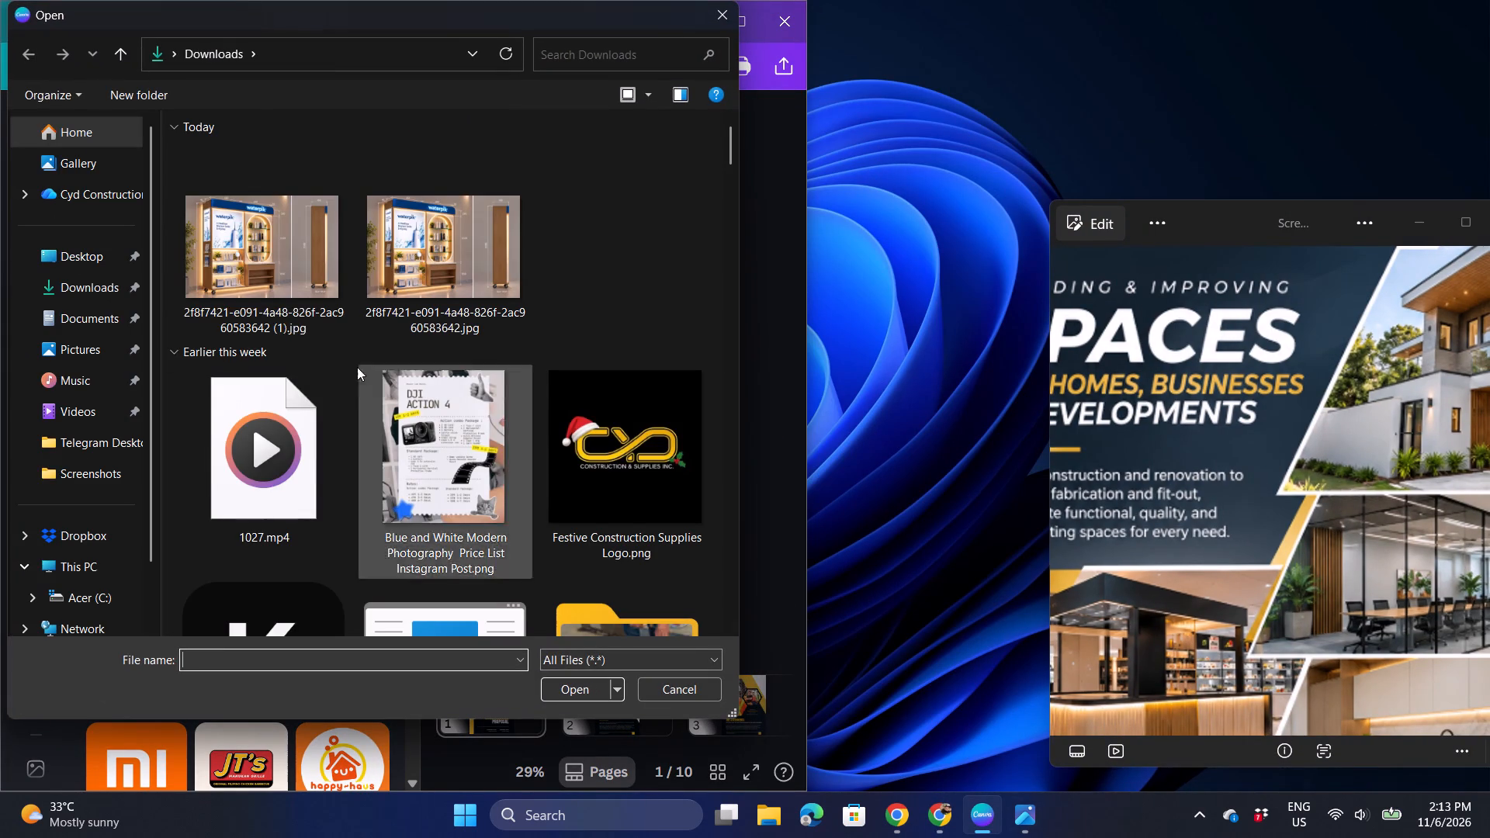
{"action": "double_click", "coordinate": [245, 279]}
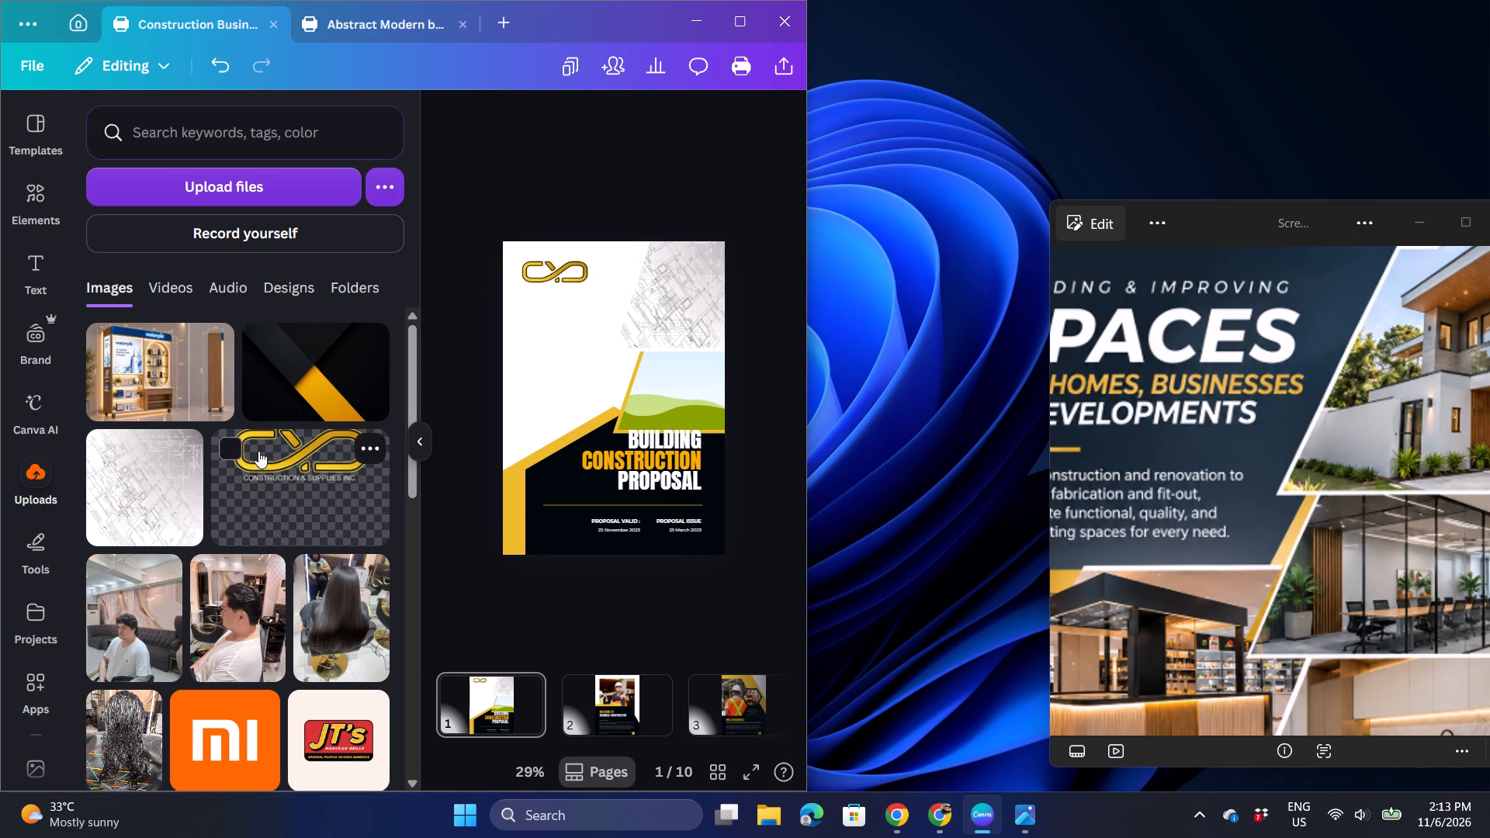
Add the uploaded waterpik display cabinet photo to the cover and fill the upper diagonal frame with it, replacing the blueprint sketch.
{"action": "left_click", "coordinate": [163, 385]}
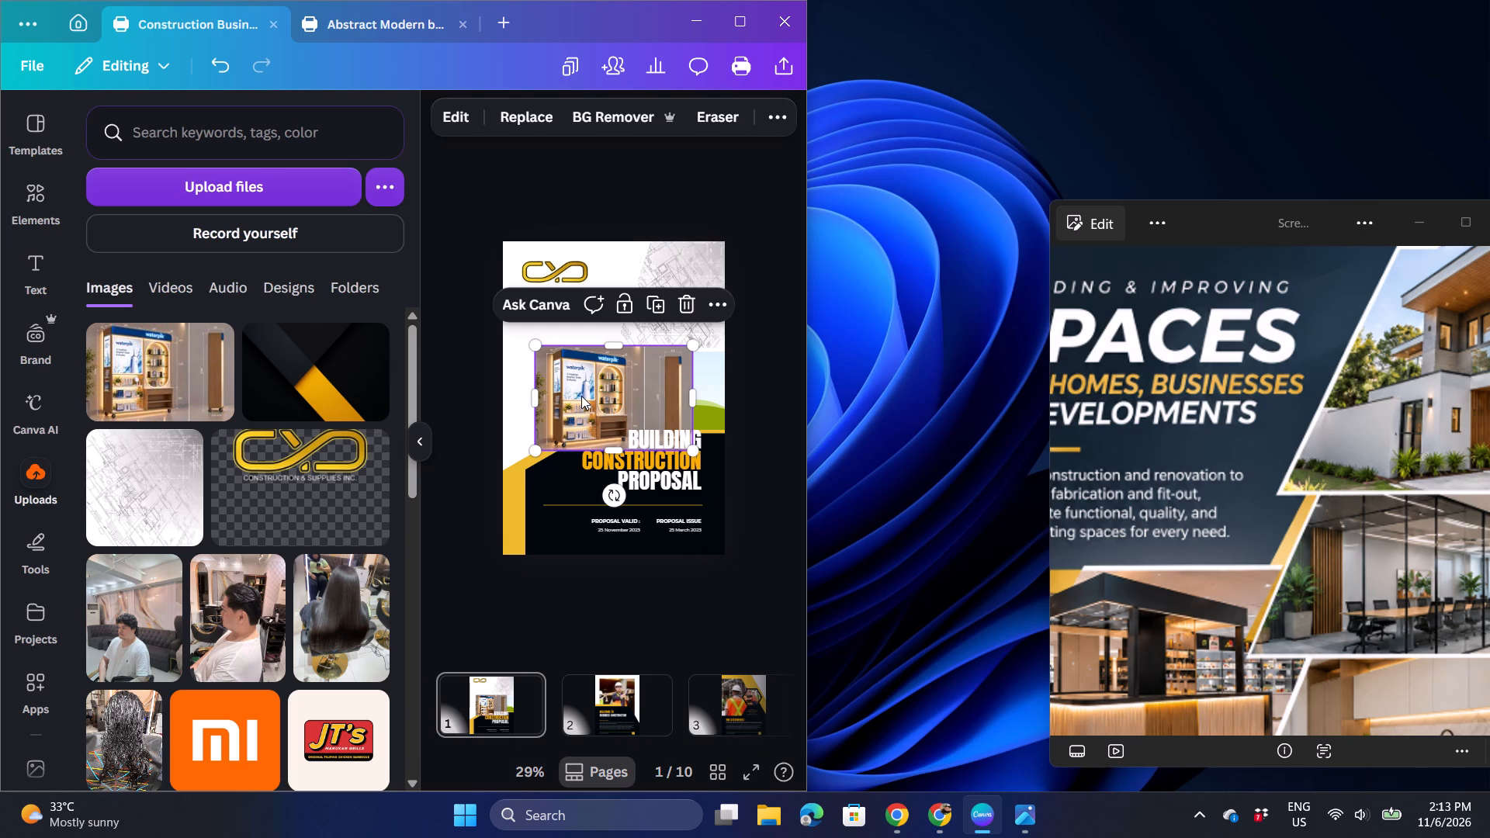
{"action": "left_click_drag", "start_coordinate": [581, 396], "coordinate": [675, 286]}
{"action": "left_click", "coordinate": [757, 348]}
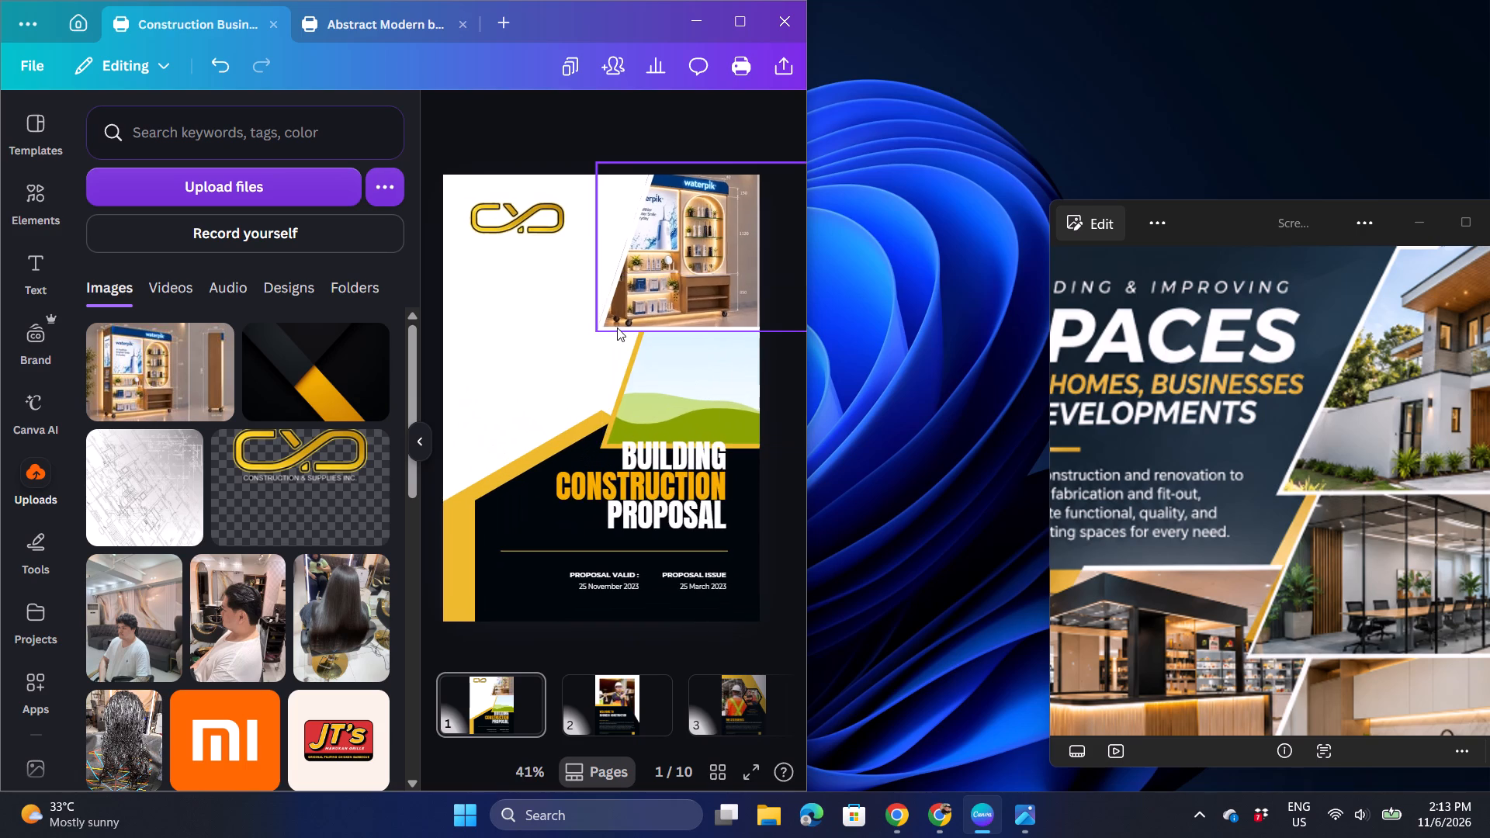
{"action": "scroll", "coordinate": [617, 327], "scroll_direction": "up", "scroll_amount": 1}
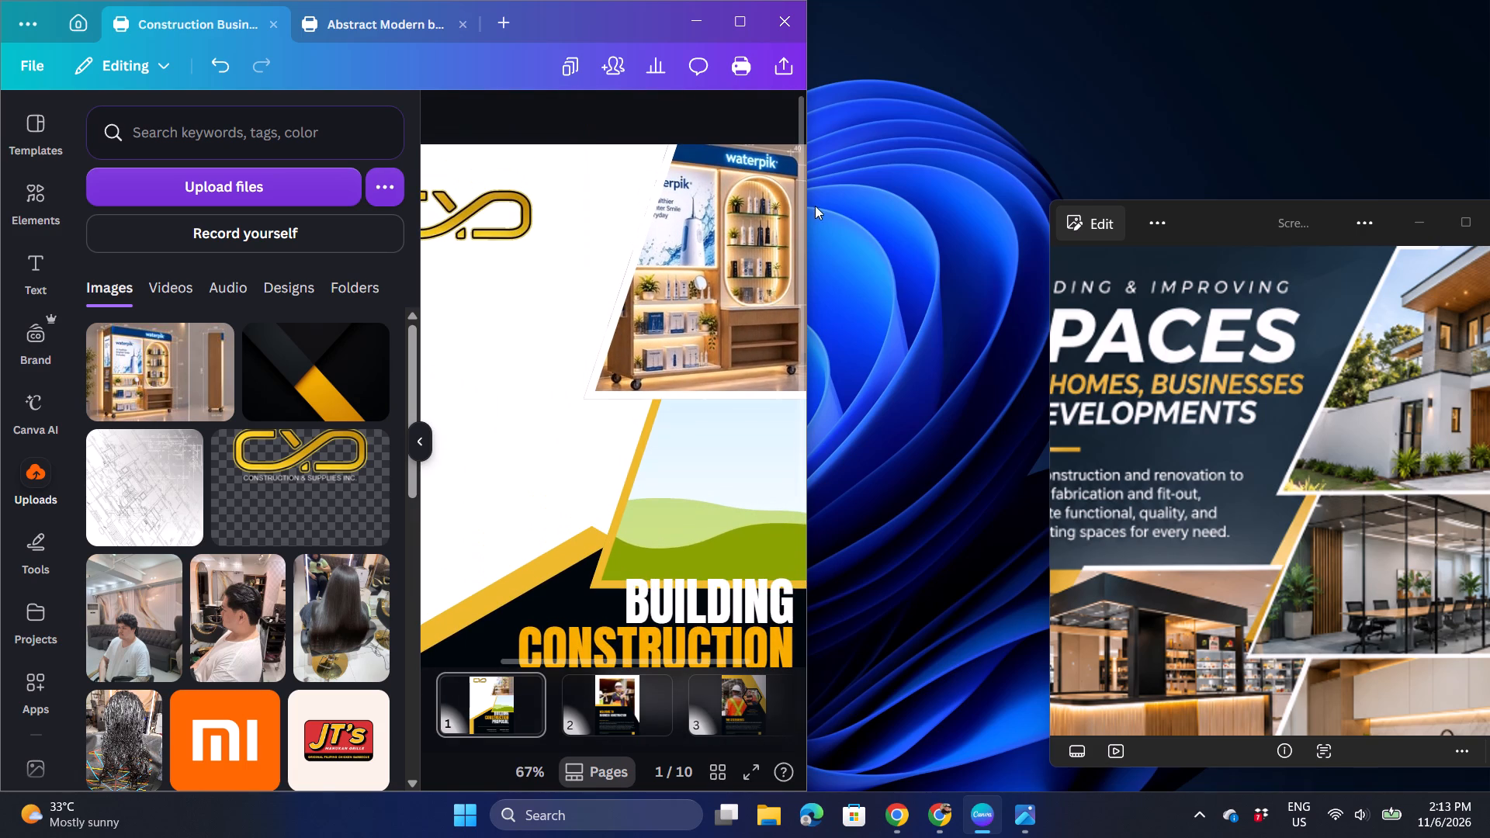
{"action": "left_click", "coordinate": [738, 241]}
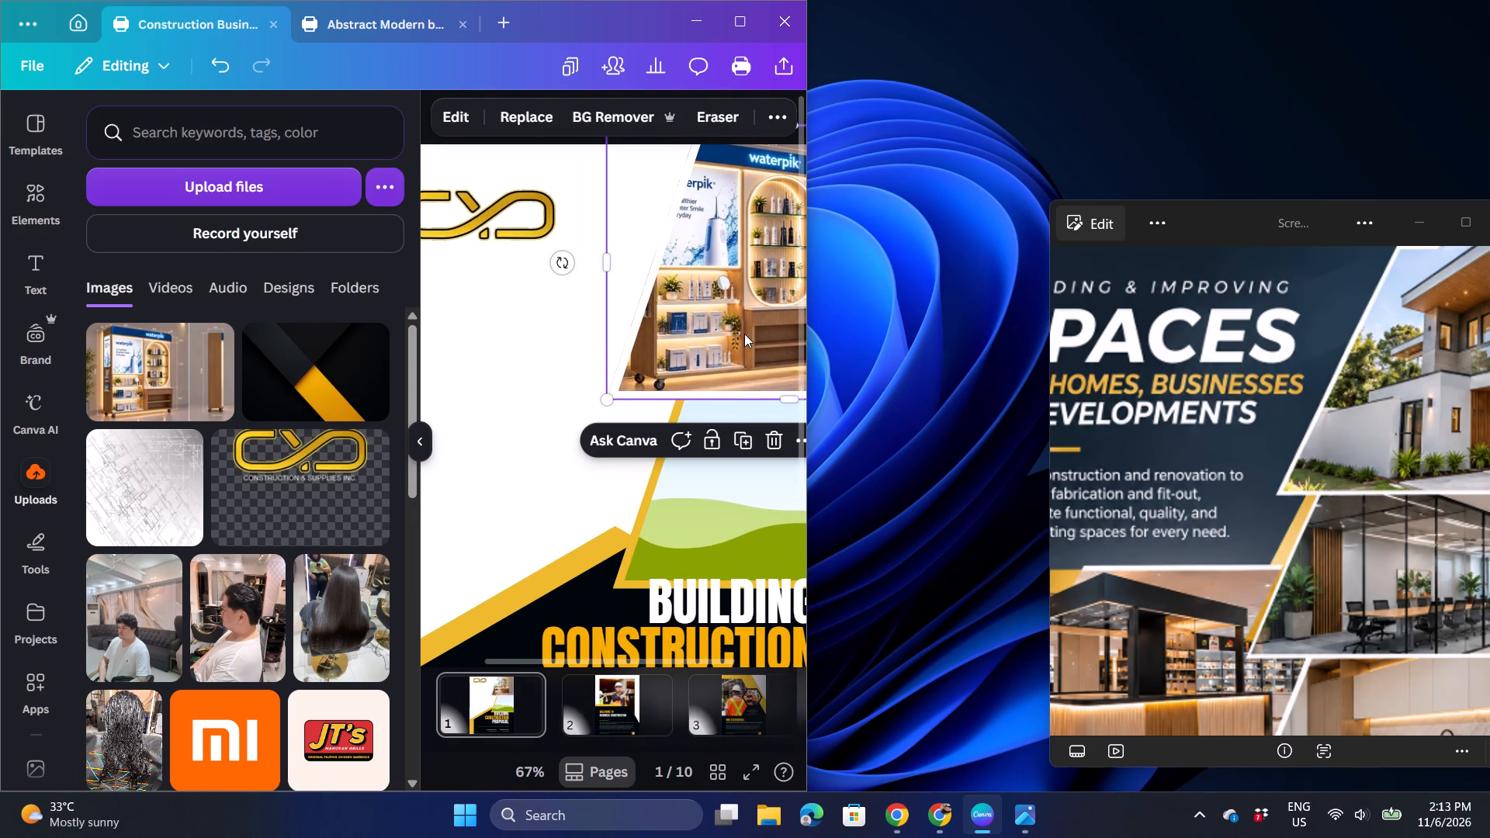
{"action": "scroll", "coordinate": [744, 334], "scroll_direction": "right", "scroll_amount": 4}
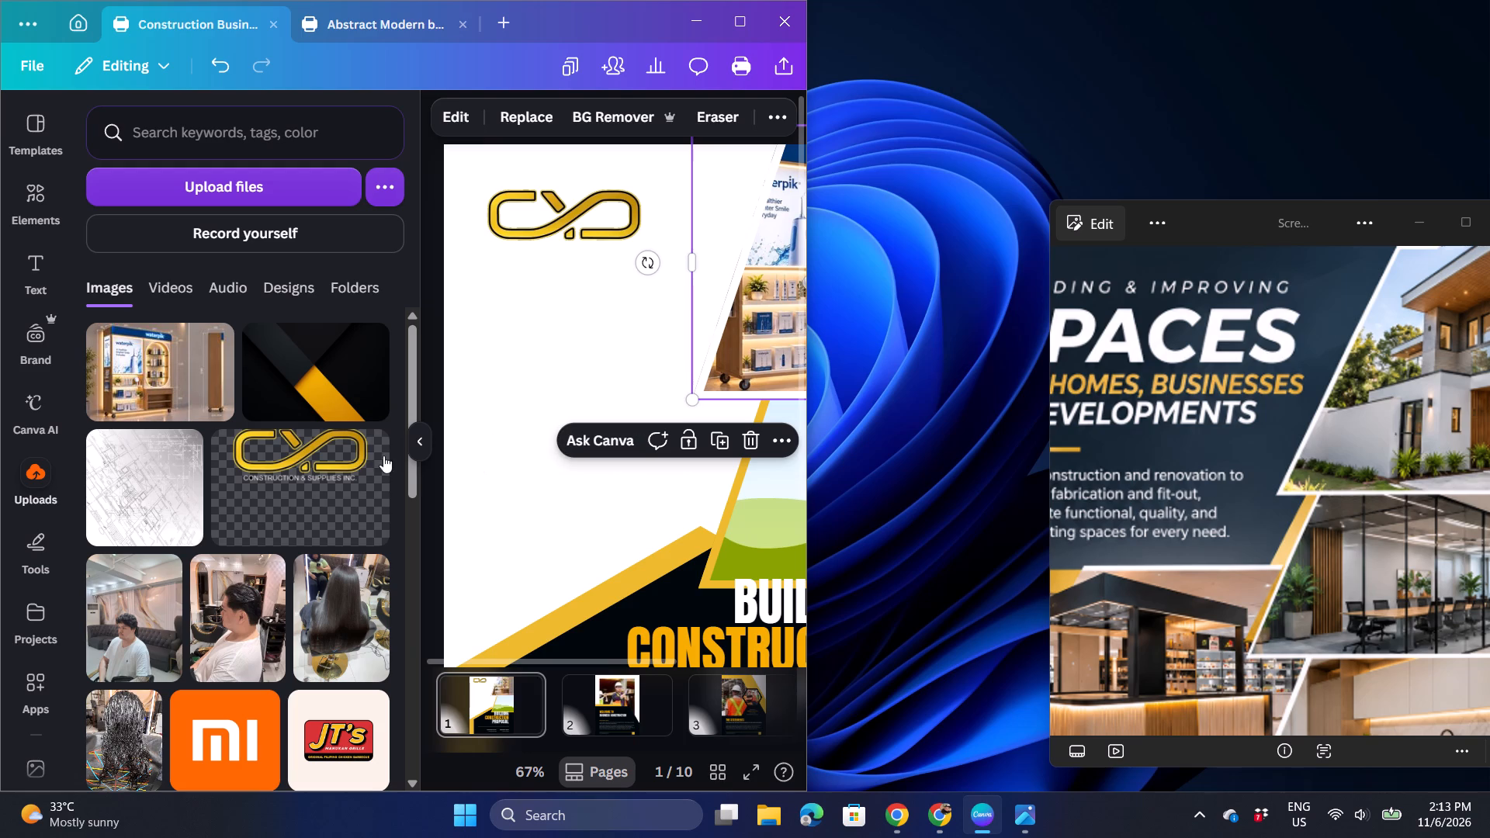
{"action": "left_click", "coordinate": [411, 441]}
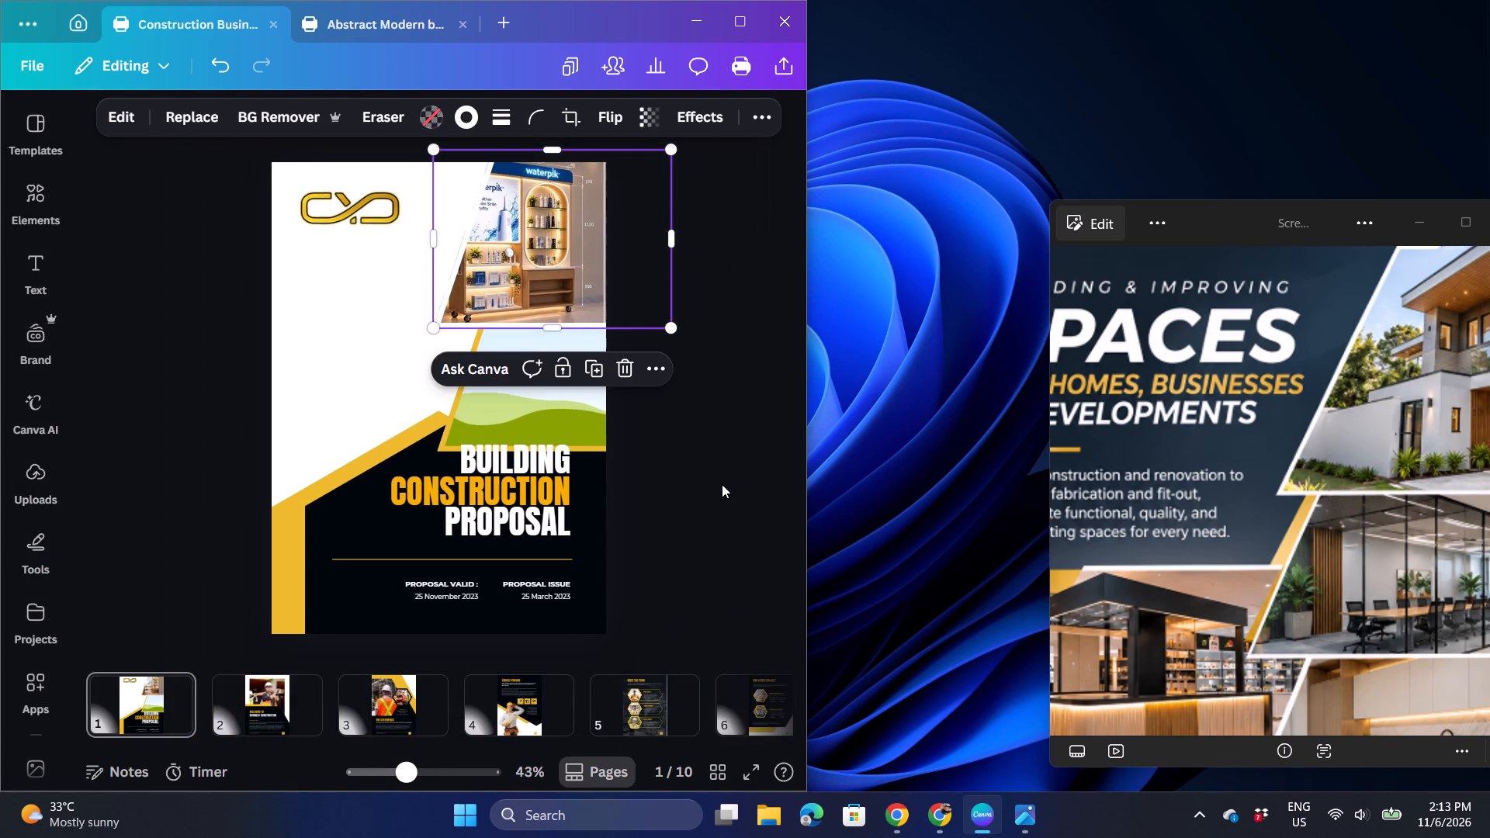
{"action": "left_click", "coordinate": [722, 484]}
{"action": "scroll", "coordinate": [722, 484], "scroll_direction": "right", "scroll_amount": 1}
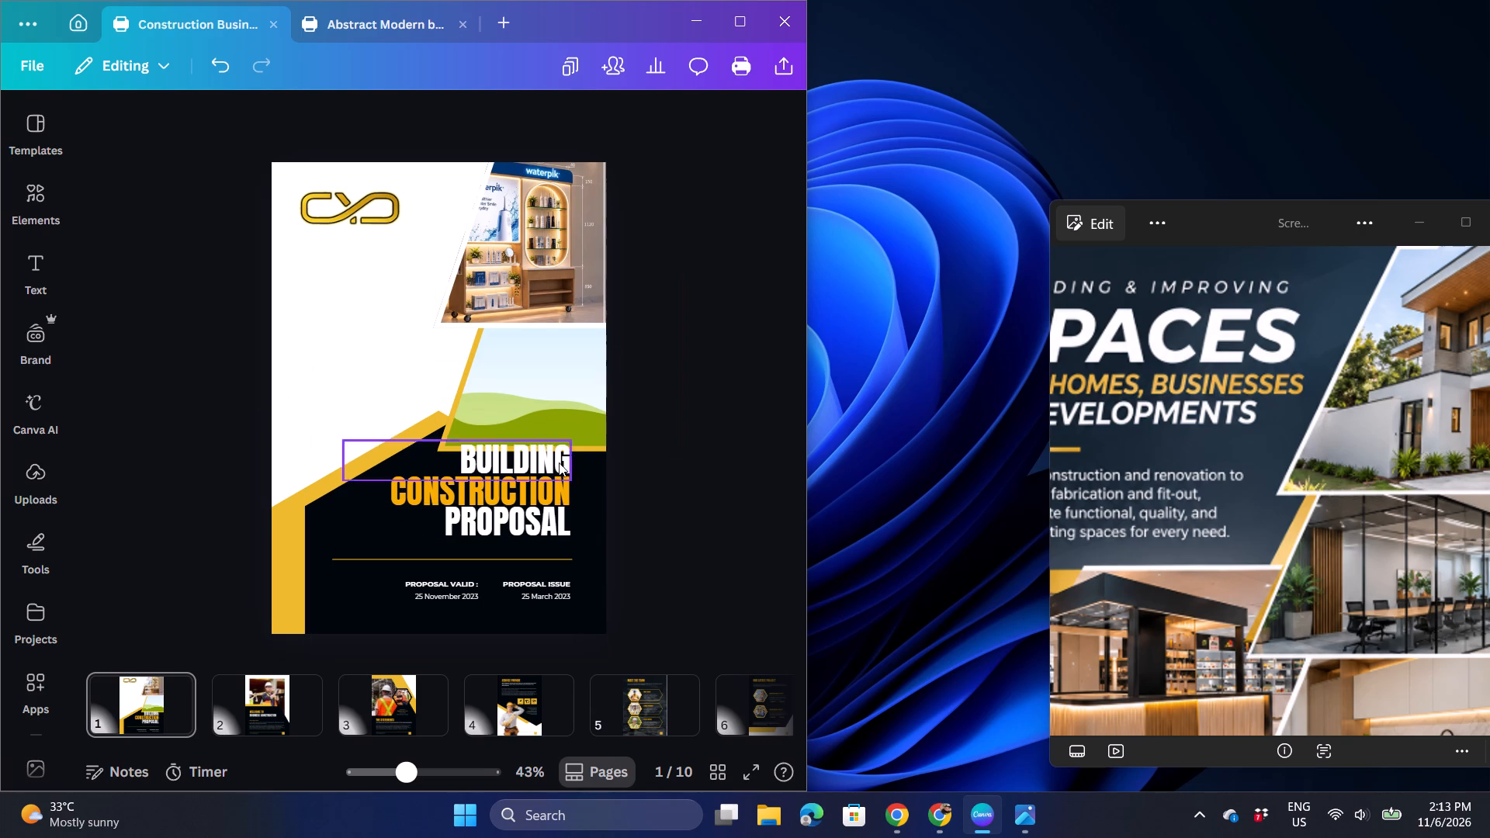
Clear the diagonal search among the frames and add the plain square frame from the Trending set to the cover.
{"action": "left_click", "coordinate": [33, 197]}
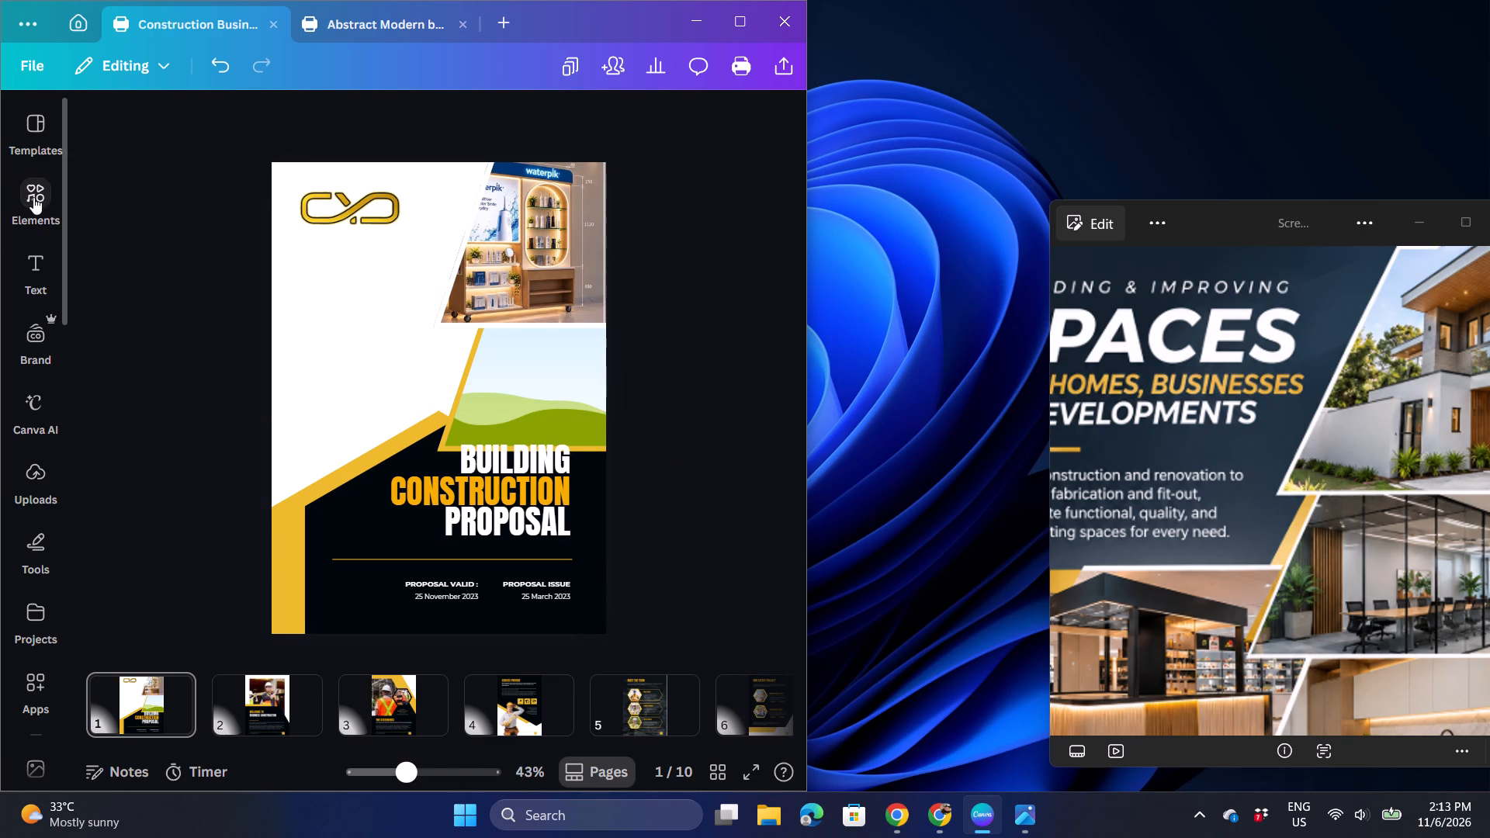
{"action": "scroll", "coordinate": [212, 402], "scroll_direction": "down", "scroll_amount": 4}
{"action": "scroll", "coordinate": [212, 402], "scroll_direction": "up", "scroll_amount": 2}
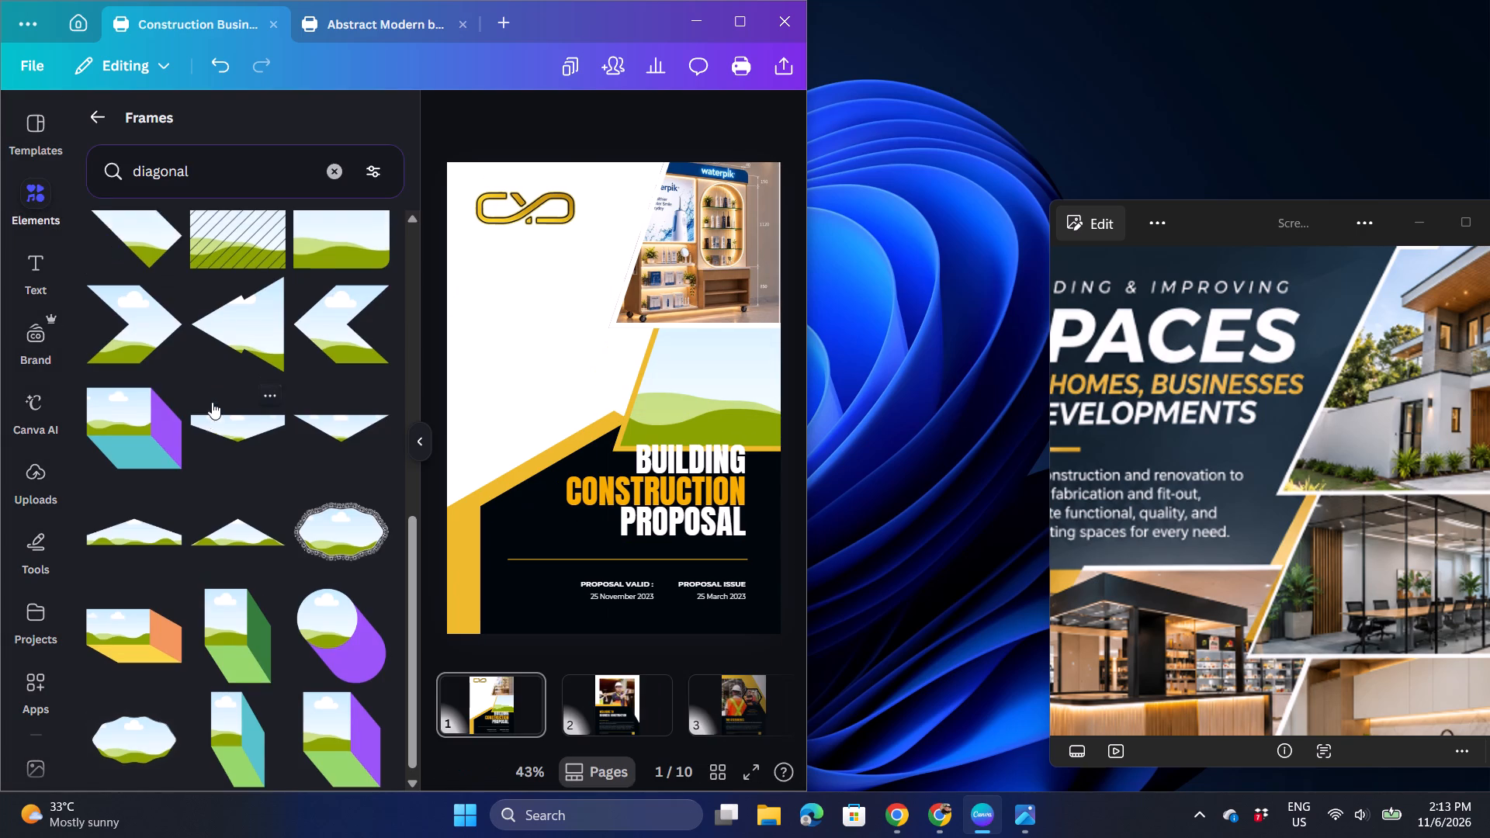
{"action": "scroll", "coordinate": [212, 402], "scroll_direction": "up", "scroll_amount": 5}
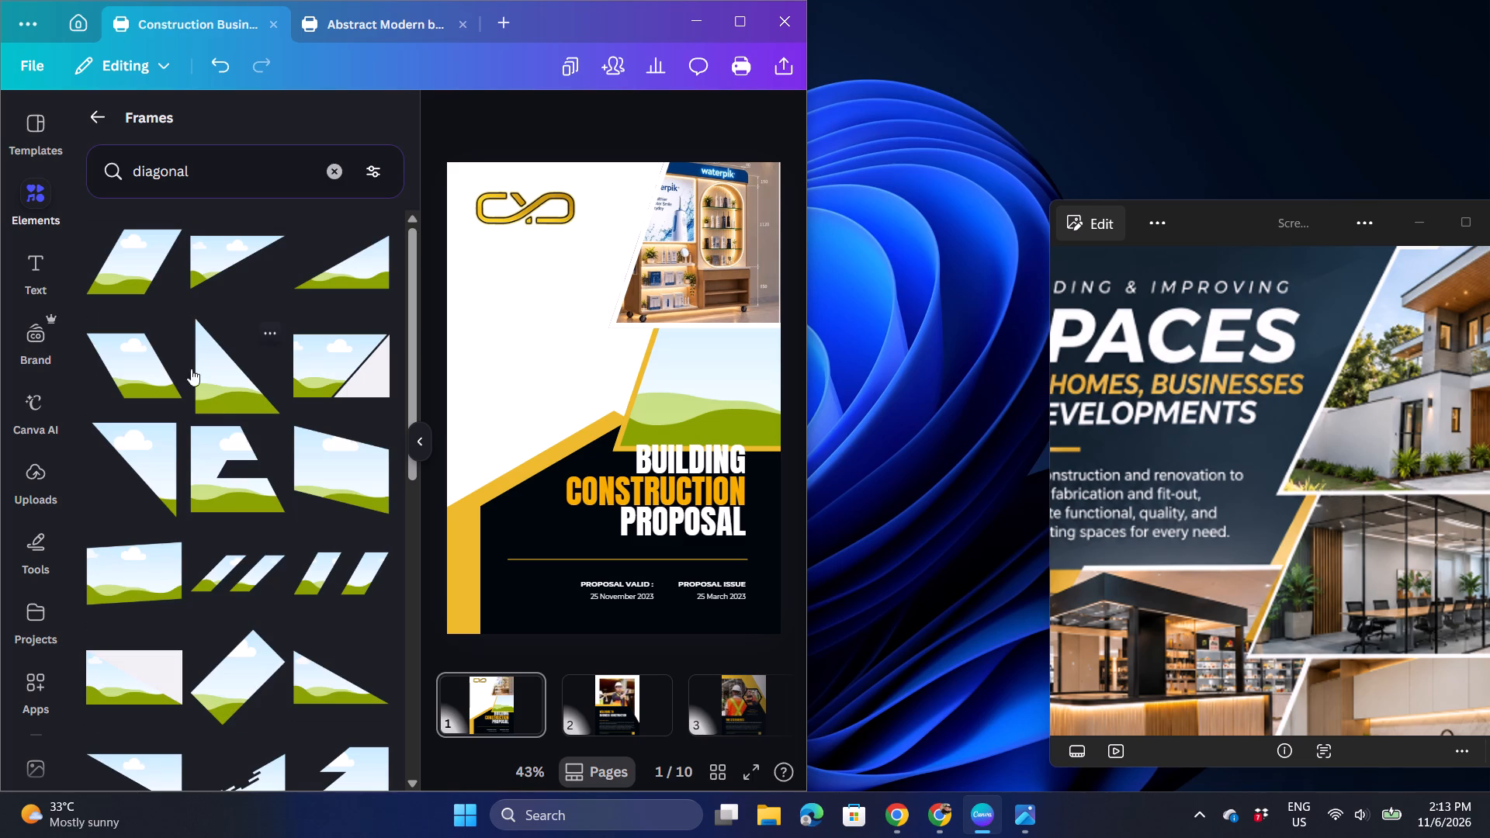
{"action": "left_click", "coordinate": [338, 175]}
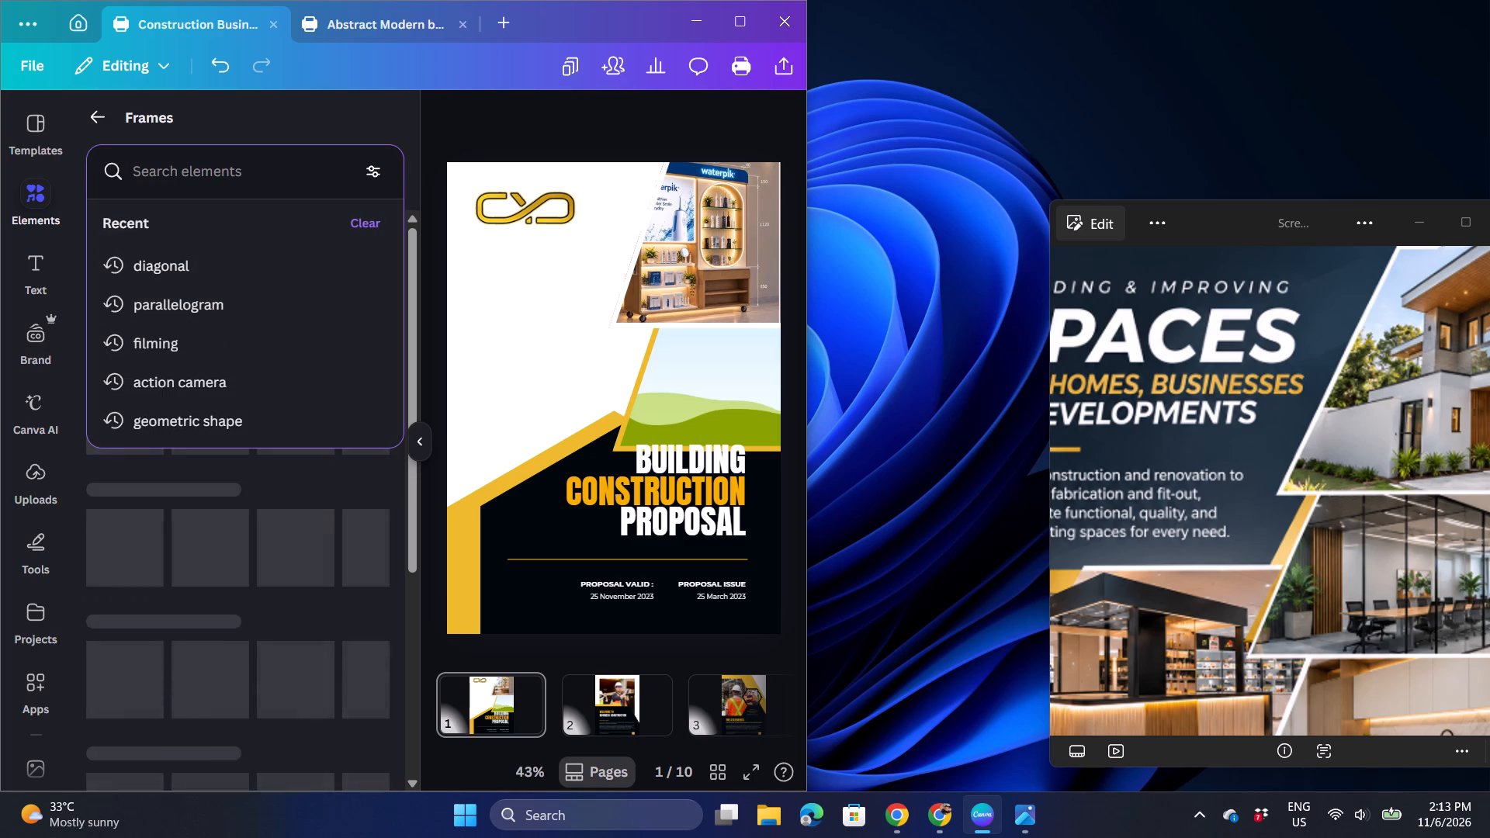
{"action": "scroll", "coordinate": [178, 528], "scroll_direction": "down", "scroll_amount": 3}
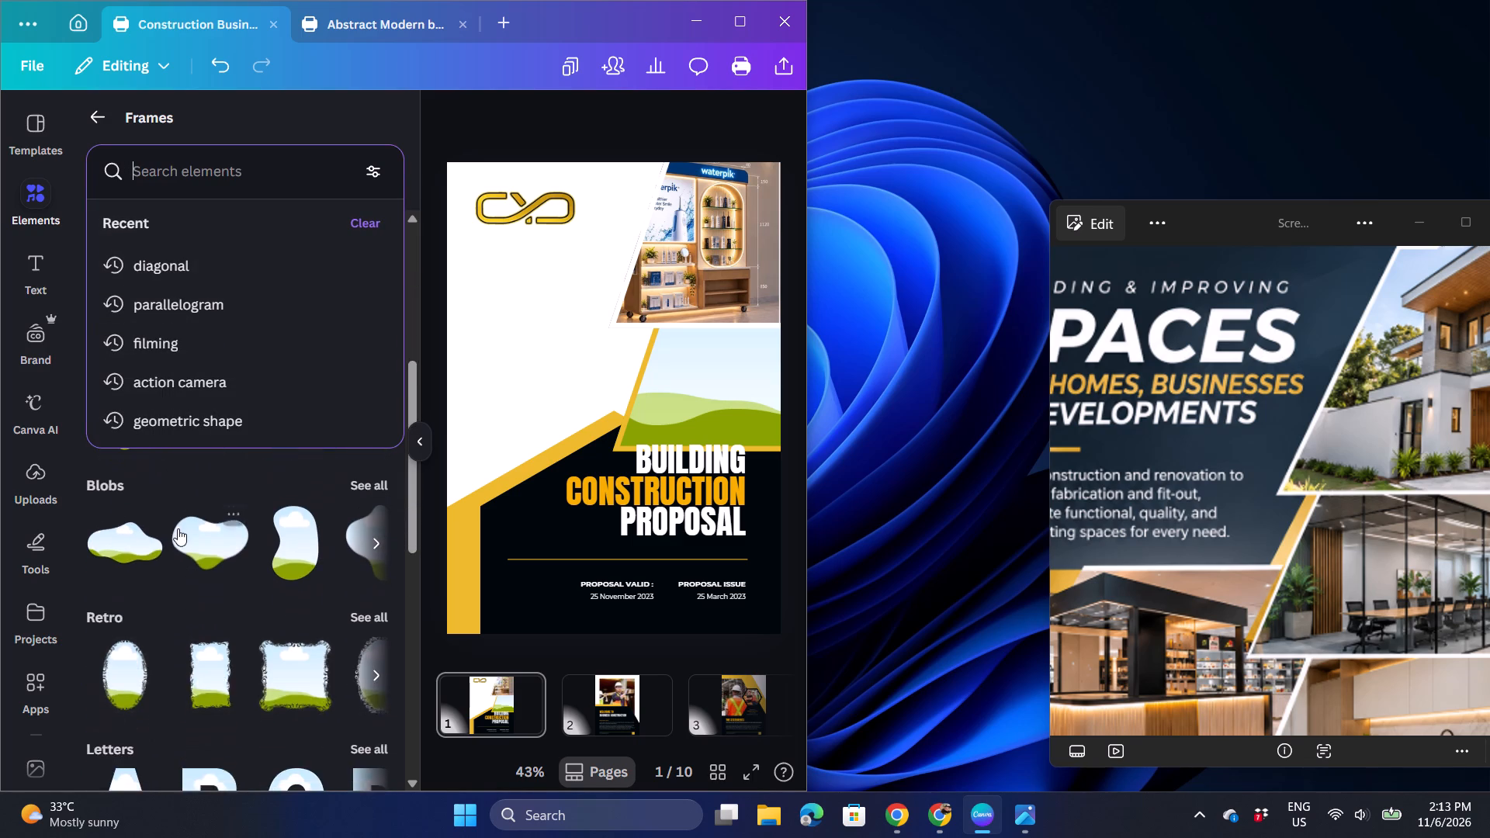
{"action": "scroll", "coordinate": [178, 528], "scroll_direction": "down", "scroll_amount": 6}
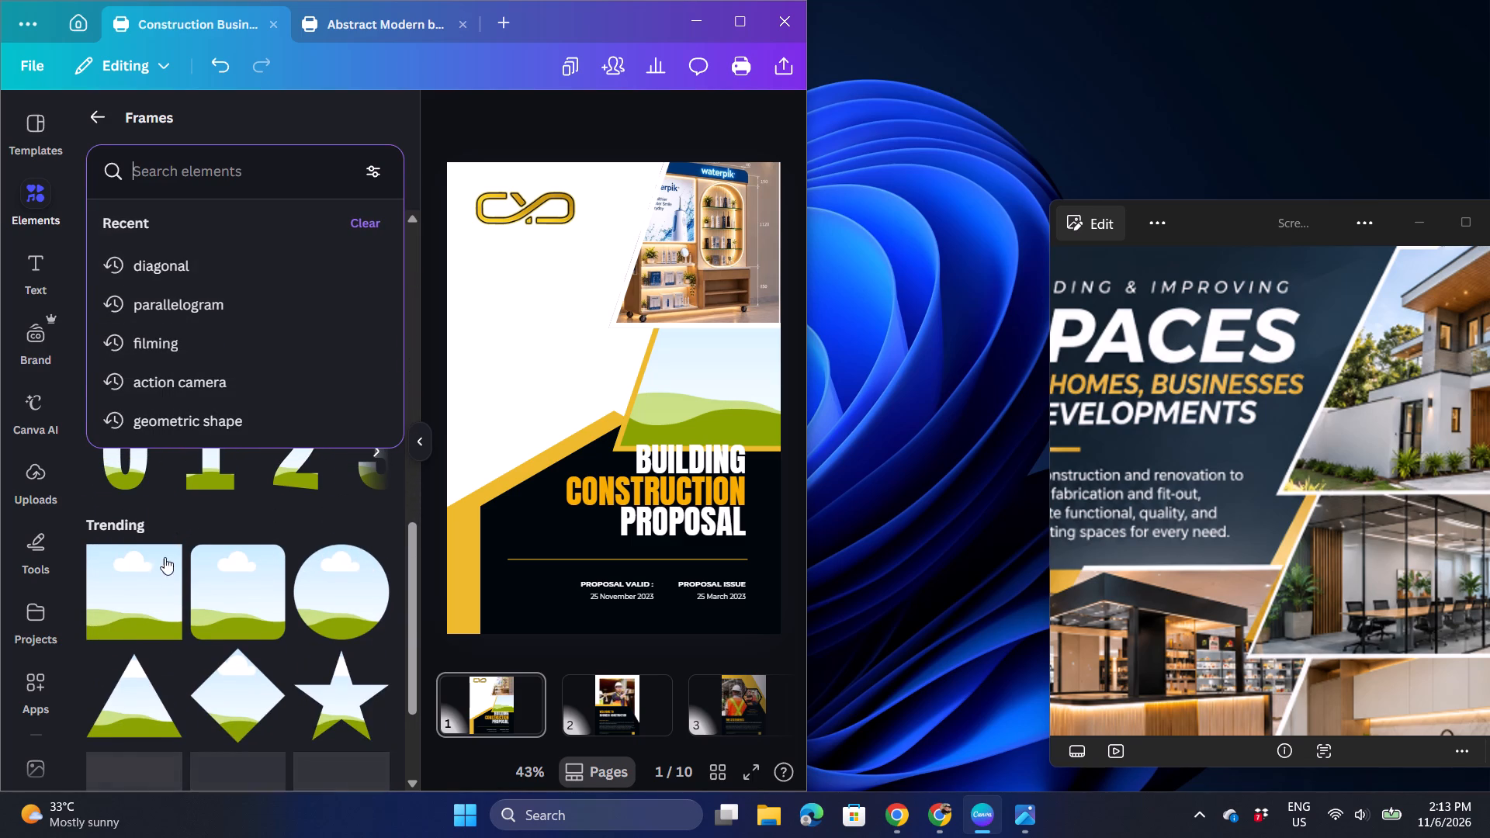
{"action": "left_click", "coordinate": [141, 585]}
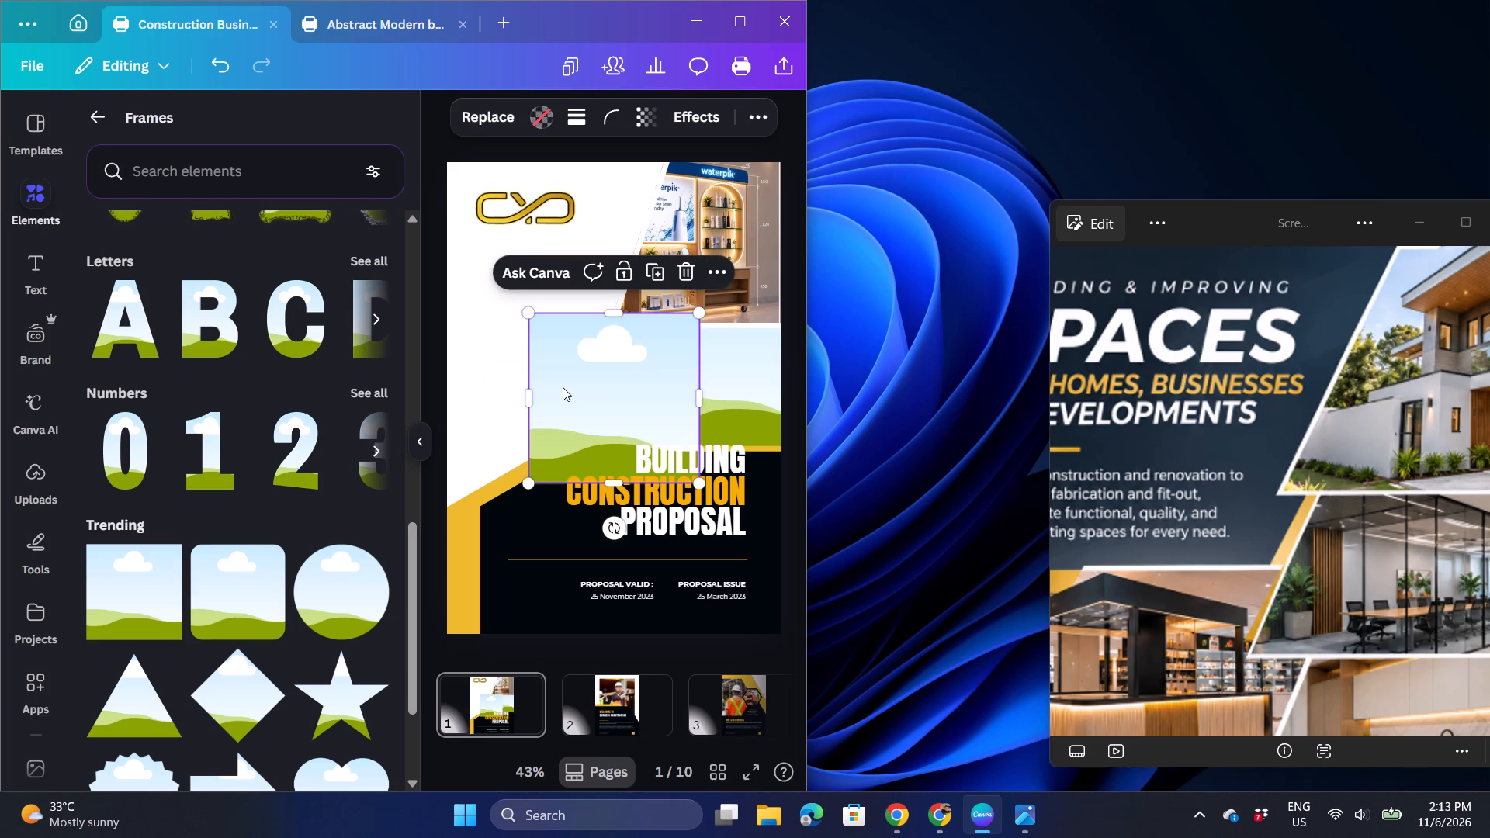
Align the square frame with the cover's top-left corner and enlarge it to about 21.9 by 21.9, spanning the page width.
{"action": "left_click", "coordinate": [414, 448]}
{"action": "left_click_drag", "start_coordinate": [424, 380], "coordinate": [339, 220]}
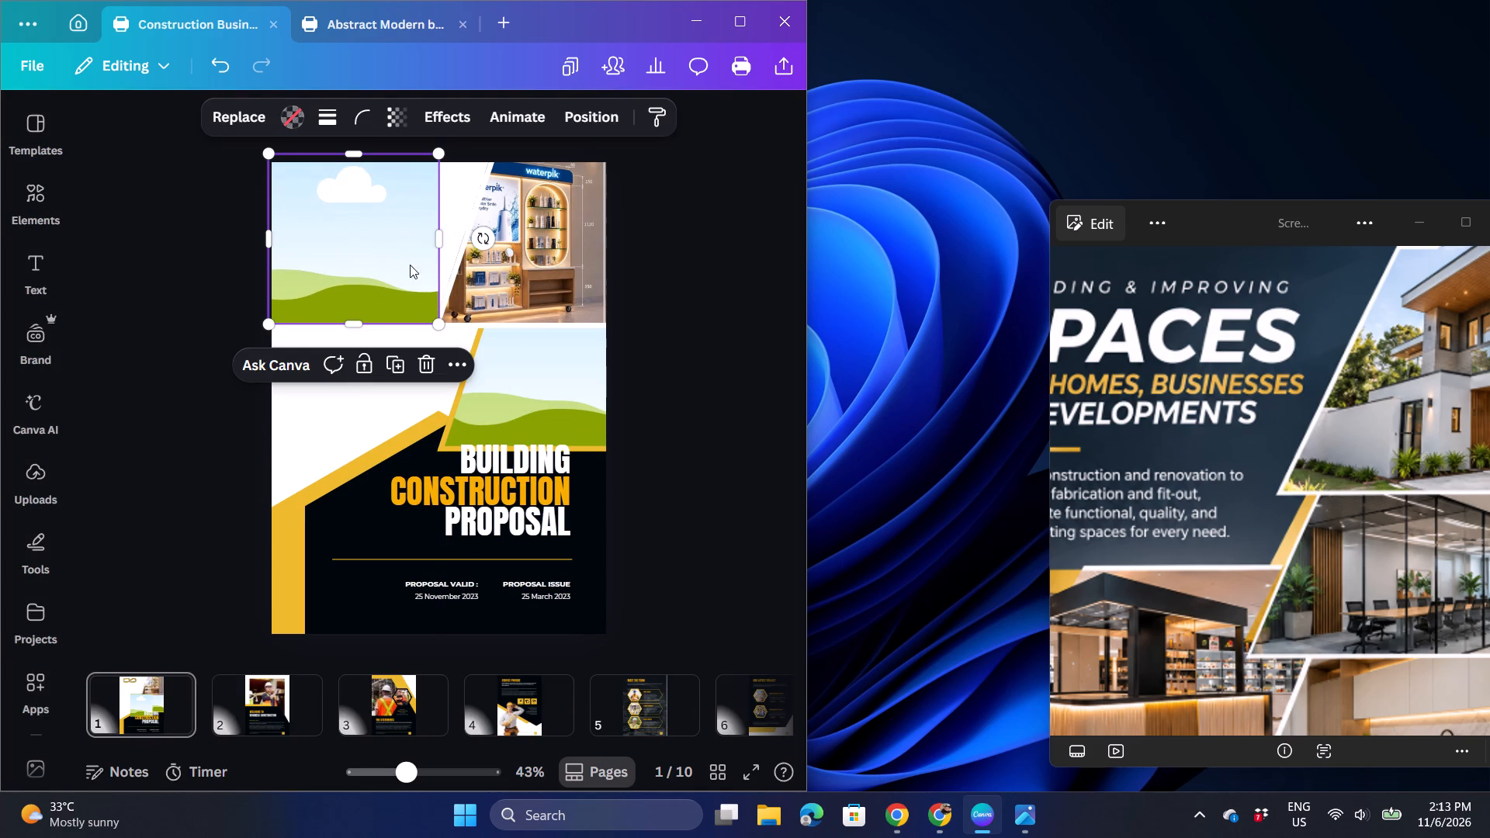
{"action": "left_click_drag", "start_coordinate": [437, 320], "coordinate": [673, 442]}
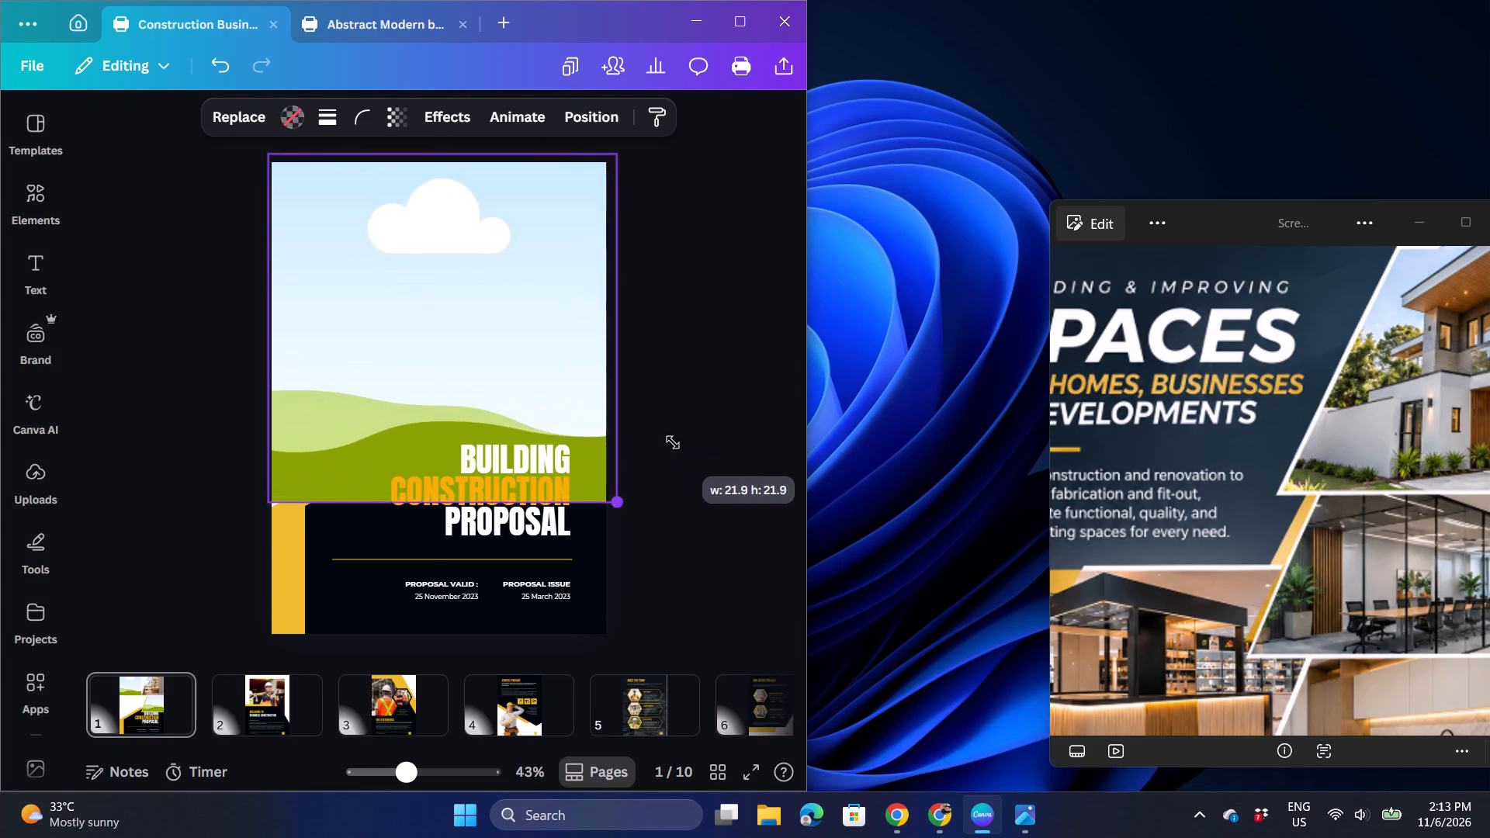
{"action": "left_click_drag", "start_coordinate": [673, 442], "coordinate": [666, 445]}
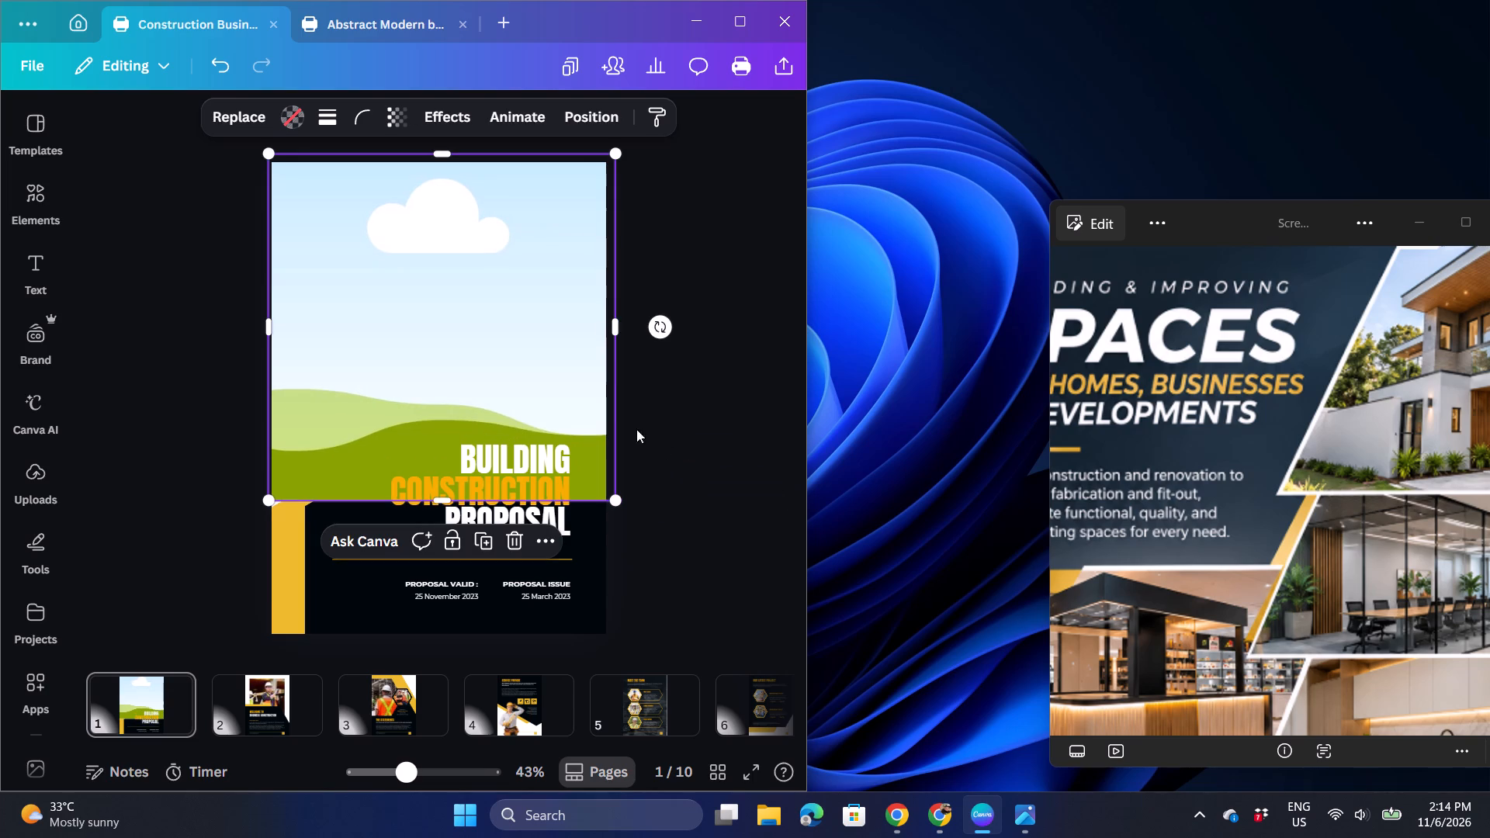
Send the large square frame backward layer by layer until it sits behind every other element on the cover.
{"action": "left_click", "coordinate": [551, 535]}
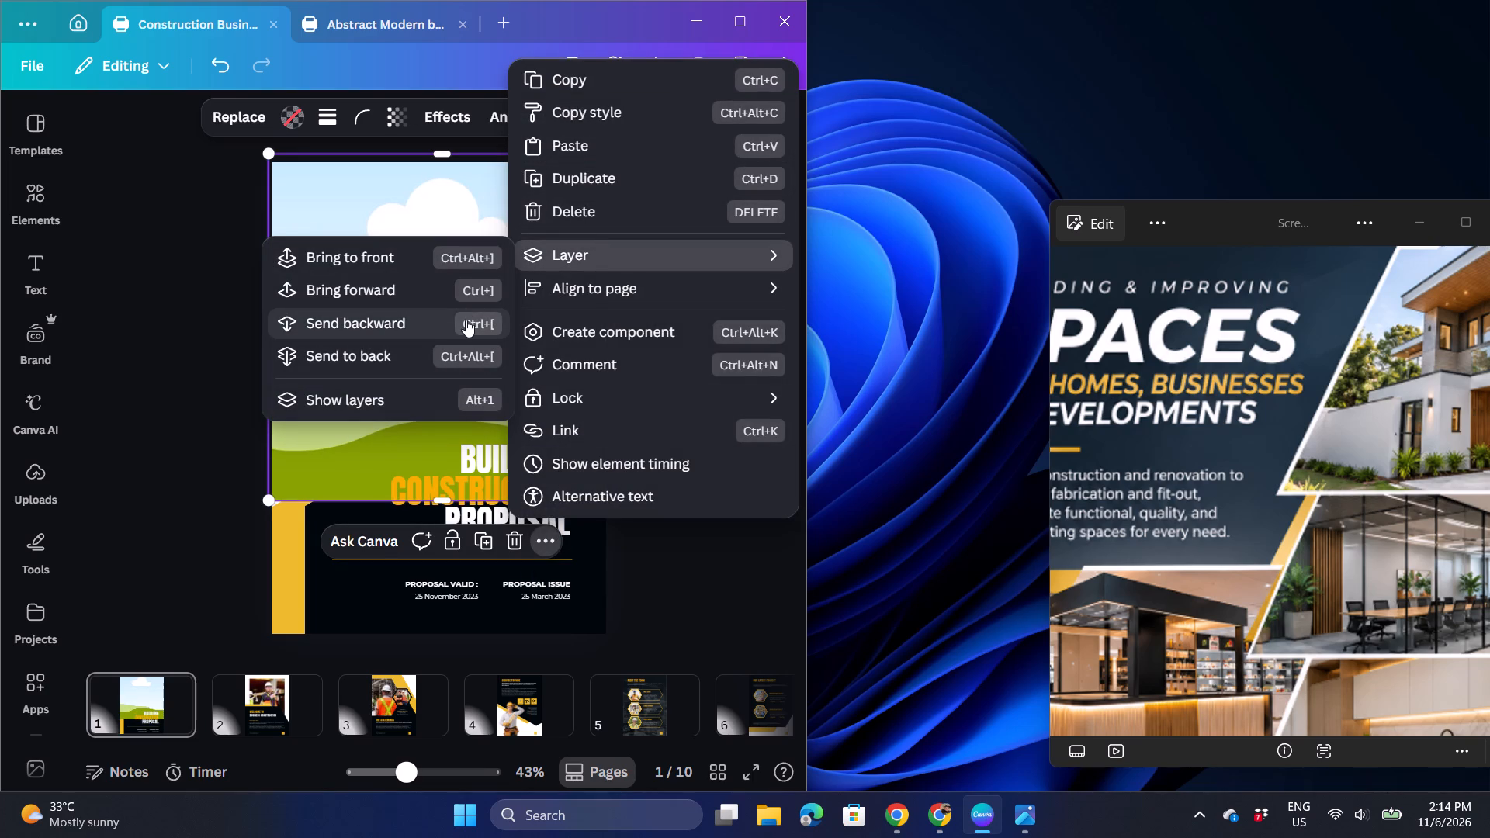
{"action": "left_click", "coordinate": [465, 320]}
{"action": "left_click", "coordinate": [465, 320]}
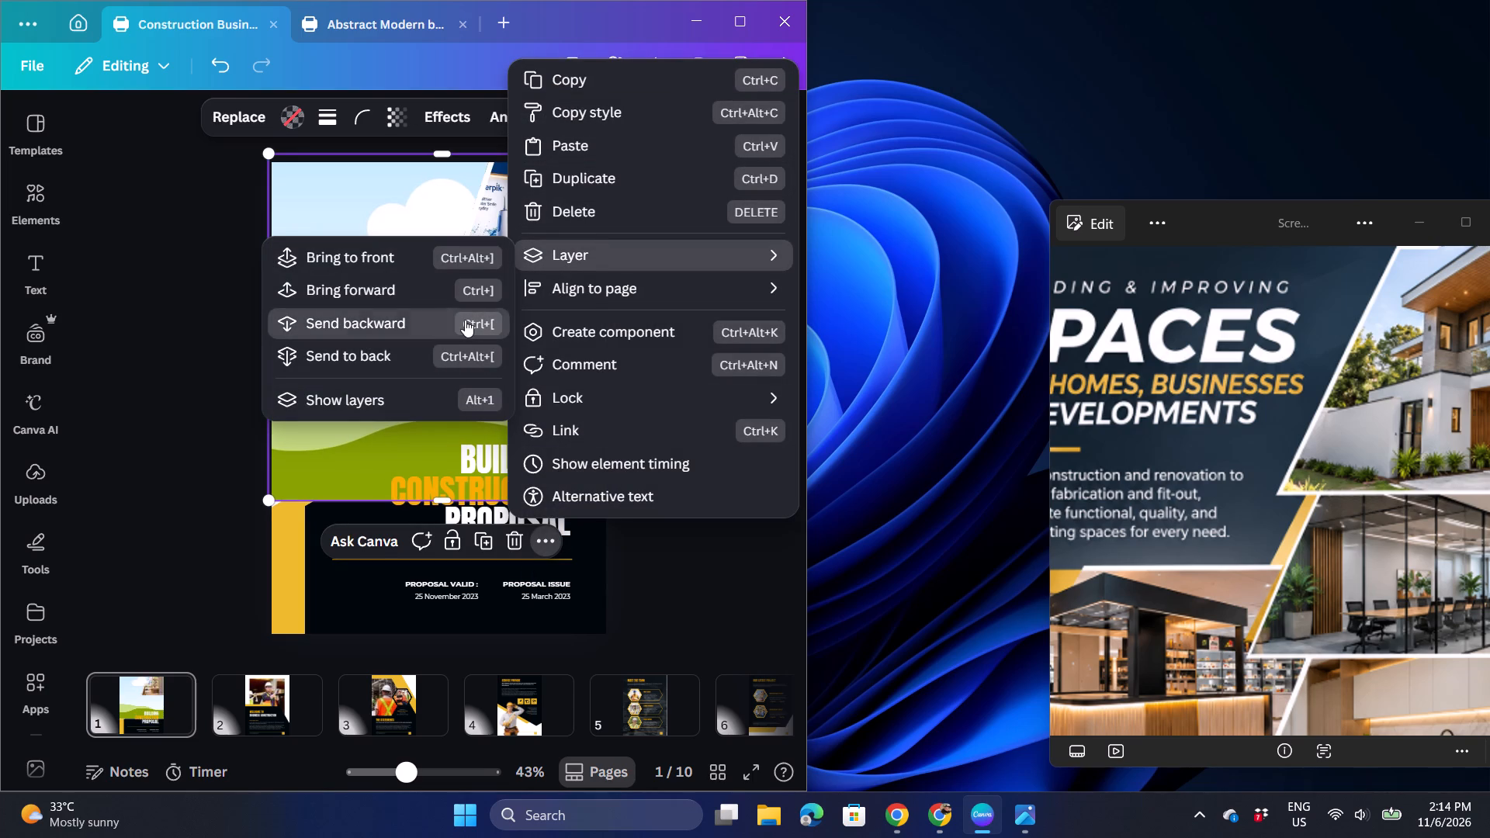
{"action": "double_click", "coordinate": [465, 320]}
{"action": "left_click", "coordinate": [465, 320]}
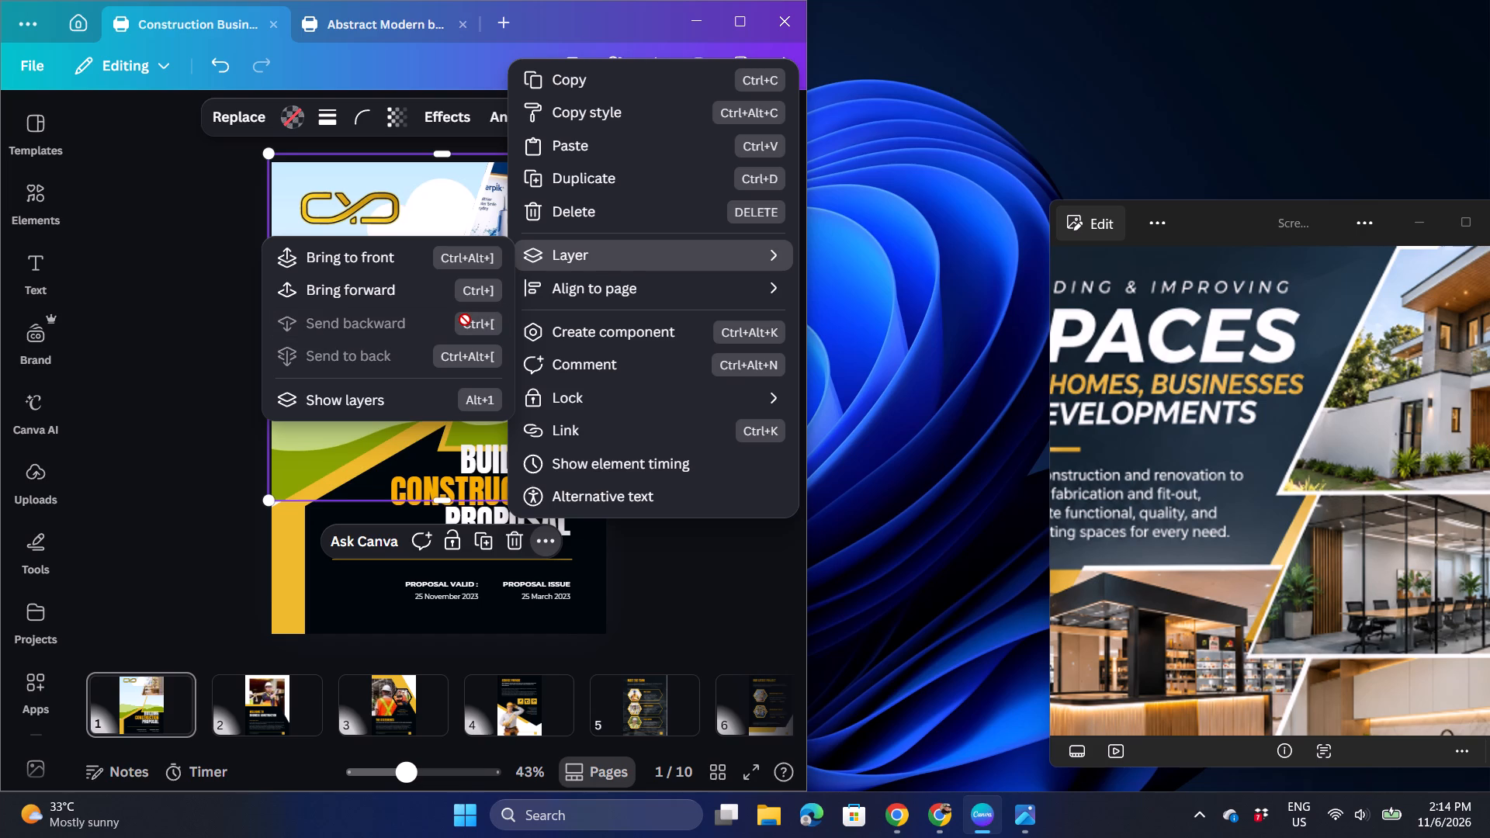
{"action": "left_click", "coordinate": [865, 428]}
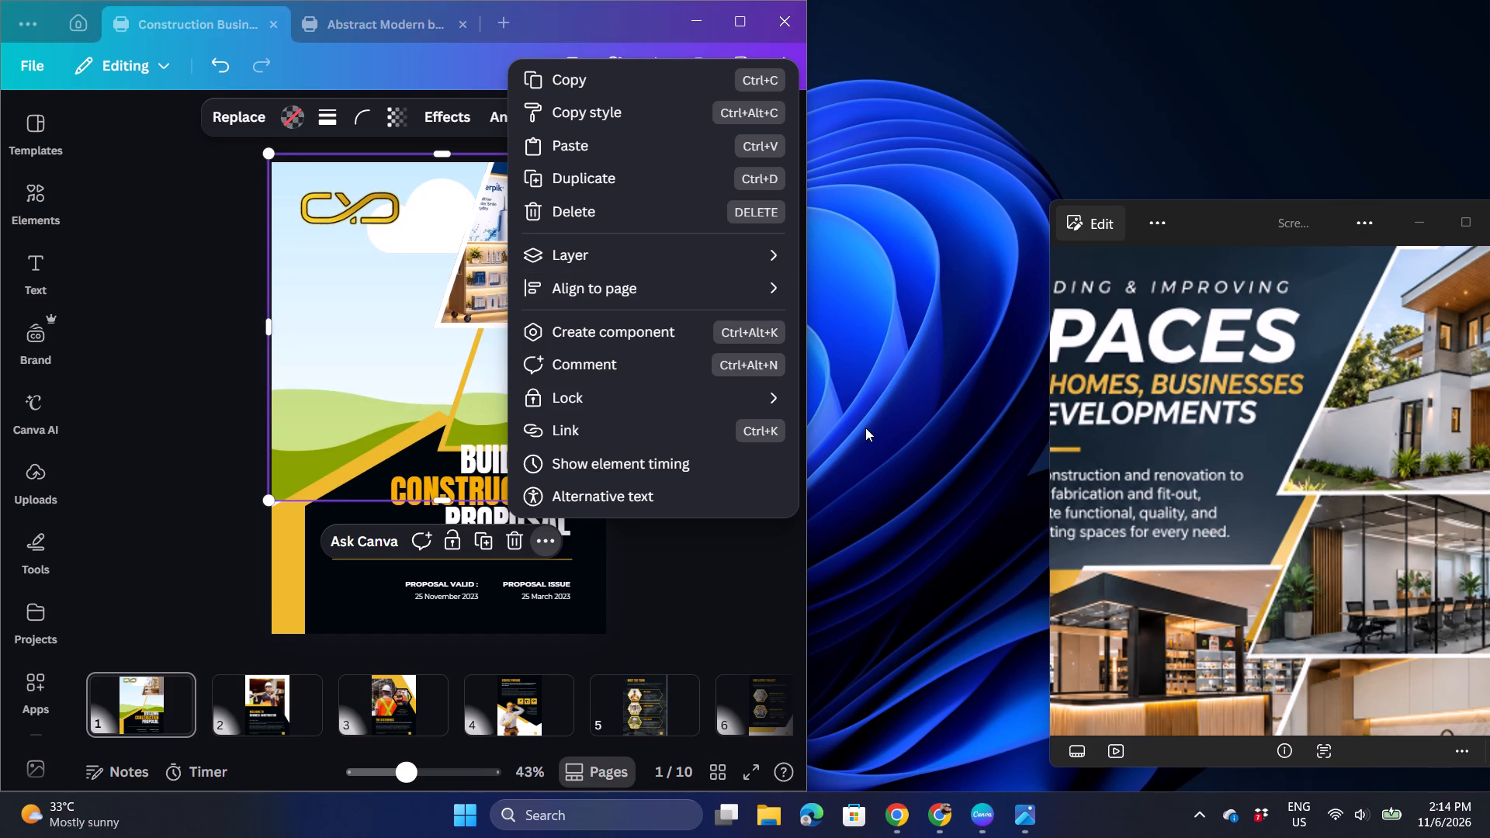
{"action": "left_click", "coordinate": [865, 428]}
Add the uploaded blueprint sketch to the cover and fill the large square background frame with it.
{"action": "left_click", "coordinate": [25, 215]}
{"action": "scroll", "coordinate": [253, 393], "scroll_direction": "up", "scroll_amount": 6}
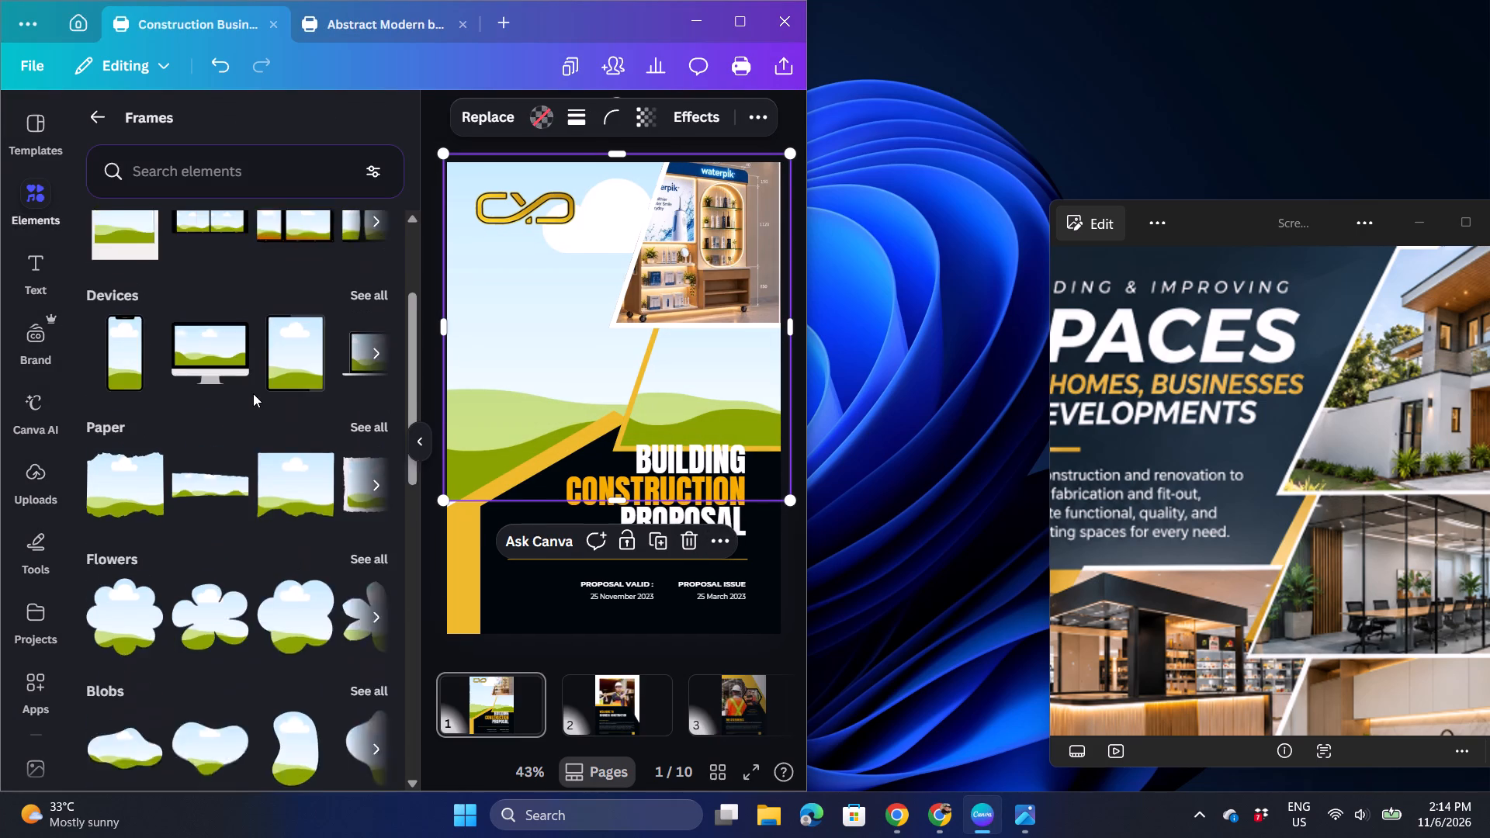
{"action": "scroll", "coordinate": [253, 393], "scroll_direction": "up", "scroll_amount": 9}
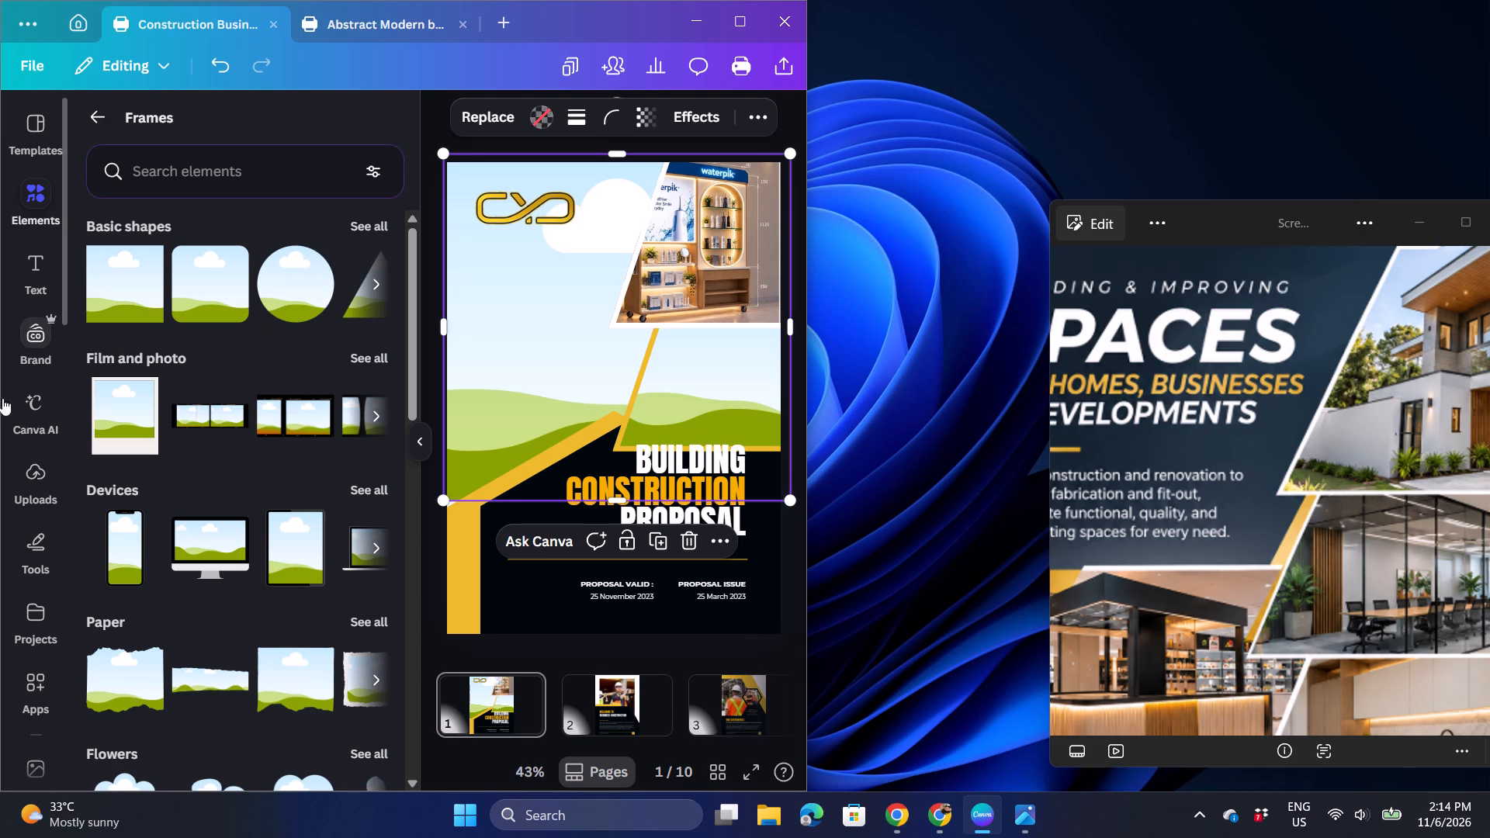
{"action": "left_click", "coordinate": [40, 485]}
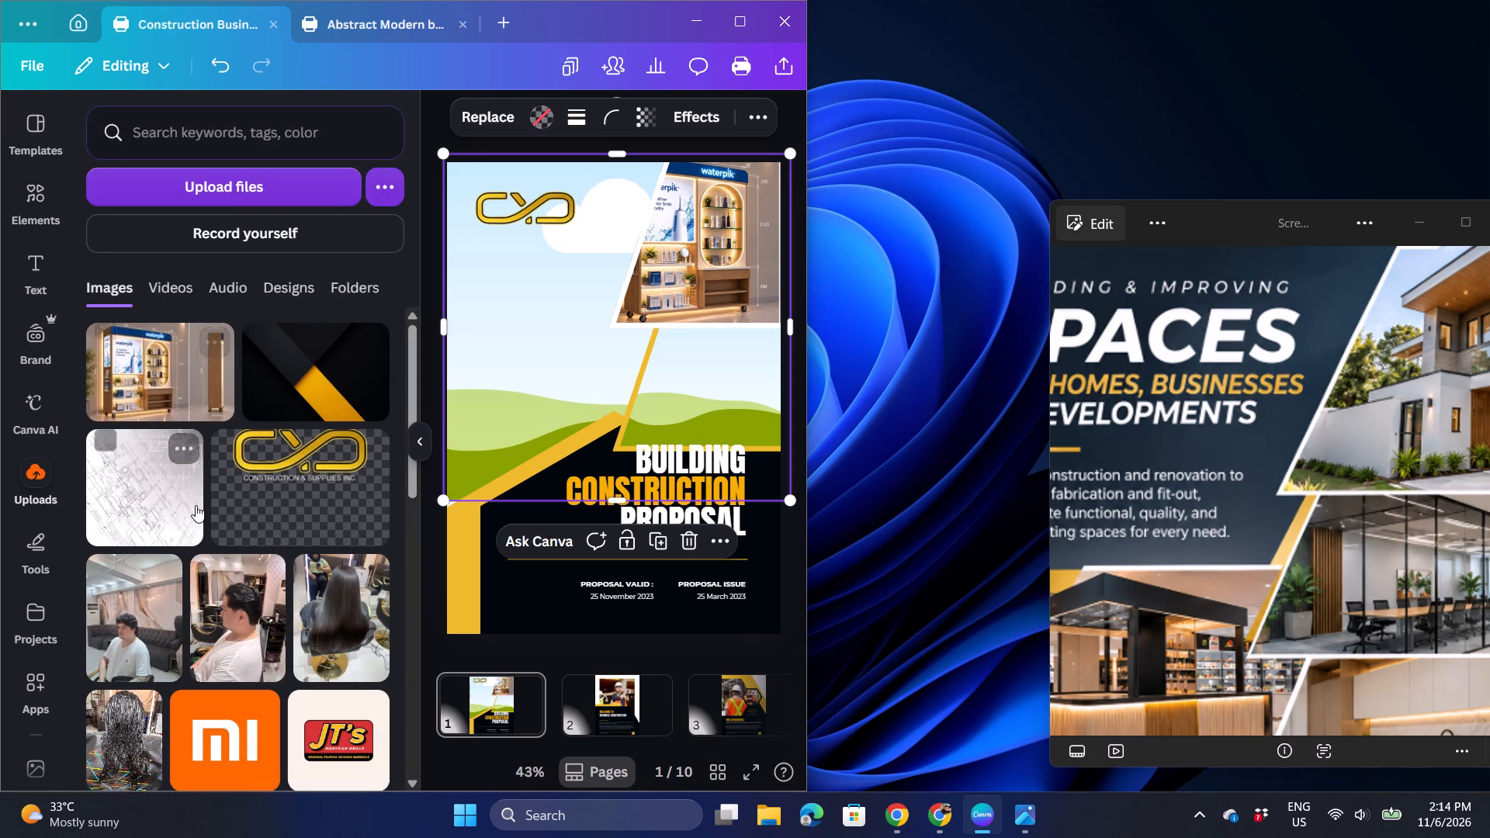
{"action": "left_click", "coordinate": [175, 507]}
{"action": "scroll", "coordinate": [504, 365], "scroll_direction": "right", "scroll_amount": 1}
{"action": "left_click_drag", "start_coordinate": [560, 393], "coordinate": [530, 351]}
{"action": "left_click", "coordinate": [420, 444]}
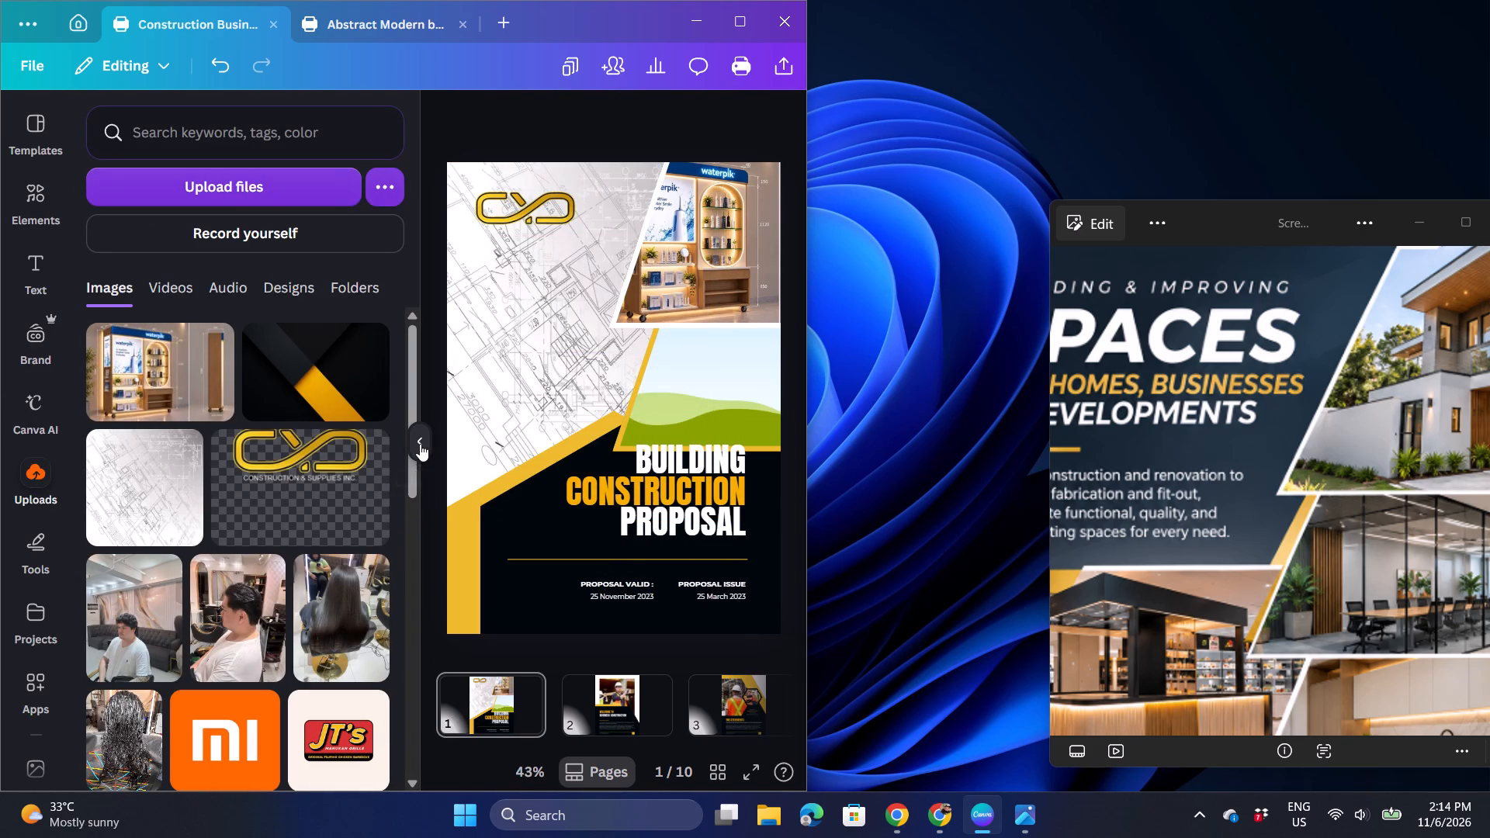
Collapse the uploads list to view the whole cover page.
{"action": "left_click", "coordinate": [730, 442]}
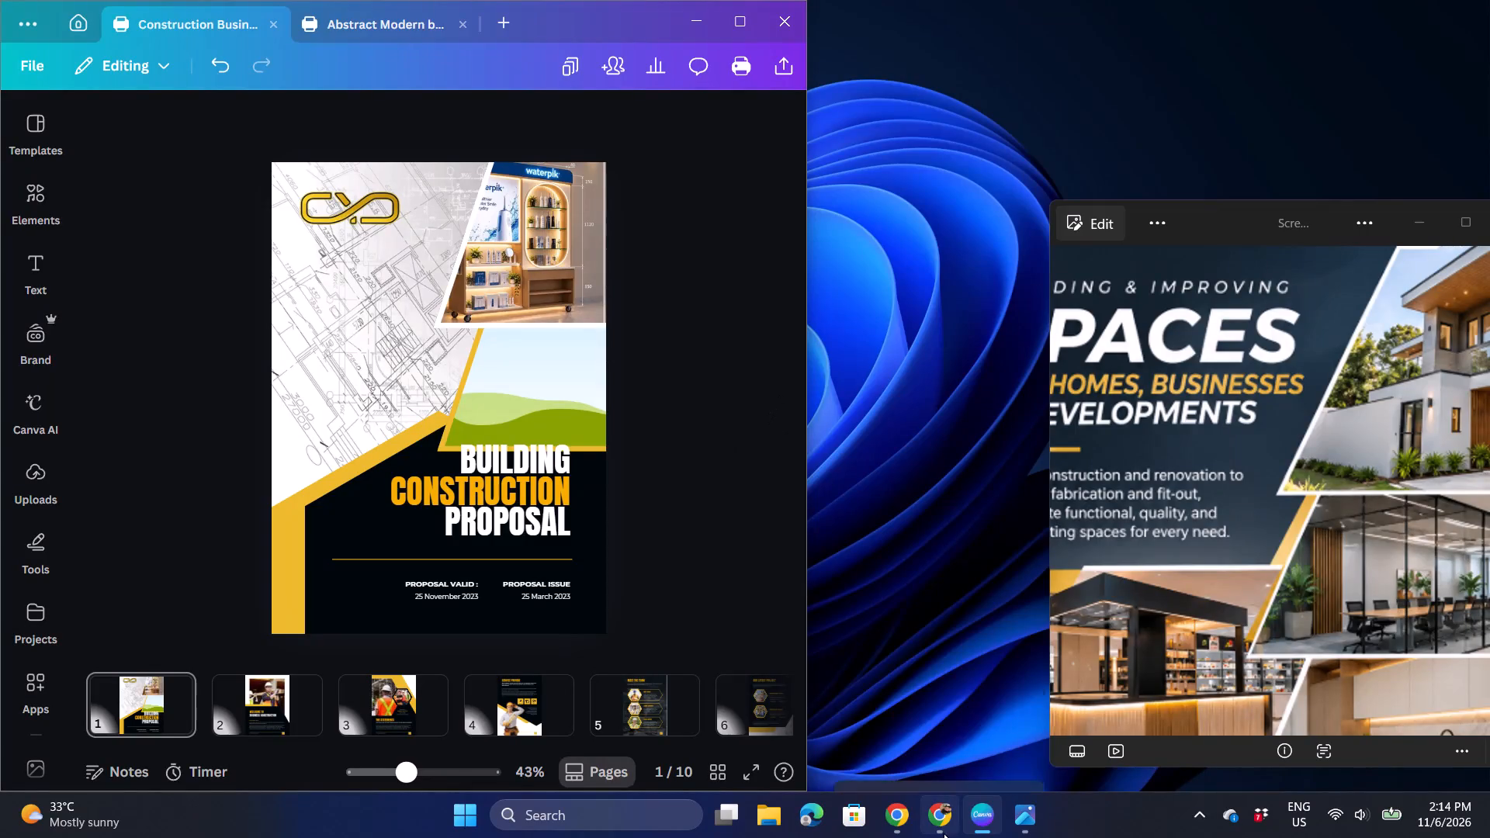
Switch to Chrome, leave the waterpik display photo, and examine the dimensioned nook bar cabinet image in the Facebook chat up close.
{"action": "left_click", "coordinate": [918, 741]}
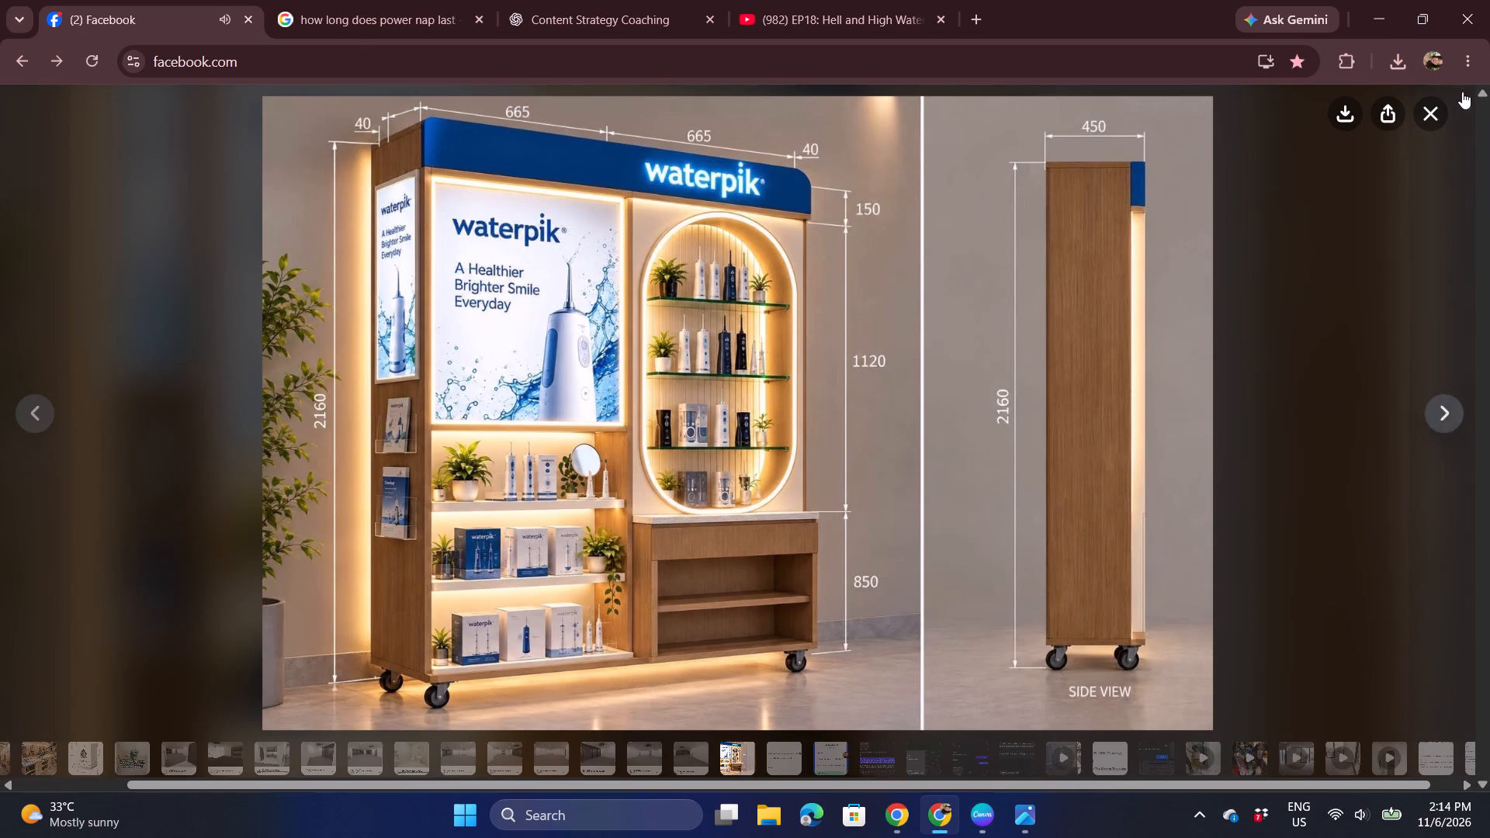
{"action": "left_click", "coordinate": [1442, 106]}
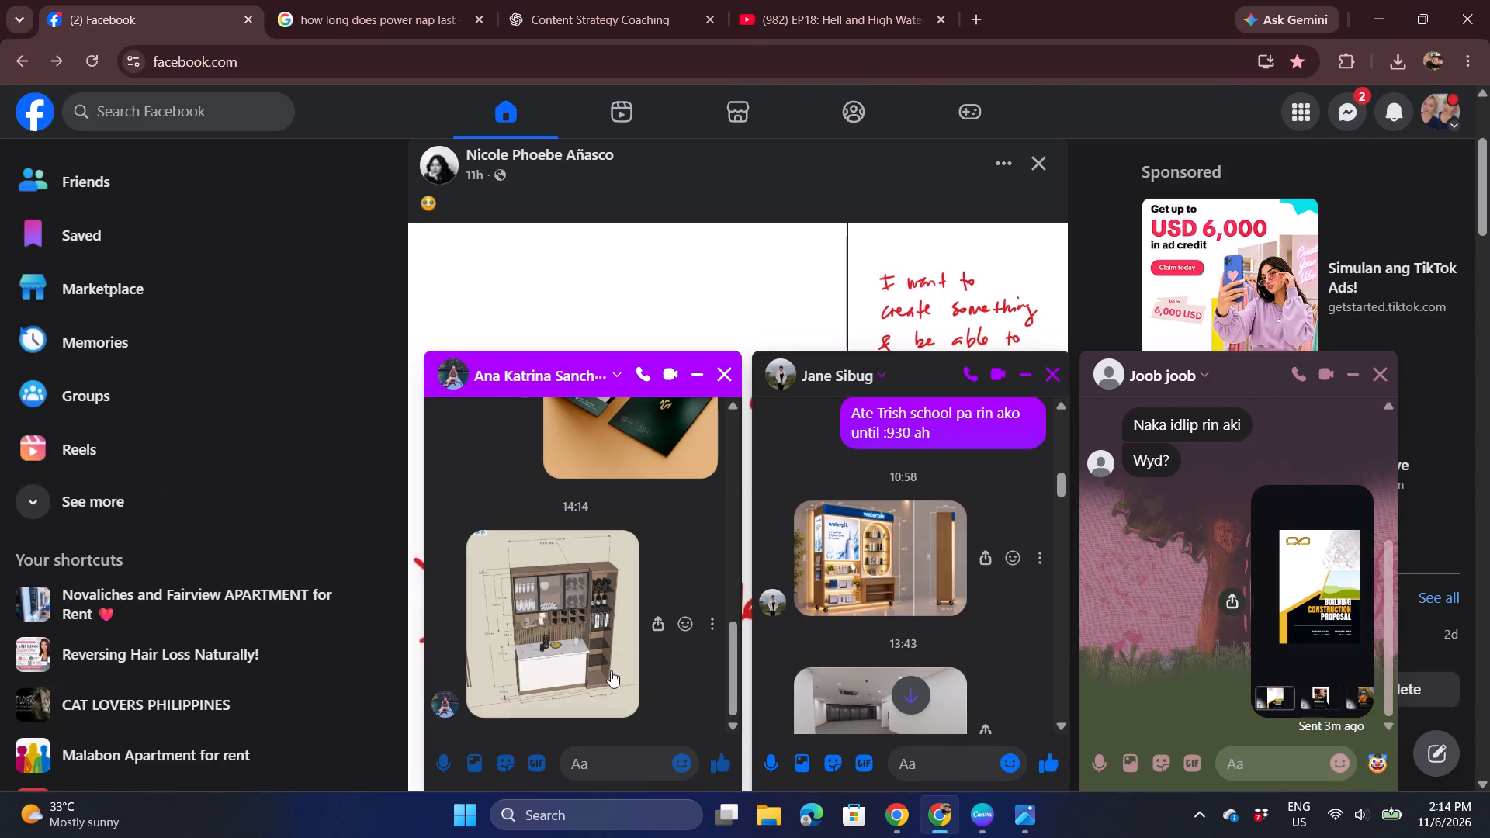
{"action": "left_click", "coordinate": [605, 664]}
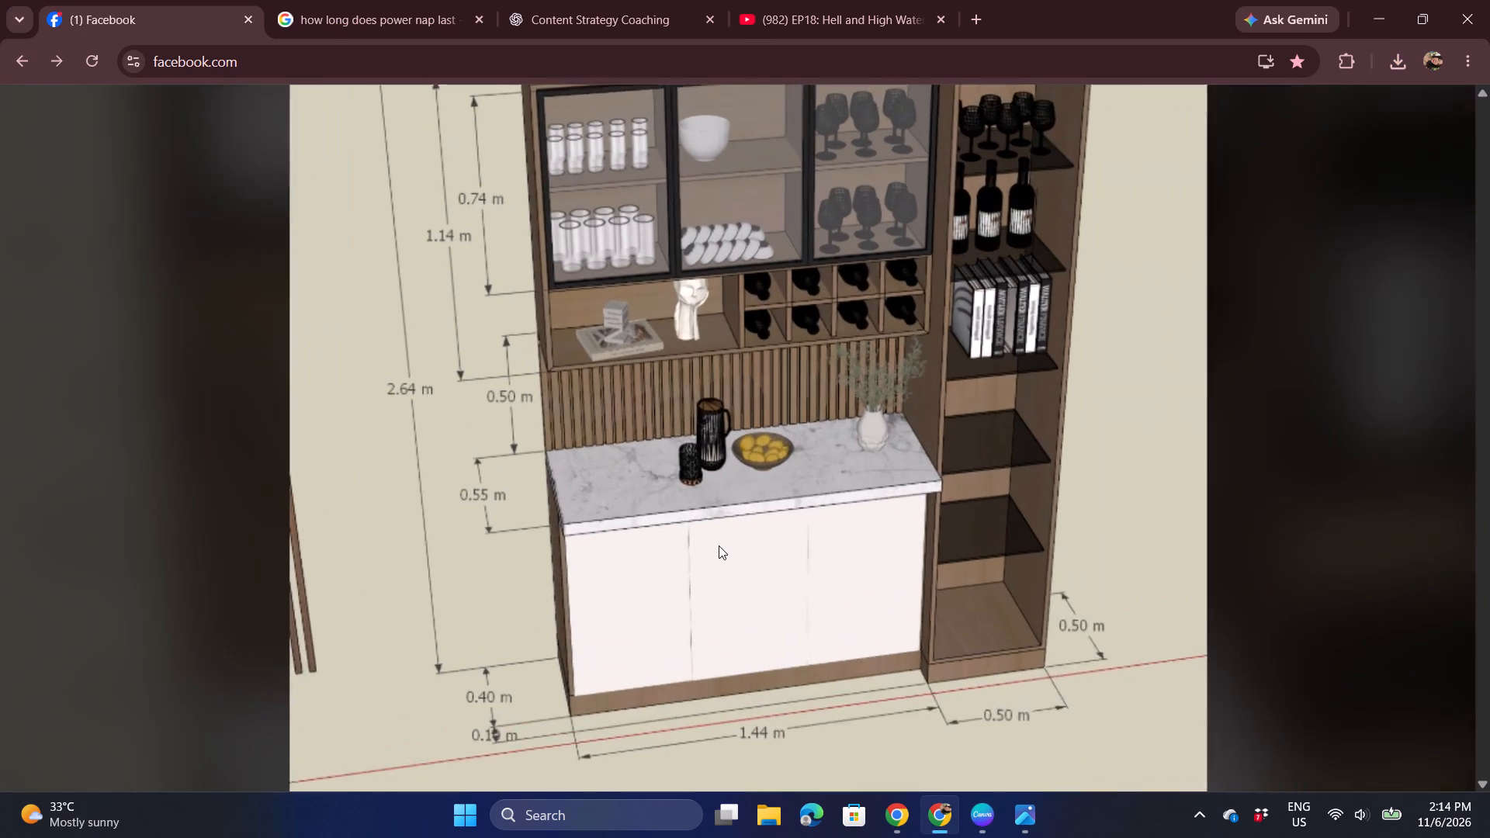
{"action": "scroll", "coordinate": [719, 545], "scroll_direction": "up", "scroll_amount": 3}
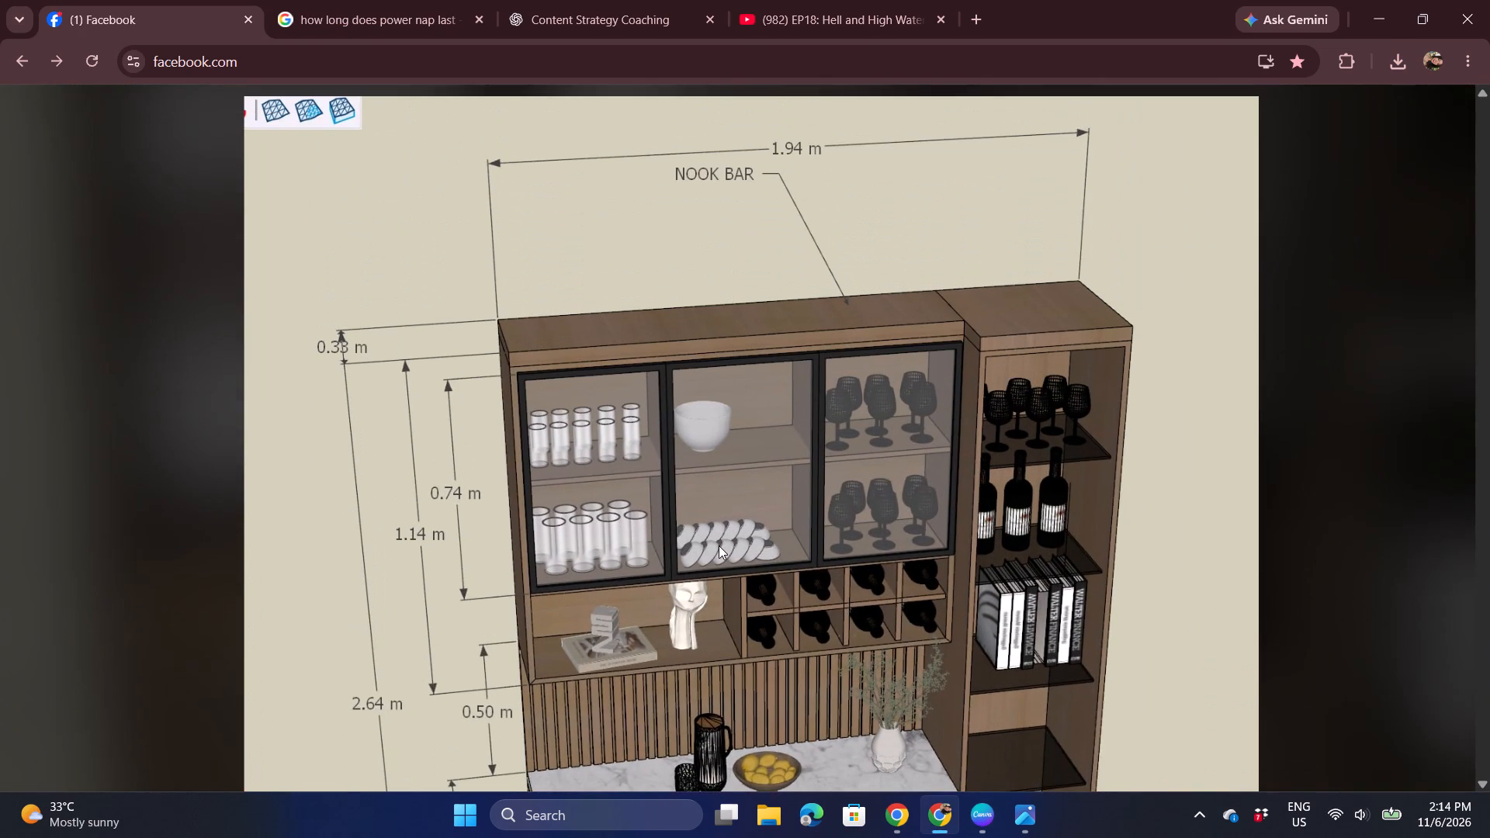
{"action": "scroll", "coordinate": [719, 545], "scroll_direction": "down", "scroll_amount": 3}
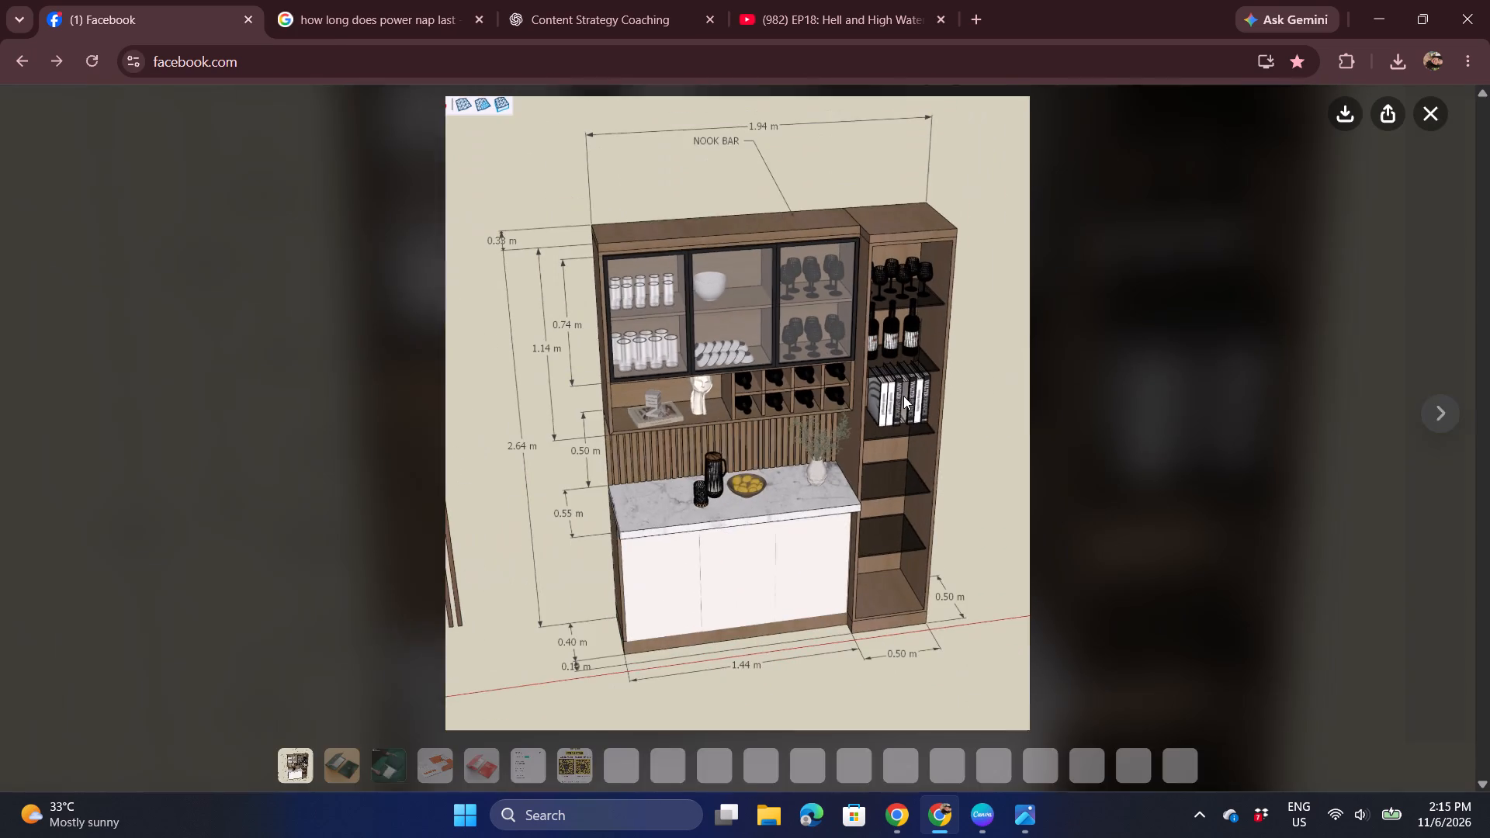
{"action": "left_click", "coordinate": [1422, 118]}
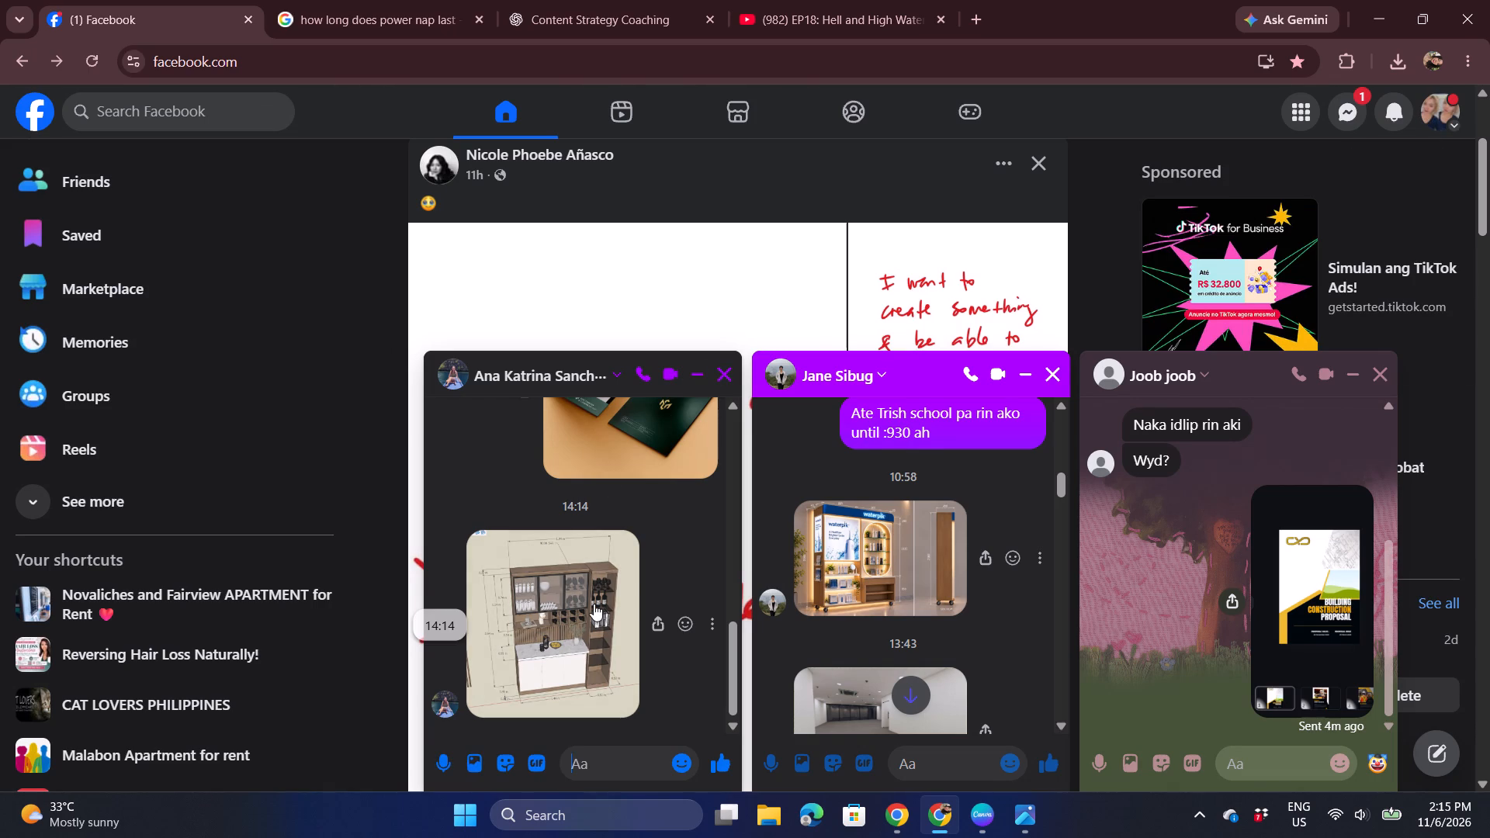
{"action": "left_click", "coordinate": [594, 604]}
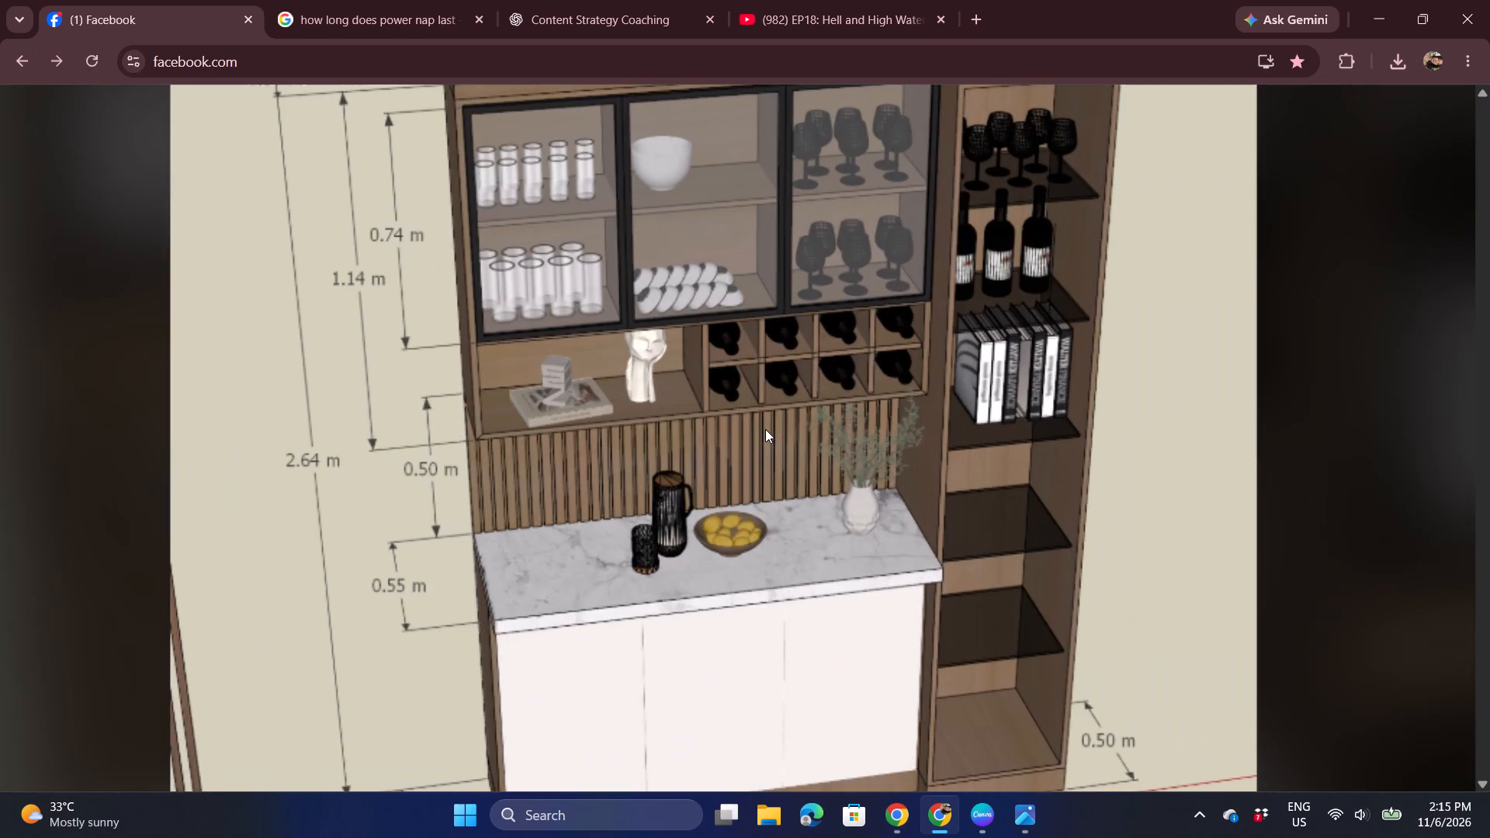
{"action": "scroll", "coordinate": [765, 429], "scroll_direction": "up", "scroll_amount": 1}
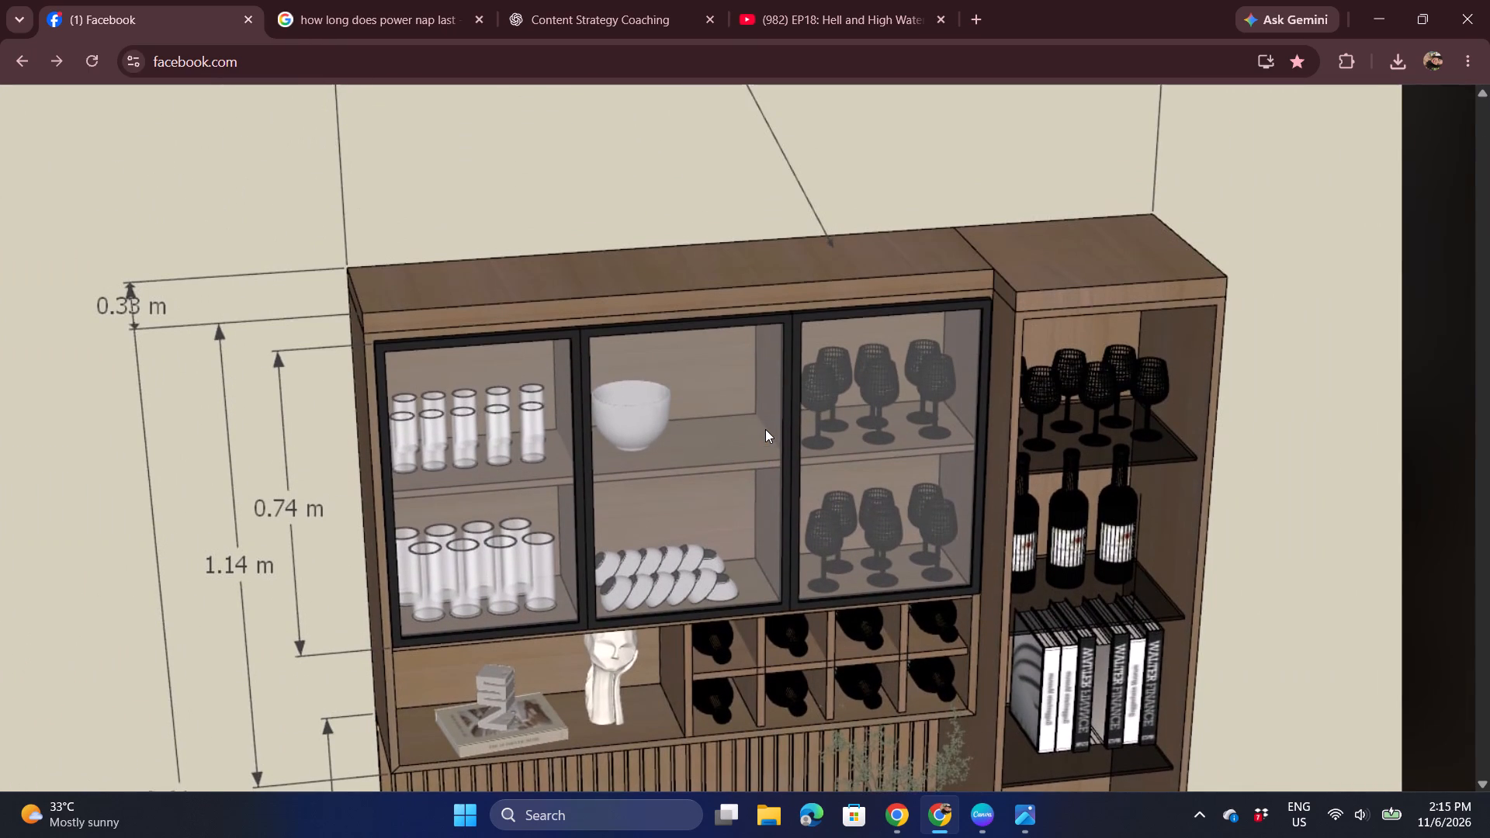
{"action": "scroll", "coordinate": [765, 429], "scroll_direction": "up", "scroll_amount": 1}
{"action": "scroll", "coordinate": [765, 429], "scroll_direction": "right", "scroll_amount": 1}
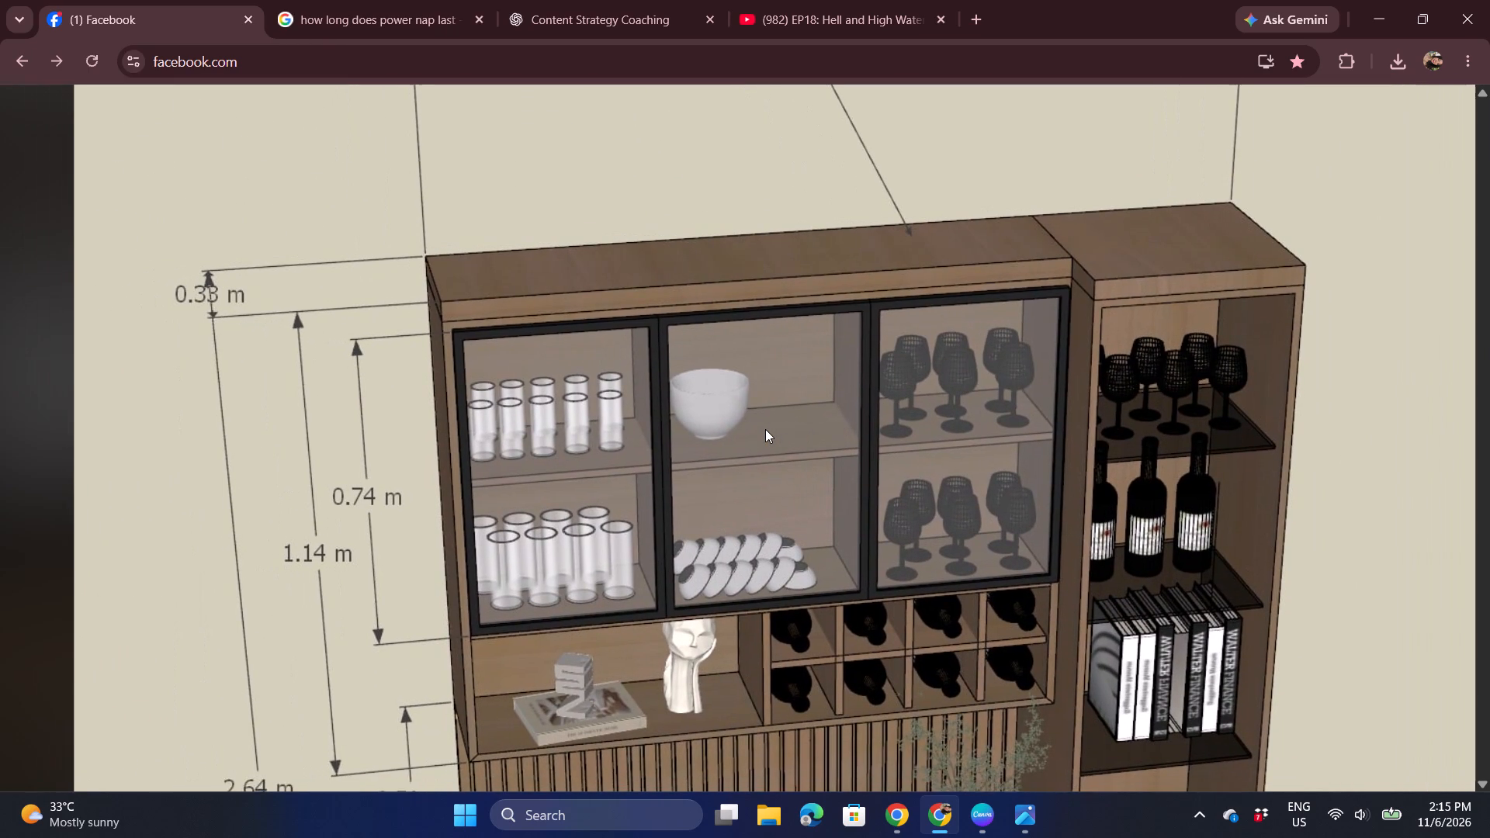
{"action": "scroll", "coordinate": [765, 429], "scroll_direction": "right", "scroll_amount": 1}
{"action": "scroll", "coordinate": [765, 429], "scroll_direction": "down", "scroll_amount": 1}
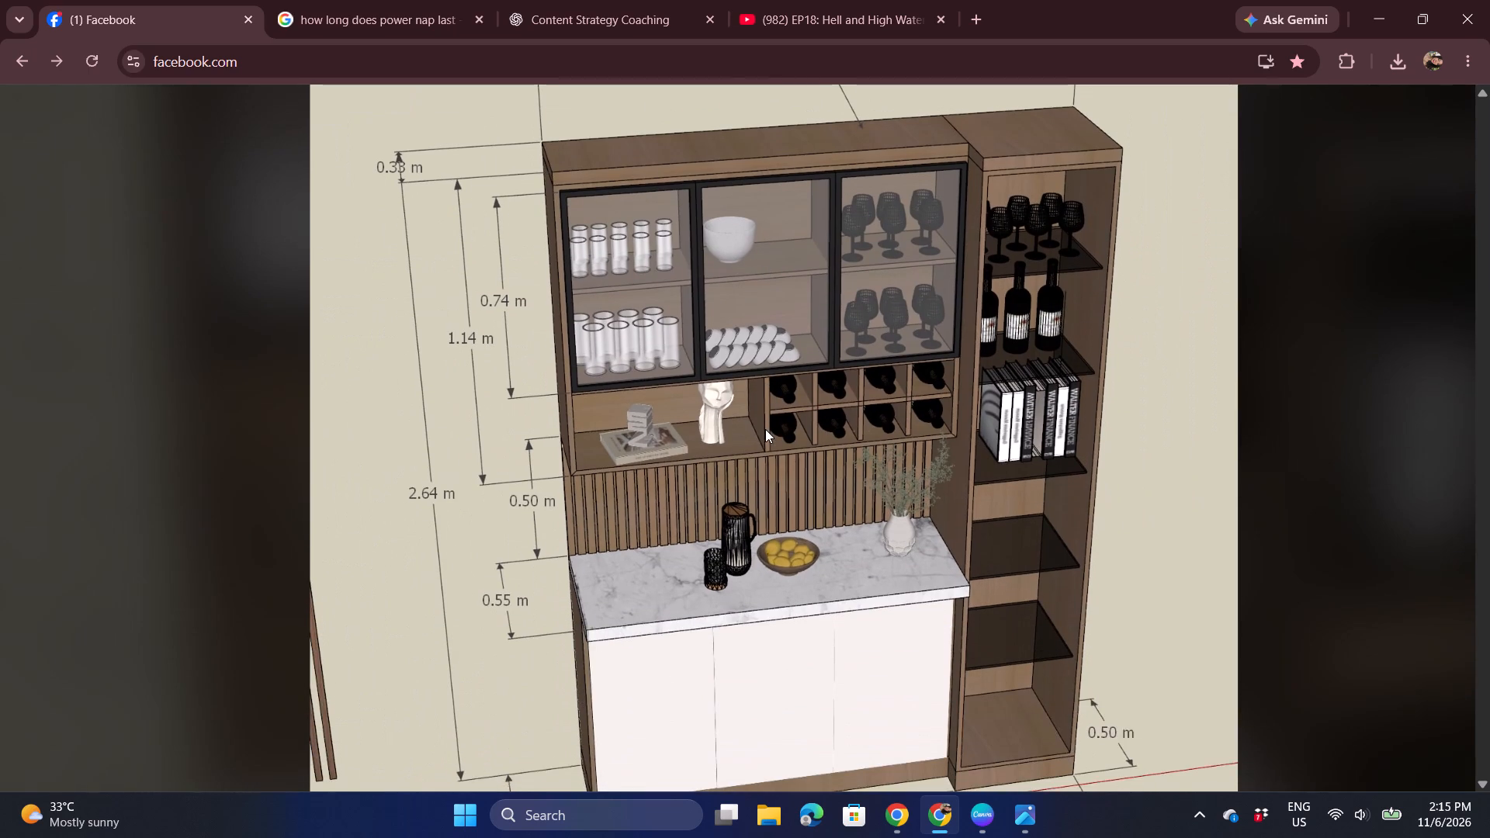
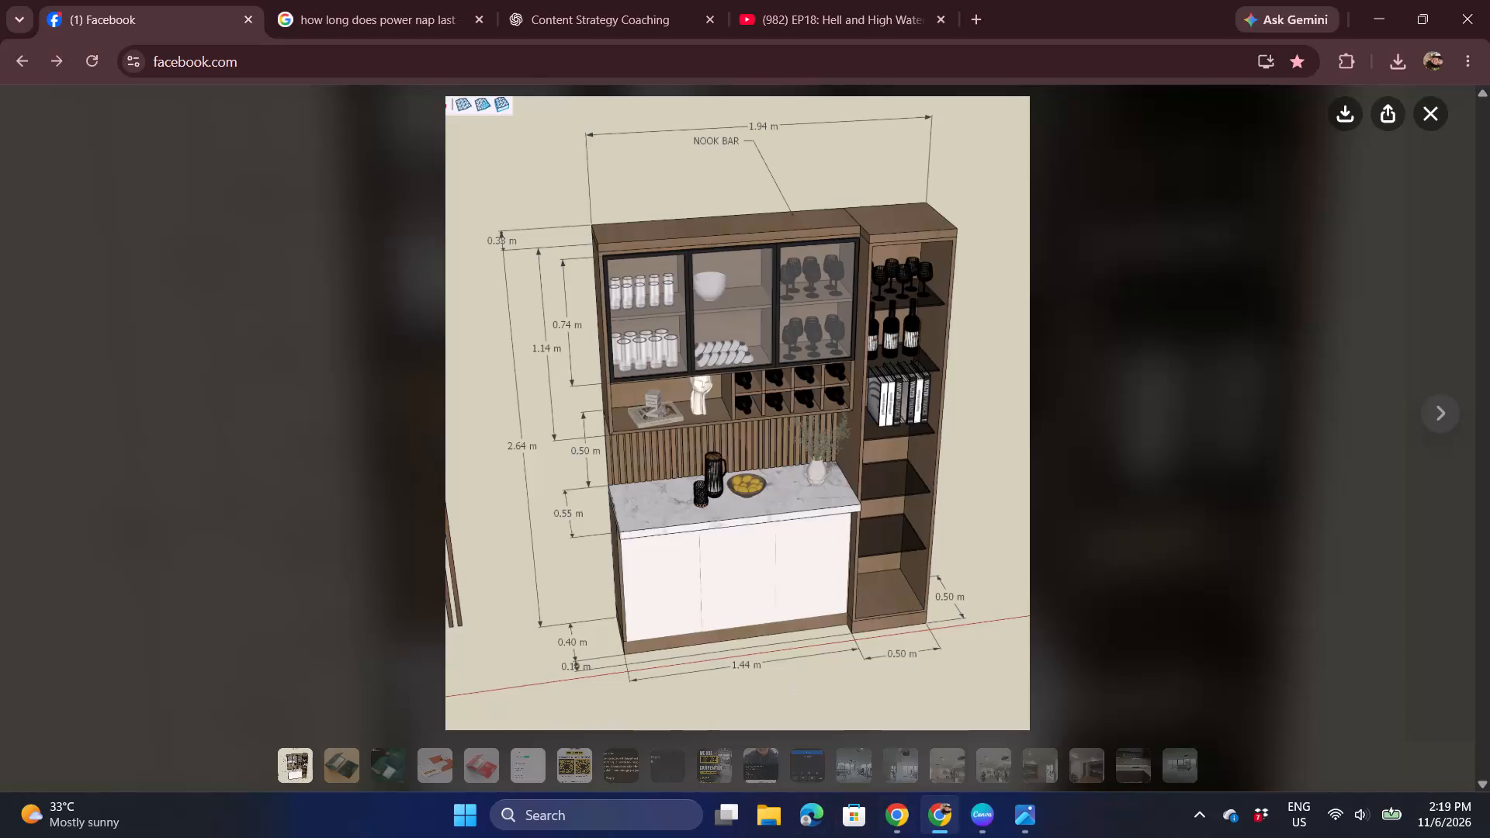
Switch to Google Drive in Chrome and examine the project photos in the Aqua Flask folder of CYD PROJECTS.
{"action": "left_click", "coordinate": [978, 833]}
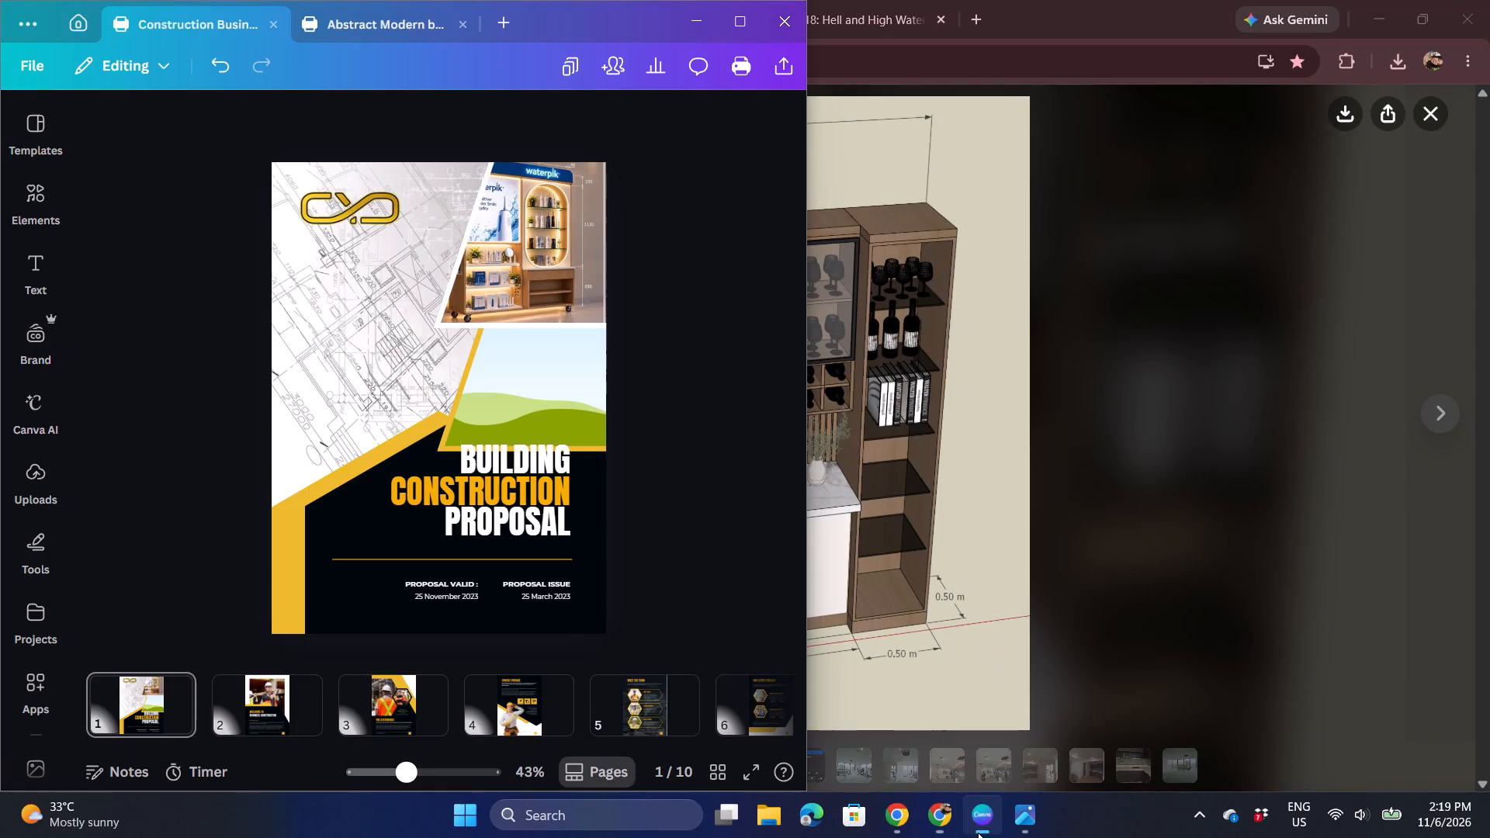
{"action": "left_click", "coordinate": [749, 425]}
{"action": "left_click", "coordinate": [964, 712]}
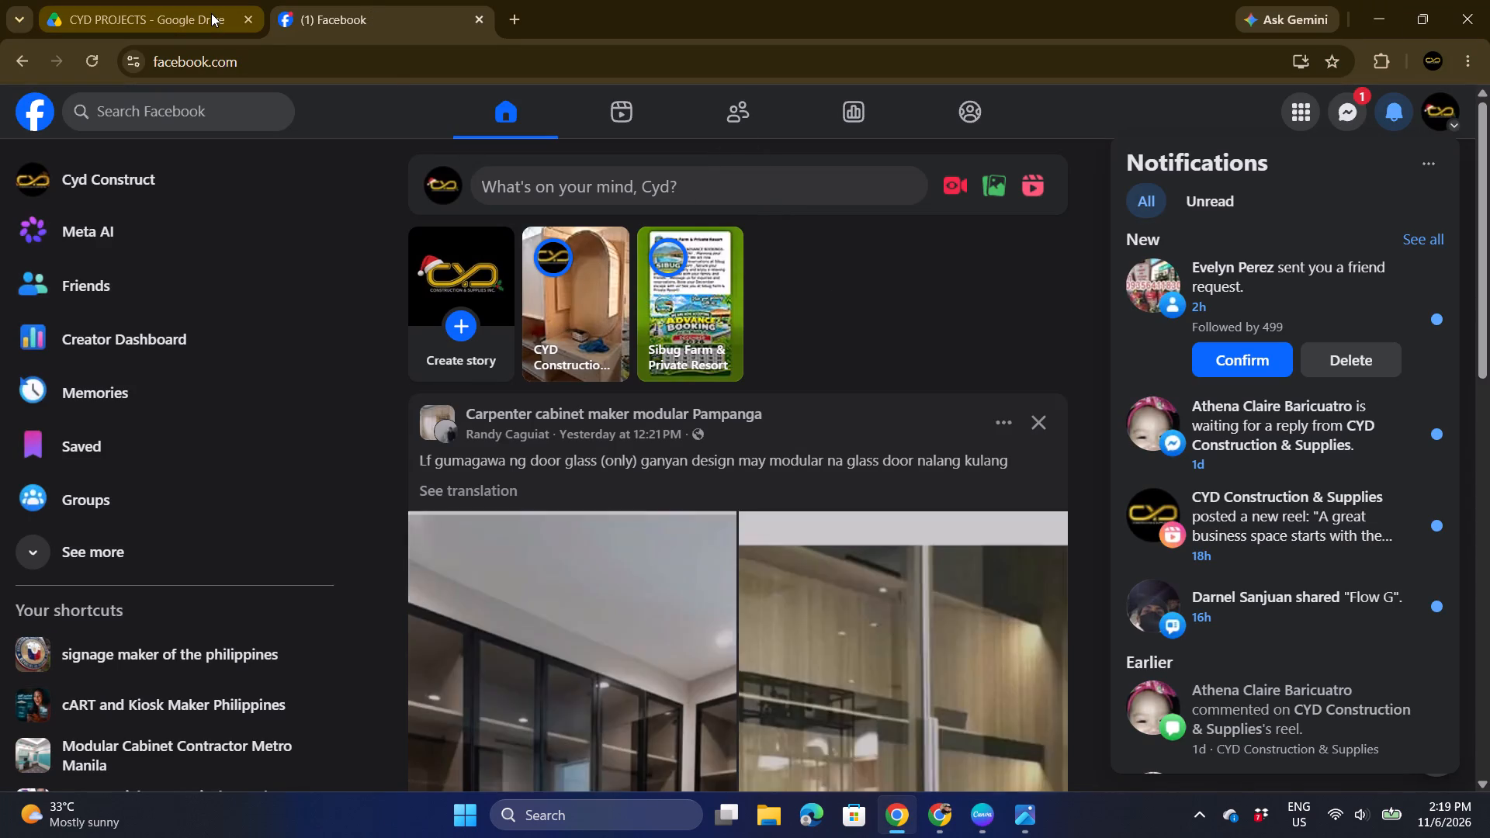
{"action": "scroll", "coordinate": [568, 306], "scroll_direction": "down", "scroll_amount": 3}
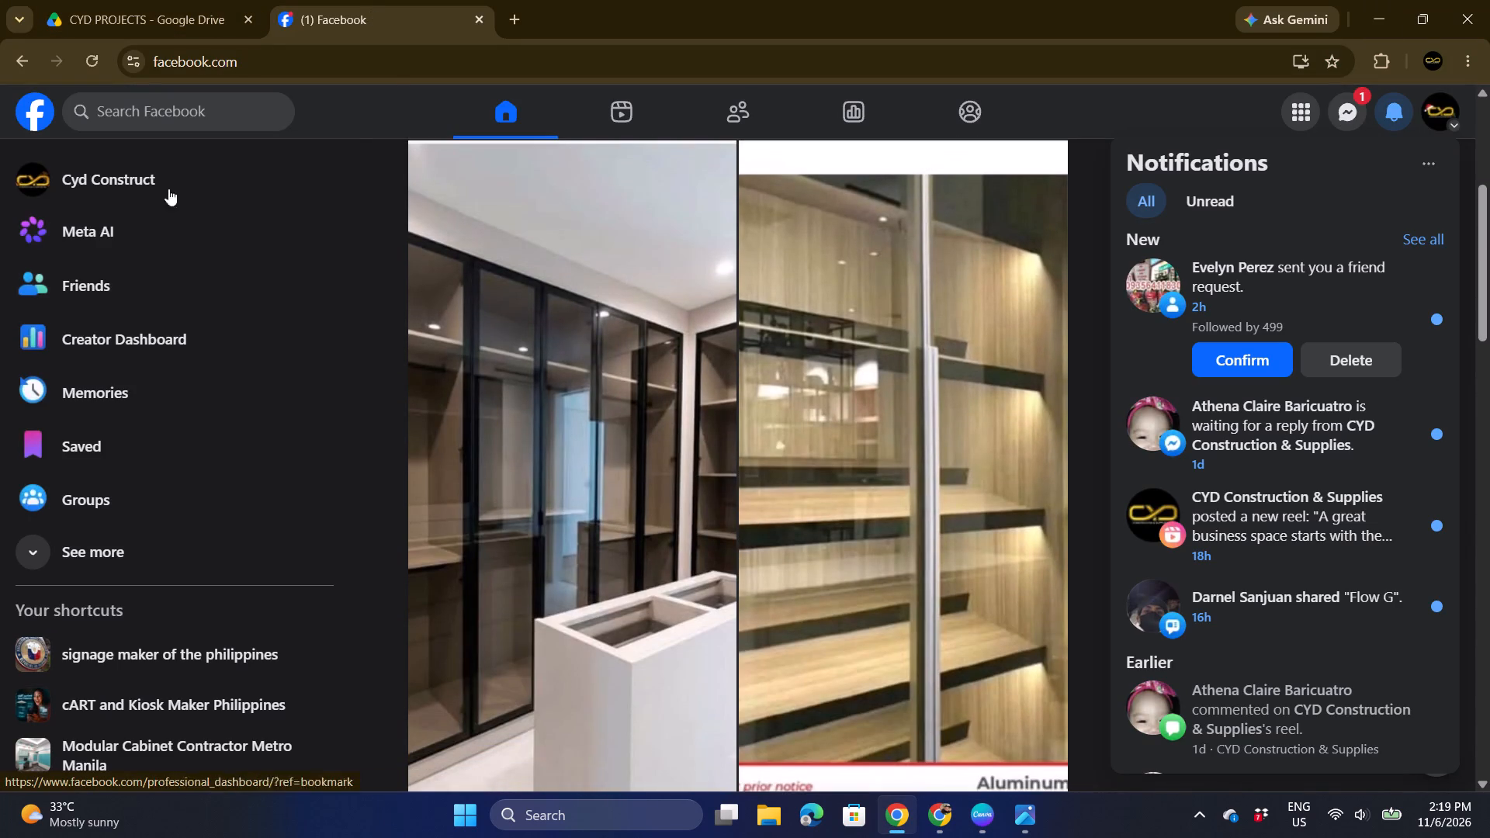
{"action": "left_click", "coordinate": [133, 0]}
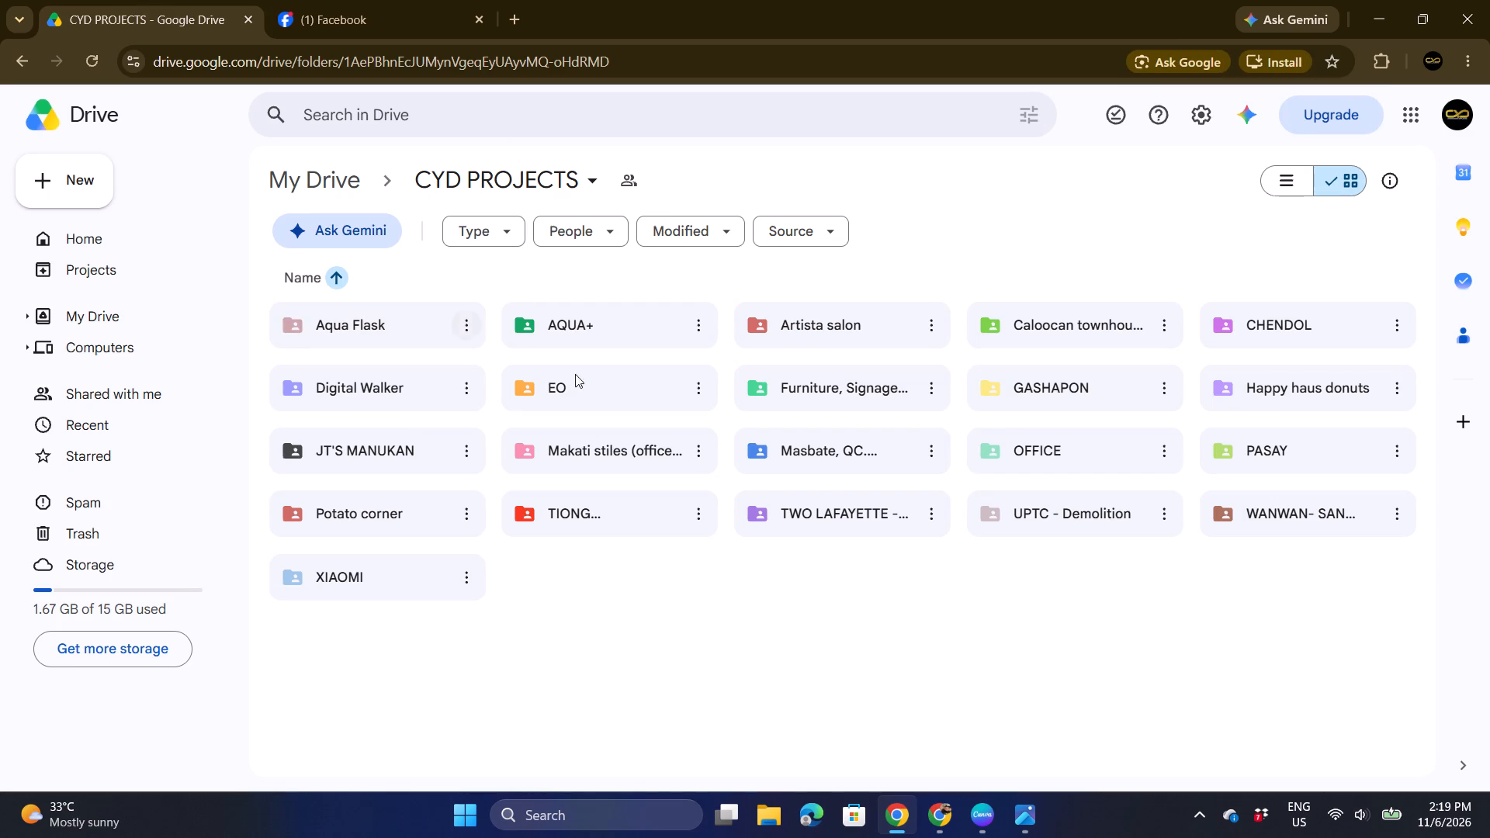
{"action": "double_click", "coordinate": [395, 325]}
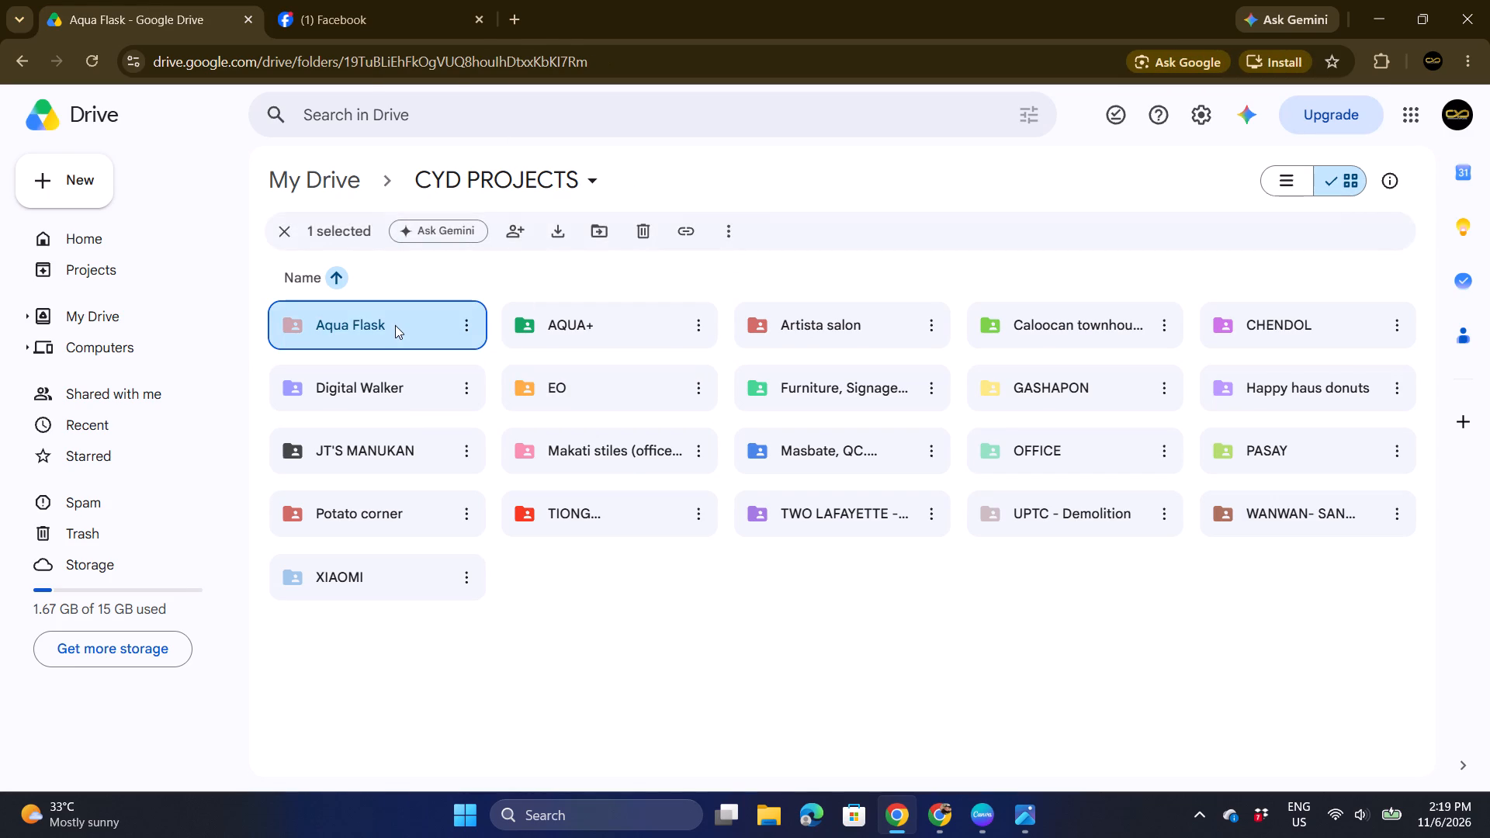
{"action": "scroll", "coordinate": [407, 337], "scroll_direction": "up", "scroll_amount": 1}
{"action": "scroll", "coordinate": [526, 483], "scroll_direction": "right", "scroll_amount": 1}
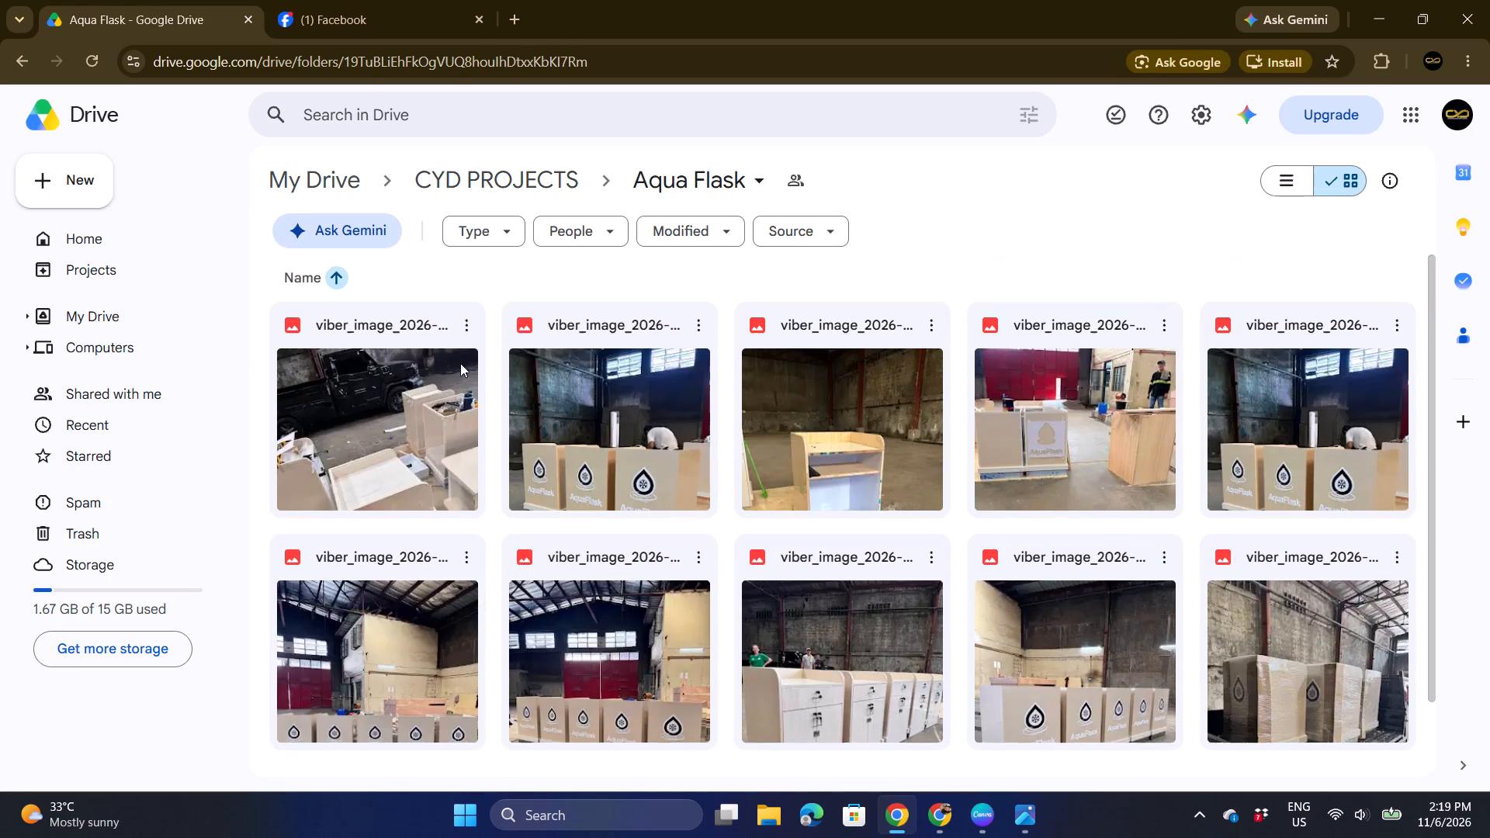
Return to the CYD PROJECTS folder and look through the Caloocan townhouse (7 unit) and CHENDOL folders for a project photo.
{"action": "left_click", "coordinate": [355, 173]}
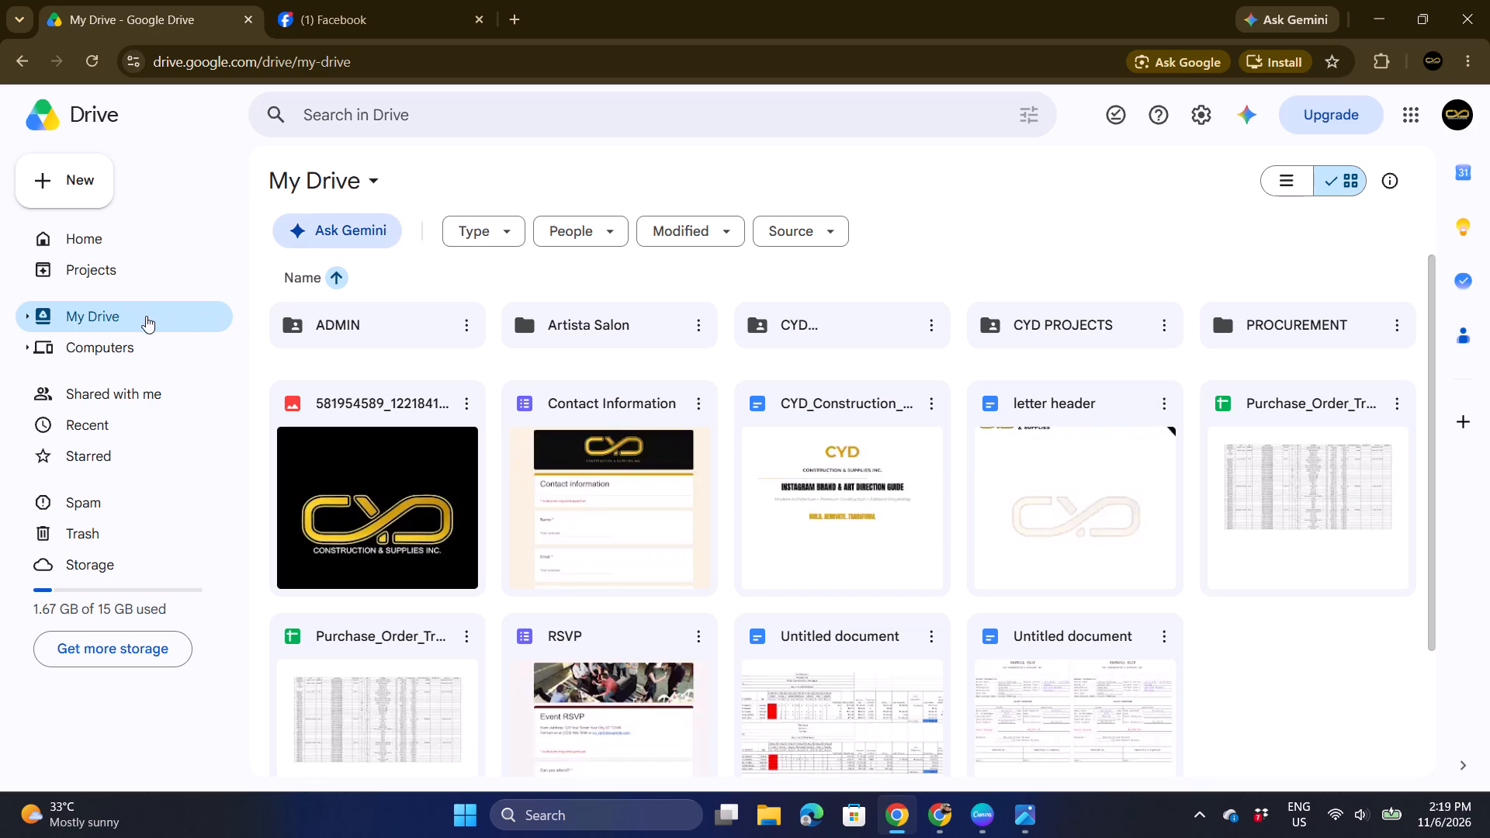
{"action": "double_click", "coordinate": [146, 232]}
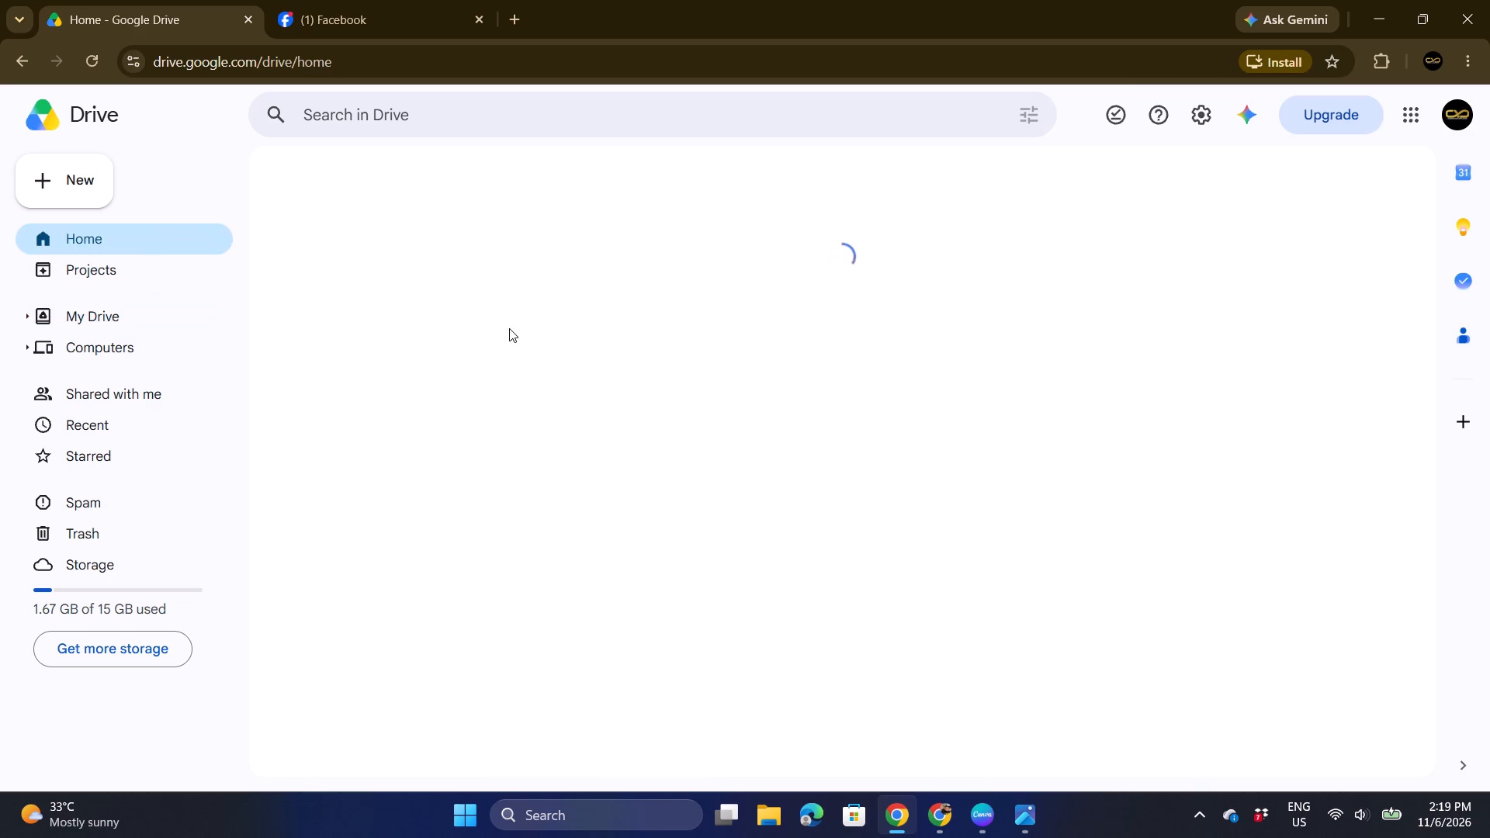
{"action": "double_click", "coordinate": [437, 297]}
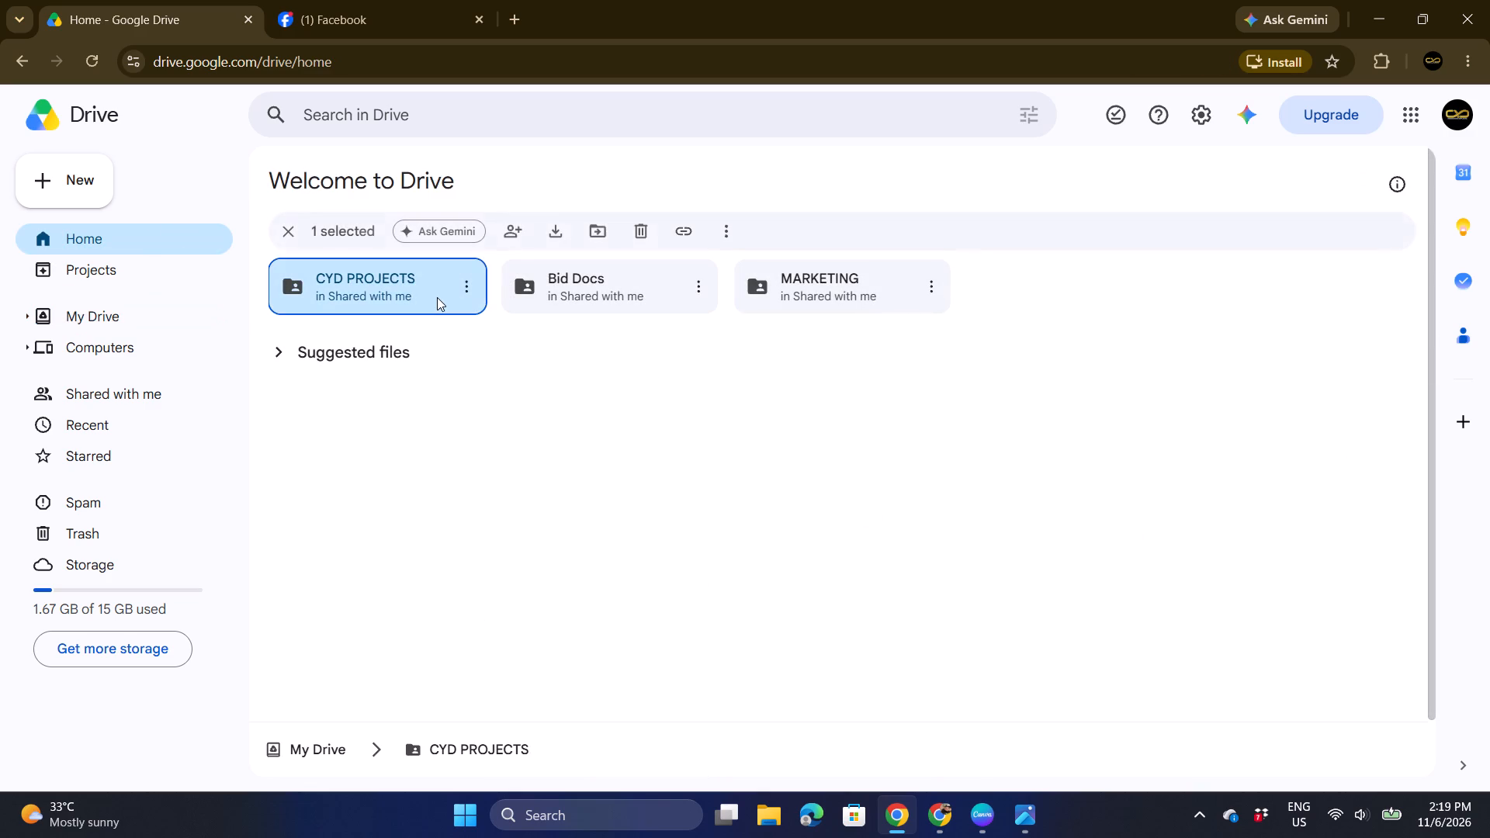
{"action": "left_click_drag", "start_coordinate": [437, 297], "coordinate": [702, 392]}
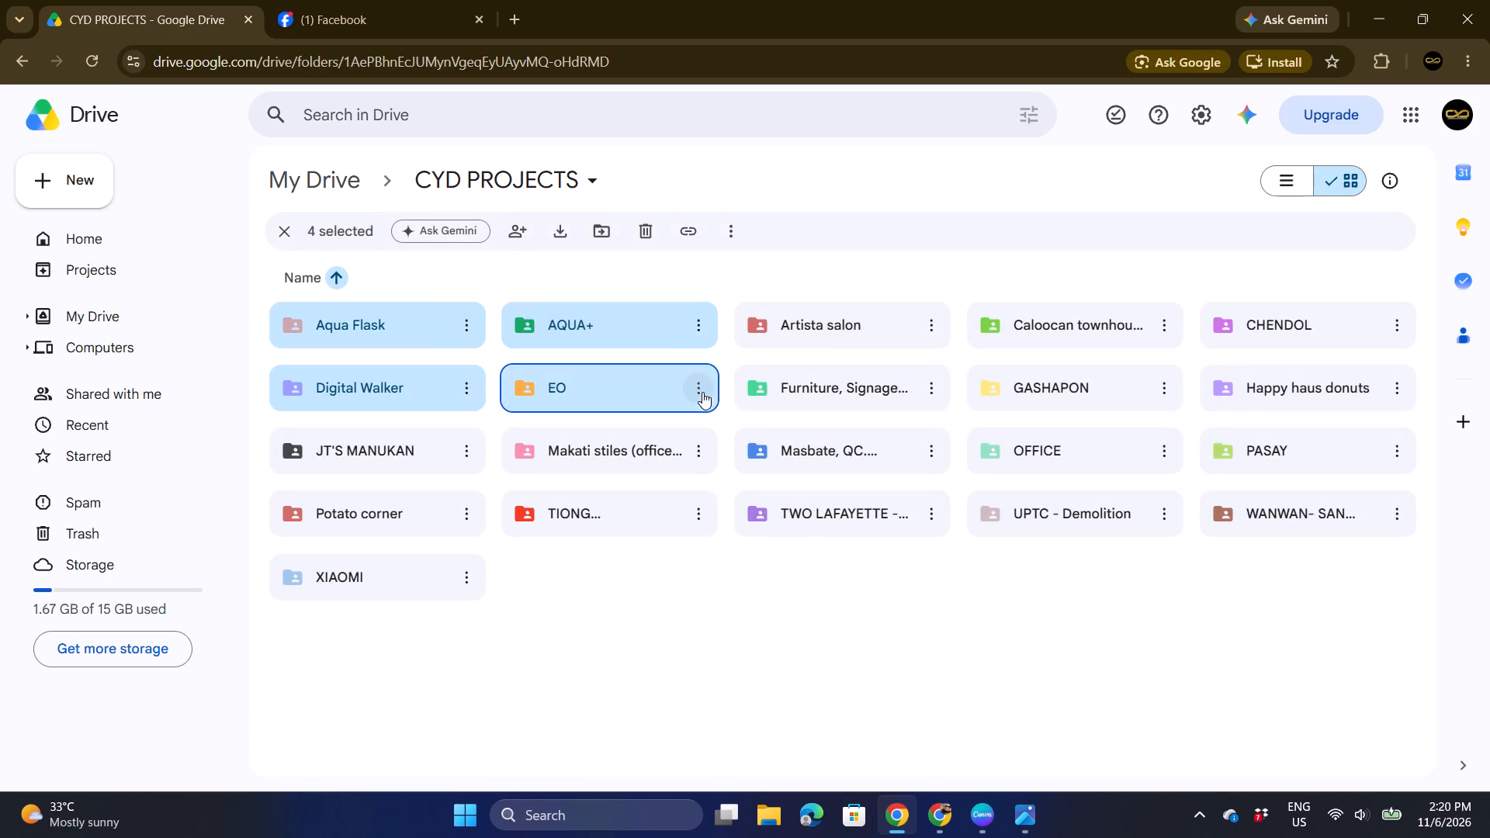
{"action": "left_click", "coordinate": [940, 198]}
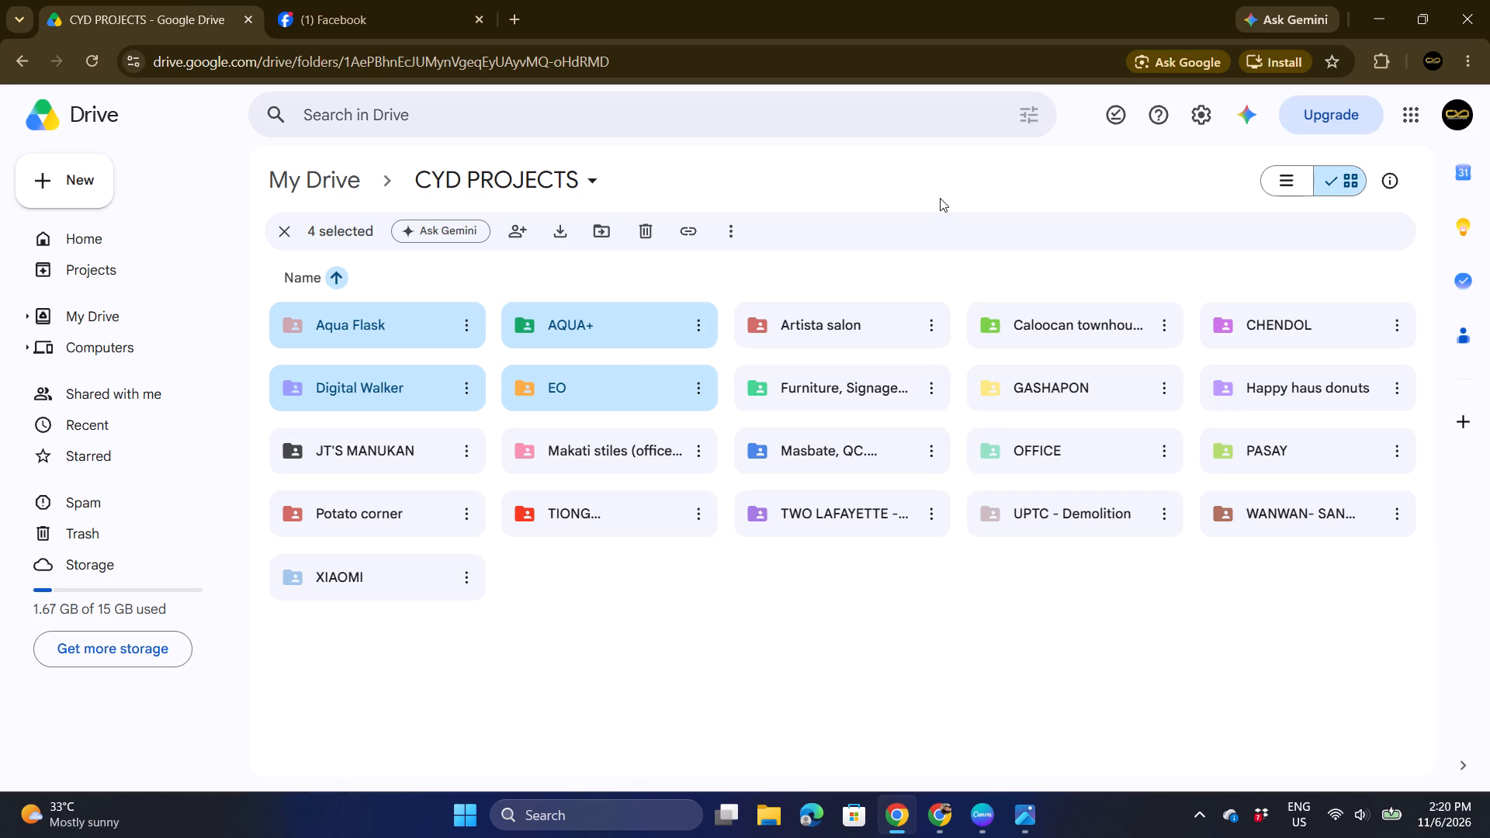
{"action": "double_click", "coordinate": [940, 198]}
{"action": "double_click", "coordinate": [645, 176]}
{"action": "left_click", "coordinate": [284, 241]}
{"action": "double_click", "coordinate": [1037, 323]}
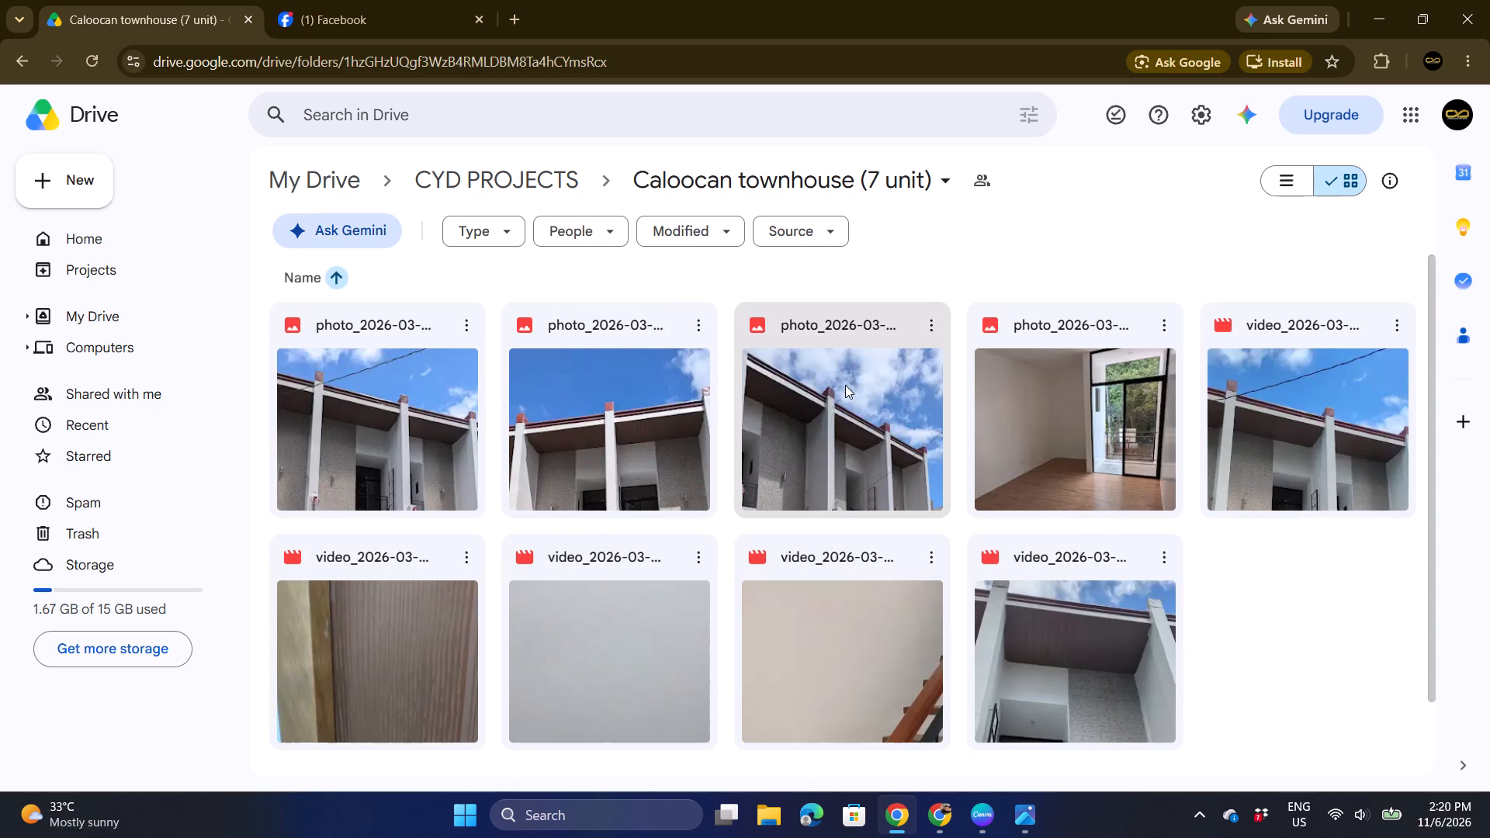
{"action": "scroll", "coordinate": [845, 385], "scroll_direction": "down", "scroll_amount": 2}
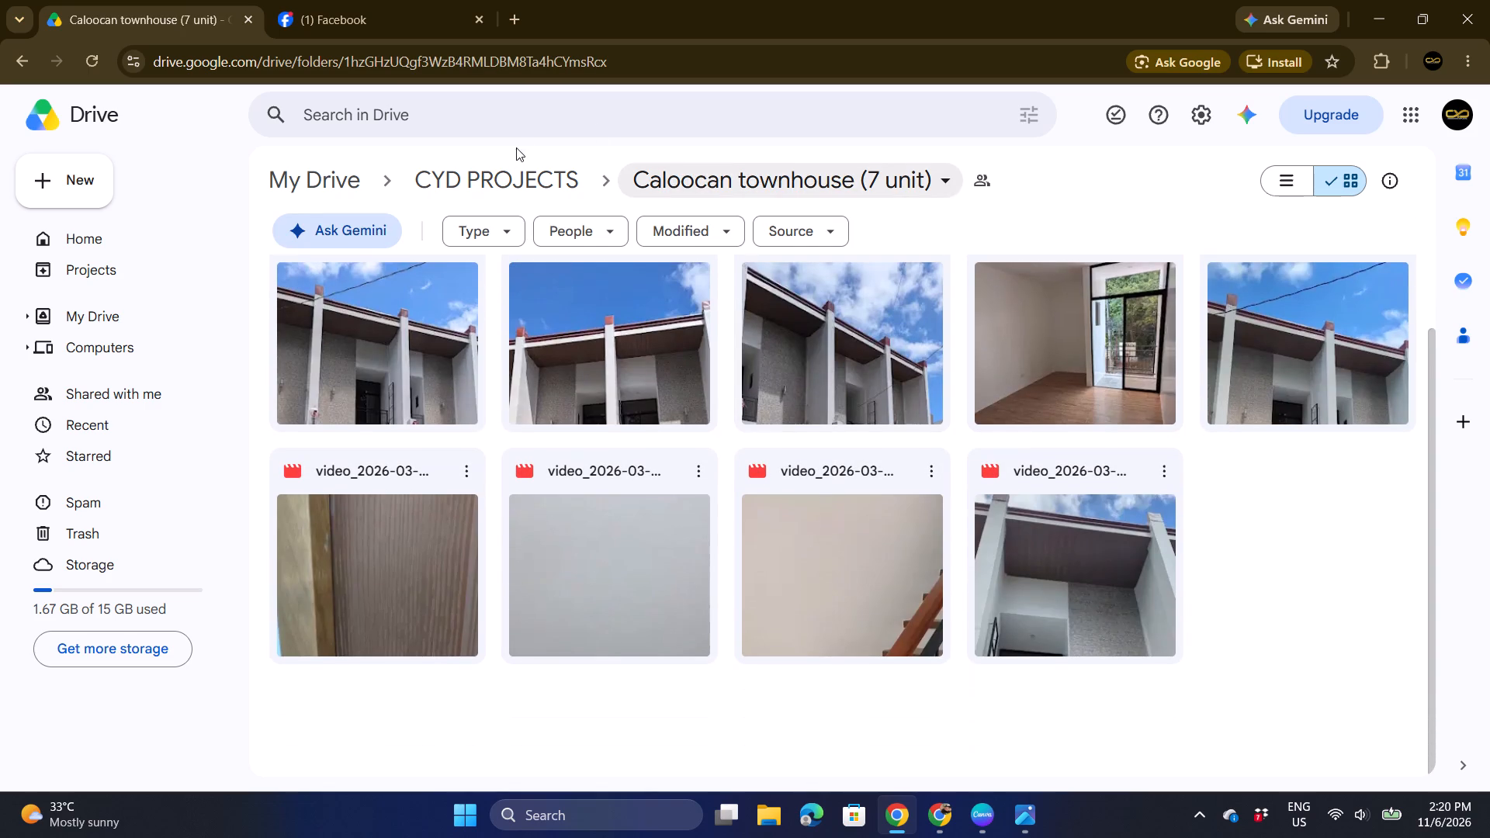
{"action": "left_click", "coordinate": [506, 184]}
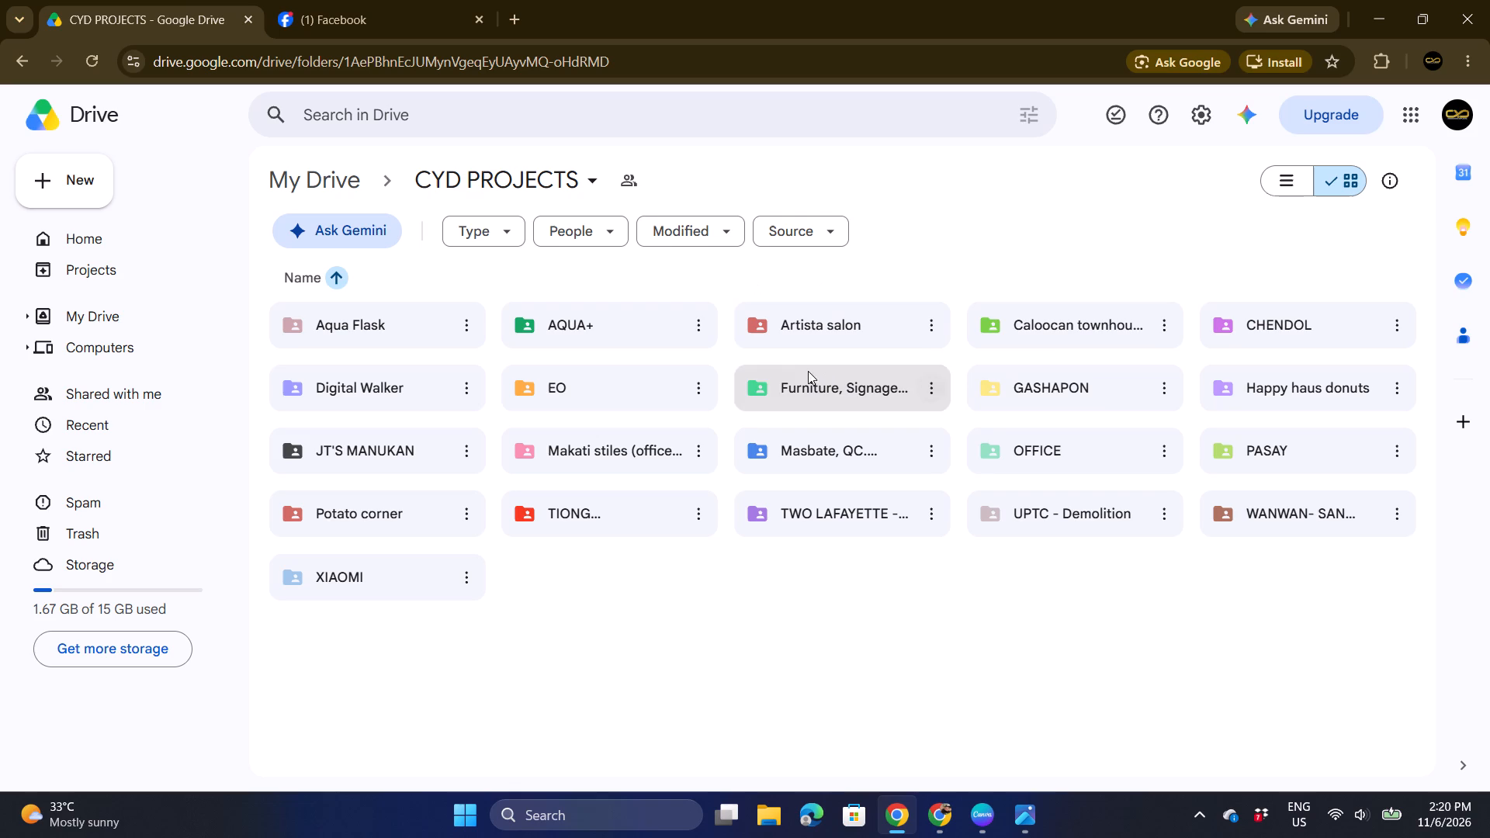
{"action": "double_click", "coordinate": [1242, 336]}
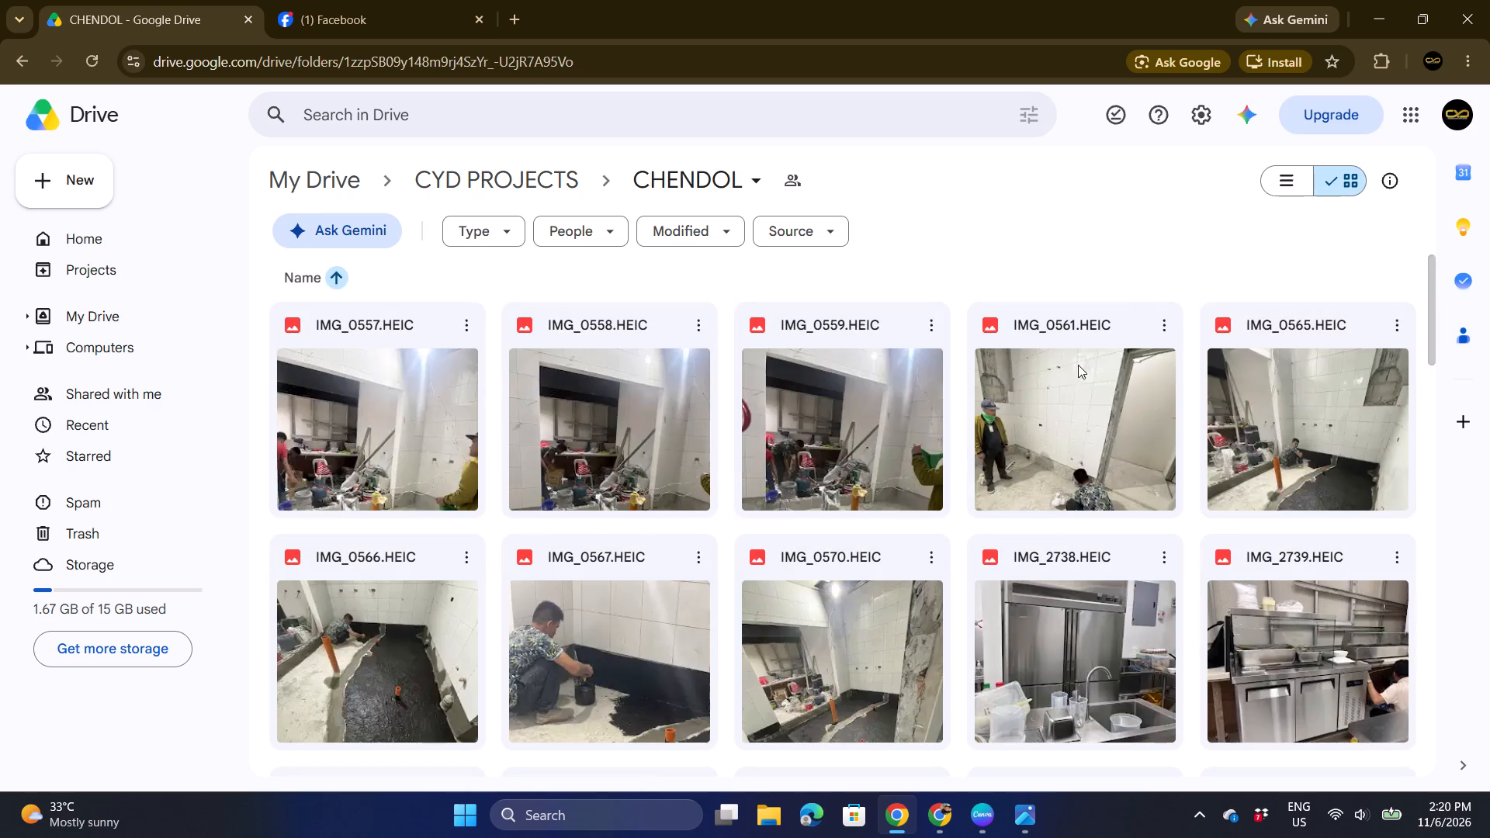
Look through the CHENDOL and Digital Walker folders of CYD PROJECTS for a project photo, returning to the parent folder.
{"action": "scroll", "coordinate": [1078, 365], "scroll_direction": "down", "scroll_amount": 6}
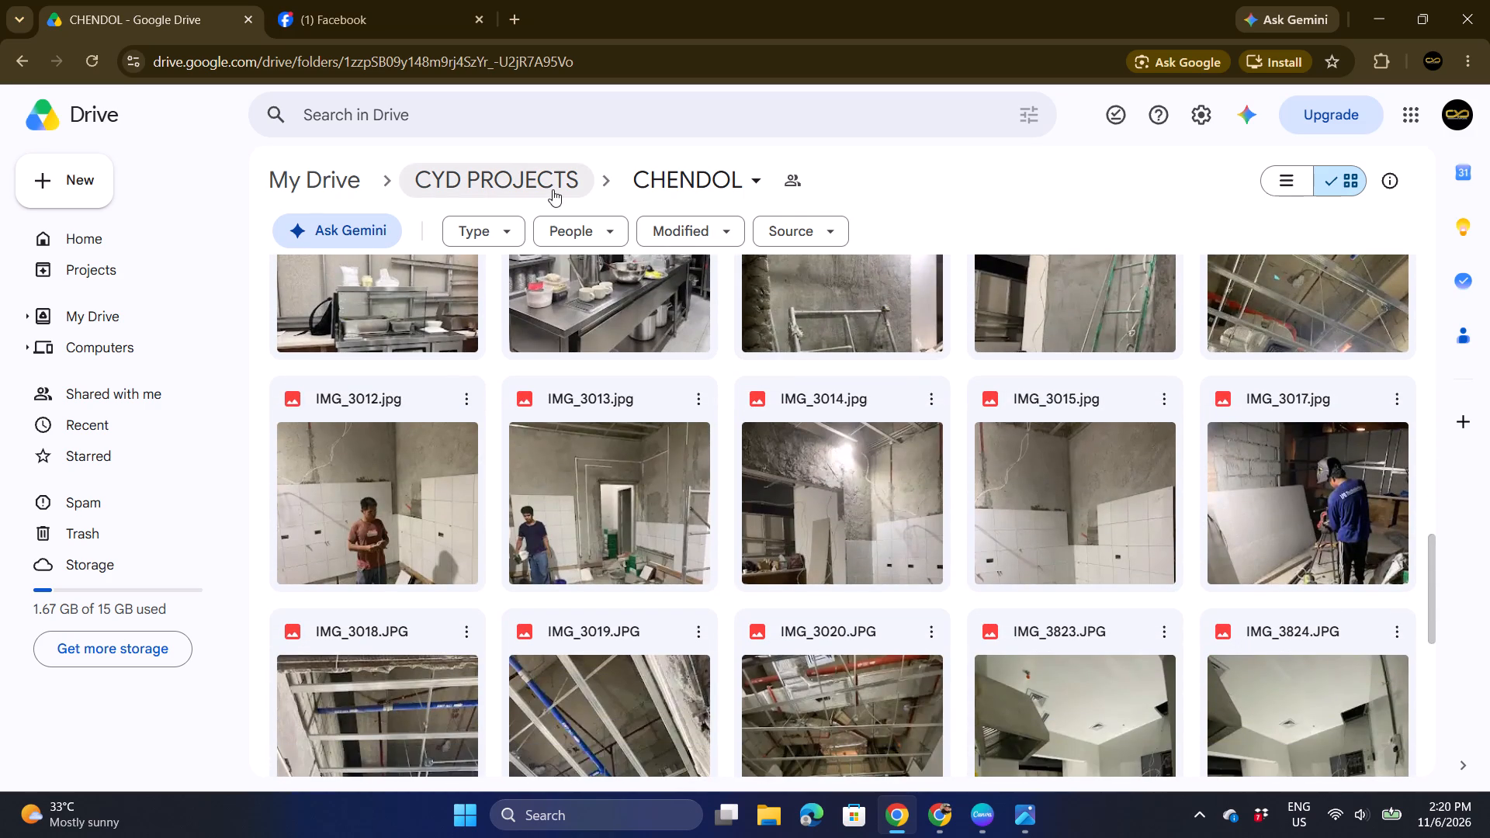
{"action": "left_click", "coordinate": [550, 188]}
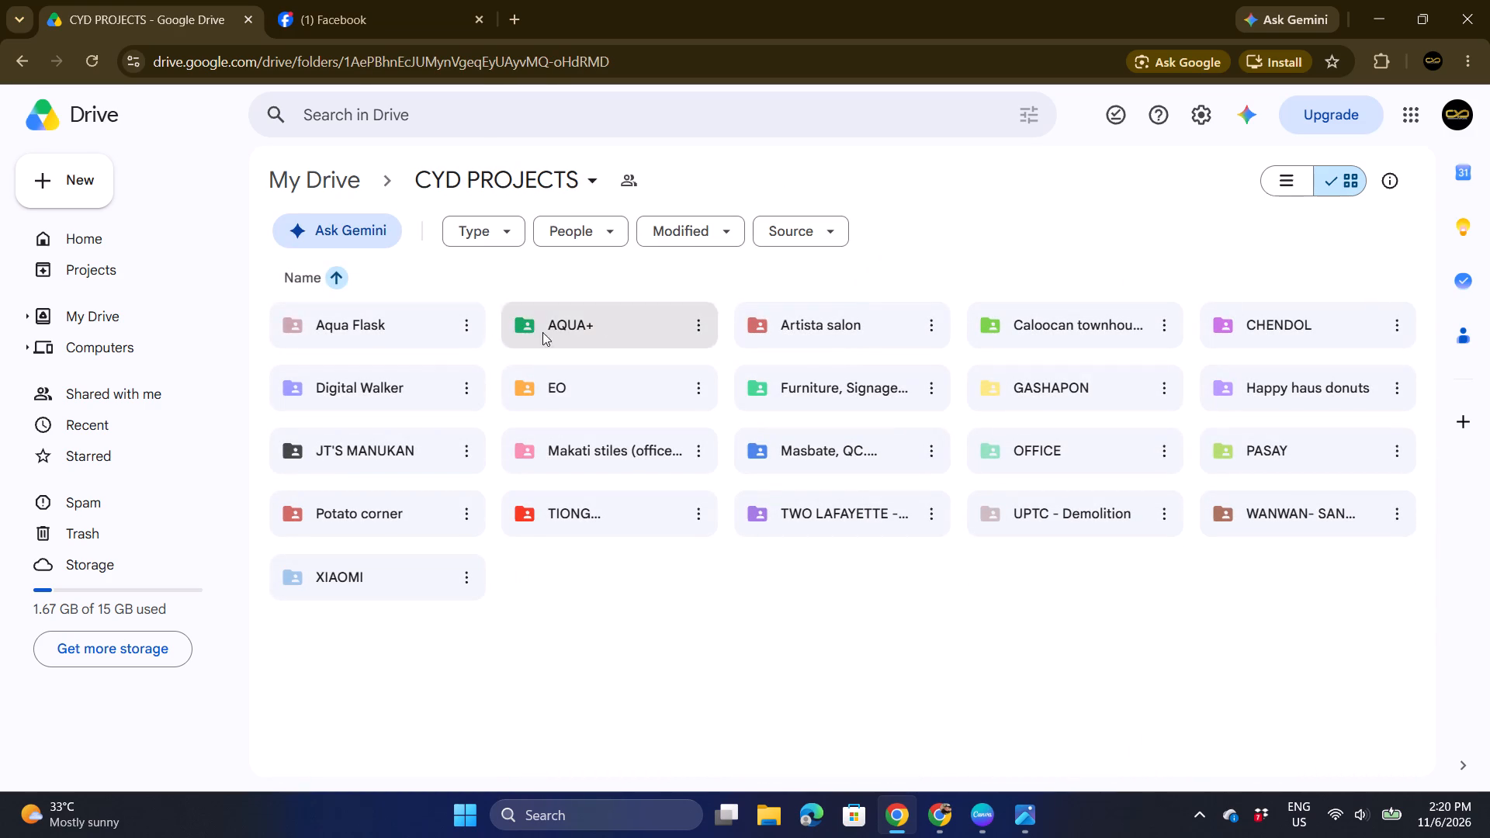
{"action": "double_click", "coordinate": [423, 382]}
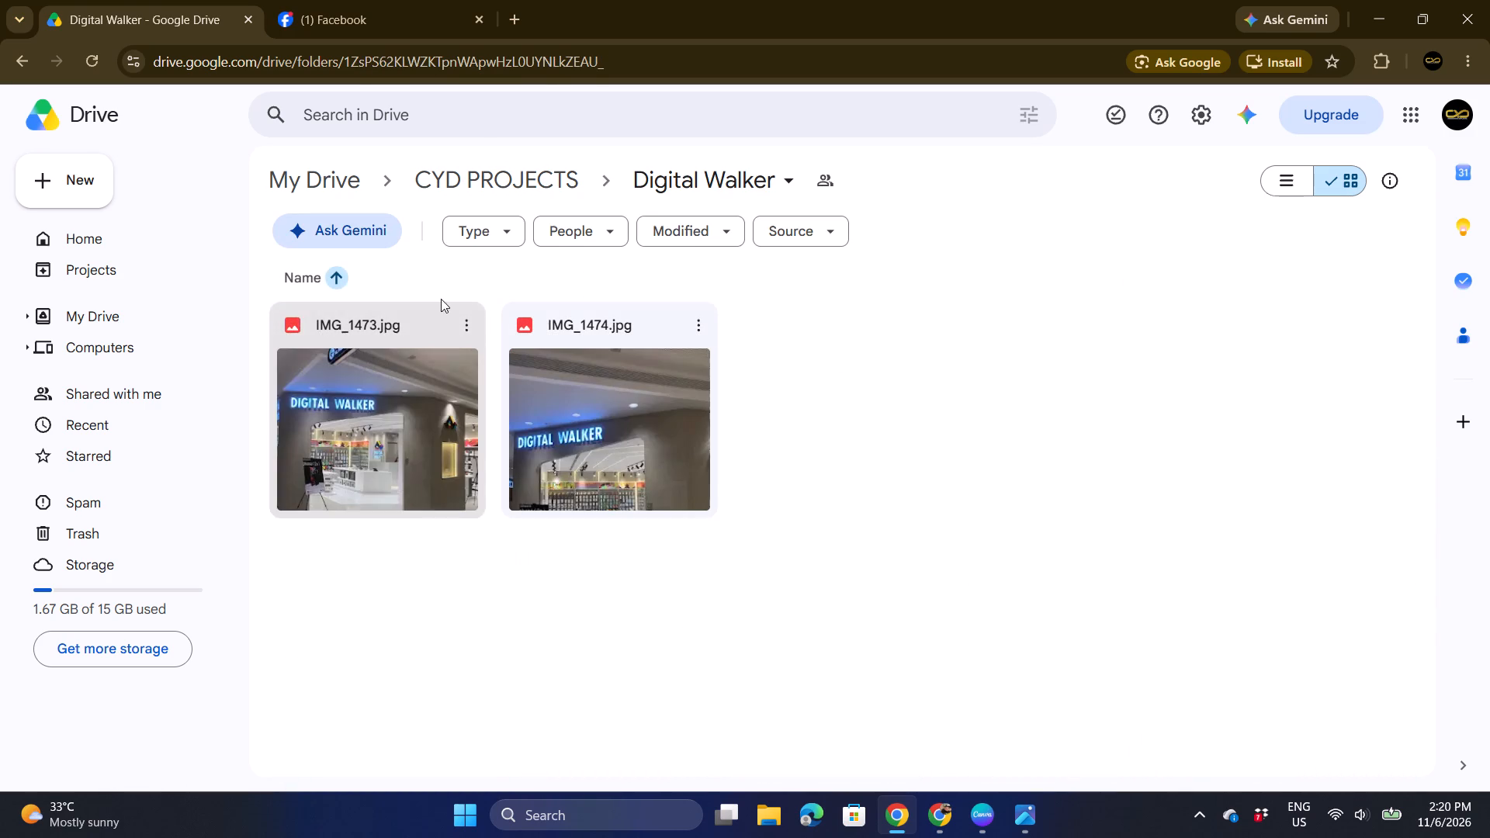
{"action": "left_click", "coordinate": [483, 162]}
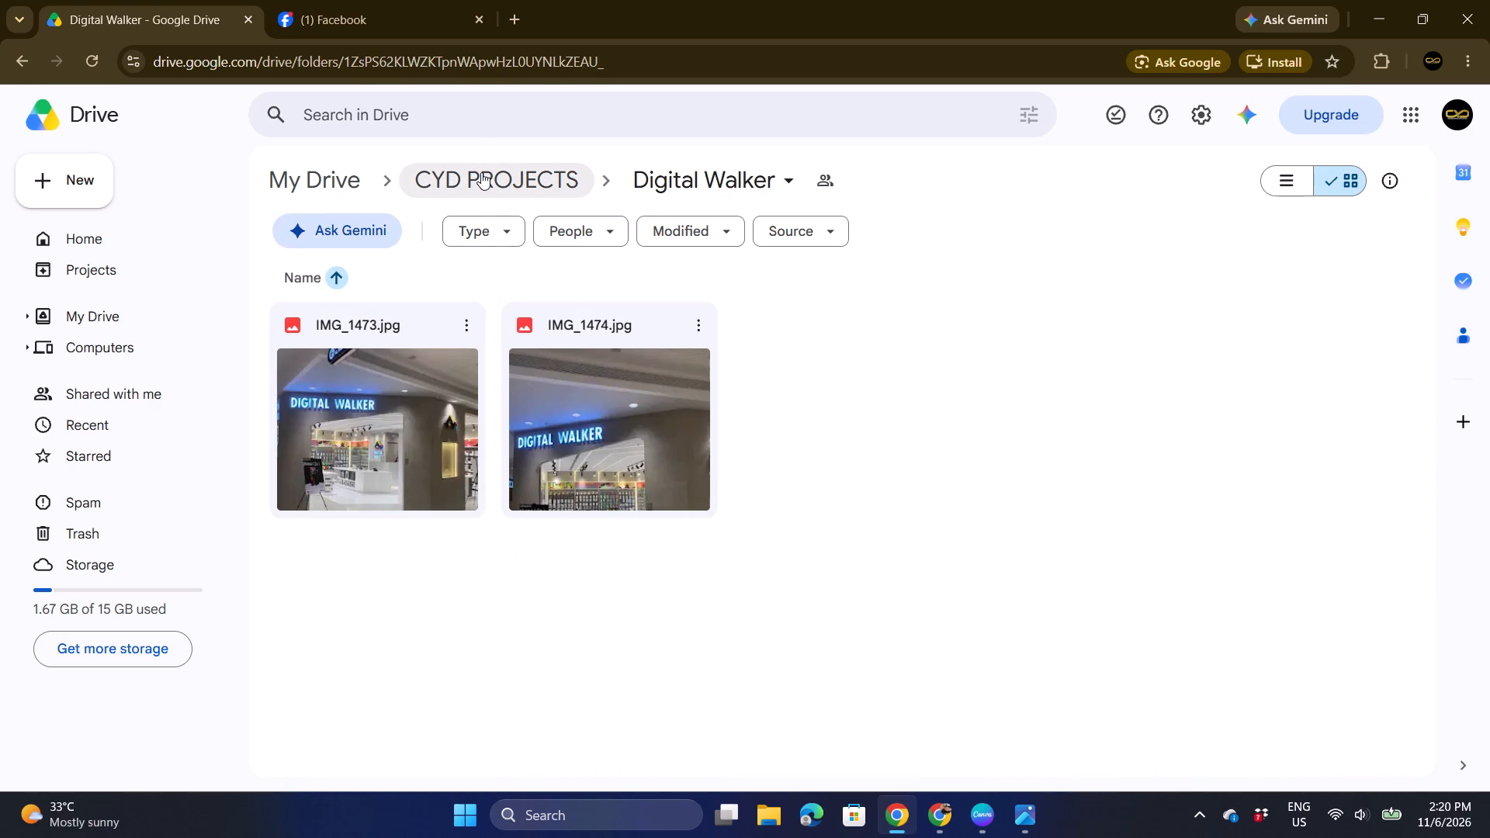
{"action": "left_click", "coordinate": [481, 172]}
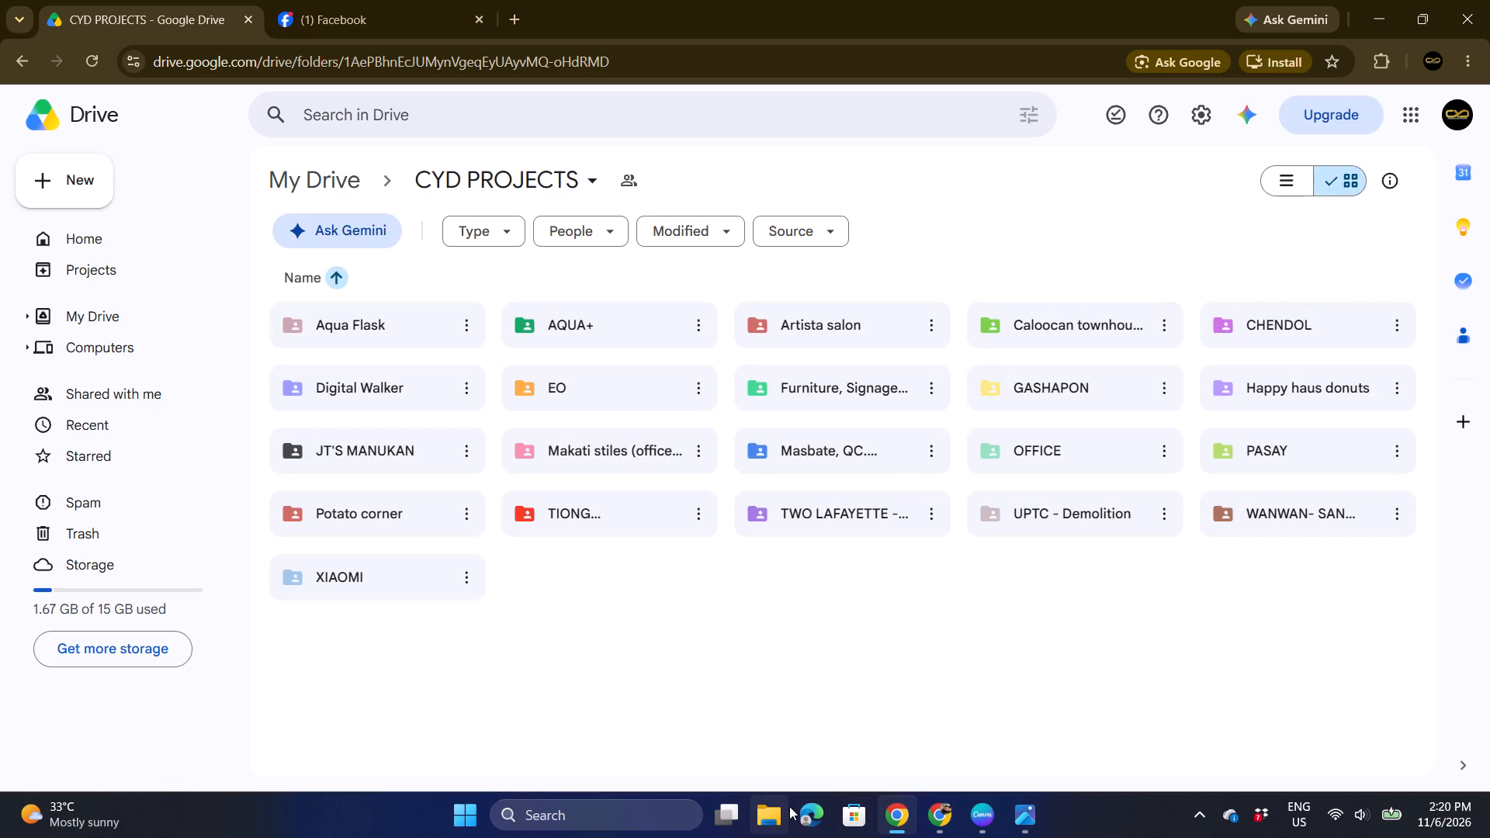
Switch to the other Chrome window with Facebook, close the nook bar image and open the Makati Office reception area rendering from the chat.
{"action": "left_click", "coordinate": [953, 834]}
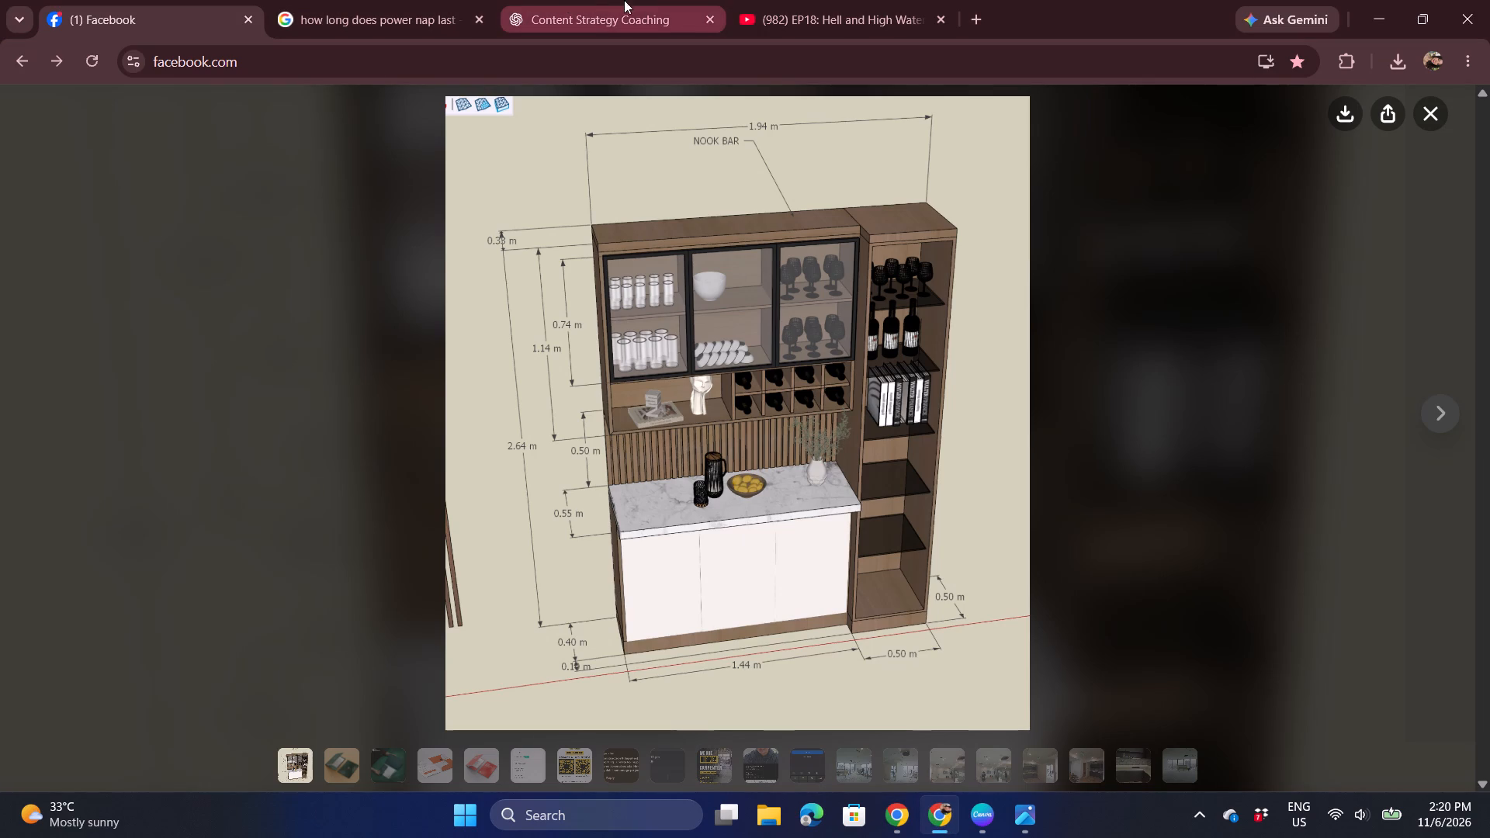
{"action": "left_click", "coordinate": [1433, 124]}
{"action": "scroll", "coordinate": [852, 583], "scroll_direction": "down", "scroll_amount": 1}
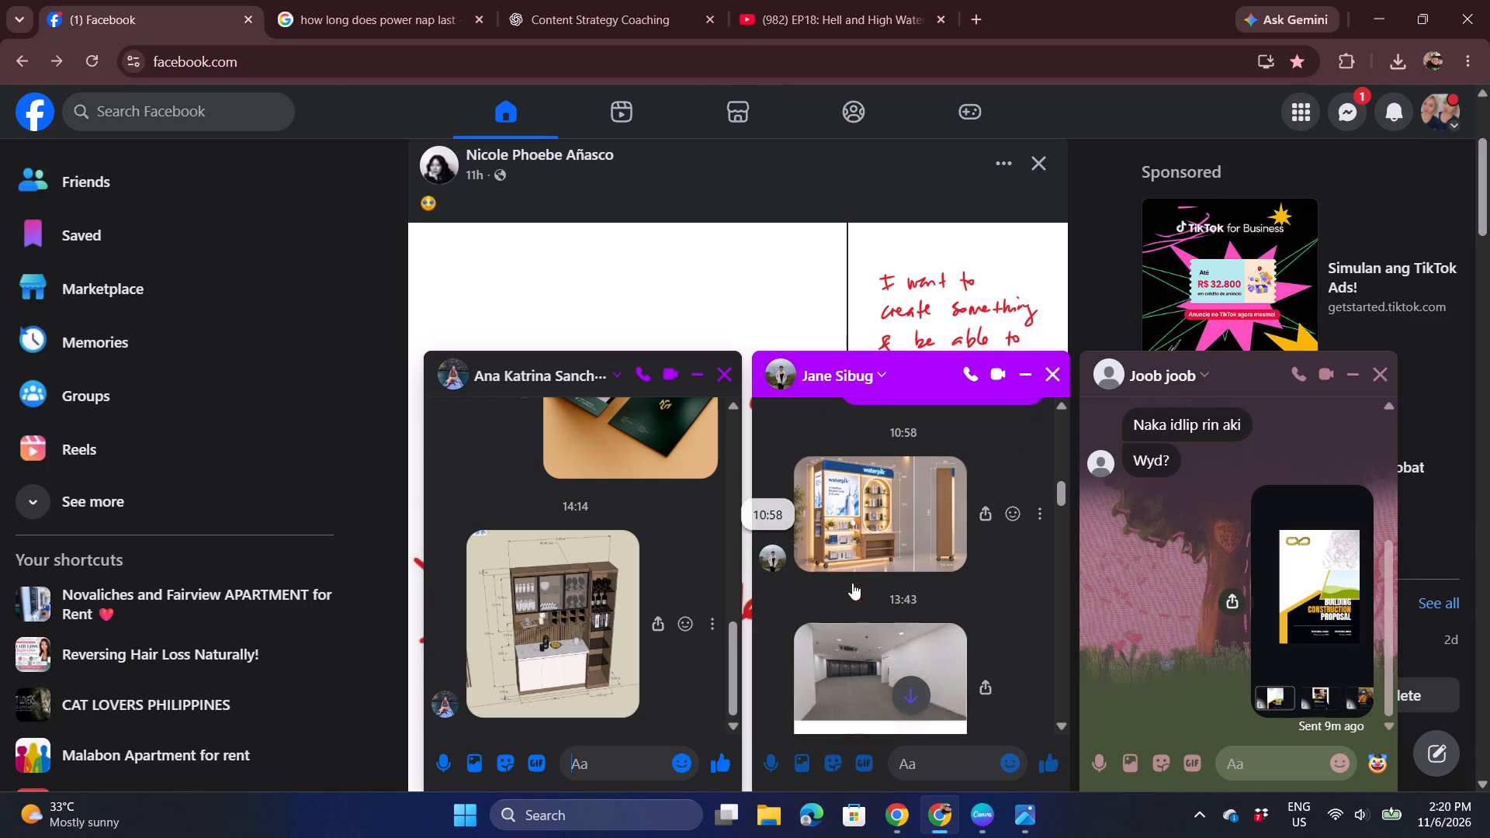
{"action": "scroll", "coordinate": [852, 583], "scroll_direction": "down", "scroll_amount": 3}
{"action": "scroll", "coordinate": [852, 583], "scroll_direction": "up", "scroll_amount": 2}
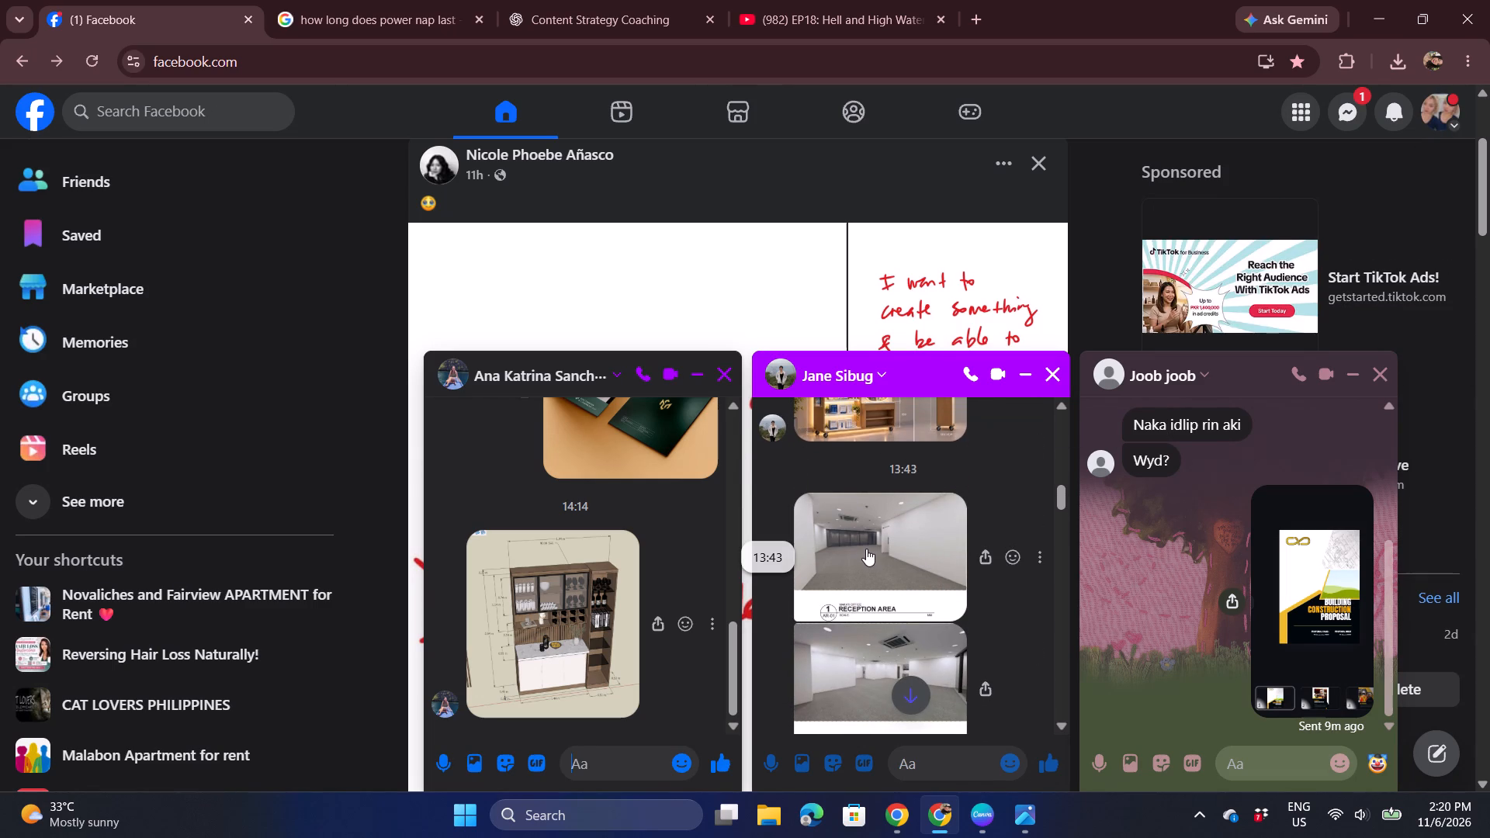
{"action": "left_click", "coordinate": [866, 549]}
{"action": "left_click", "coordinate": [866, 549]}
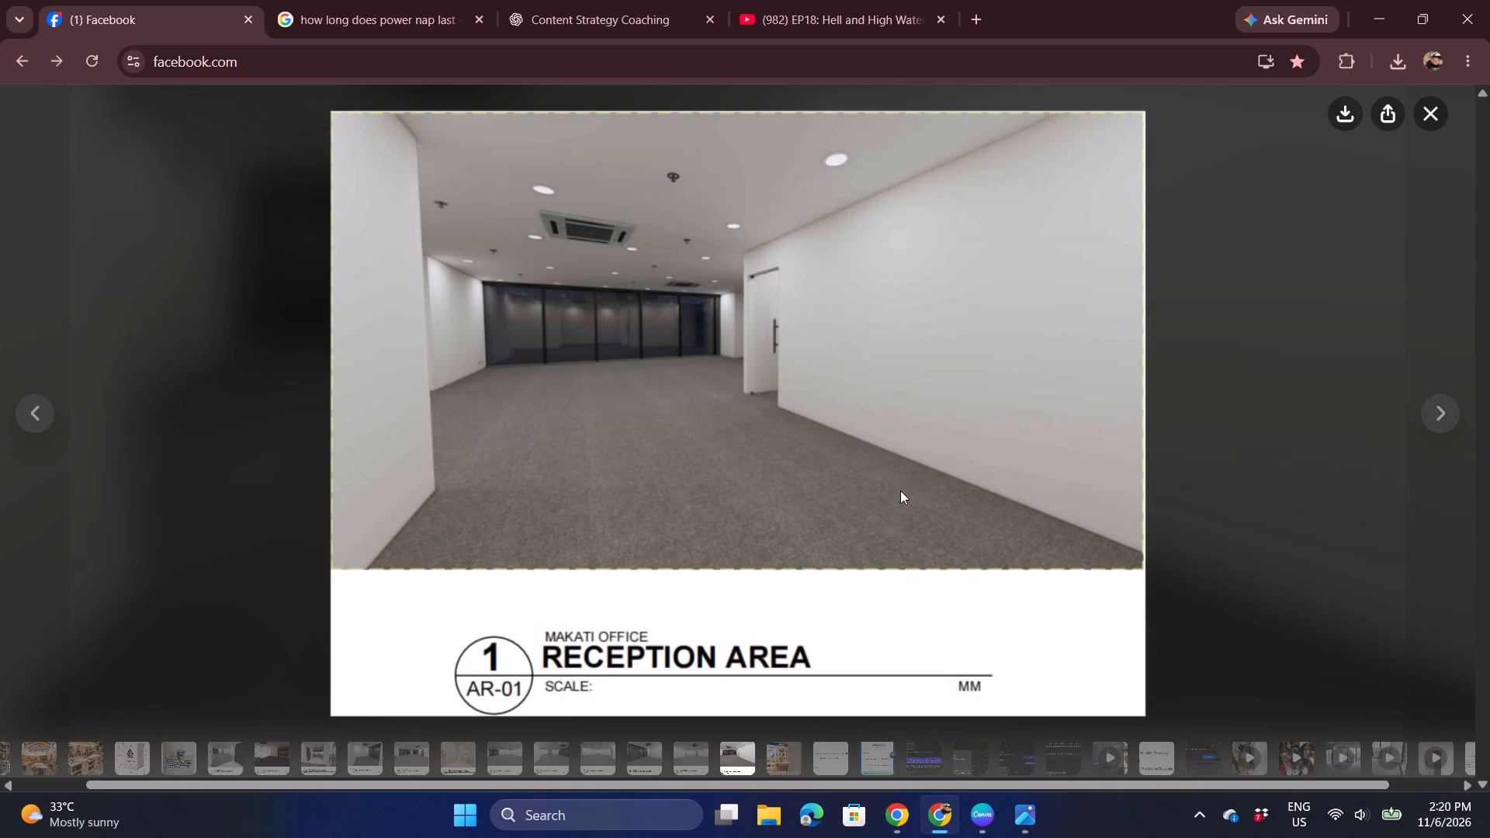
Browse the chat's images to the Makati Office conference room rendering and copy that image.
{"action": "key", "text": "Right"}
{"action": "key", "text": "Right"}
{"action": "key", "text": "Right"}
{"action": "key", "text": "Right"}
{"action": "left_click", "coordinate": [1438, 428]}
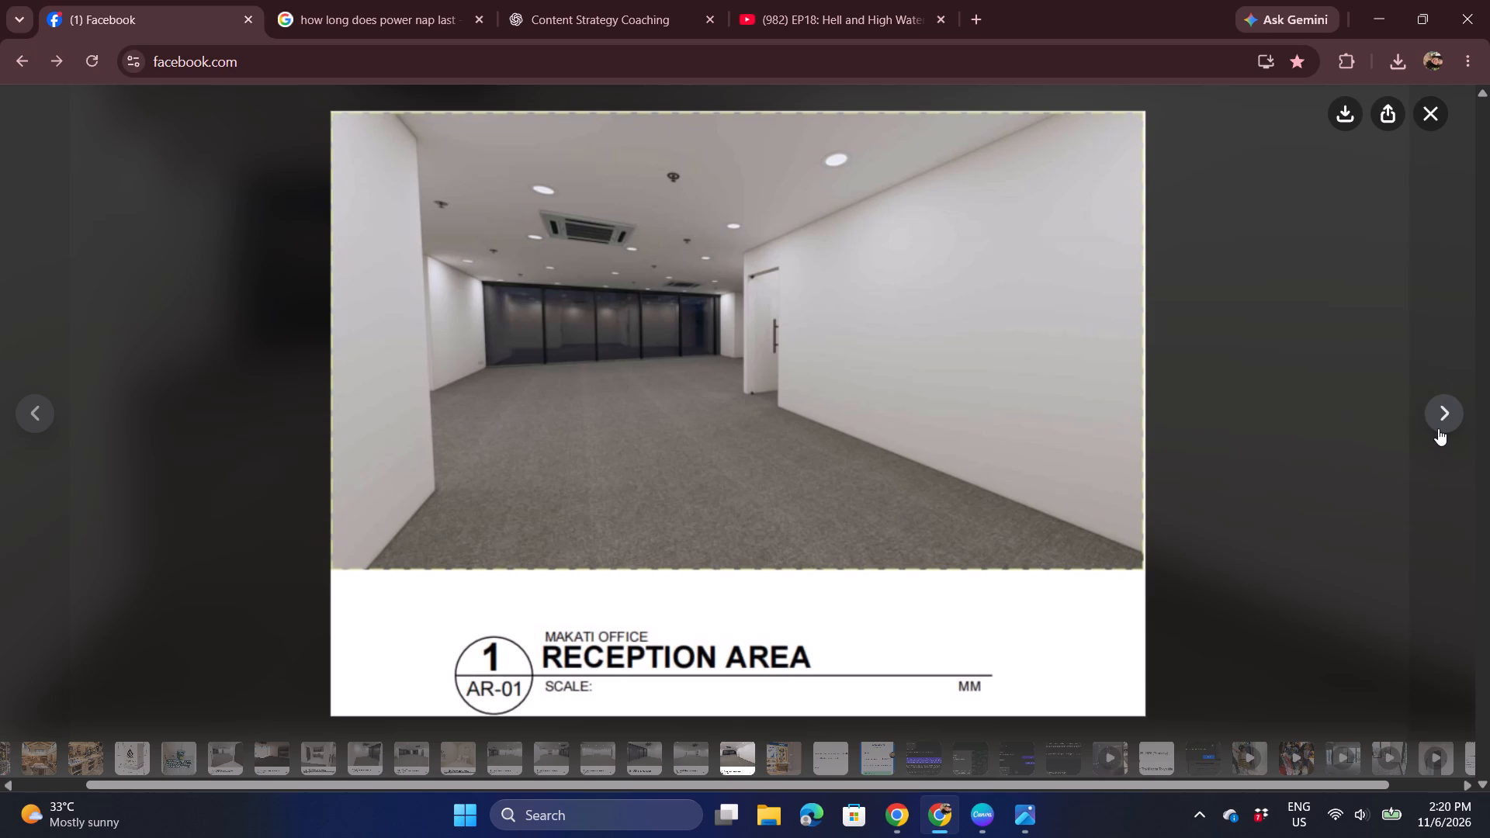
{"action": "left_click", "coordinate": [1438, 428]}
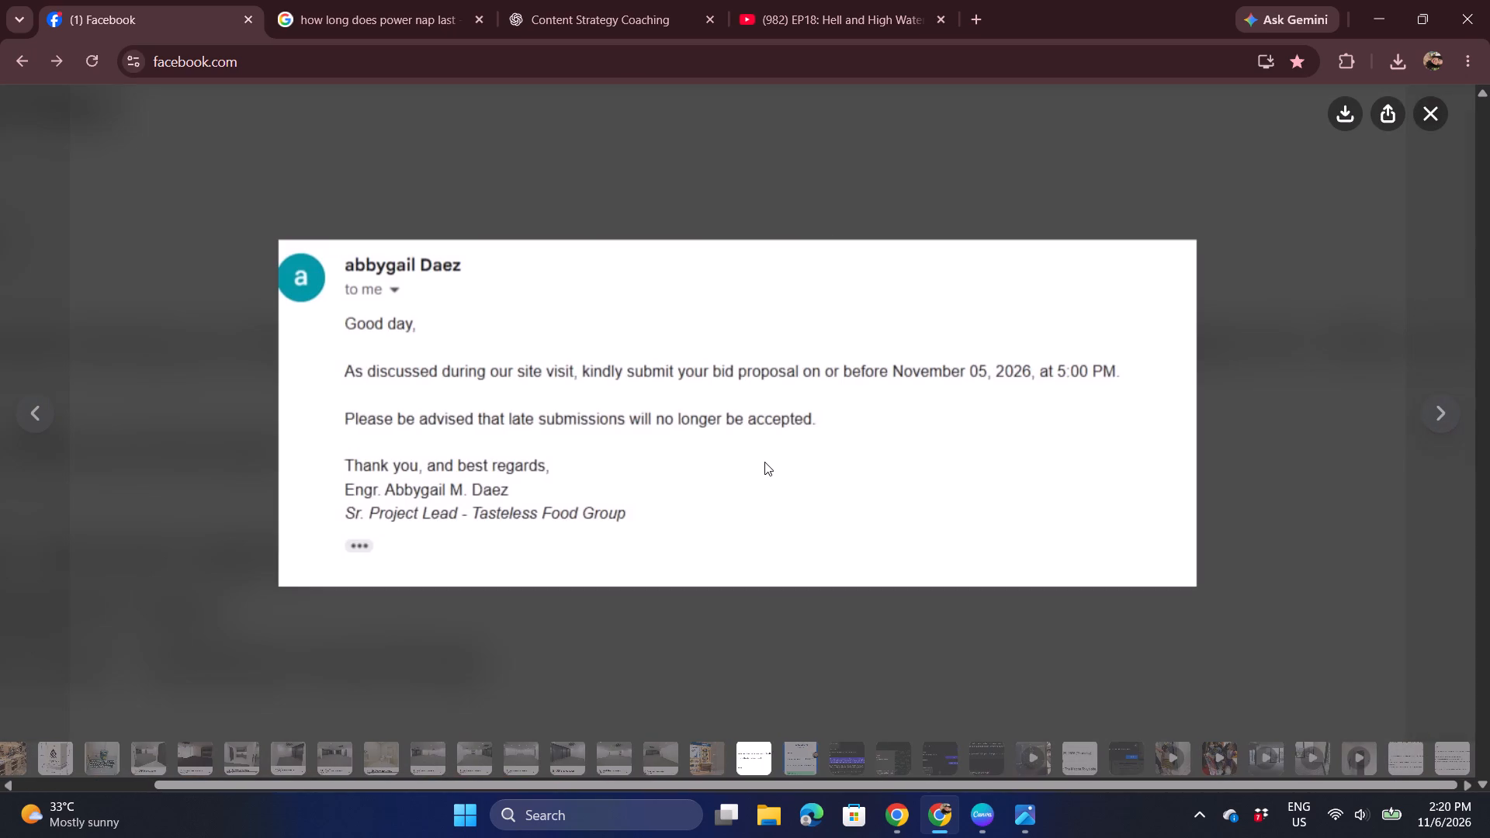
{"action": "triple_click", "coordinate": [24, 406]}
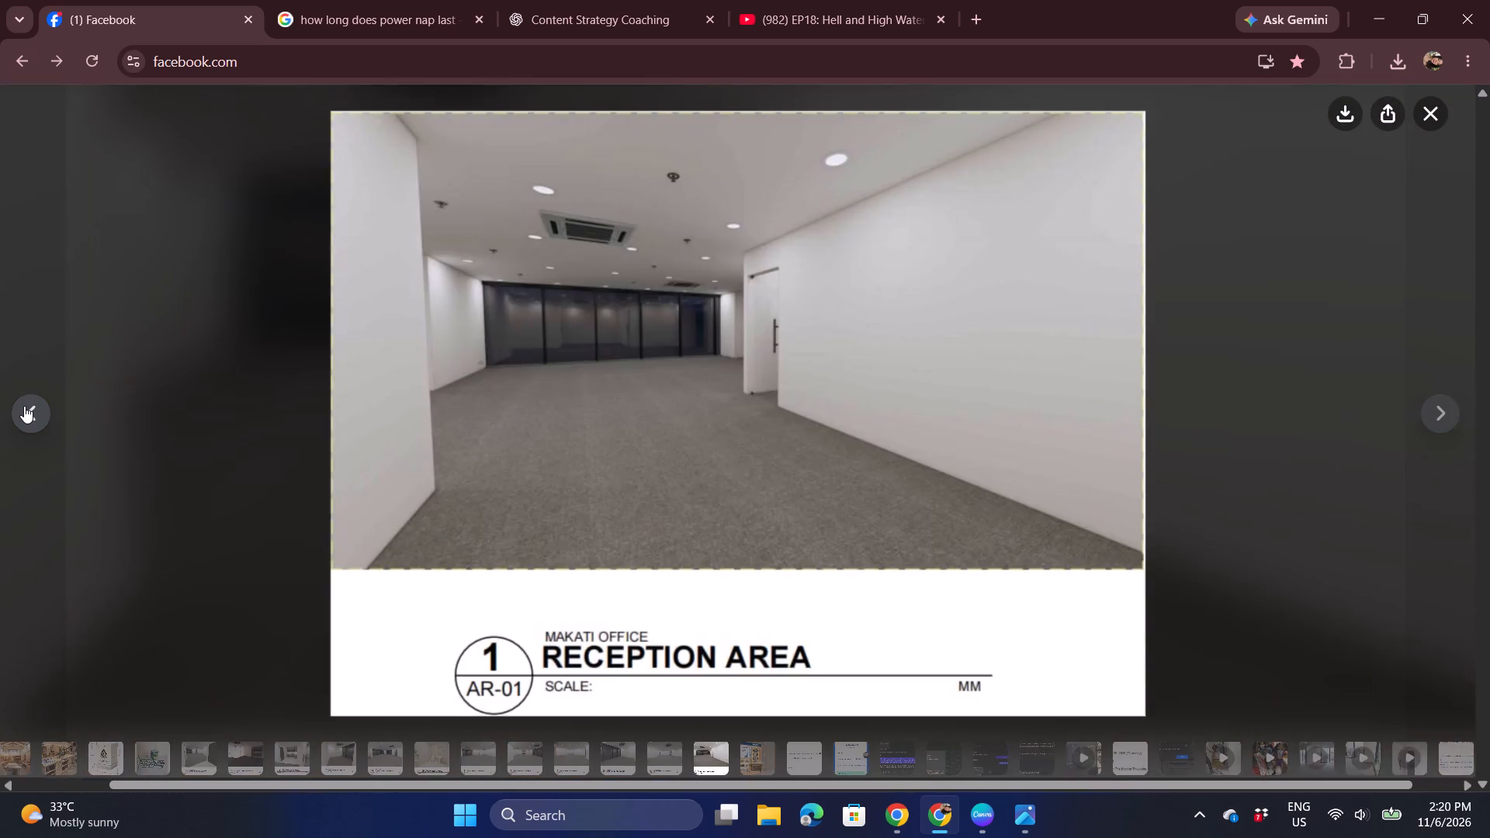
{"action": "left_click", "coordinate": [24, 406]}
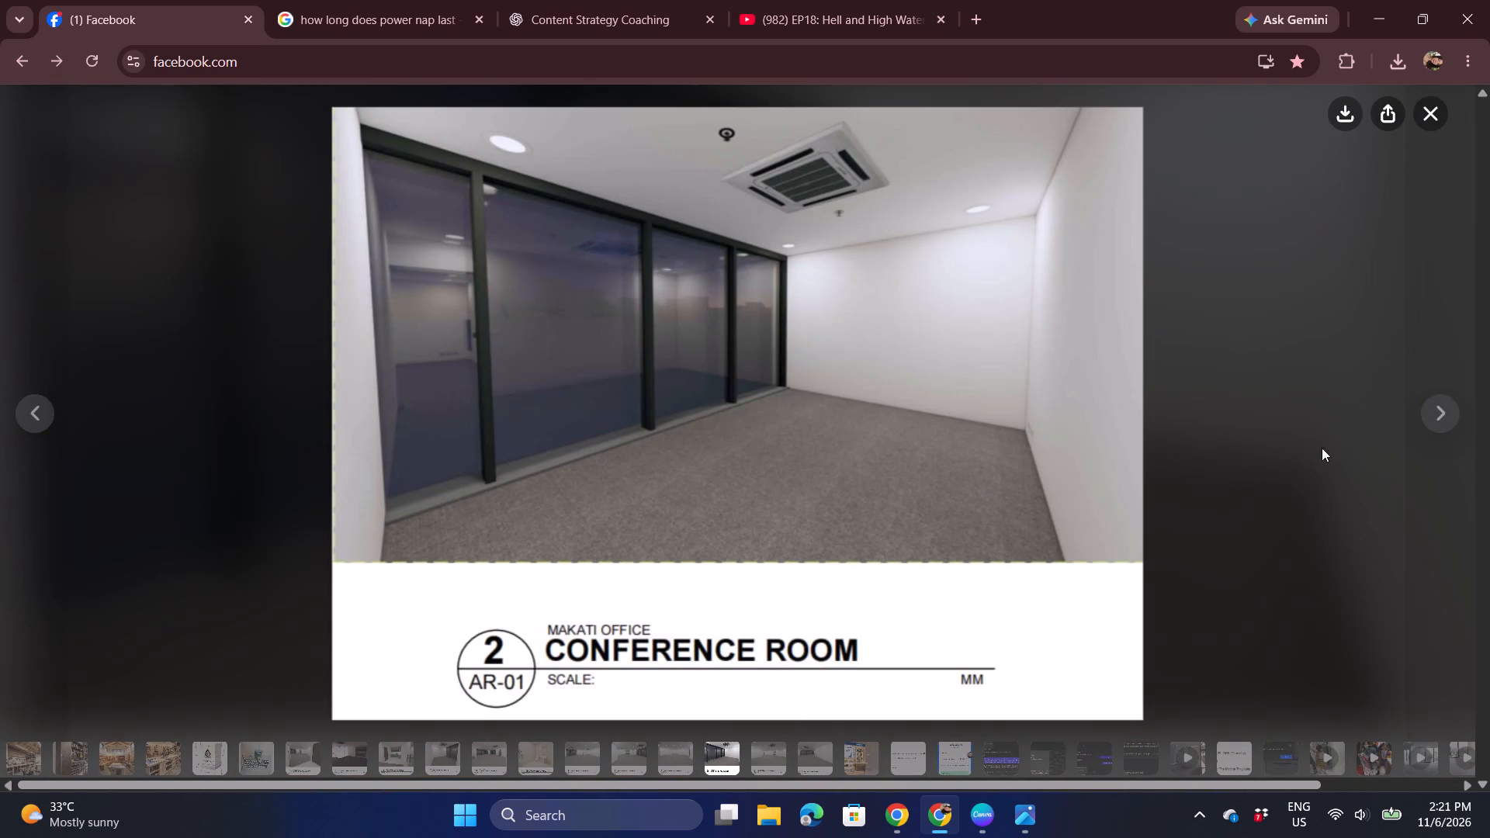
{"action": "right_click", "coordinate": [823, 437]}
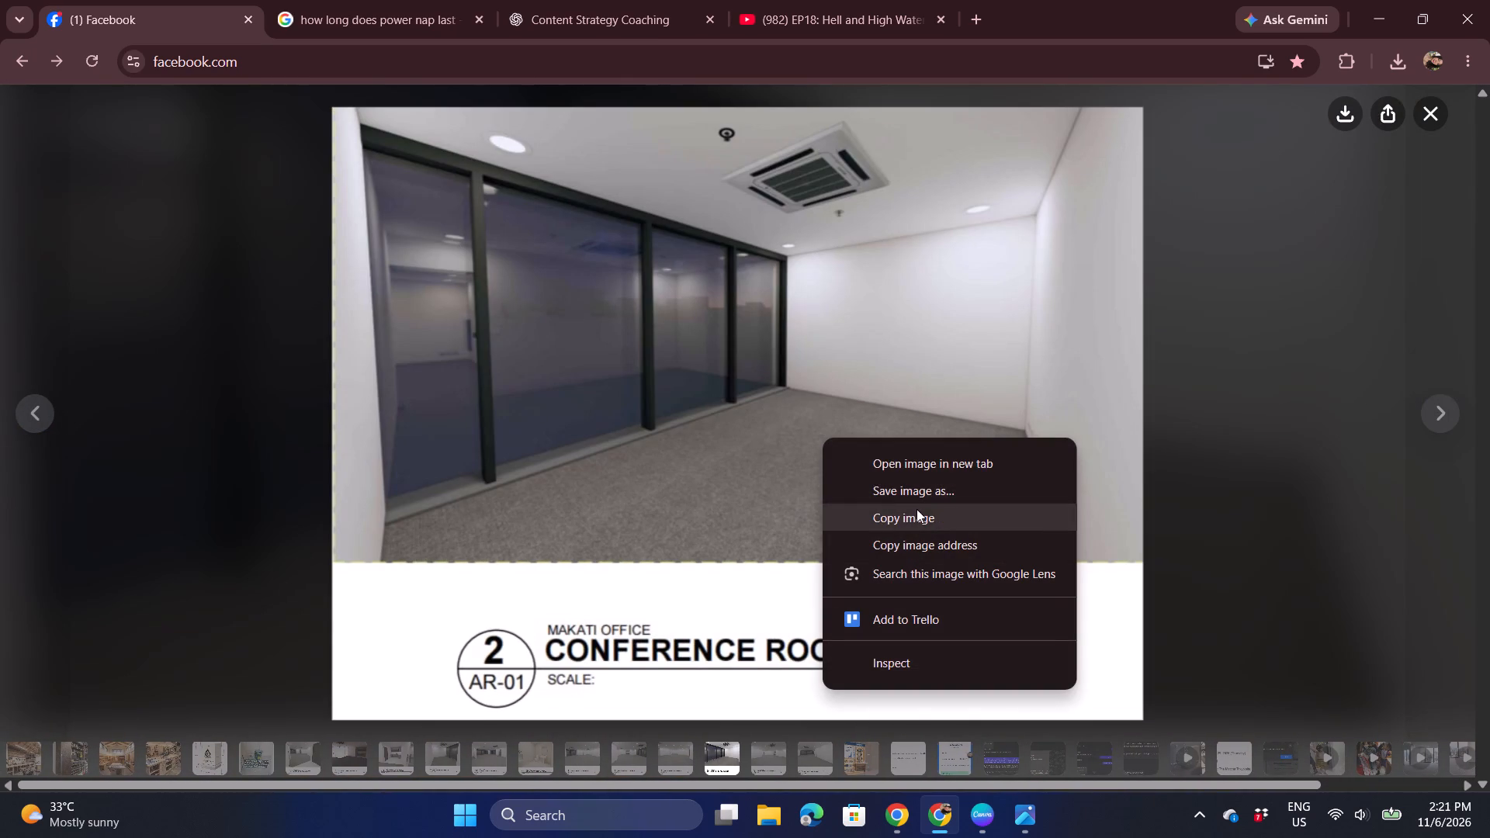
{"action": "left_click", "coordinate": [917, 509]}
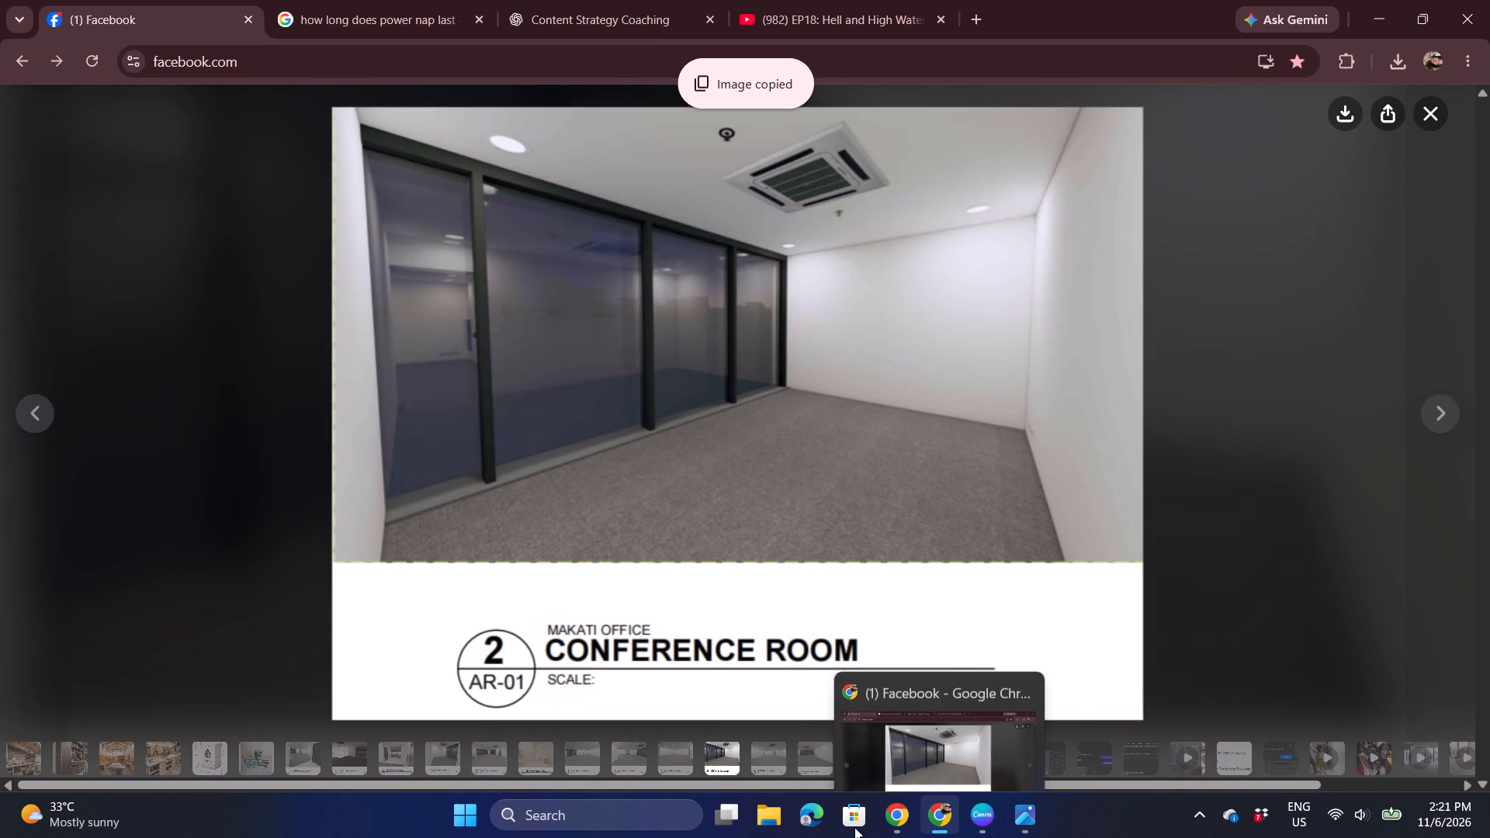
Switch to Canva, paste the copied conference room image on the cover and fill the empty lower slanted frame with it.
{"action": "left_click", "coordinate": [989, 813]}
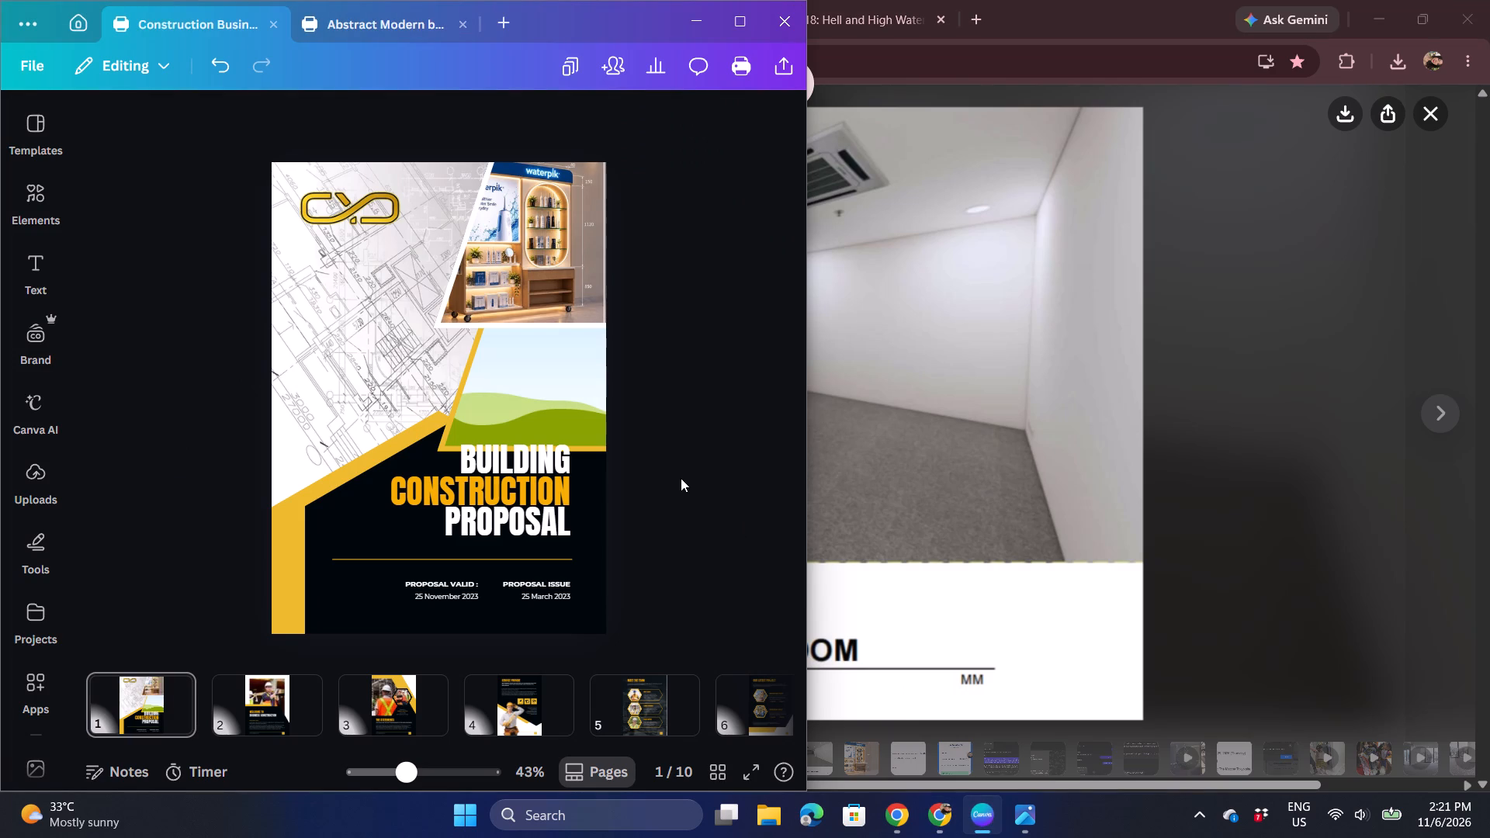
{"action": "key", "text": "ctrl+v"}
{"action": "left_click_drag", "start_coordinate": [418, 363], "coordinate": [487, 386]}
Crop the conference room image within the lower slanted frame by repositioning and resizing it.
{"action": "double_click", "coordinate": [487, 386]}
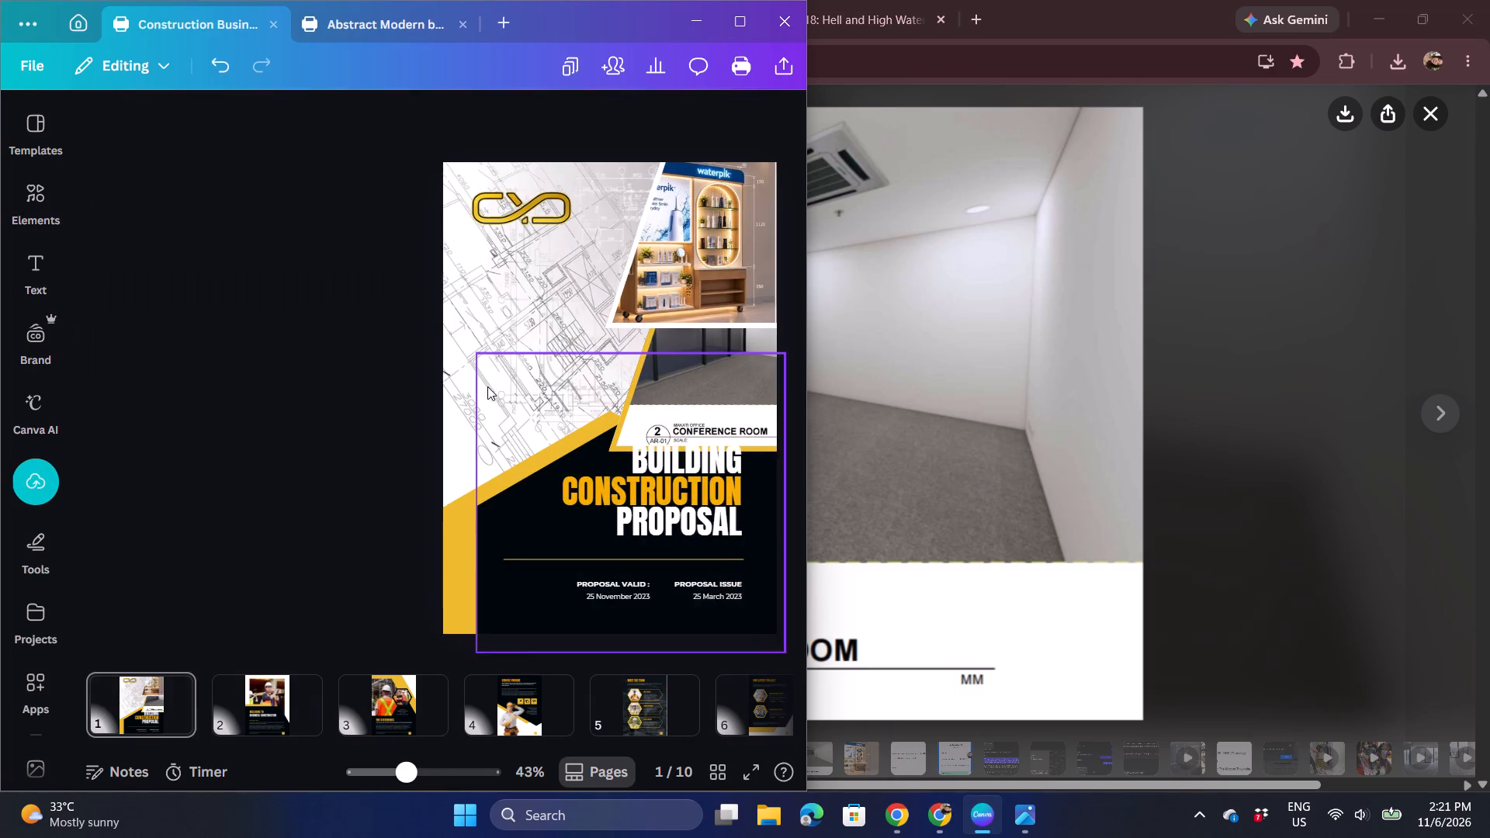
{"action": "double_click", "coordinate": [512, 381]}
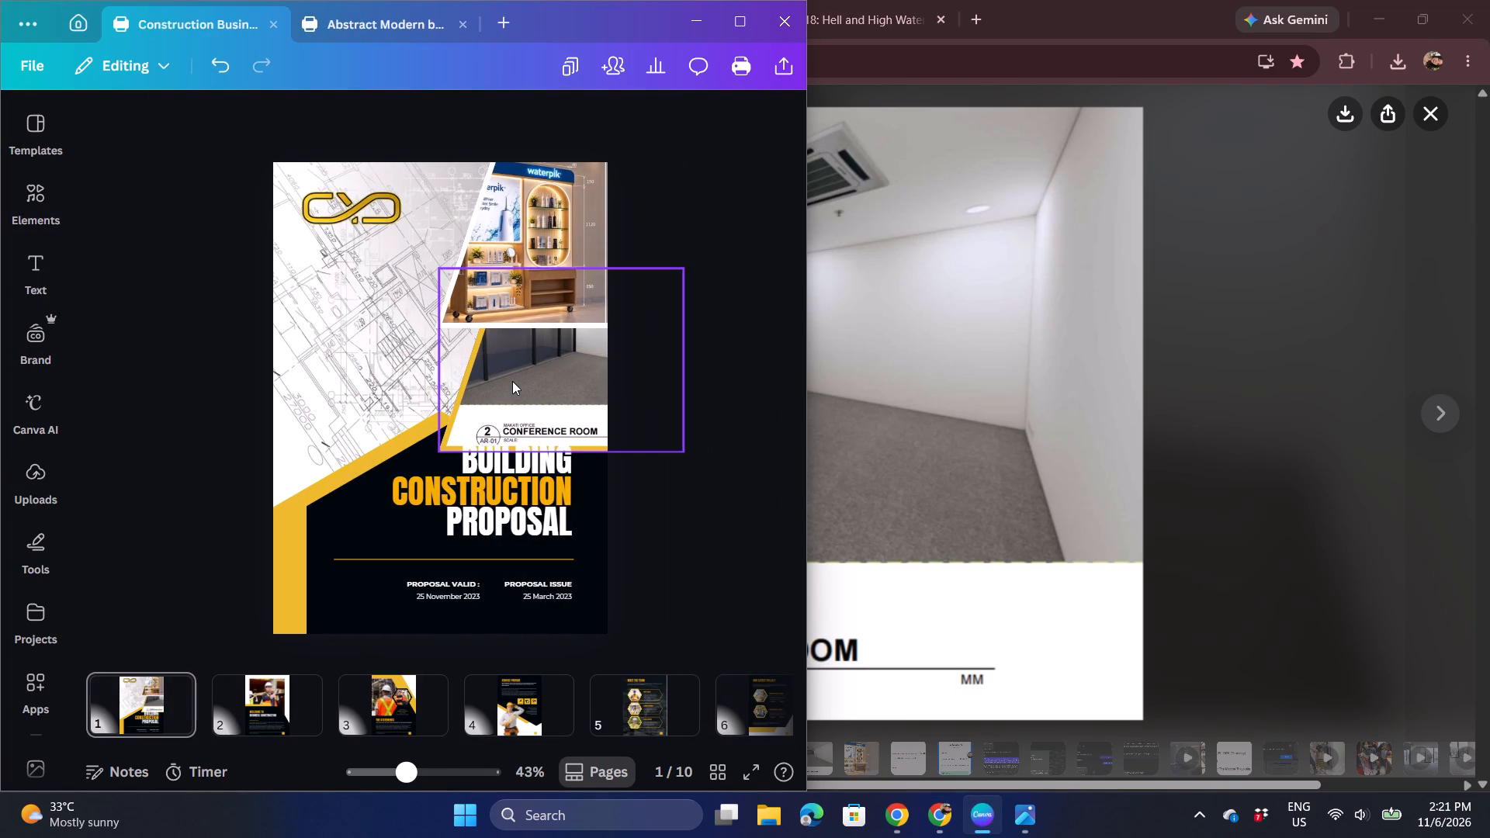
{"action": "left_click", "coordinate": [512, 381]}
{"action": "left_click", "coordinate": [558, 112]}
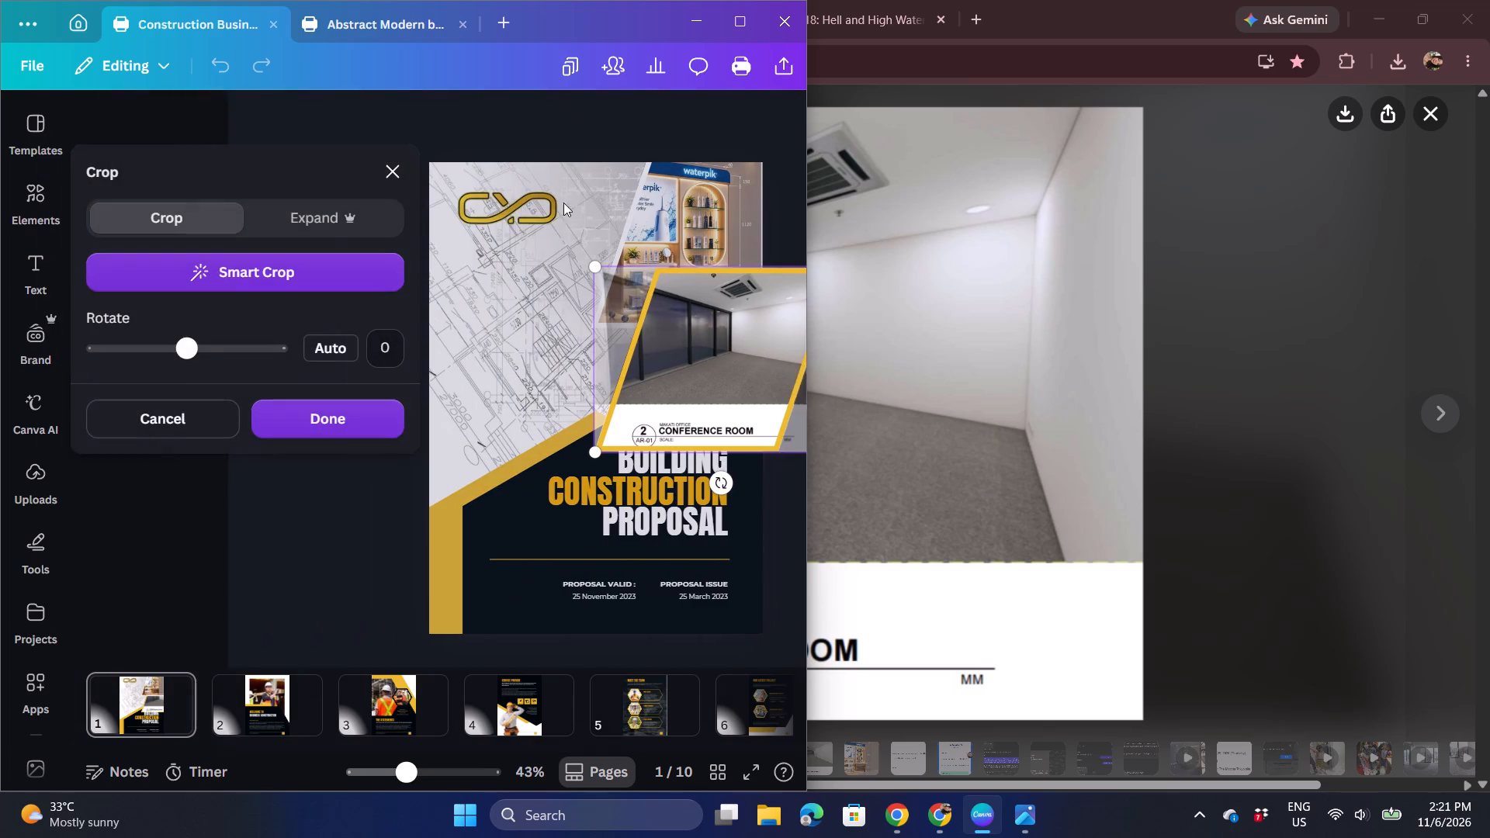
{"action": "left_click_drag", "start_coordinate": [672, 390], "coordinate": [672, 428]}
{"action": "left_click_drag", "start_coordinate": [612, 458], "coordinate": [655, 388]}
{"action": "scroll", "coordinate": [655, 388], "scroll_direction": "left", "scroll_amount": 2}
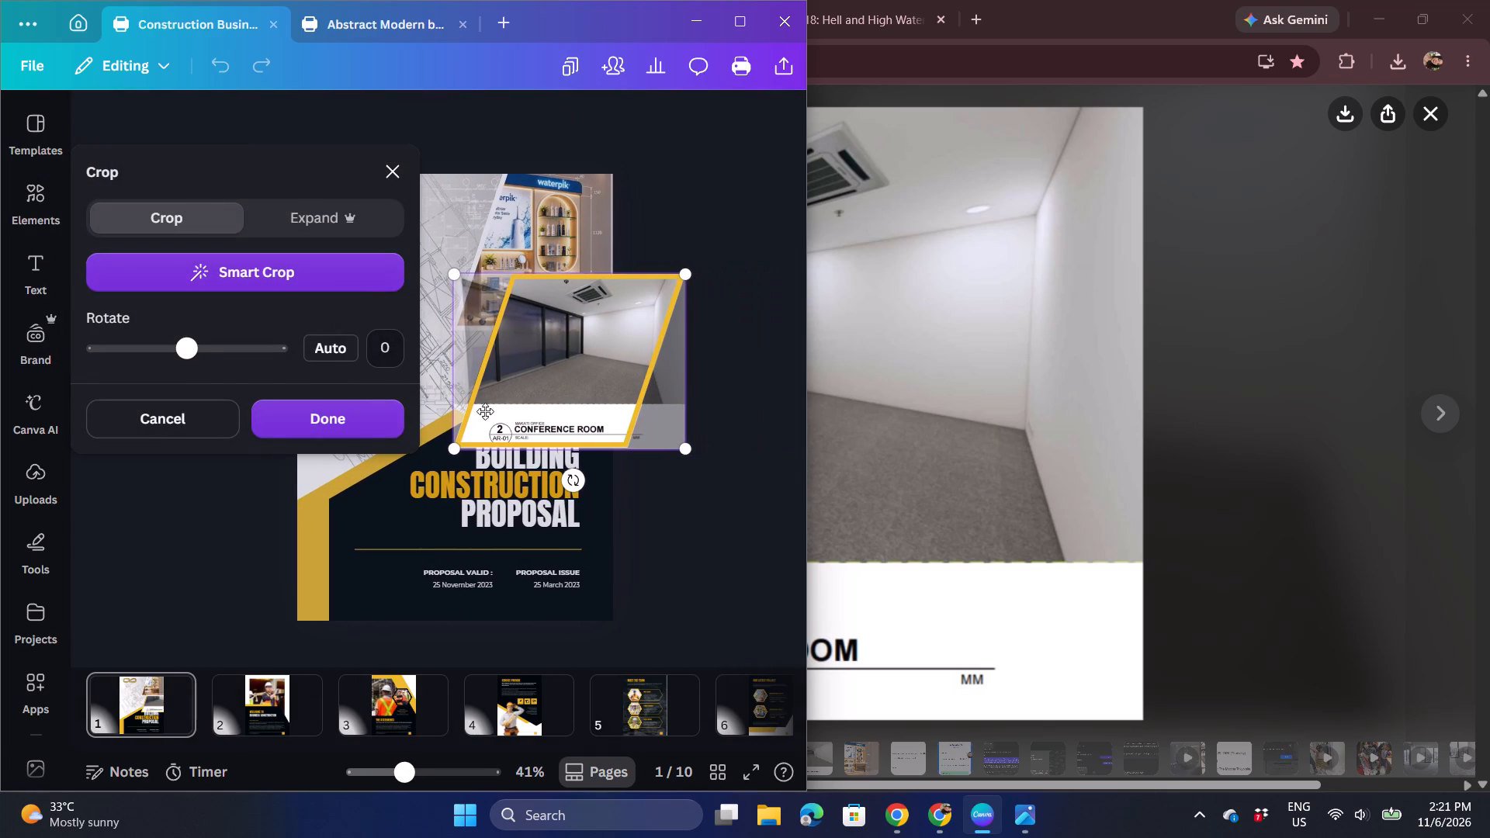
Crop the conference room photo in the lower diagonal frame, rotated 4.9 degrees and enlarged so its caption falls outside the frame.
{"action": "left_click", "coordinate": [222, 352]}
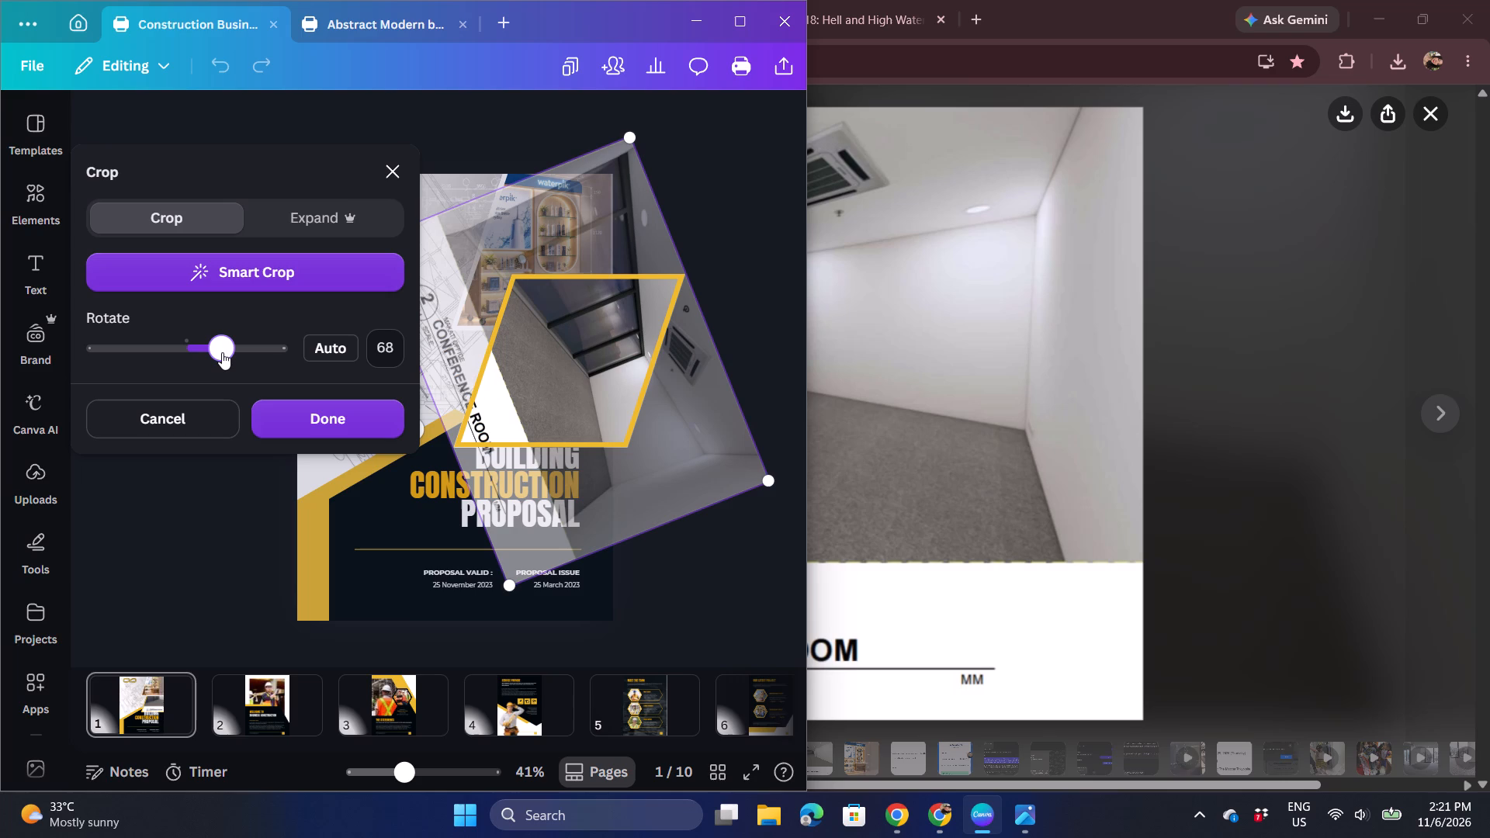
{"action": "left_click", "coordinate": [190, 352]}
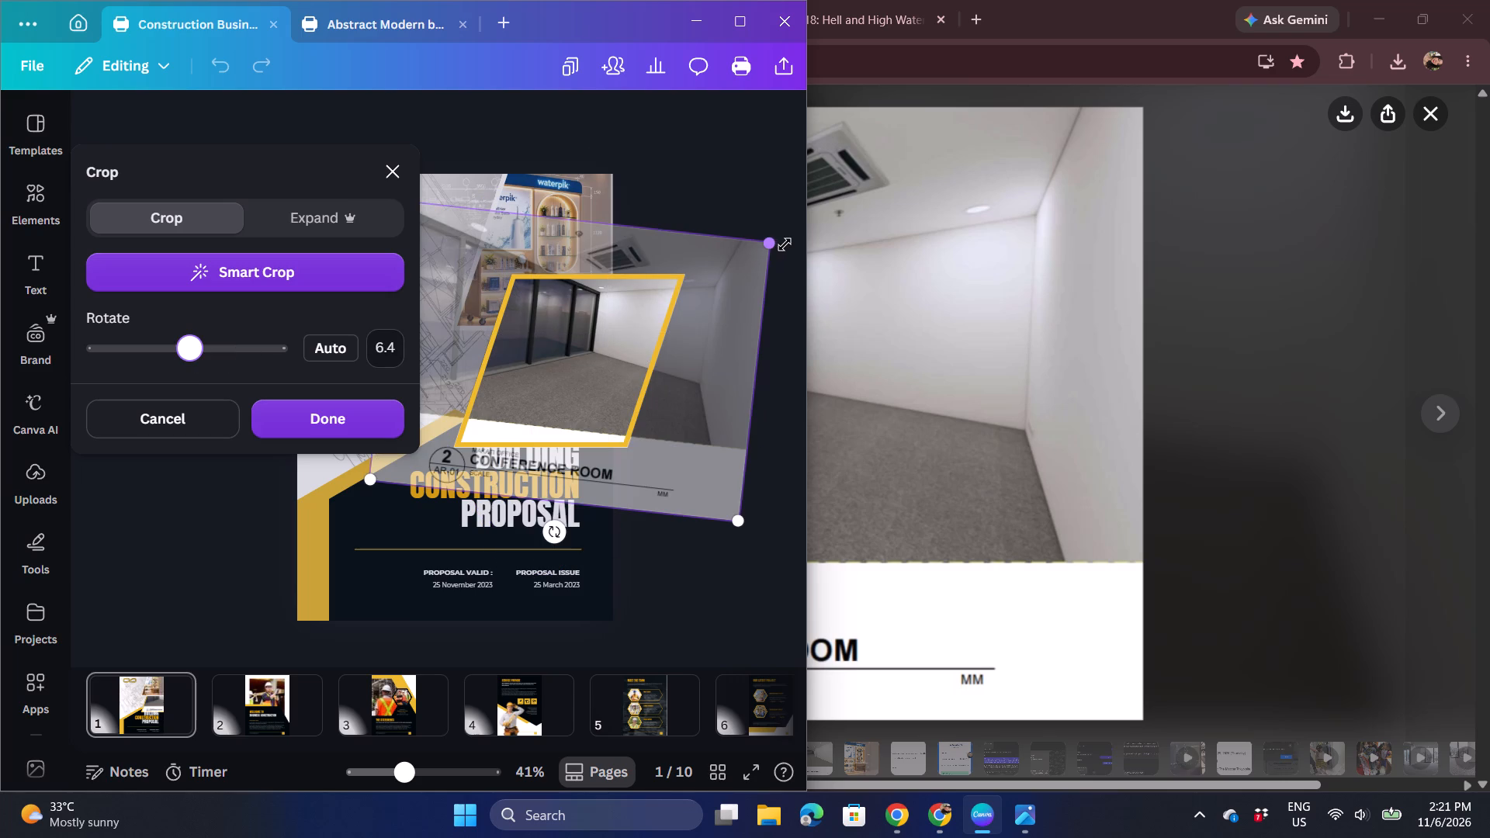
{"action": "left_click_drag", "start_coordinate": [778, 241], "coordinate": [726, 273]}
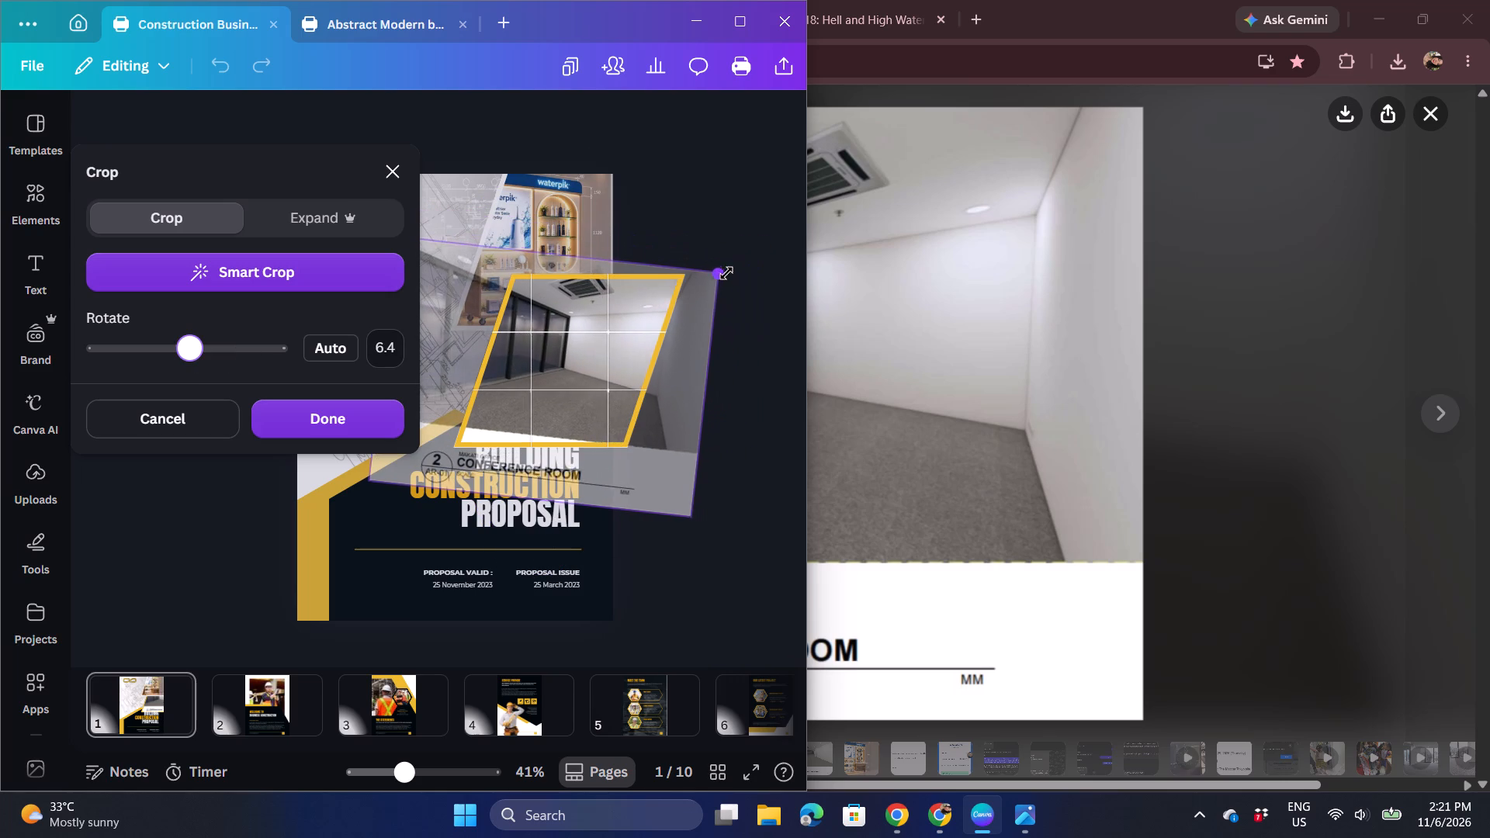
{"action": "left_click_drag", "start_coordinate": [726, 273], "coordinate": [706, 310]}
{"action": "left_click_drag", "start_coordinate": [605, 352], "coordinate": [600, 385]}
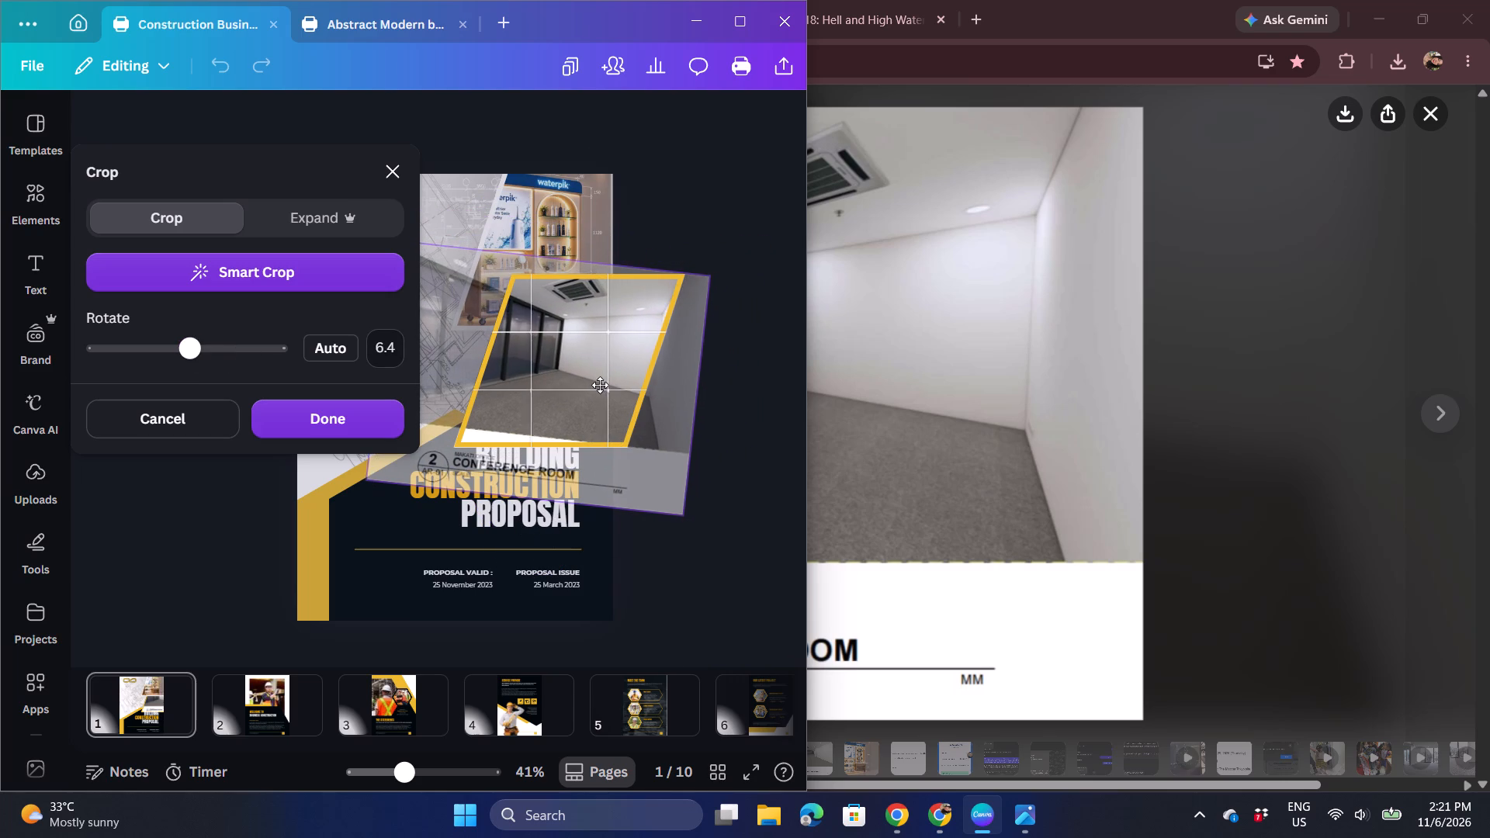
{"action": "left_click_drag", "start_coordinate": [600, 385], "coordinate": [608, 388]}
{"action": "left_click_drag", "start_coordinate": [182, 355], "coordinate": [196, 362]}
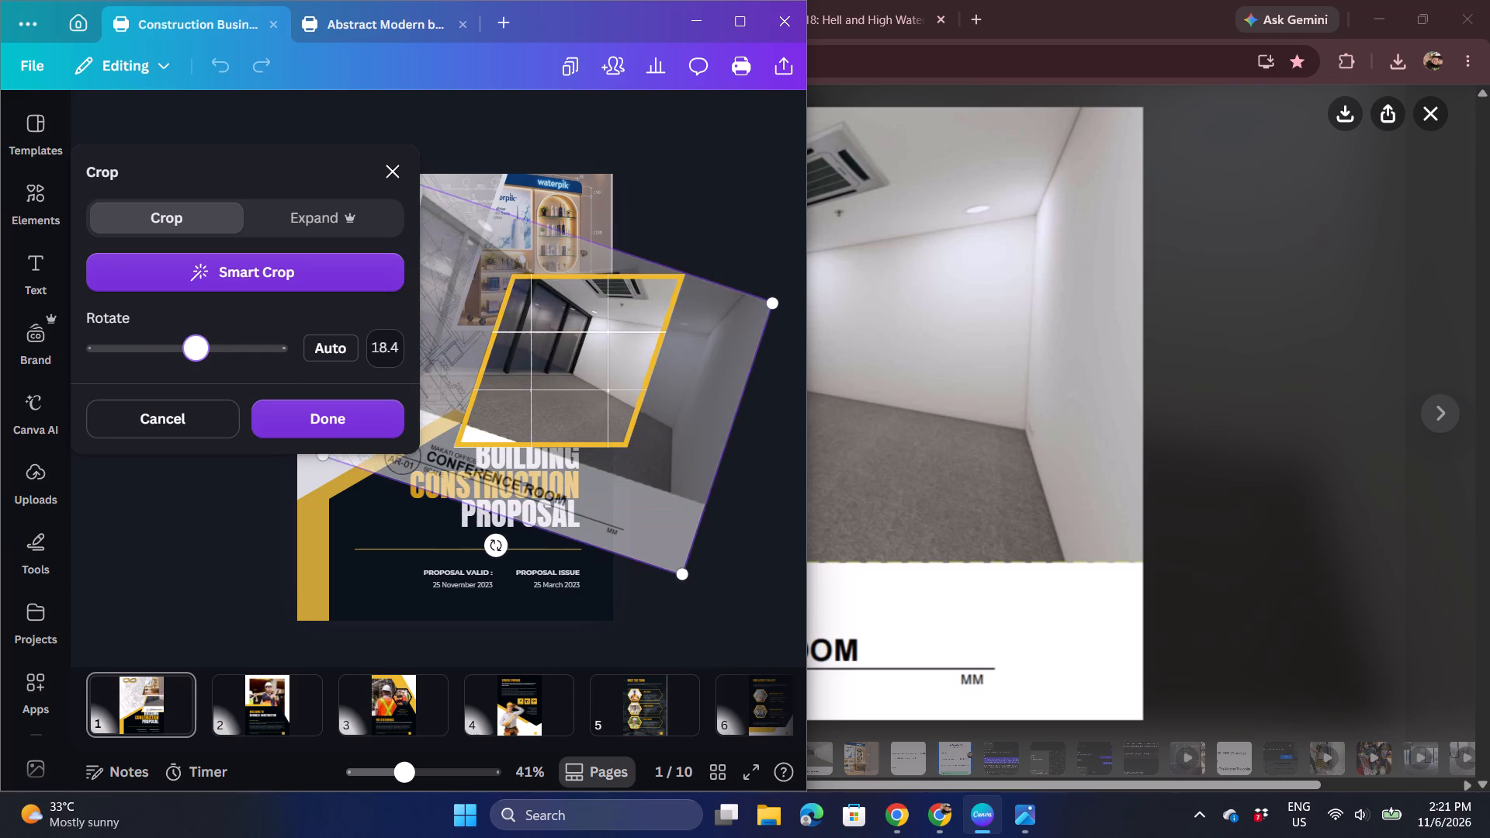
{"action": "left_click_drag", "start_coordinate": [196, 362], "coordinate": [189, 361]}
{"action": "left_click_drag", "start_coordinate": [747, 255], "coordinate": [689, 294]}
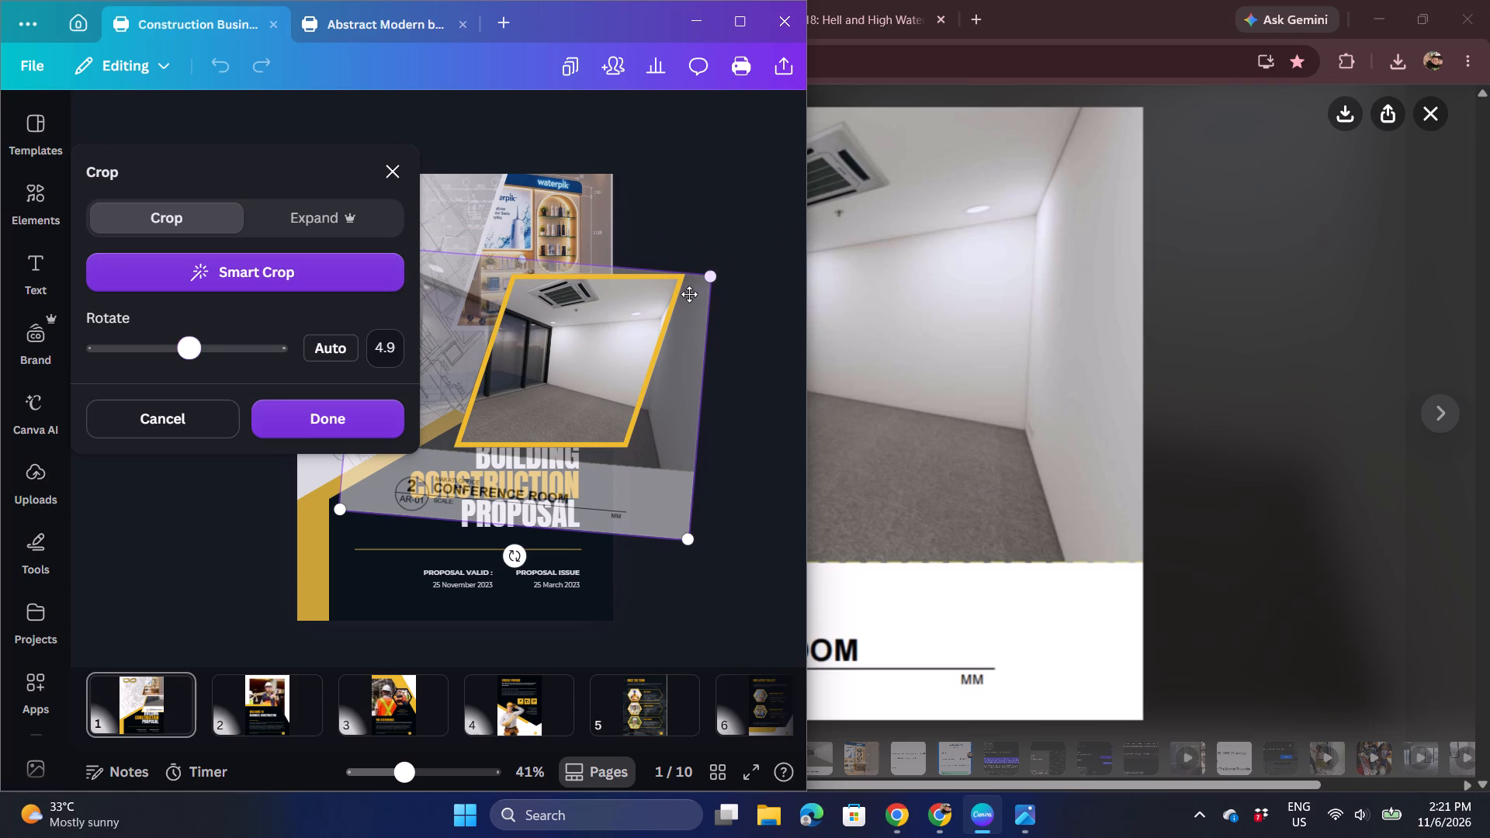
{"action": "left_click", "coordinate": [366, 424]}
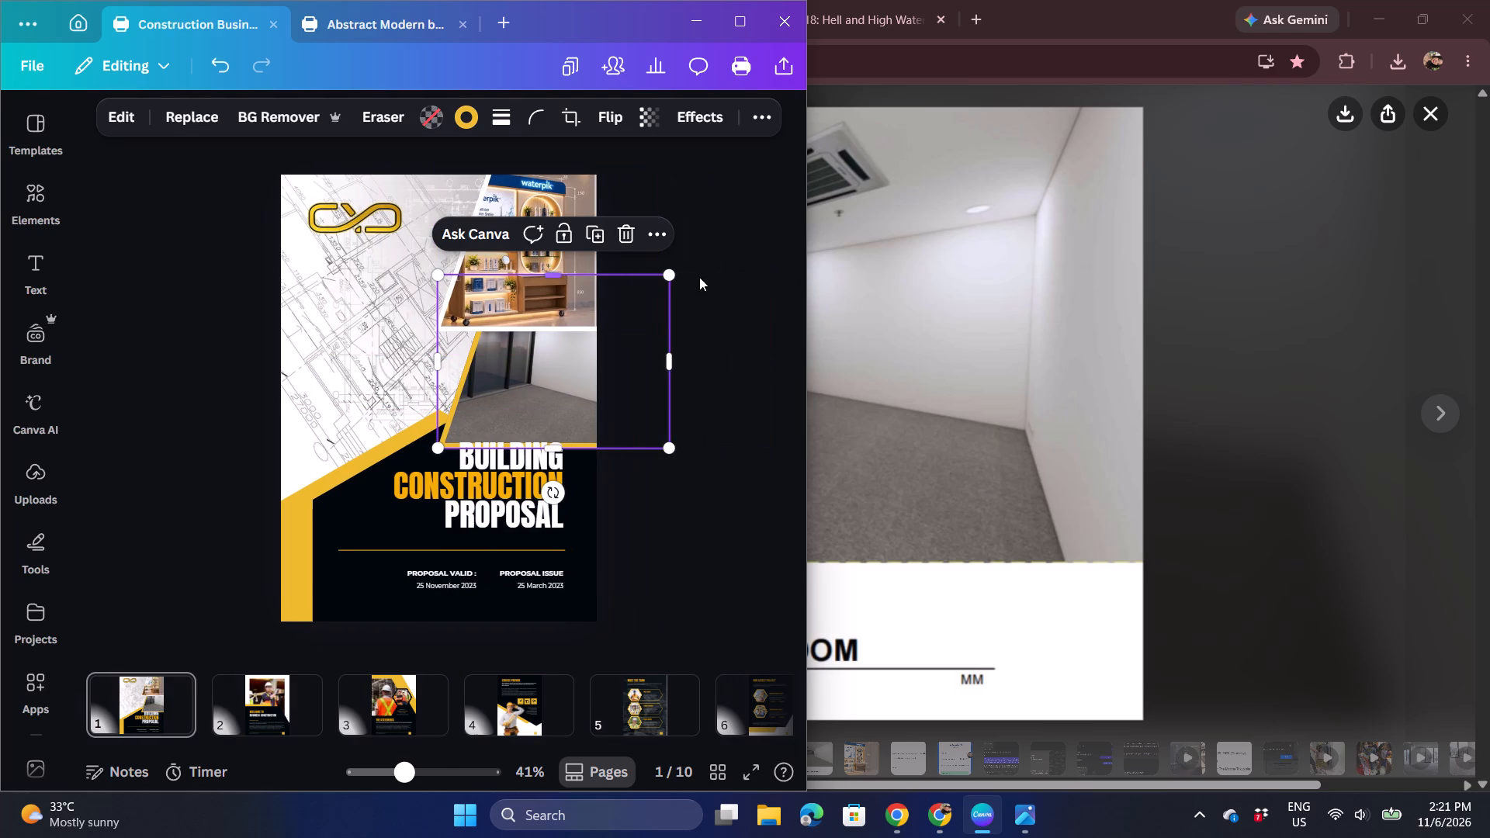
{"action": "left_click", "coordinate": [721, 284]}
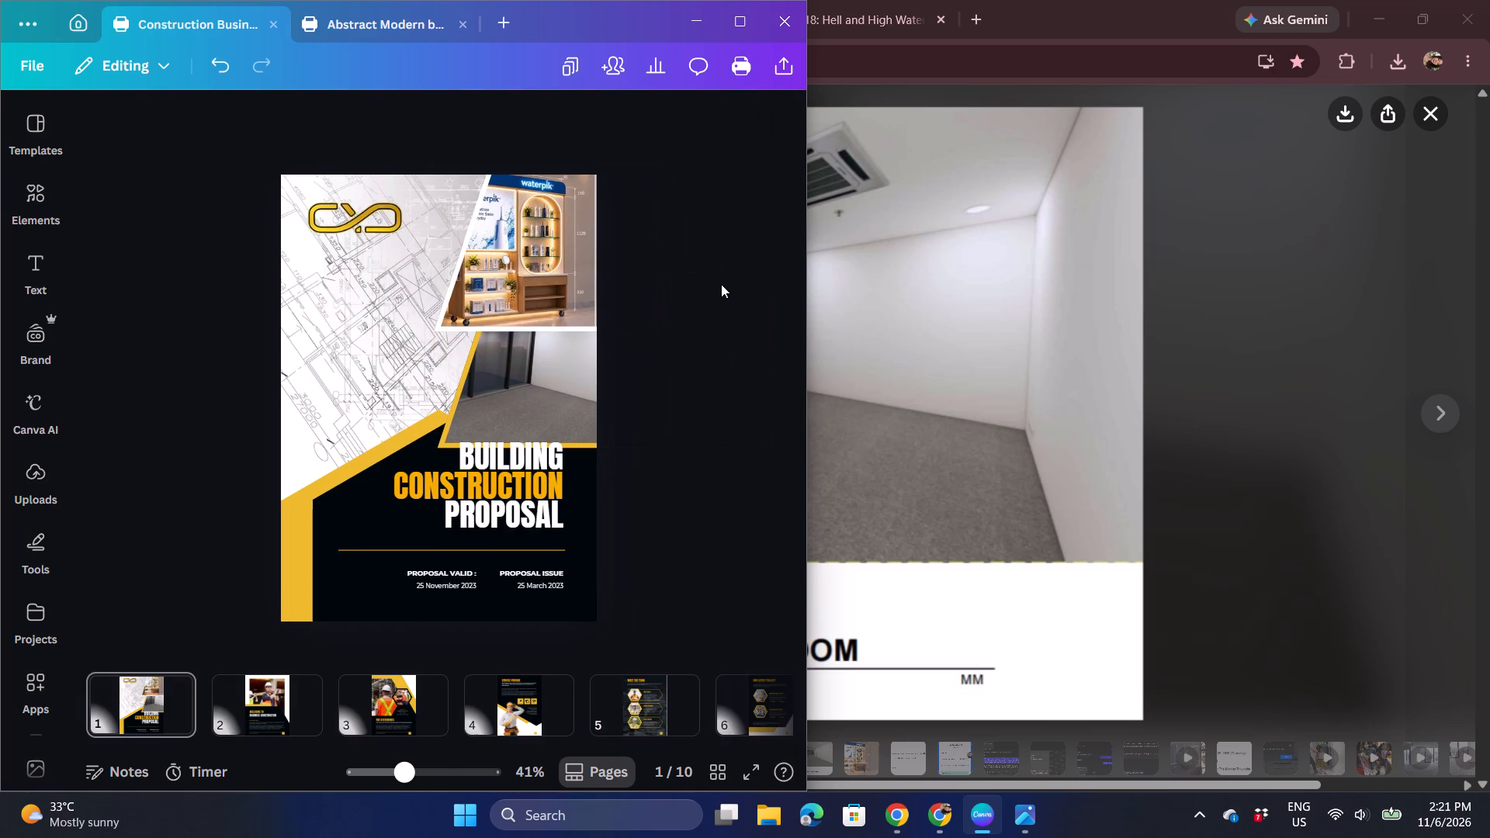
{"action": "left_click", "coordinate": [670, 288]}
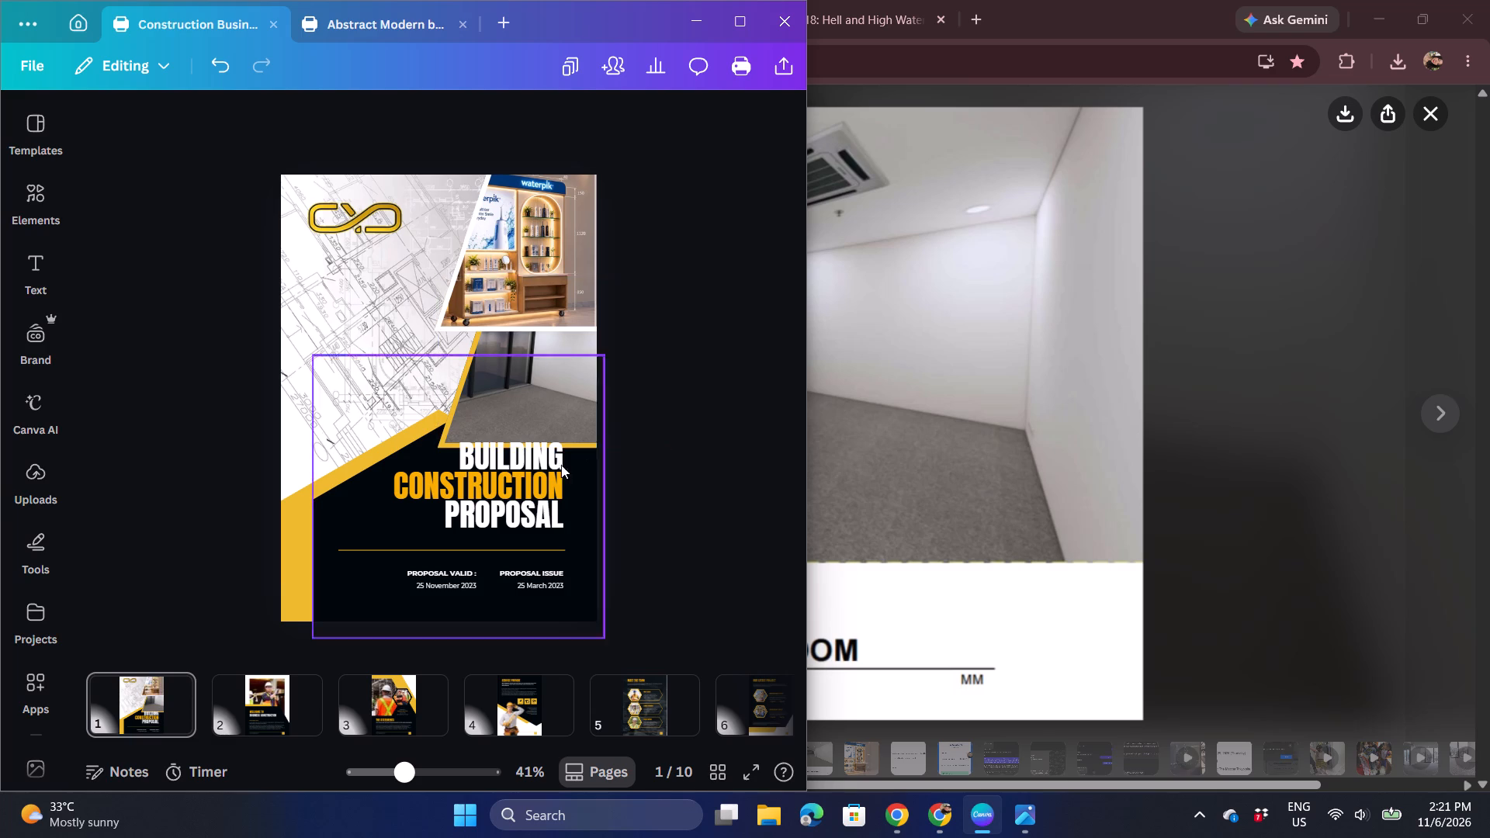
{"action": "left_click", "coordinate": [557, 375]}
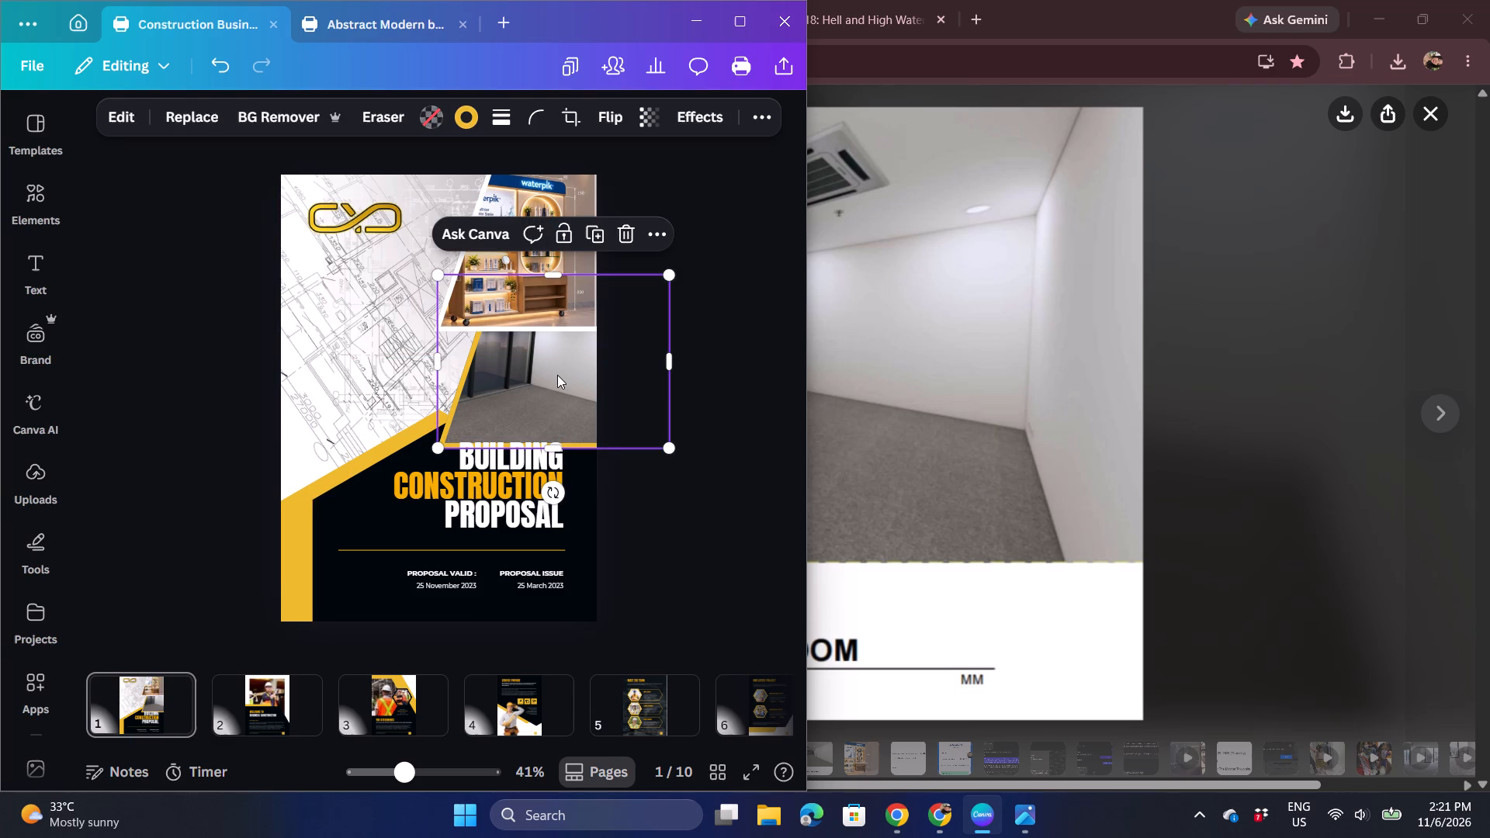
{"action": "left_click", "coordinate": [615, 498]}
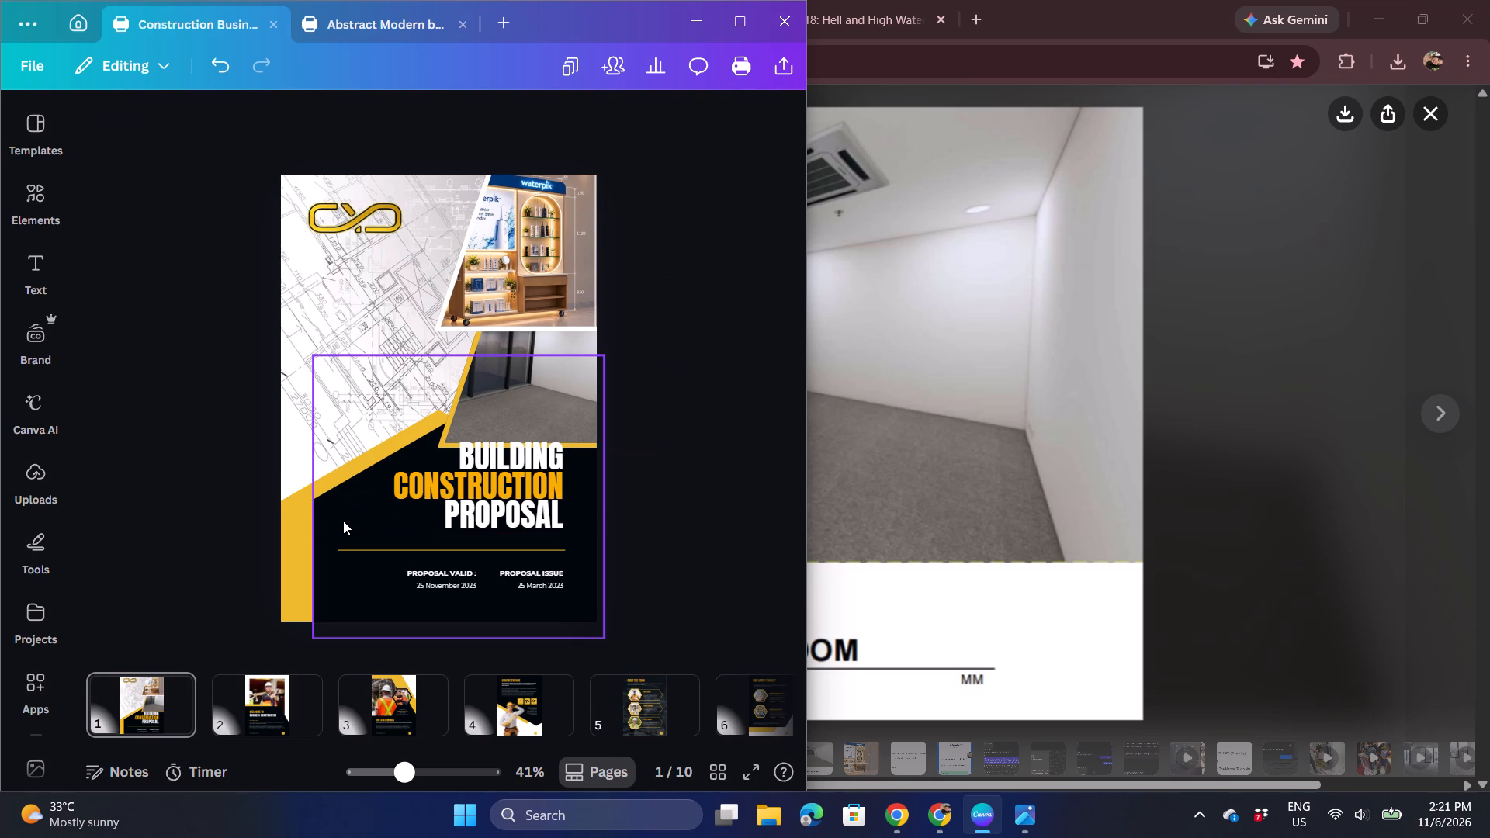
Flip the black angular shape behind the cover title vertically.
{"action": "left_click", "coordinate": [343, 521]}
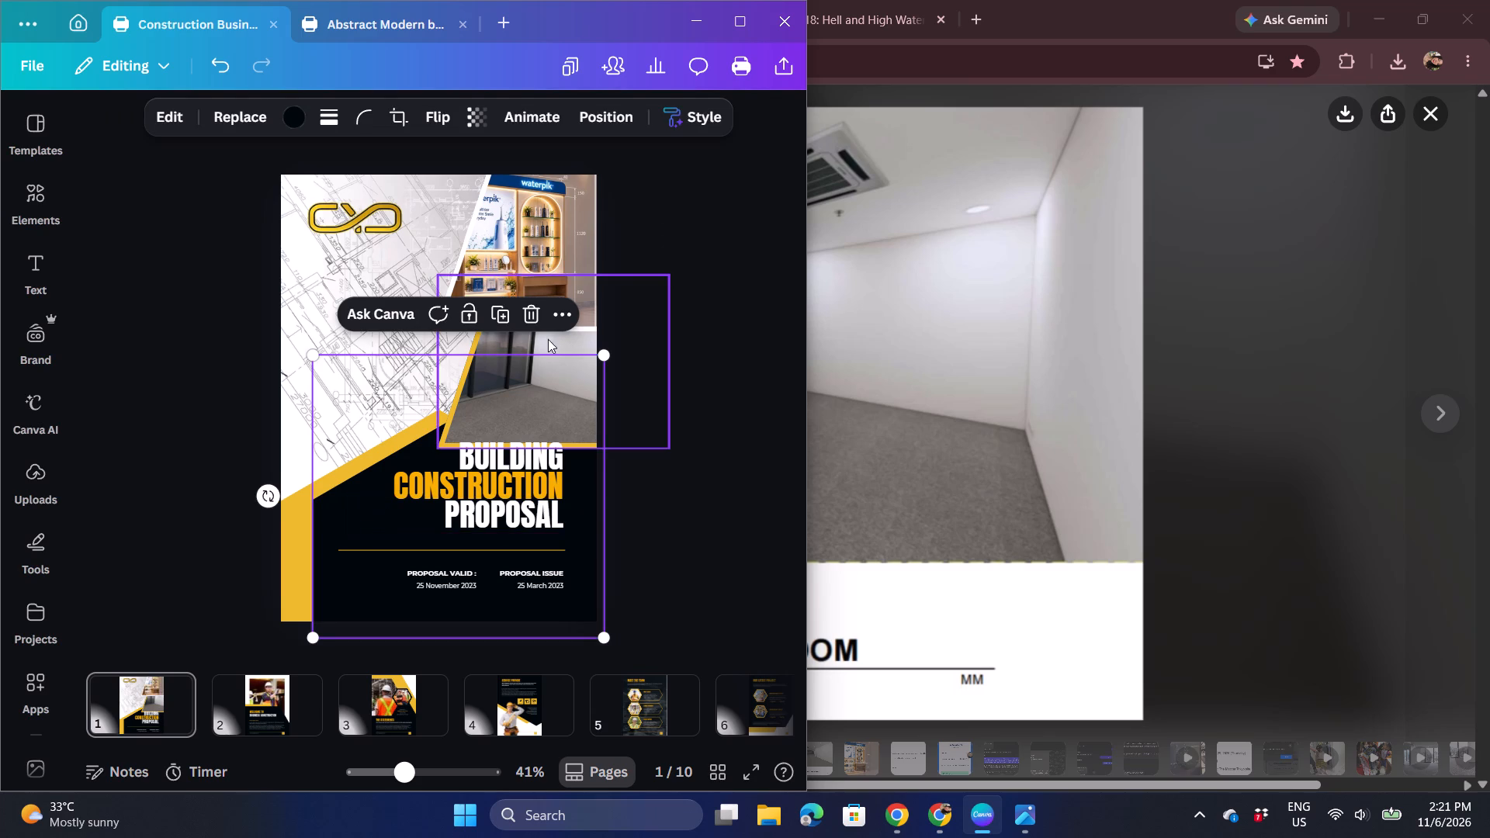
{"action": "left_click", "coordinate": [428, 113]}
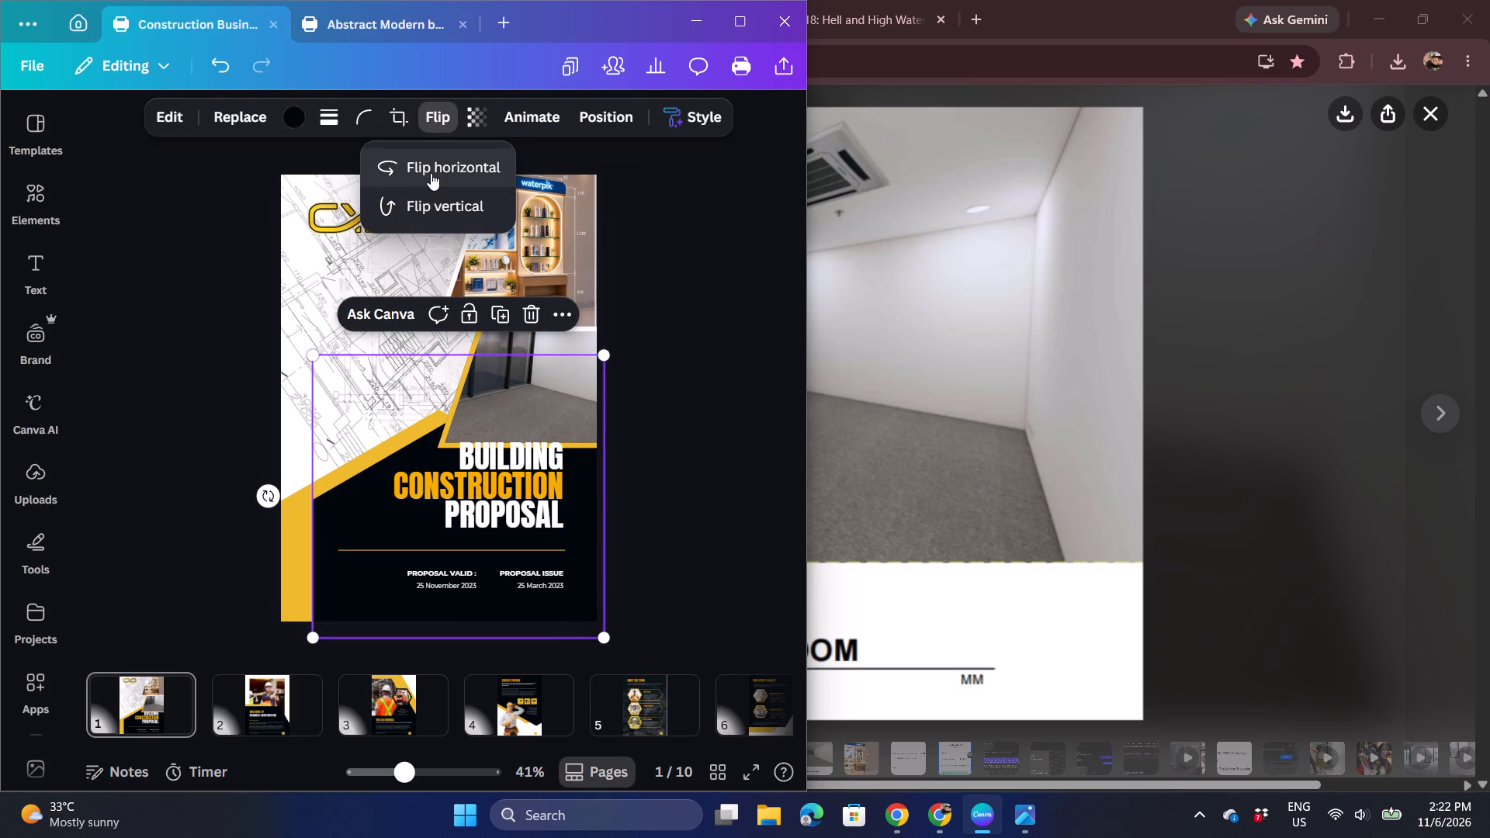
{"action": "left_click", "coordinate": [435, 178]}
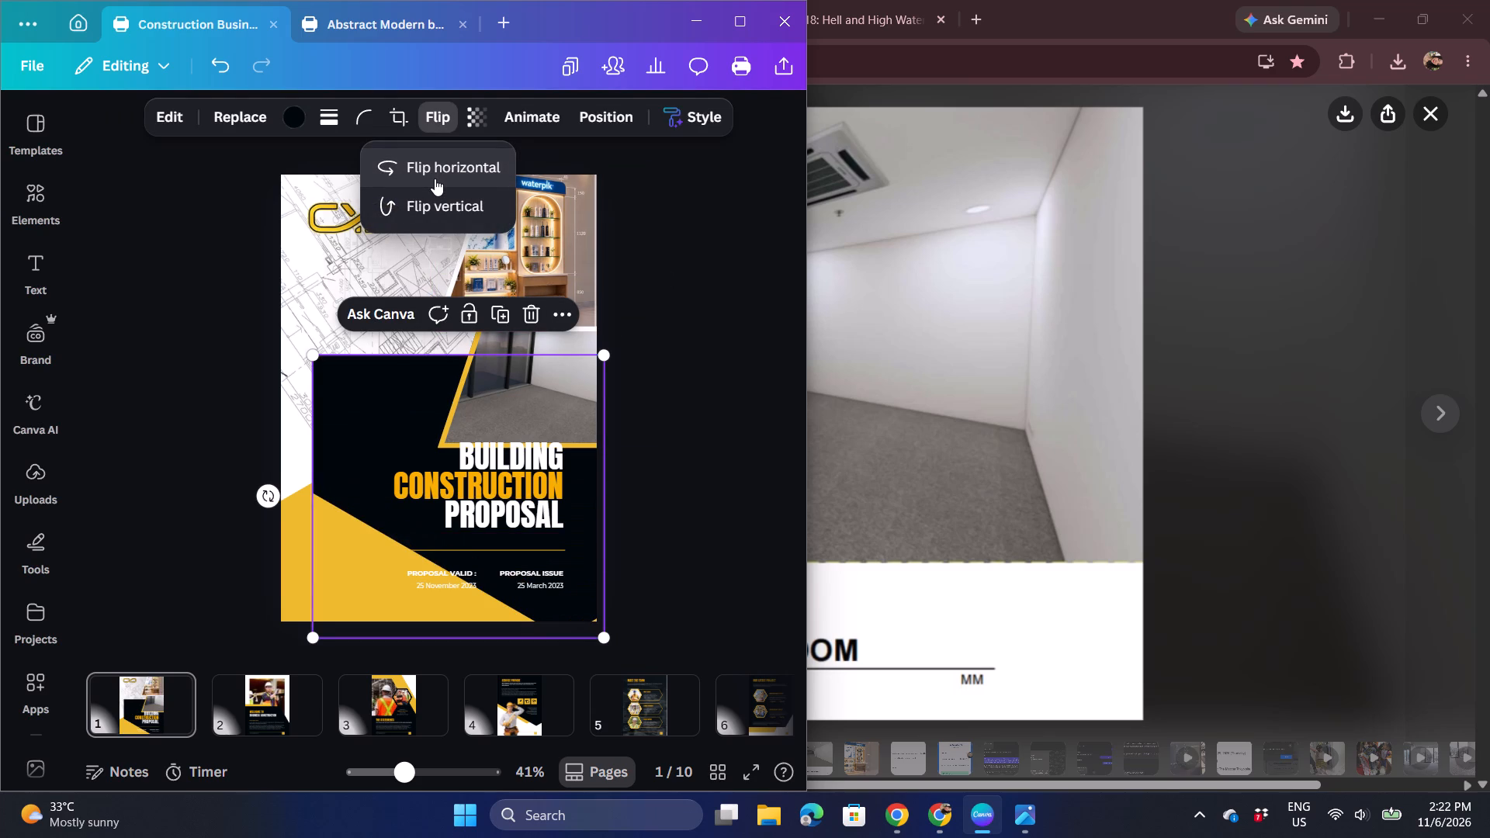
{"action": "left_click", "coordinate": [435, 178]}
{"action": "left_click", "coordinate": [440, 209]}
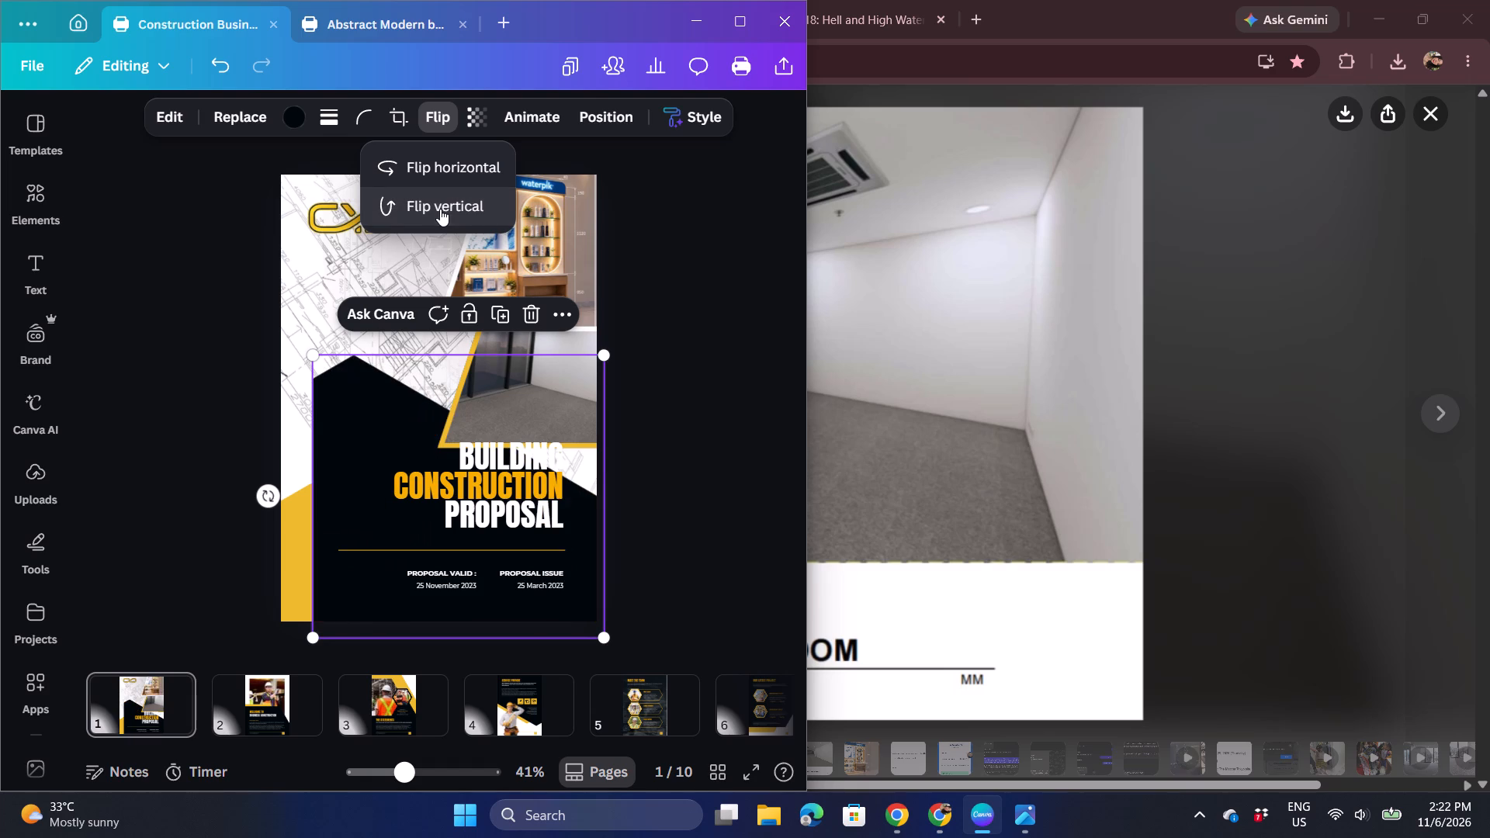
Try vertical and horizontal flips of the yellow angular shape behind the title and shift it to the cover's lower right.
{"action": "left_click", "coordinate": [300, 535]}
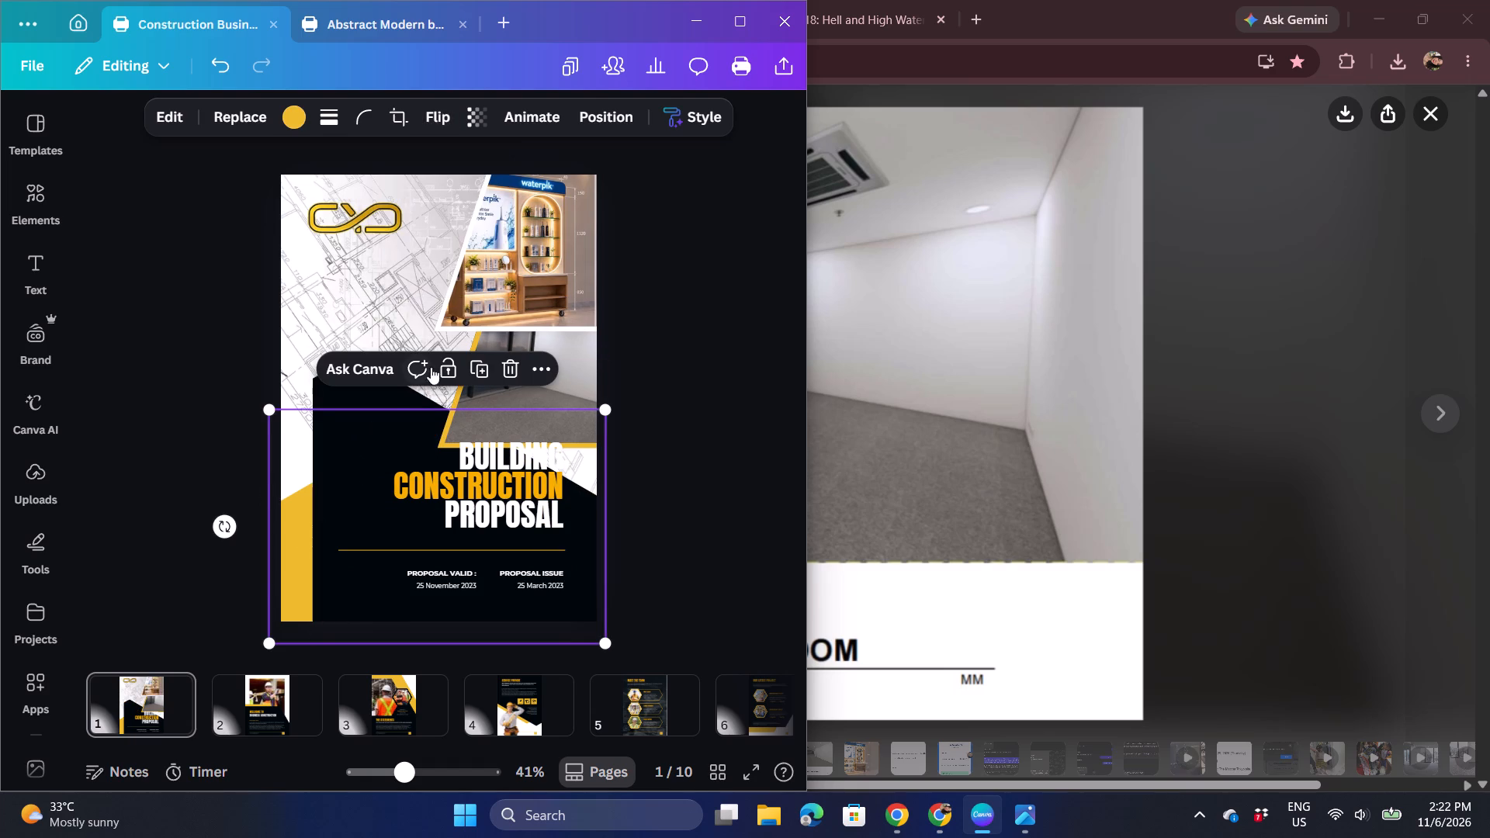
{"action": "left_click", "coordinate": [535, 378]}
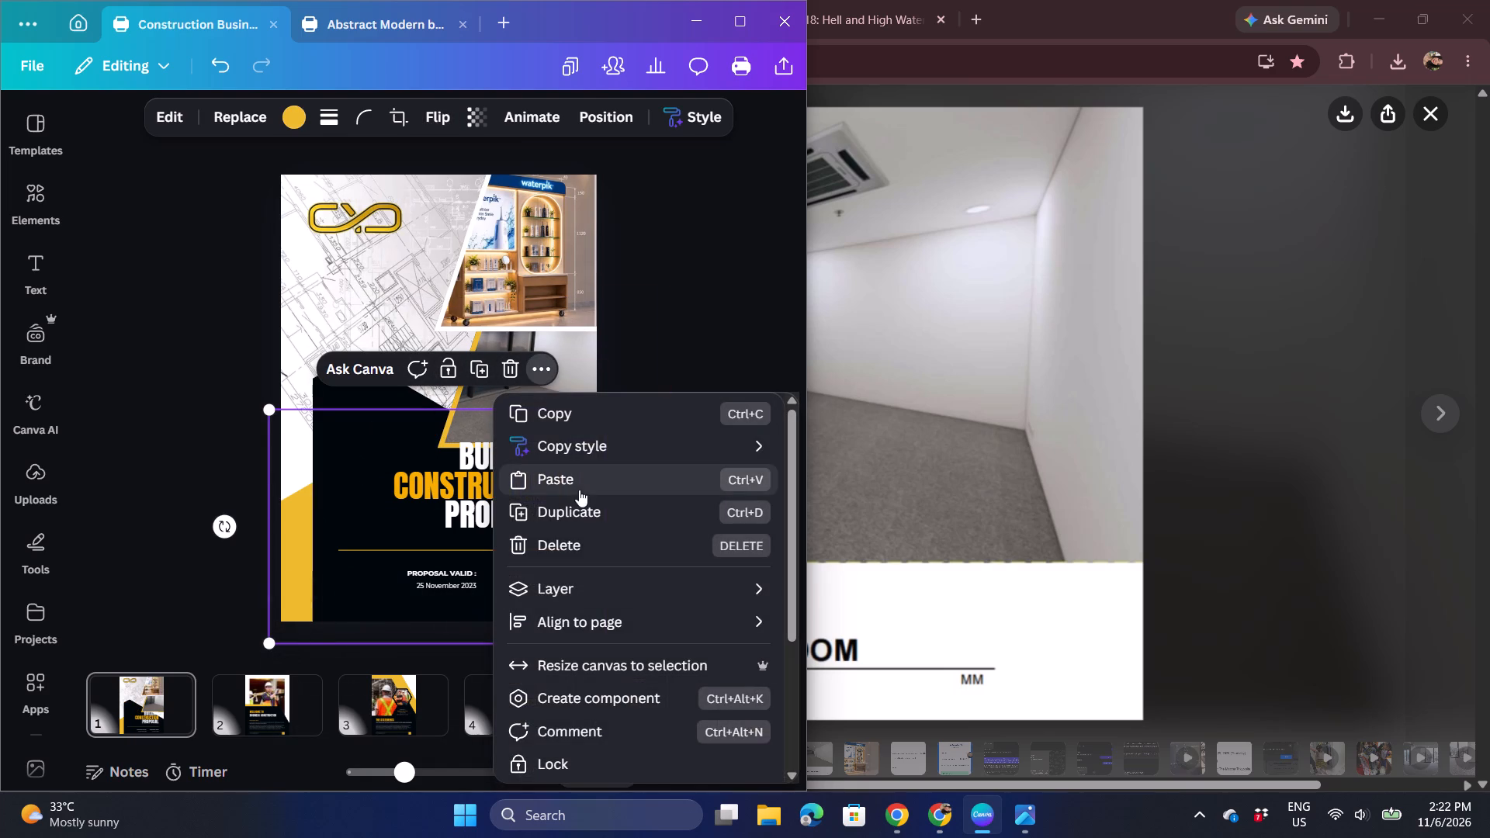
{"action": "left_click", "coordinate": [431, 115]}
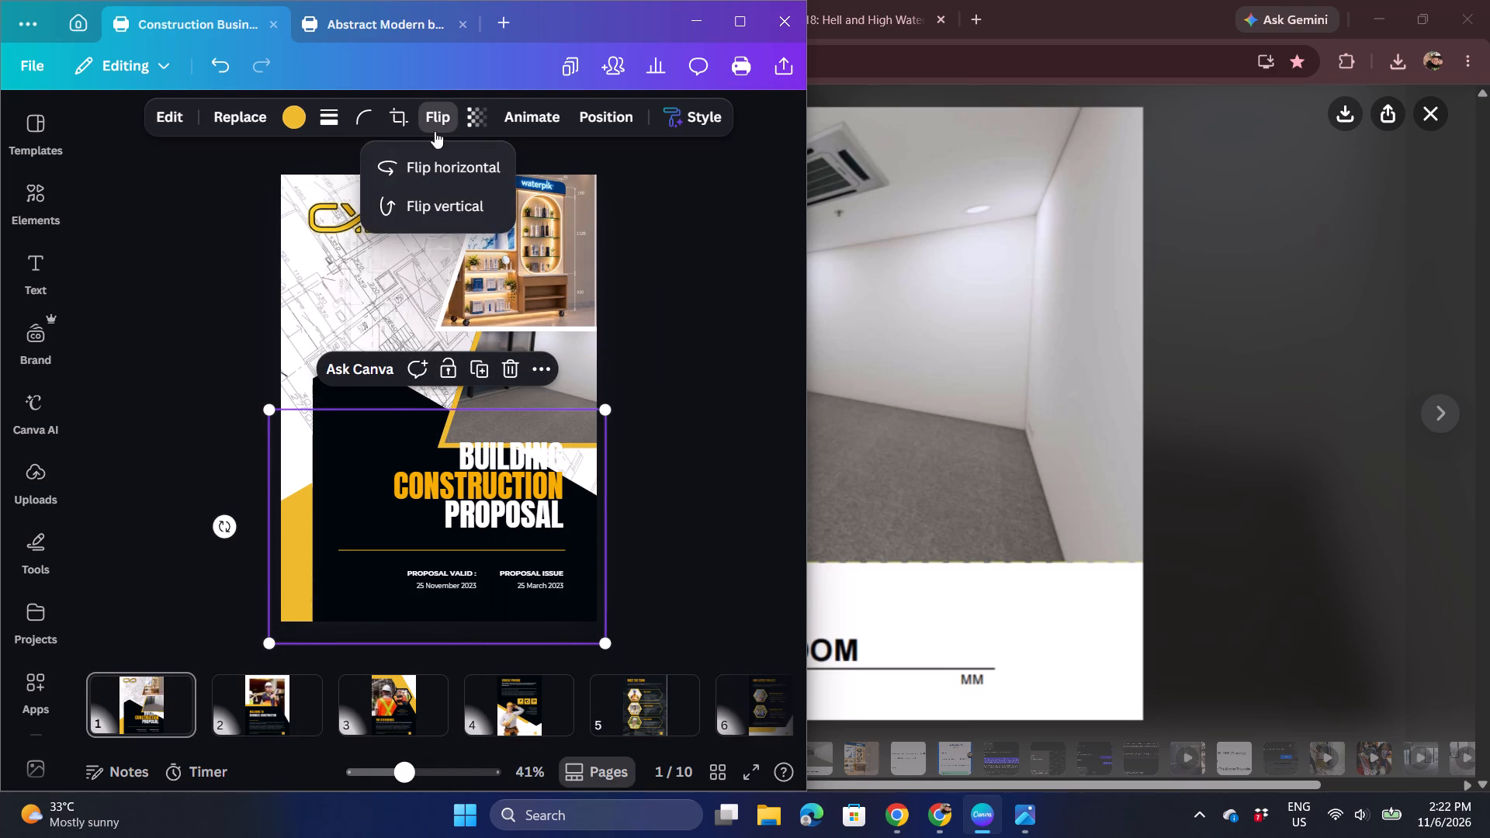
{"action": "left_click", "coordinate": [445, 204]}
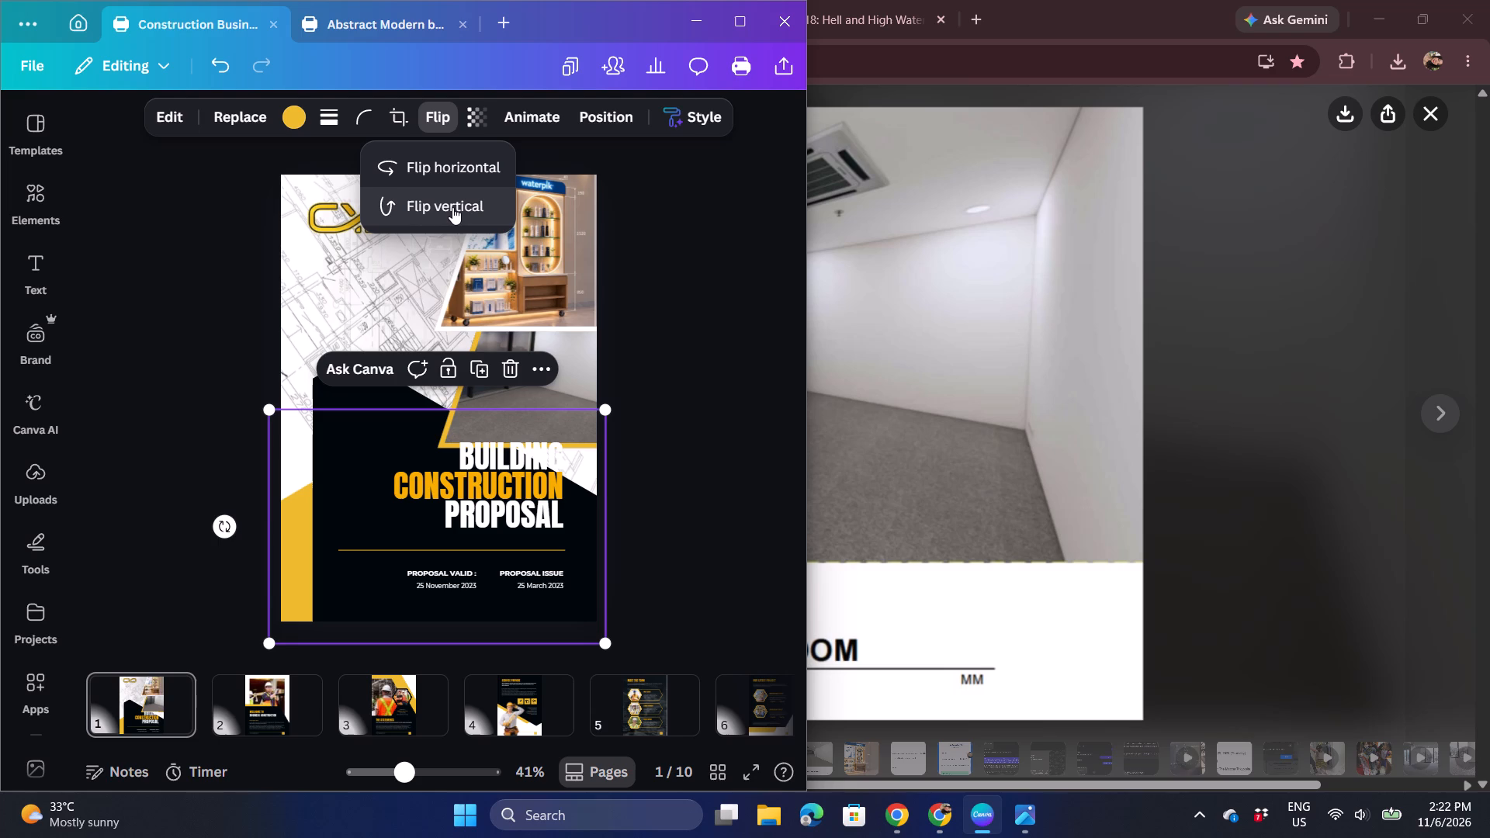
{"action": "left_click", "coordinate": [453, 209]}
{"action": "left_click", "coordinate": [456, 157]}
{"action": "left_click", "coordinate": [456, 157]}
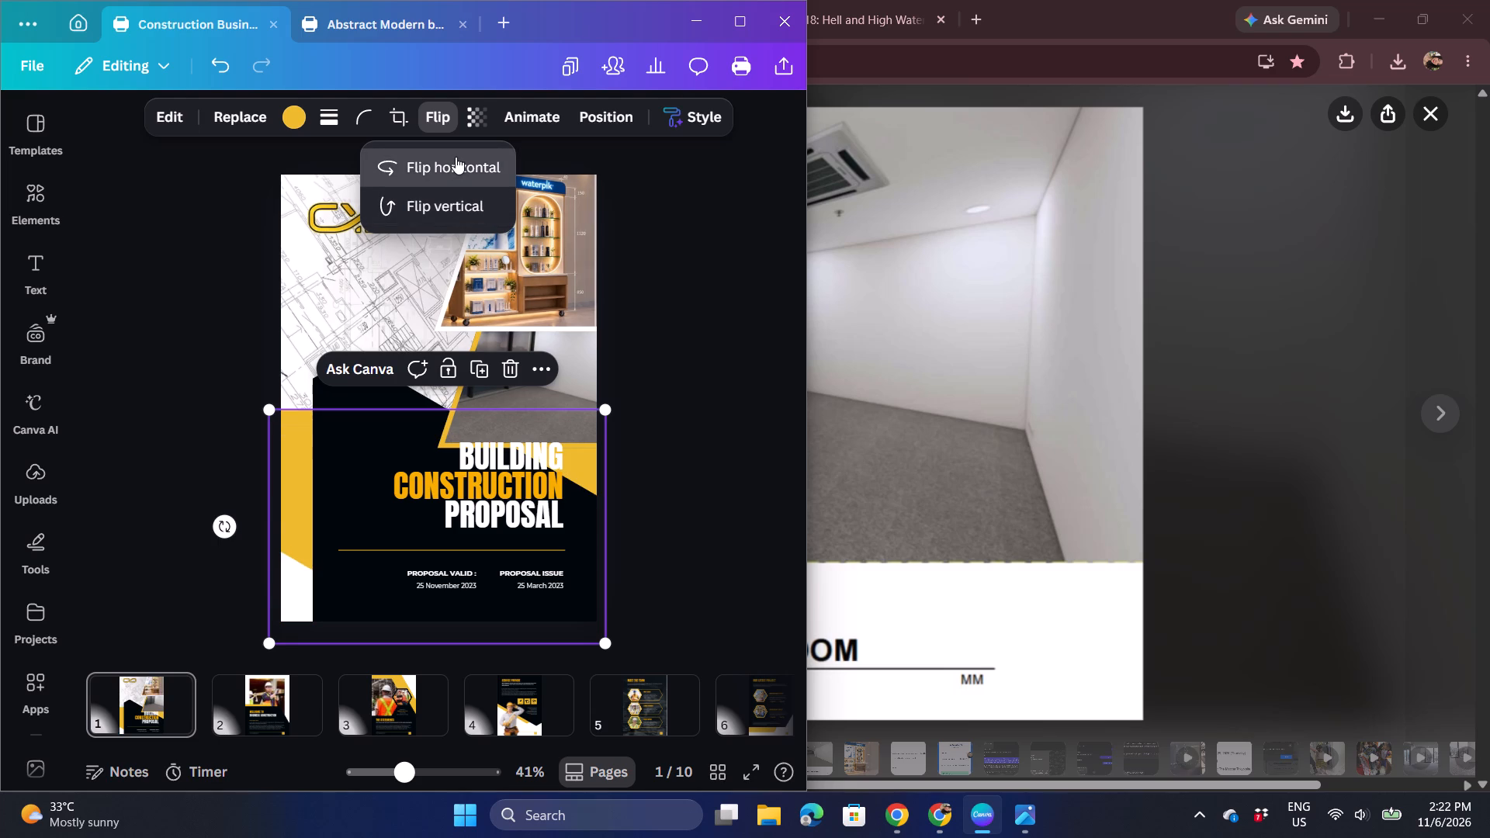
{"action": "left_click", "coordinate": [463, 213]}
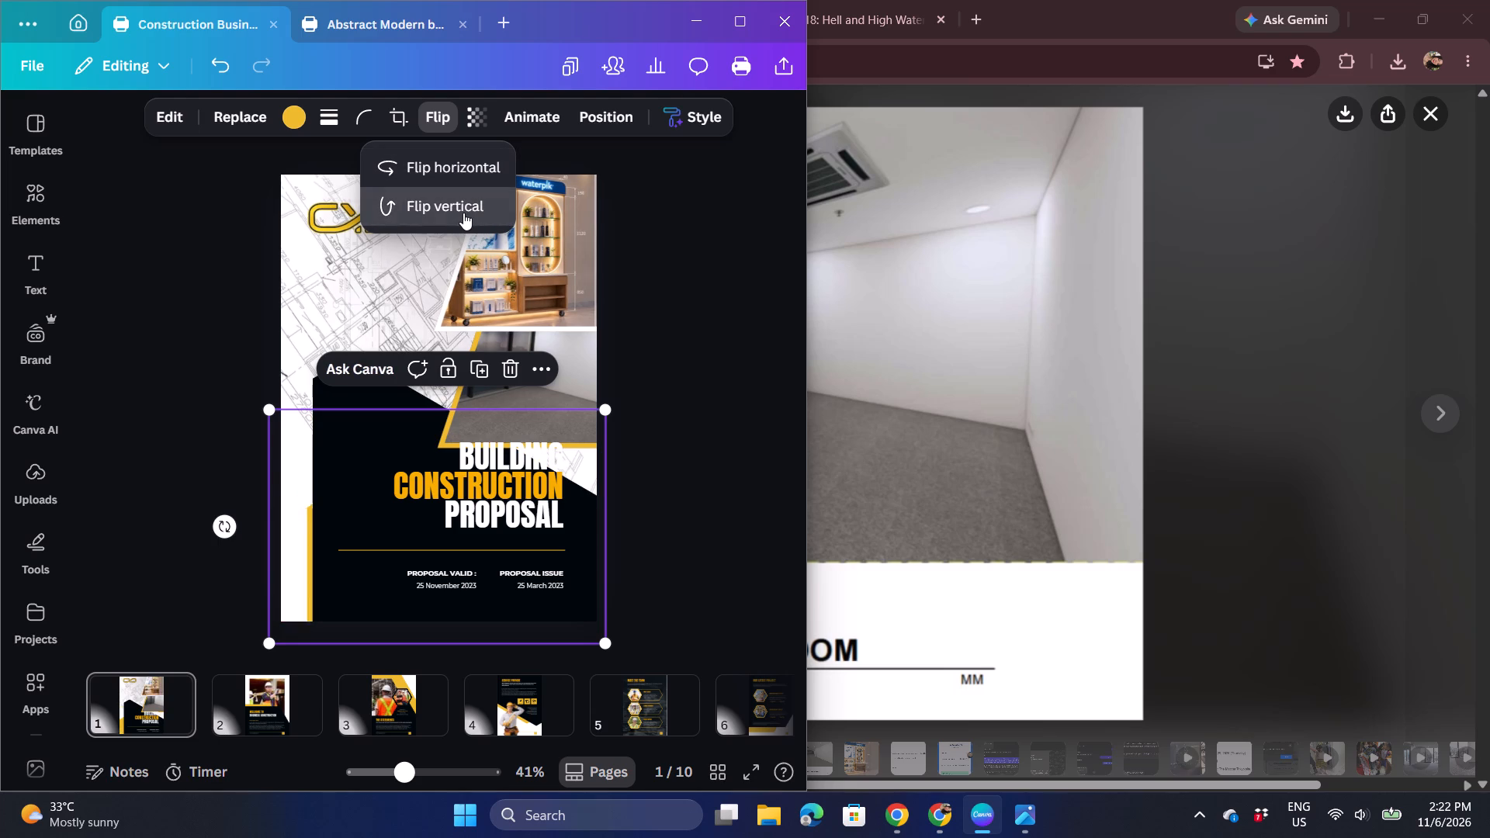
{"action": "left_click_drag", "start_coordinate": [331, 525], "coordinate": [497, 505]}
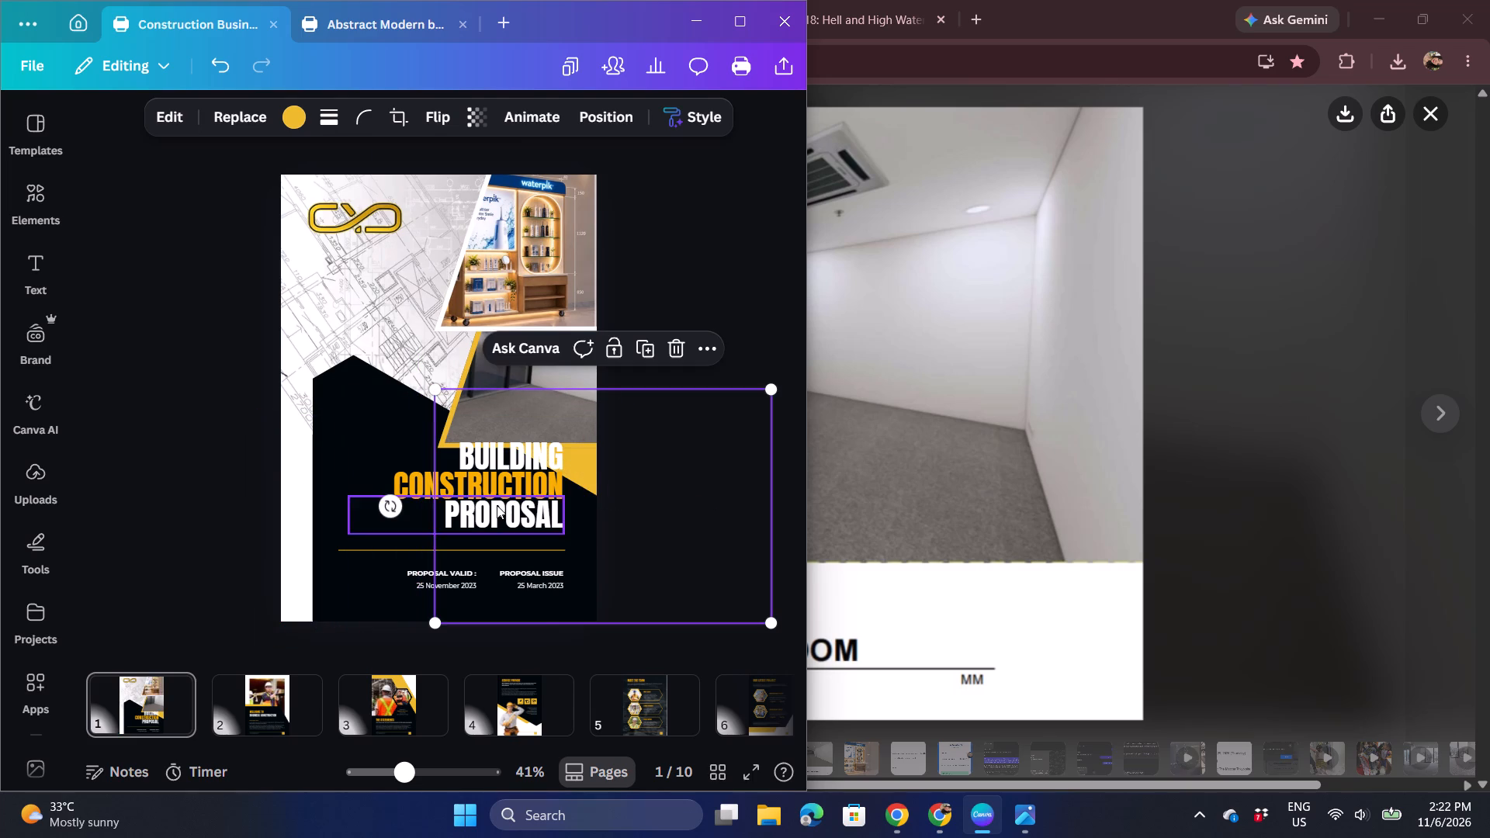
Move the black angular shape to the cover's left edge and enlarge it to about 20.3 by 20.9, spanning the page width.
{"action": "left_click_drag", "start_coordinate": [371, 430], "coordinate": [332, 449]}
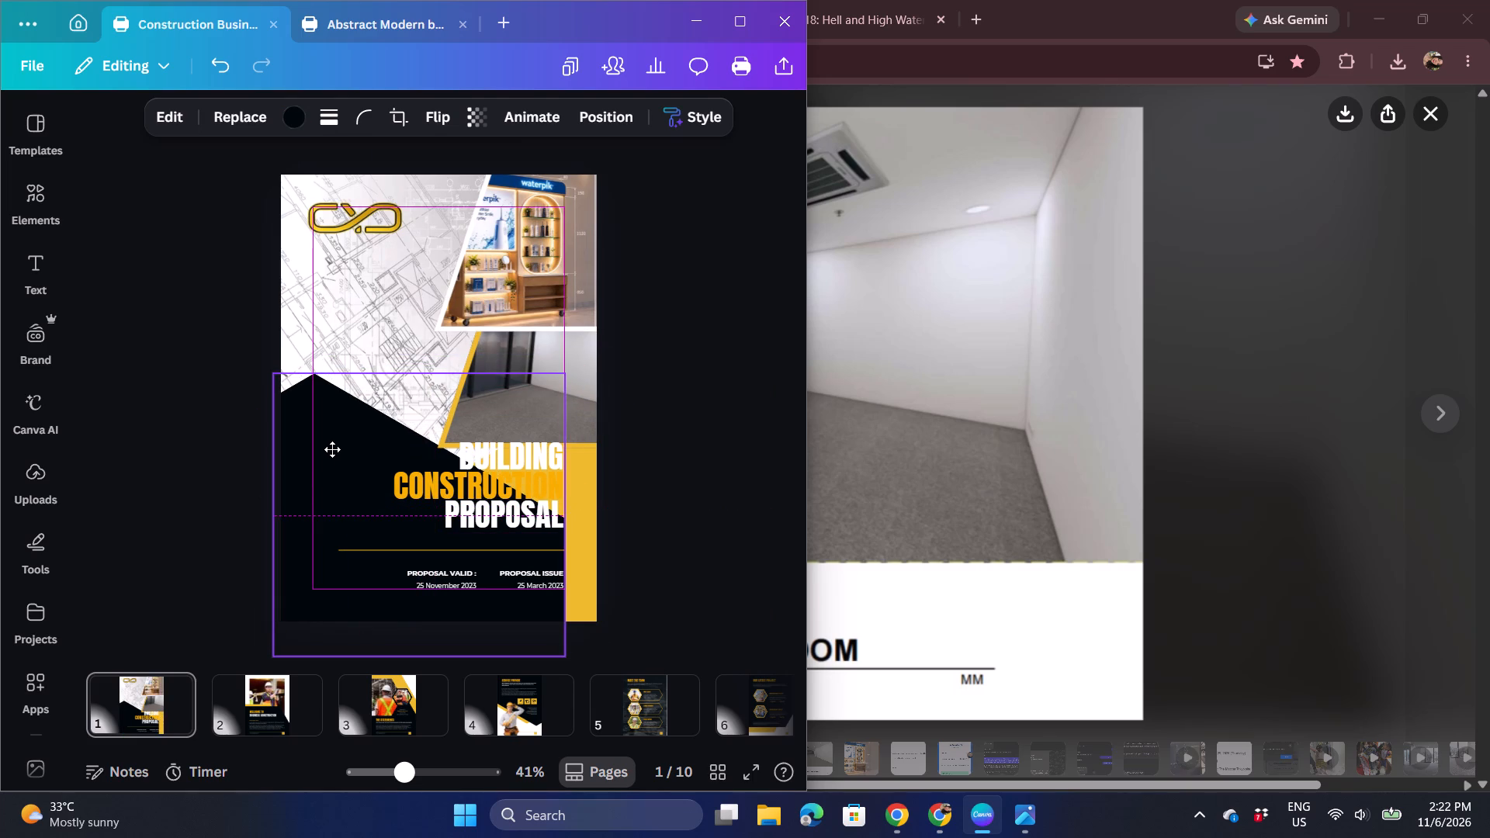
{"action": "left_click_drag", "start_coordinate": [332, 449], "coordinate": [340, 435]}
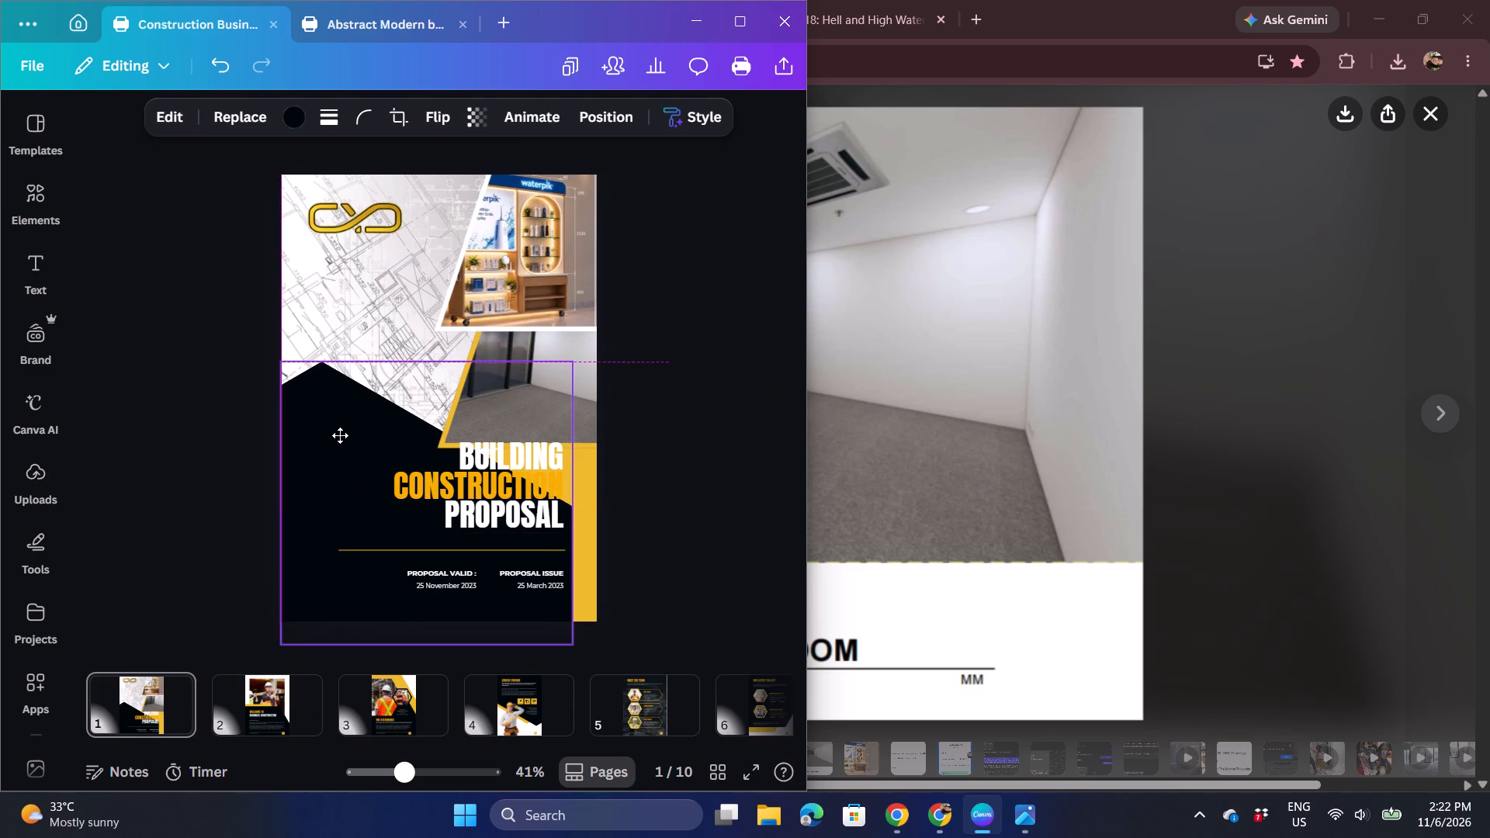
{"action": "left_click_drag", "start_coordinate": [340, 435], "coordinate": [340, 440]}
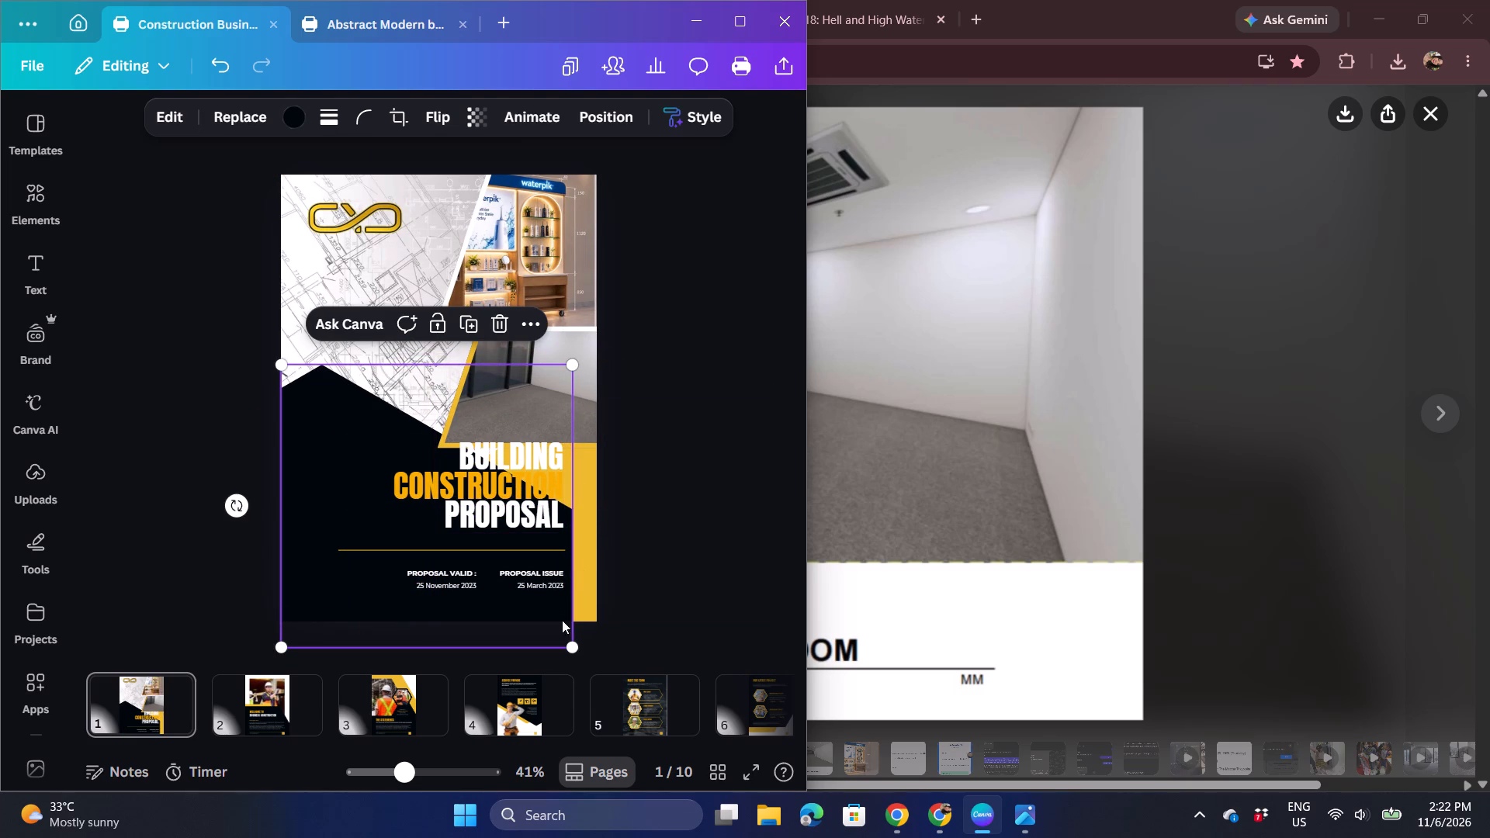
{"action": "left_click_drag", "start_coordinate": [573, 634], "coordinate": [575, 618]}
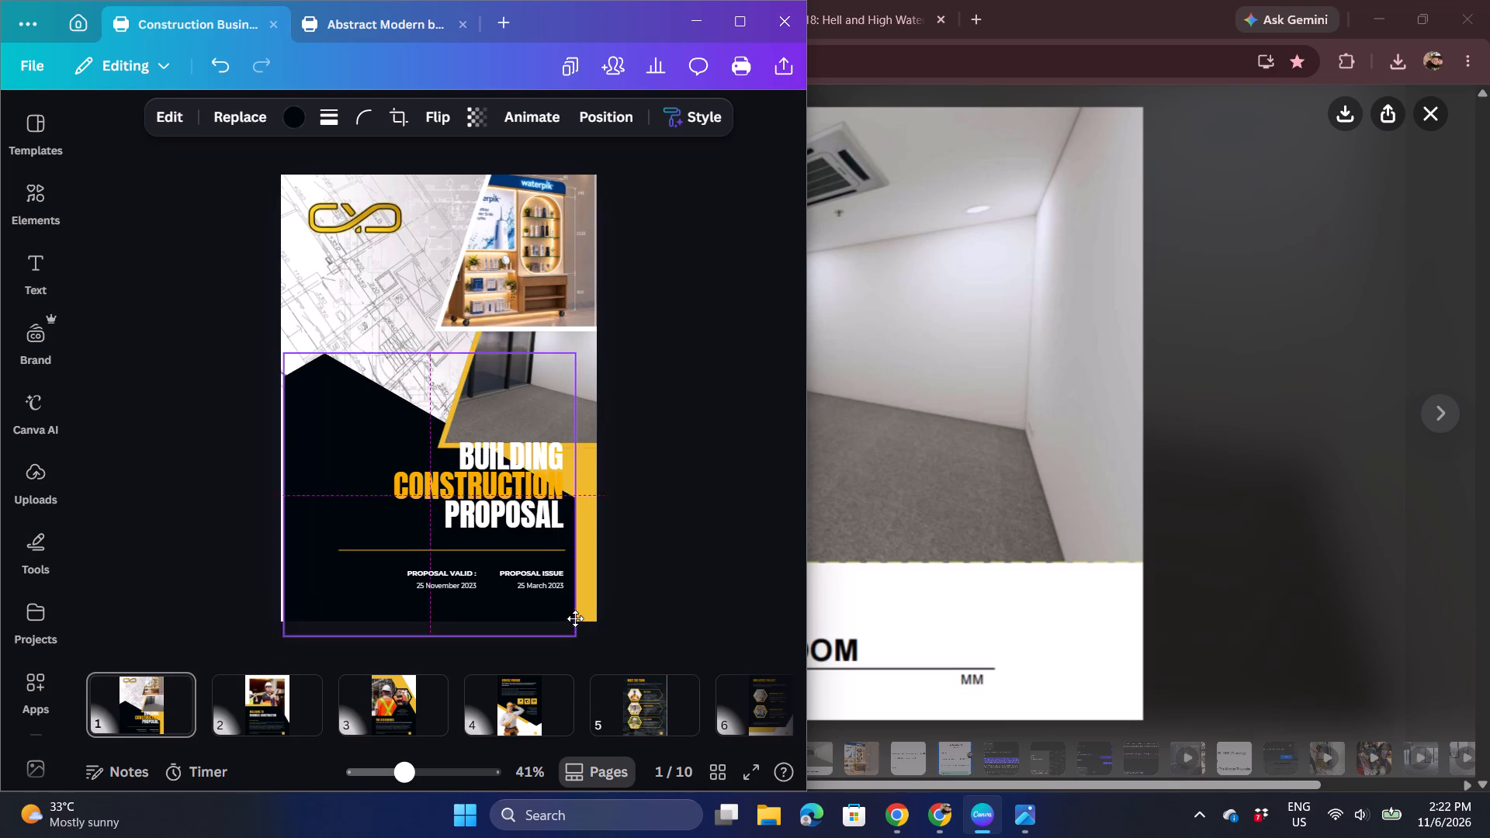
{"action": "left_click_drag", "start_coordinate": [575, 618], "coordinate": [578, 597]}
{"action": "left_click_drag", "start_coordinate": [584, 616], "coordinate": [598, 629]}
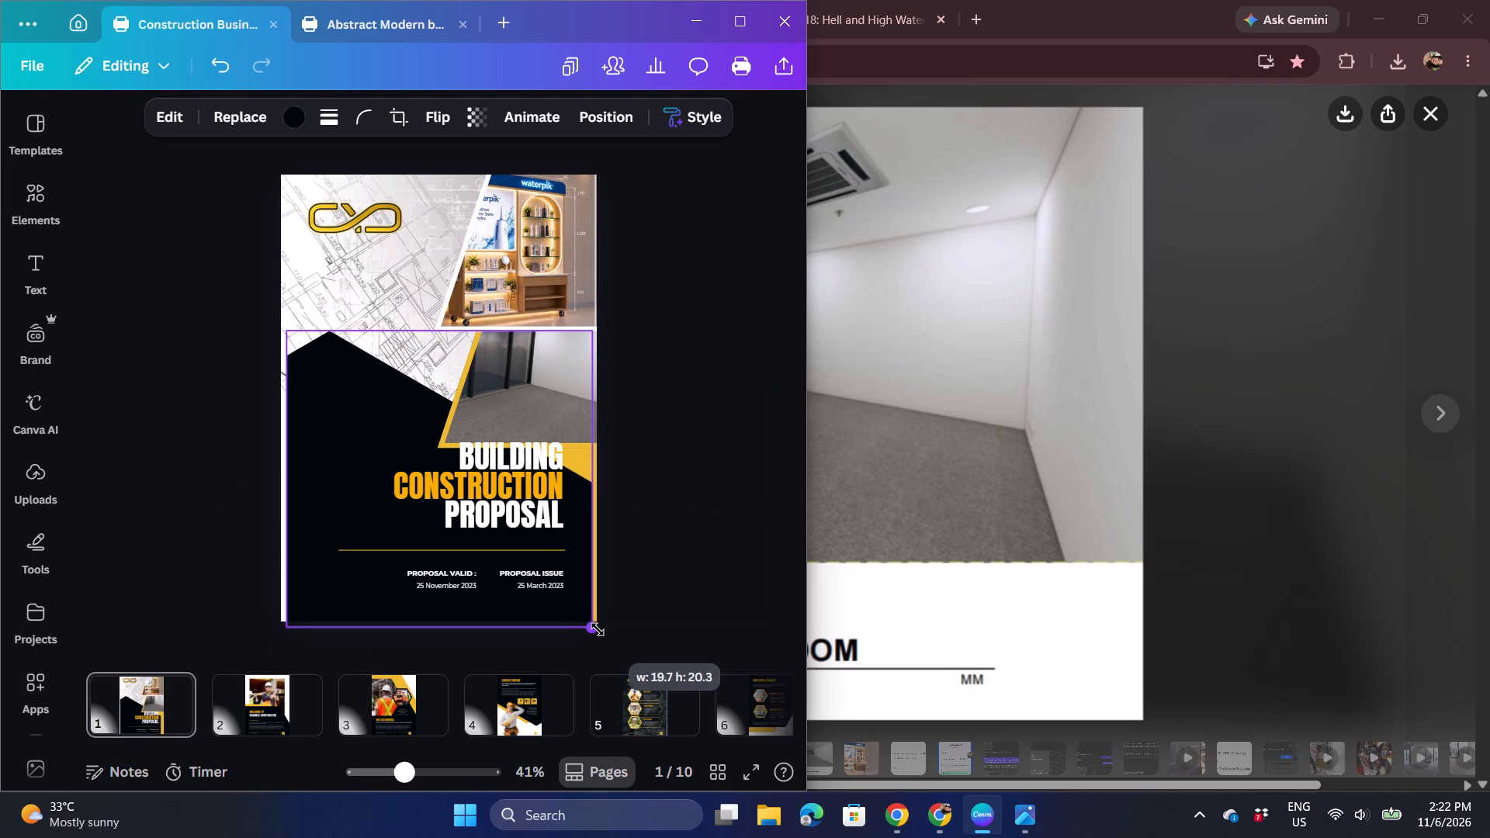
{"action": "left_click_drag", "start_coordinate": [598, 629], "coordinate": [604, 629]}
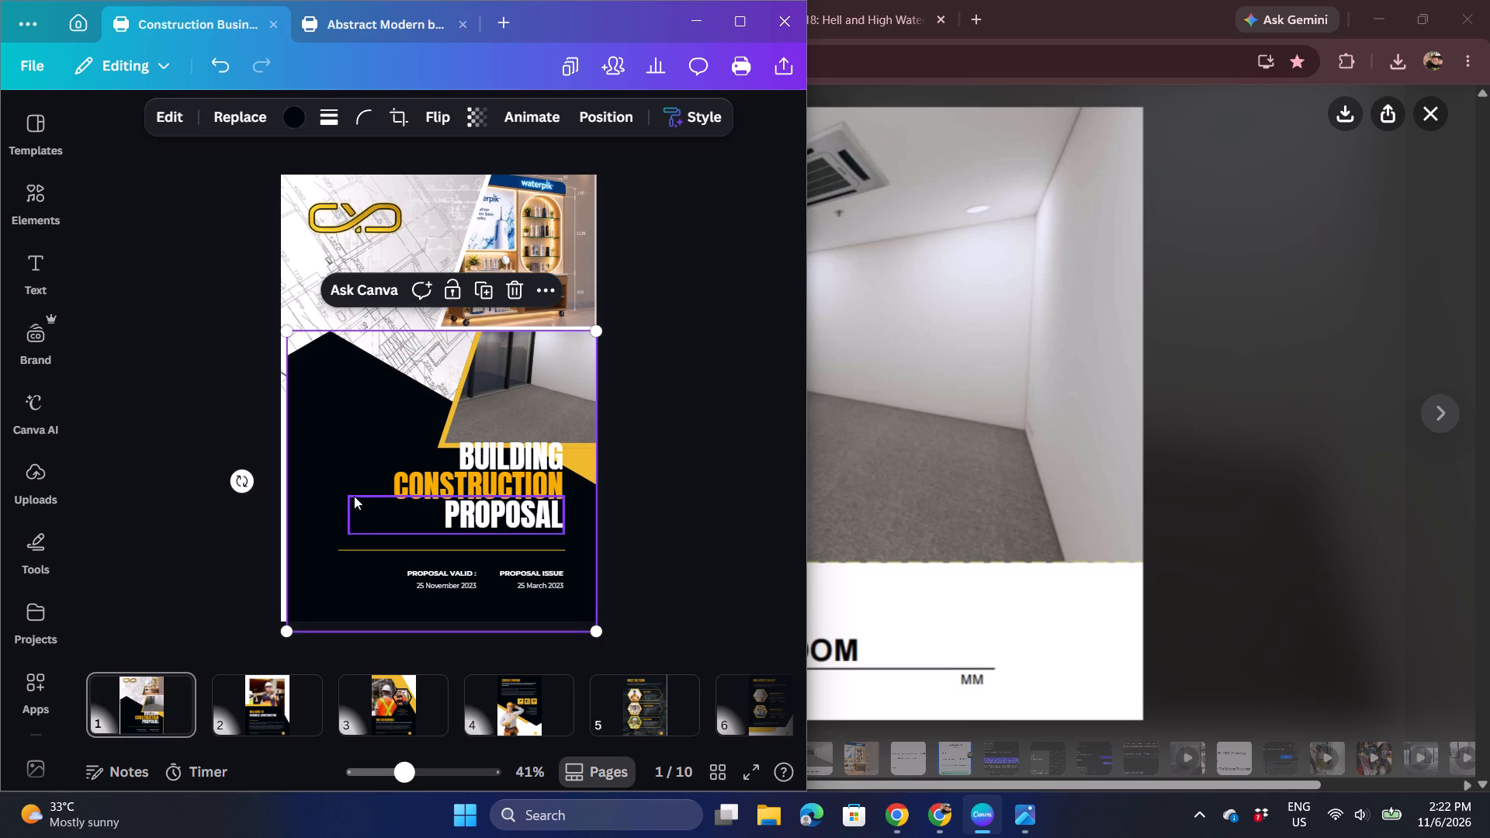
{"action": "left_click", "coordinate": [335, 431]}
{"action": "left_click_drag", "start_coordinate": [335, 431], "coordinate": [333, 467]}
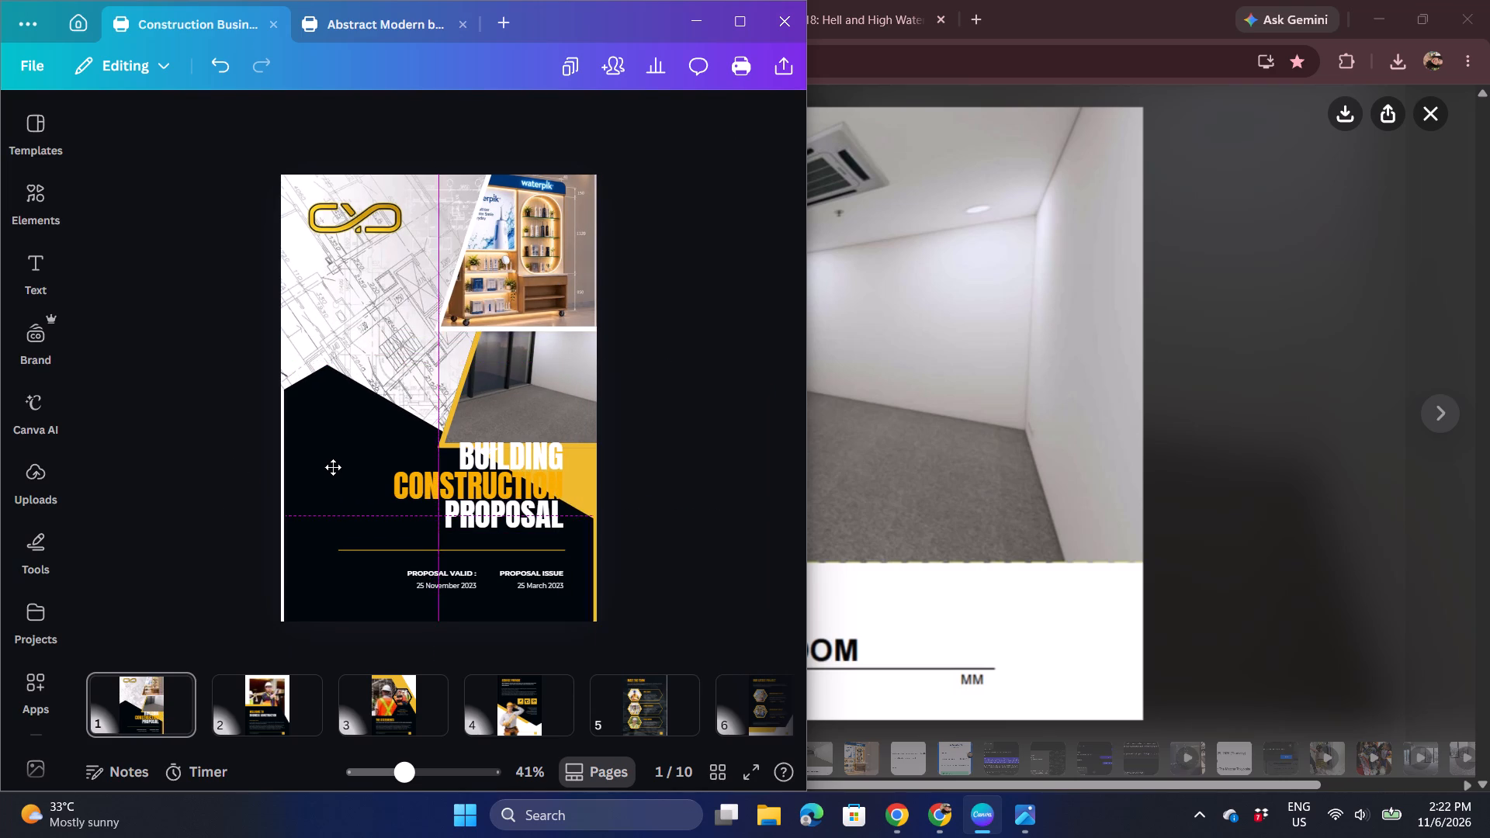
{"action": "left_click_drag", "start_coordinate": [333, 467], "coordinate": [330, 472]}
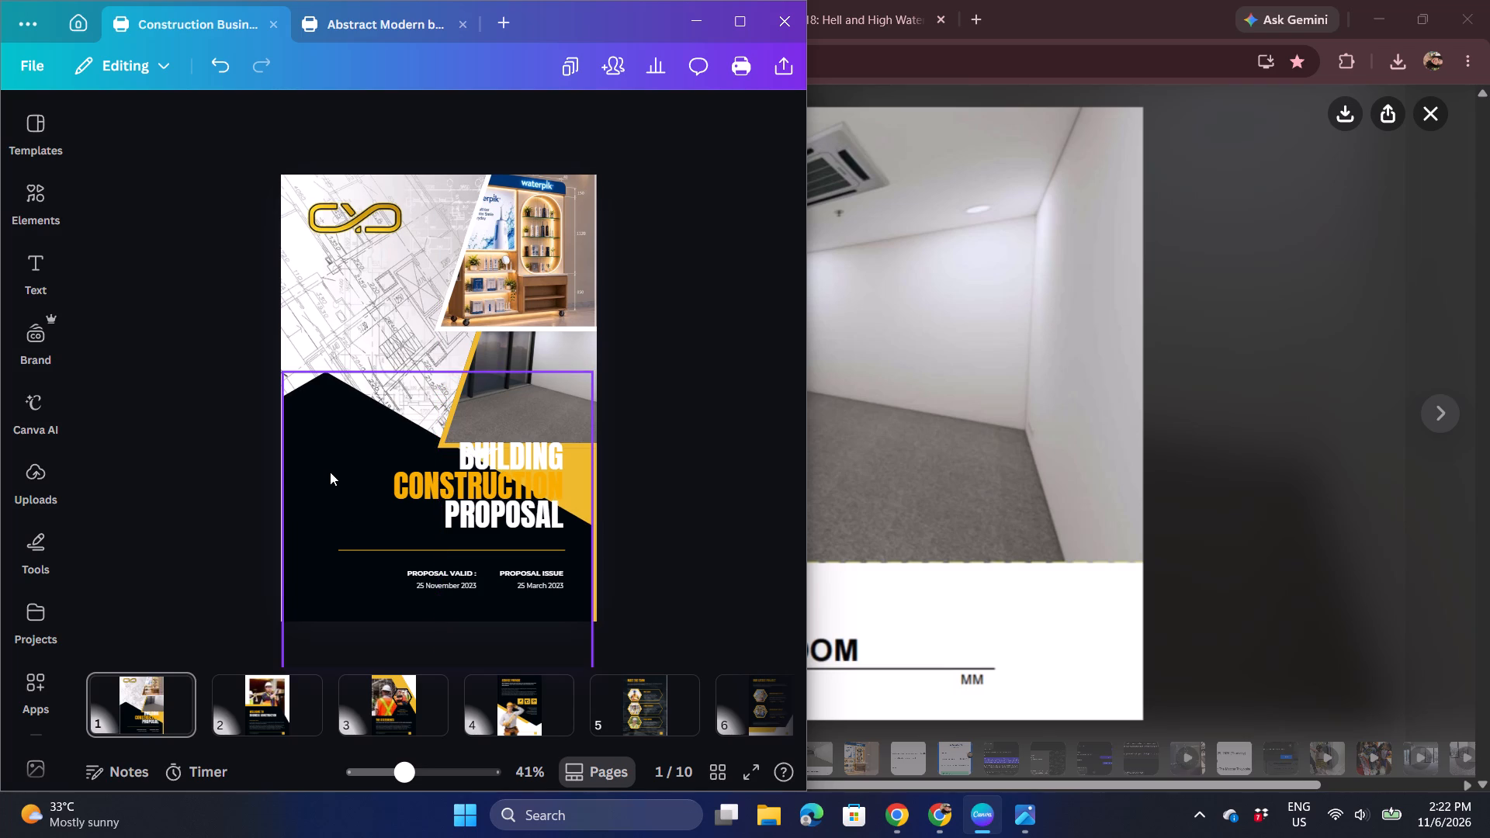
{"action": "left_click", "coordinate": [296, 424]}
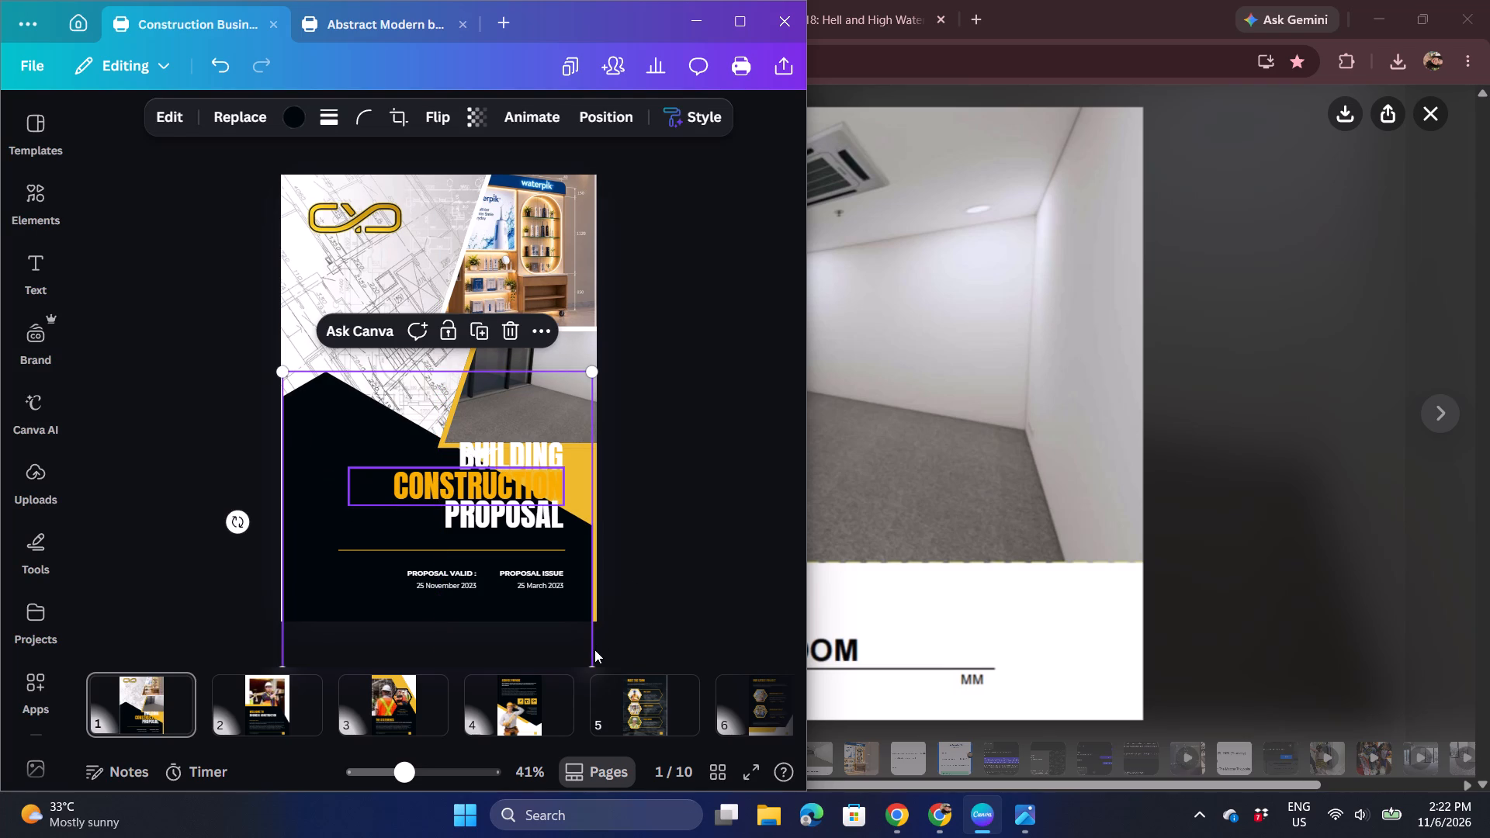
{"action": "left_click_drag", "start_coordinate": [592, 664], "coordinate": [609, 659]}
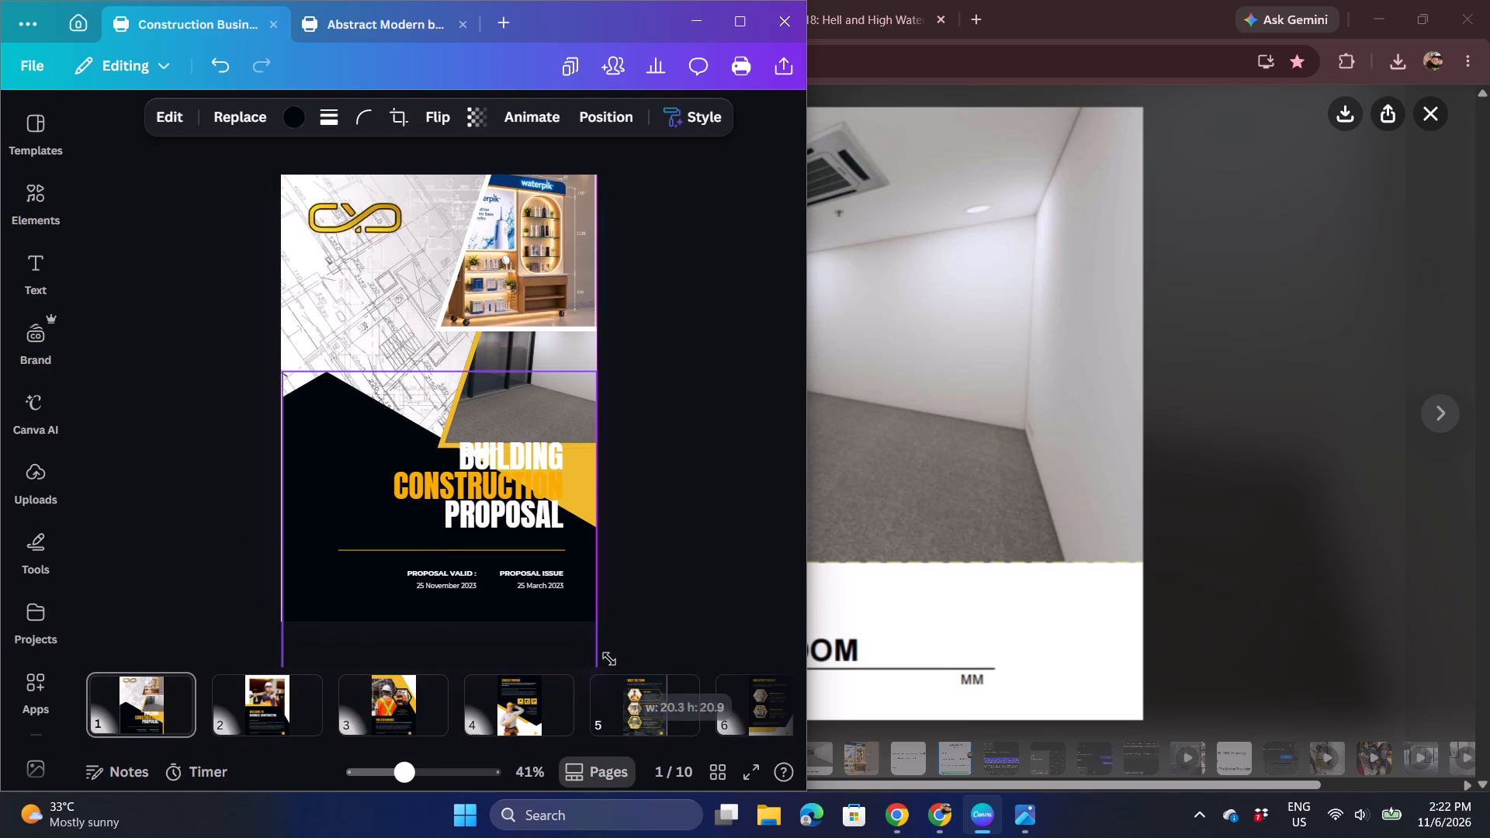
{"action": "left_click_drag", "start_coordinate": [609, 659], "coordinate": [610, 659]}
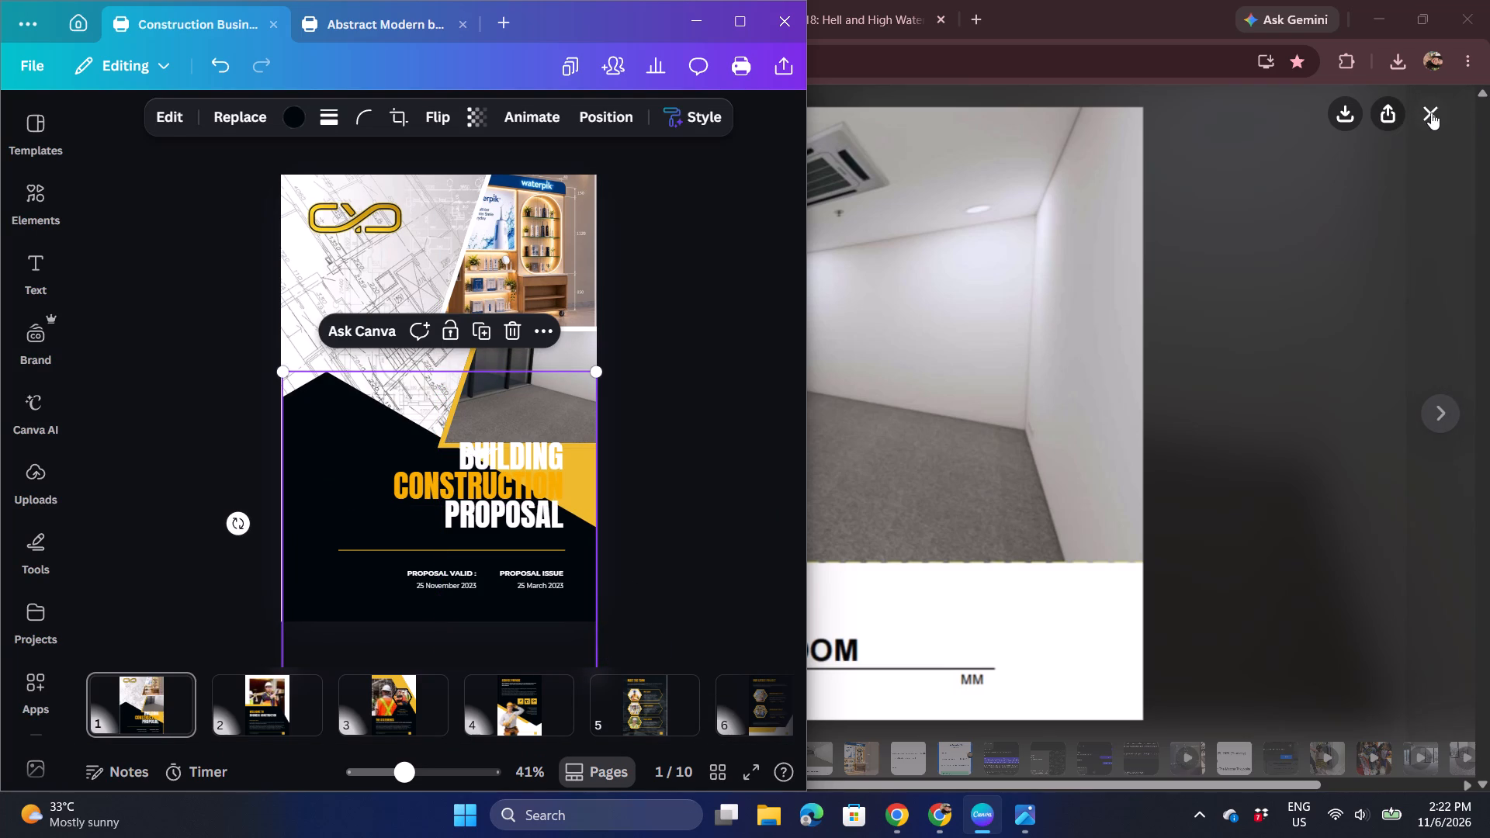
Close the room photo in Chrome, view the earlier cover screenshot in the Facebook chat, and return to Canva.
{"action": "left_click", "coordinate": [1436, 112]}
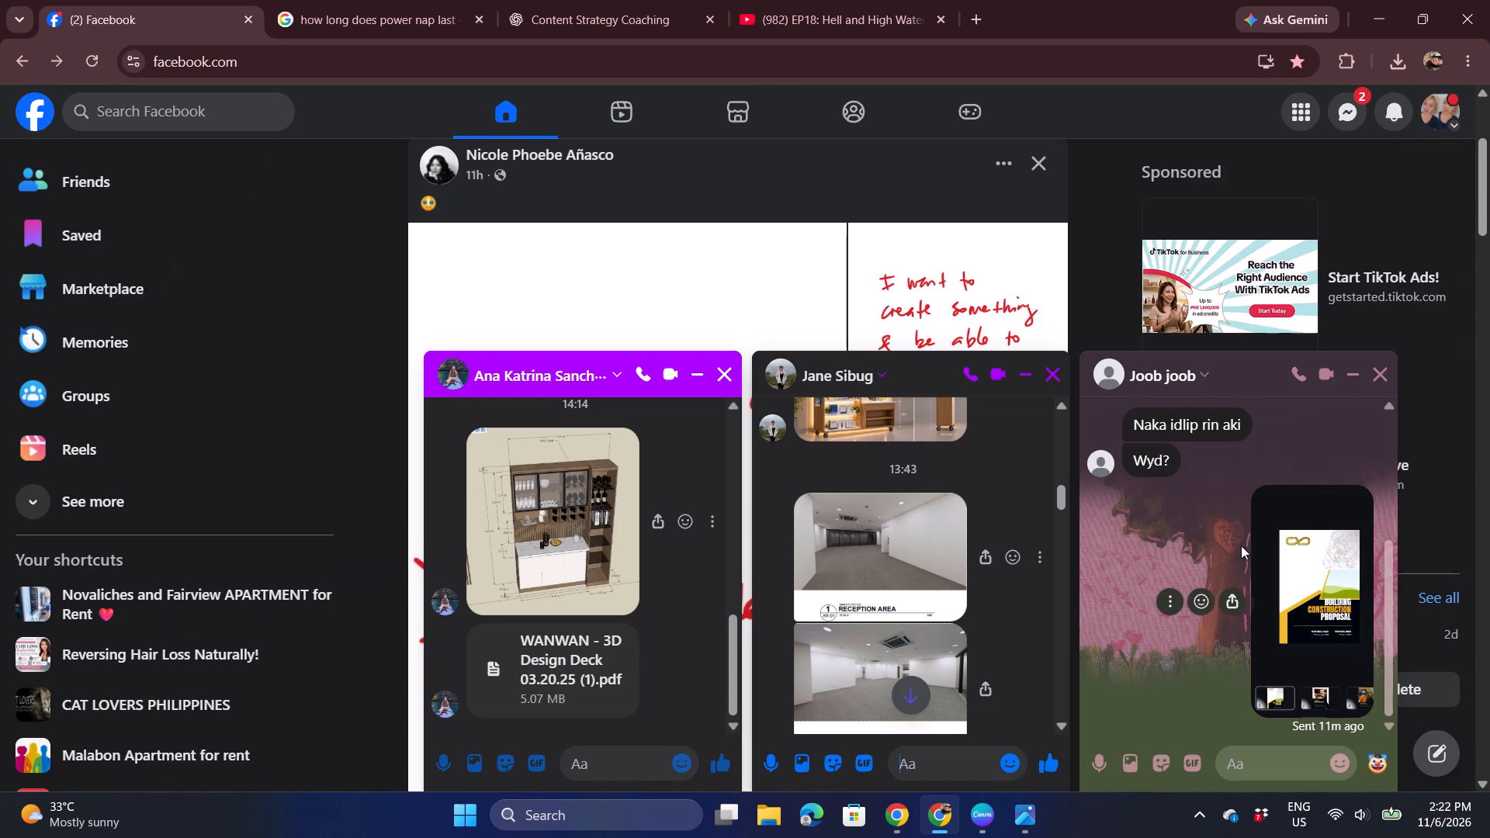
{"action": "left_click", "coordinate": [1322, 597]}
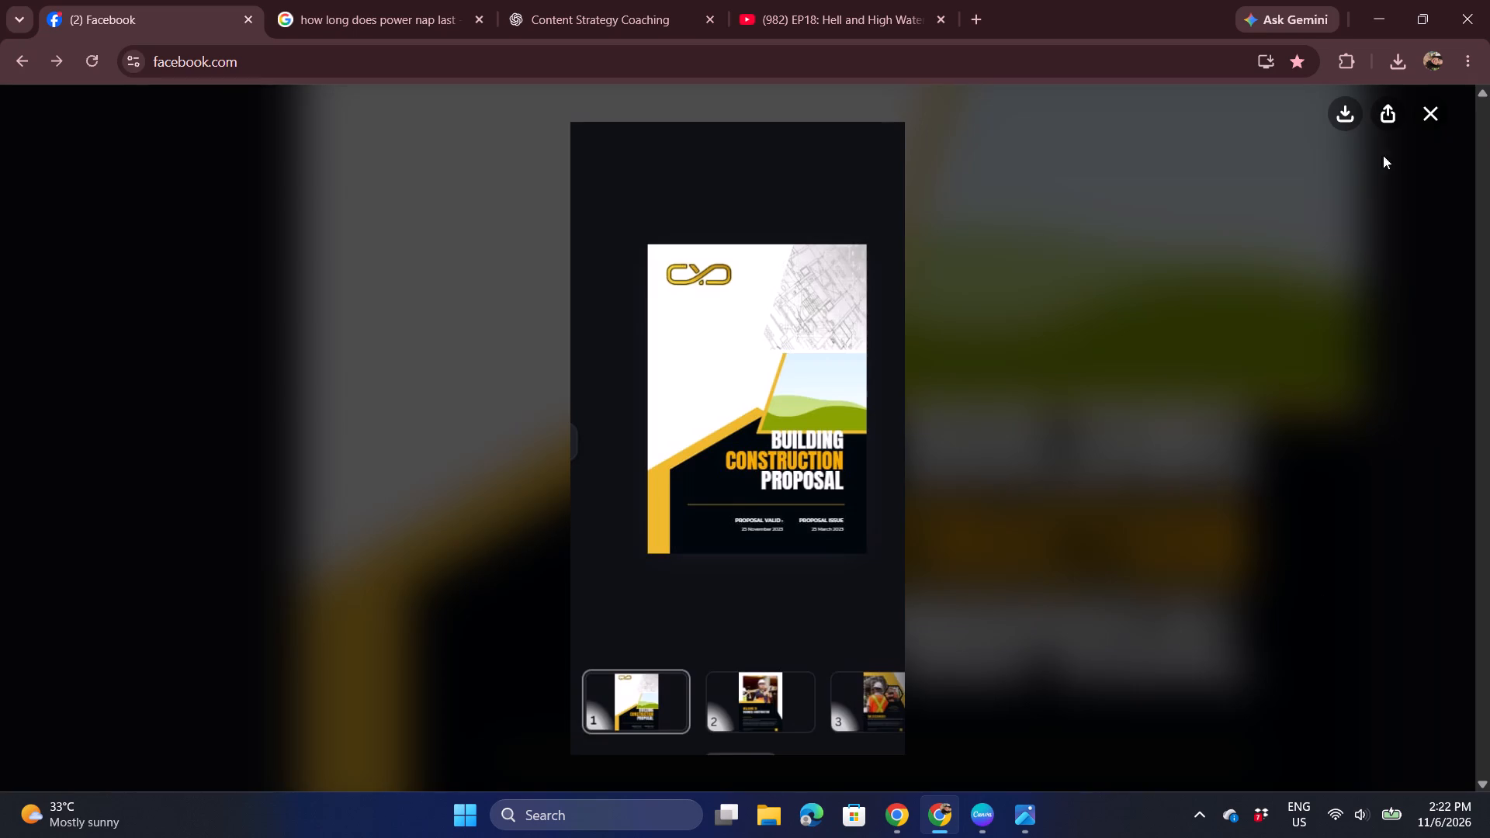
{"action": "left_click", "coordinate": [1376, 5]}
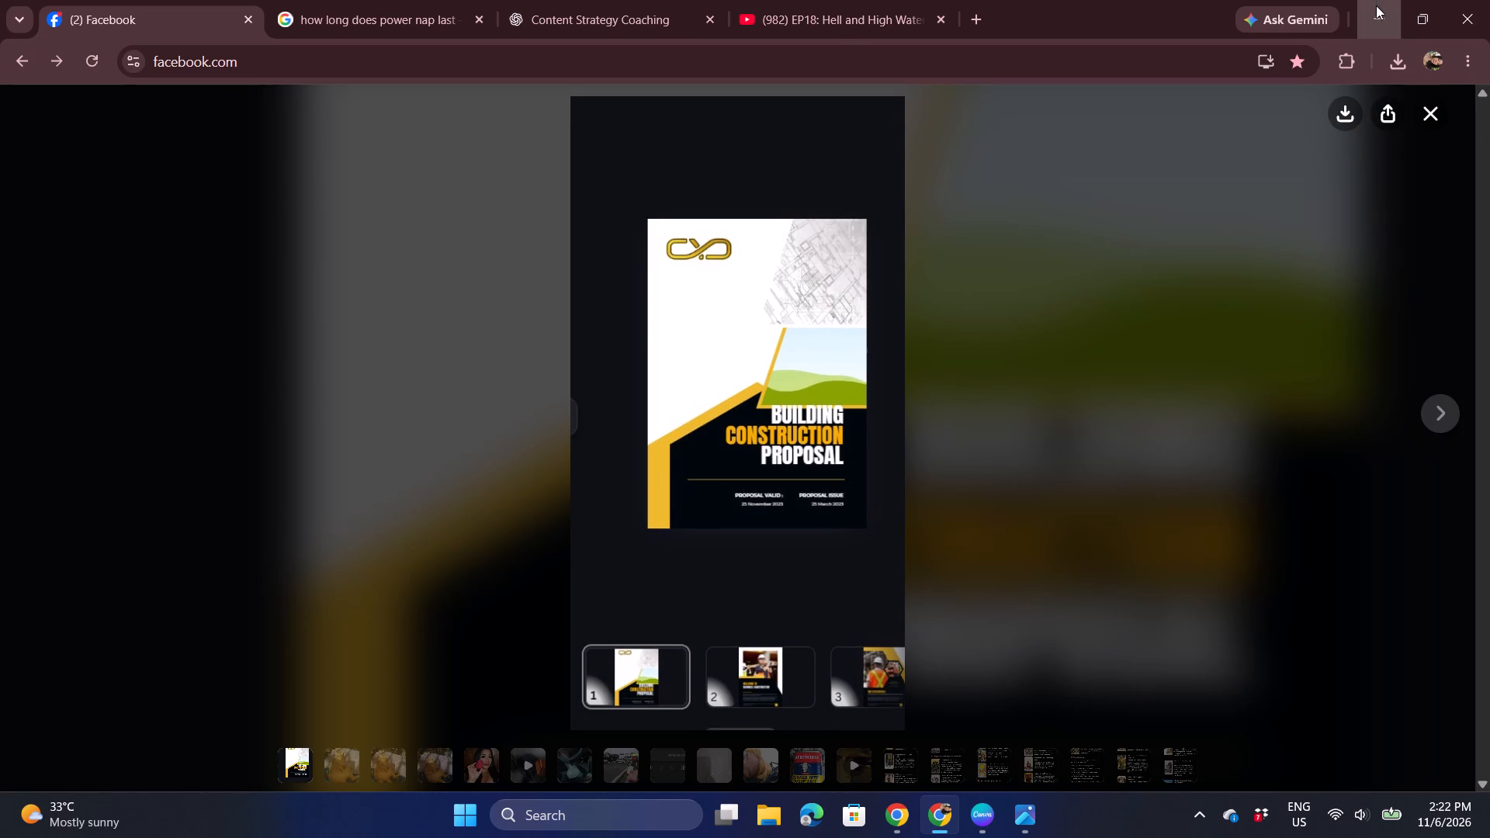
Shift the black angular shape further left, past the page's left edge.
{"action": "scroll", "coordinate": [797, 454], "scroll_direction": "left", "scroll_amount": 1}
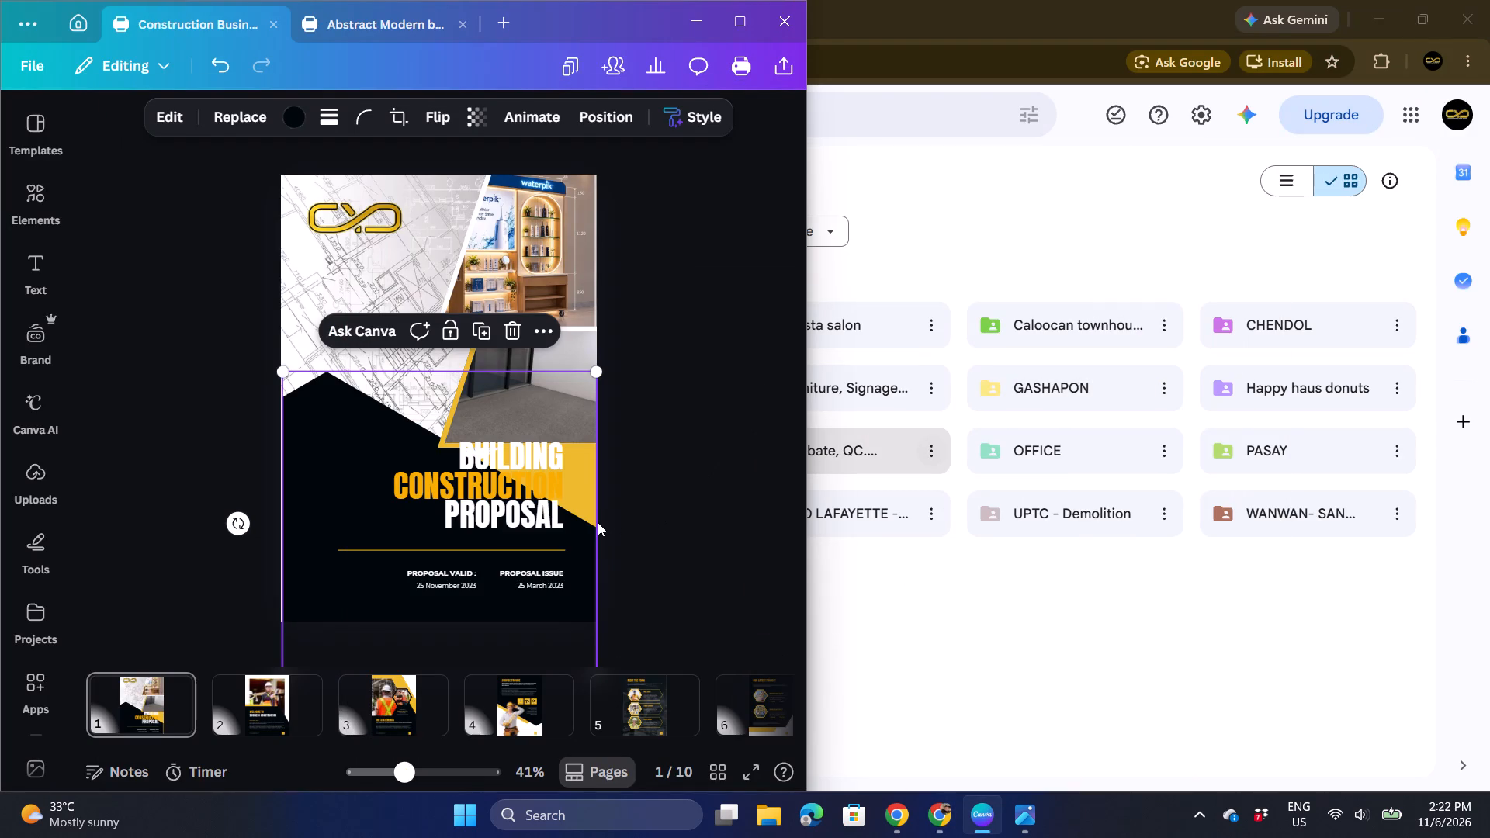
{"action": "scroll", "coordinate": [598, 522], "scroll_direction": "left", "scroll_amount": 1}
{"action": "left_click_drag", "start_coordinate": [589, 504], "coordinate": [552, 507]}
{"action": "left_click", "coordinate": [552, 507]}
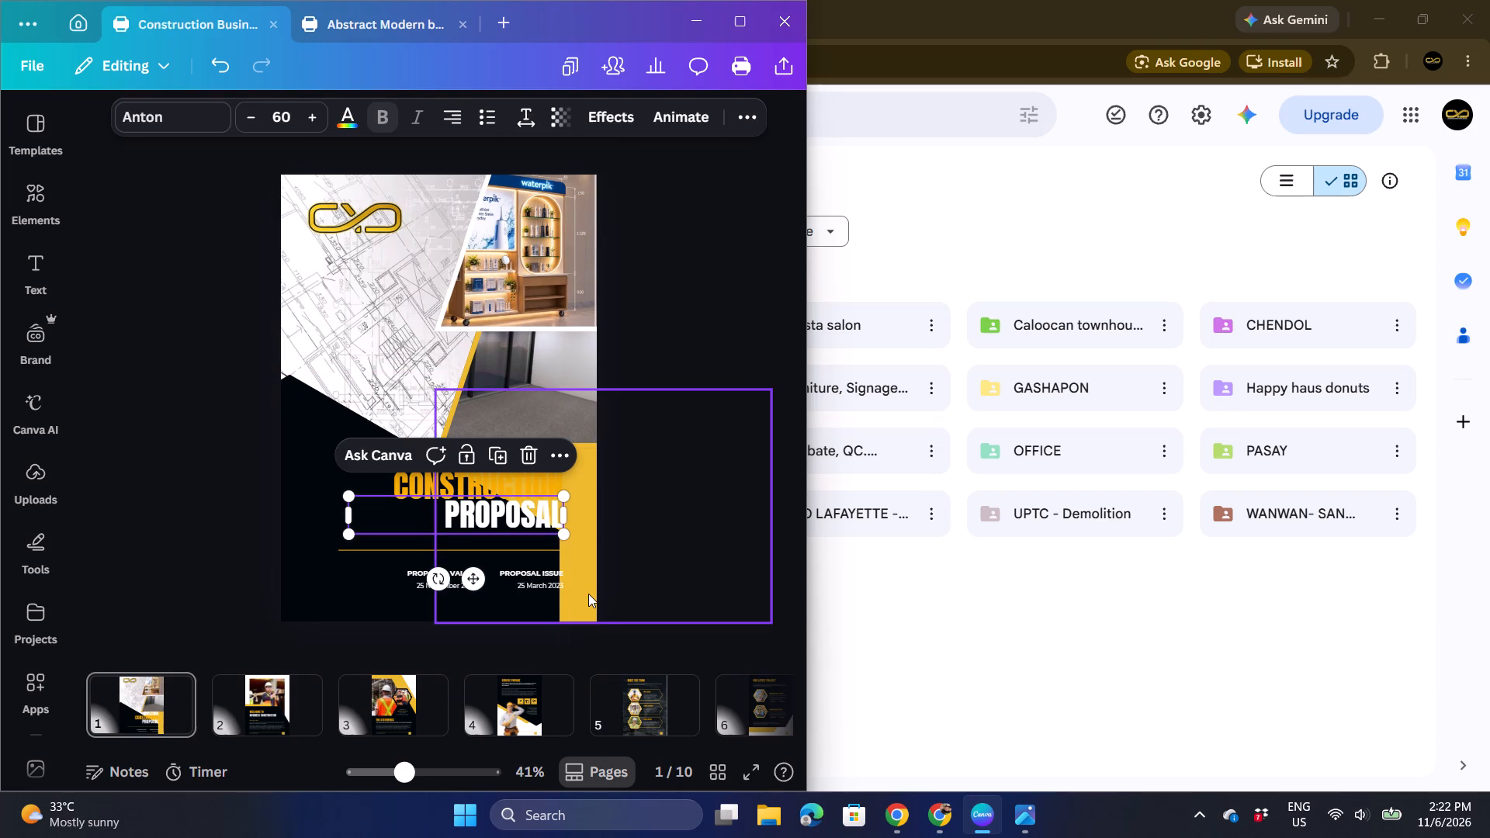
Move the yellow angular shape up over the blueprint sketch, above the black shape, and try flipping it horizontally and vertically.
{"action": "left_click", "coordinate": [588, 594]}
{"action": "left_click_drag", "start_coordinate": [588, 594], "coordinate": [436, 450]}
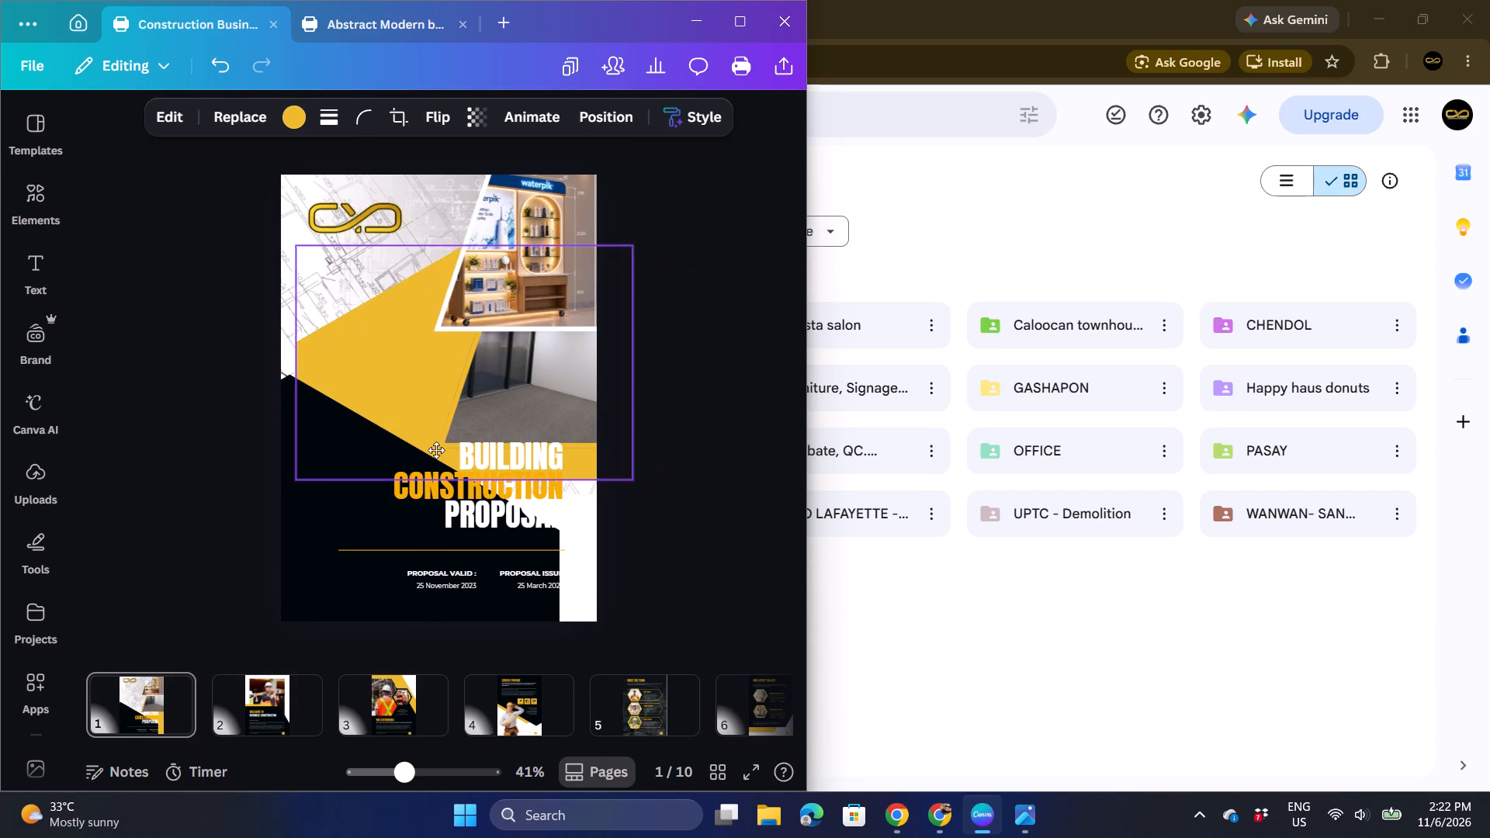
{"action": "left_click_drag", "start_coordinate": [436, 450], "coordinate": [428, 449]}
{"action": "scroll", "coordinate": [407, 355], "scroll_direction": "down", "scroll_amount": 1}
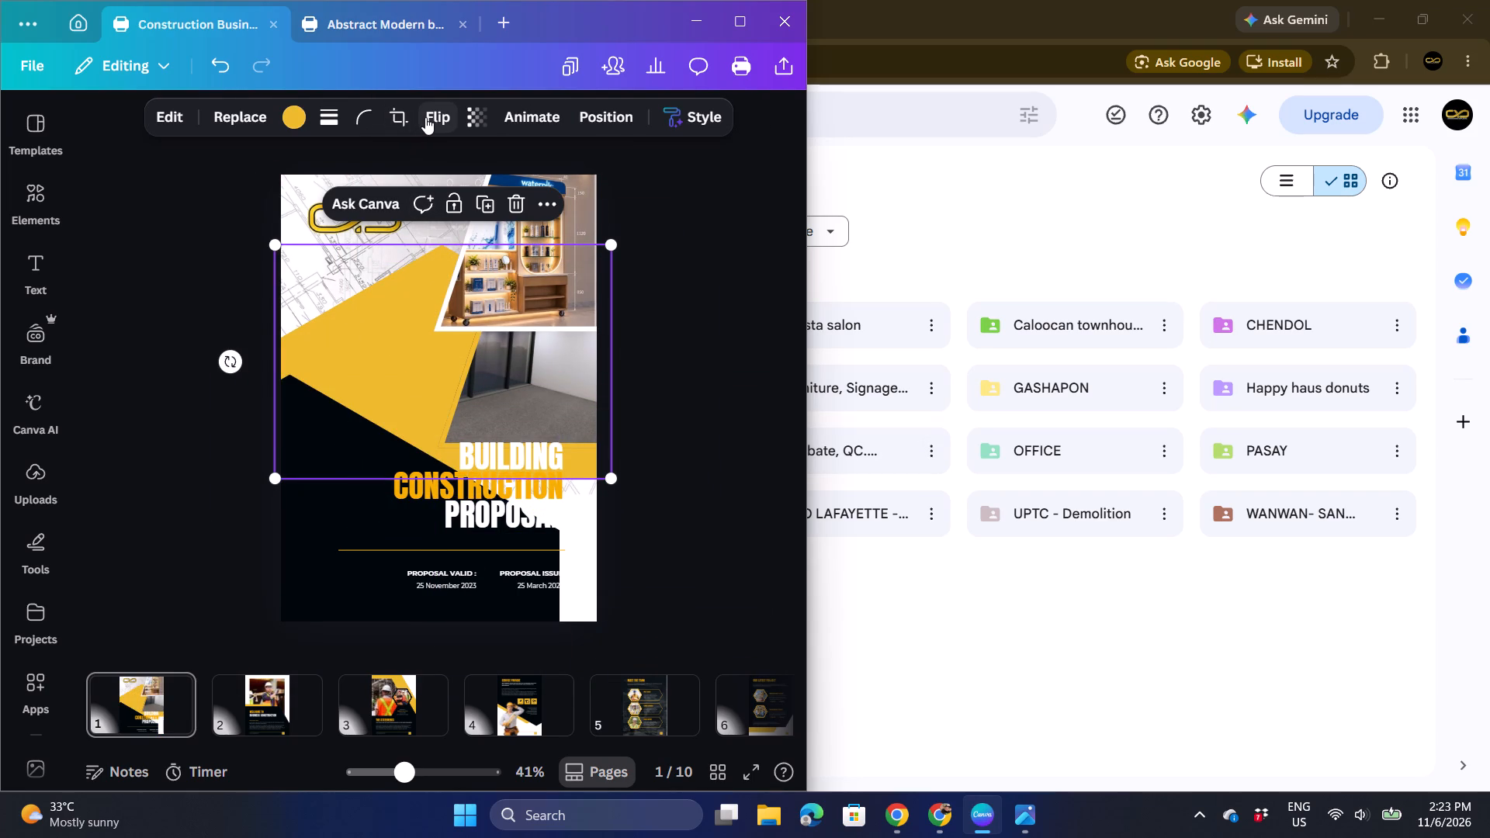
{"action": "left_click", "coordinate": [425, 117]}
{"action": "left_click", "coordinate": [432, 172]}
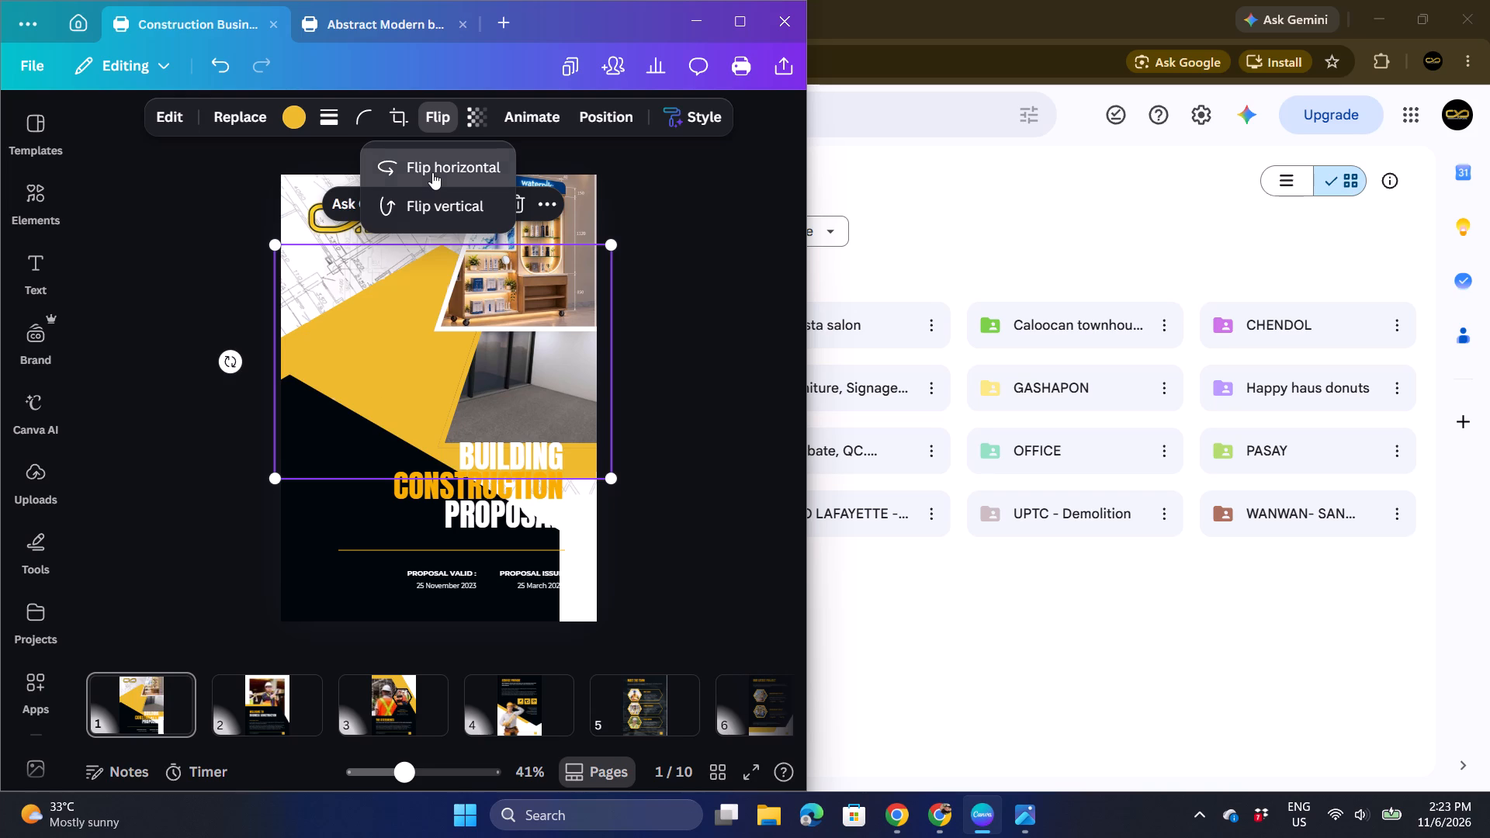
{"action": "left_click", "coordinate": [432, 172]}
{"action": "left_click", "coordinate": [433, 206]}
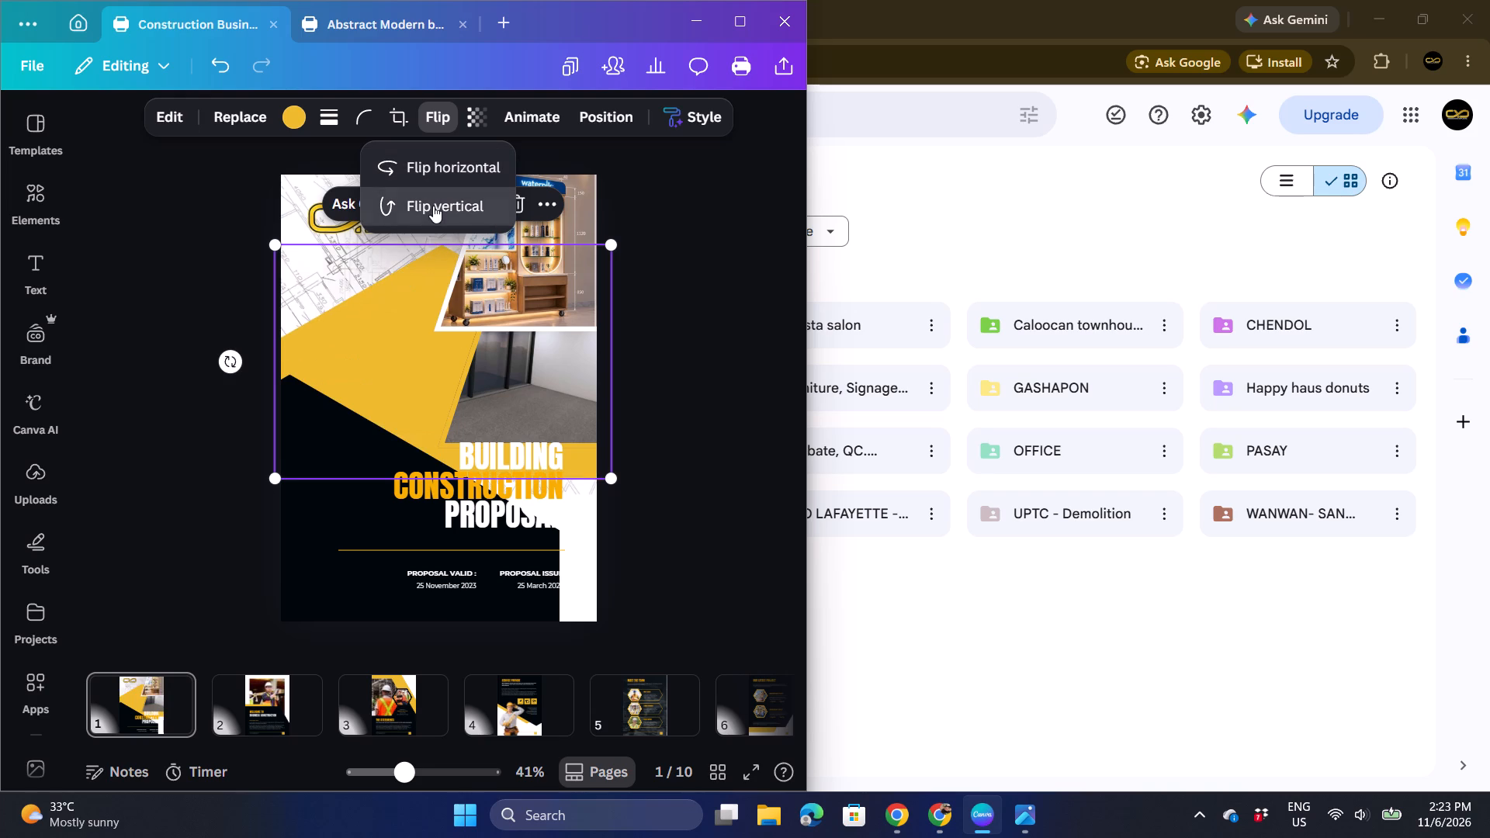
Move the yellow angular shape down behind the black shape at the bottom of the cover and lock it.
{"action": "left_click_drag", "start_coordinate": [388, 349], "coordinate": [416, 428]}
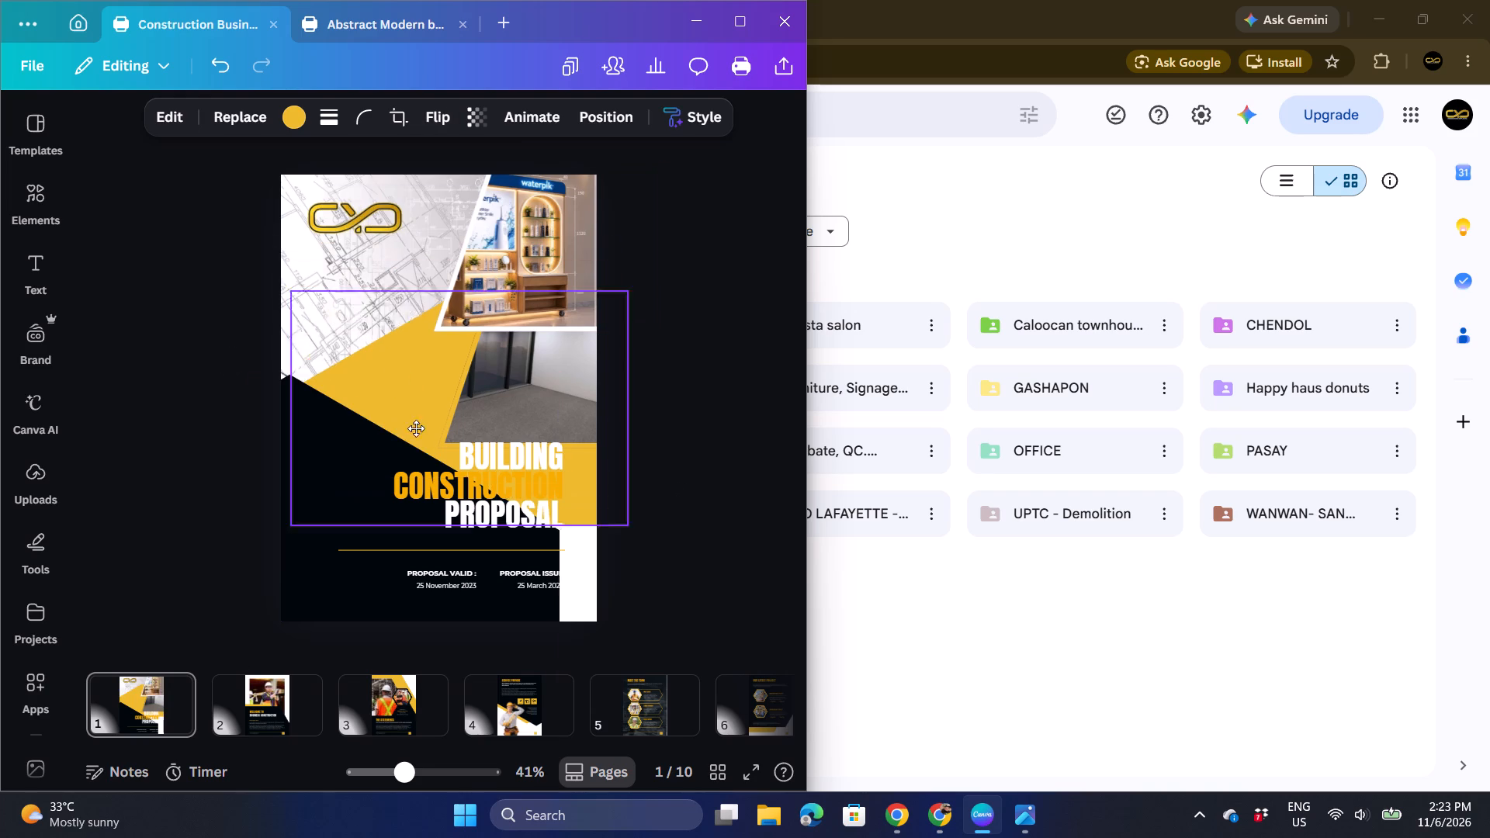
{"action": "left_click_drag", "start_coordinate": [416, 428], "coordinate": [430, 528]}
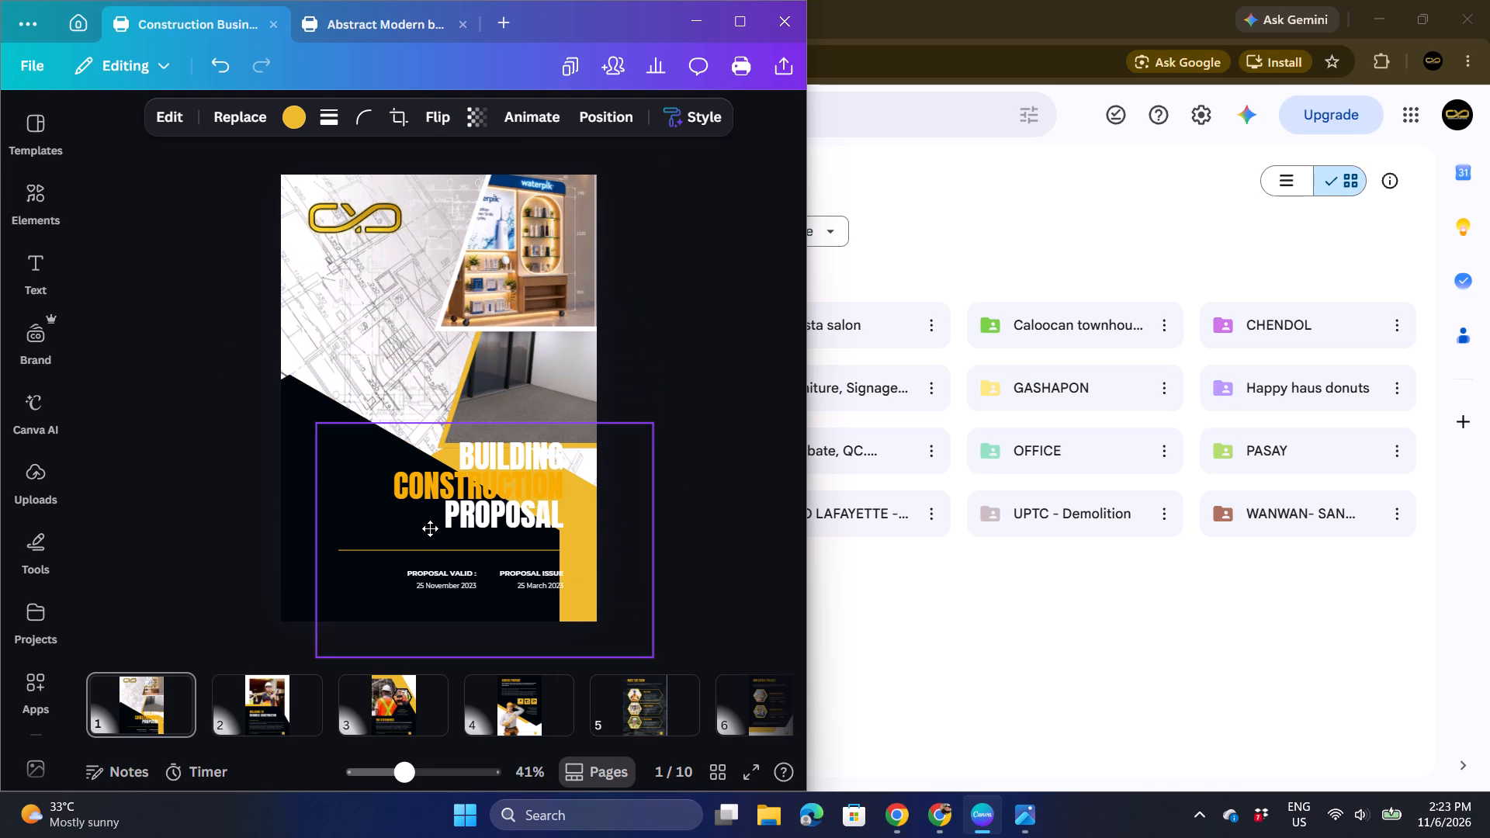
{"action": "left_click_drag", "start_coordinate": [430, 528], "coordinate": [376, 528]}
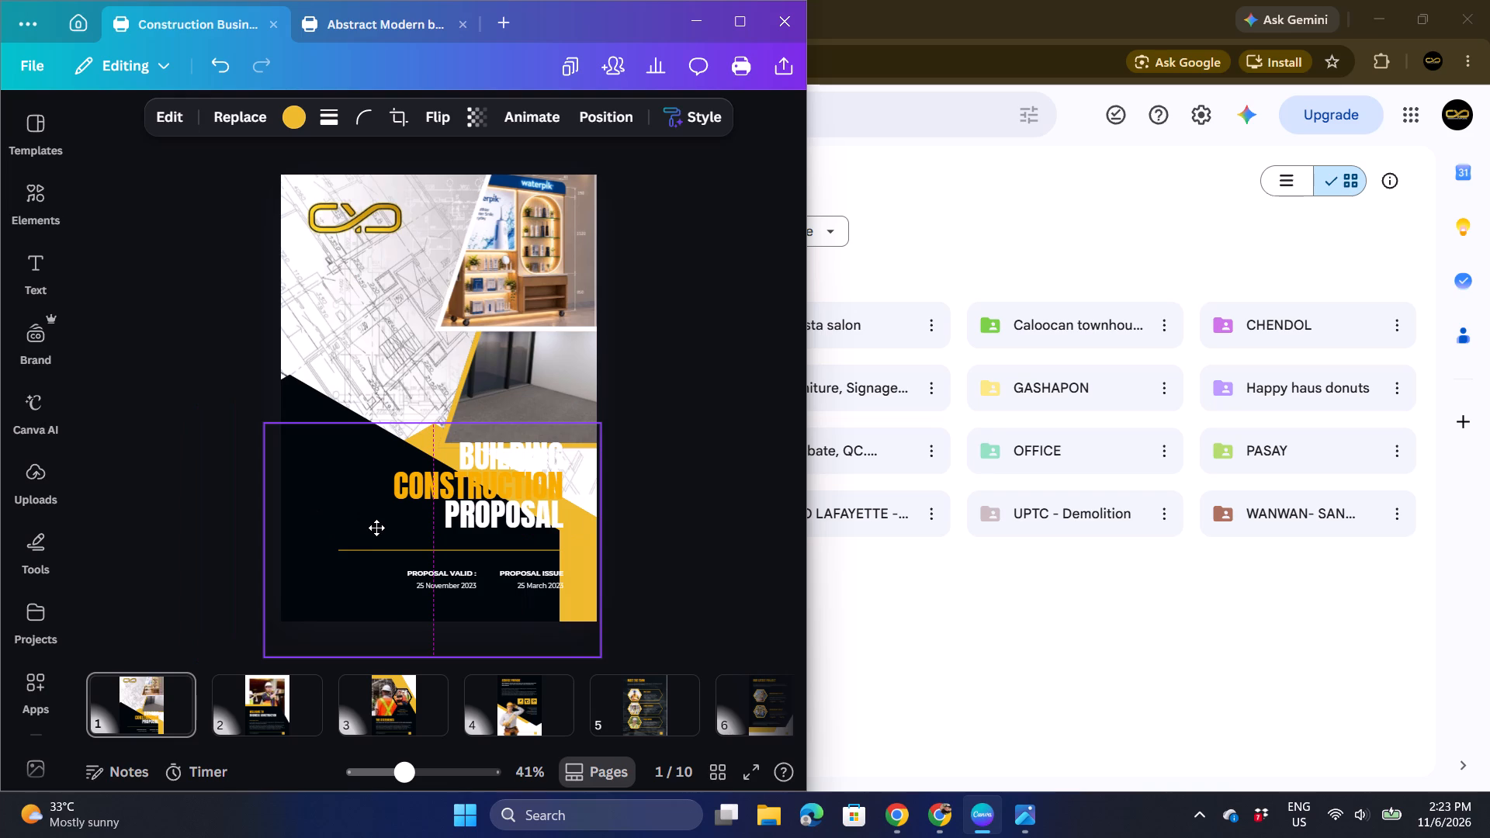
{"action": "left_click_drag", "start_coordinate": [376, 528], "coordinate": [378, 530]}
{"action": "left_click", "coordinate": [296, 452]}
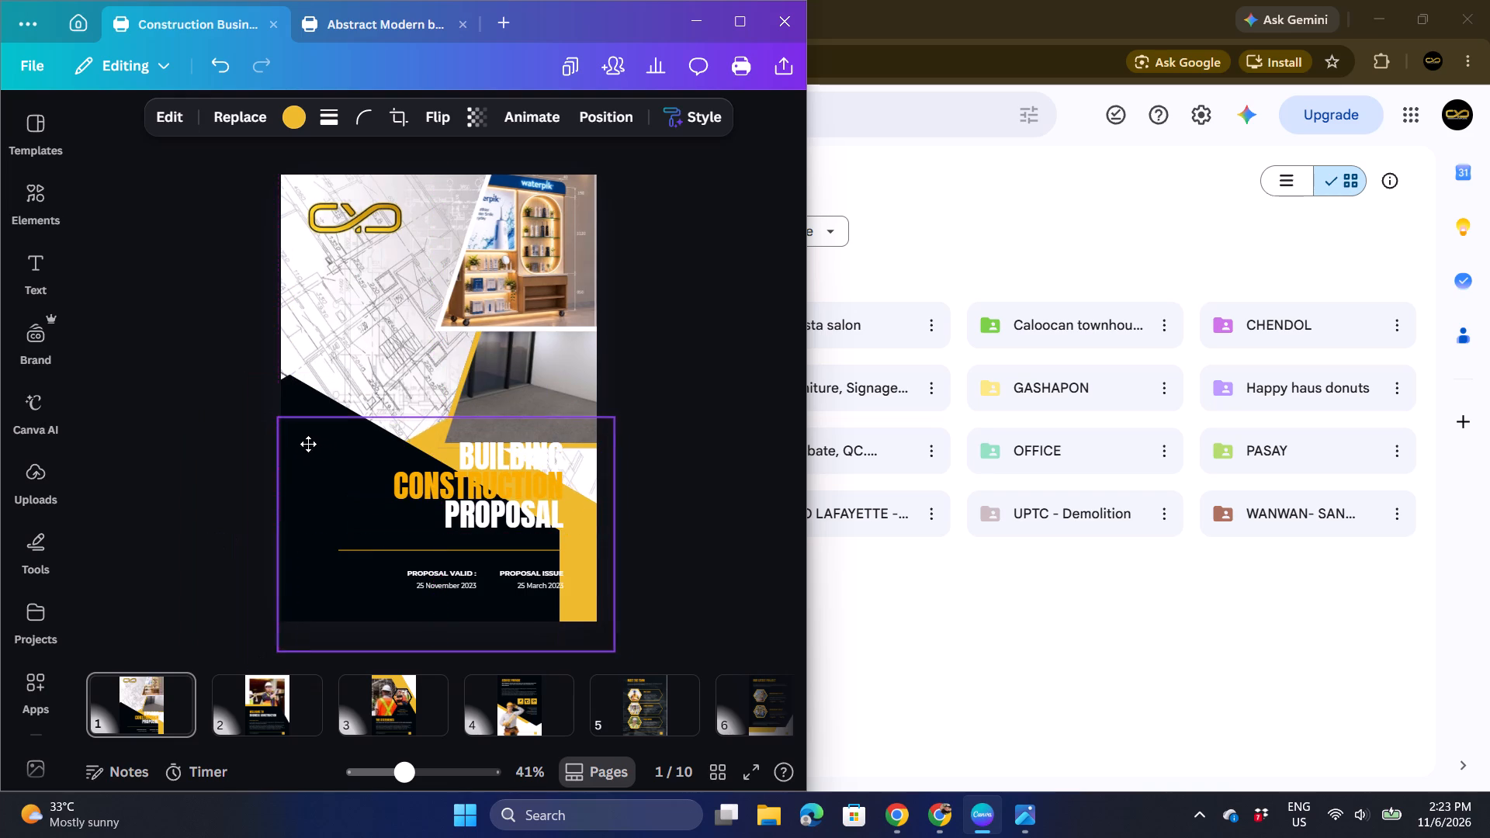
{"action": "scroll", "coordinate": [310, 419], "scroll_direction": "right", "scroll_amount": 1}
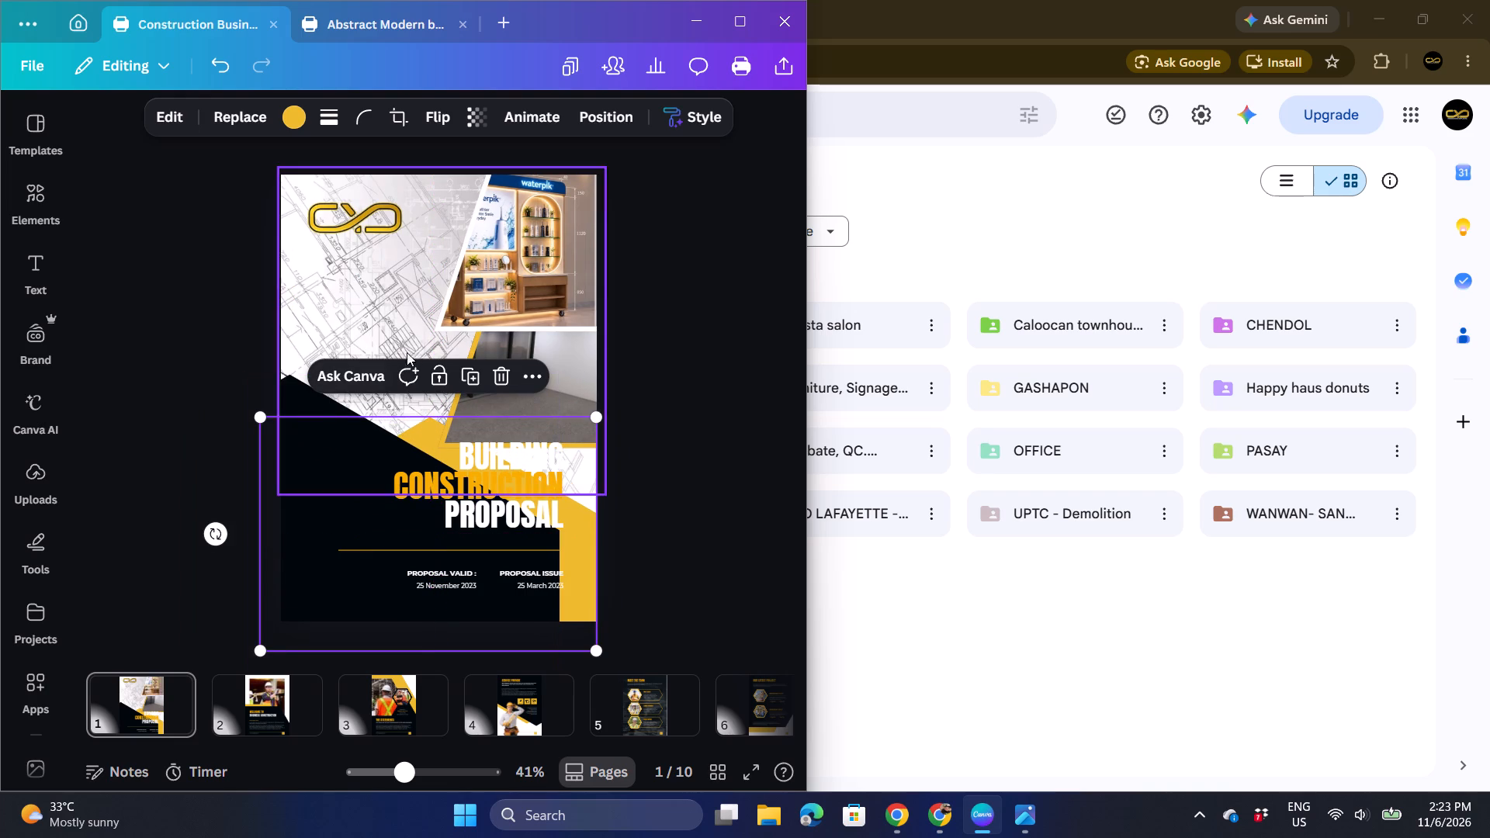
{"action": "scroll", "coordinate": [407, 352], "scroll_direction": "right", "scroll_amount": 1}
{"action": "left_click", "coordinate": [441, 372]}
{"action": "scroll", "coordinate": [432, 374], "scroll_direction": "left", "scroll_amount": 1}
{"action": "left_click", "coordinate": [201, 370]}
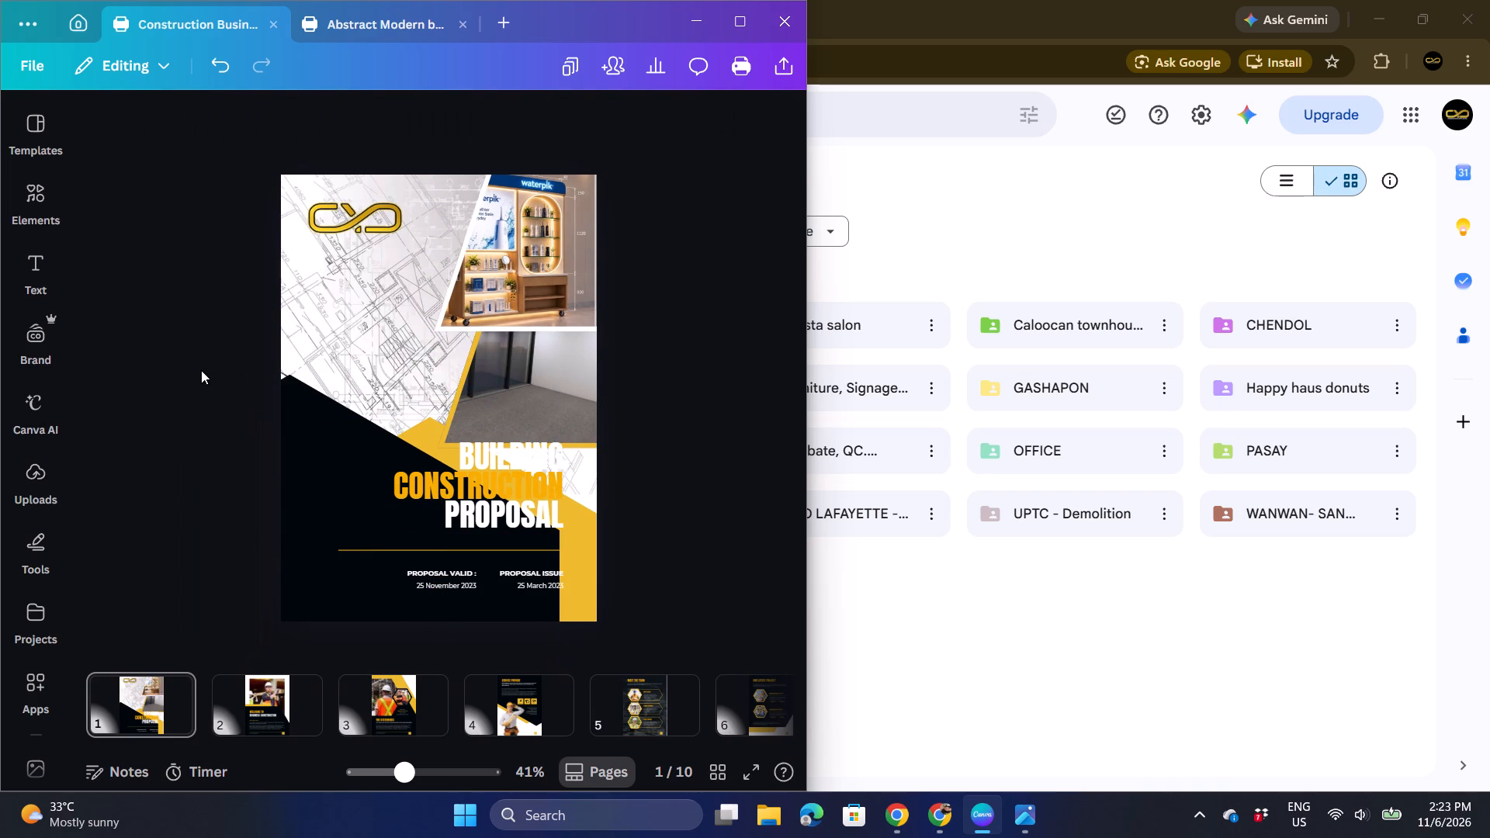
Shift the black angular shape right so its peak sits on the page and a thin yellow strip borders the right edge.
{"action": "scroll", "coordinate": [210, 372], "scroll_direction": "right", "scroll_amount": 1}
{"action": "left_click_drag", "start_coordinate": [300, 410], "coordinate": [333, 403]}
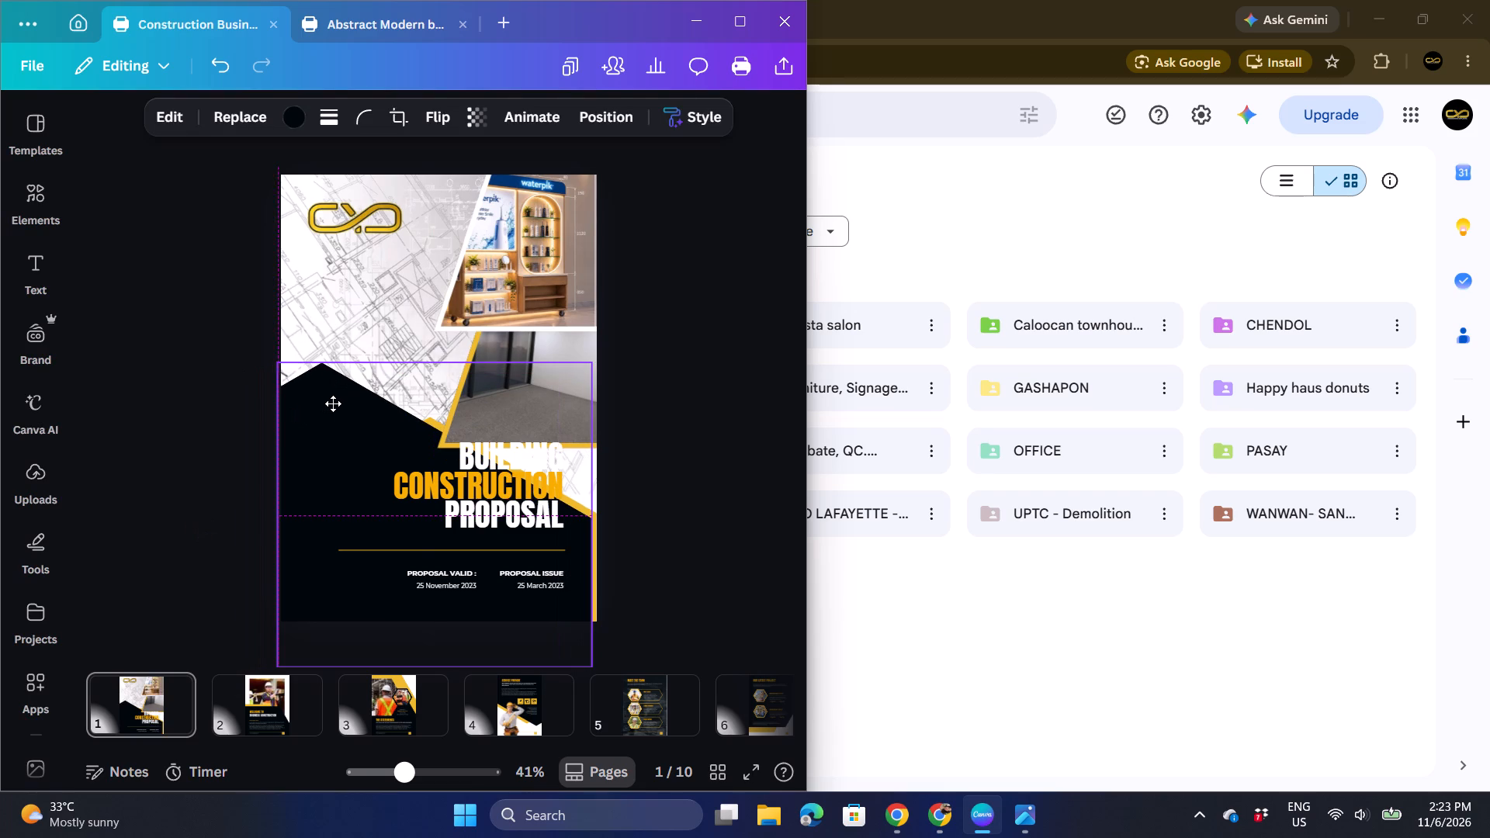
{"action": "left_click_drag", "start_coordinate": [333, 403], "coordinate": [333, 406]}
{"action": "scroll", "coordinate": [360, 396], "scroll_direction": "right", "scroll_amount": 1}
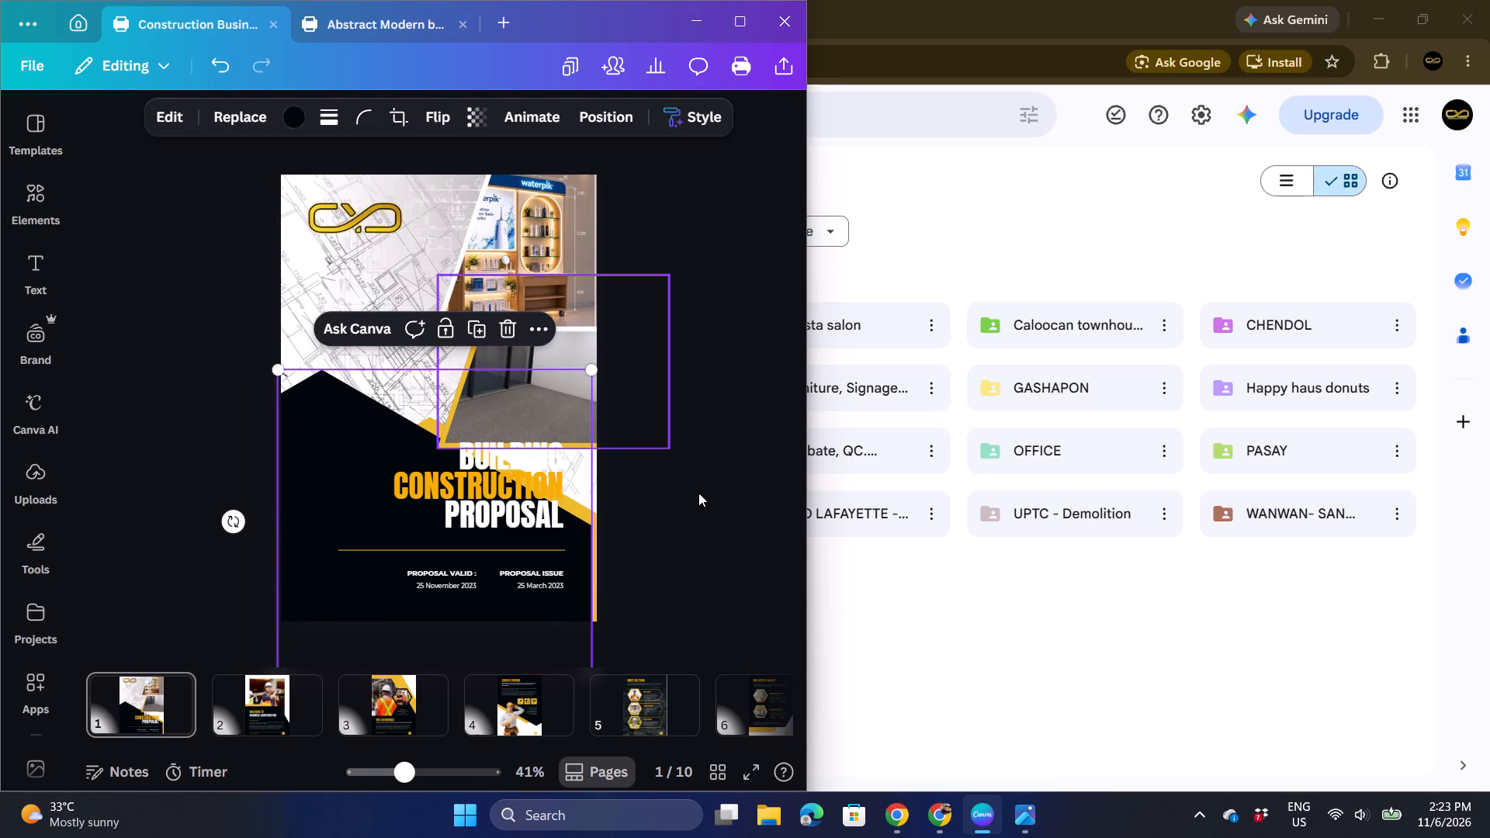
{"action": "scroll", "coordinate": [698, 493], "scroll_direction": "right", "scroll_amount": 1}
{"action": "left_click", "coordinate": [702, 498]}
{"action": "scroll", "coordinate": [667, 500], "scroll_direction": "left", "scroll_amount": 1}
{"action": "left_click", "coordinate": [327, 441]}
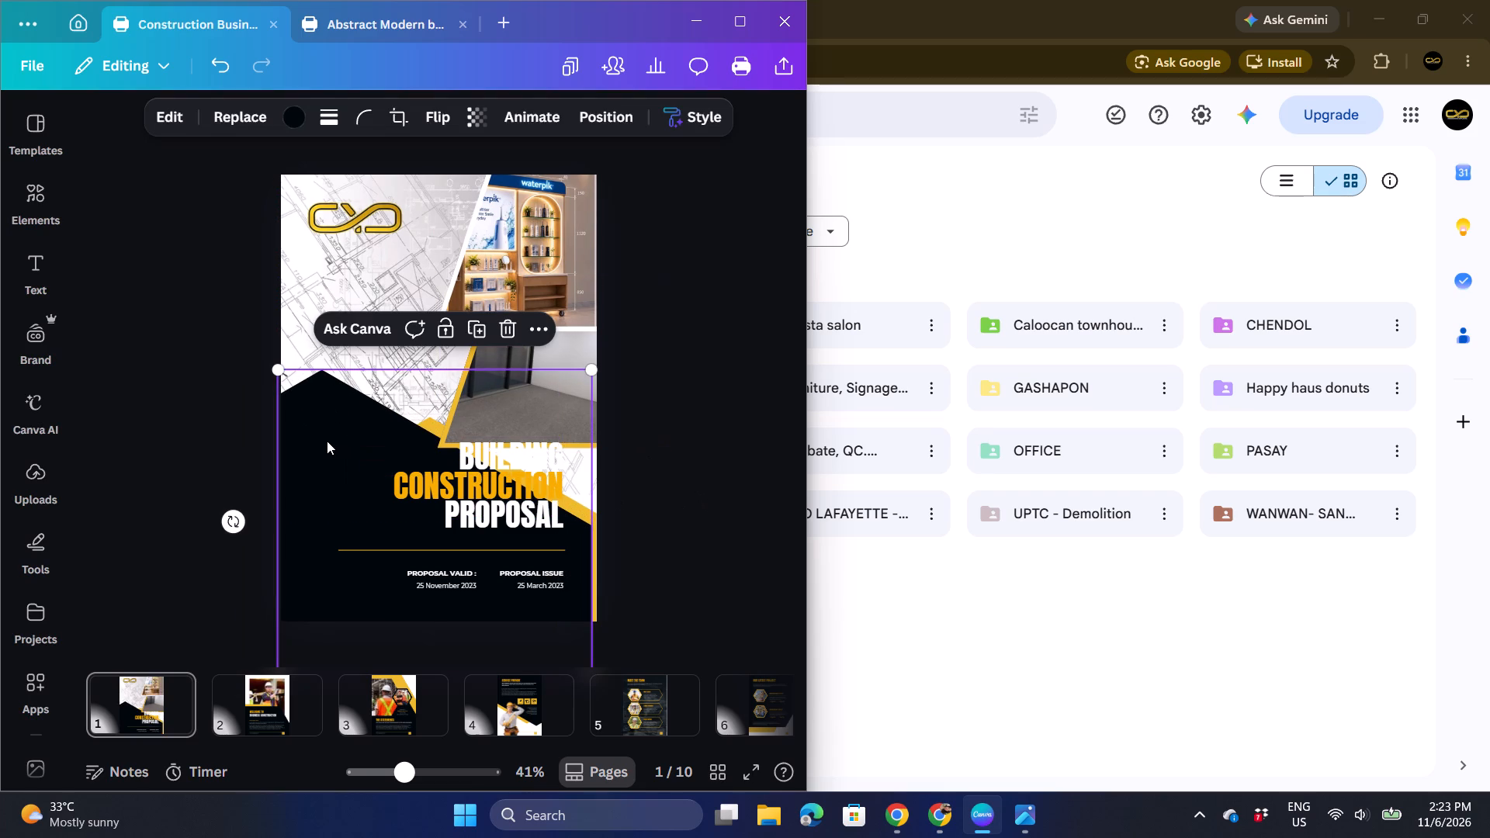
{"action": "scroll", "coordinate": [327, 432], "scroll_direction": "down", "scroll_amount": 1}
{"action": "scroll", "coordinate": [485, 342], "scroll_direction": "right", "scroll_amount": 1}
{"action": "left_click", "coordinate": [659, 466]}
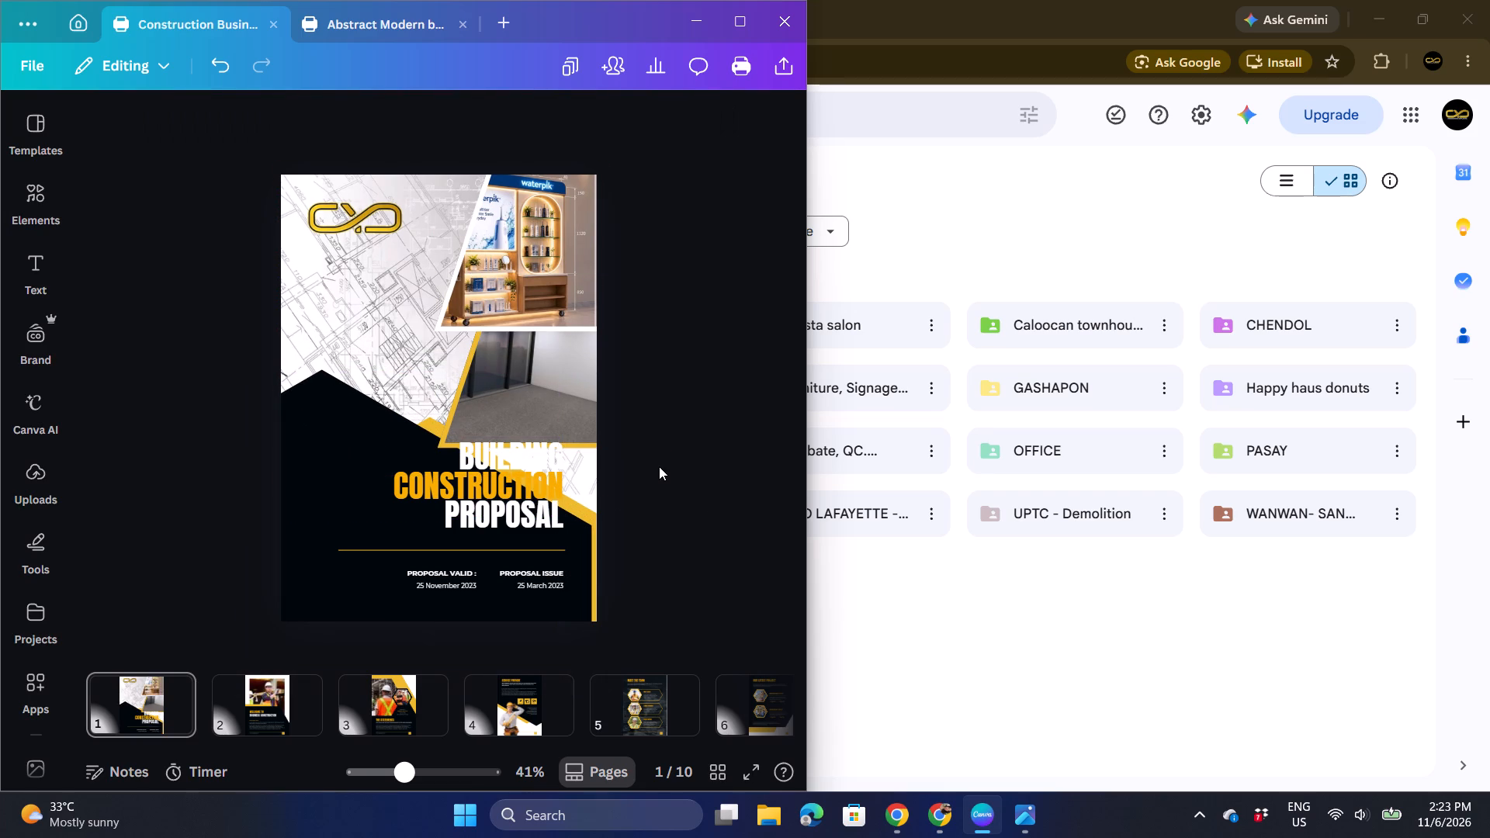
{"action": "scroll", "coordinate": [653, 475], "scroll_direction": "left", "scroll_amount": 1}
Nudge the black angular shape slightly down and lock it in place.
{"action": "left_click", "coordinate": [311, 454]}
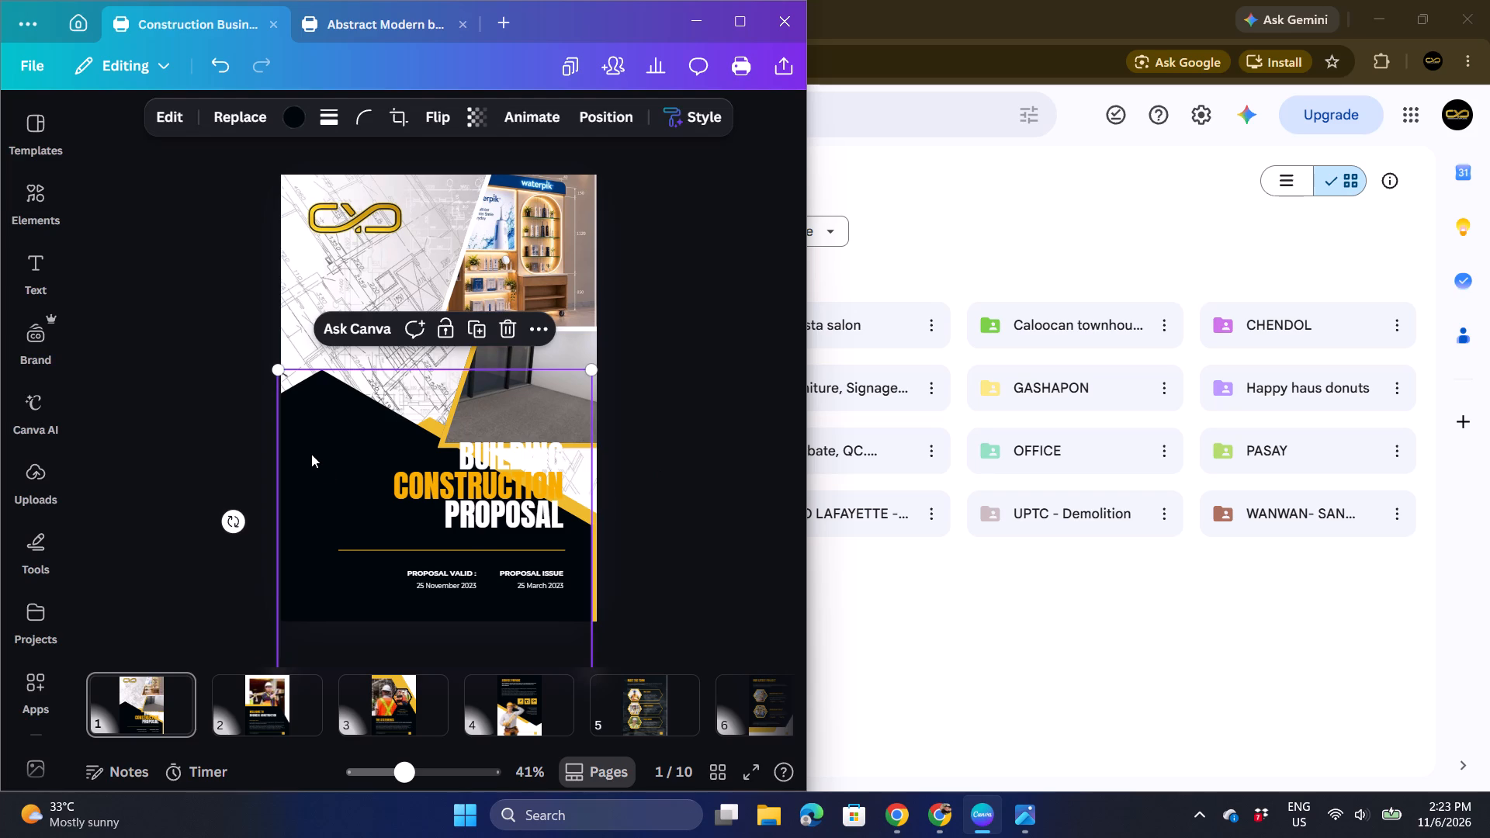
{"action": "left_click", "coordinate": [311, 454]}
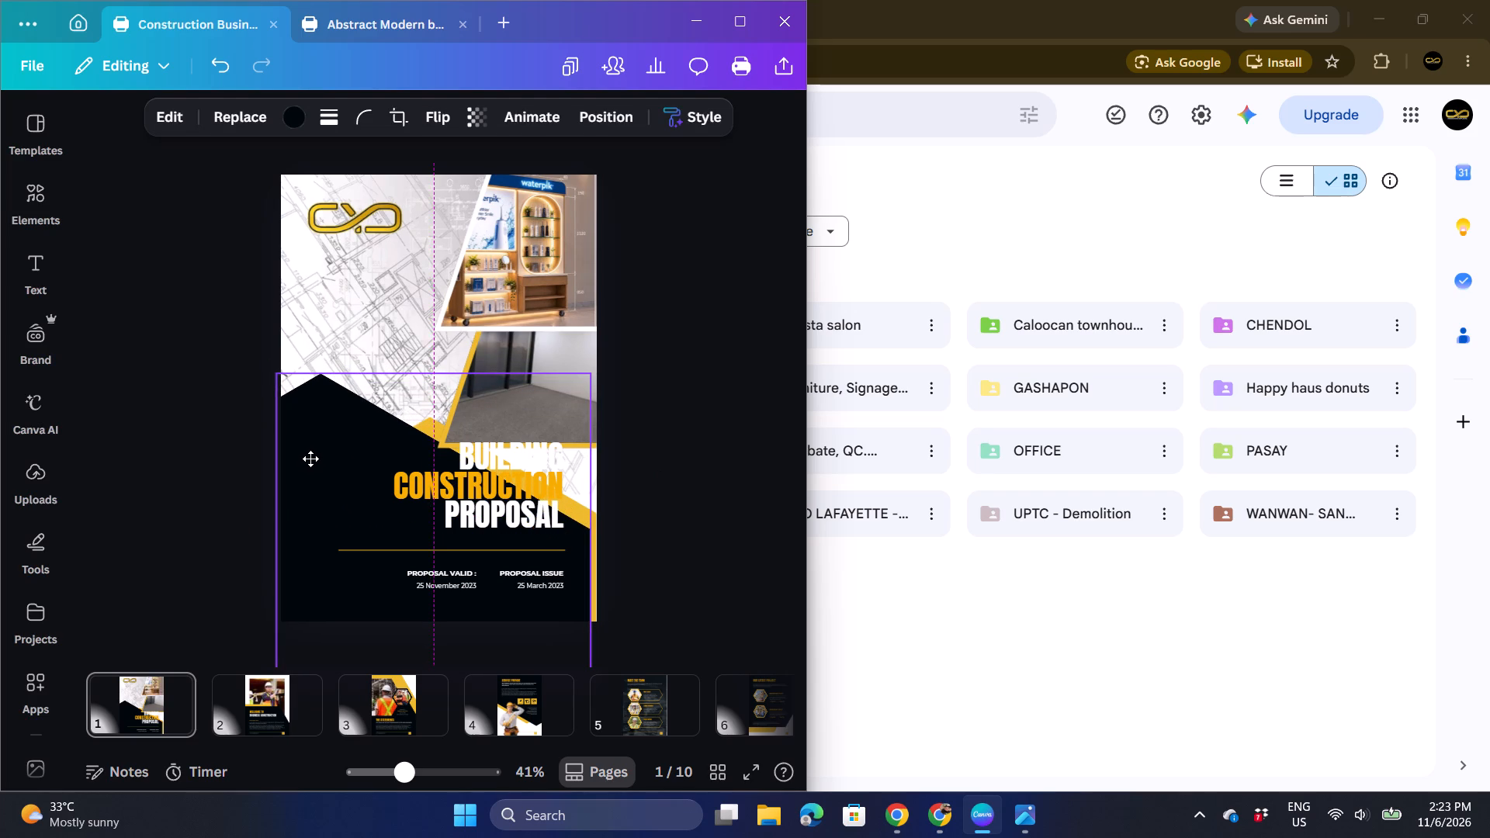
{"action": "scroll", "coordinate": [323, 443], "scroll_direction": "right", "scroll_amount": 1}
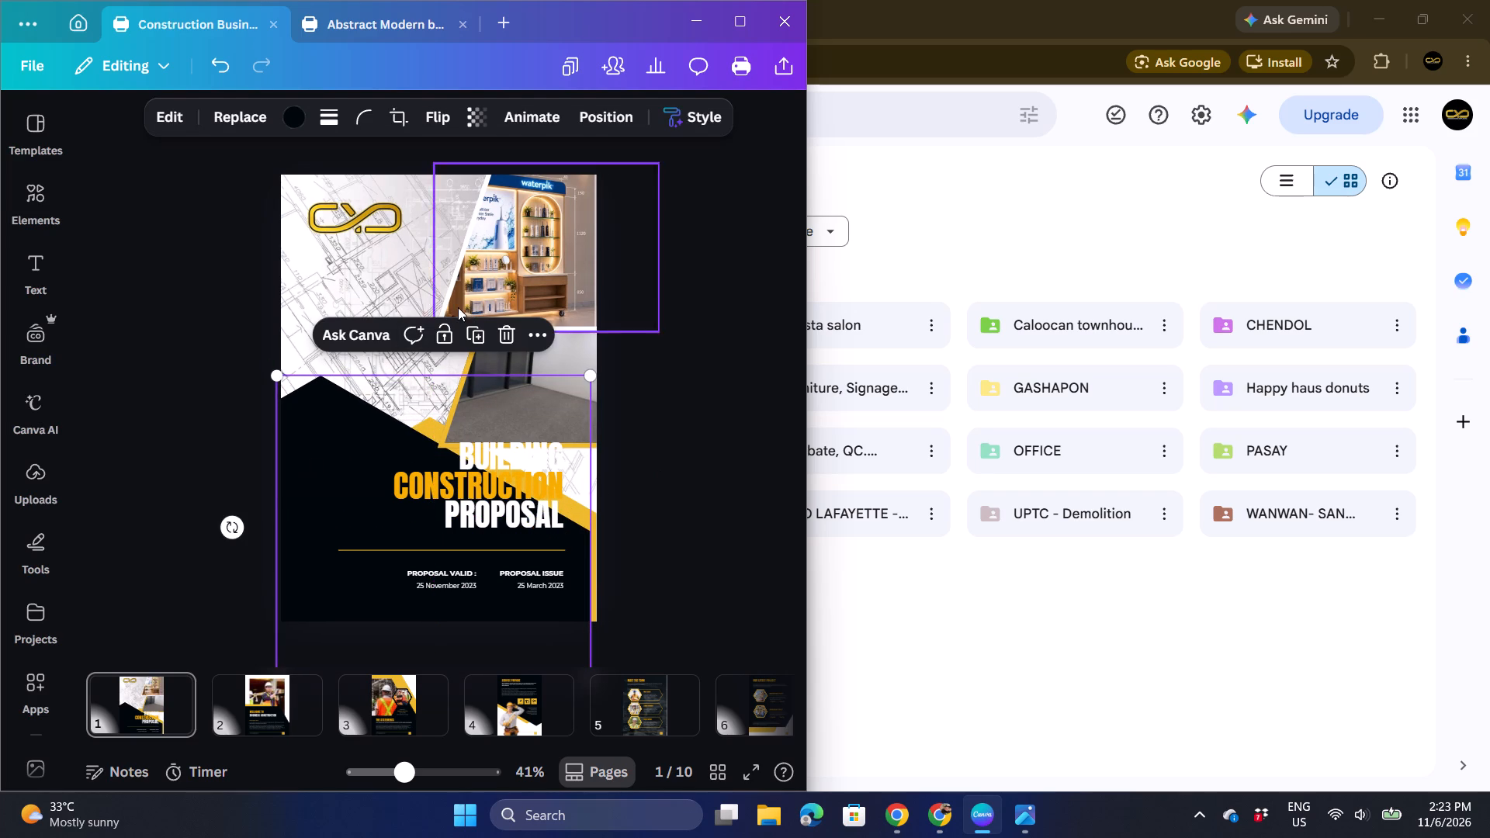
{"action": "scroll", "coordinate": [458, 307], "scroll_direction": "right", "scroll_amount": 1}
{"action": "left_click", "coordinate": [445, 334]}
{"action": "scroll", "coordinate": [466, 331], "scroll_direction": "right", "scroll_amount": 1}
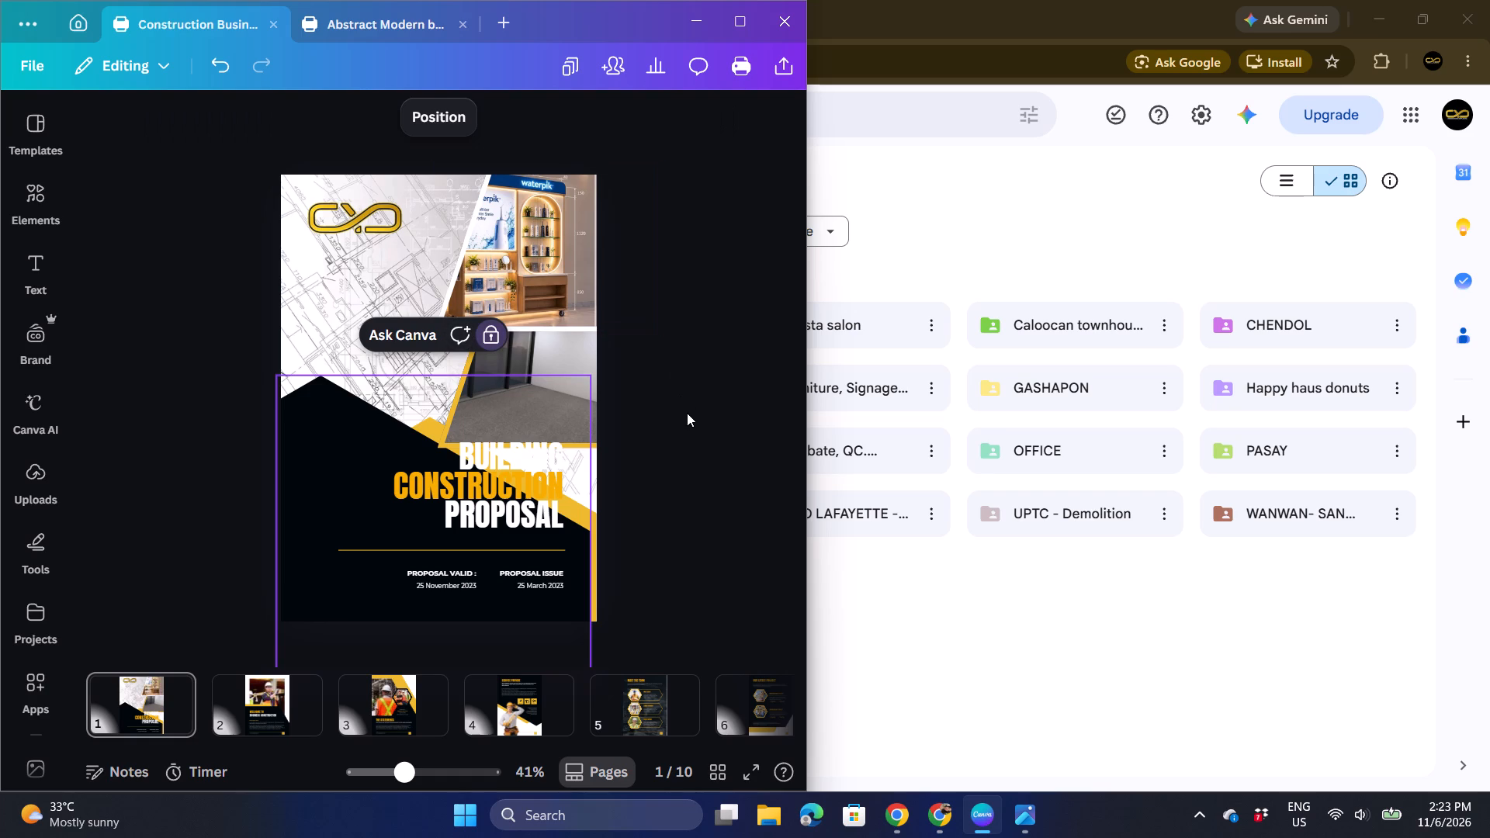
{"action": "scroll", "coordinate": [676, 424], "scroll_direction": "left", "scroll_amount": 1}
Move the title words BUILDING, CONSTRUCTION and PROPOSAL left onto the black shape, stacked one below the other near the page's left edge.
{"action": "left_click", "coordinate": [527, 448]}
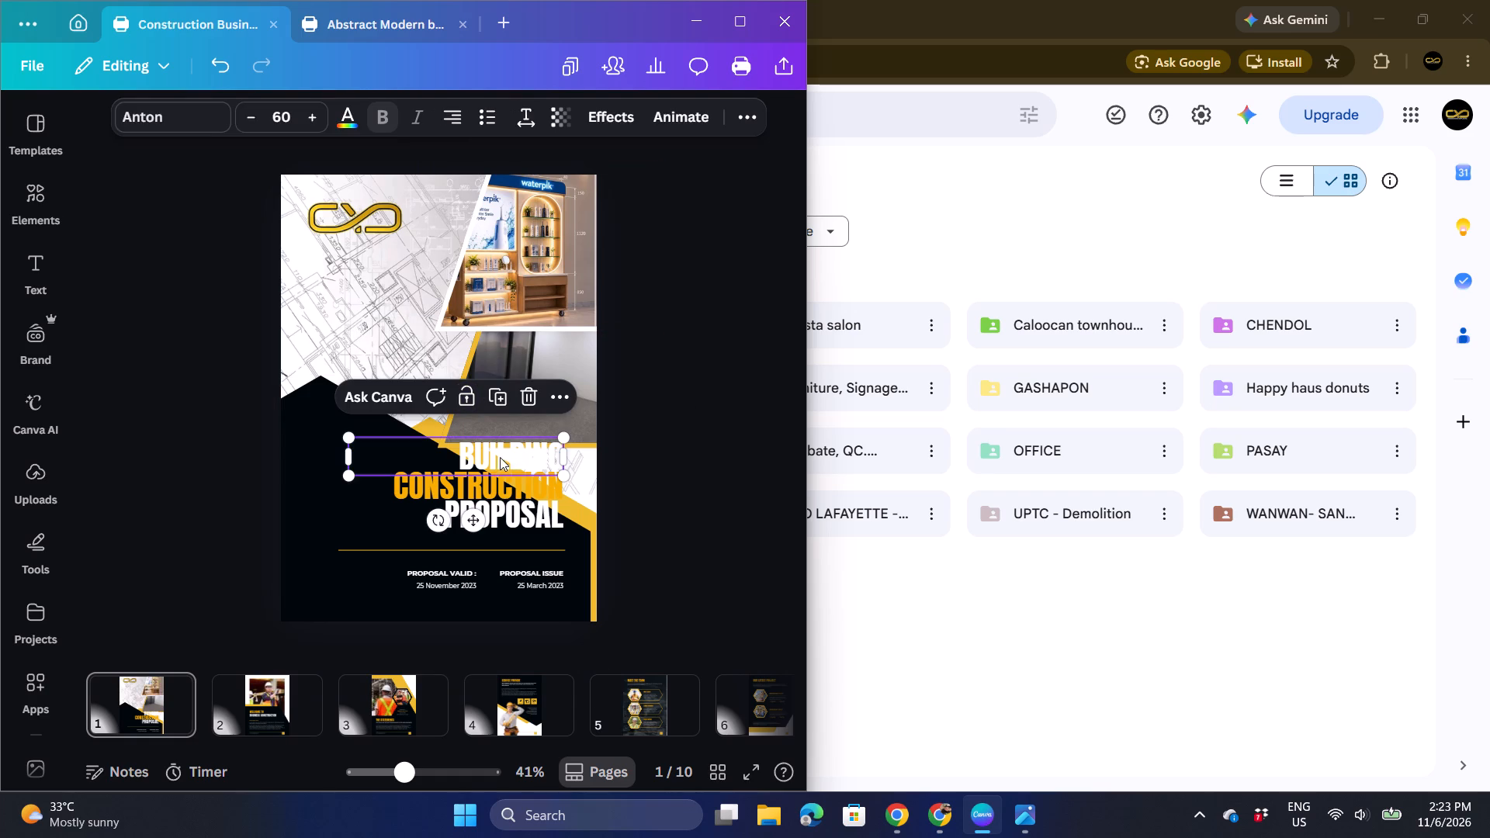
{"action": "left_click_drag", "start_coordinate": [497, 457], "coordinate": [378, 458]}
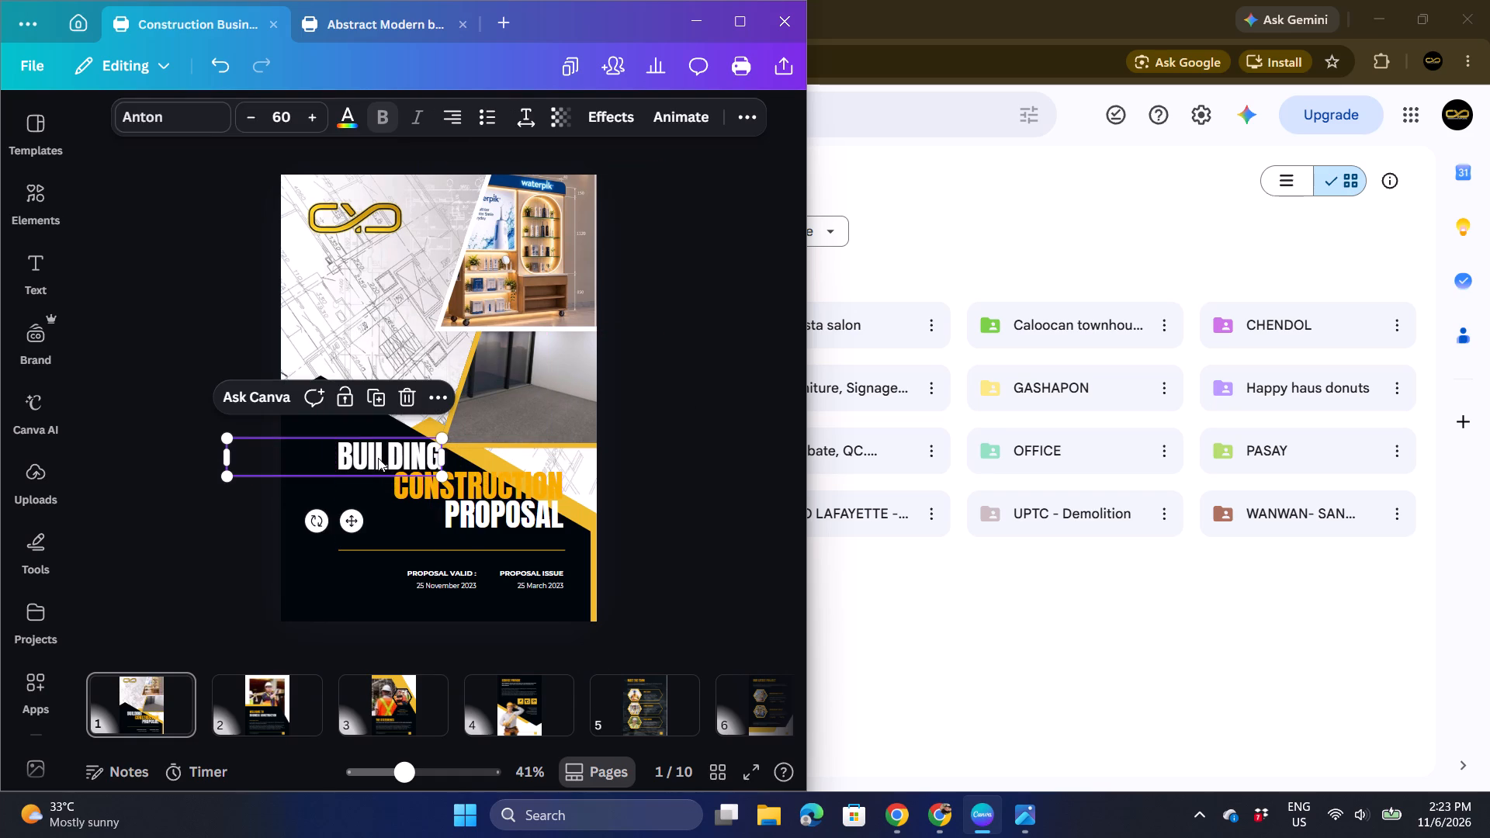
{"action": "left_click_drag", "start_coordinate": [404, 455], "coordinate": [376, 453]}
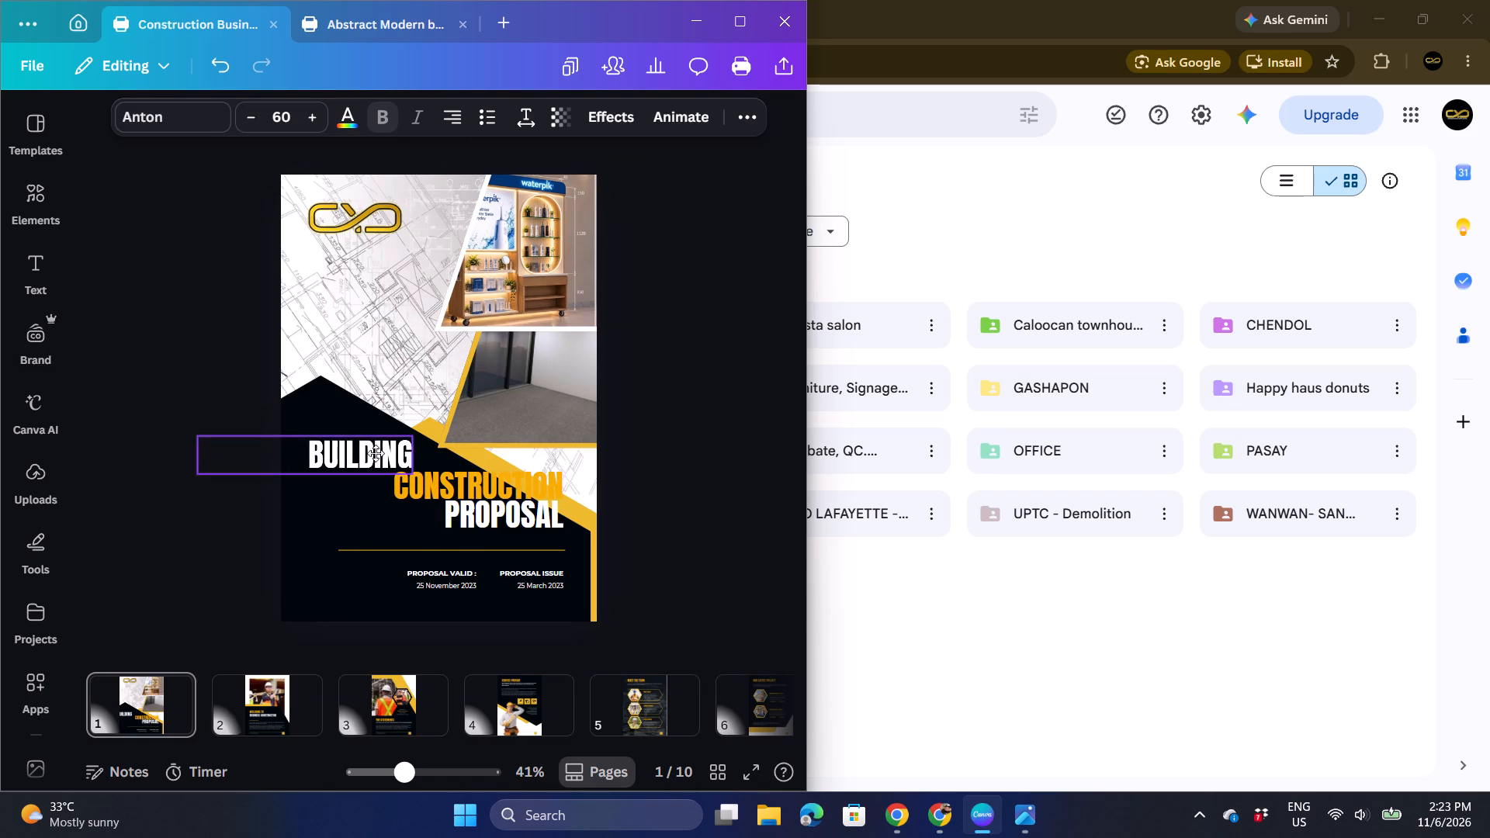
{"action": "left_click_drag", "start_coordinate": [376, 453], "coordinate": [353, 452]}
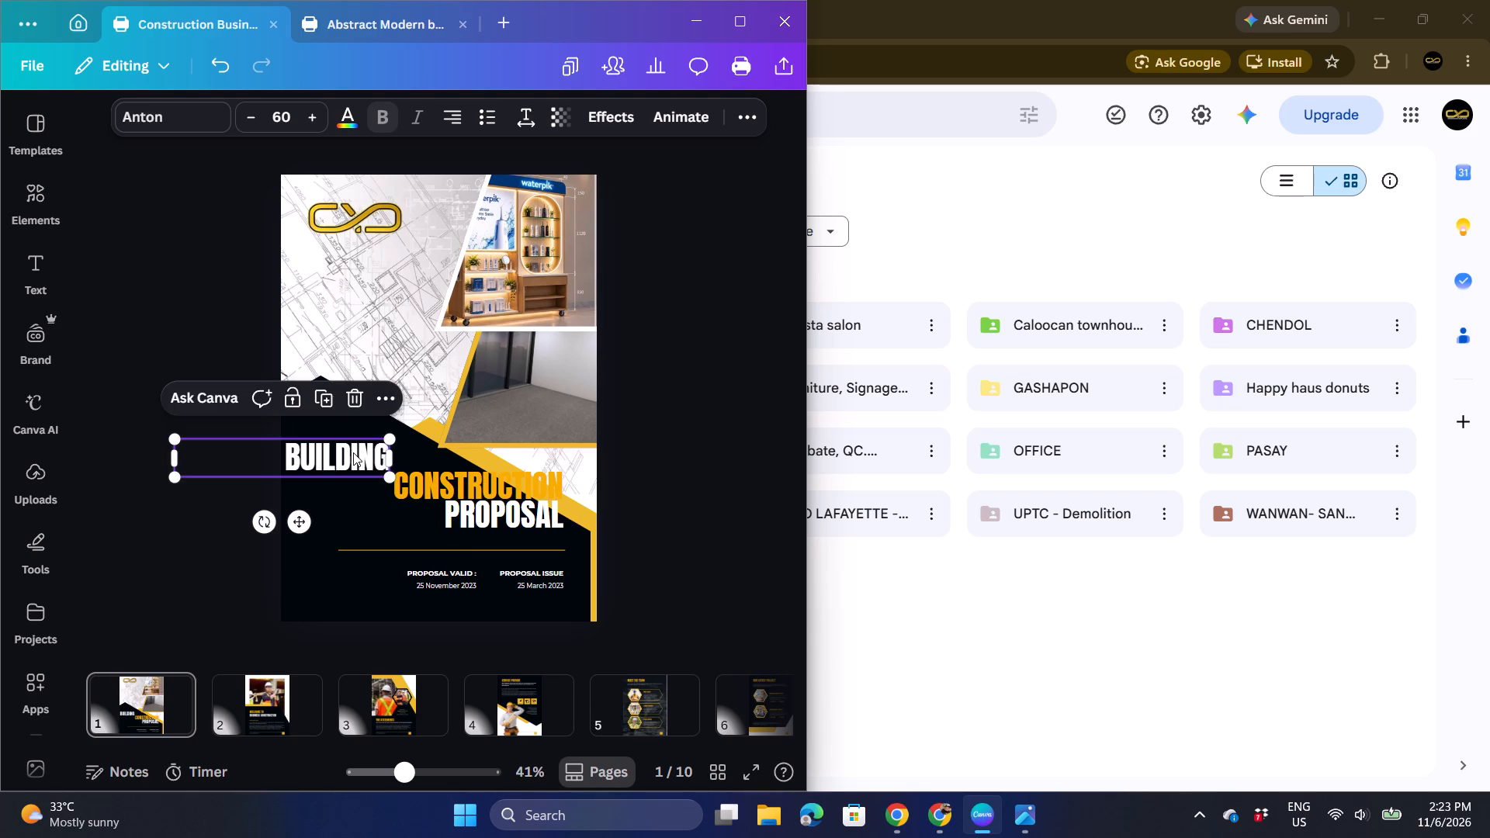
{"action": "left_click", "coordinate": [519, 490]}
{"action": "left_click_drag", "start_coordinate": [517, 475], "coordinate": [477, 479]}
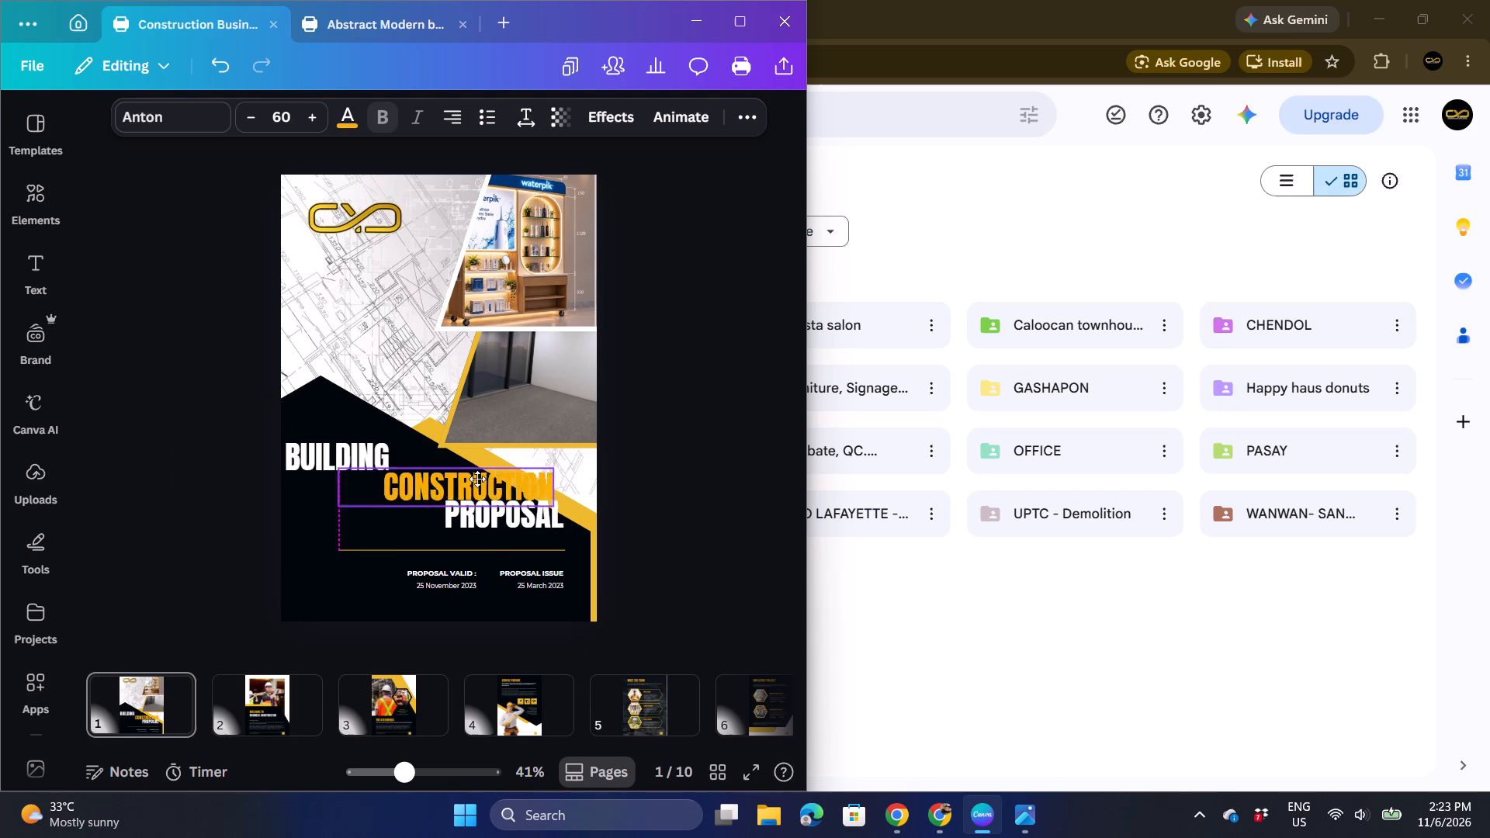
{"action": "left_click_drag", "start_coordinate": [477, 479], "coordinate": [404, 484]}
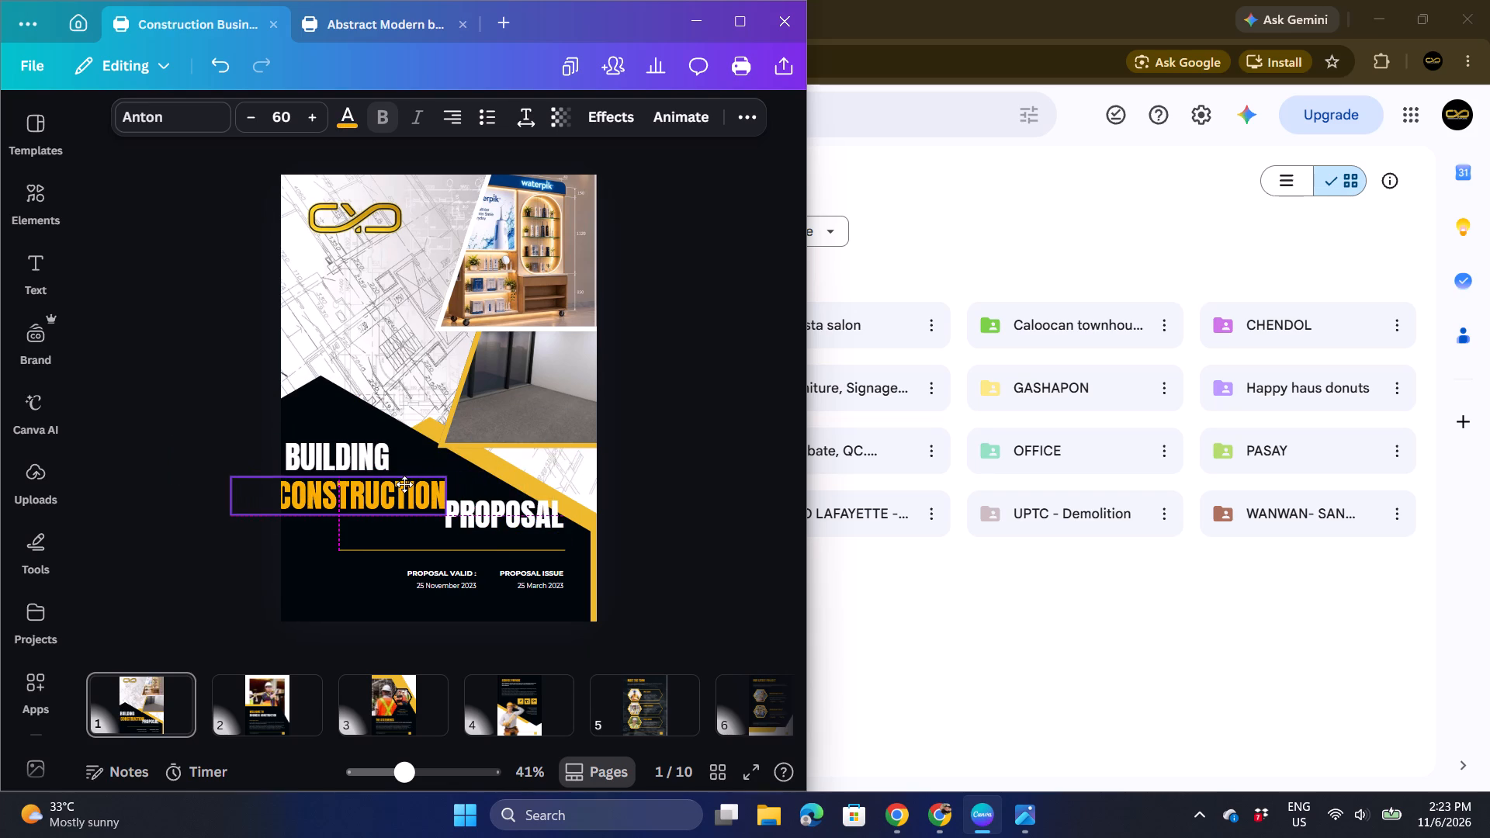
{"action": "left_click_drag", "start_coordinate": [404, 484], "coordinate": [413, 485]}
{"action": "left_click_drag", "start_coordinate": [520, 515], "coordinate": [372, 537]}
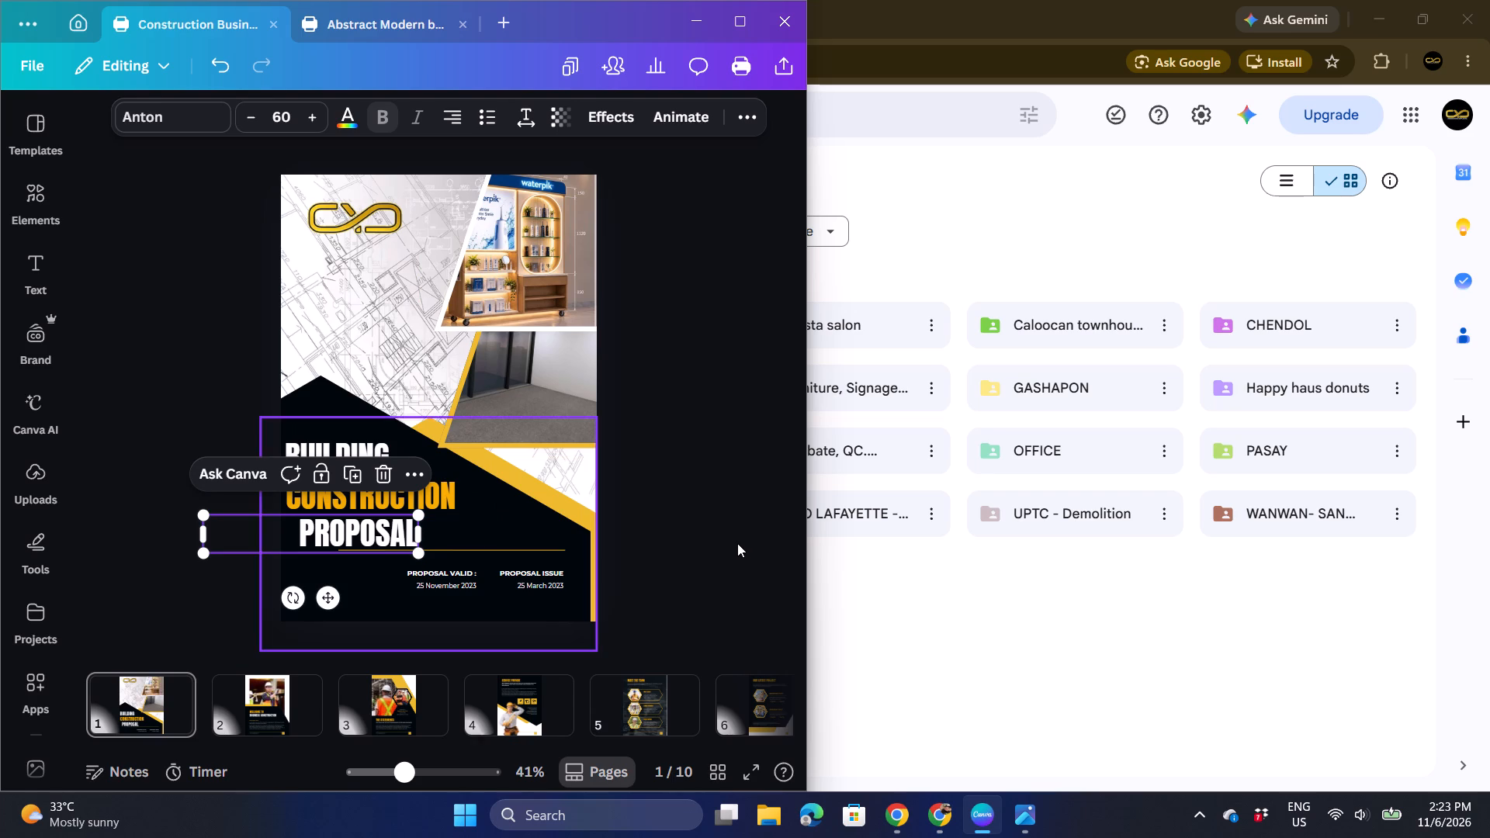
{"action": "left_click", "coordinate": [737, 543]}
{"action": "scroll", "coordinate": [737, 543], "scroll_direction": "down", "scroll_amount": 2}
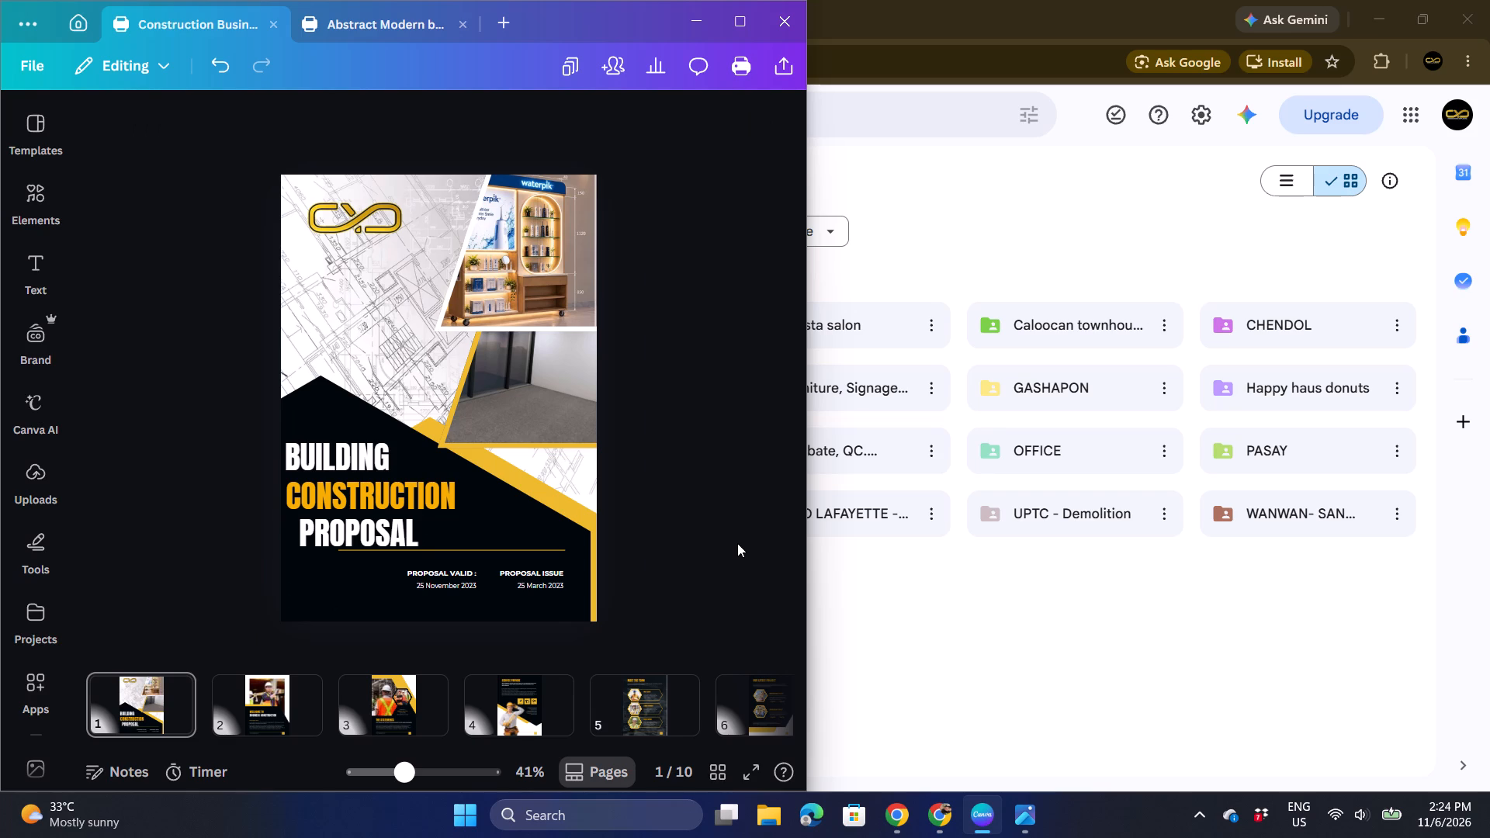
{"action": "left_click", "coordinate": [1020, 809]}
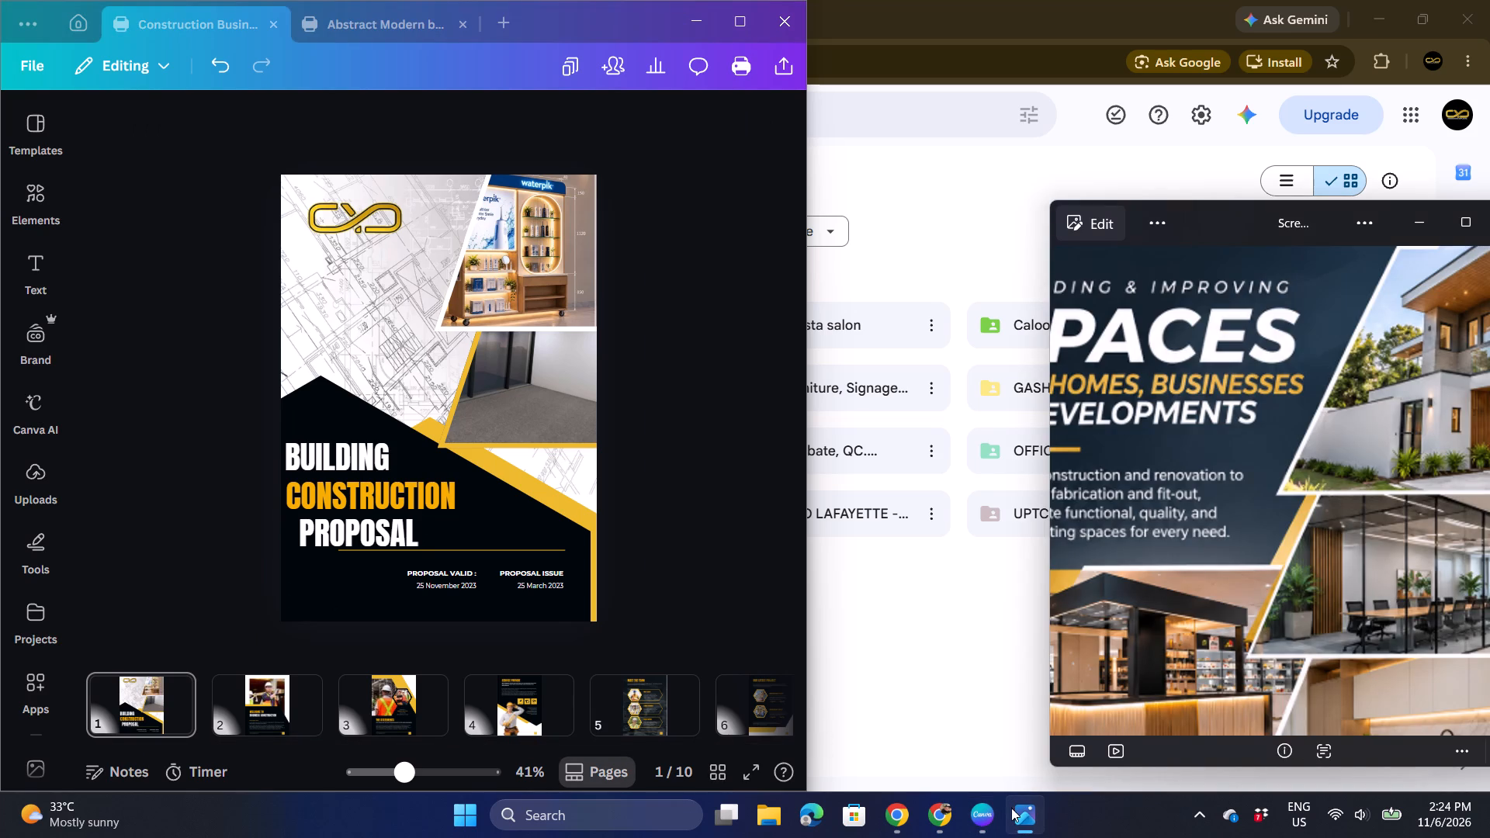
Switch to Chrome, close the Facebook image preview, download WANWAN - 3D Design Deck 03.20.25 (1).pdf from the chat and open it.
{"action": "left_click", "coordinate": [937, 815]}
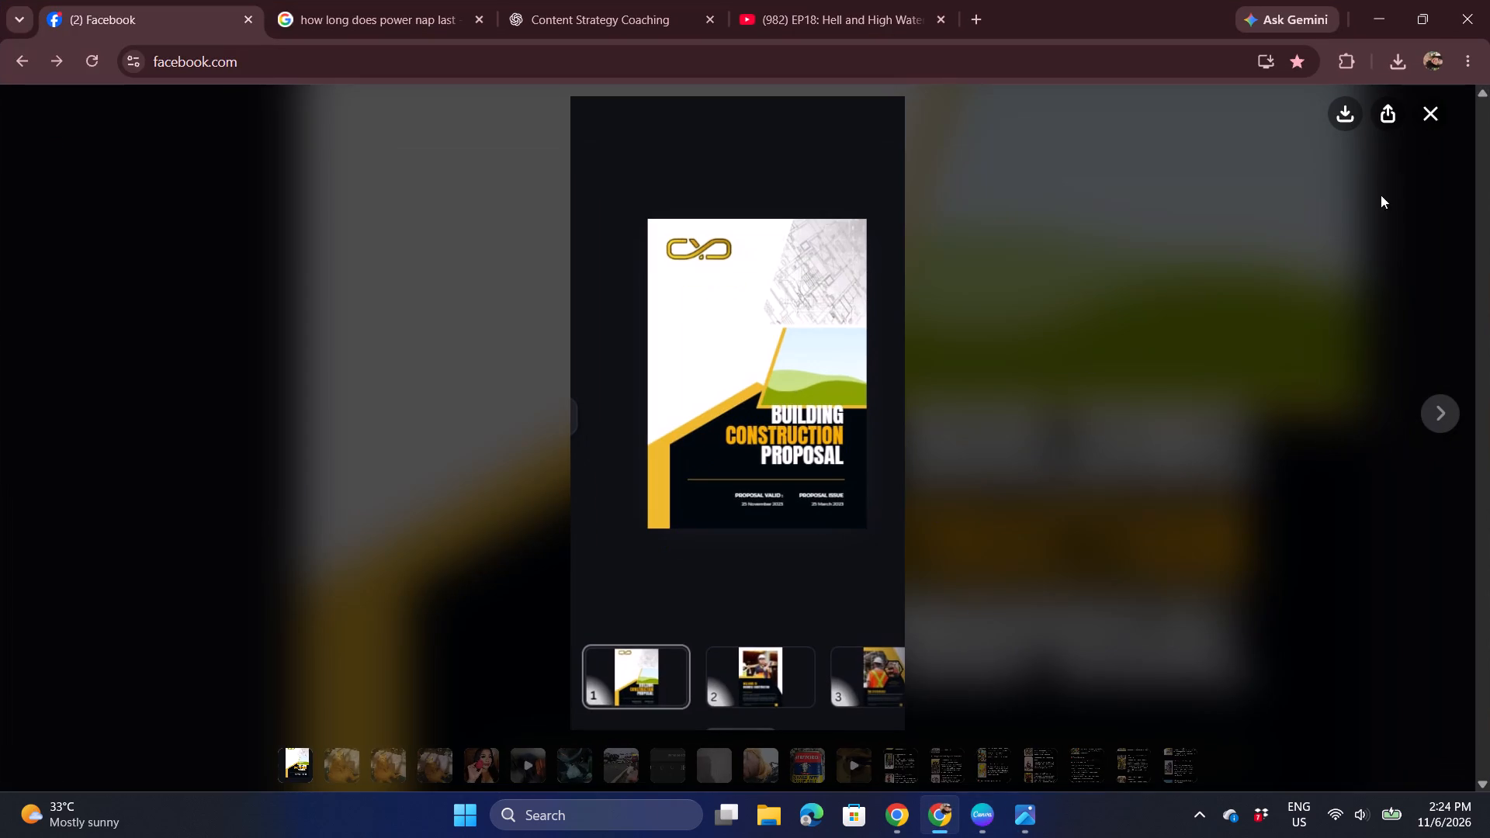
{"action": "left_click", "coordinate": [1436, 116]}
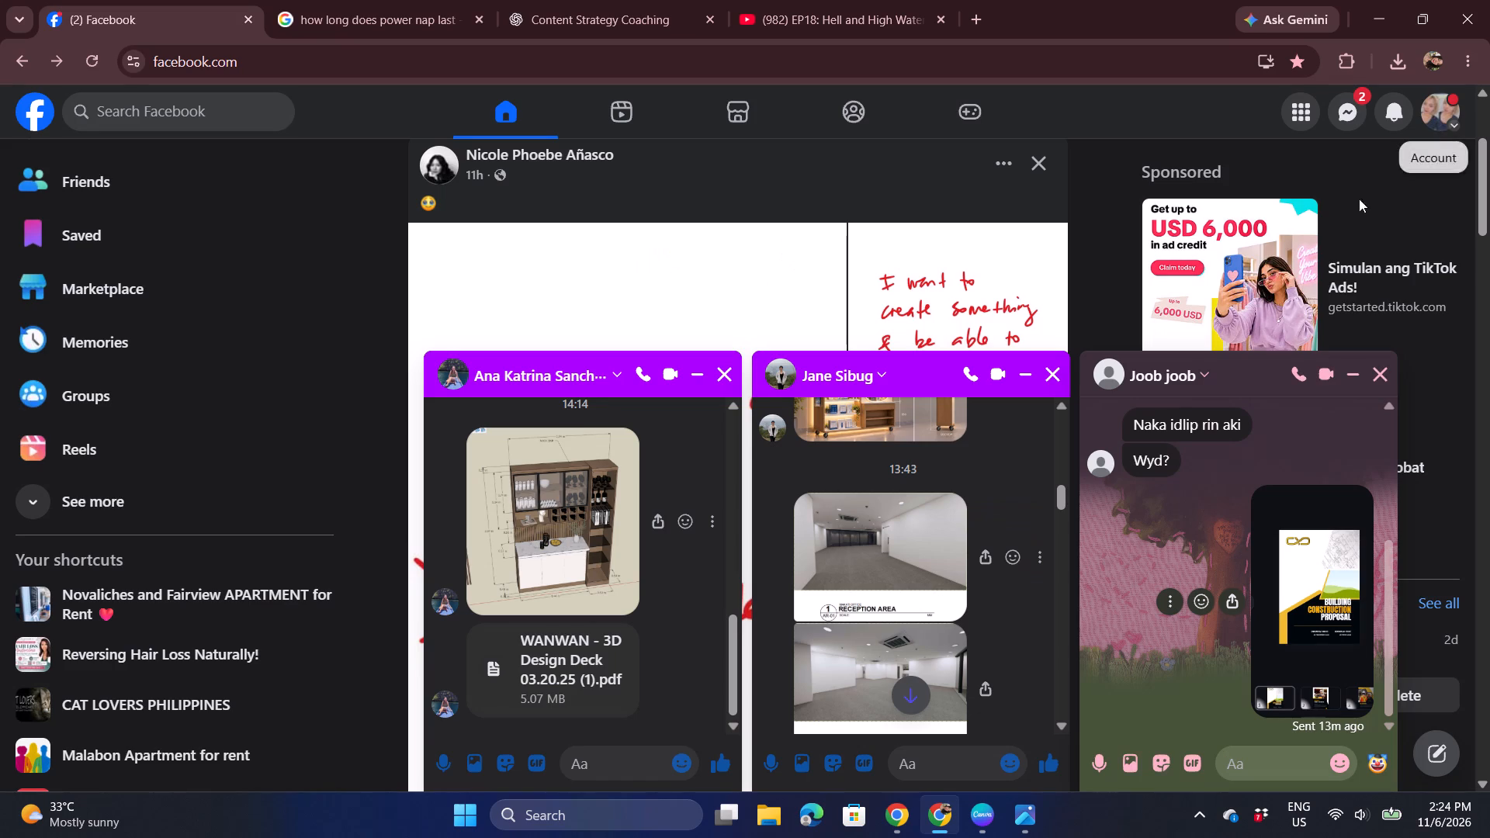
{"action": "scroll", "coordinate": [613, 612], "scroll_direction": "down", "scroll_amount": 2}
{"action": "left_click", "coordinate": [596, 670]}
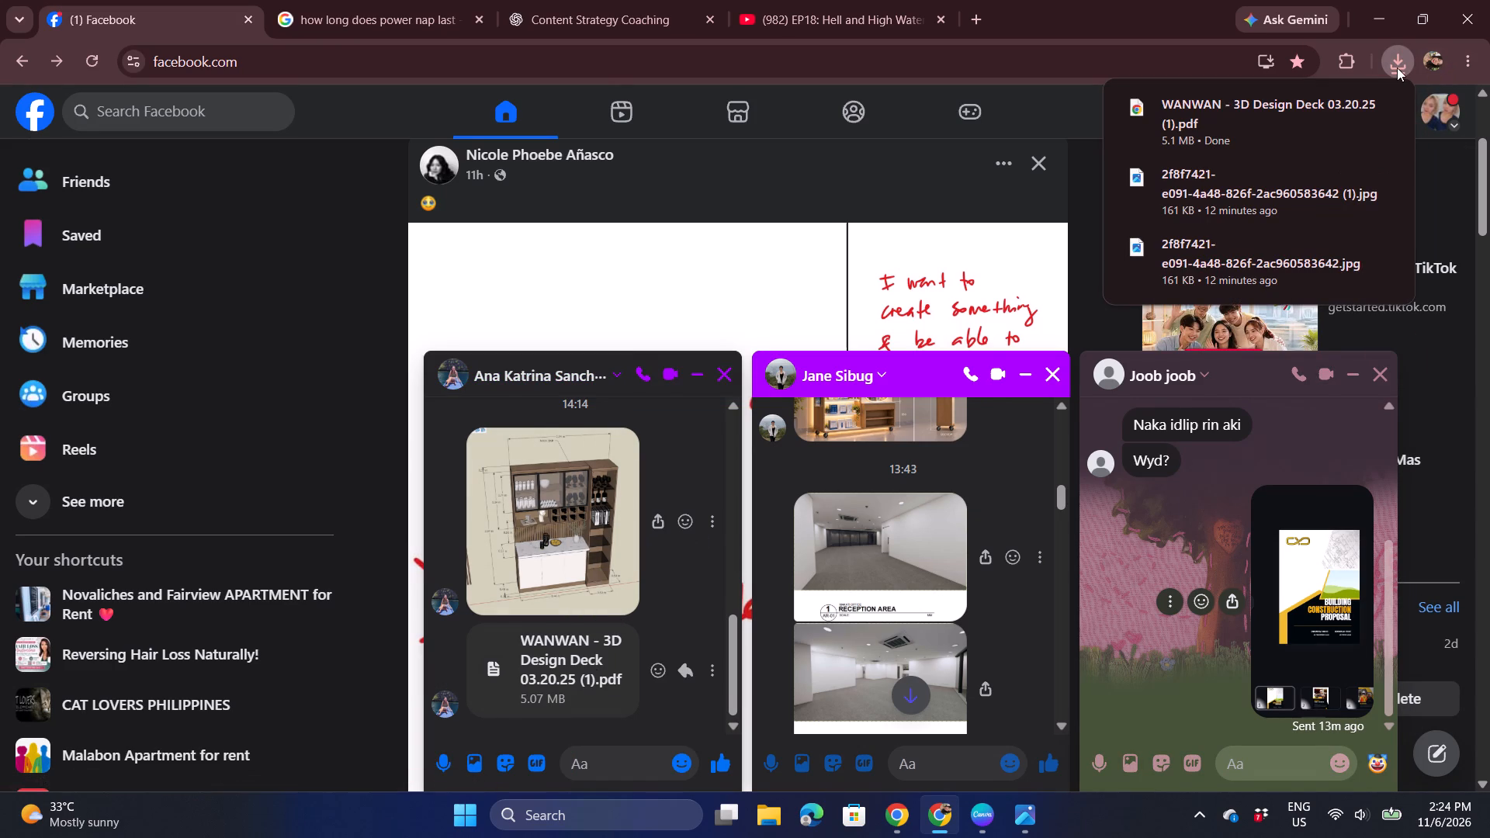
{"action": "left_click", "coordinate": [1321, 109]}
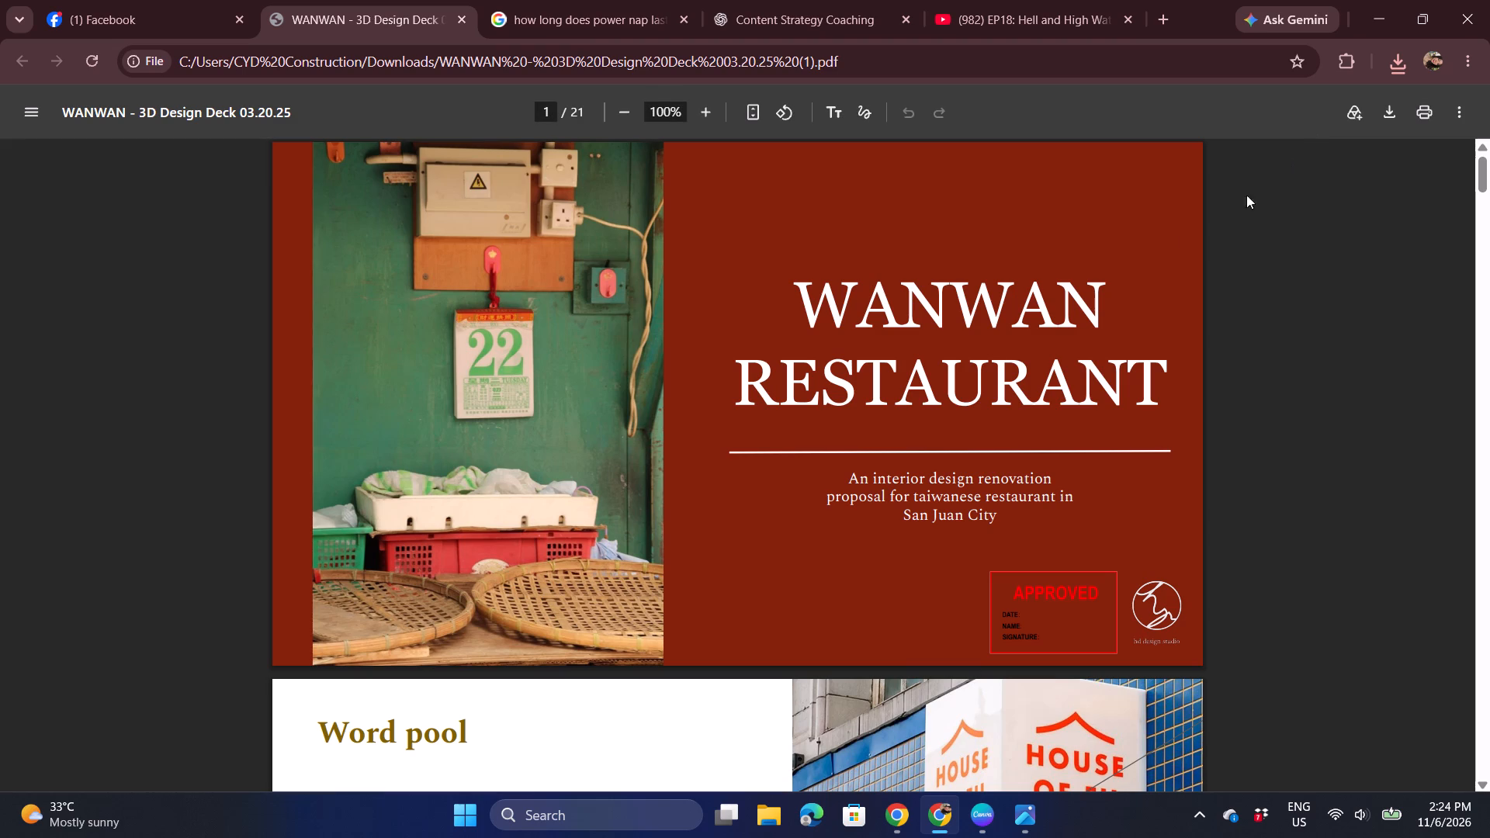
Look through the WANWAN design deck from the cover through the finishes, details and furniture layout to the 3D Perspective Views page.
{"action": "scroll", "coordinate": [1059, 320], "scroll_direction": "down", "scroll_amount": 5}
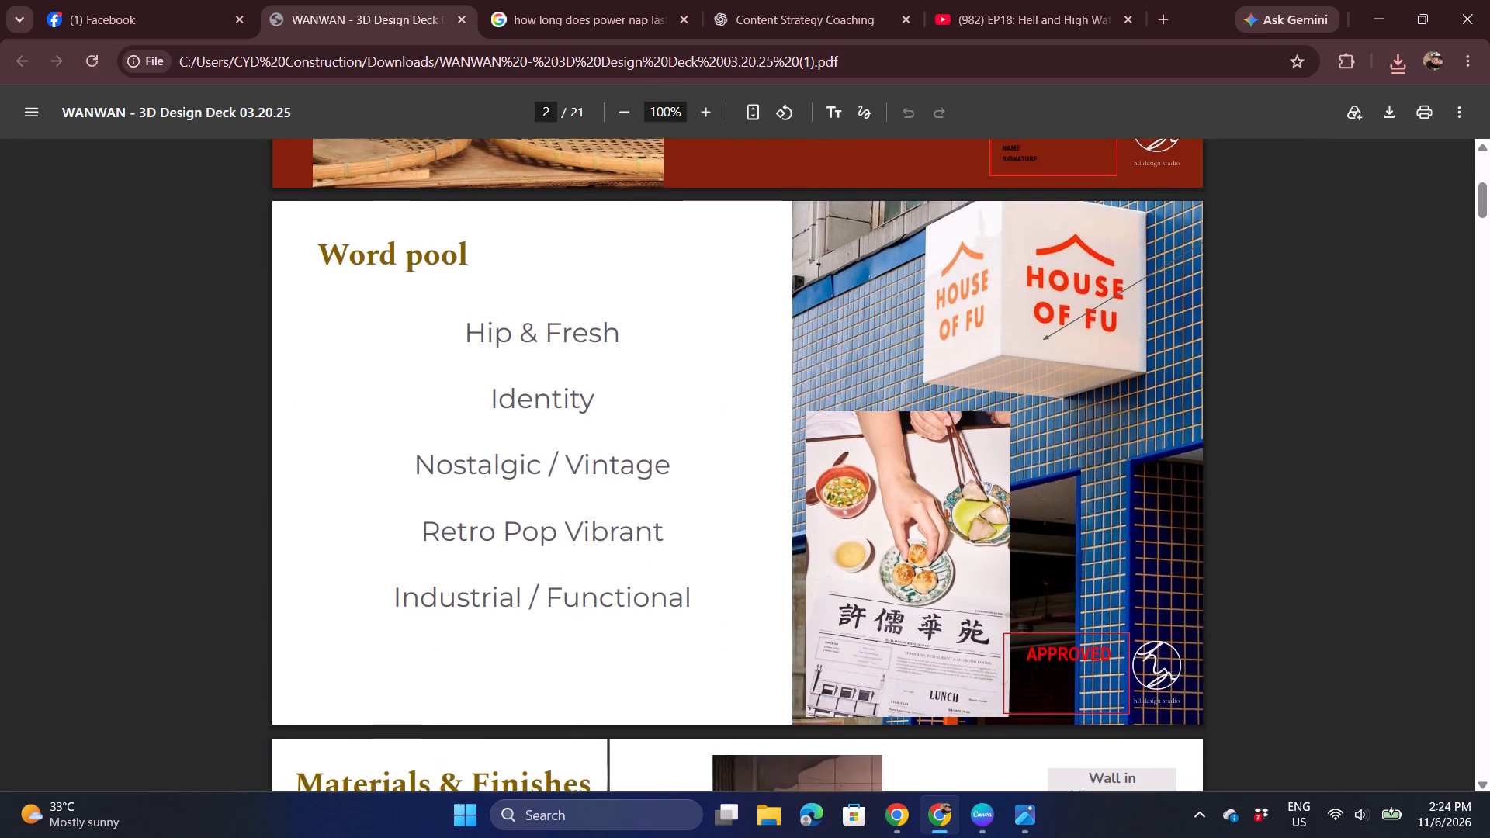
{"action": "scroll", "coordinate": [1059, 320], "scroll_direction": "down", "scroll_amount": 3}
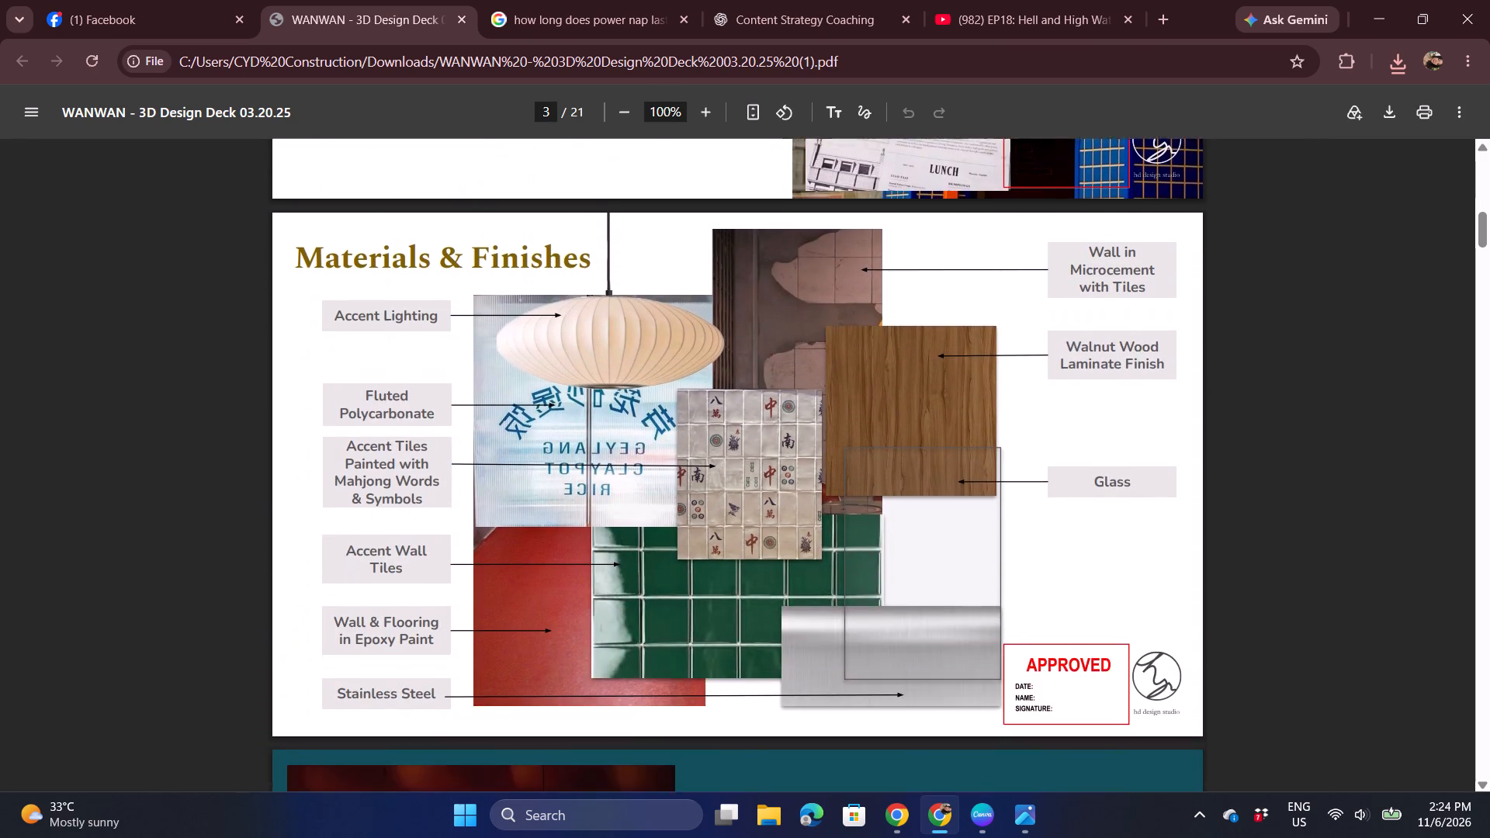
{"action": "scroll", "coordinate": [1059, 320], "scroll_direction": "down", "scroll_amount": 3}
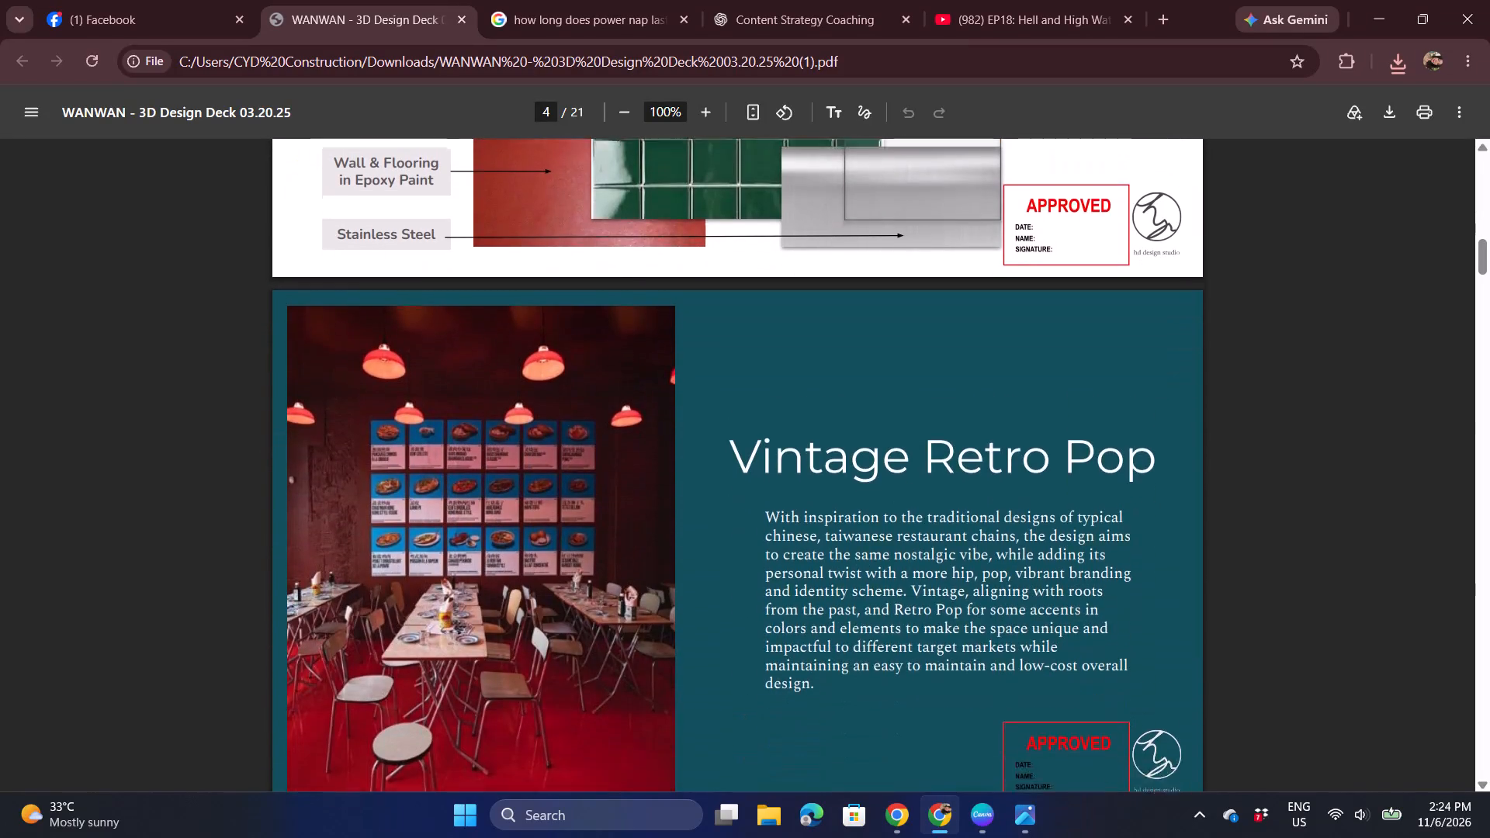
{"action": "scroll", "coordinate": [1059, 320], "scroll_direction": "down", "scroll_amount": 5}
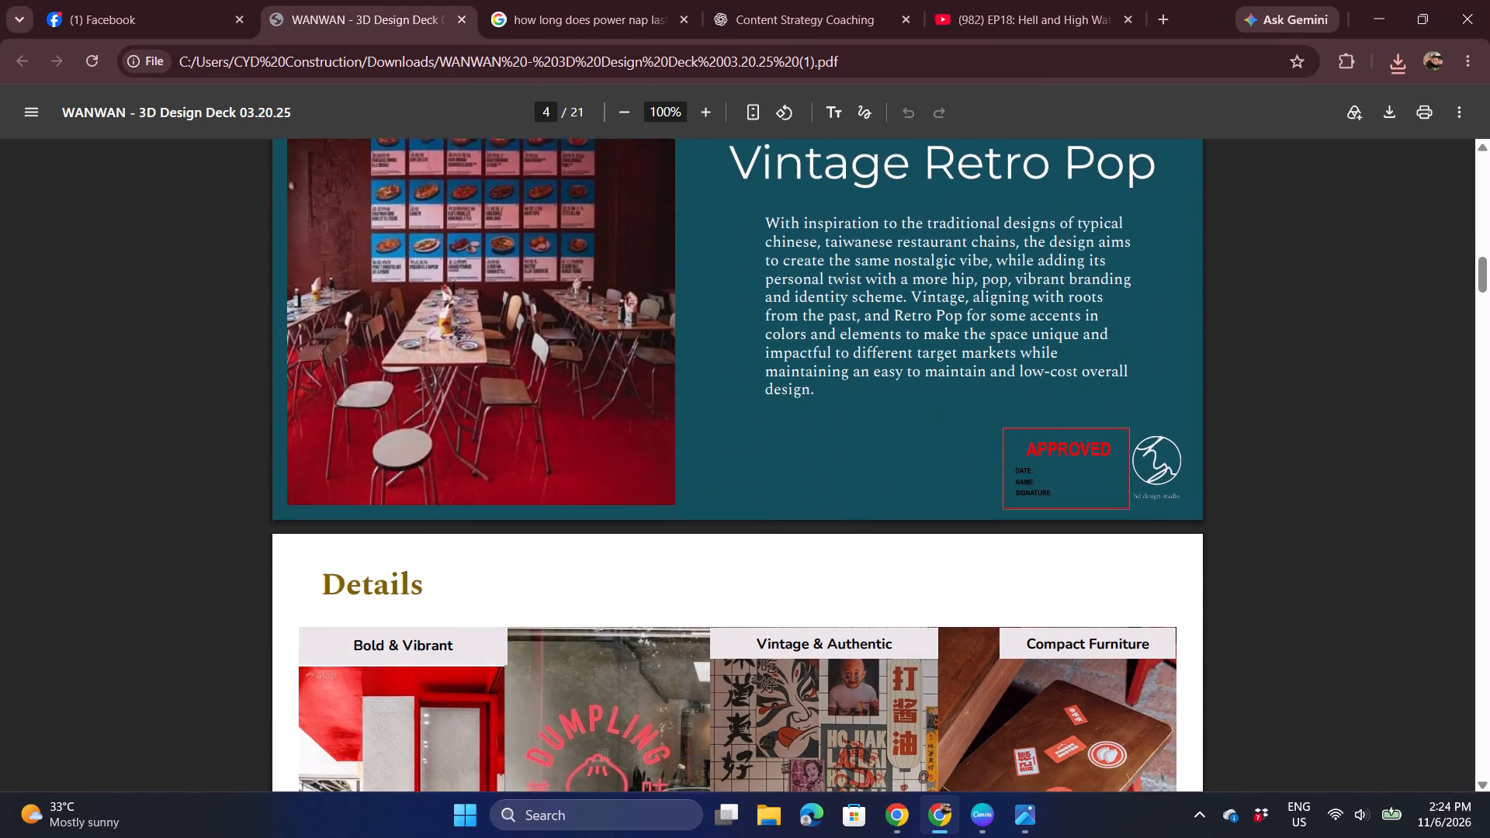
{"action": "scroll", "coordinate": [1059, 320], "scroll_direction": "down", "scroll_amount": 2}
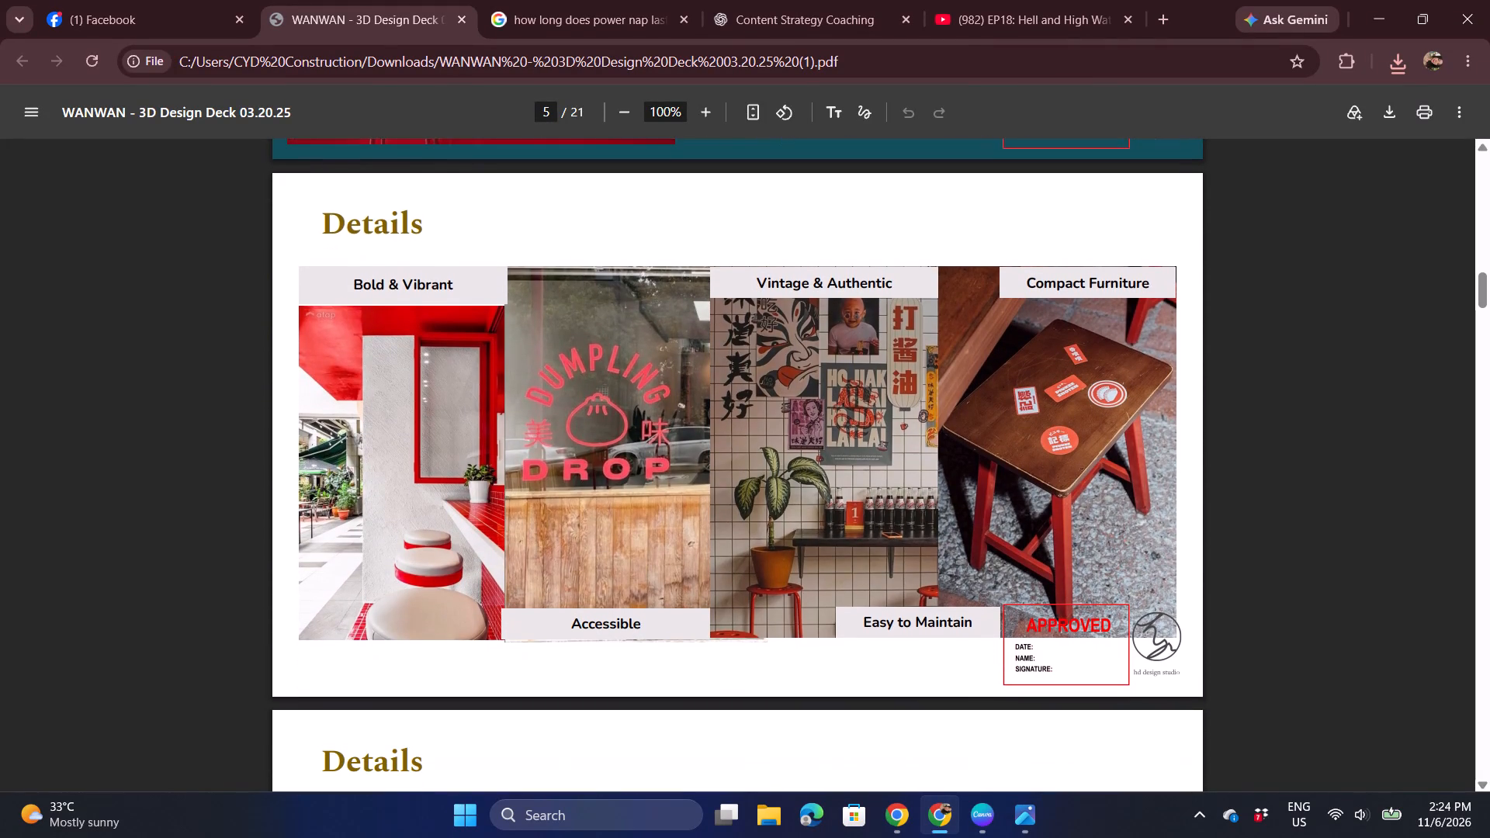
{"action": "scroll", "coordinate": [1059, 320], "scroll_direction": "down", "scroll_amount": 1}
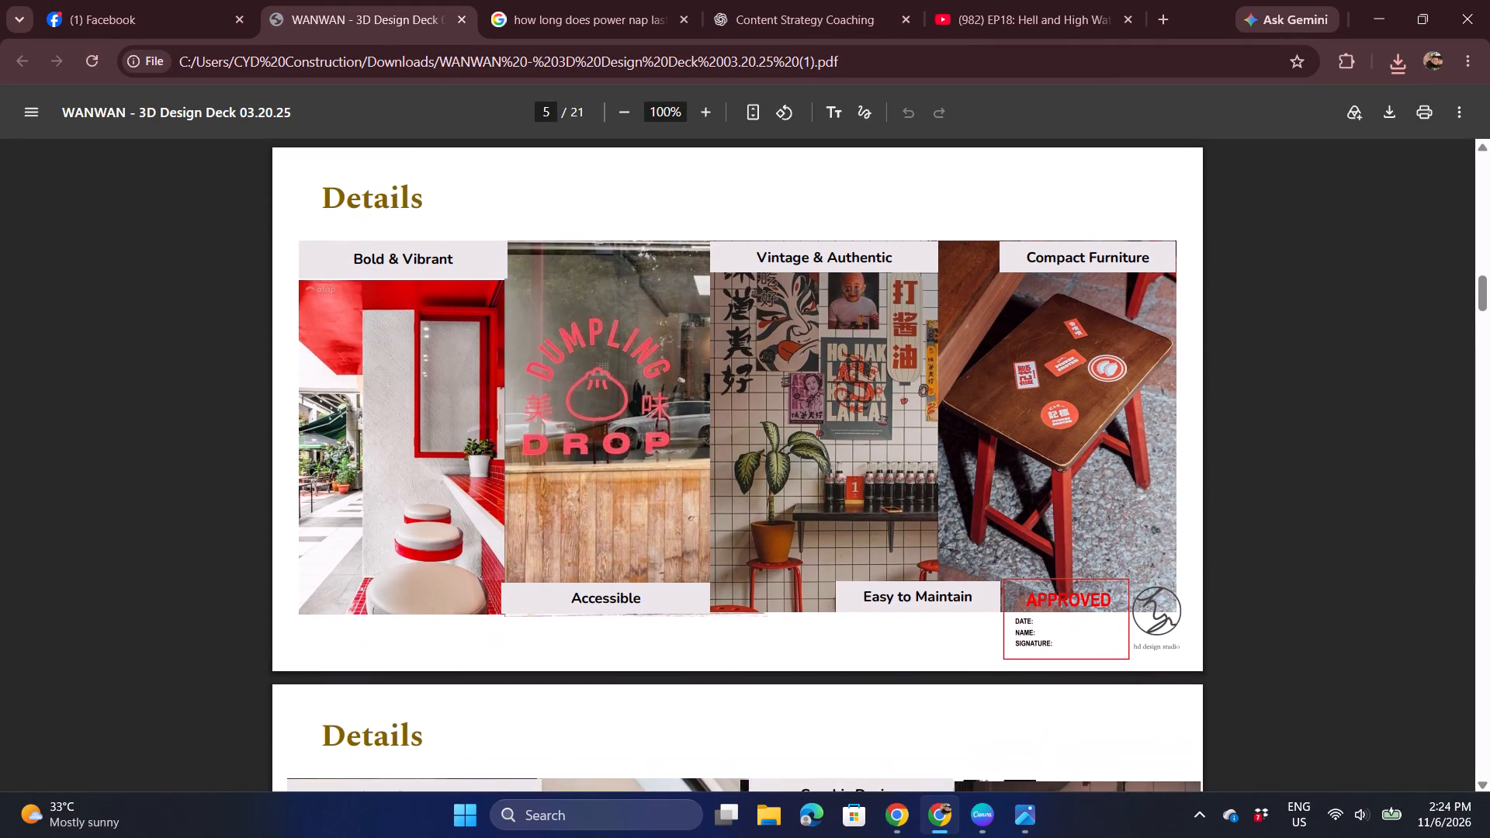
{"action": "scroll", "coordinate": [1059, 320], "scroll_direction": "down", "scroll_amount": 4}
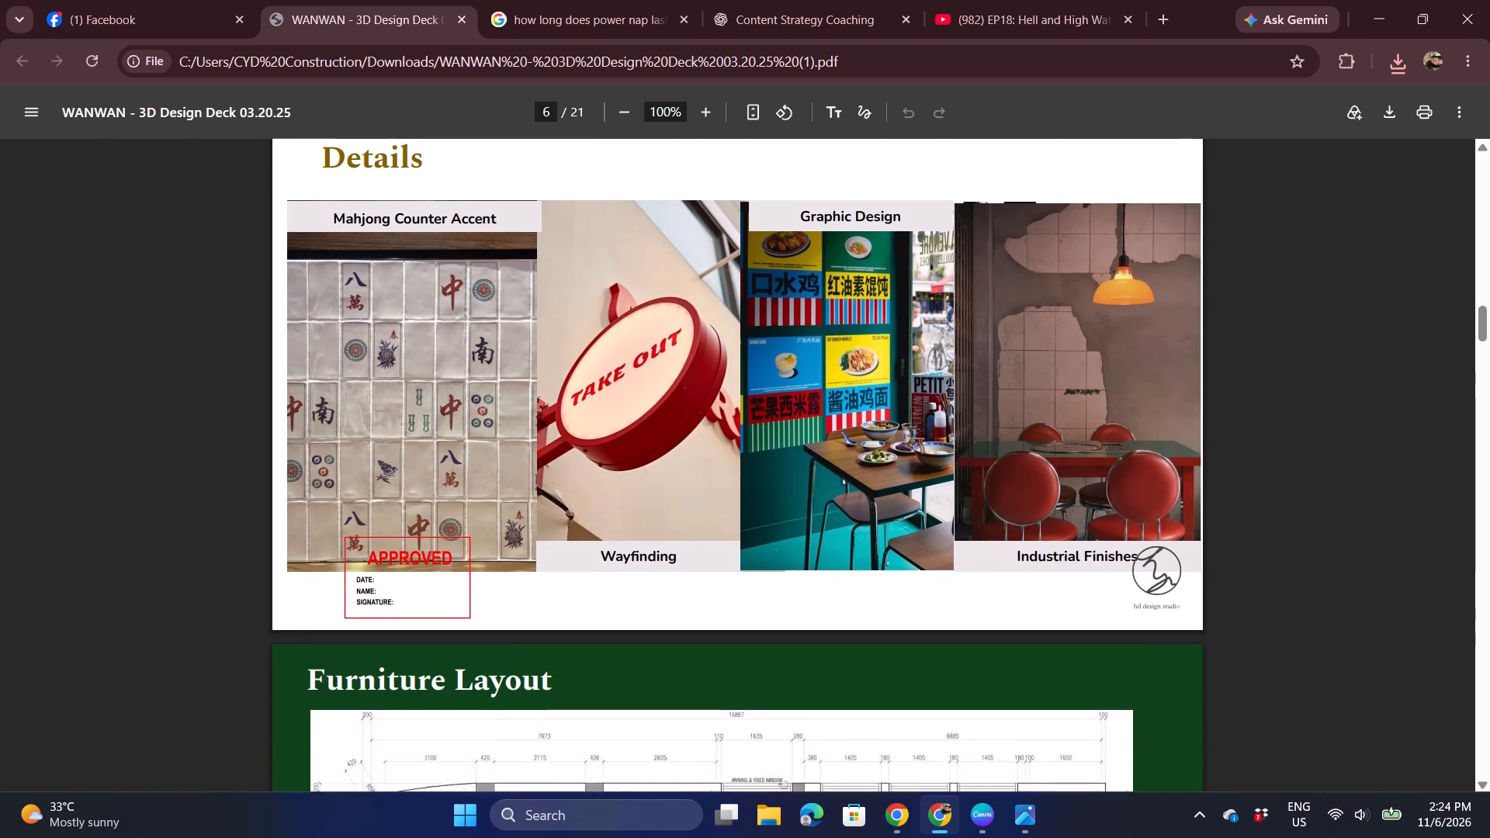
{"action": "scroll", "coordinate": [1059, 320], "scroll_direction": "down", "scroll_amount": 2}
{"action": "scroll", "coordinate": [1059, 320], "scroll_direction": "up", "scroll_amount": 1}
{"action": "scroll", "coordinate": [1059, 320], "scroll_direction": "down", "scroll_amount": 1}
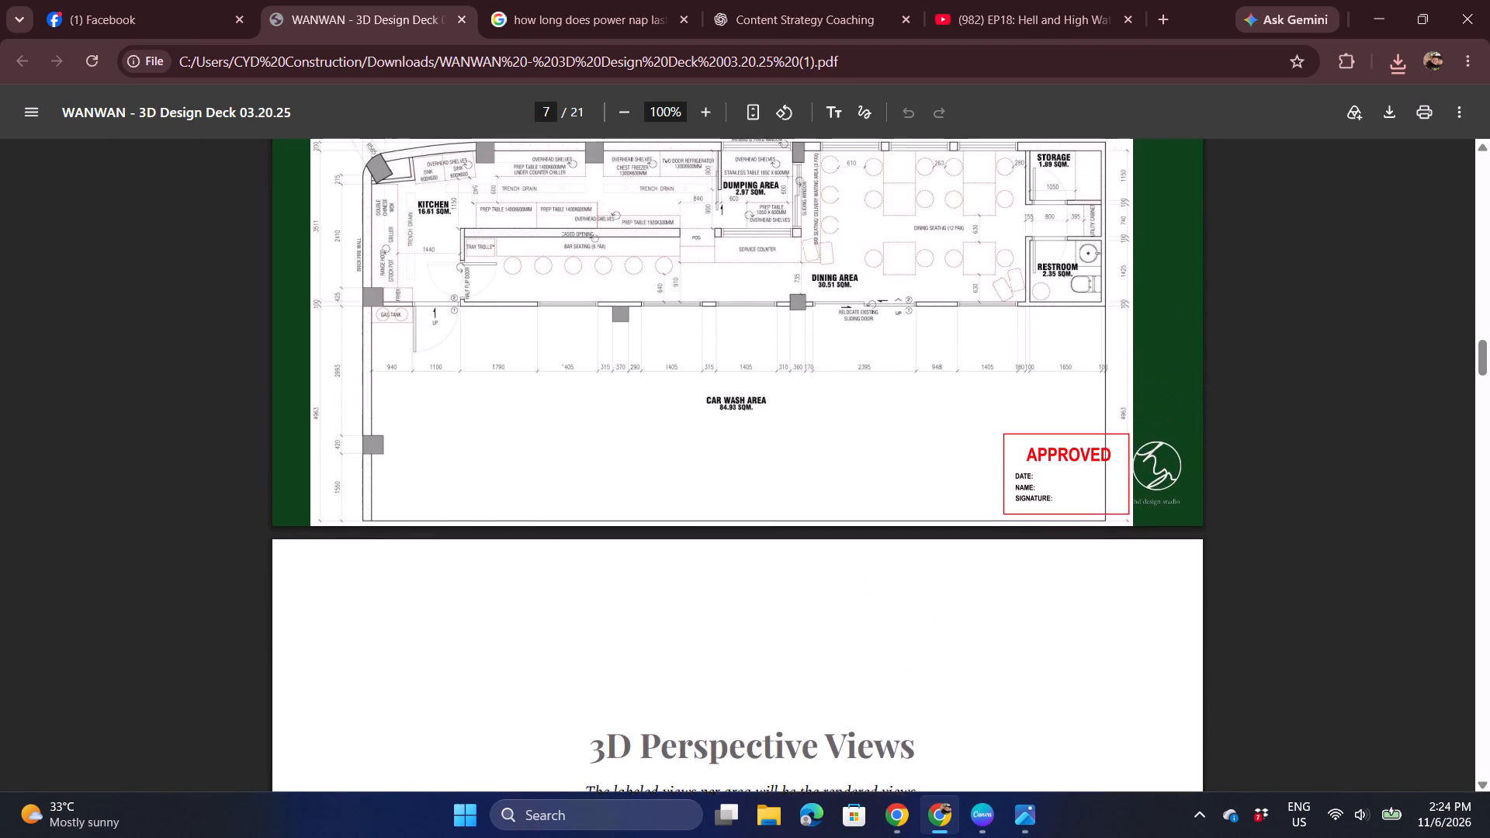
{"action": "scroll", "coordinate": [1059, 320], "scroll_direction": "down", "scroll_amount": 1}
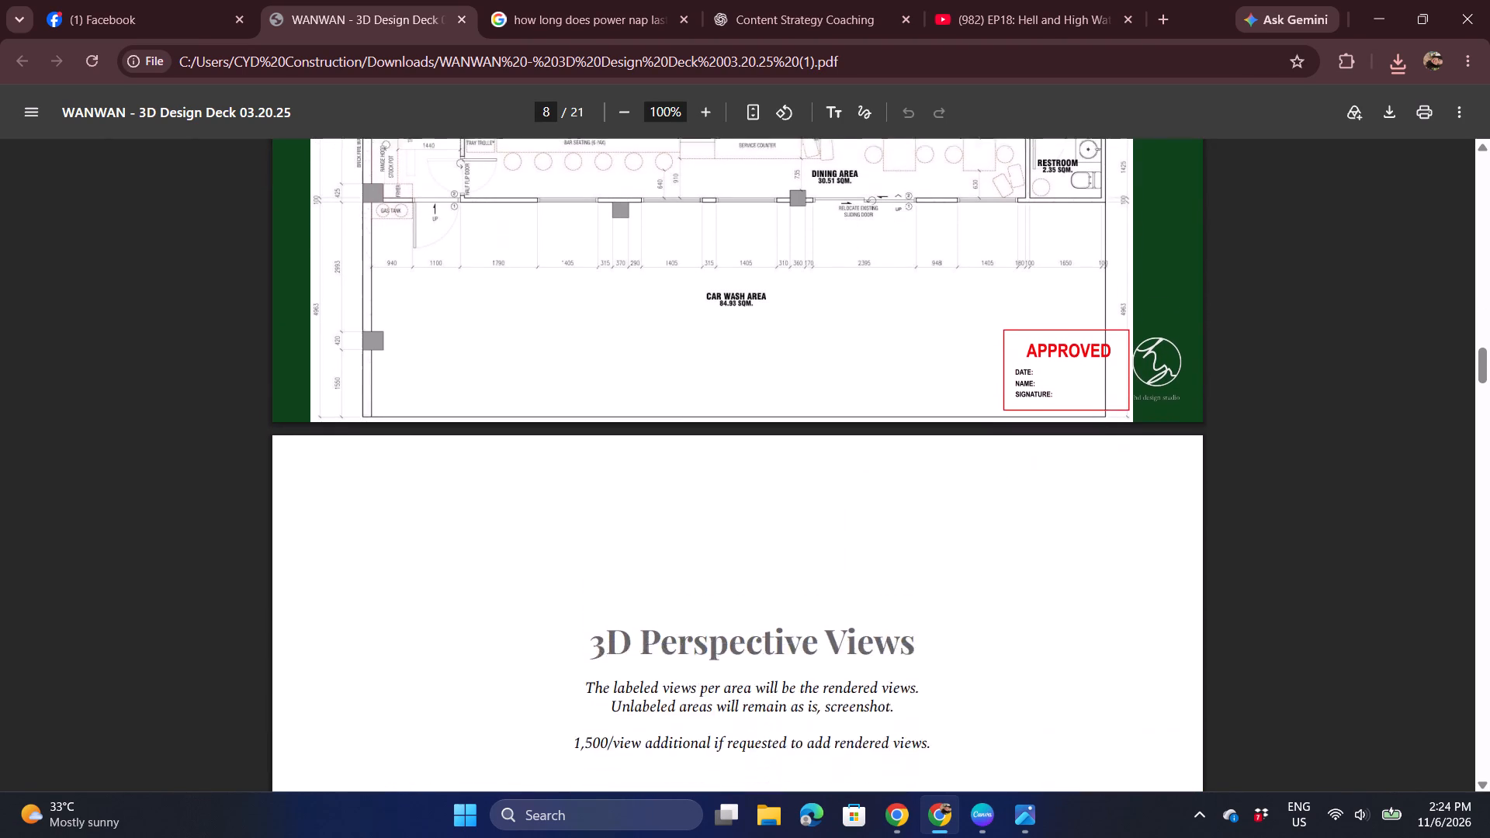
{"action": "scroll", "coordinate": [1059, 320], "scroll_direction": "down", "scroll_amount": 1}
{"action": "scroll", "coordinate": [1059, 320], "scroll_direction": "up", "scroll_amount": 3}
{"action": "scroll", "coordinate": [1059, 320], "scroll_direction": "down", "scroll_amount": 1}
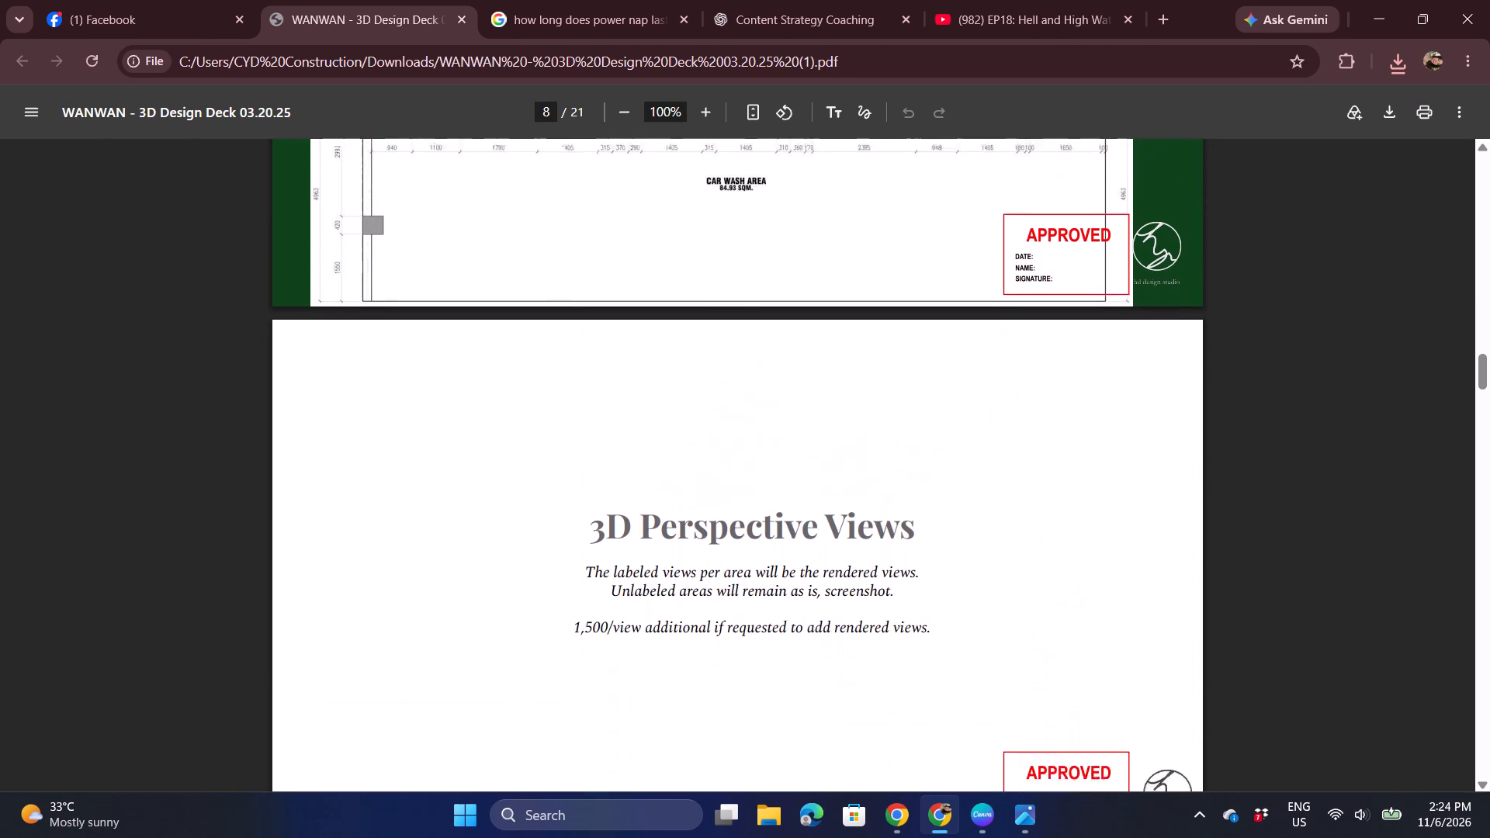
Review the deck's exterior, dining, counter and restroom renders through to the closing thank-you page.
{"action": "scroll", "coordinate": [1059, 320], "scroll_direction": "down", "scroll_amount": 6}
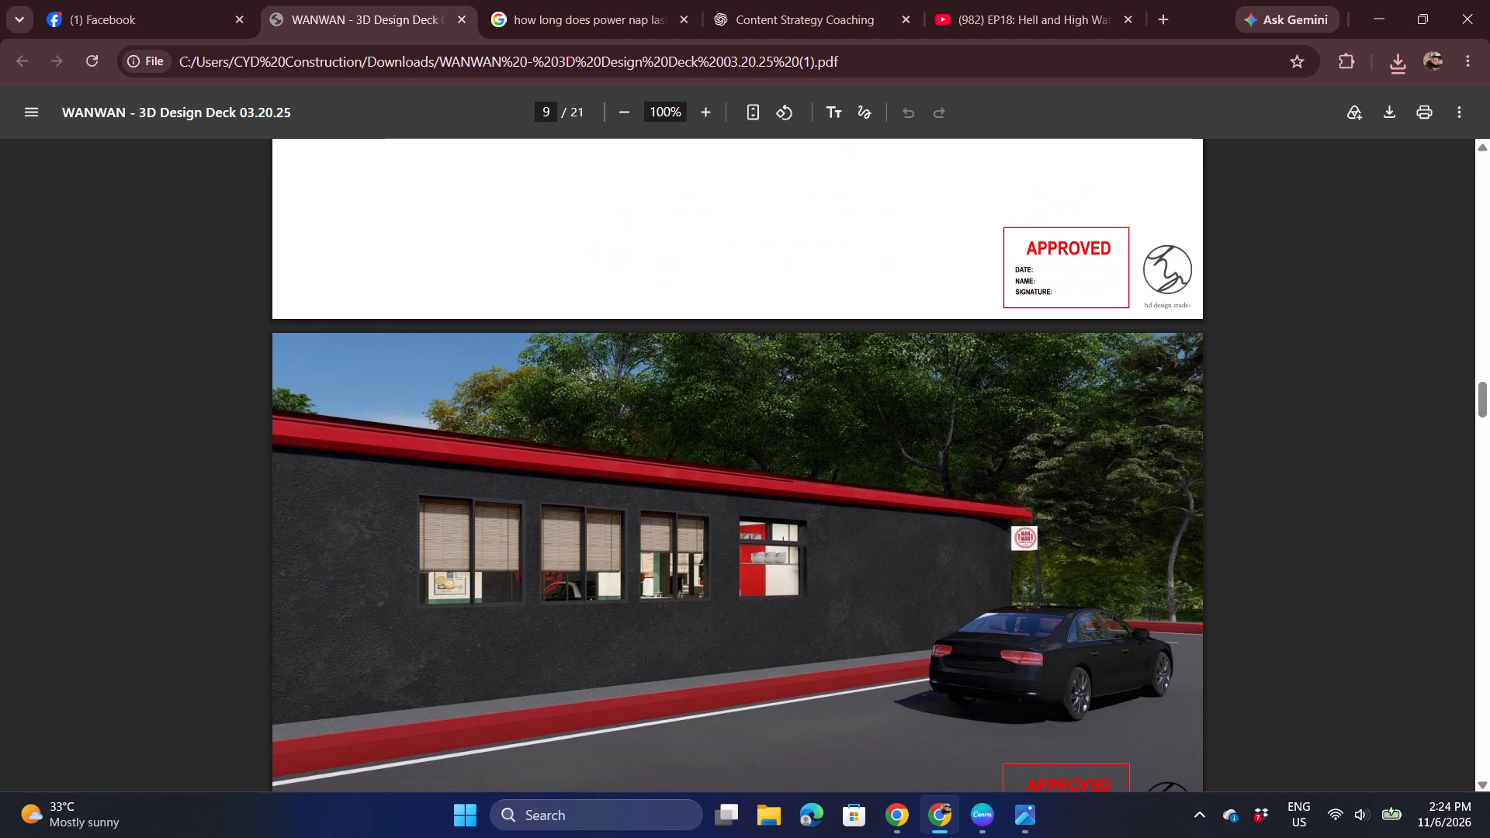
{"action": "scroll", "coordinate": [1059, 320], "scroll_direction": "down", "scroll_amount": 5}
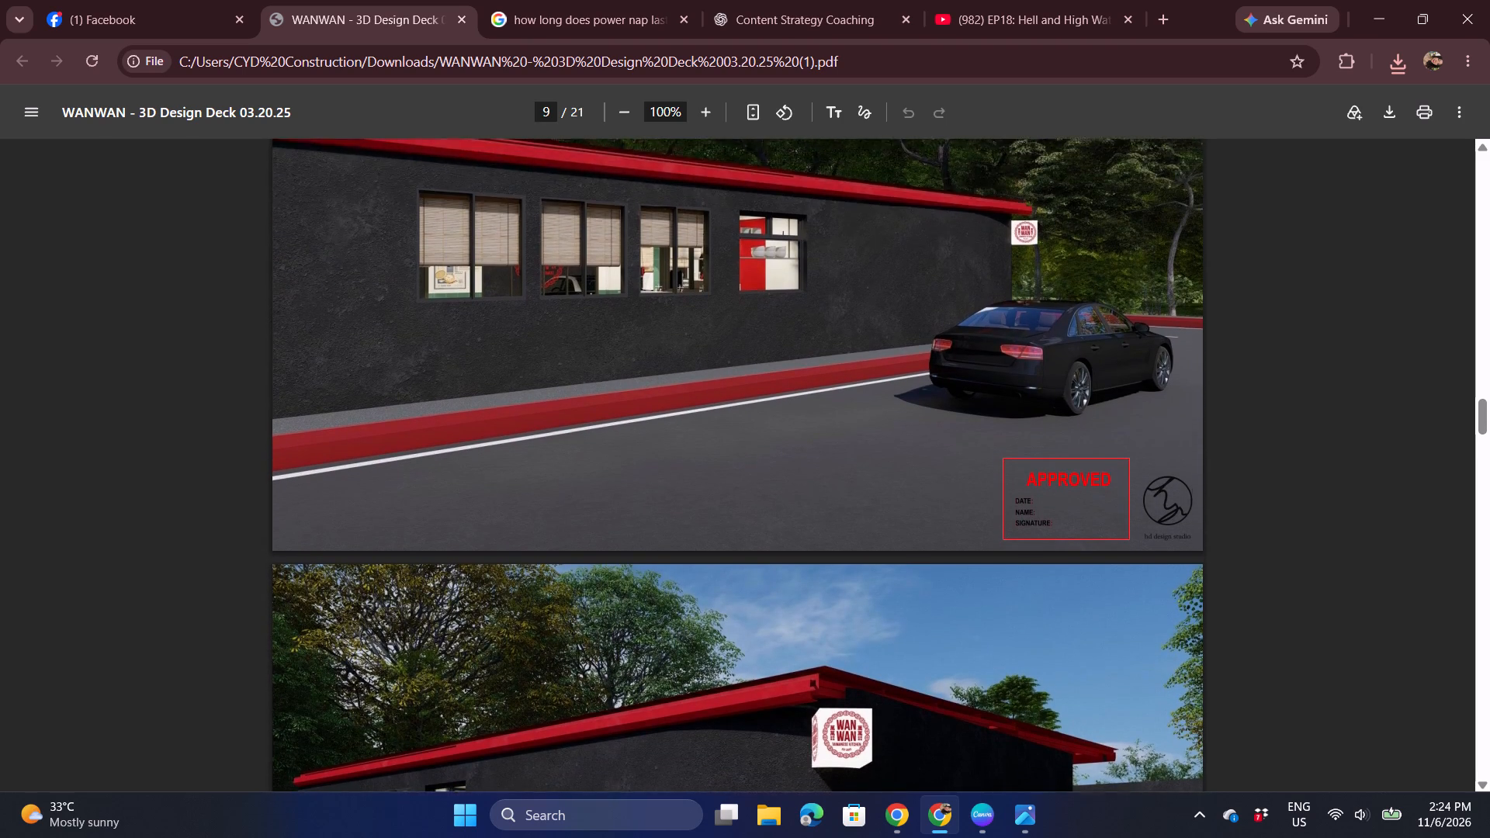
{"action": "scroll", "coordinate": [1059, 320], "scroll_direction": "down", "scroll_amount": 5}
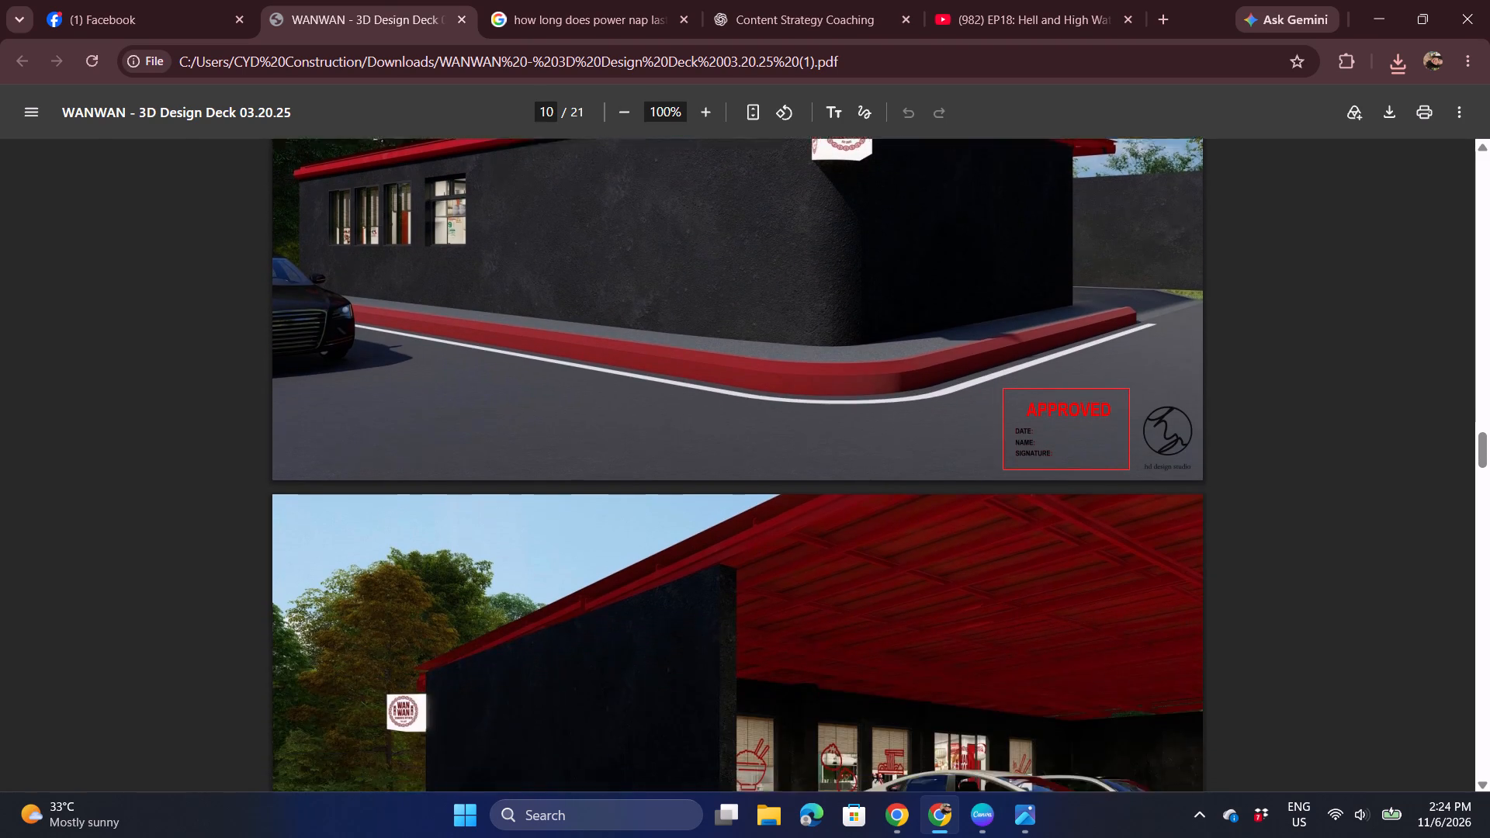
{"action": "scroll", "coordinate": [1059, 320], "scroll_direction": "down", "scroll_amount": 3}
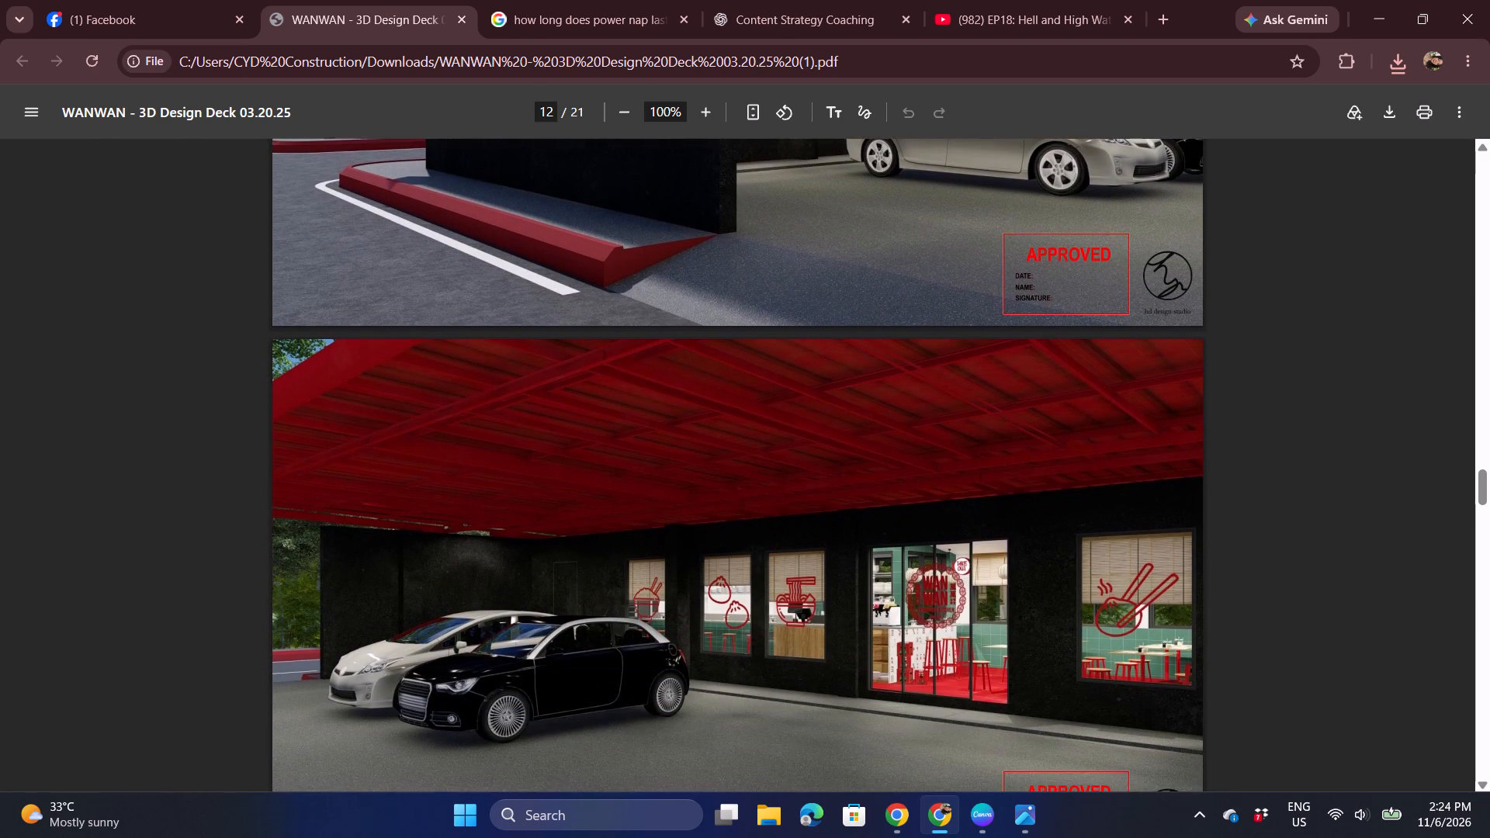
{"action": "scroll", "coordinate": [1059, 320], "scroll_direction": "down", "scroll_amount": 4}
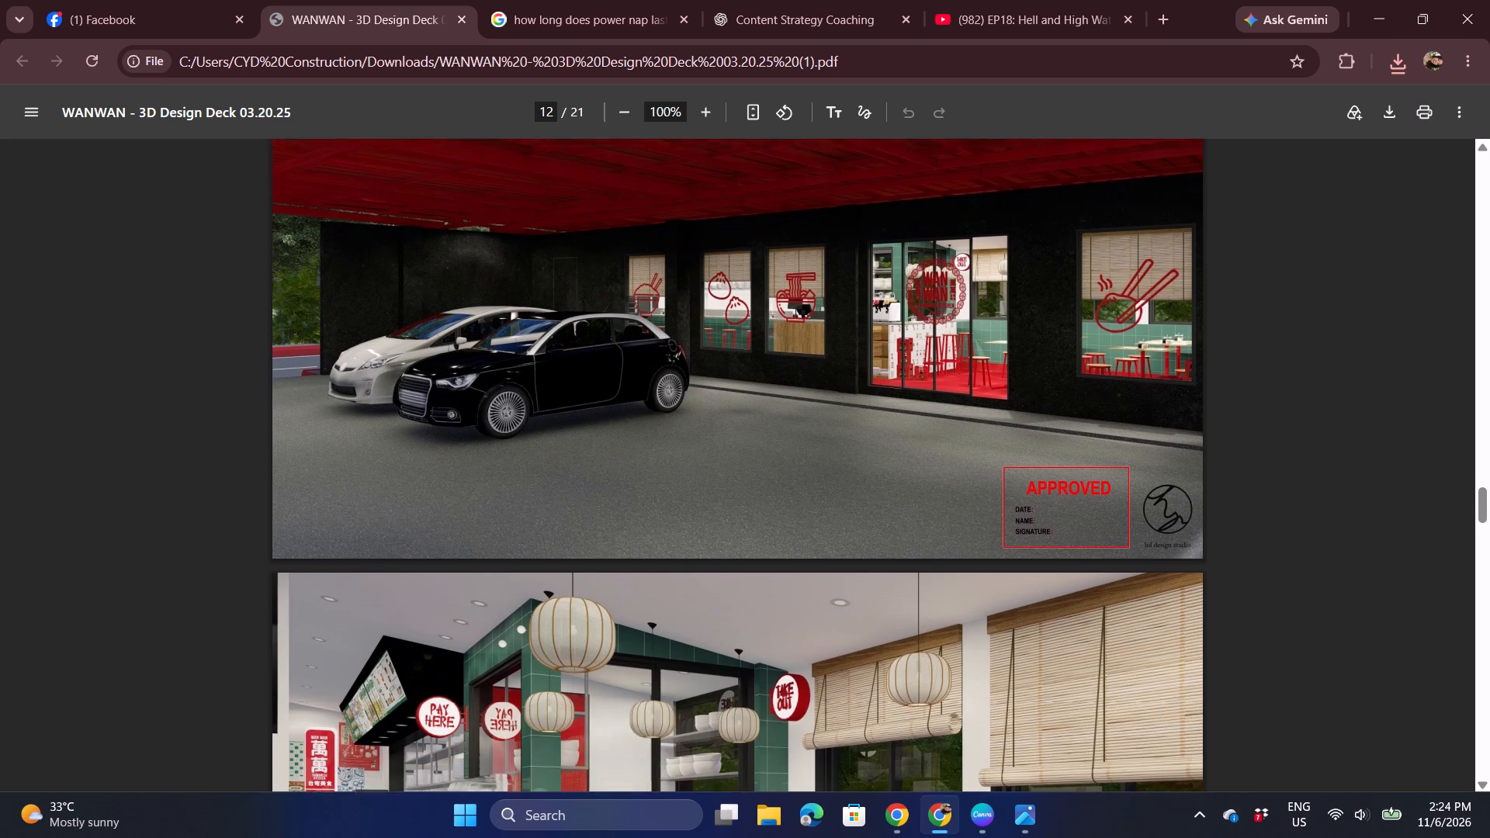
{"action": "scroll", "coordinate": [1059, 320], "scroll_direction": "down", "scroll_amount": 3}
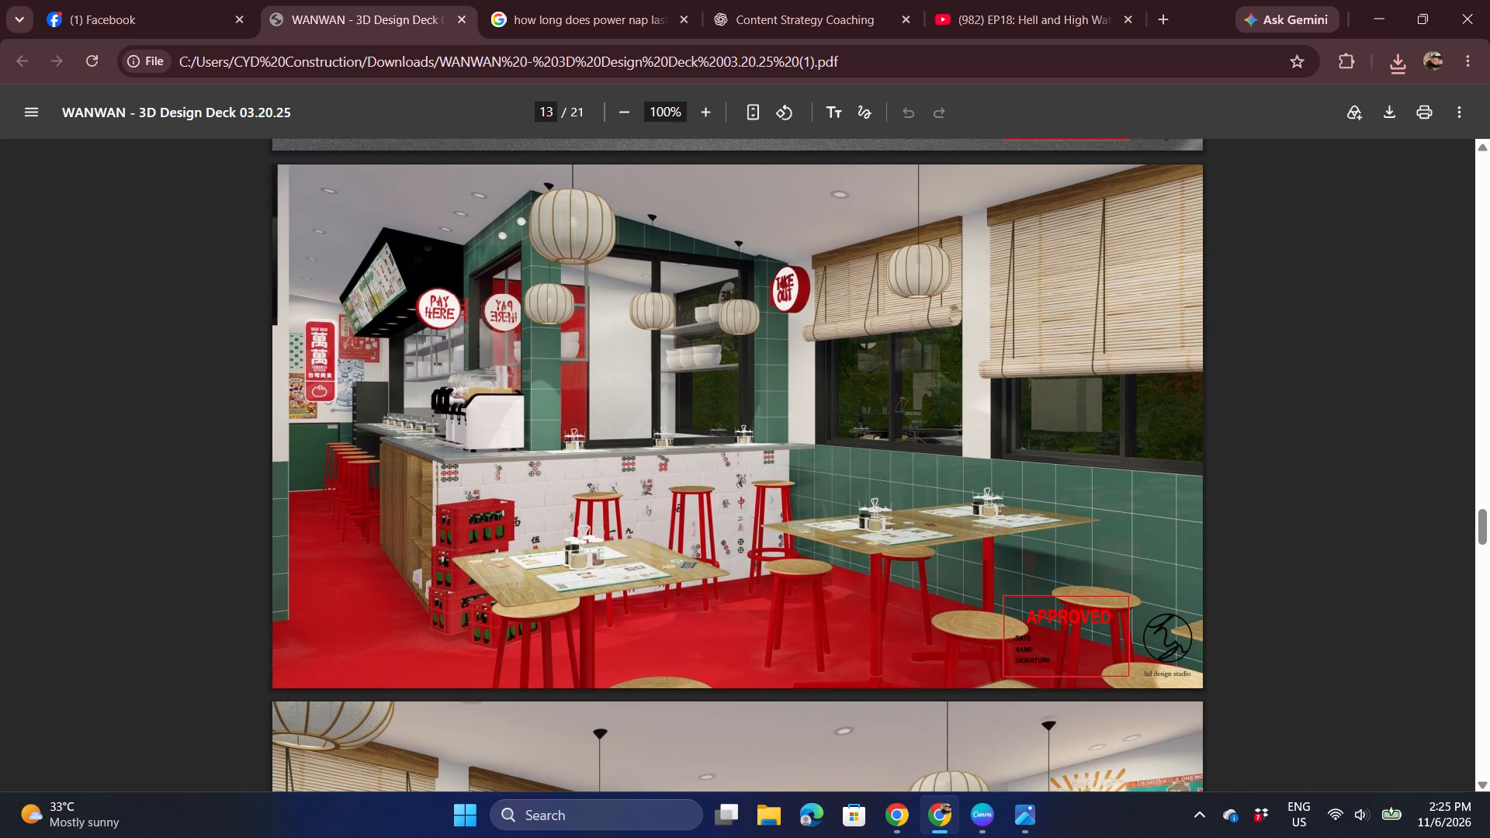
{"action": "scroll", "coordinate": [1059, 320], "scroll_direction": "down", "scroll_amount": 7}
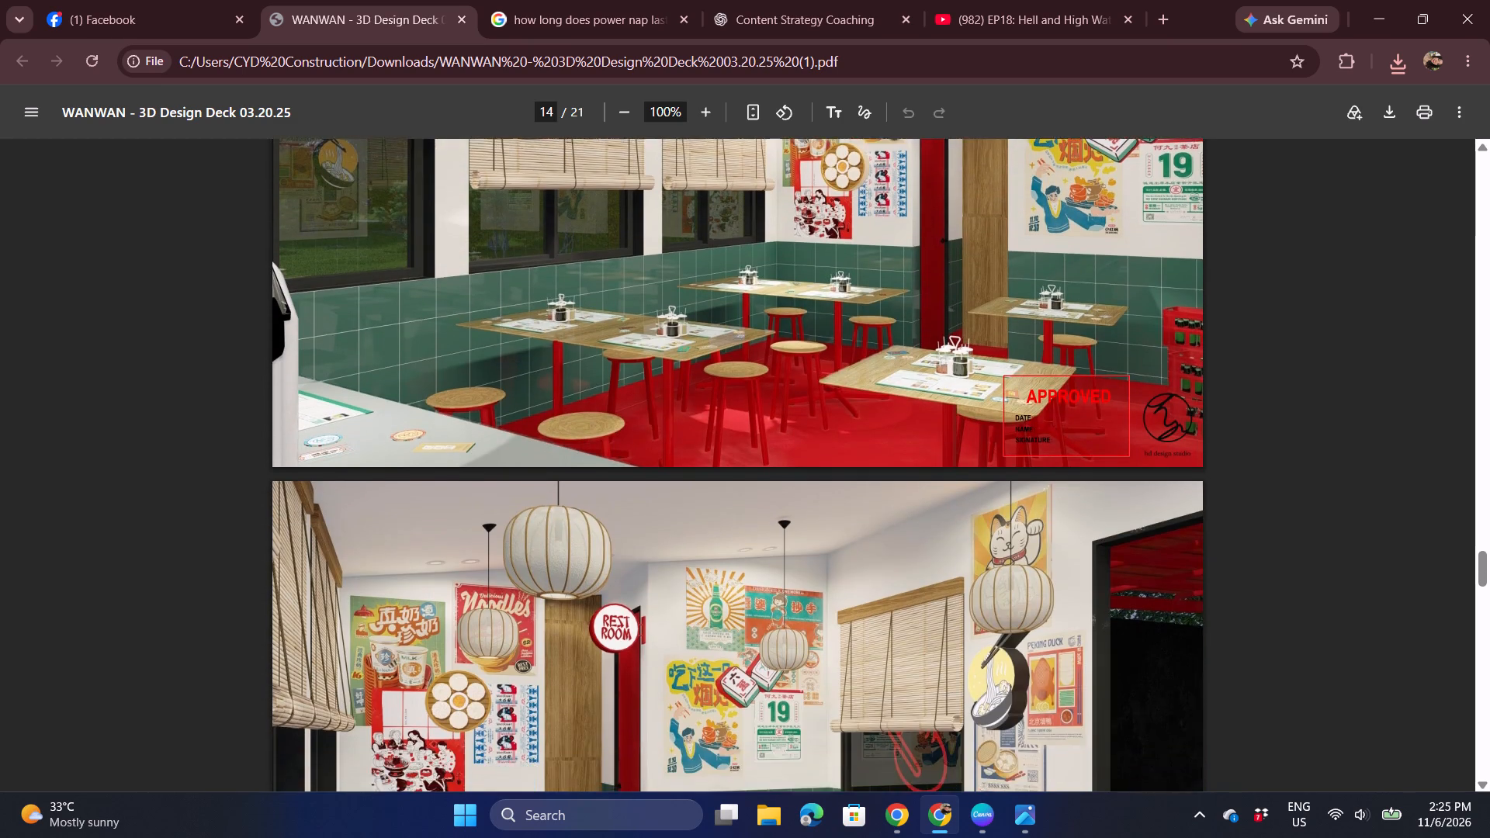
{"action": "scroll", "coordinate": [1059, 320], "scroll_direction": "down", "scroll_amount": 5}
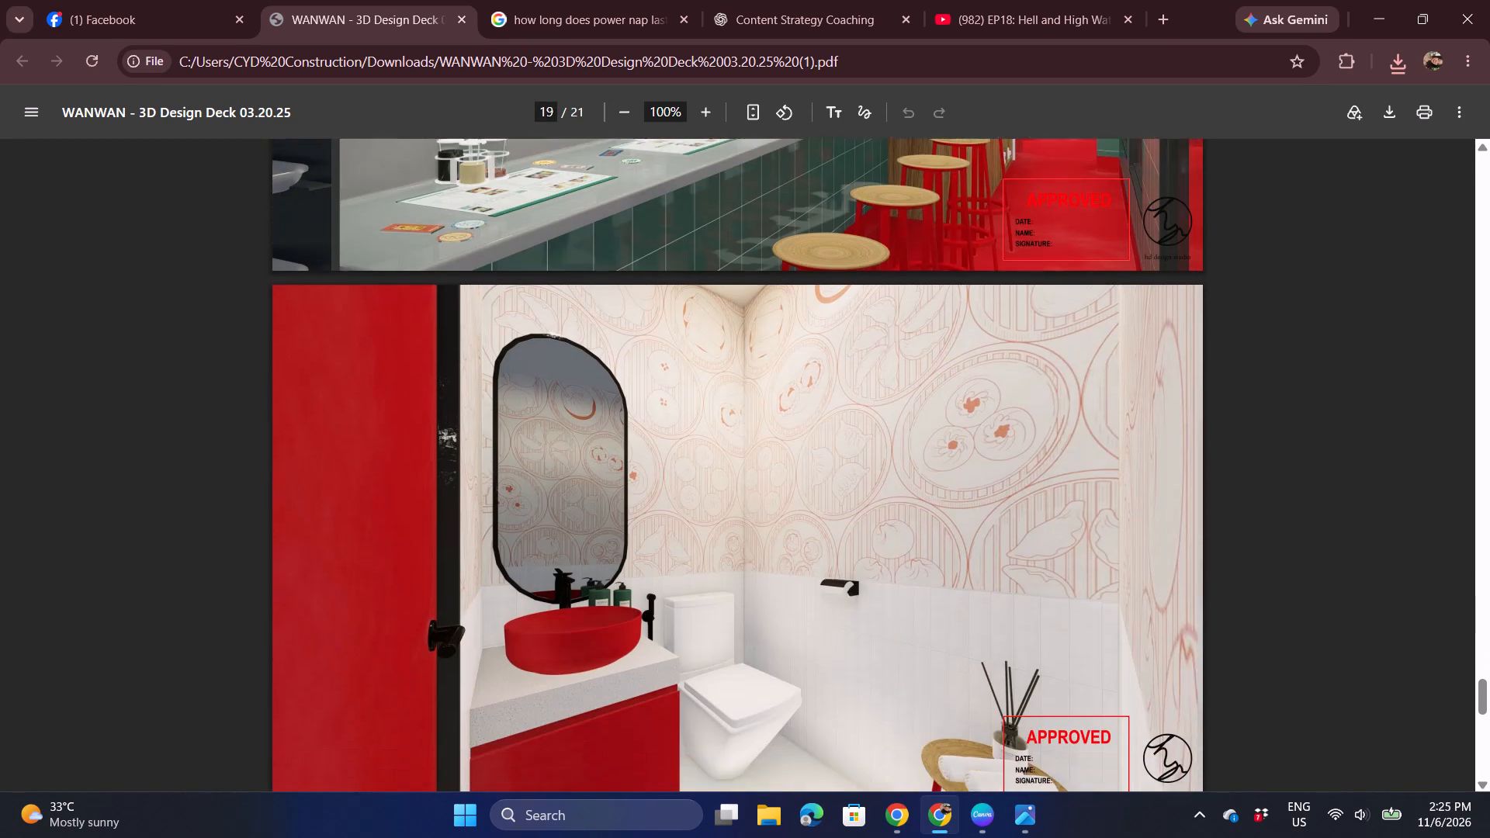
{"action": "scroll", "coordinate": [1059, 320], "scroll_direction": "down", "scroll_amount": 5}
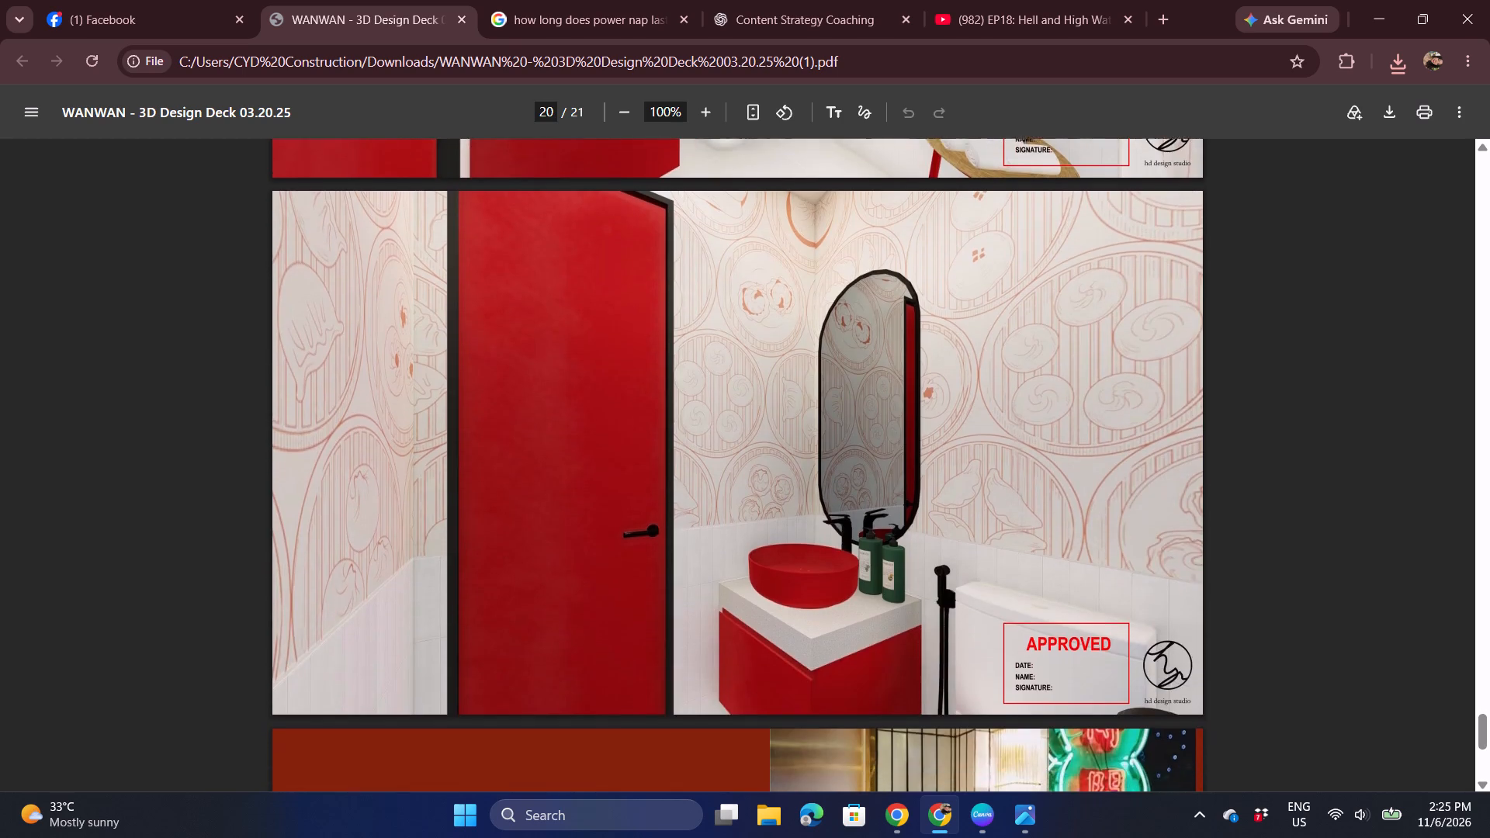
{"action": "scroll", "coordinate": [1059, 320], "scroll_direction": "down", "scroll_amount": 4}
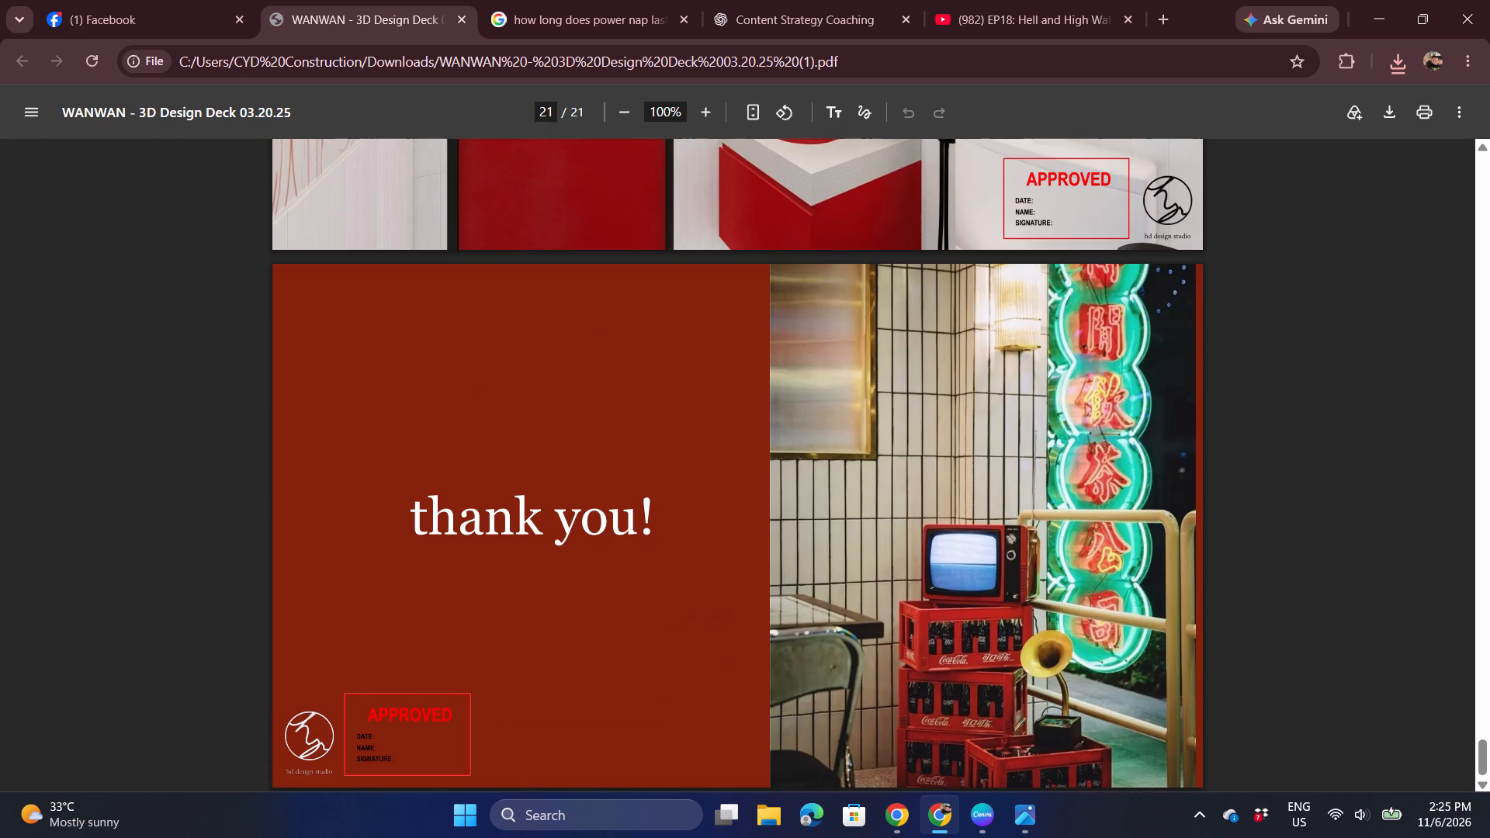
{"action": "scroll", "coordinate": [435, 533], "scroll_direction": "down", "scroll_amount": 3}
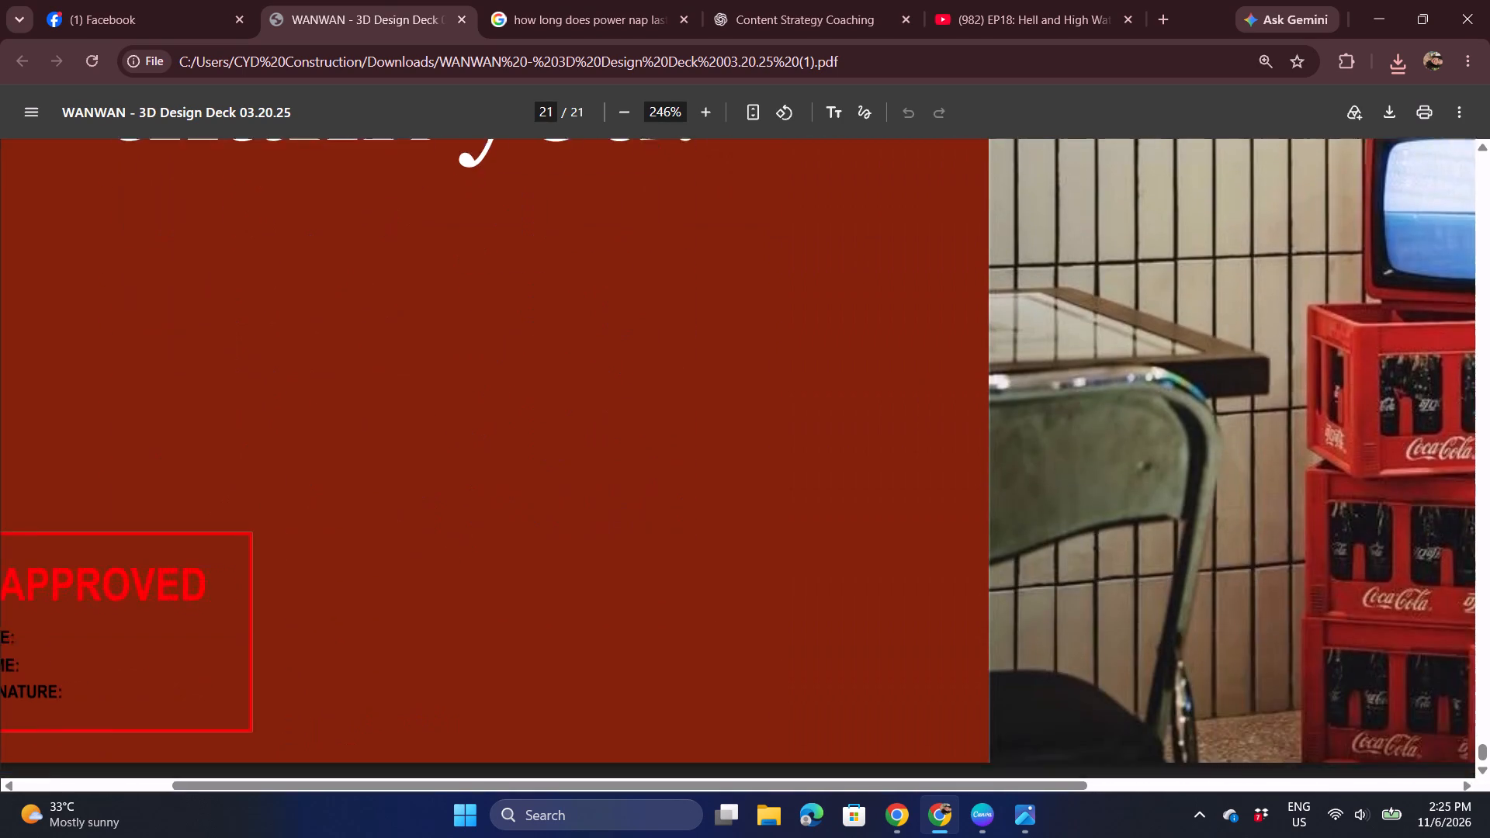
{"action": "scroll", "coordinate": [435, 533], "scroll_direction": "down", "scroll_amount": 2}
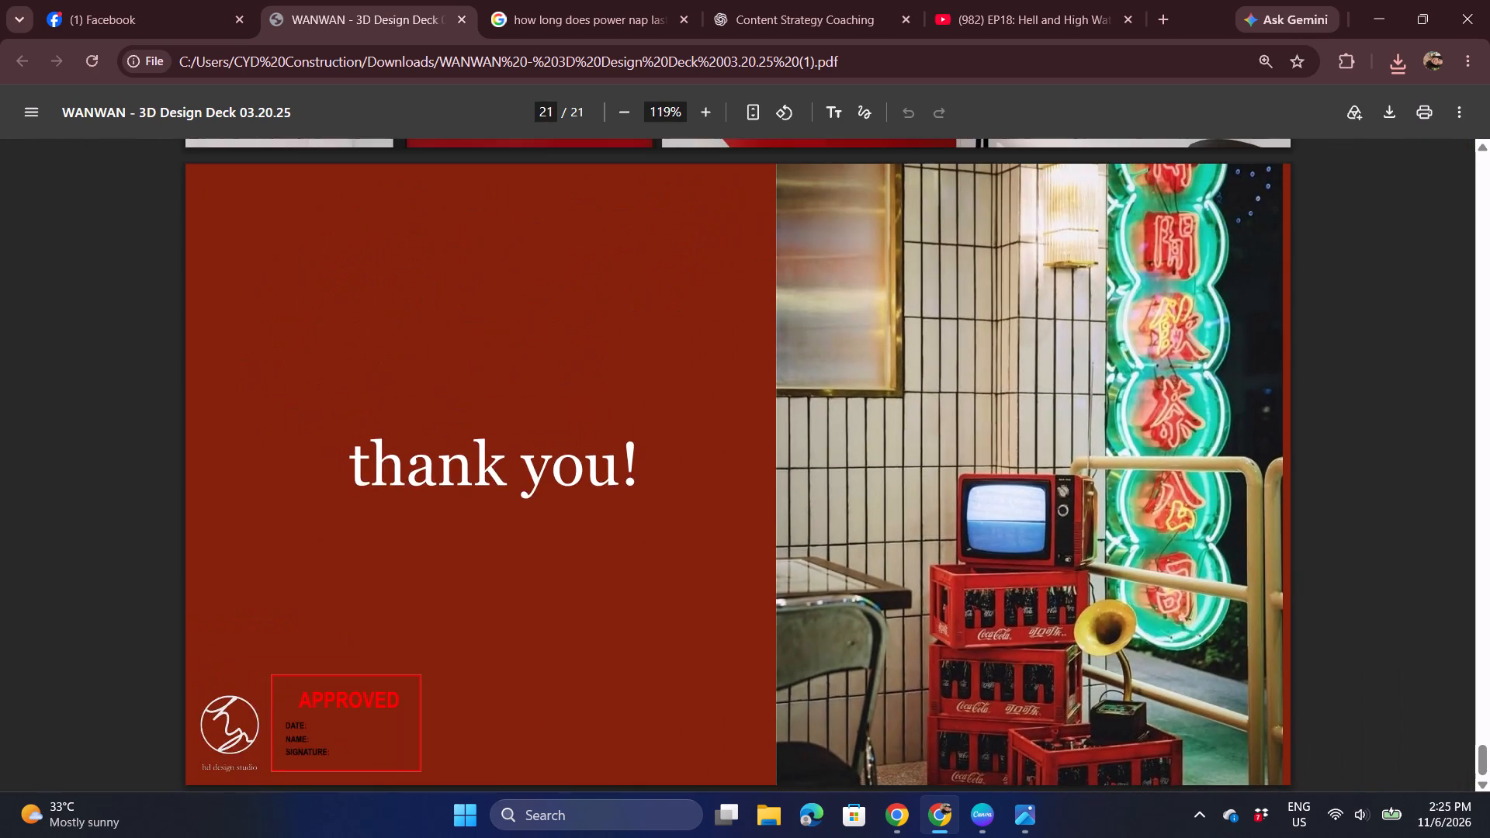
Go back through the interior renders to the first exterior perspective on page 9 of the deck.
{"action": "scroll", "coordinate": [435, 533], "scroll_direction": "up", "scroll_amount": 10}
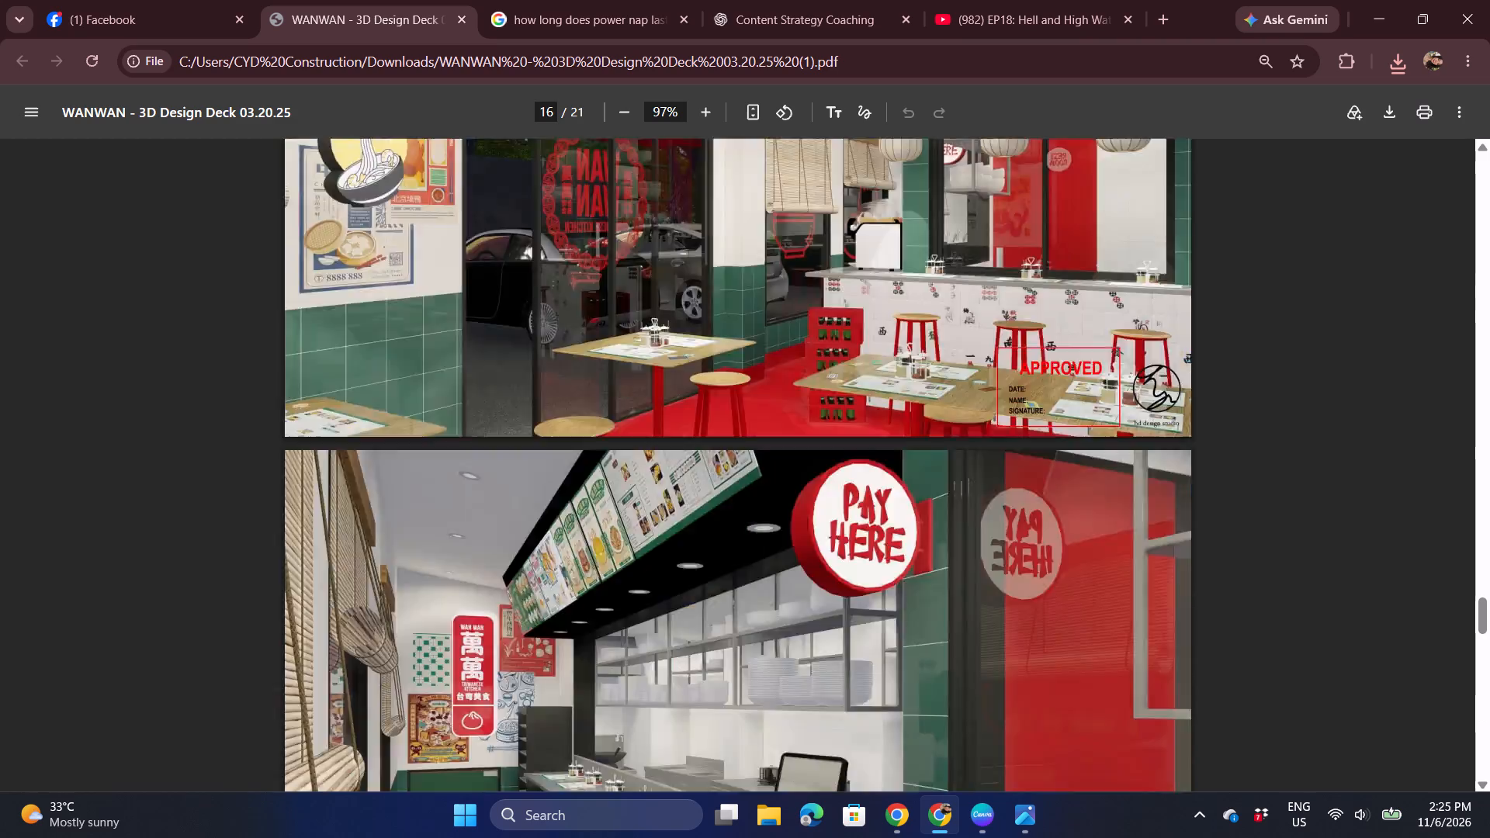
{"action": "scroll", "coordinate": [435, 533], "scroll_direction": "up", "scroll_amount": 3}
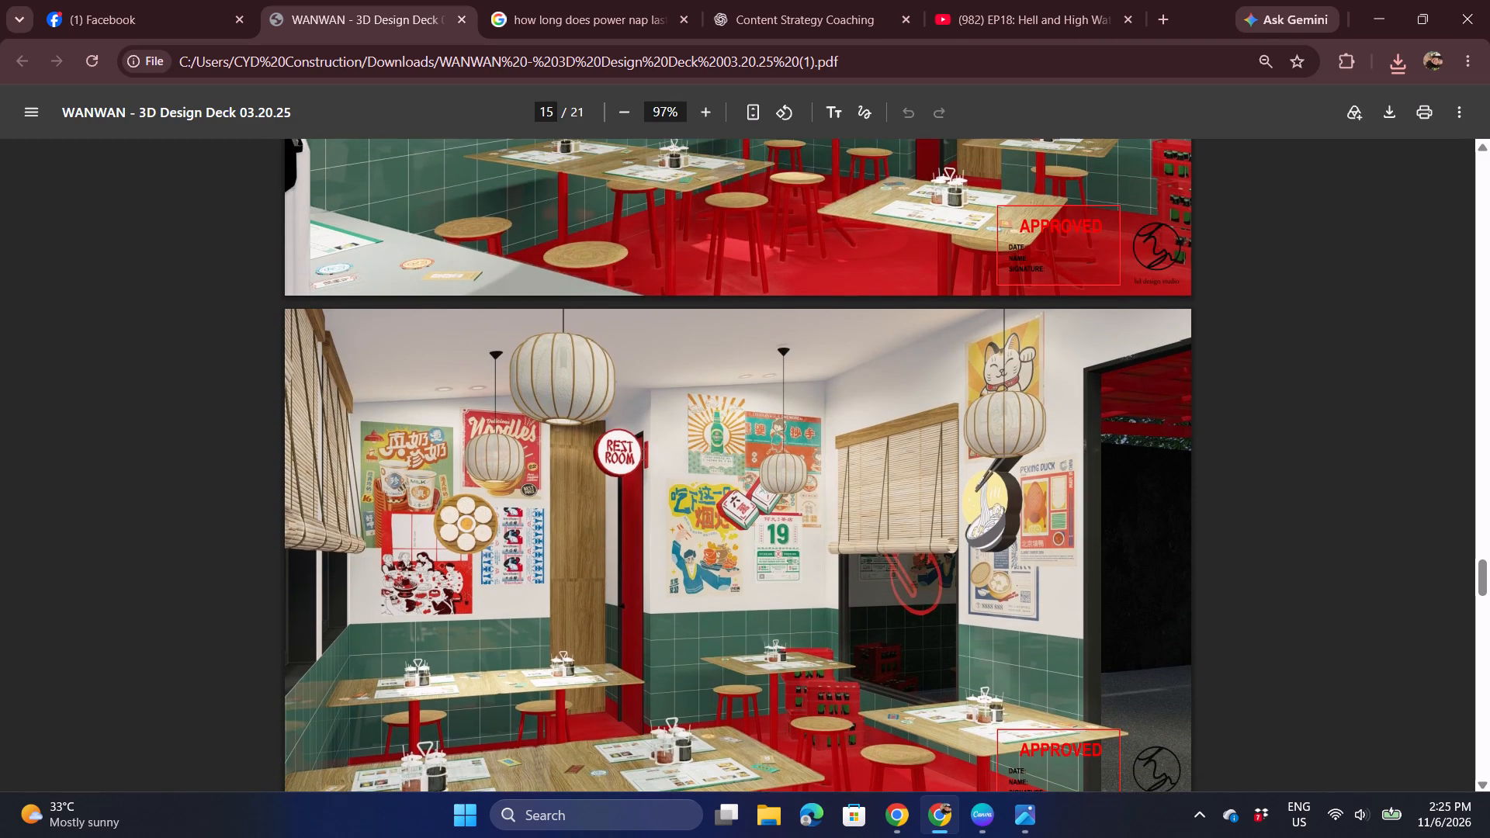
{"action": "scroll", "coordinate": [435, 533], "scroll_direction": "up", "scroll_amount": 3}
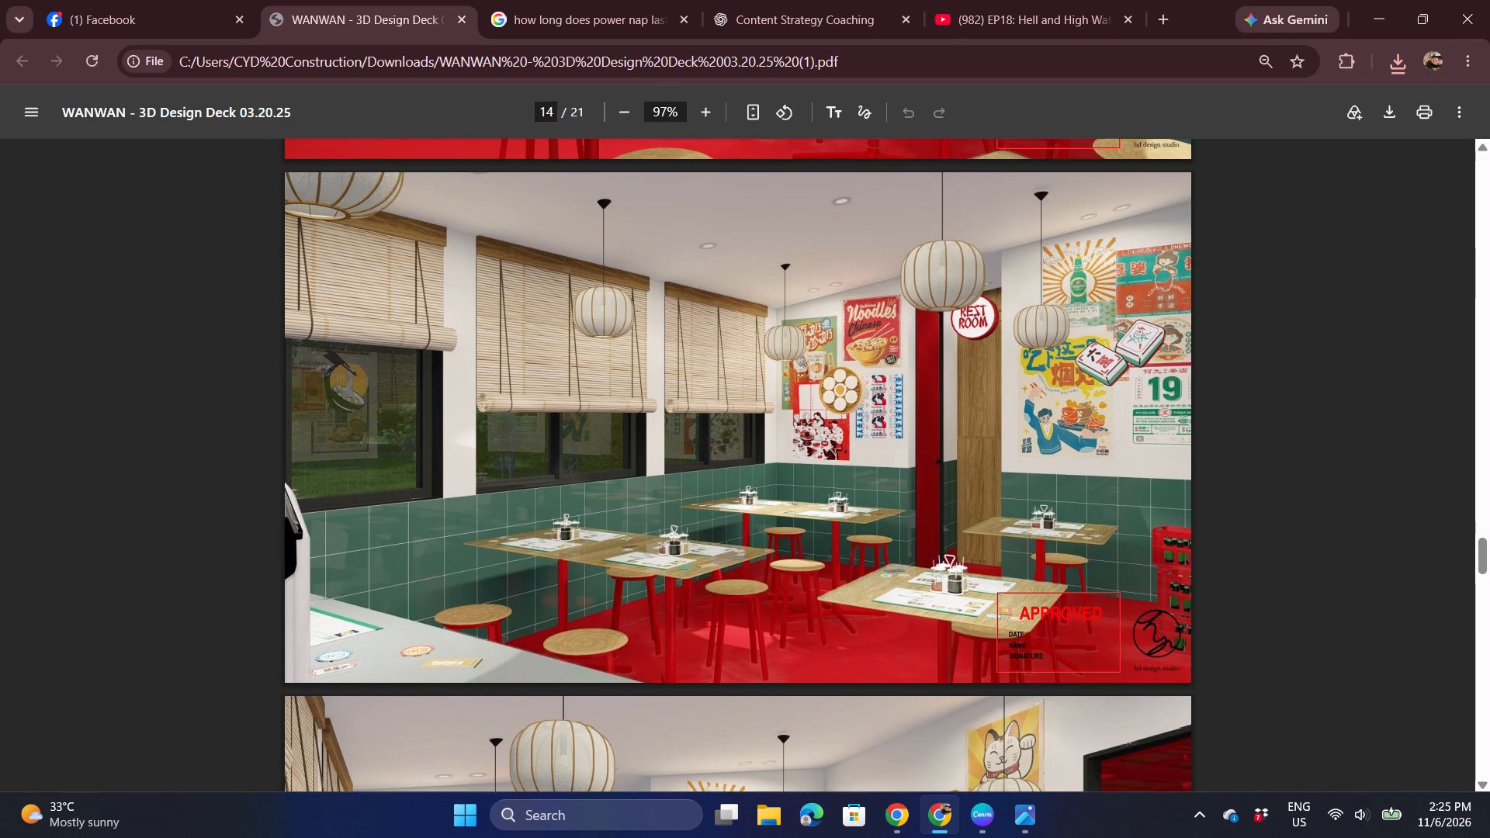
{"action": "scroll", "coordinate": [435, 533], "scroll_direction": "up", "scroll_amount": 7}
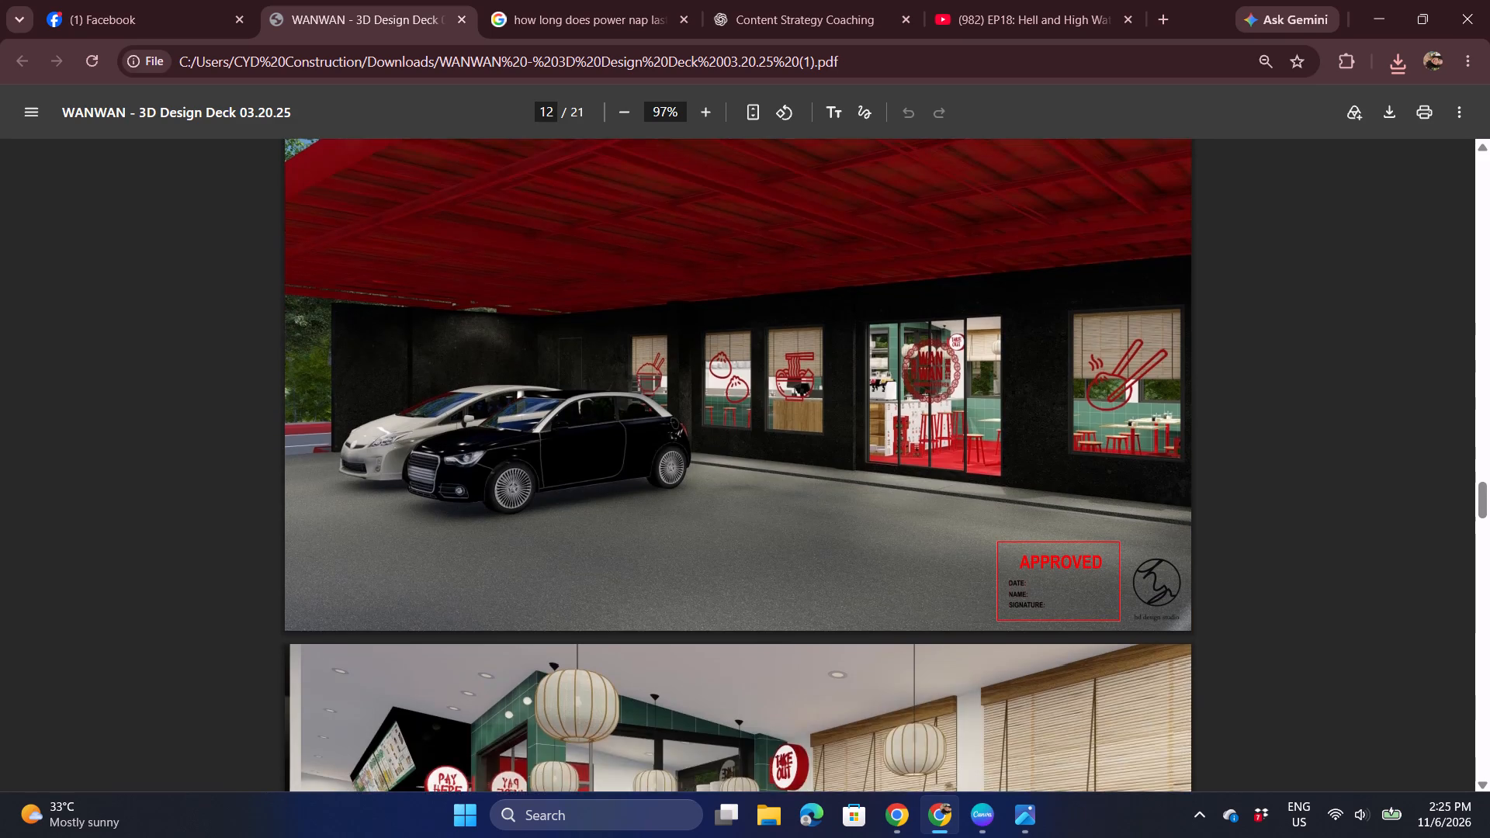
{"action": "scroll", "coordinate": [435, 533], "scroll_direction": "up", "scroll_amount": 5}
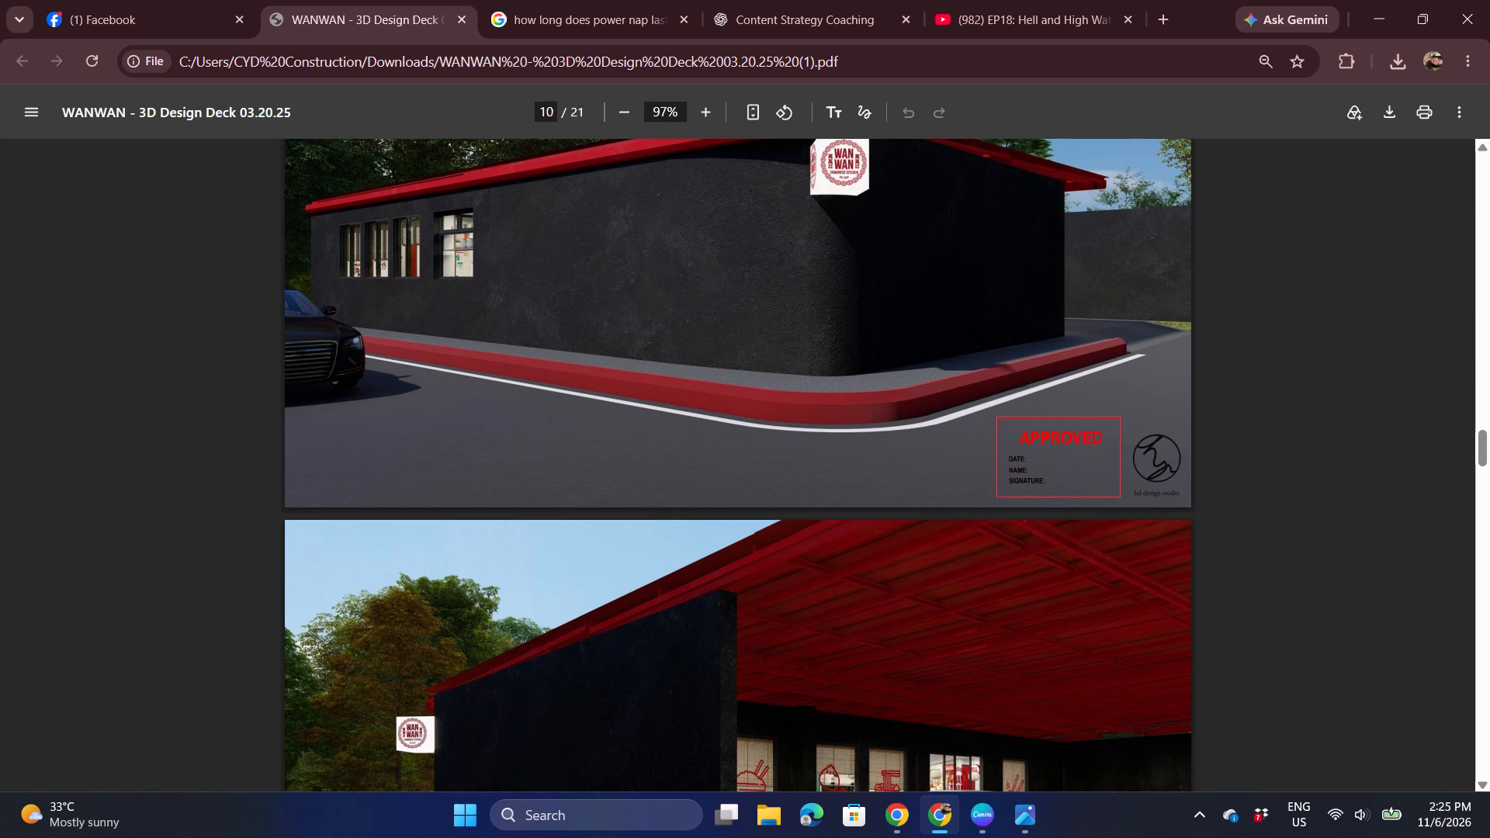
{"action": "scroll", "coordinate": [435, 533], "scroll_direction": "up", "scroll_amount": 4}
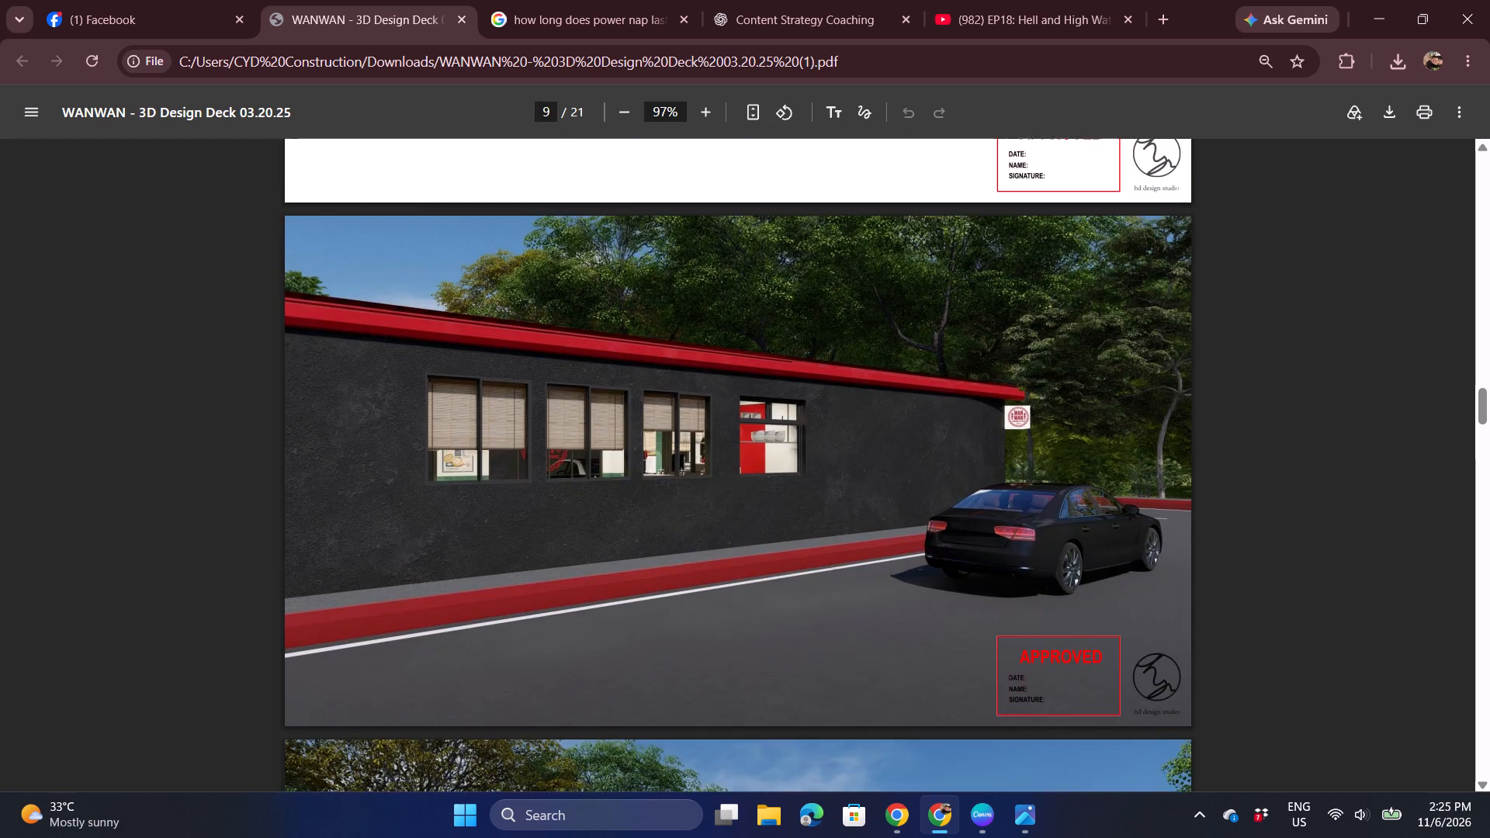
{"action": "scroll", "coordinate": [435, 533], "scroll_direction": "up", "scroll_amount": 1}
Compare the carport, dining area, counter and restroom renders again, from page 11 to the restroom views.
{"action": "scroll", "coordinate": [435, 533], "scroll_direction": "down", "scroll_amount": 8}
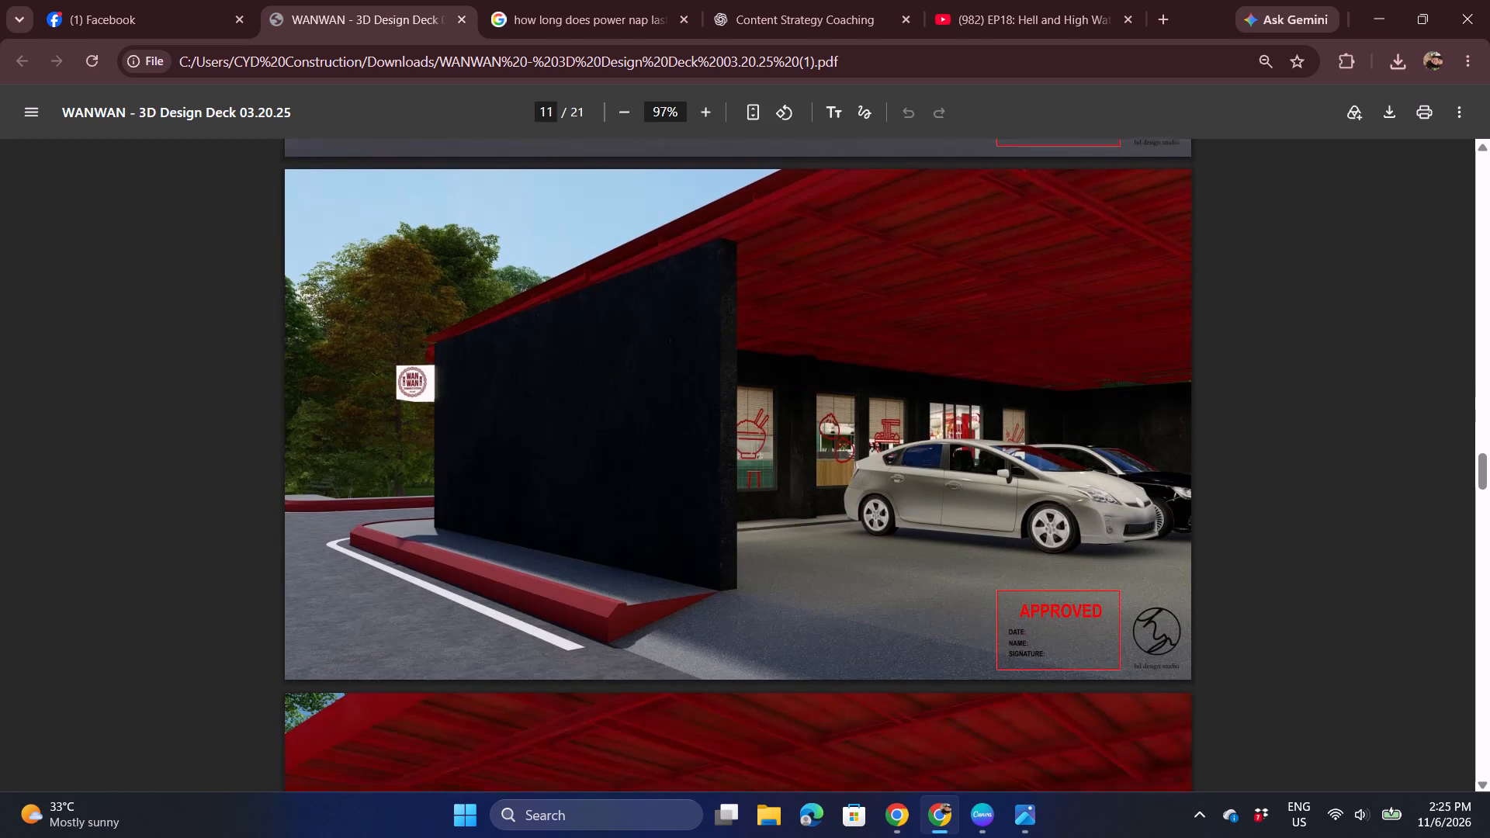
{"action": "scroll", "coordinate": [435, 533], "scroll_direction": "down", "scroll_amount": 7}
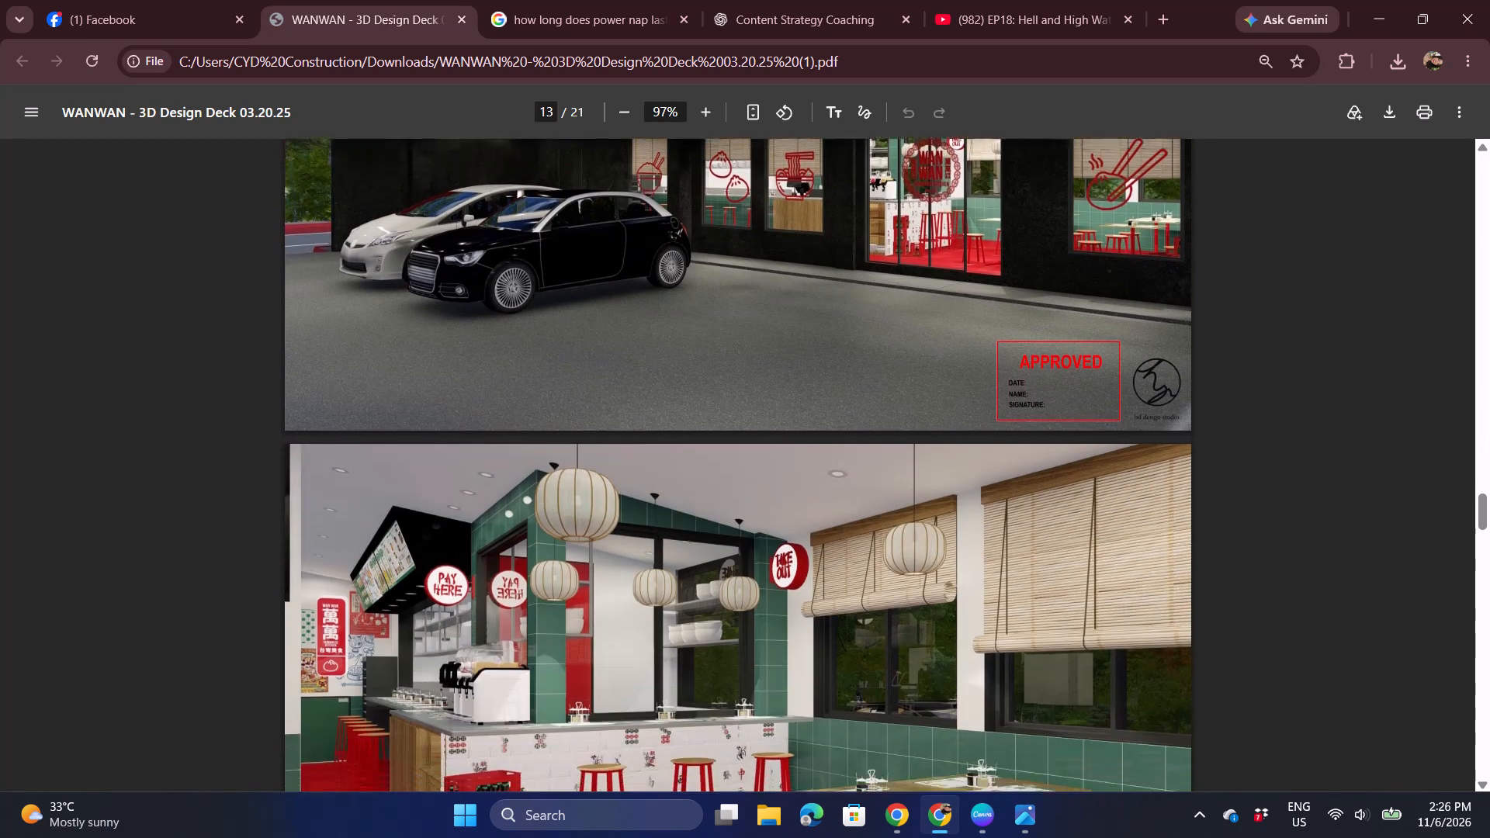
{"action": "scroll", "coordinate": [435, 533], "scroll_direction": "down", "scroll_amount": 5}
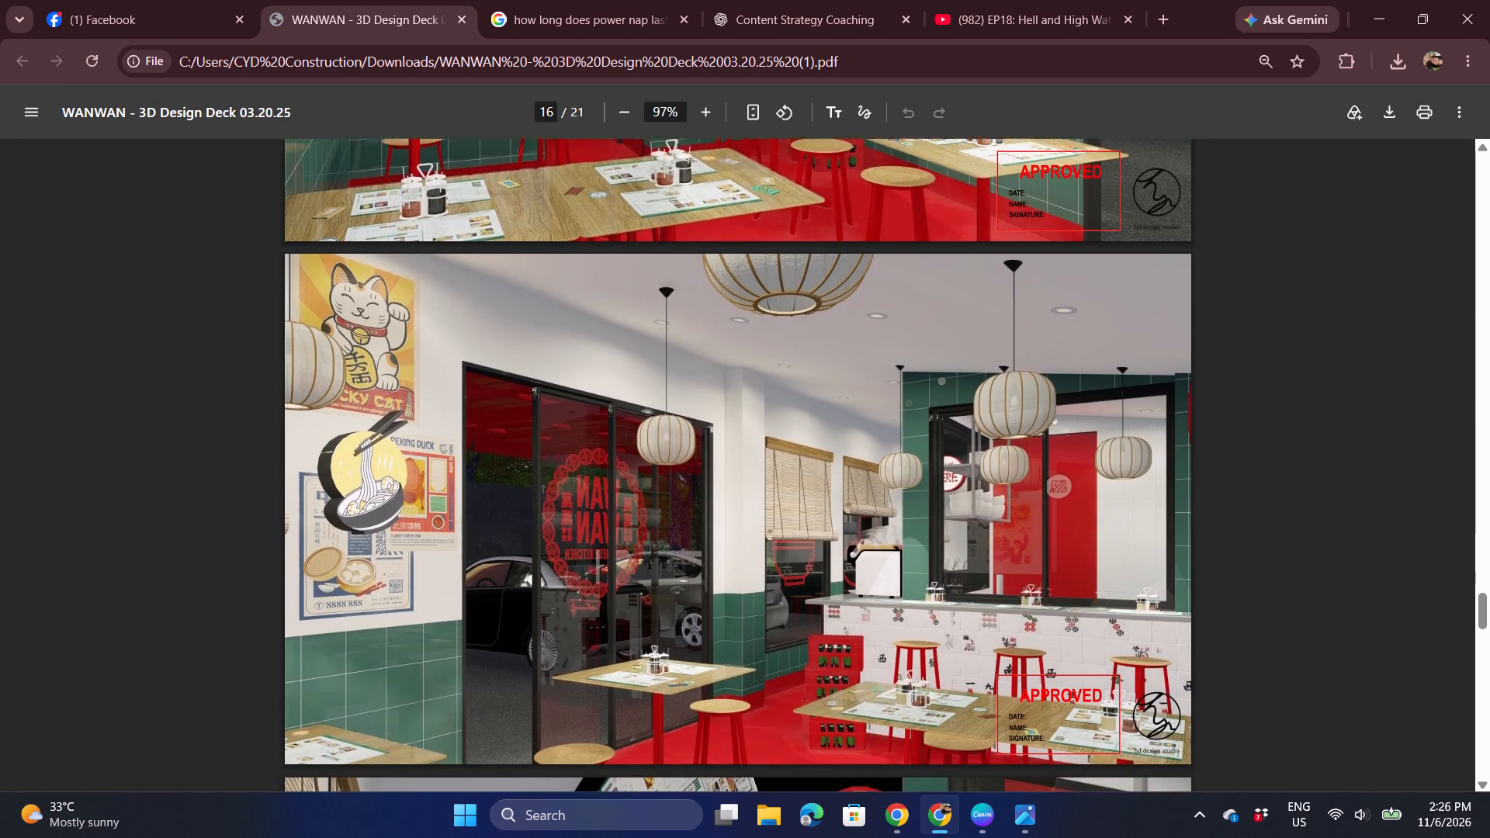
{"action": "scroll", "coordinate": [435, 533], "scroll_direction": "down", "scroll_amount": 4}
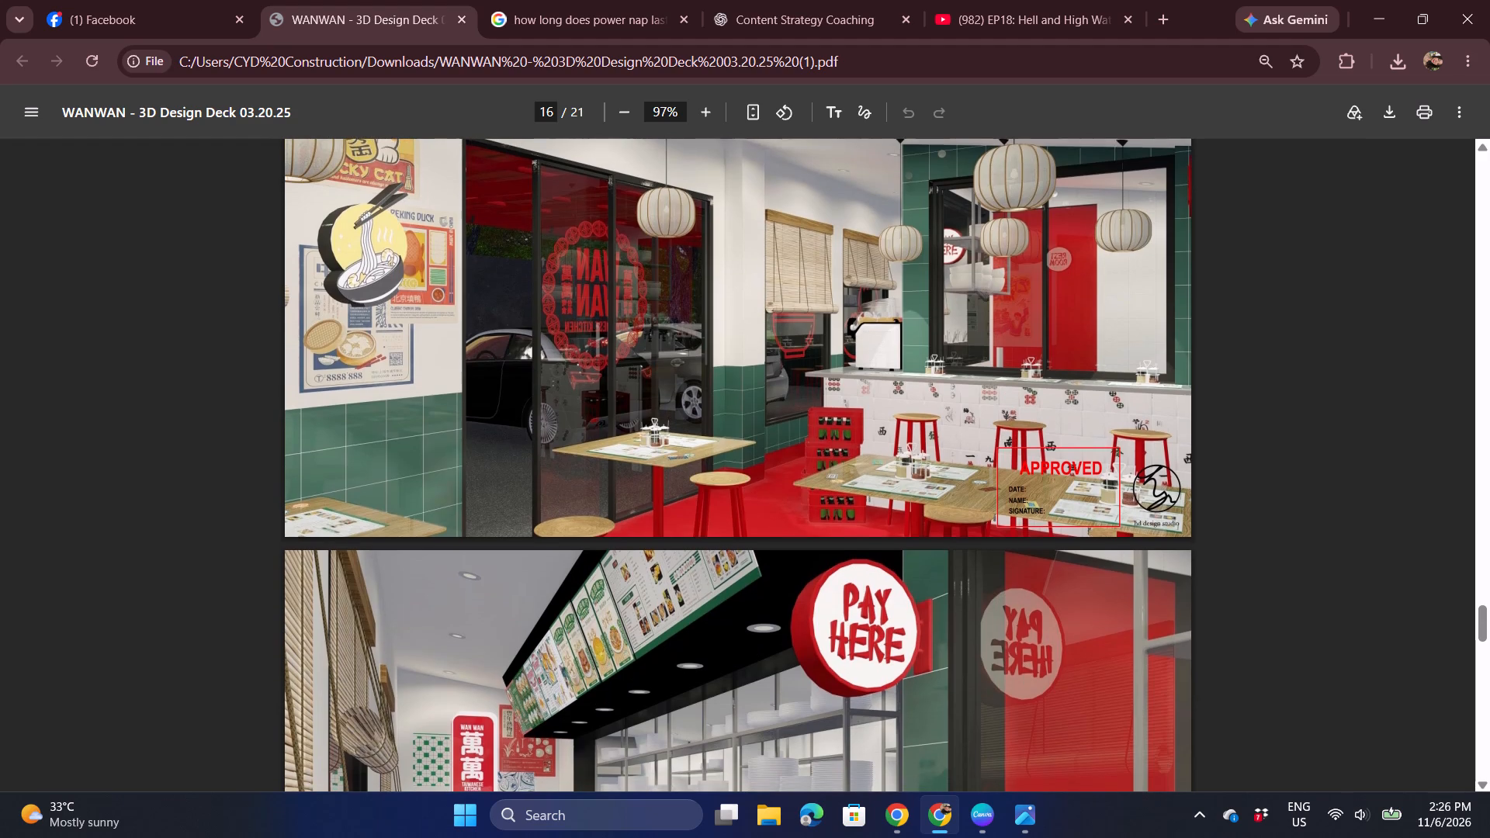
{"action": "scroll", "coordinate": [435, 533], "scroll_direction": "down", "scroll_amount": 3}
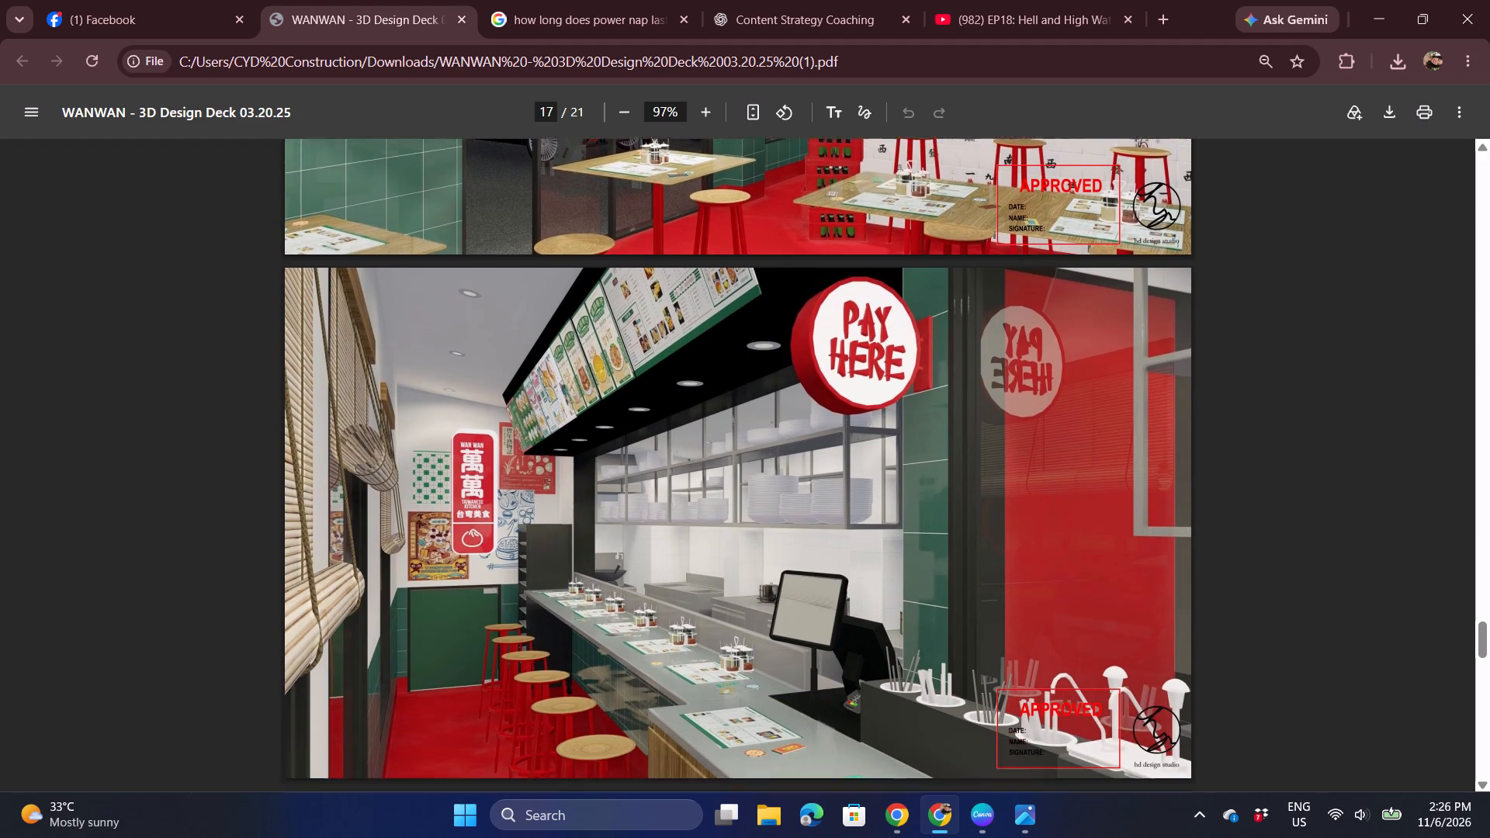
{"action": "scroll", "coordinate": [435, 533], "scroll_direction": "down", "scroll_amount": 4}
Return past the counter and dining renders to the WANWAN RESTAURANT cover and inspect its approval block up close.
{"action": "scroll", "coordinate": [435, 533], "scroll_direction": "up", "scroll_amount": 1}
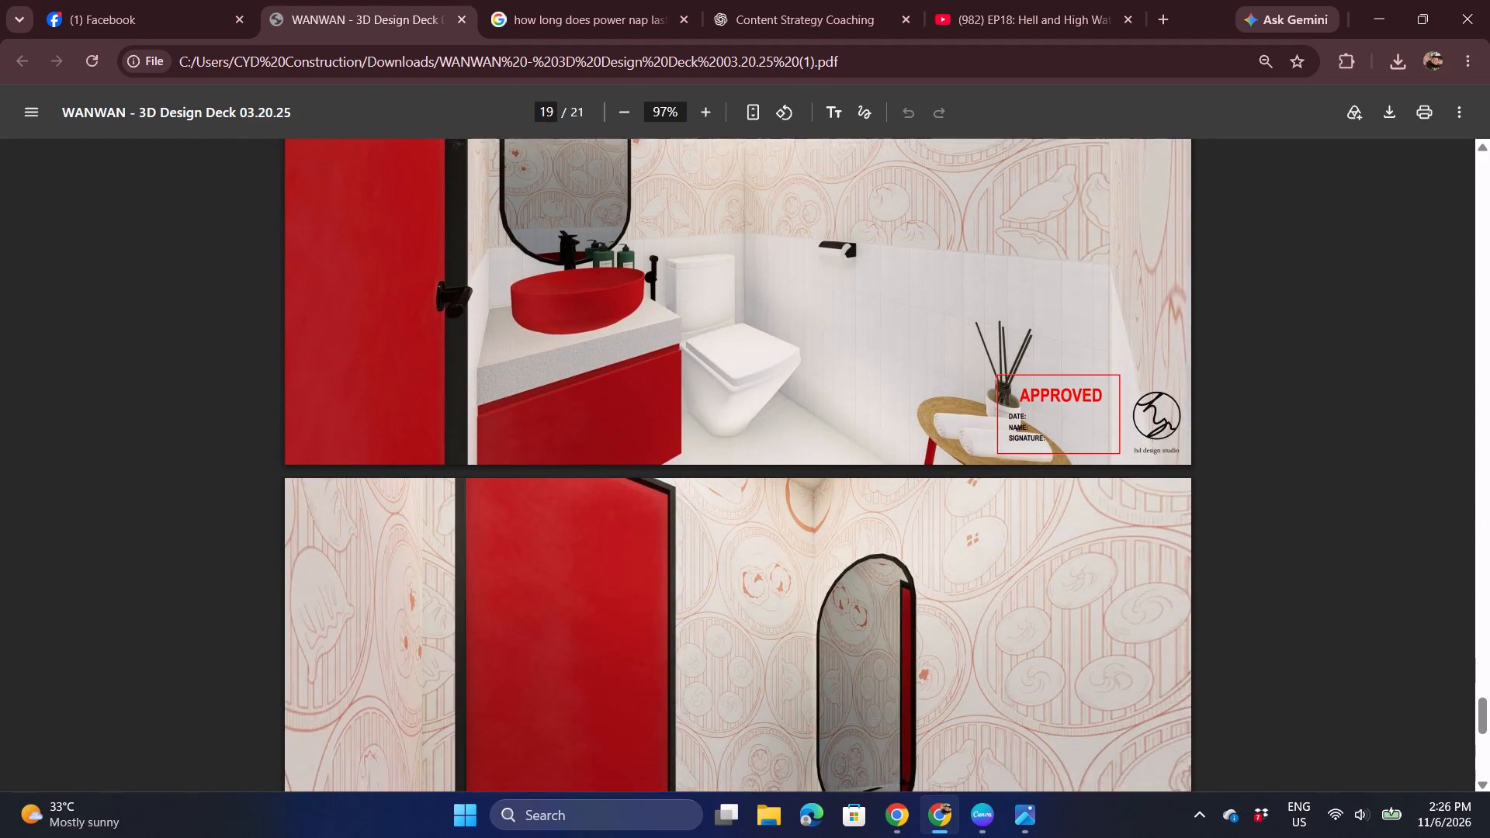
{"action": "scroll", "coordinate": [435, 533], "scroll_direction": "up", "scroll_amount": 4}
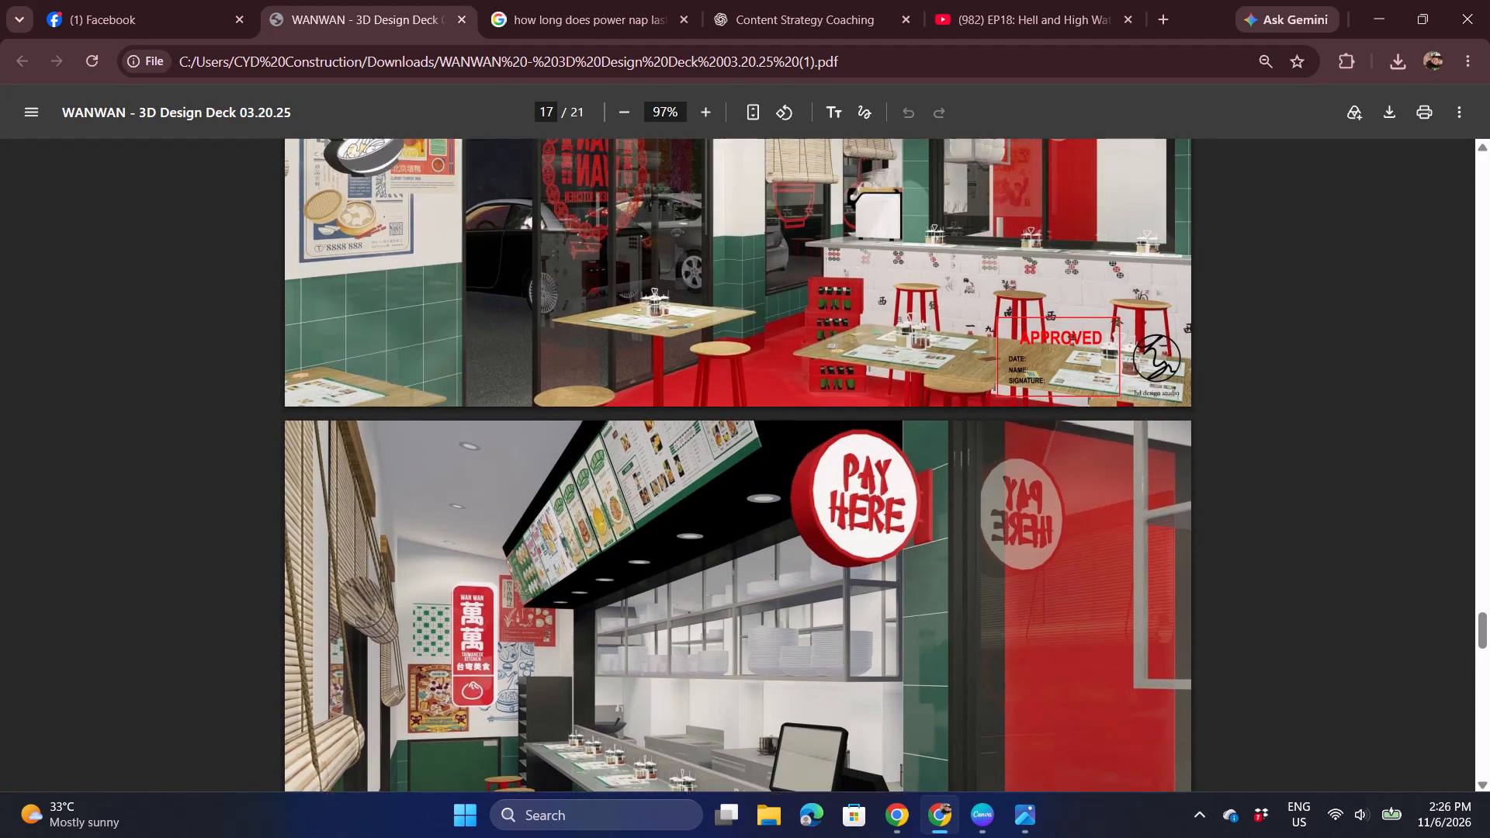
{"action": "scroll", "coordinate": [435, 533], "scroll_direction": "up", "scroll_amount": 11}
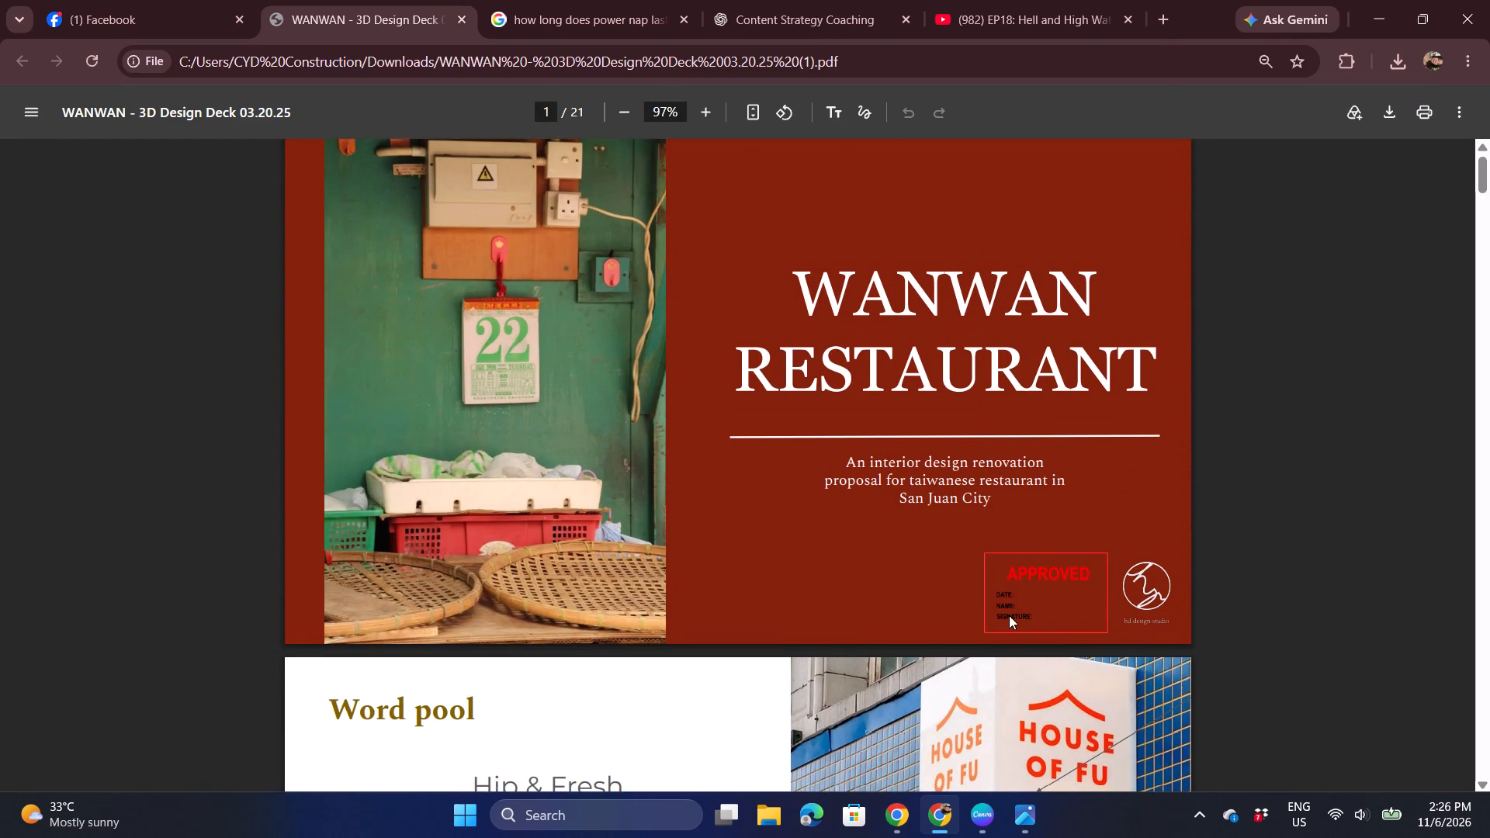
{"action": "scroll", "coordinate": [1009, 615], "scroll_direction": "left", "scroll_amount": 4}
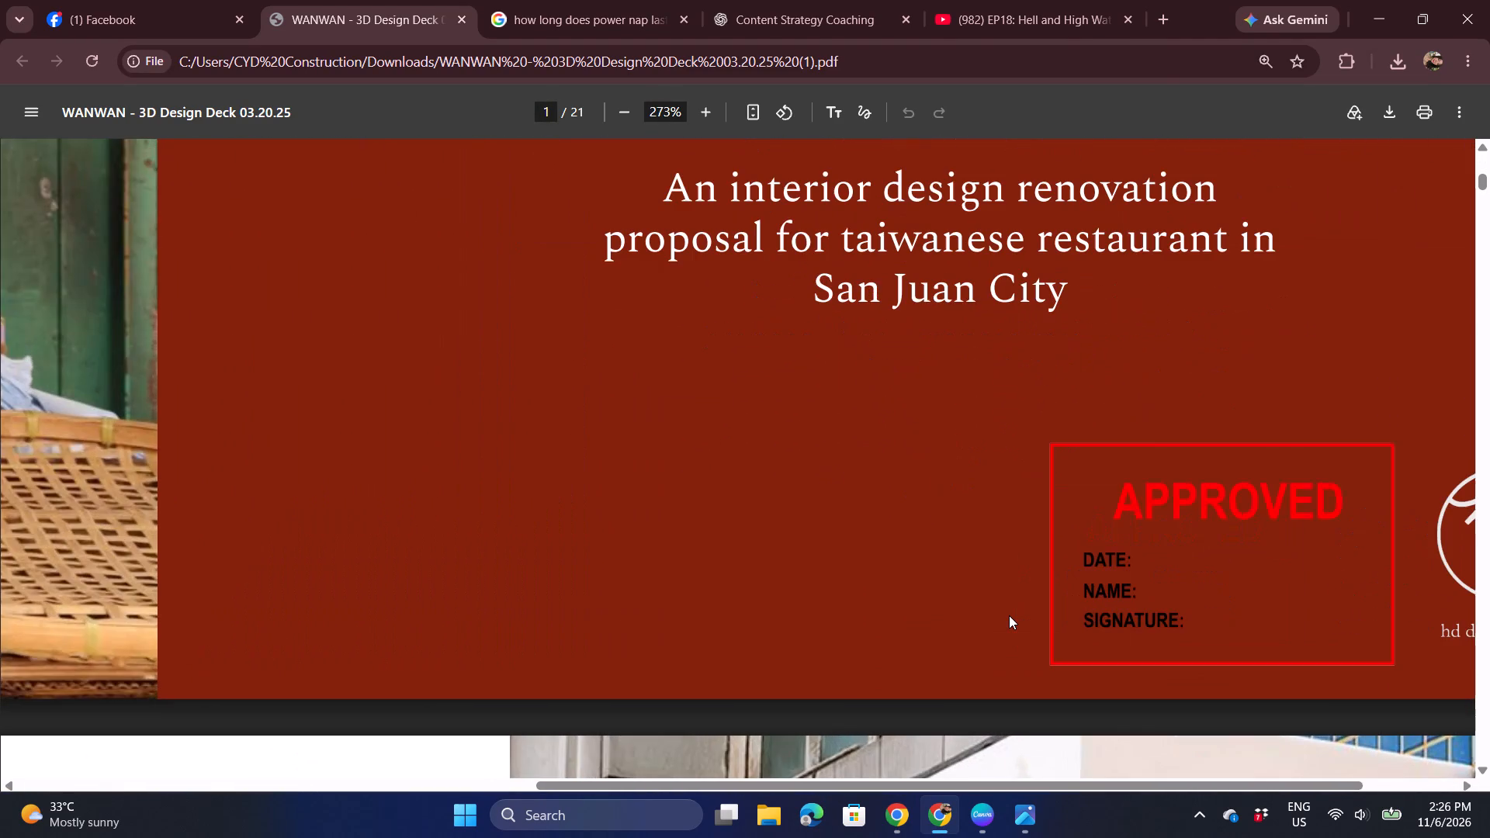
View the whole WANWAN RESTAURANT cover, then read through the Word pool and Materials & Finishes pages.
{"action": "scroll", "coordinate": [1009, 615], "scroll_direction": "left", "scroll_amount": 4}
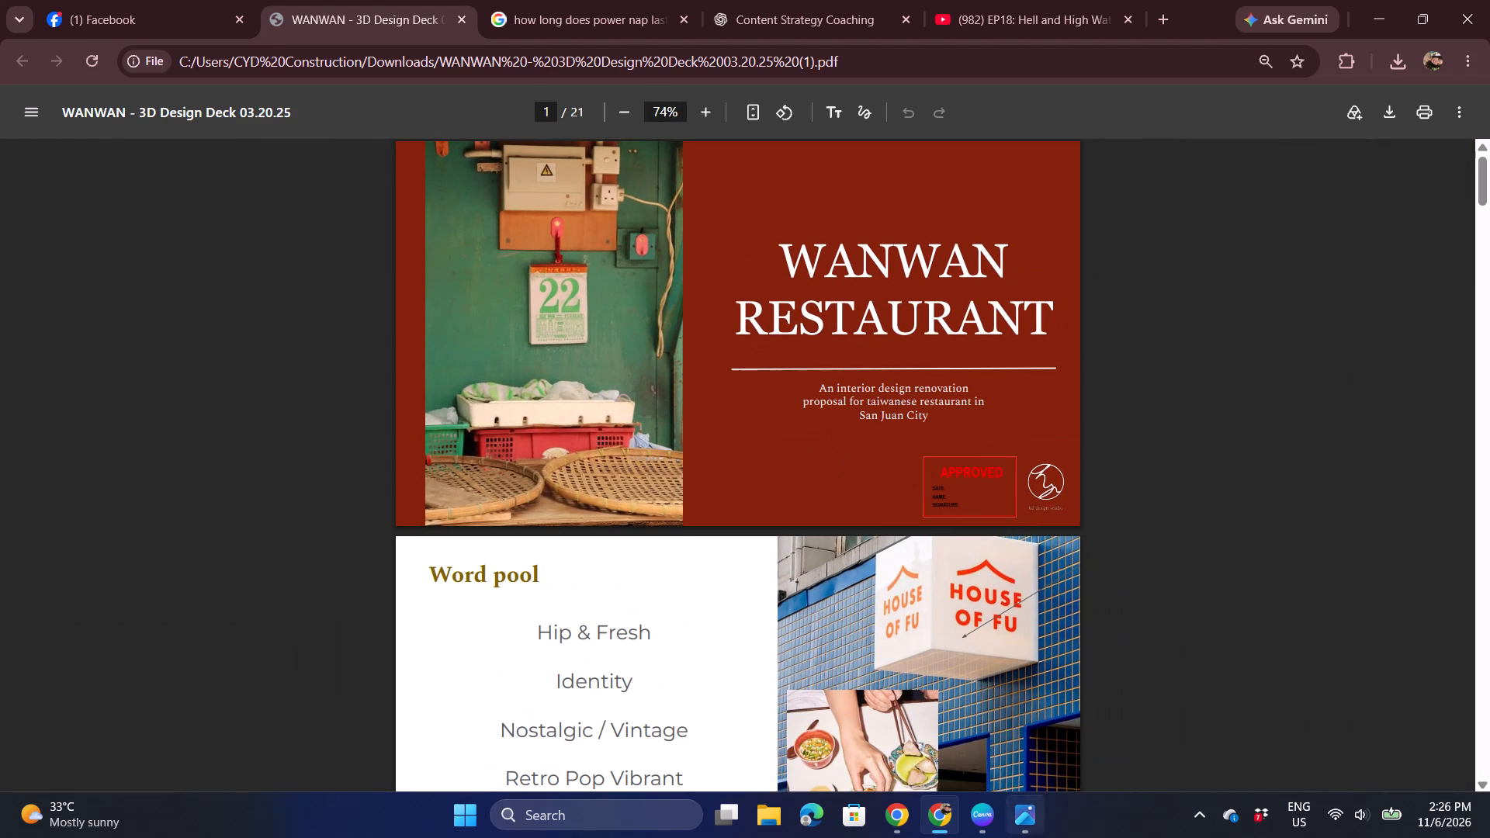
{"action": "left_click", "coordinate": [975, 833]}
{"action": "scroll", "coordinate": [923, 647], "scroll_direction": "right", "scroll_amount": 1}
{"action": "left_click", "coordinate": [923, 647]}
{"action": "scroll", "coordinate": [923, 647], "scroll_direction": "down", "scroll_amount": 2}
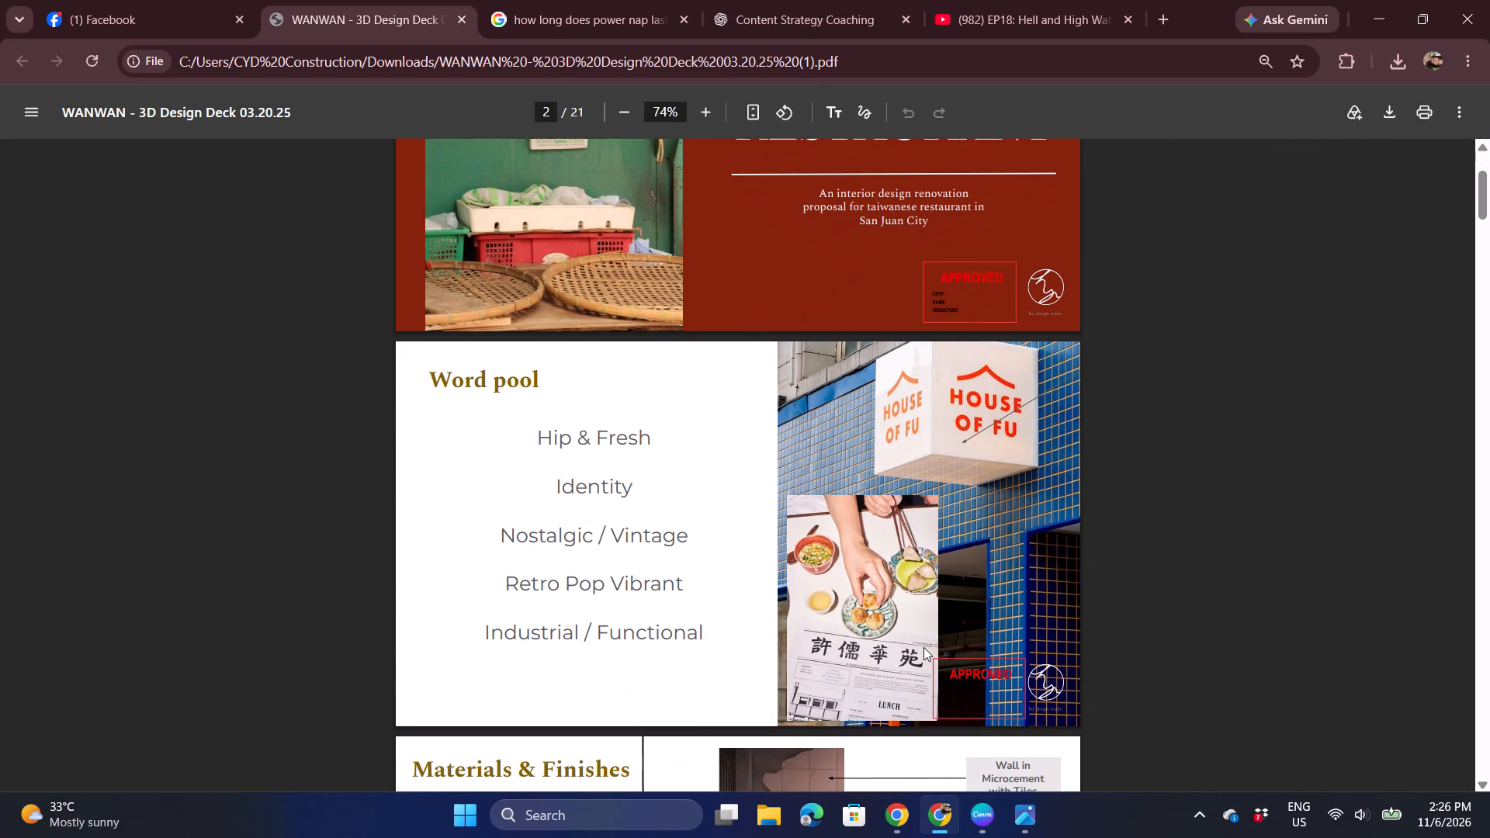
{"action": "scroll", "coordinate": [923, 647], "scroll_direction": "down", "scroll_amount": 1}
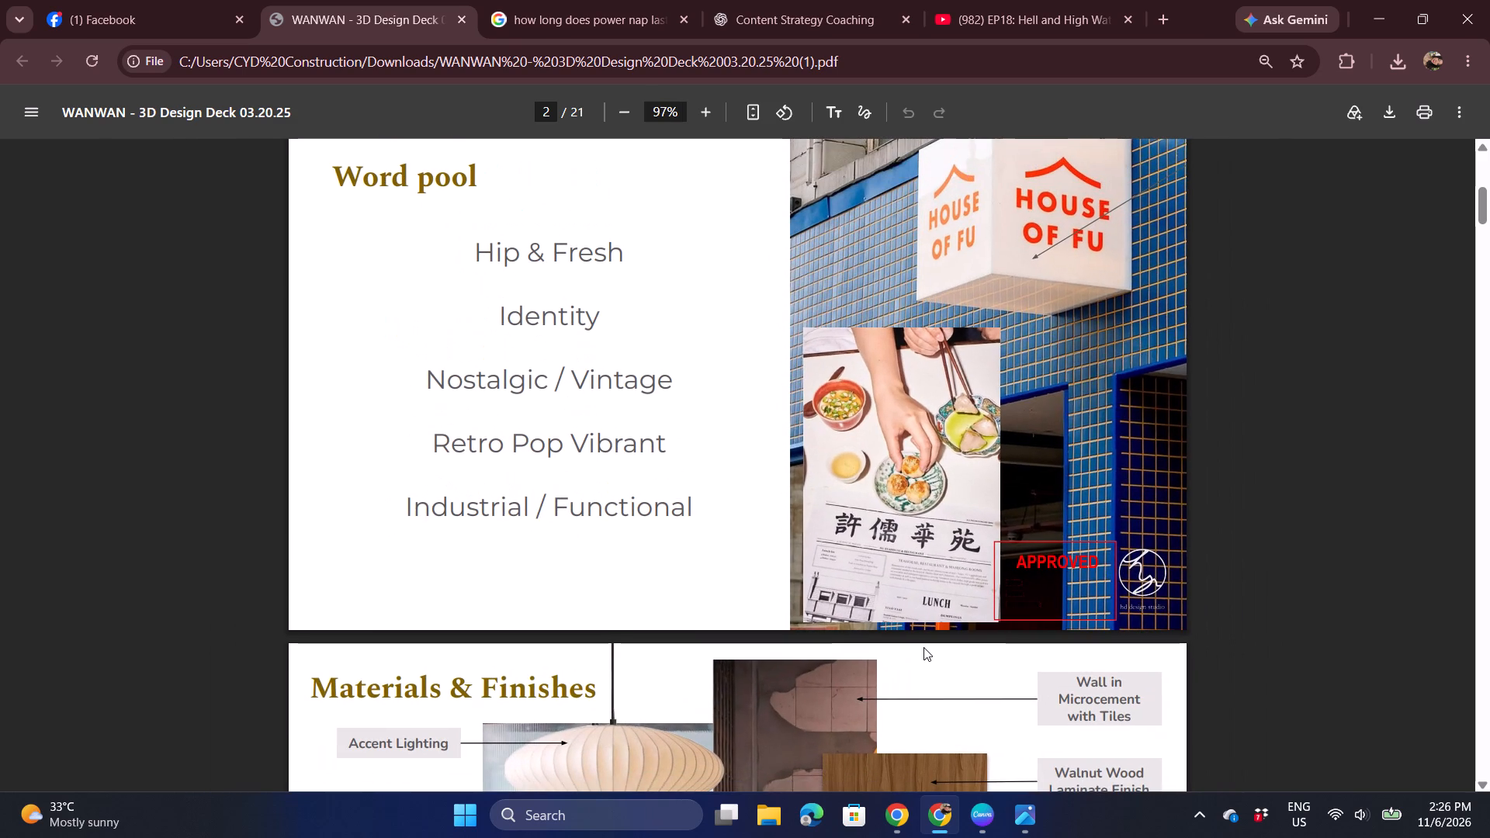
{"action": "scroll", "coordinate": [934, 465], "scroll_direction": "up", "scroll_amount": 2}
{"action": "scroll", "coordinate": [934, 465], "scroll_direction": "down", "scroll_amount": 4}
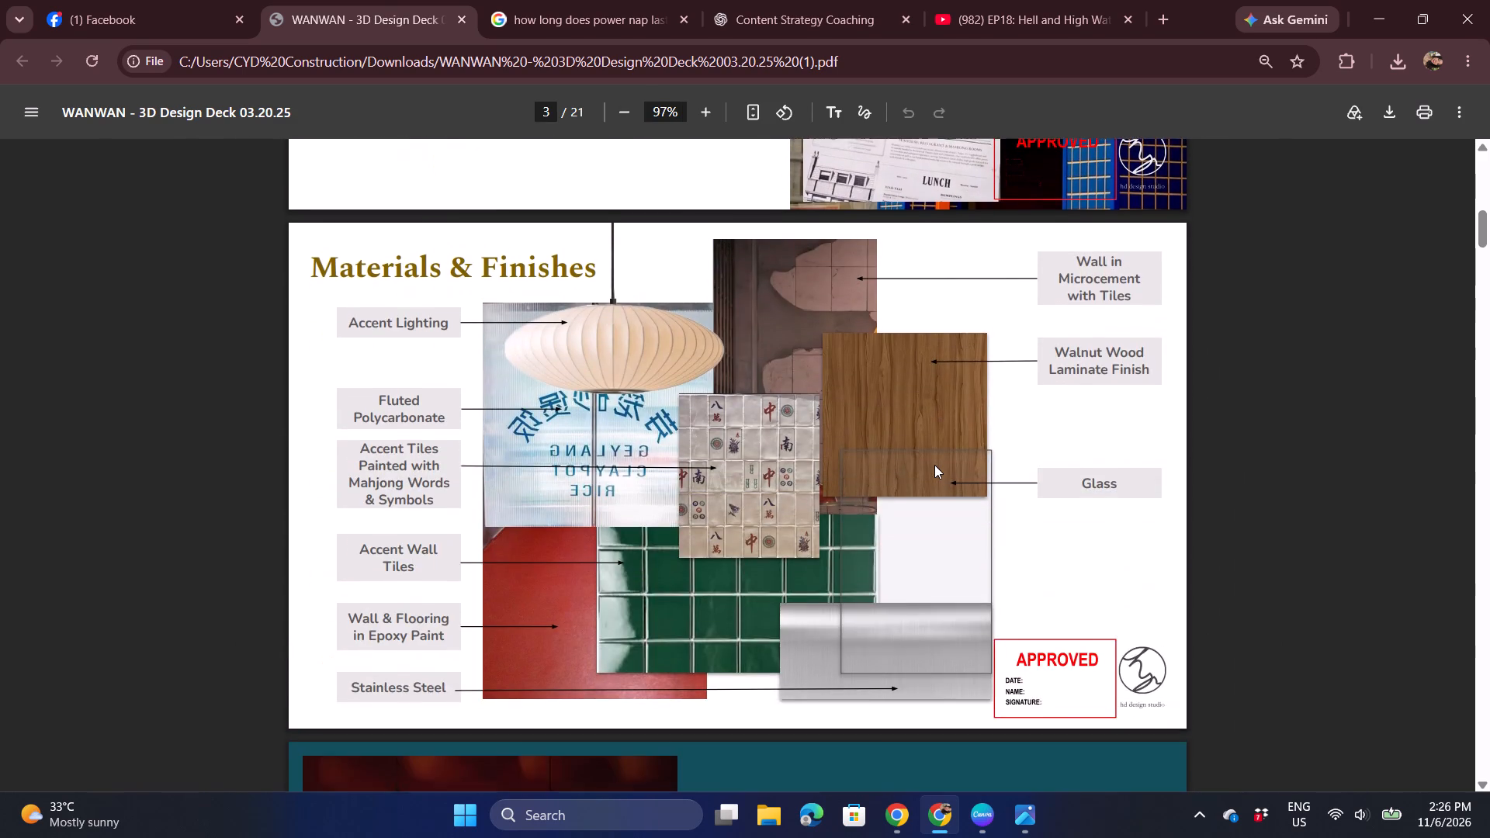
{"action": "scroll", "coordinate": [934, 465], "scroll_direction": "up", "scroll_amount": 4}
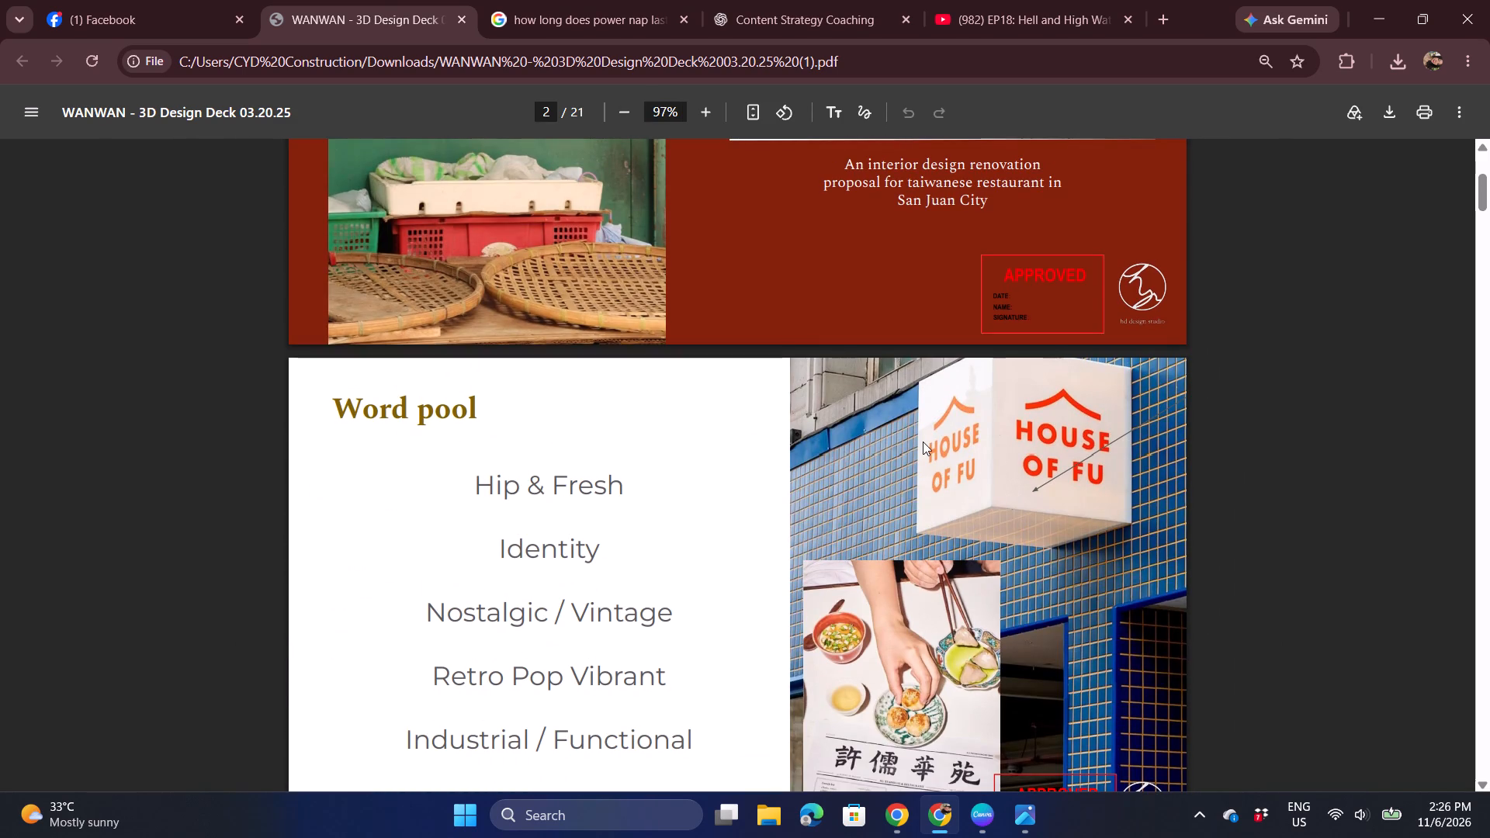
Study the Word pool page's style keywords and imagery alongside the start of the Materials & Finishes page.
{"action": "scroll", "coordinate": [965, 561], "scroll_direction": "down", "scroll_amount": 2}
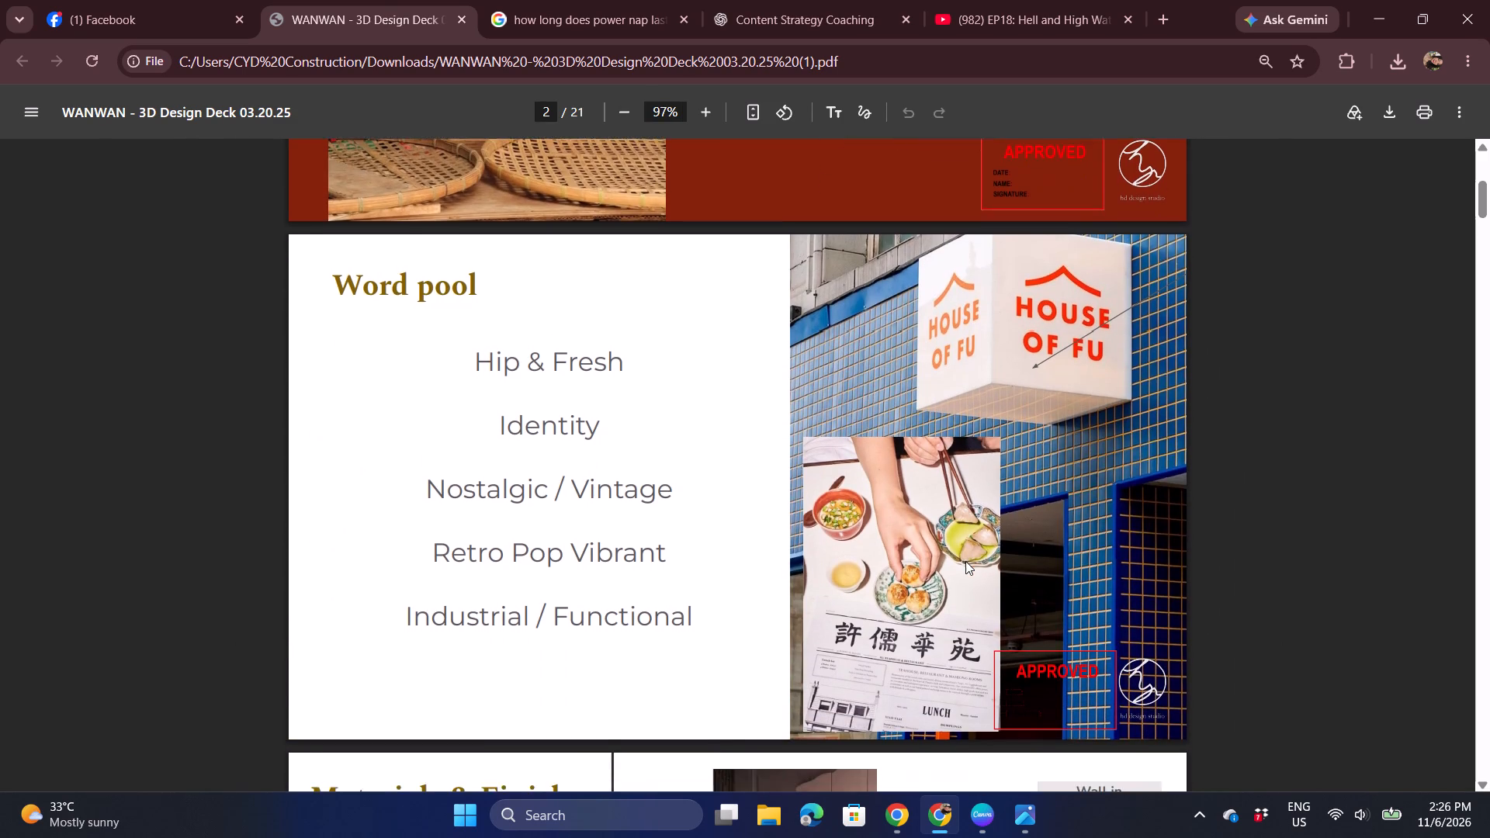
{"action": "scroll", "coordinate": [965, 561], "scroll_direction": "down", "scroll_amount": 3}
{"action": "scroll", "coordinate": [965, 561], "scroll_direction": "up", "scroll_amount": 2}
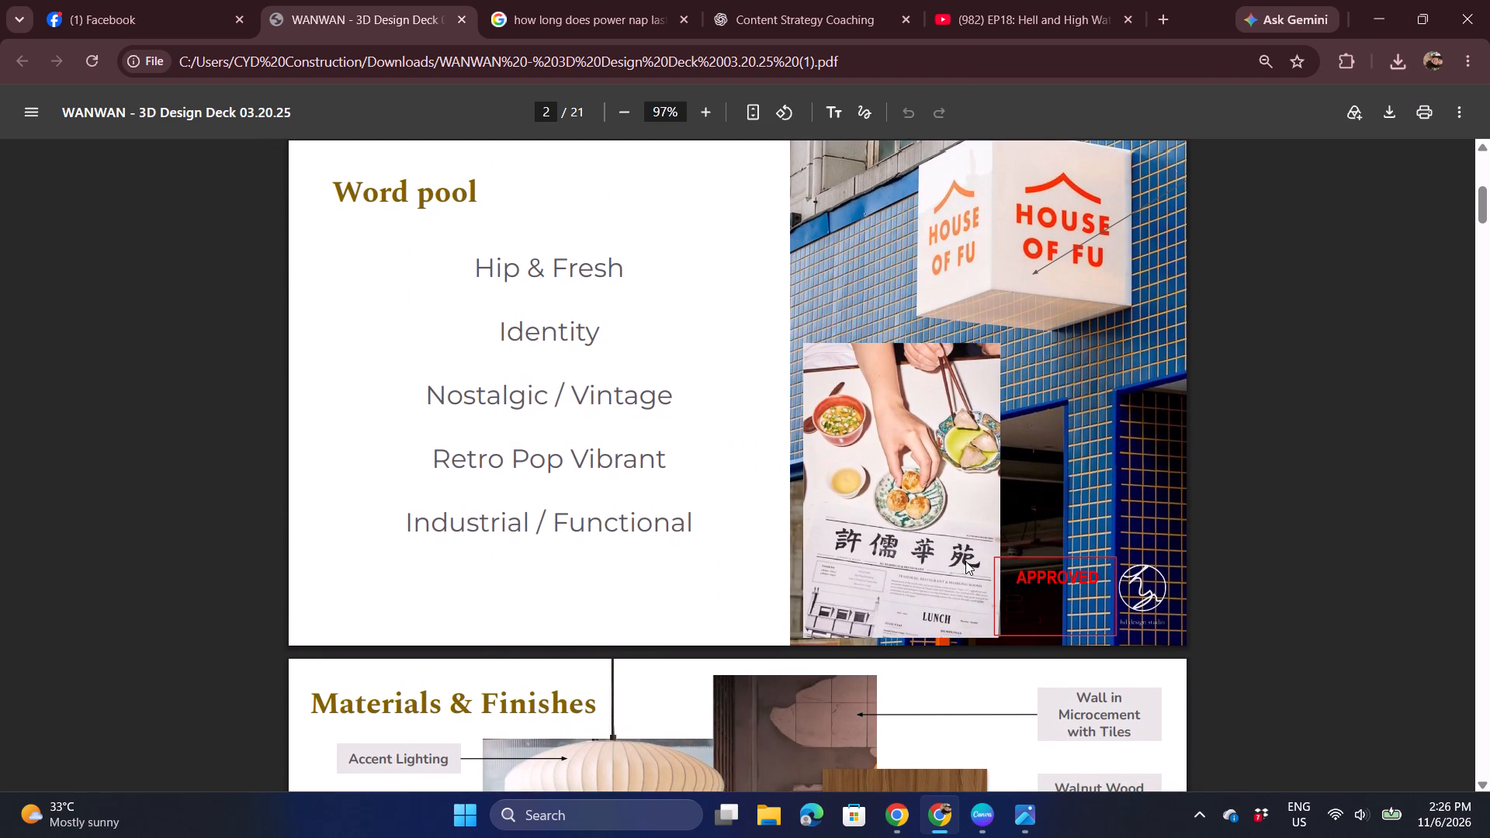
{"action": "scroll", "coordinate": [965, 561], "scroll_direction": "down", "scroll_amount": 1}
{"action": "scroll", "coordinate": [965, 561], "scroll_direction": "up", "scroll_amount": 1}
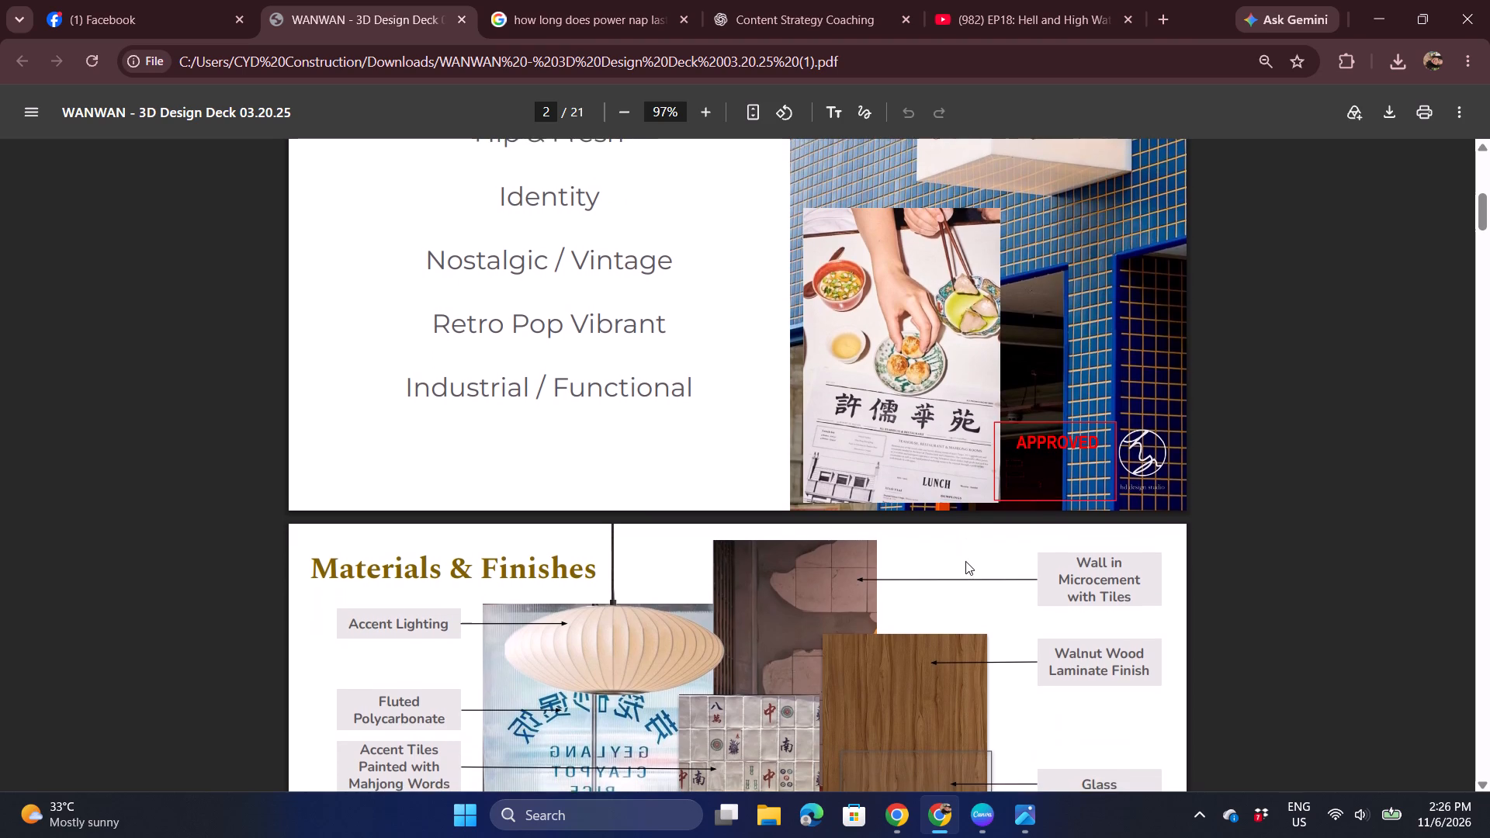
{"action": "scroll", "coordinate": [965, 561], "scroll_direction": "up", "scroll_amount": 1}
{"action": "scroll", "coordinate": [965, 561], "scroll_direction": "down", "scroll_amount": 1}
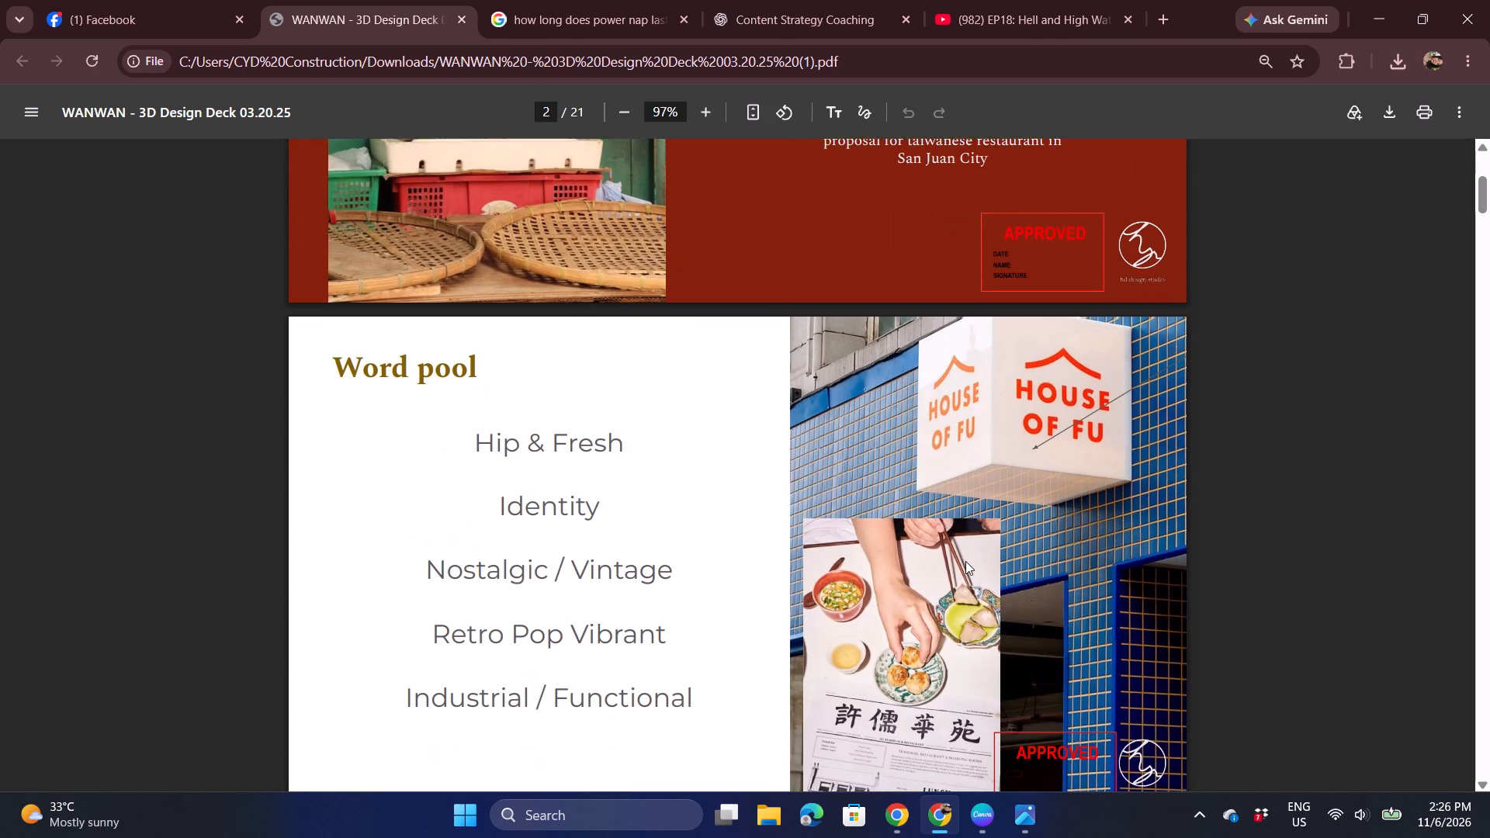
{"action": "scroll", "coordinate": [965, 561], "scroll_direction": "down", "scroll_amount": 2}
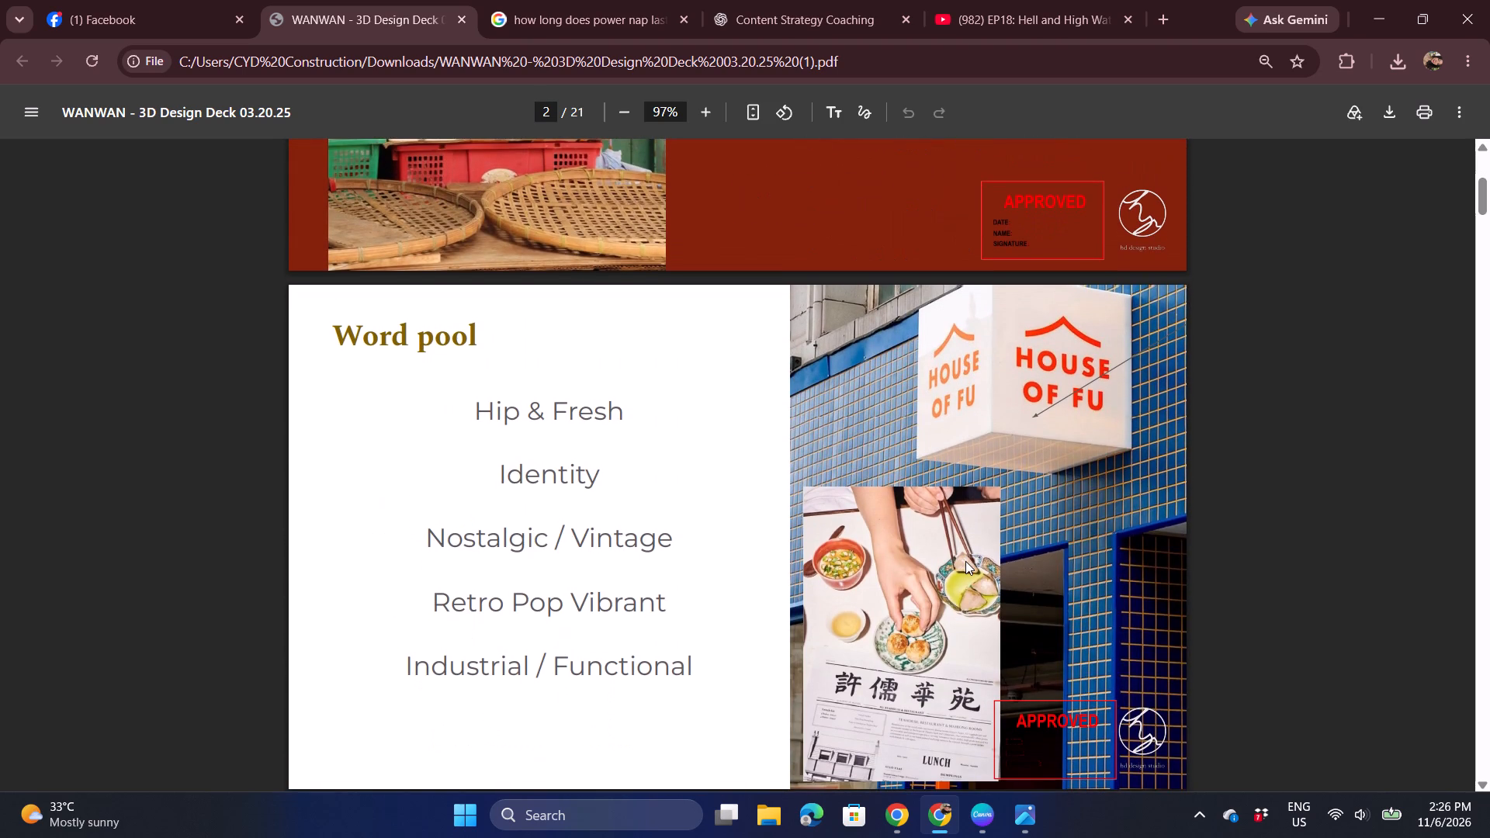
{"action": "scroll", "coordinate": [965, 561], "scroll_direction": "down", "scroll_amount": 1}
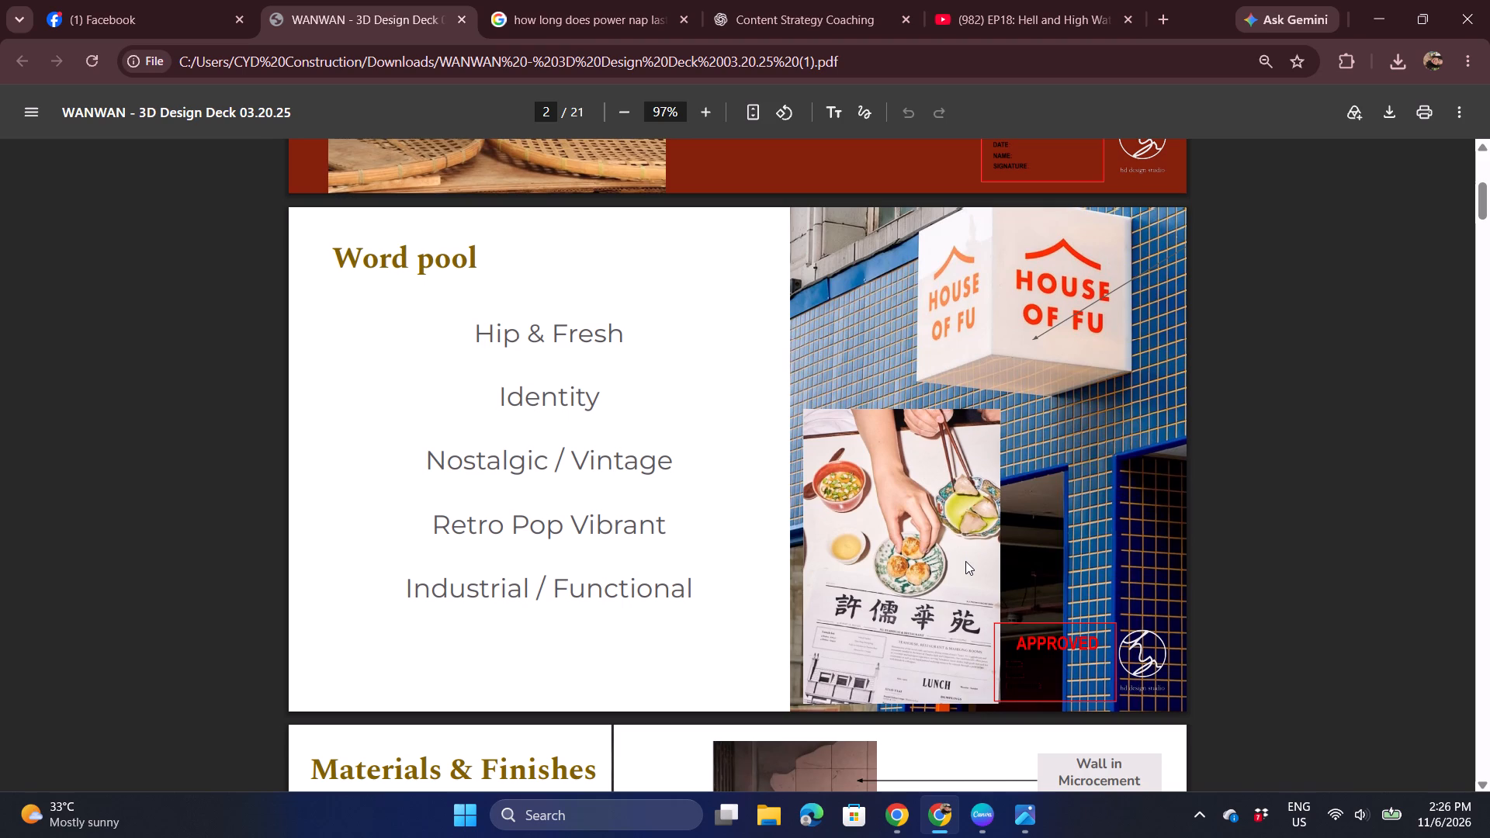
{"action": "scroll", "coordinate": [965, 561], "scroll_direction": "down", "scroll_amount": 4}
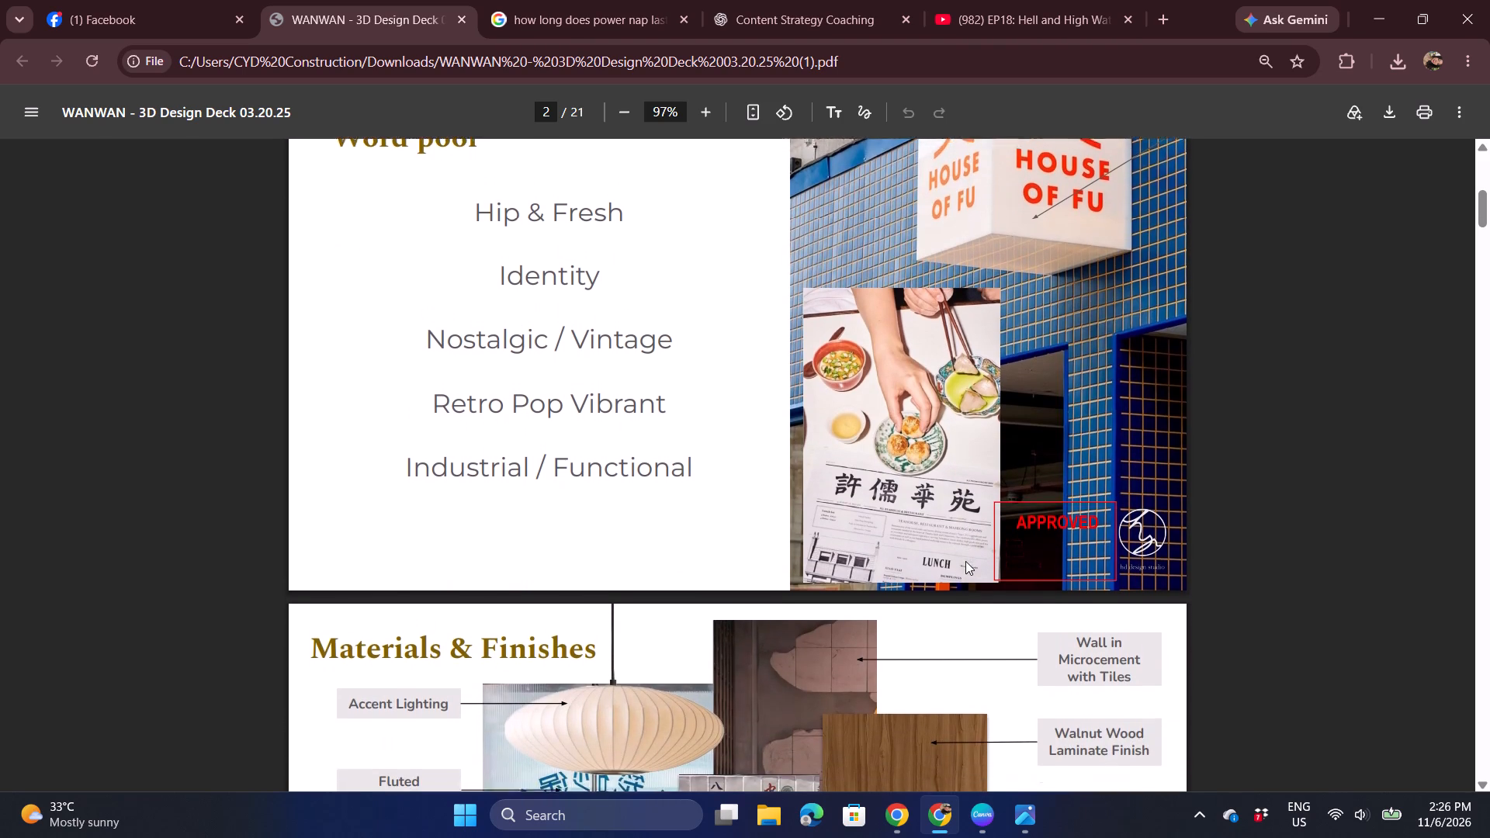
Review the deck from the Materials & Finishes board through the Details, floor plan and exterior pages to the page 14 dining render.
{"action": "scroll", "coordinate": [965, 561], "scroll_direction": "down", "scroll_amount": 4}
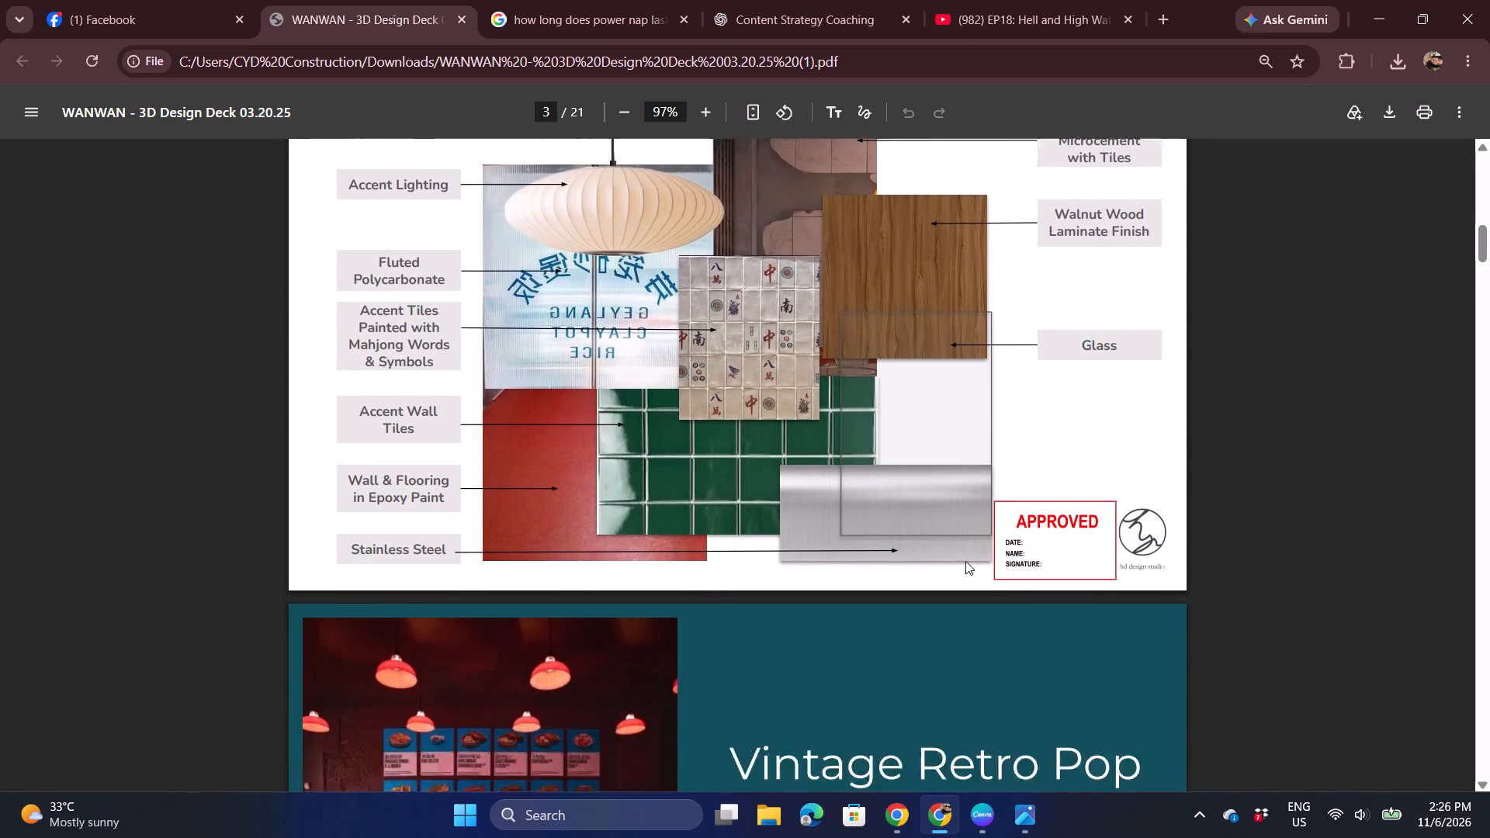
{"action": "scroll", "coordinate": [965, 561], "scroll_direction": "down", "scroll_amount": 4}
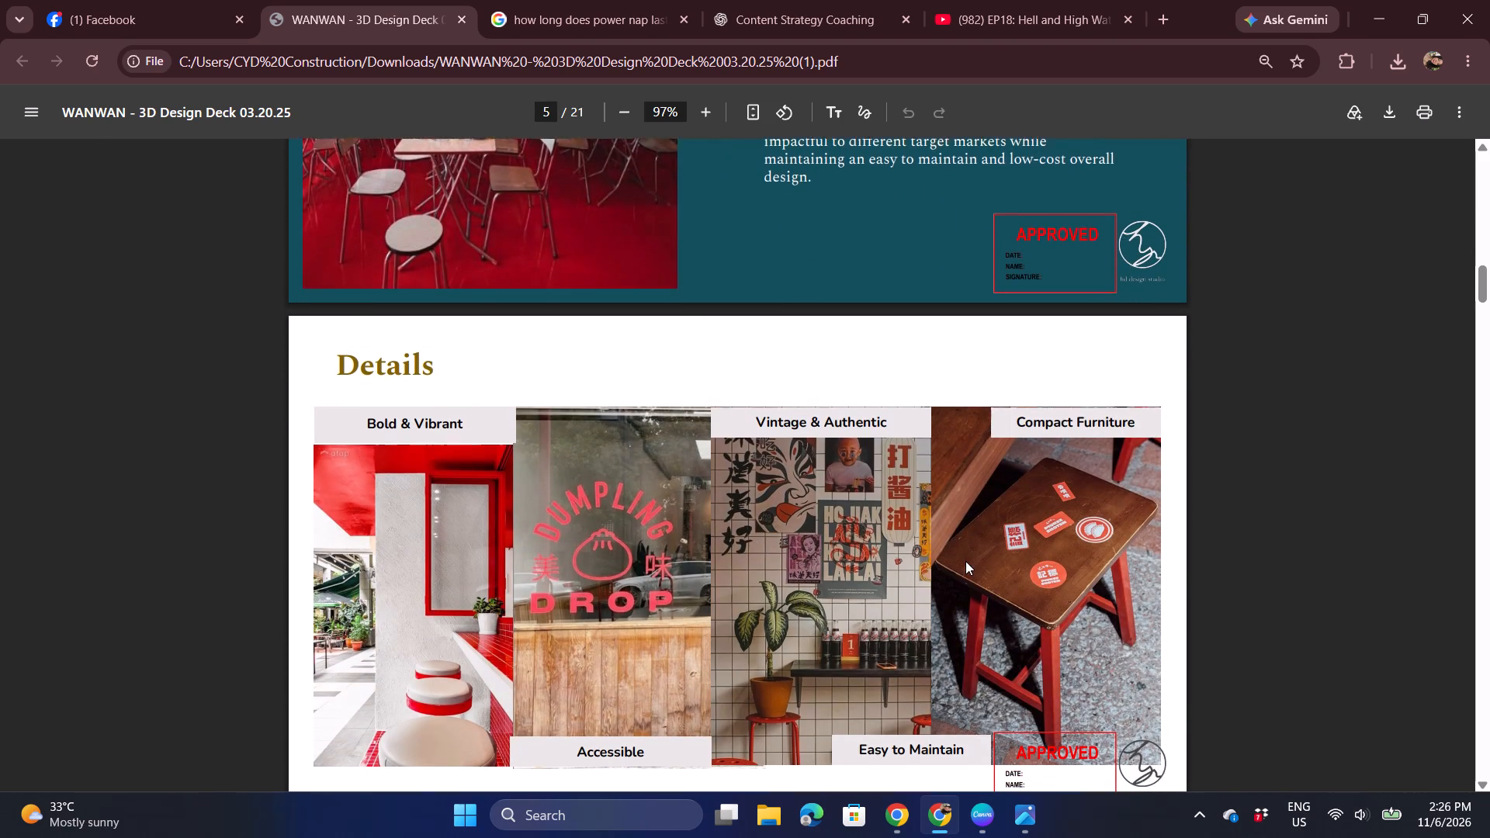
{"action": "scroll", "coordinate": [965, 561], "scroll_direction": "down", "scroll_amount": 2}
{"action": "scroll", "coordinate": [785, 511], "scroll_direction": "down", "scroll_amount": 3}
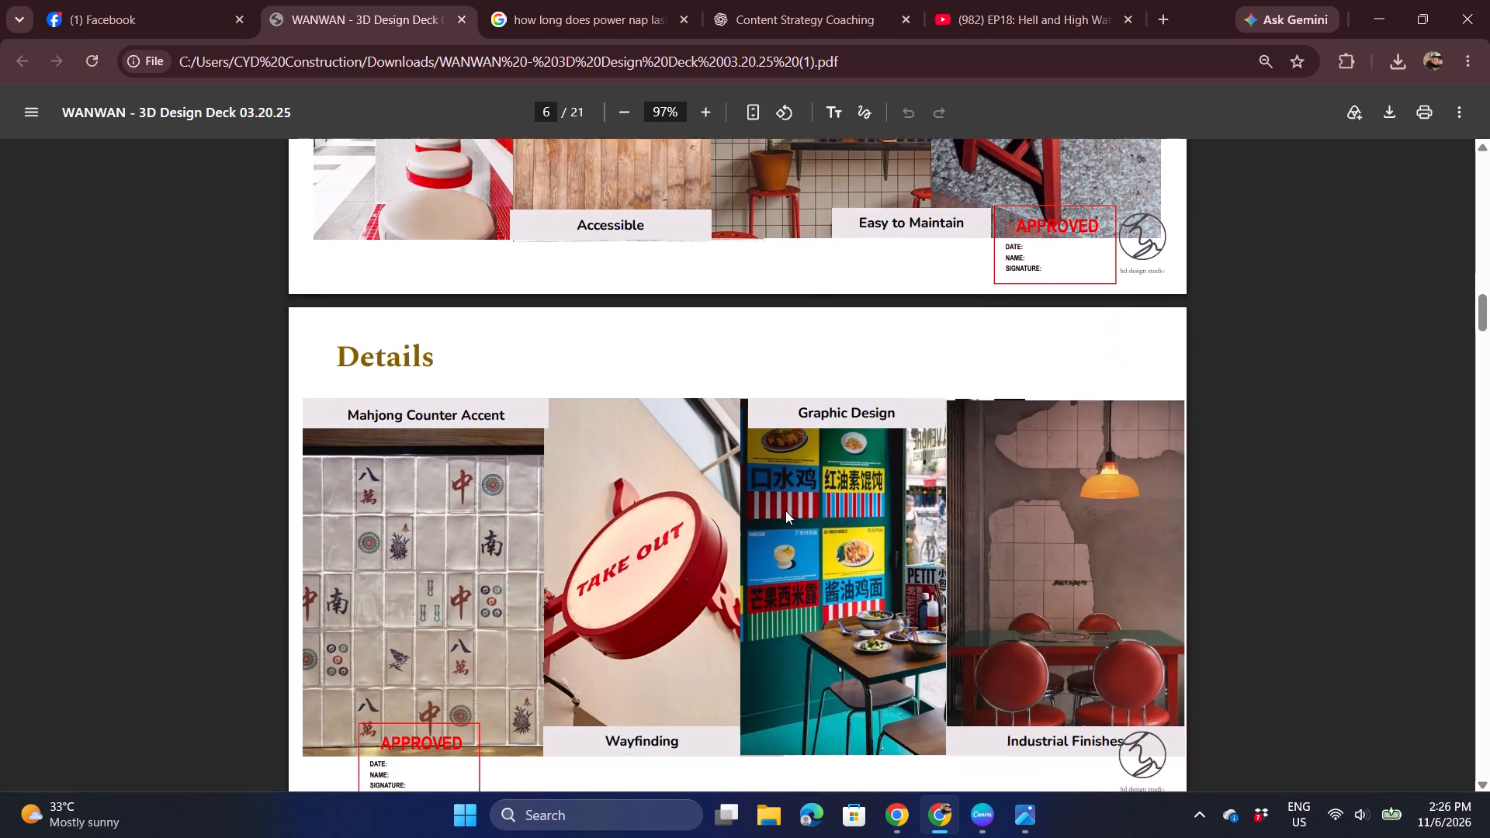
{"action": "scroll", "coordinate": [785, 511], "scroll_direction": "down", "scroll_amount": 8}
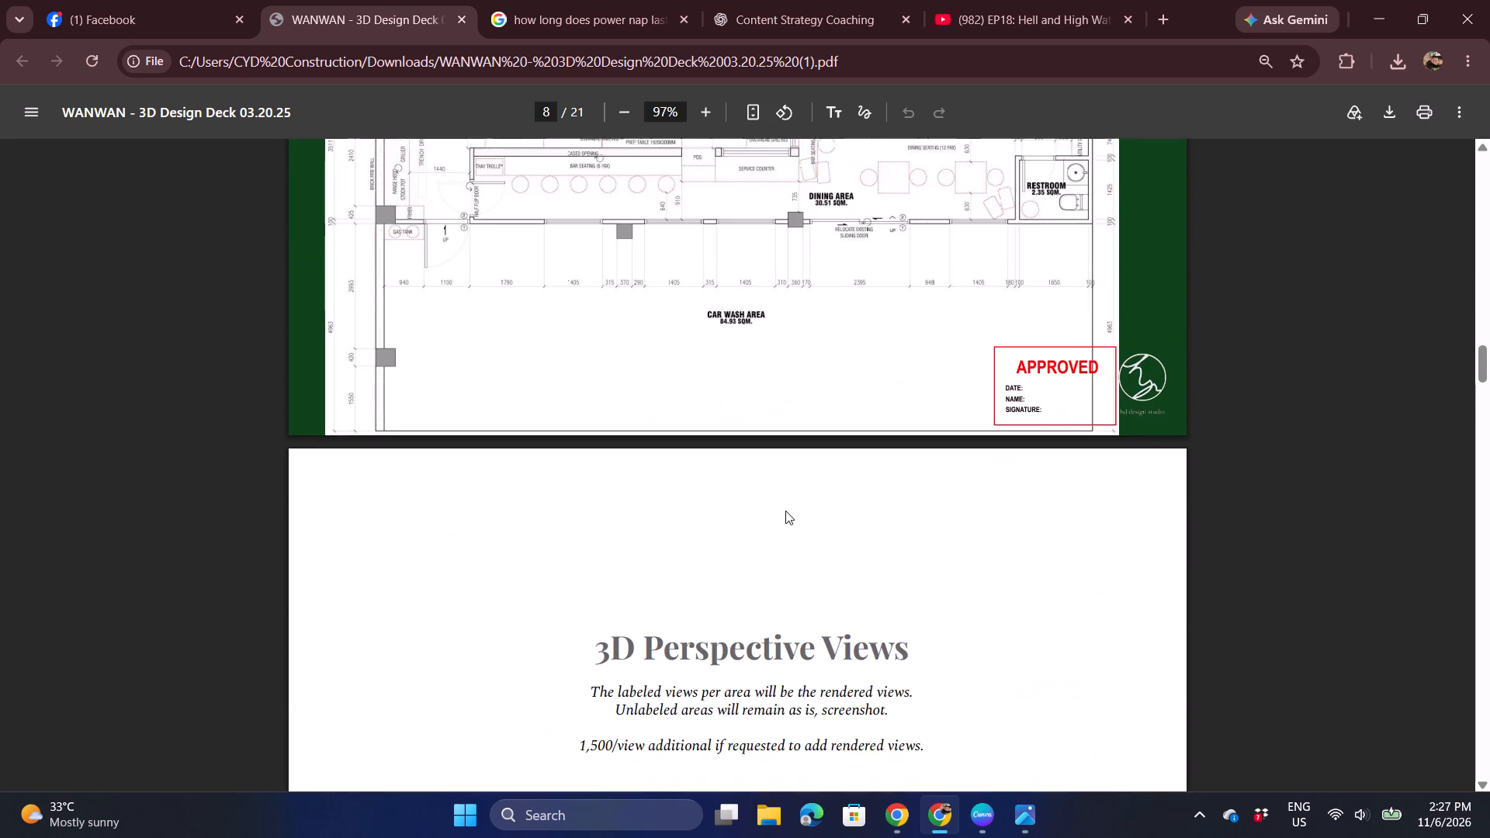
{"action": "scroll", "coordinate": [785, 511], "scroll_direction": "down", "scroll_amount": 8}
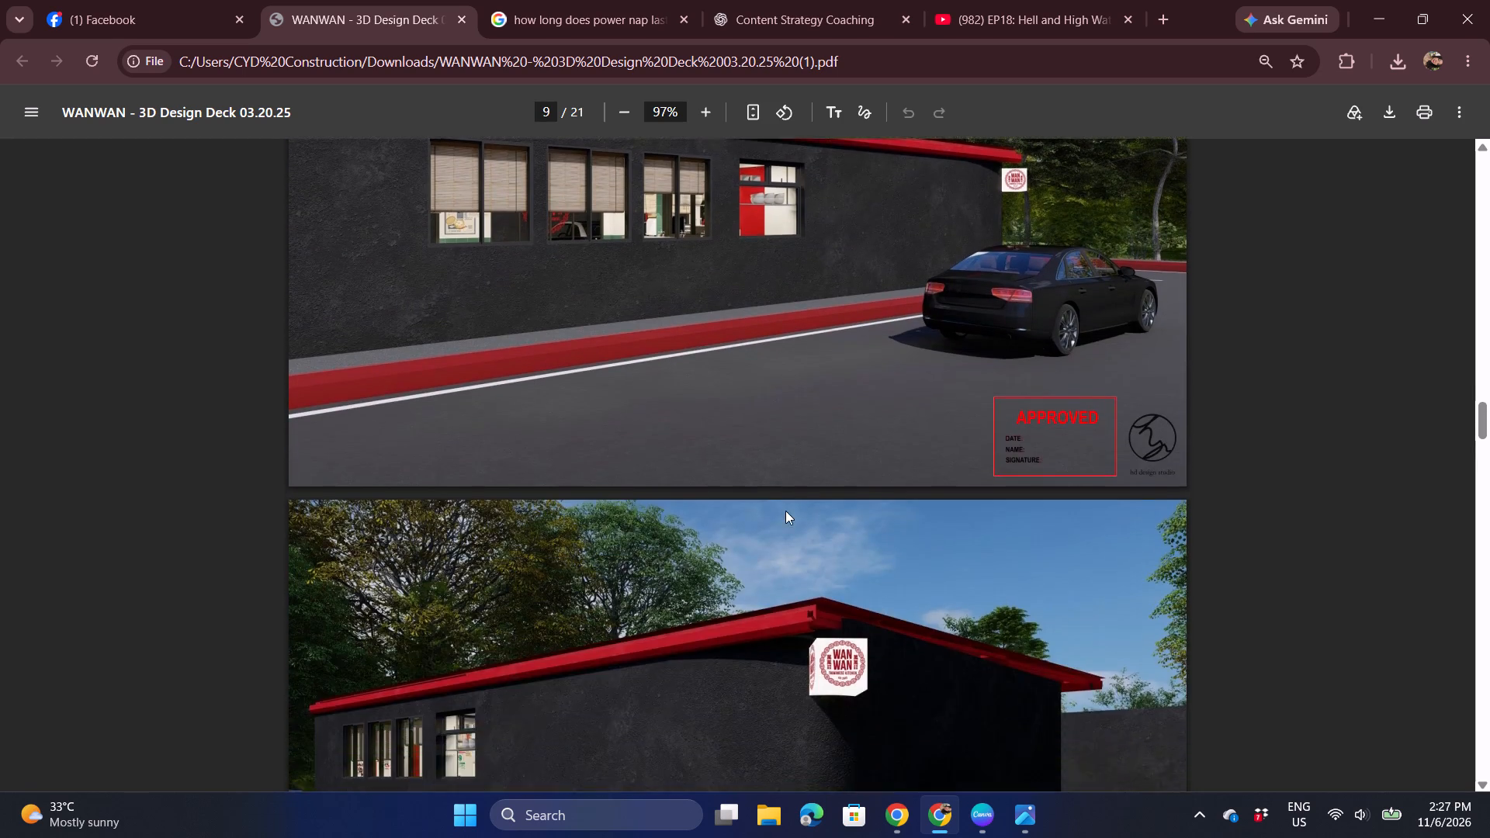
{"action": "scroll", "coordinate": [785, 511], "scroll_direction": "down", "scroll_amount": 8}
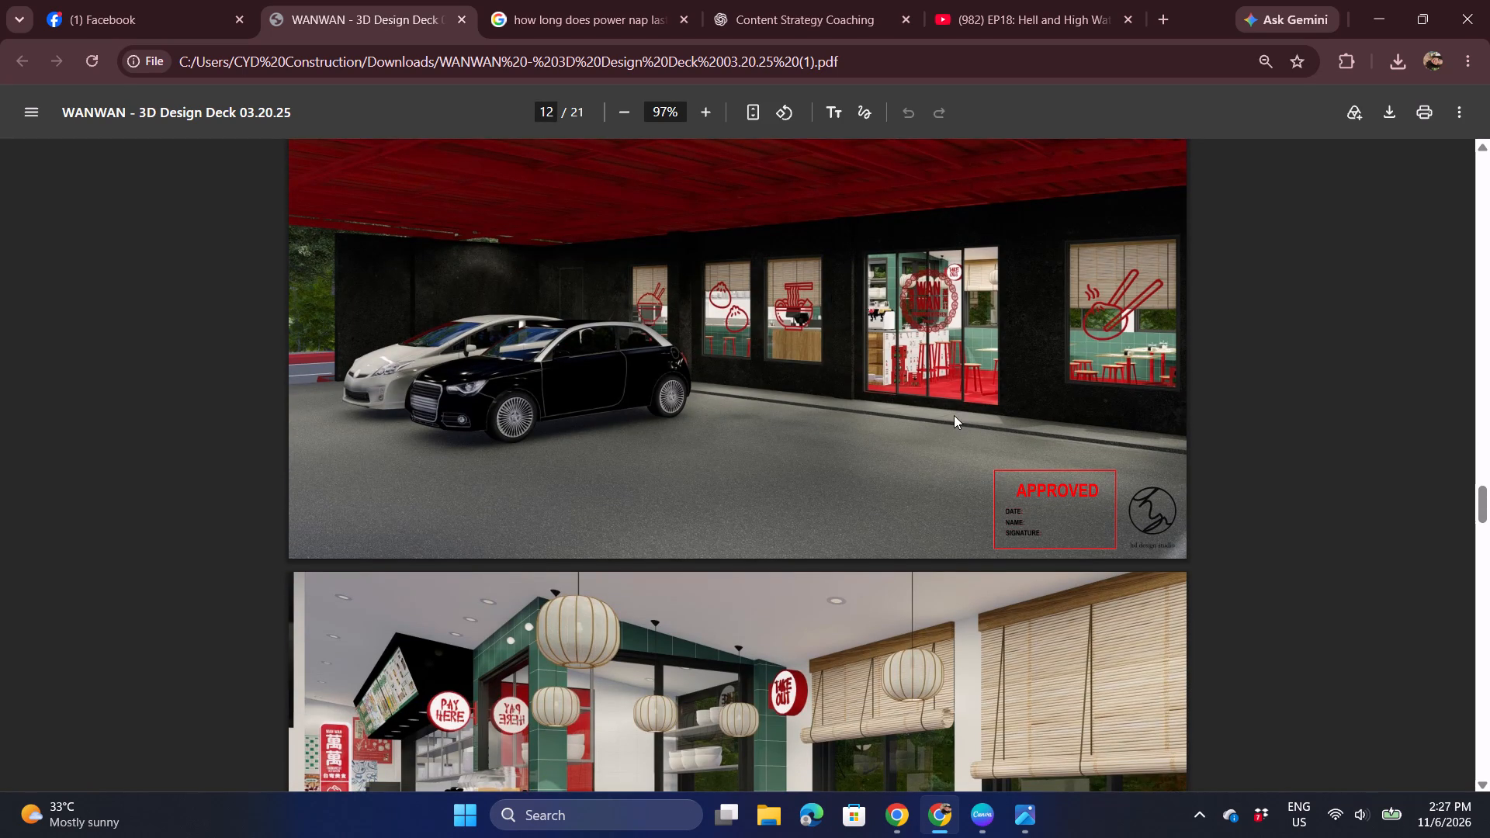
{"action": "scroll", "coordinate": [954, 415], "scroll_direction": "down", "scroll_amount": 2}
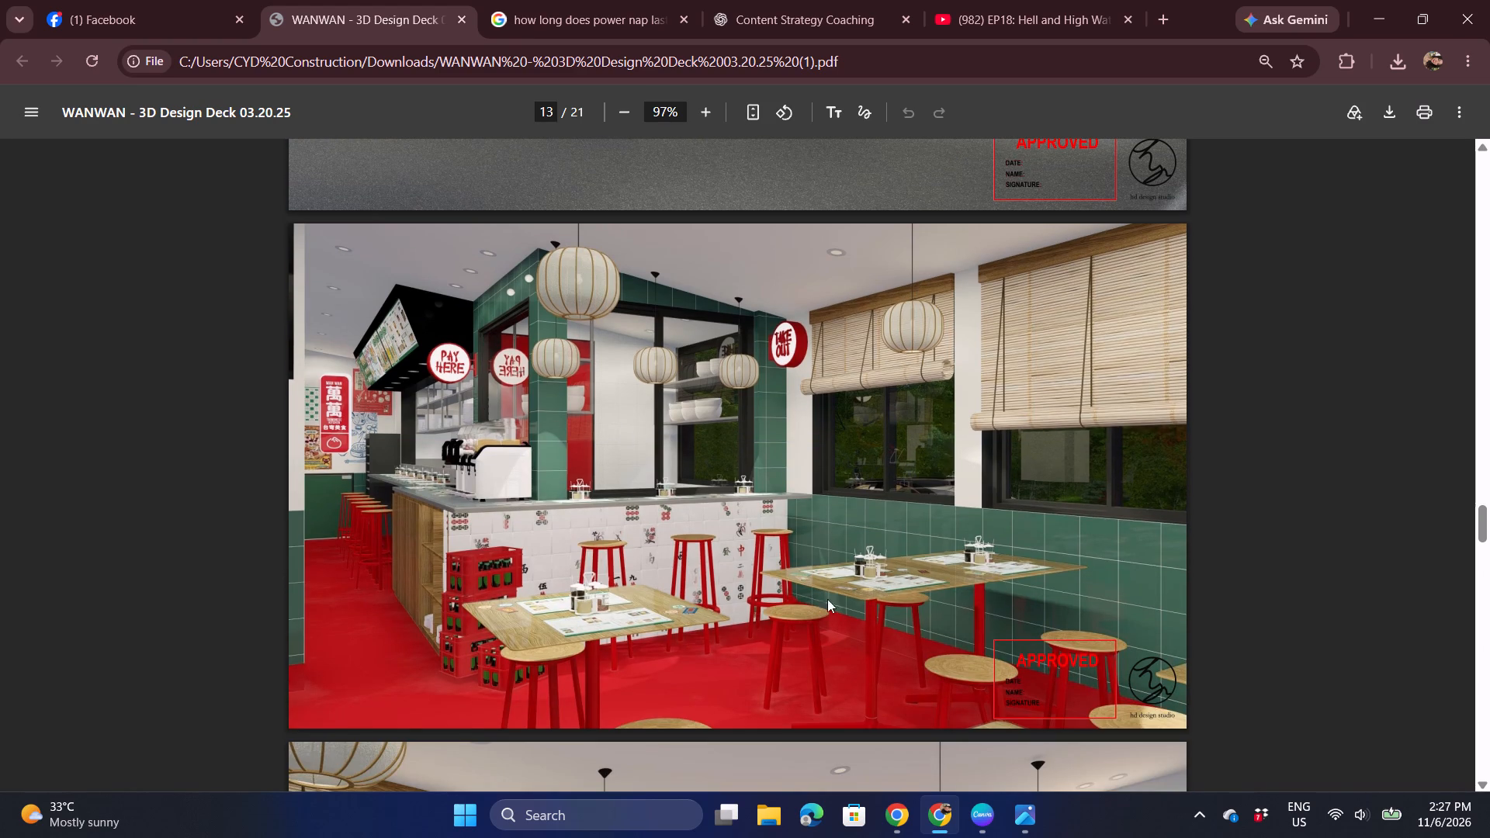
{"action": "scroll", "coordinate": [537, 407], "scroll_direction": "down", "scroll_amount": 5}
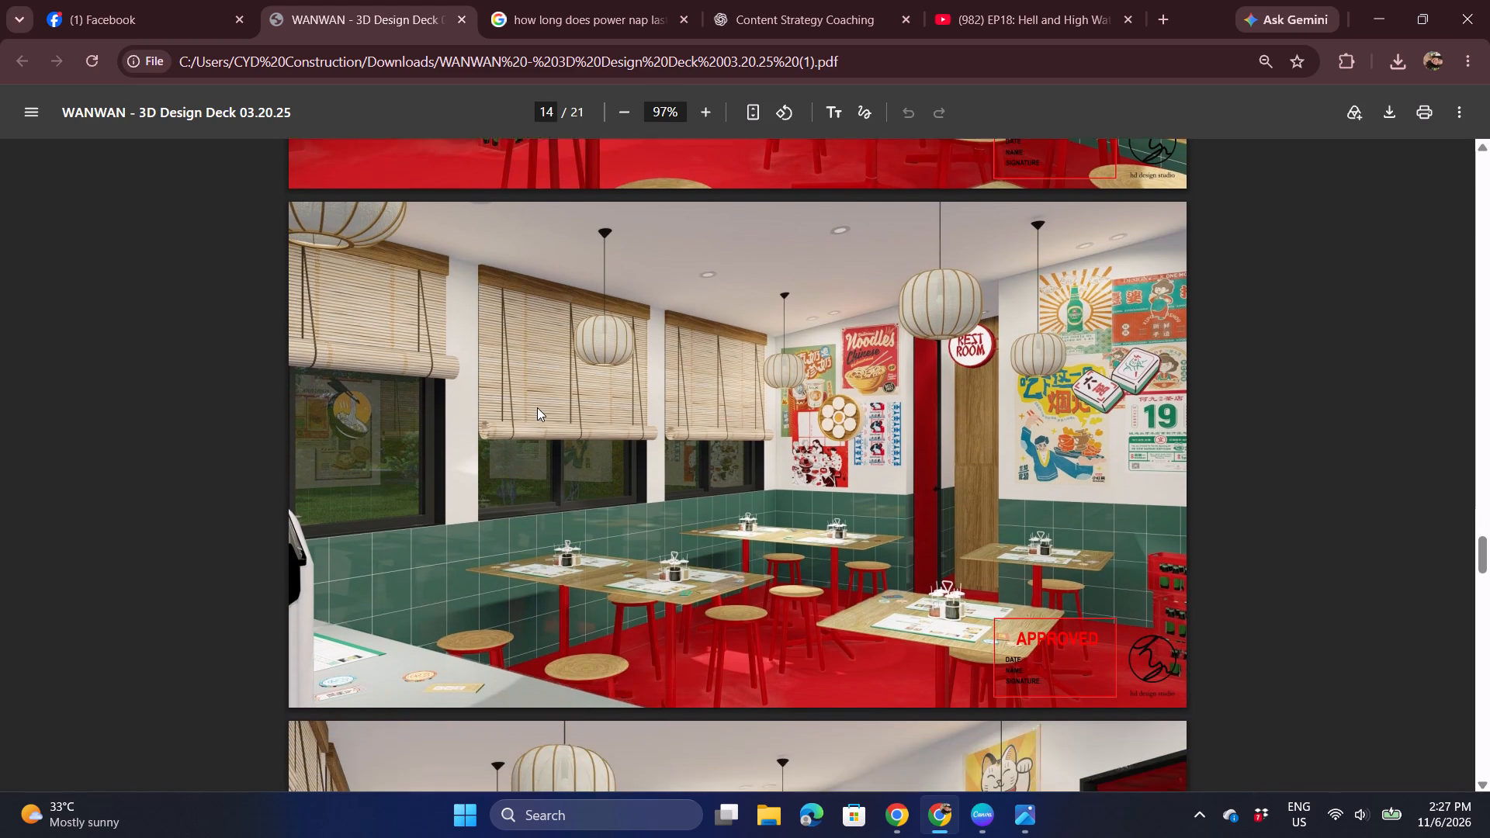
{"action": "scroll", "coordinate": [741, 573], "scroll_direction": "down", "scroll_amount": 1}
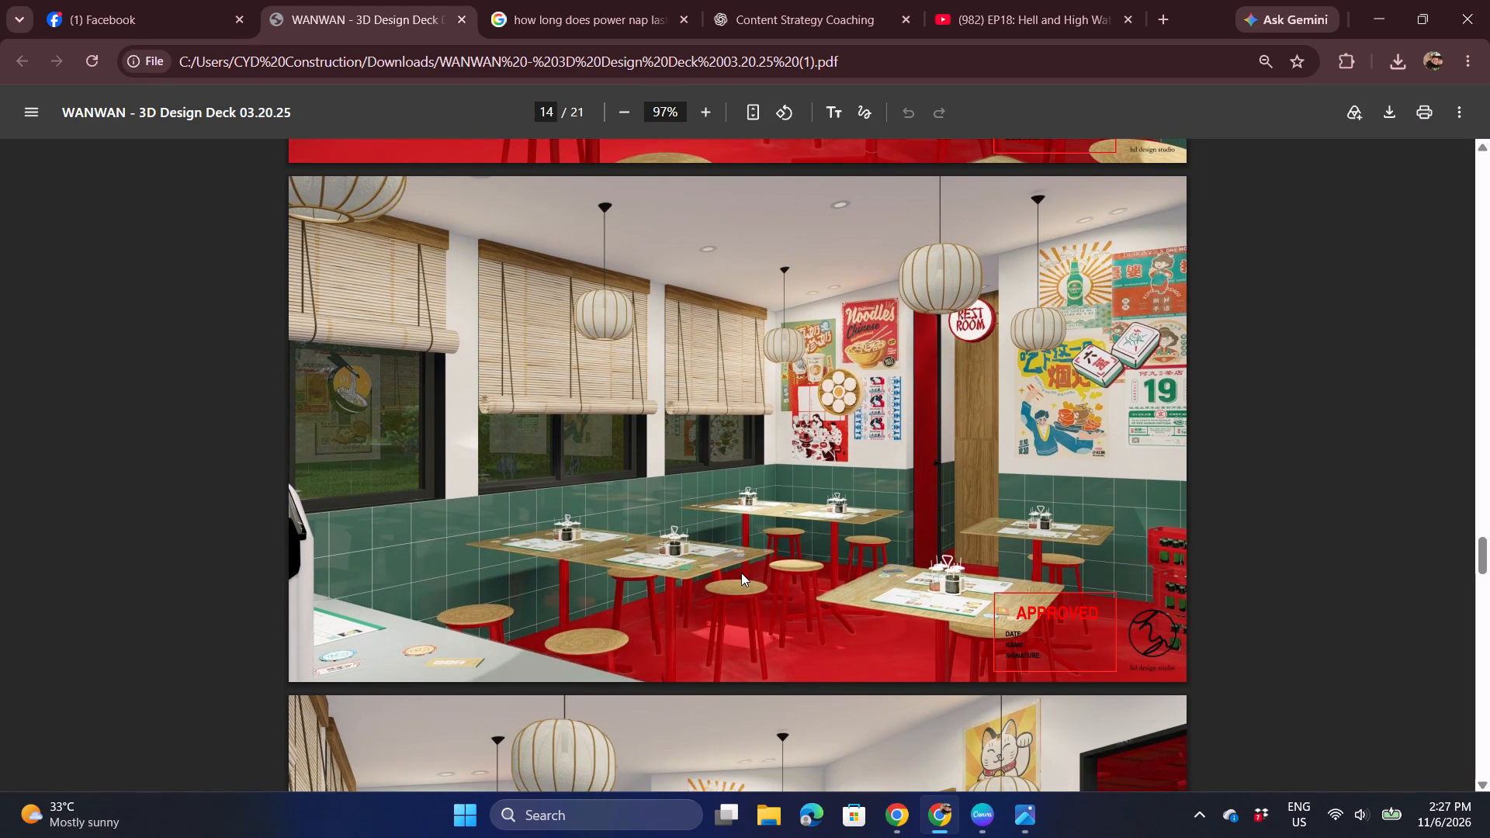
Examine the remaining dining, counter and restroom renders through to the closing thank-you page.
{"action": "scroll", "coordinate": [741, 573], "scroll_direction": "down", "scroll_amount": 9}
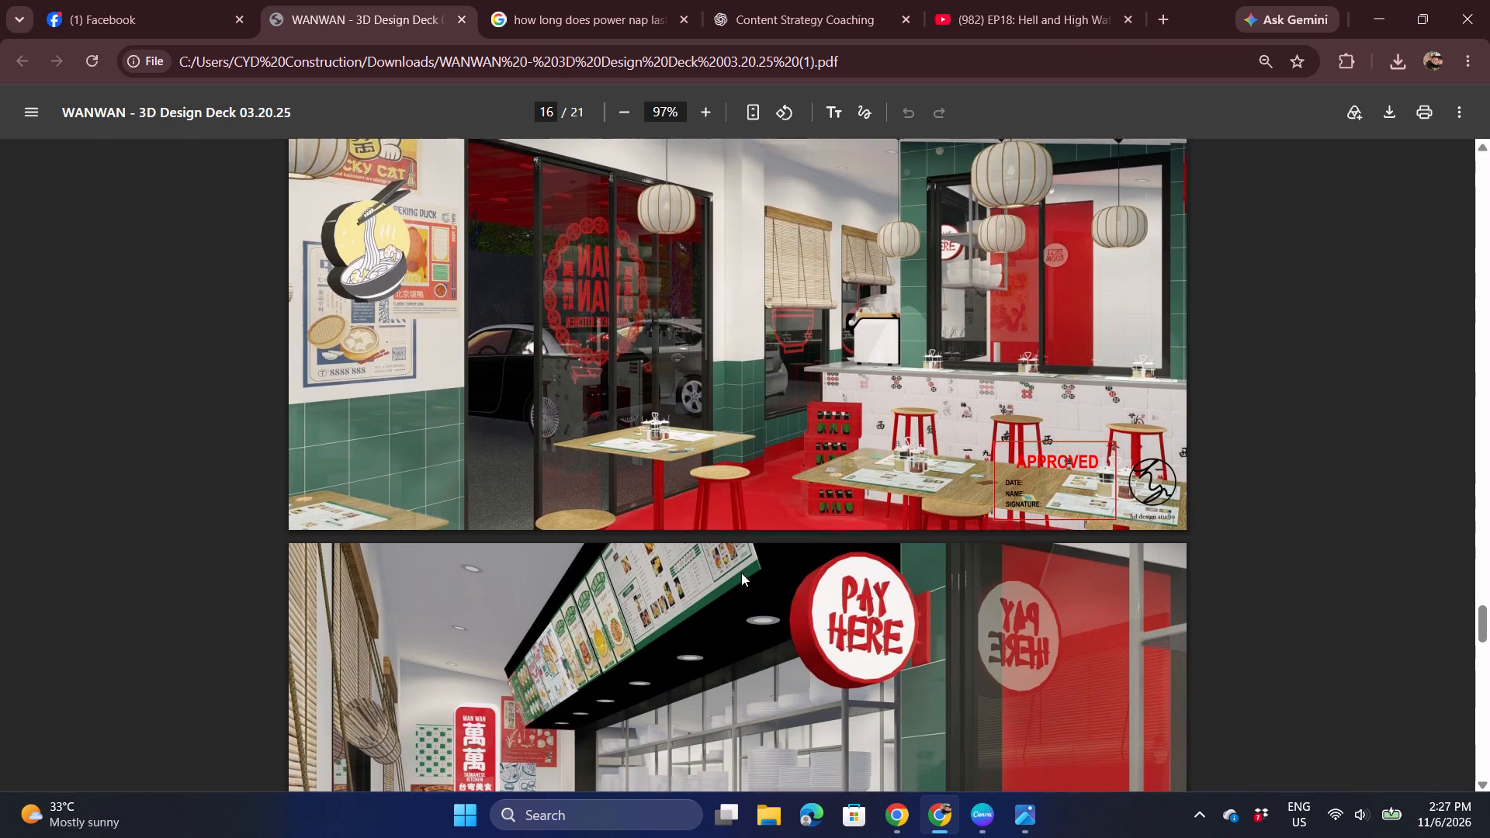
{"action": "scroll", "coordinate": [741, 573], "scroll_direction": "down", "scroll_amount": 4}
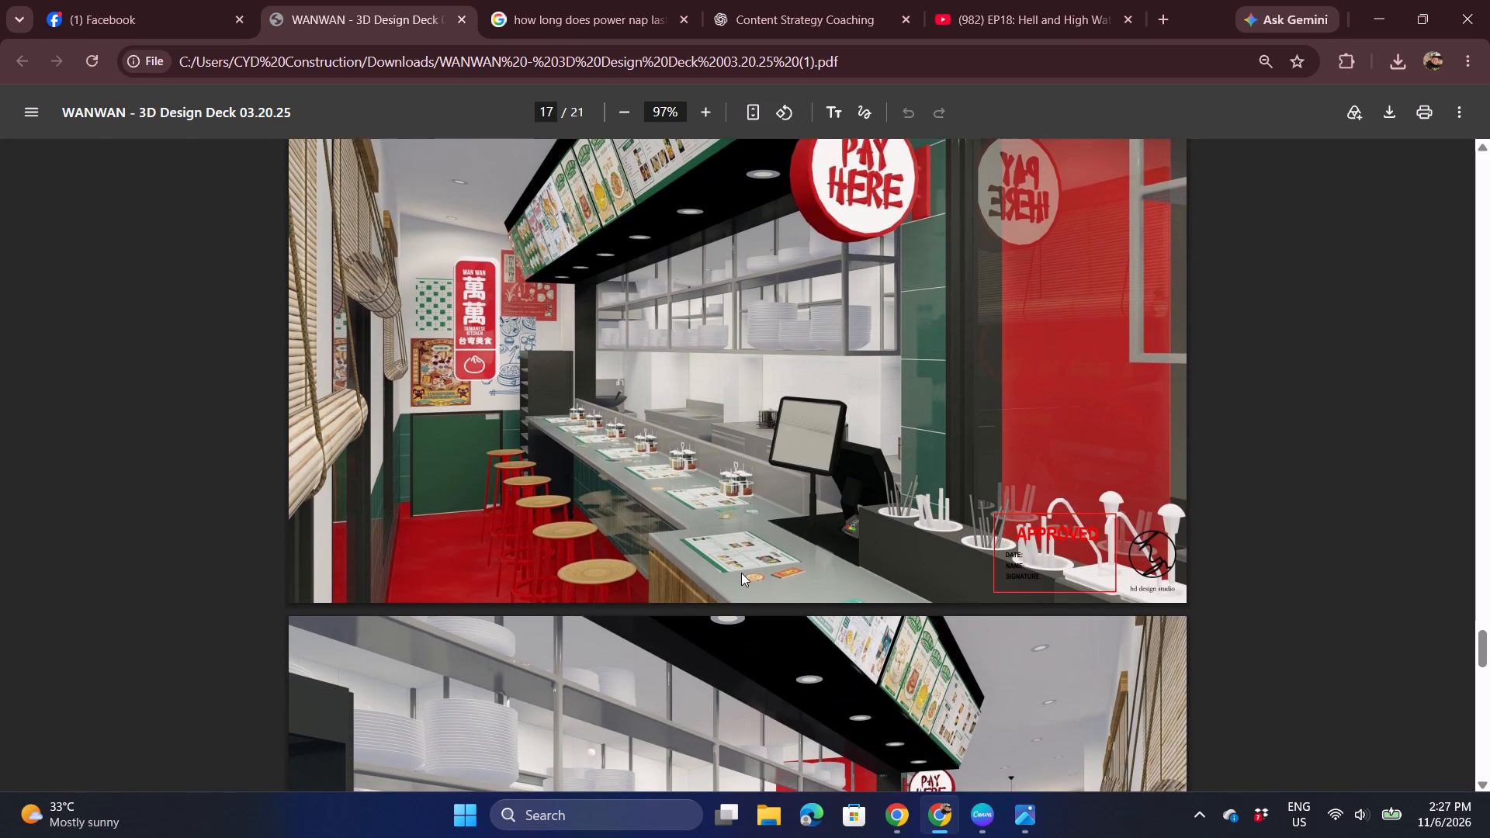
{"action": "scroll", "coordinate": [741, 573], "scroll_direction": "down", "scroll_amount": 4}
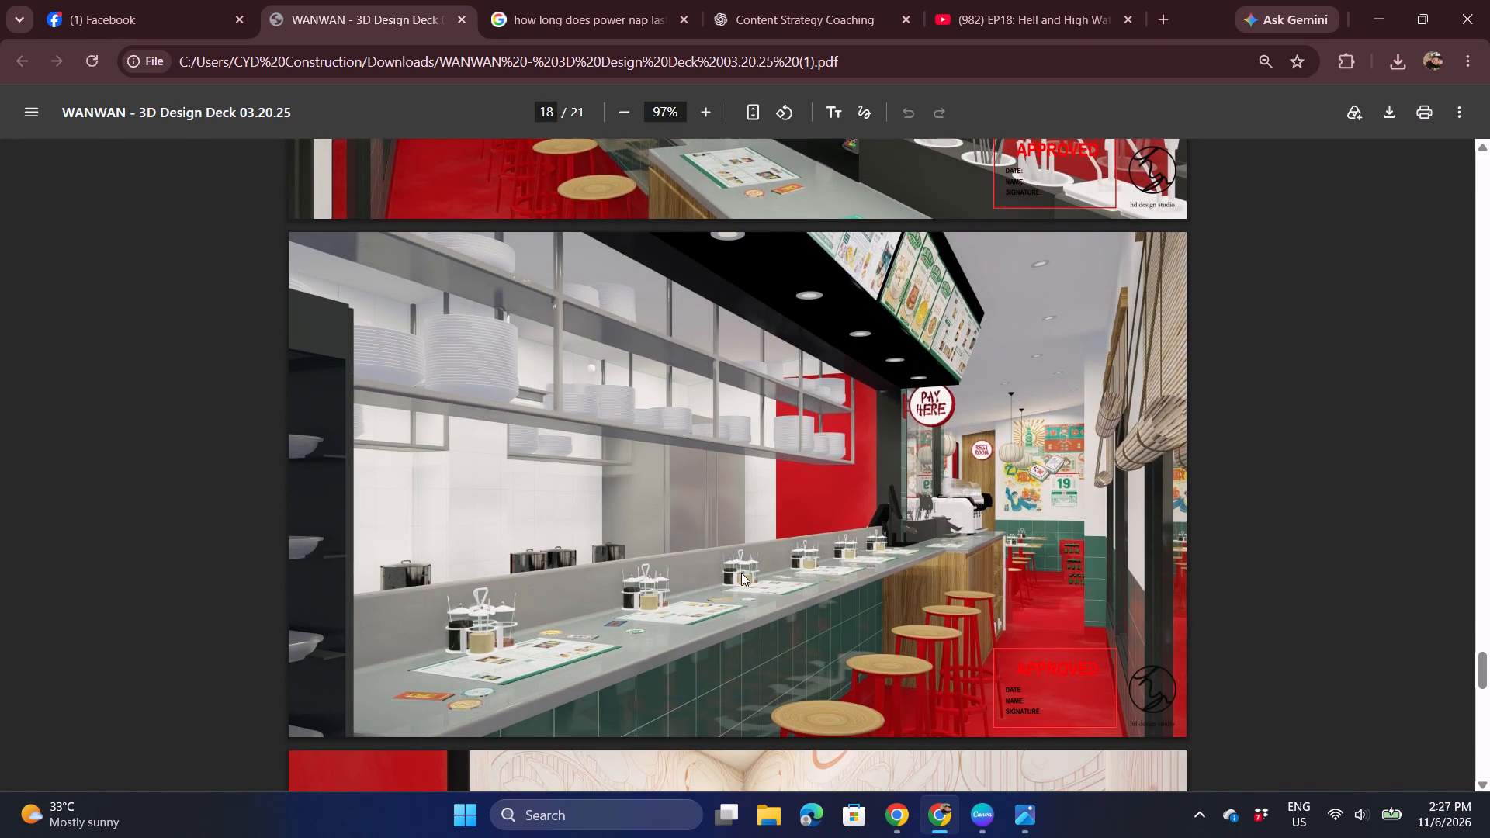
{"action": "scroll", "coordinate": [741, 573], "scroll_direction": "down", "scroll_amount": 2}
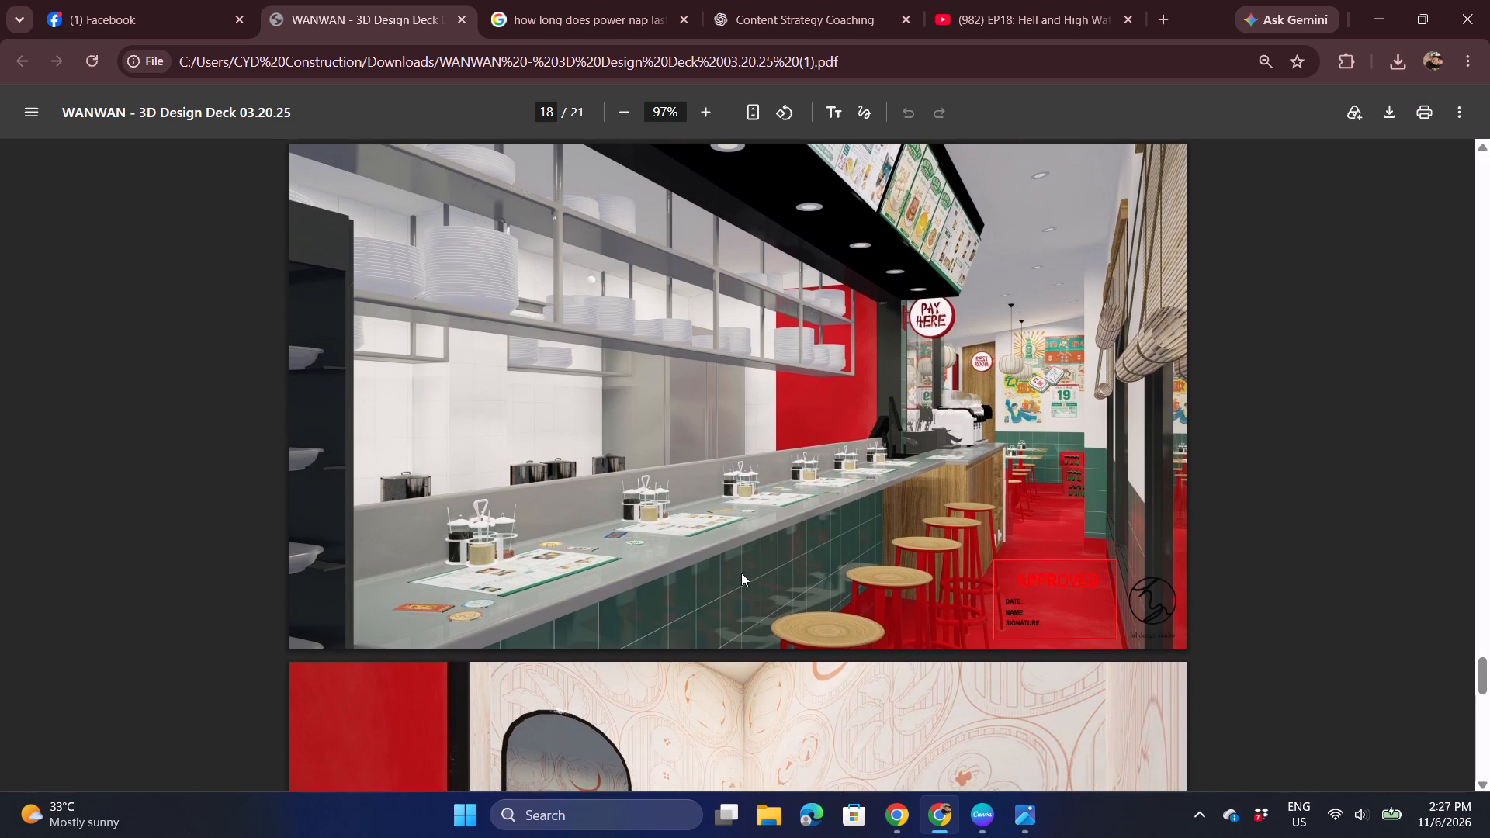
{"action": "scroll", "coordinate": [741, 573], "scroll_direction": "down", "scroll_amount": 4}
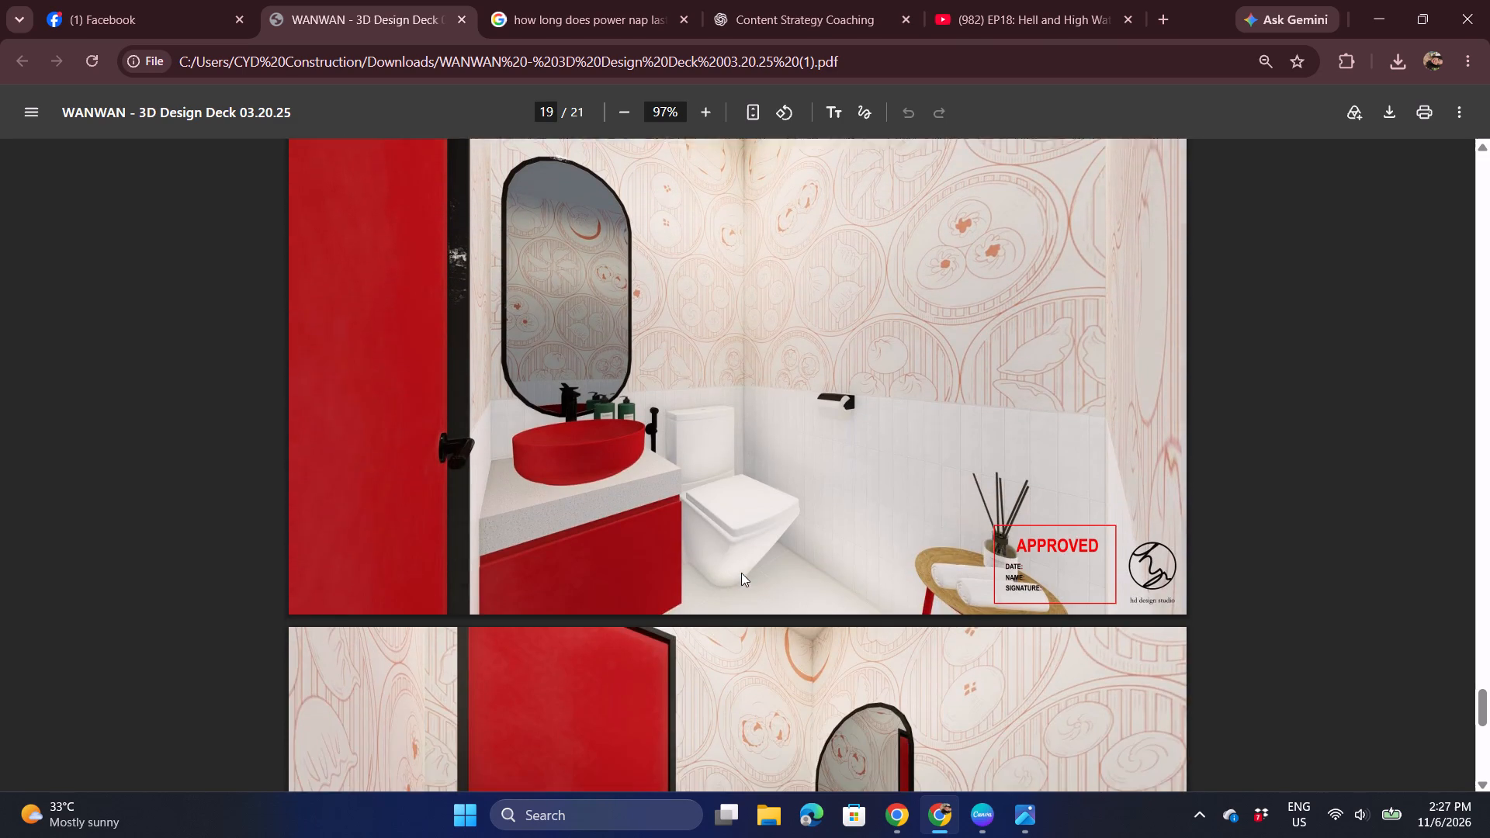
{"action": "scroll", "coordinate": [741, 573], "scroll_direction": "down", "scroll_amount": 1}
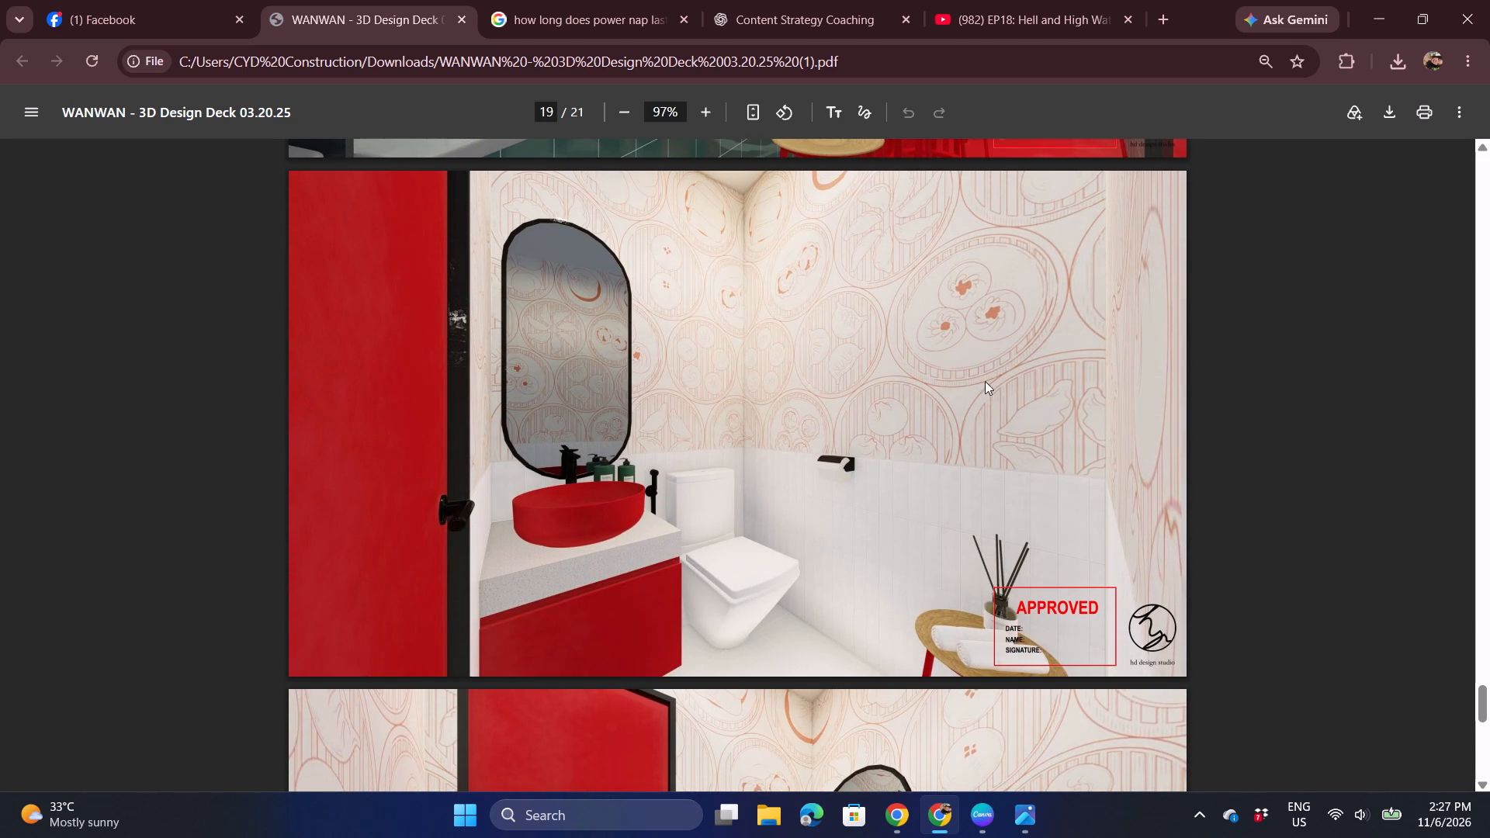
{"action": "scroll", "coordinate": [935, 582], "scroll_direction": "down", "scroll_amount": 5}
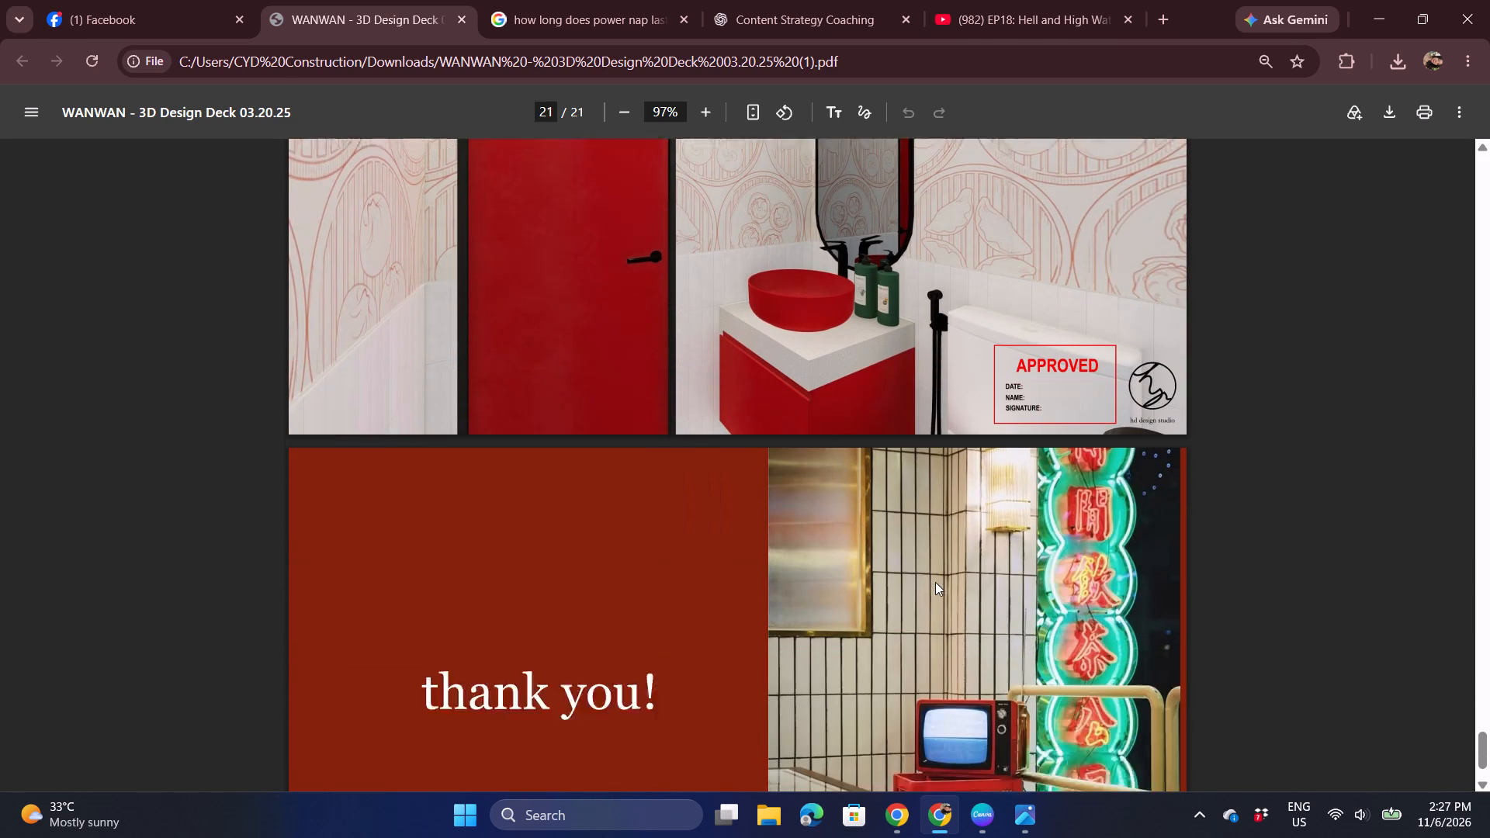
{"action": "scroll", "coordinate": [935, 582], "scroll_direction": "down", "scroll_amount": 4}
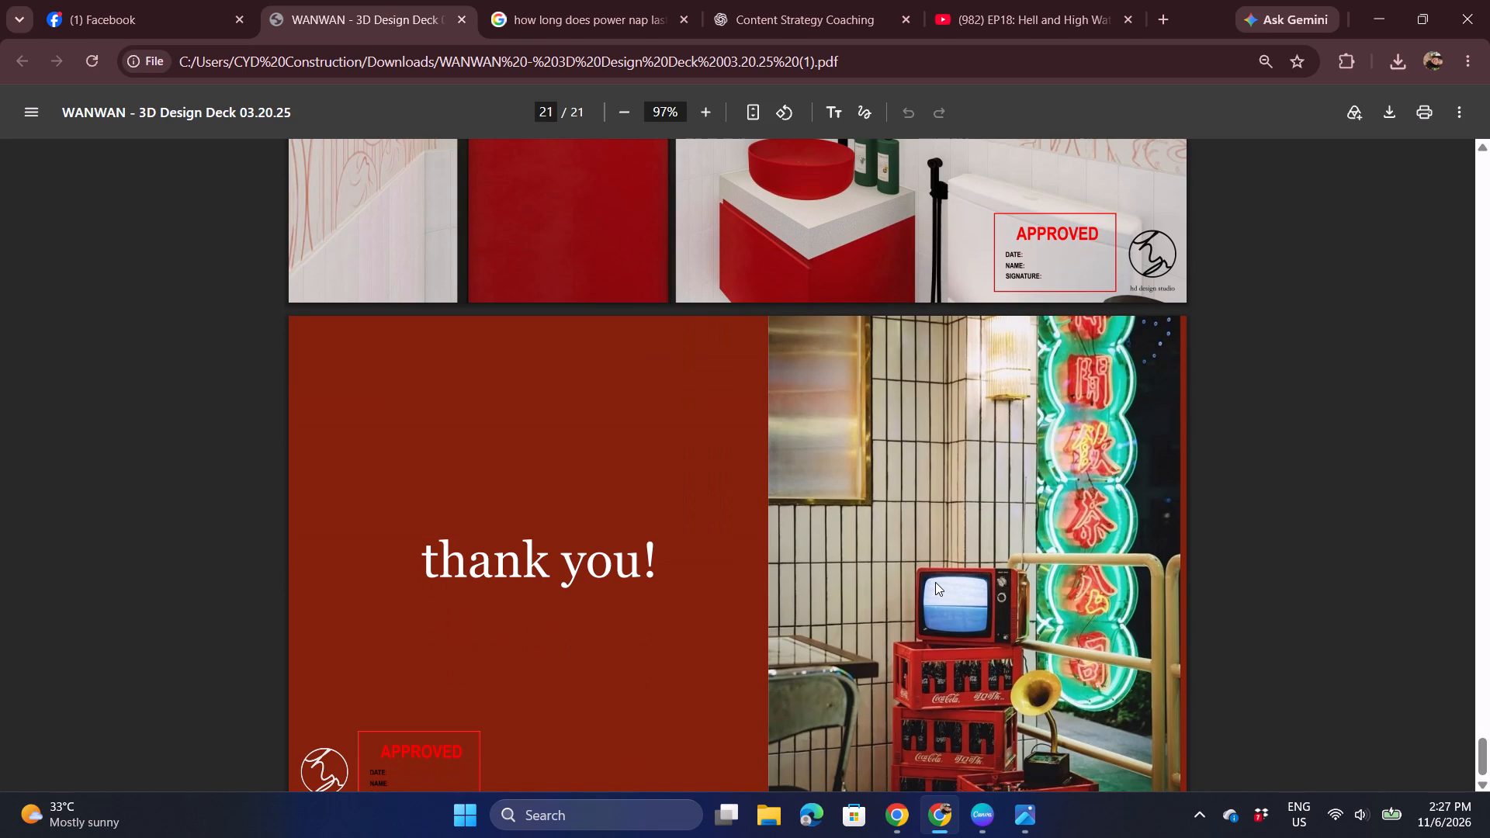
Switch to Canva and look over the Building Construction Proposal cover on page 1.
{"action": "left_click", "coordinate": [989, 801]}
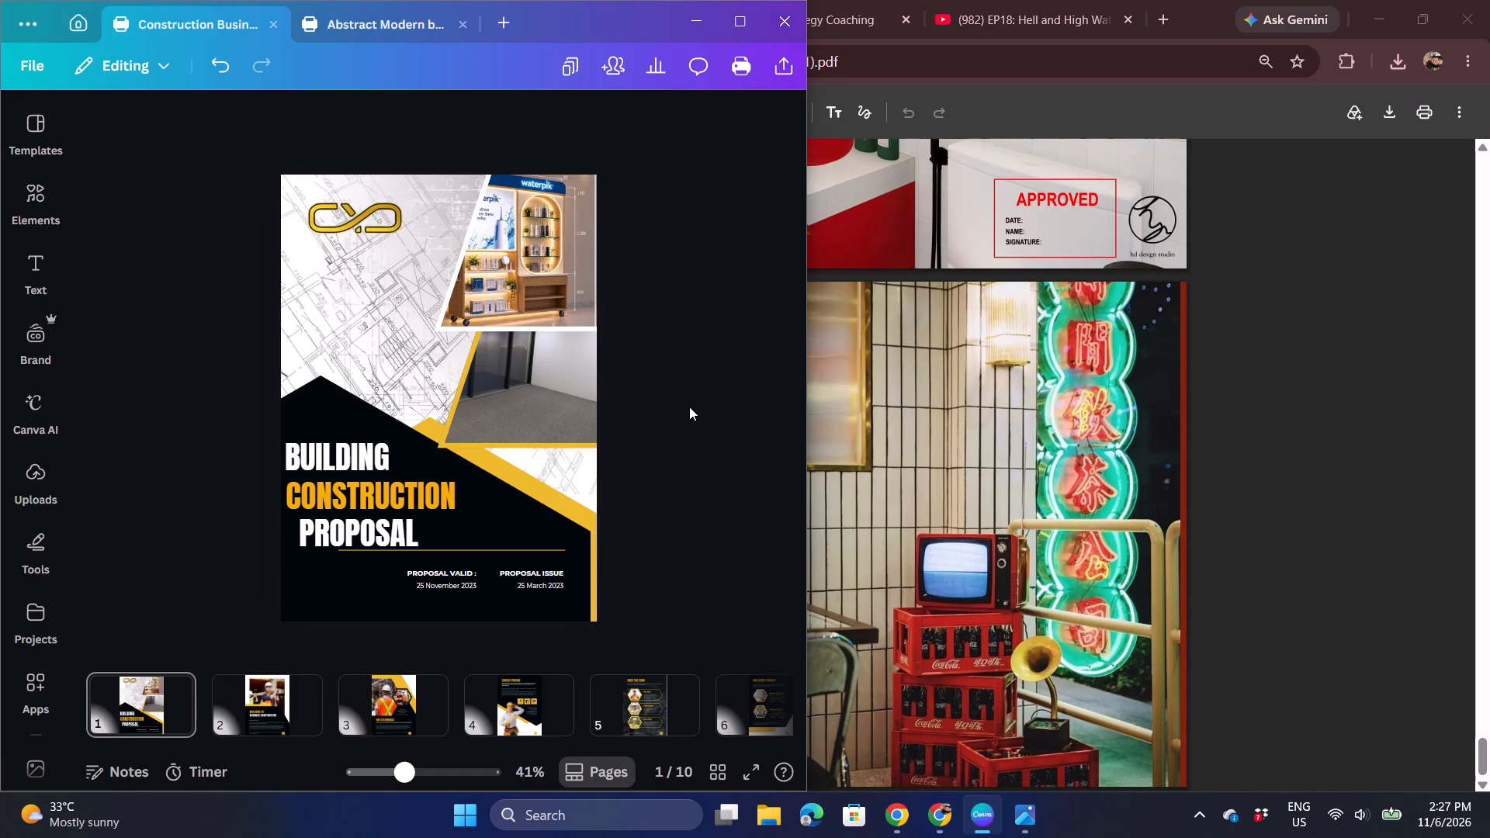
{"action": "left_click", "coordinate": [692, 381]}
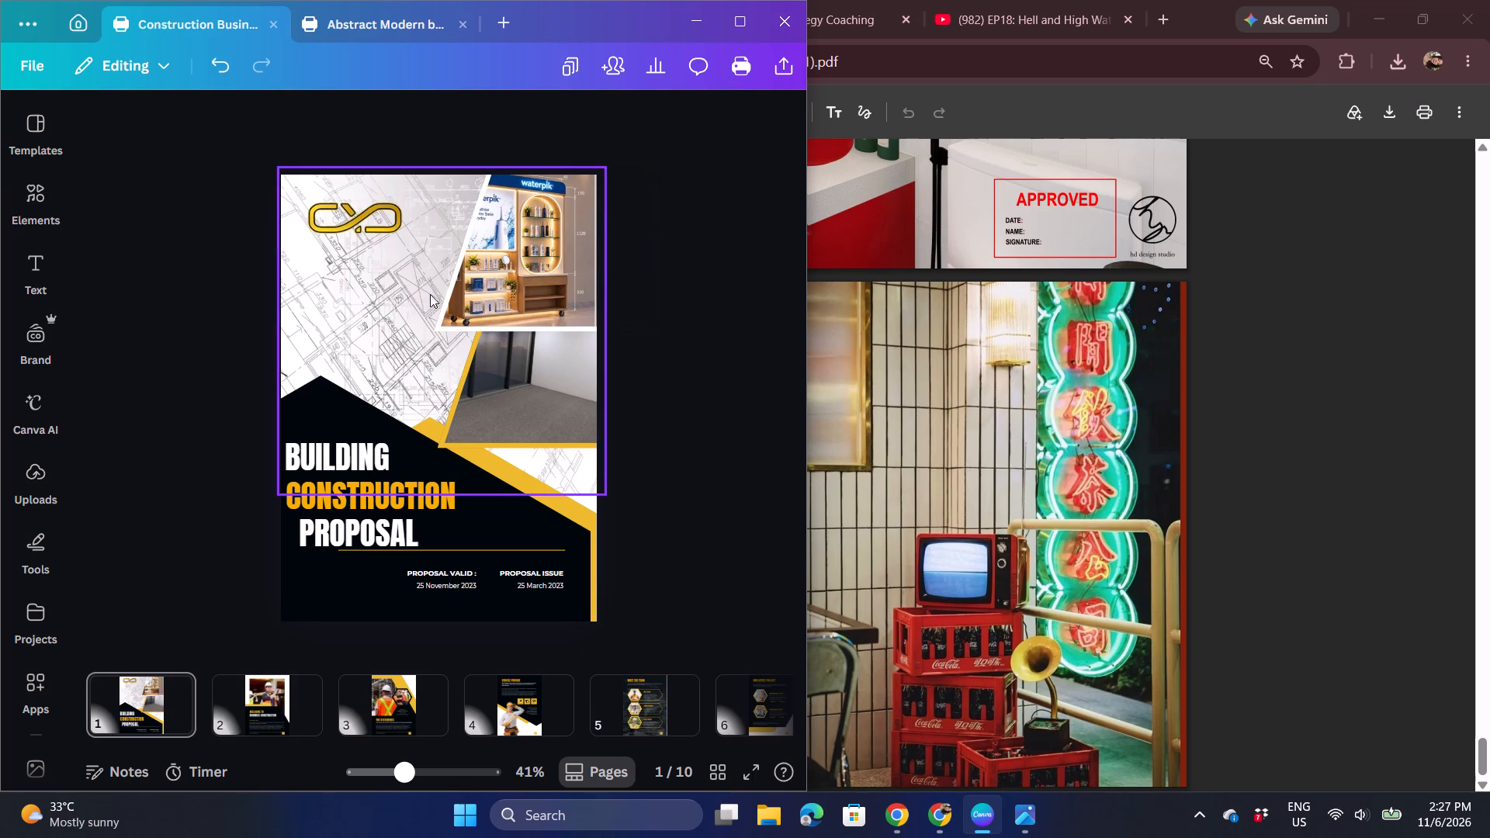
{"action": "left_click", "coordinate": [630, 412]}
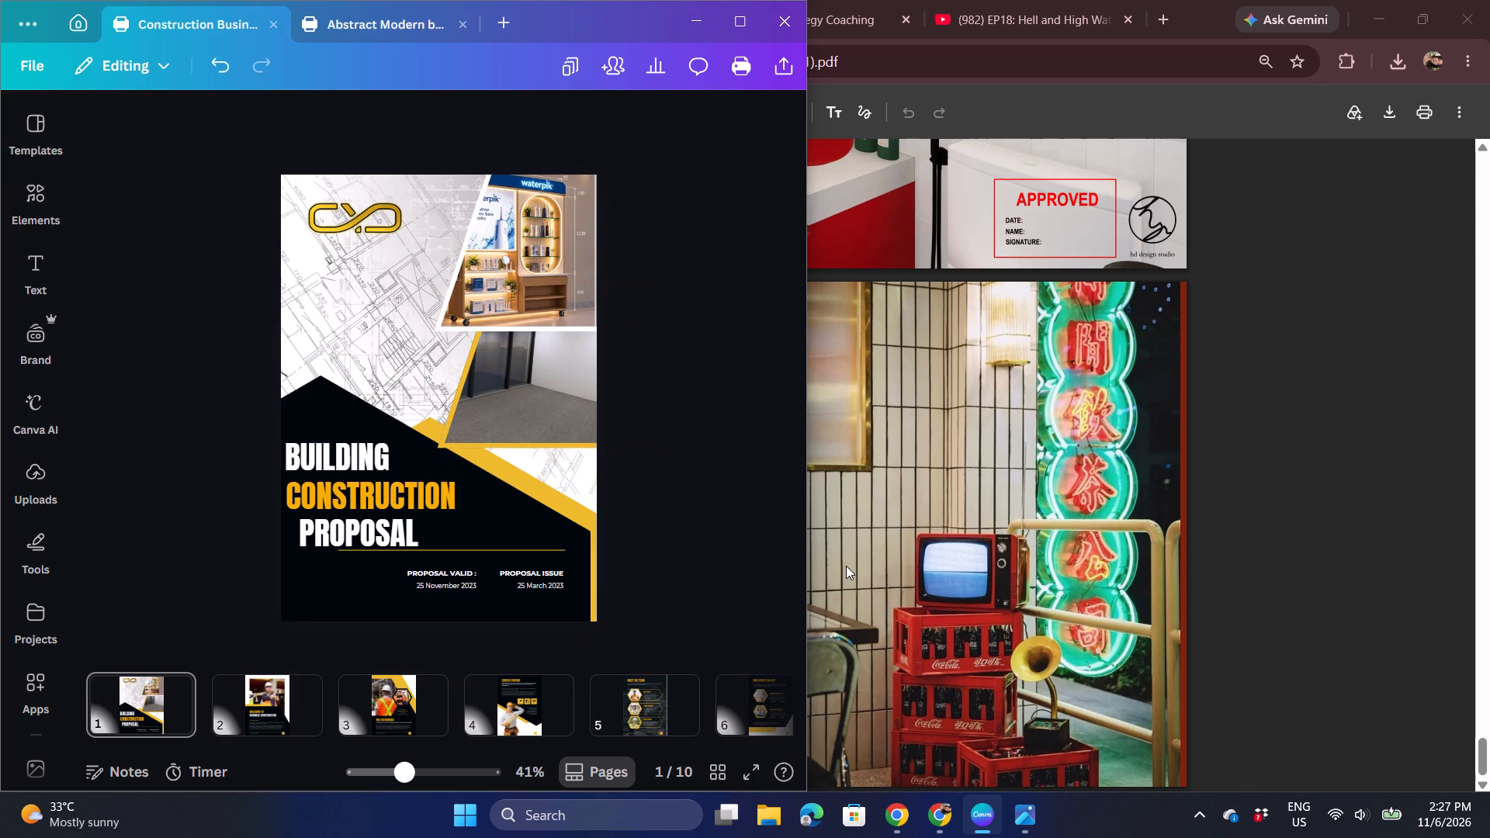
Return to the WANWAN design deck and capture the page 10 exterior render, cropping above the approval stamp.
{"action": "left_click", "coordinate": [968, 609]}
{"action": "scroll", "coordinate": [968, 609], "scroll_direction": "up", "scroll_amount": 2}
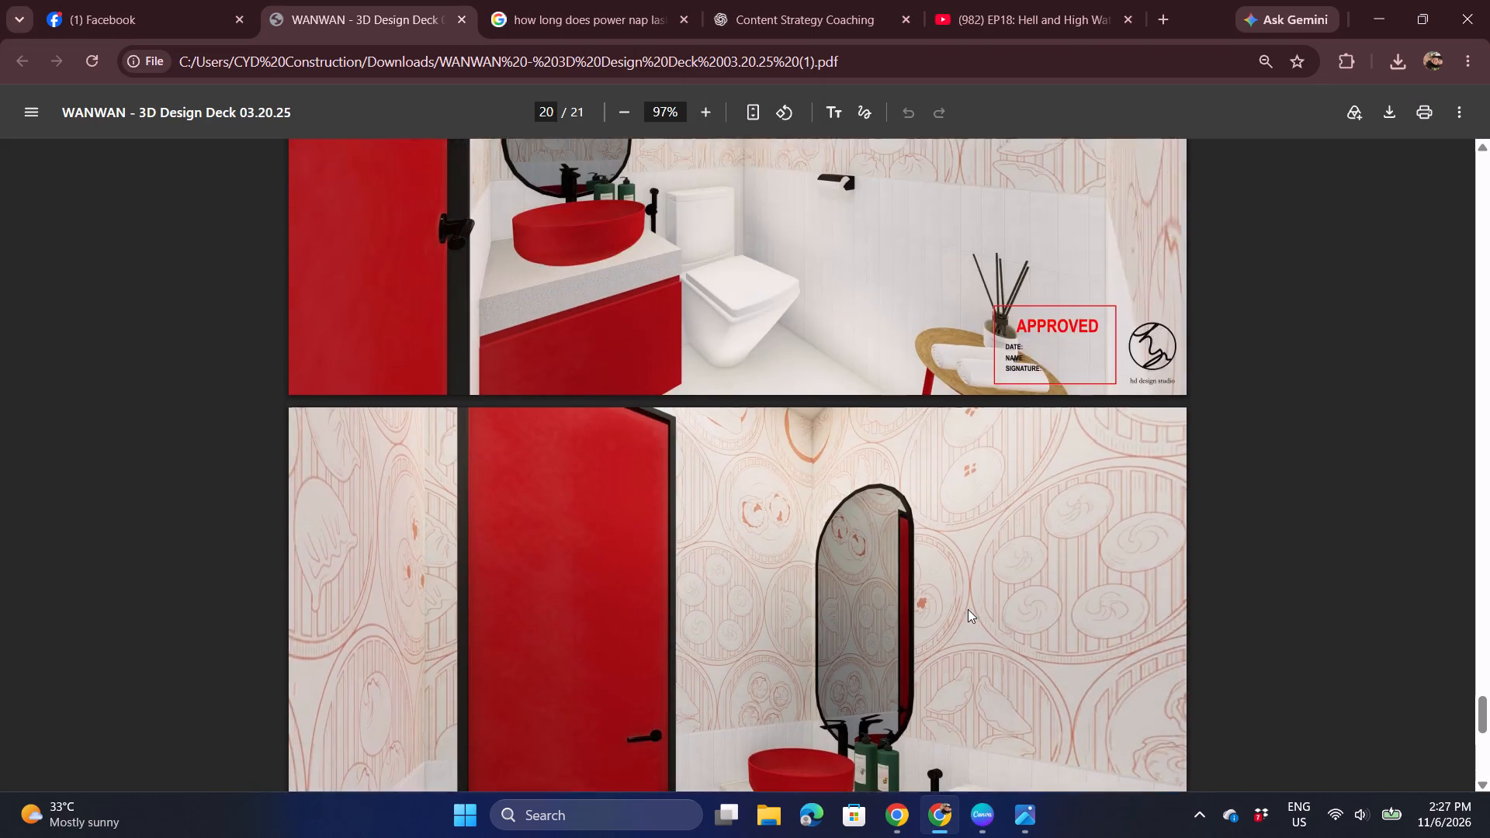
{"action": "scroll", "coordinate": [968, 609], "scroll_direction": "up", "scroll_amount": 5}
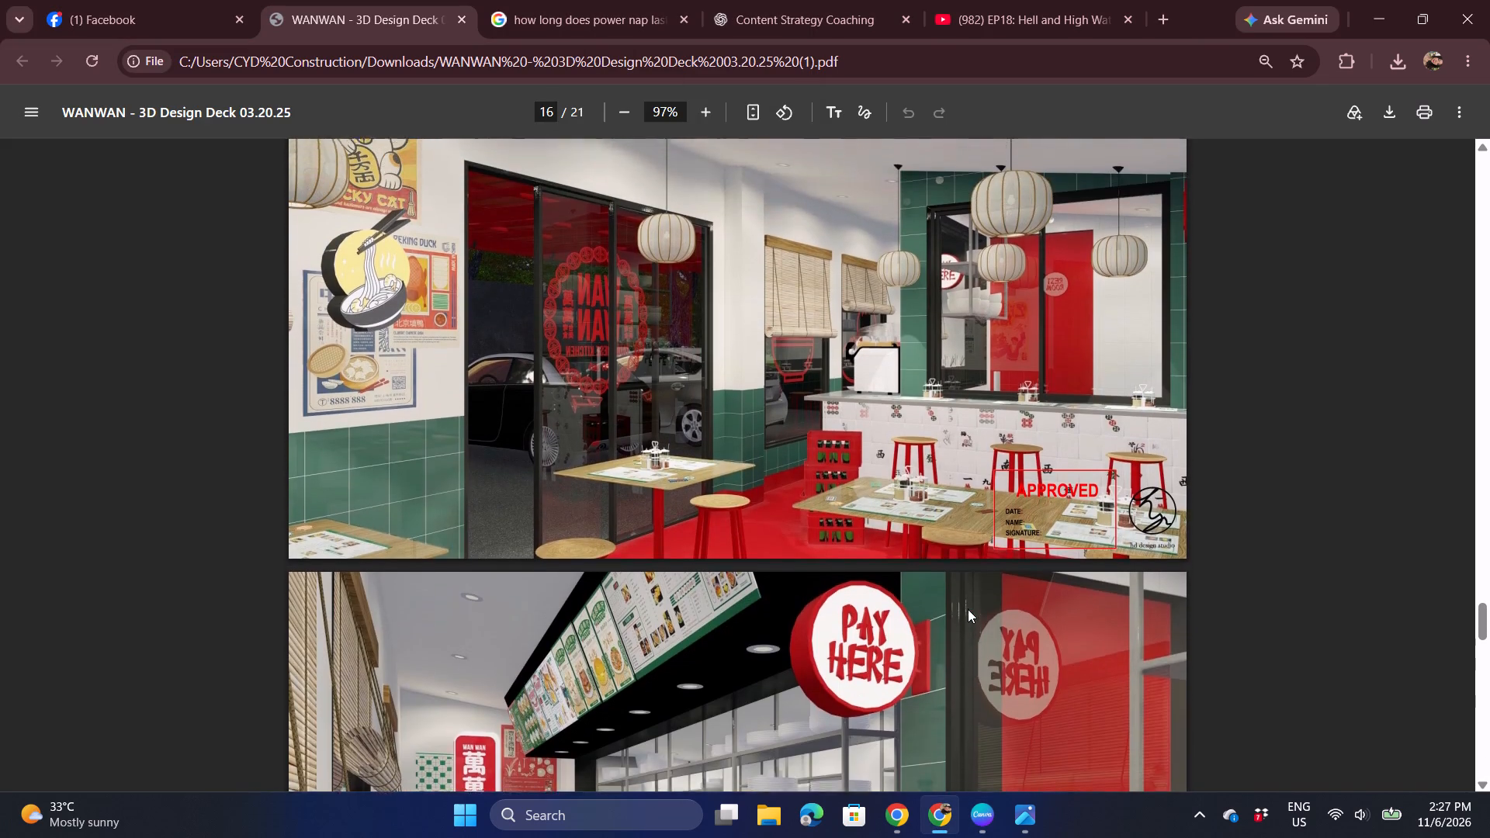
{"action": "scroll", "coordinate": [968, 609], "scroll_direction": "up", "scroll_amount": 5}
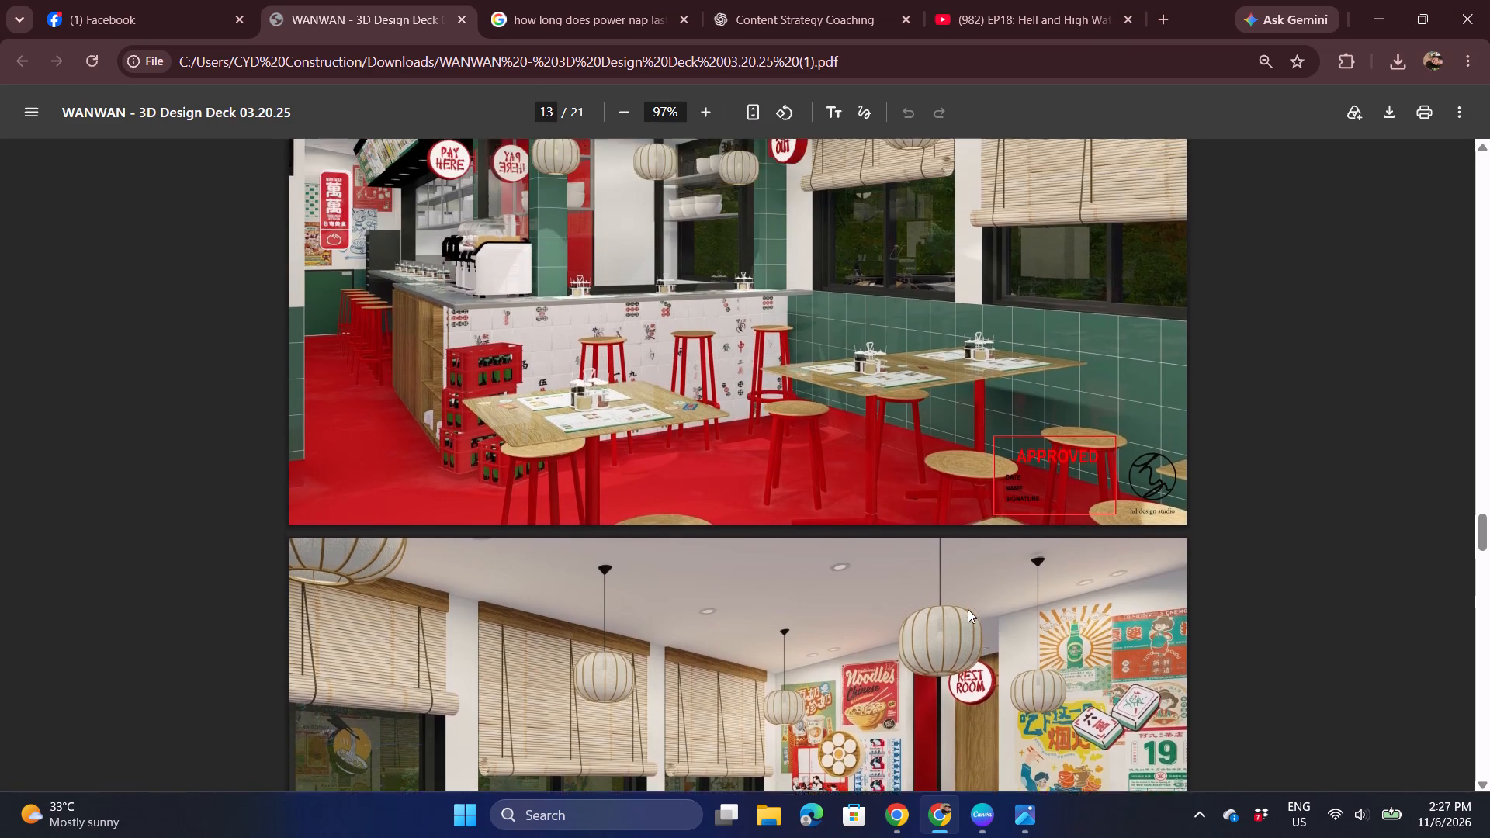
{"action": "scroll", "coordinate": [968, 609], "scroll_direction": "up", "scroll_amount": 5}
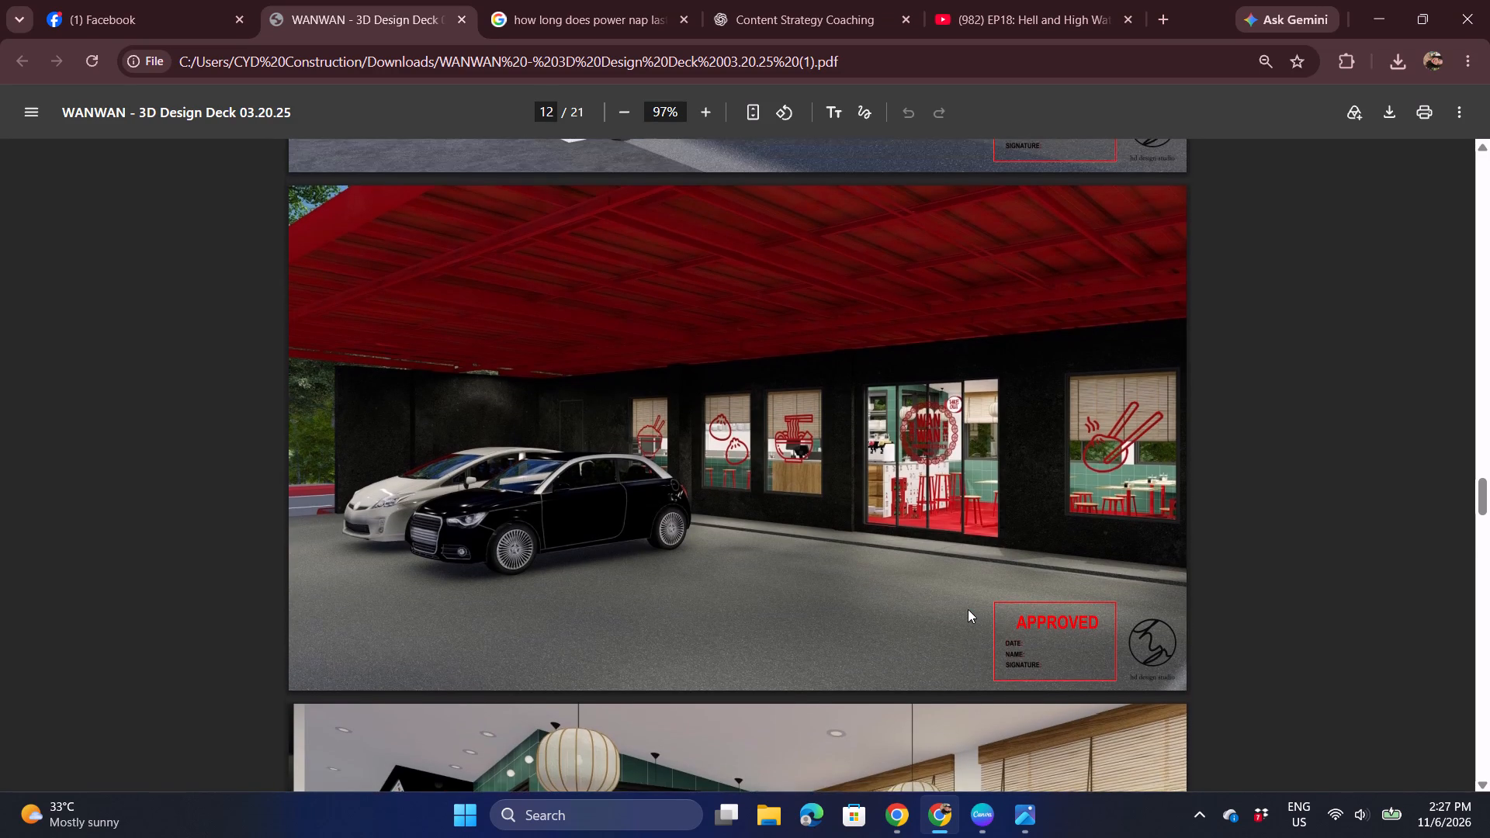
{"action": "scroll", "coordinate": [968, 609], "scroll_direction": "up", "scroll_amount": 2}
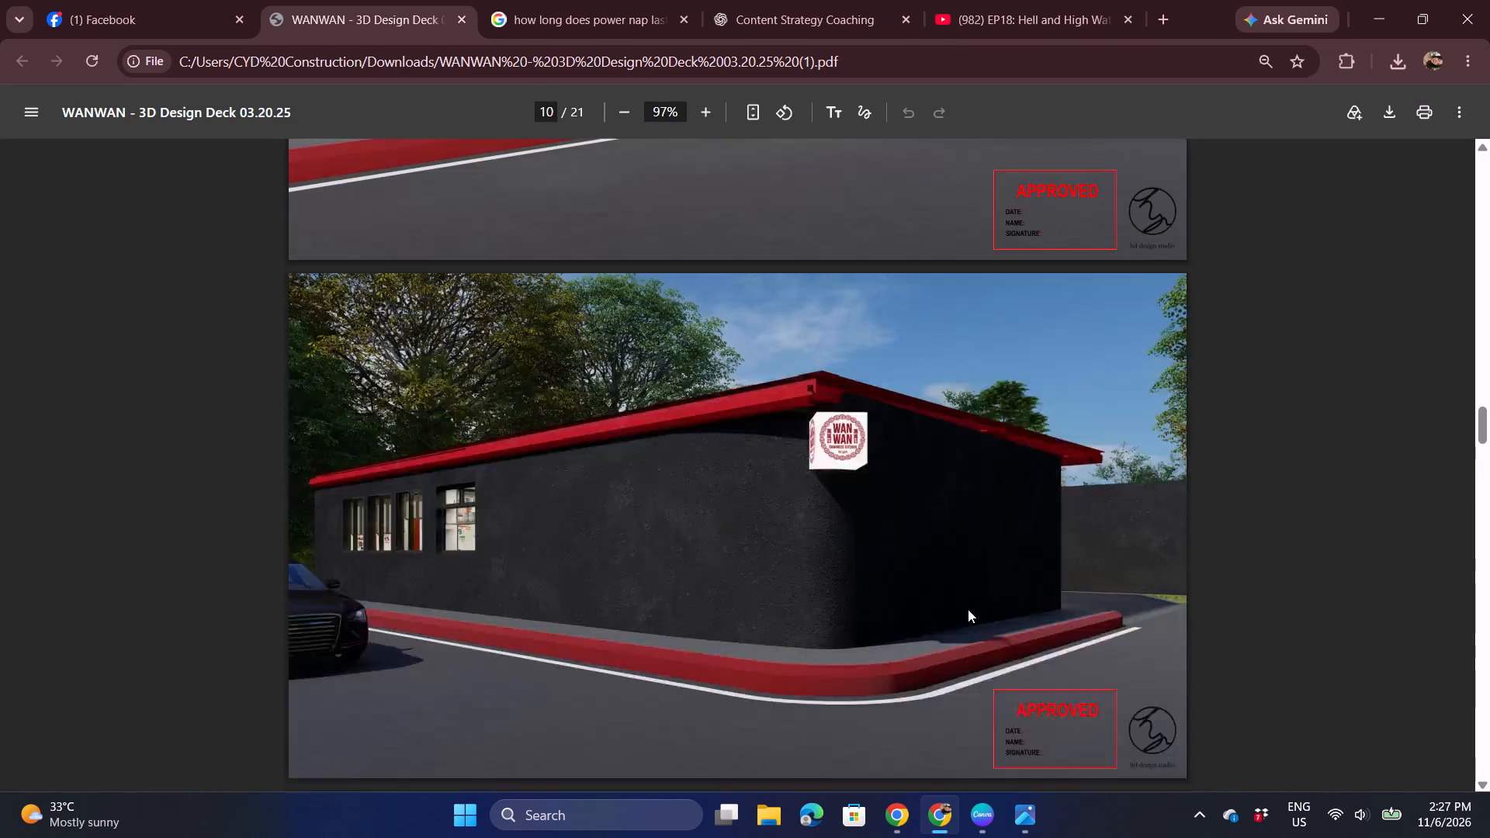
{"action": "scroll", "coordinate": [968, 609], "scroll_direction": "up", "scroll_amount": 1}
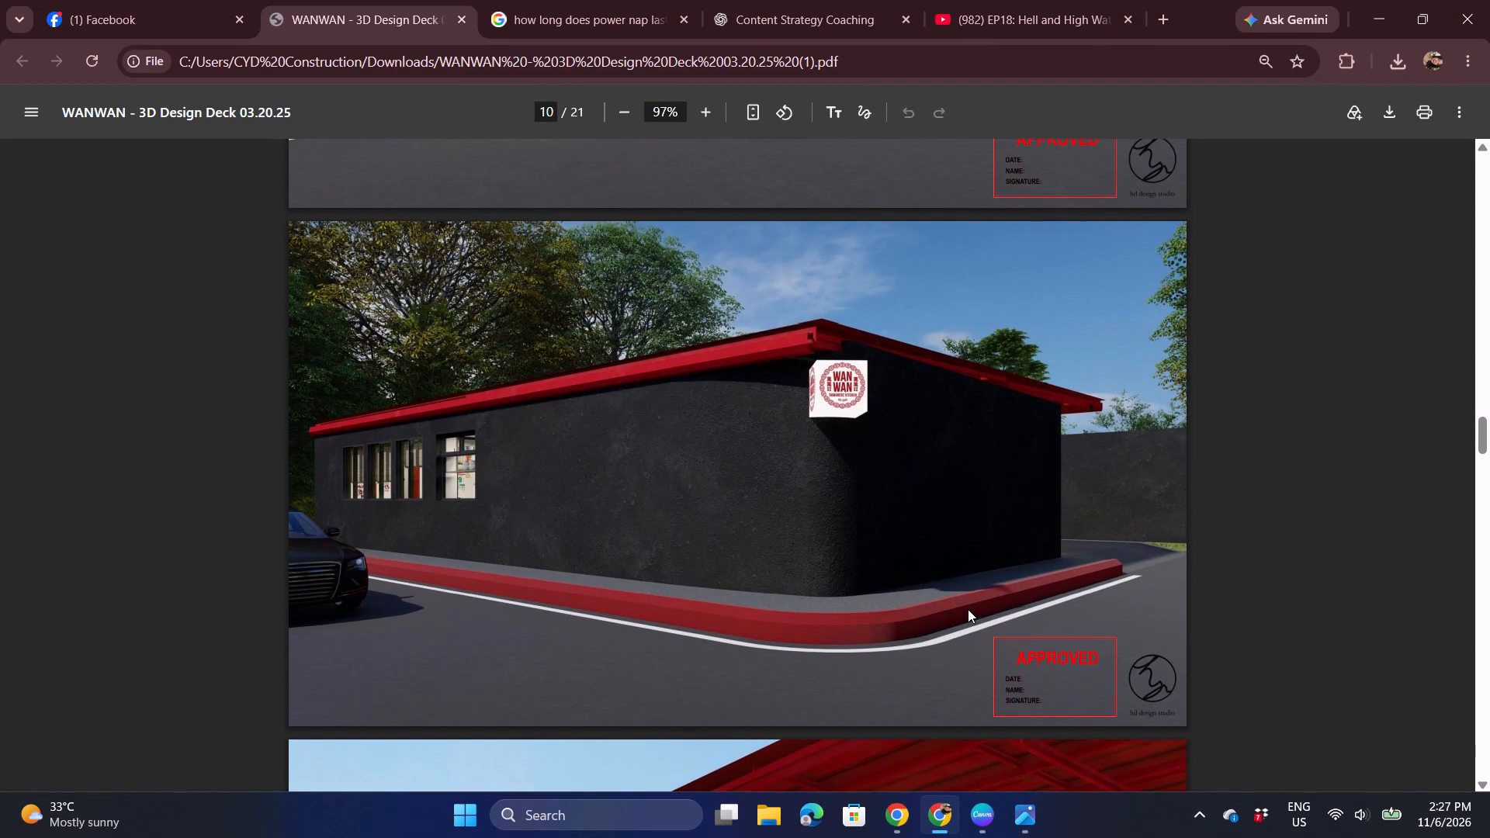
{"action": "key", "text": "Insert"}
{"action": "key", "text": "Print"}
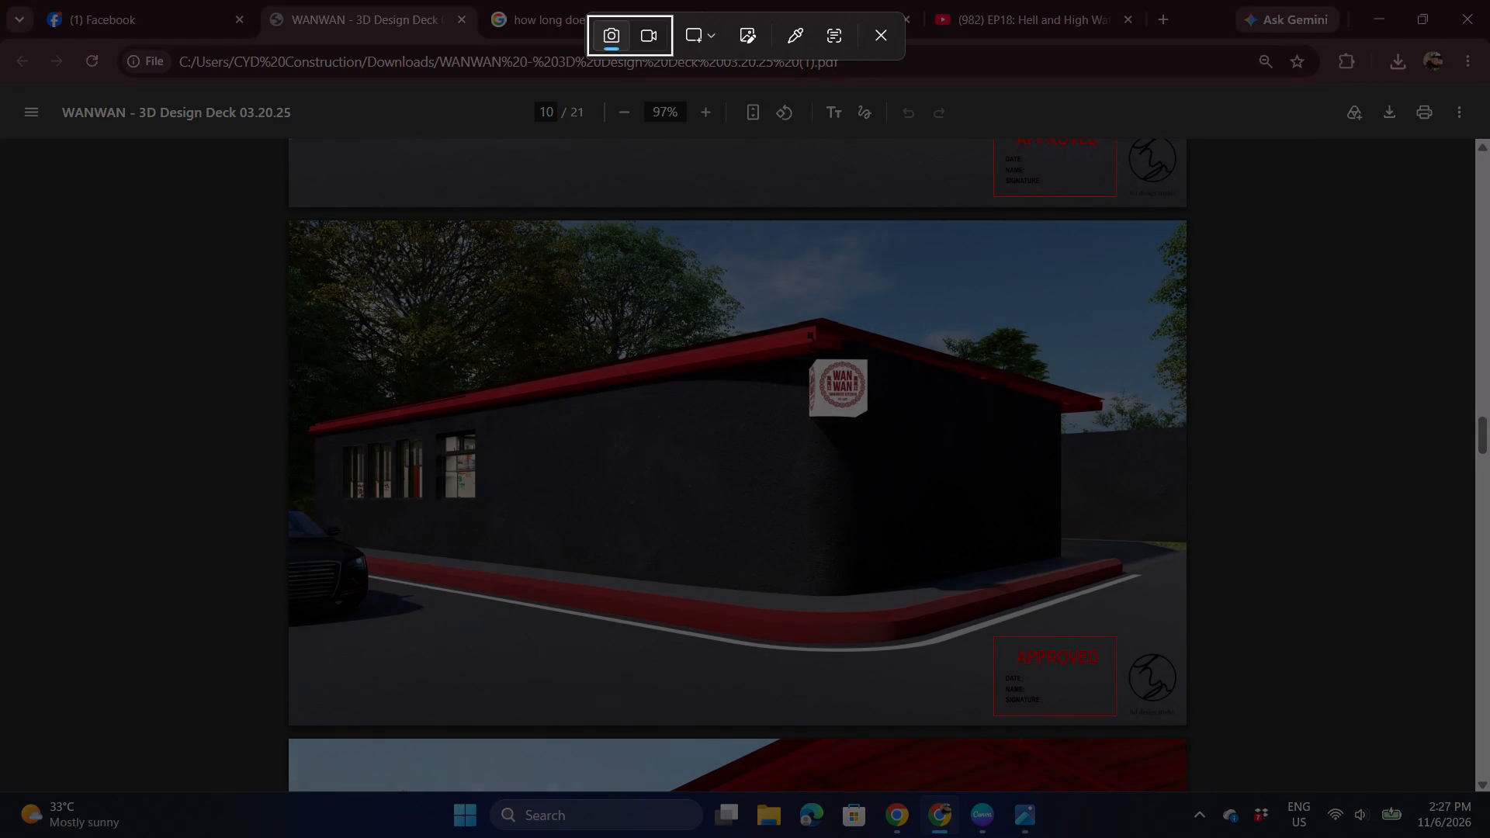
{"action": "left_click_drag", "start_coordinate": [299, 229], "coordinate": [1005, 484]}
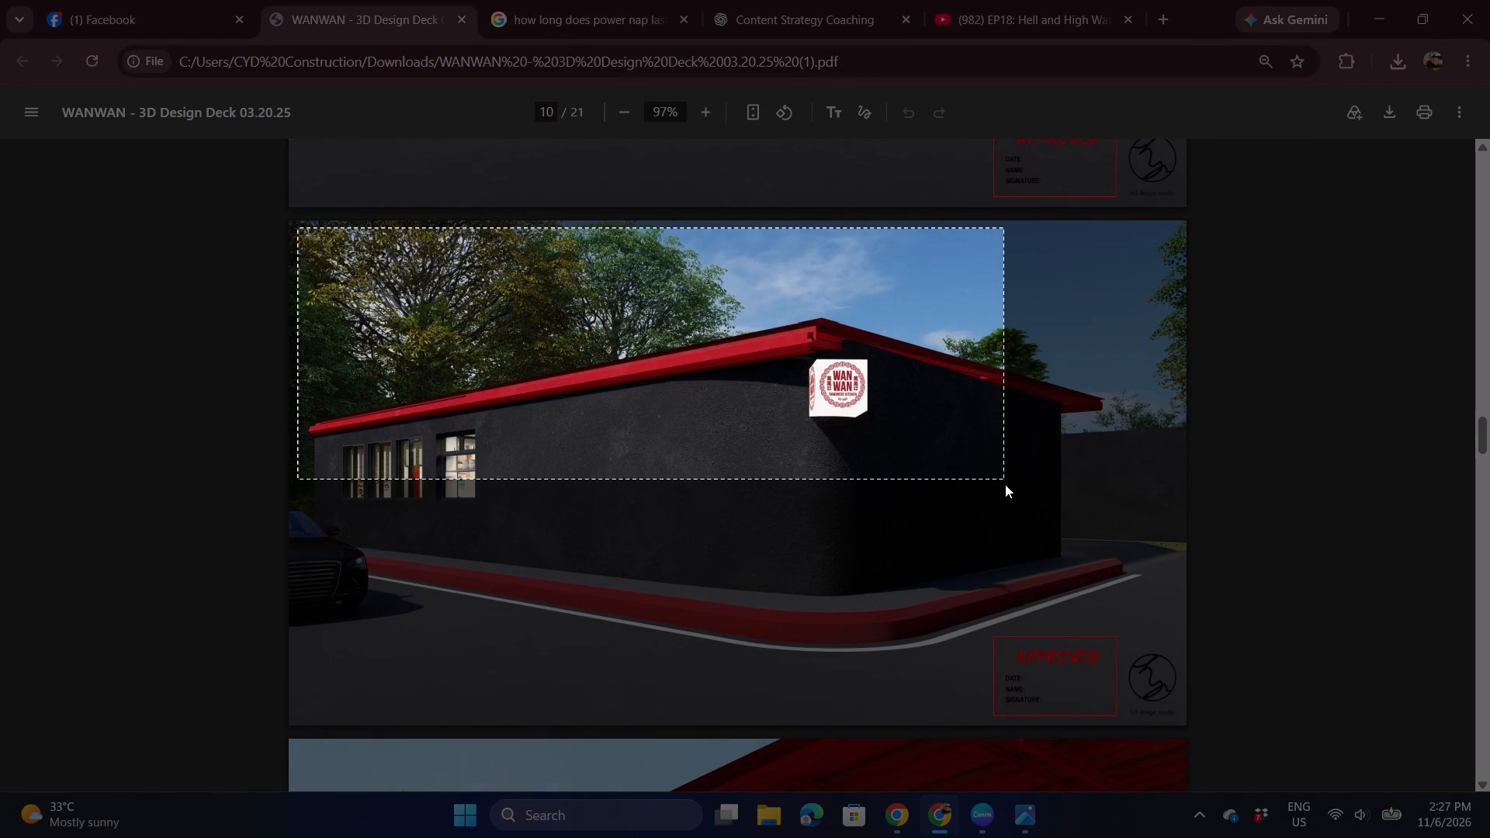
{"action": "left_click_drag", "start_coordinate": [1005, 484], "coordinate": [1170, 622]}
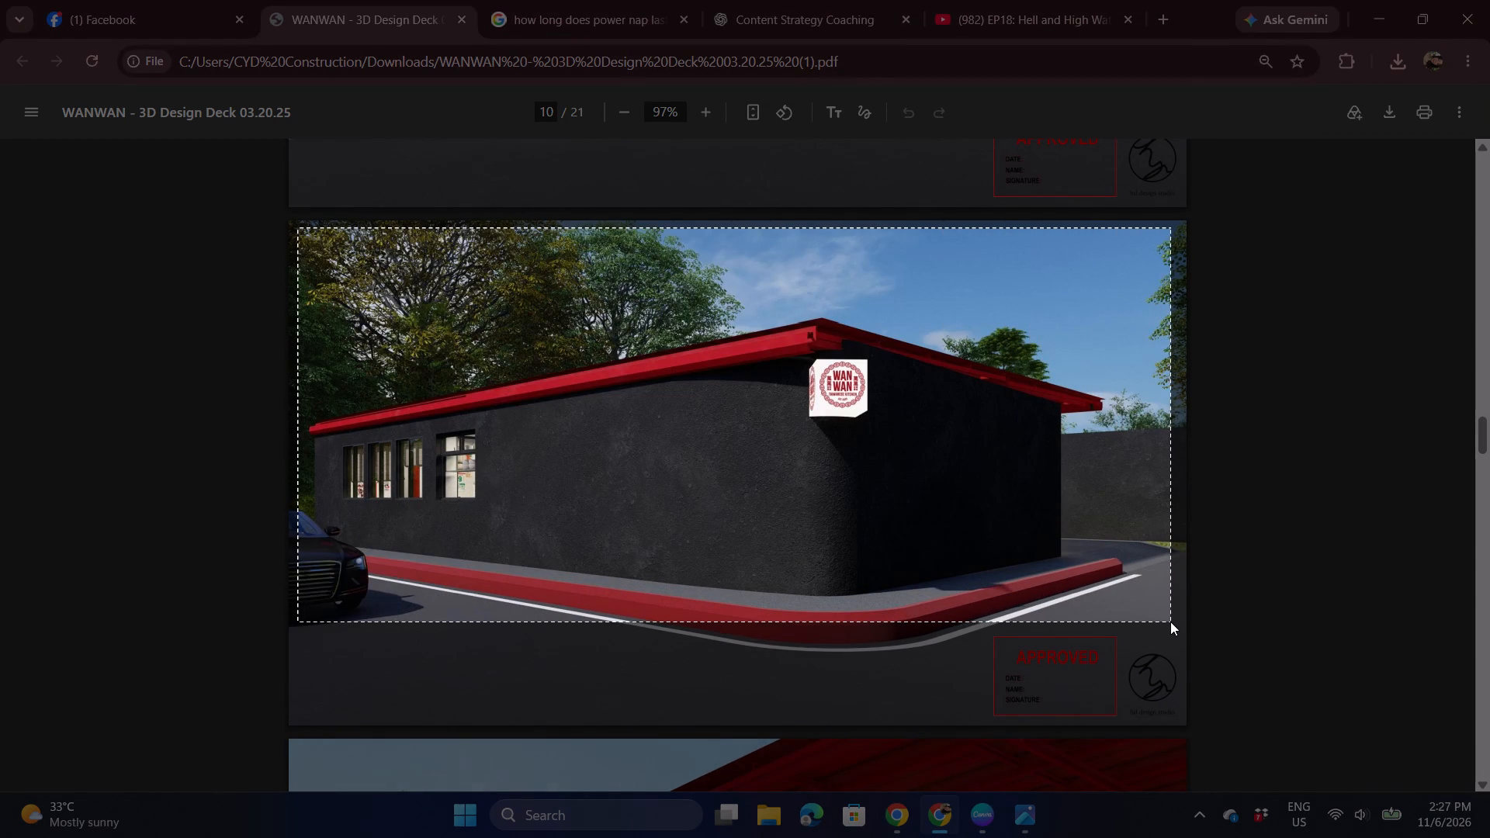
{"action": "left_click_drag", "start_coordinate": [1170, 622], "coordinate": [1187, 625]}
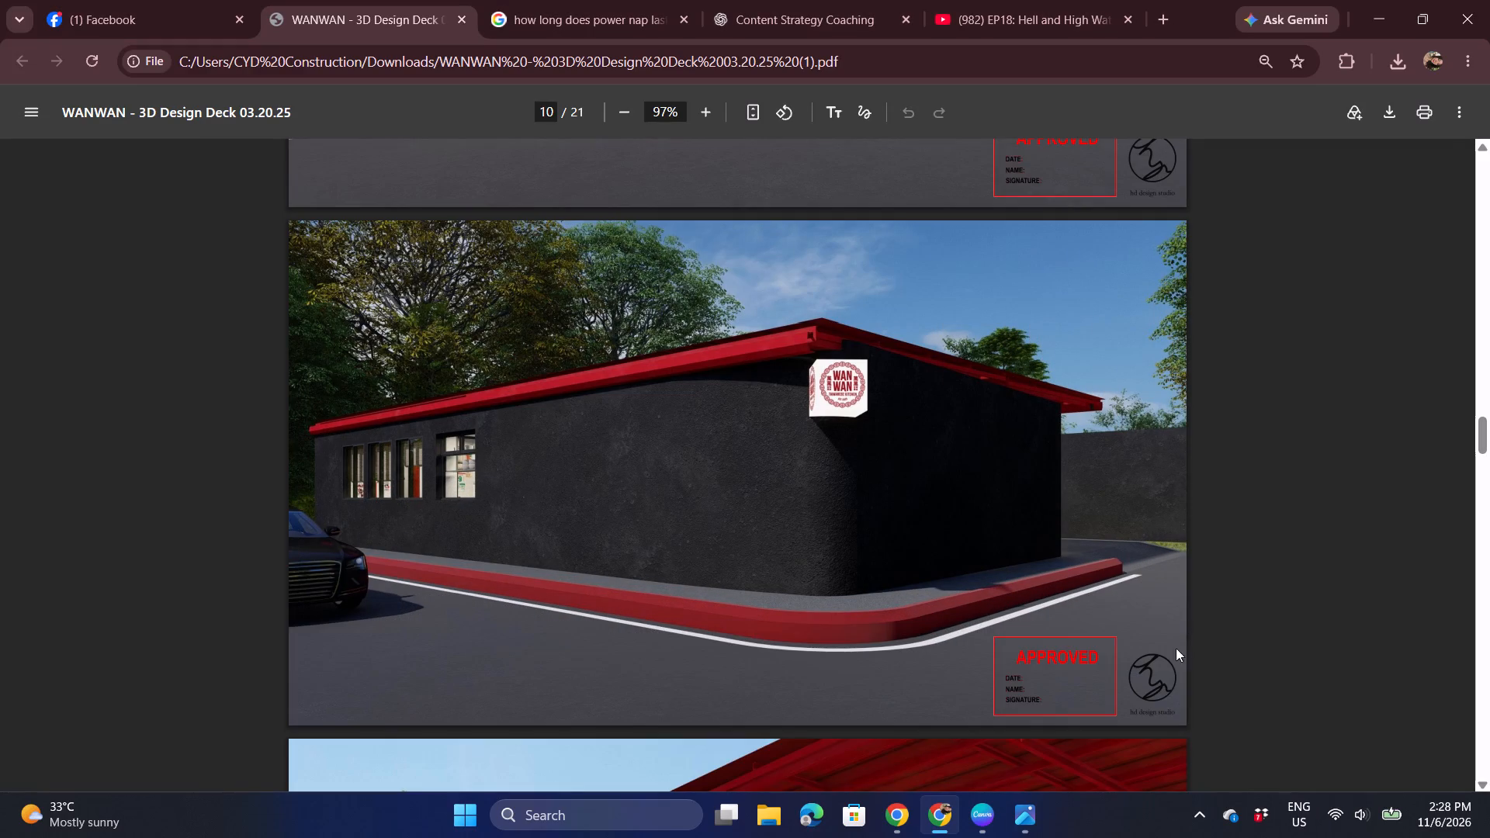
Capture the page 13 dining and counter render from the WANWAN deck, cropping above the approval stamp.
{"action": "scroll", "coordinate": [986, 733], "scroll_direction": "down", "scroll_amount": 2}
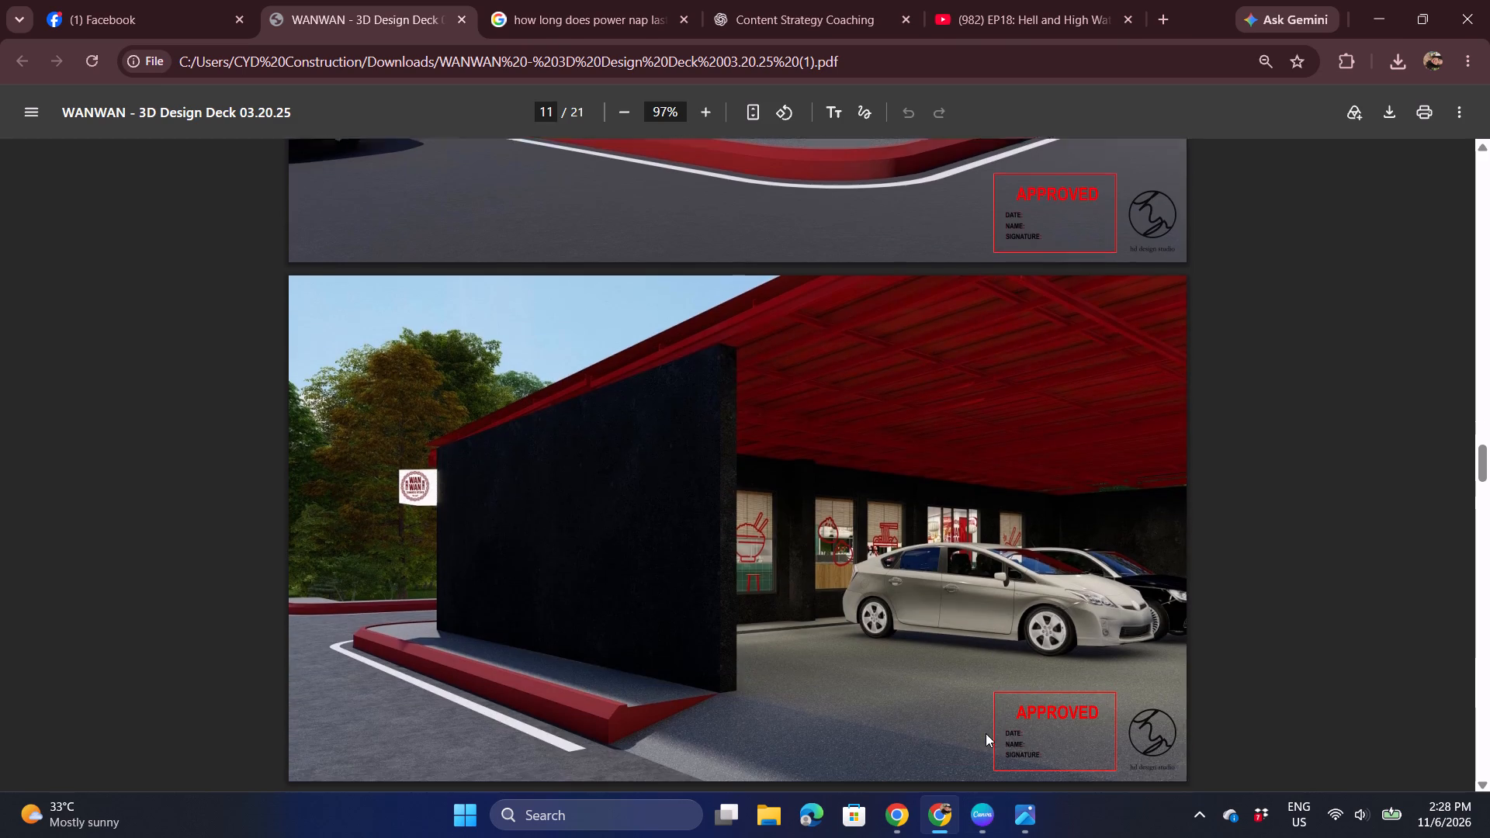
{"action": "scroll", "coordinate": [986, 733], "scroll_direction": "down", "scroll_amount": 6}
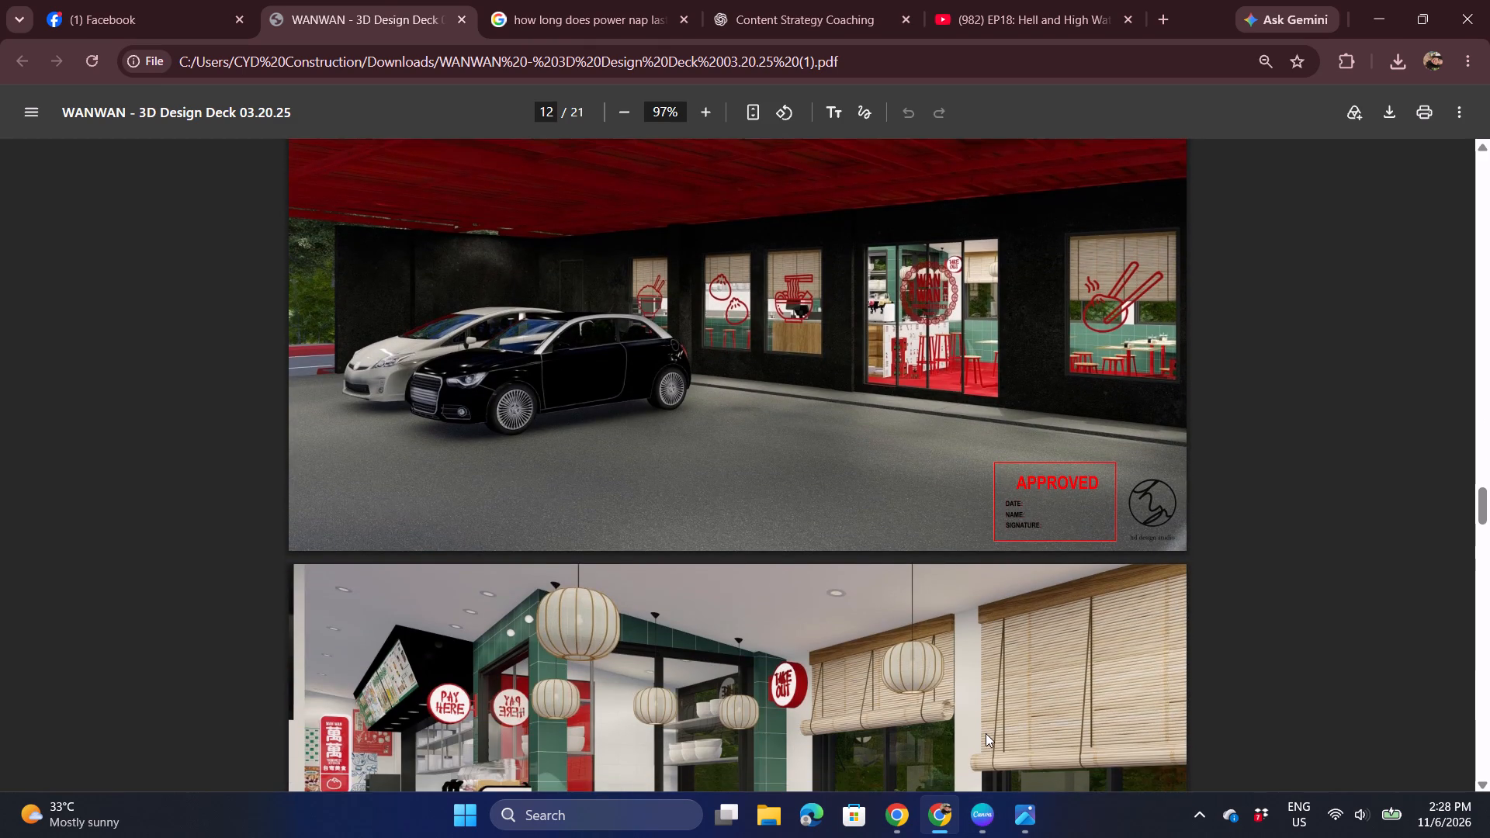
{"action": "scroll", "coordinate": [986, 733], "scroll_direction": "down", "scroll_amount": 5}
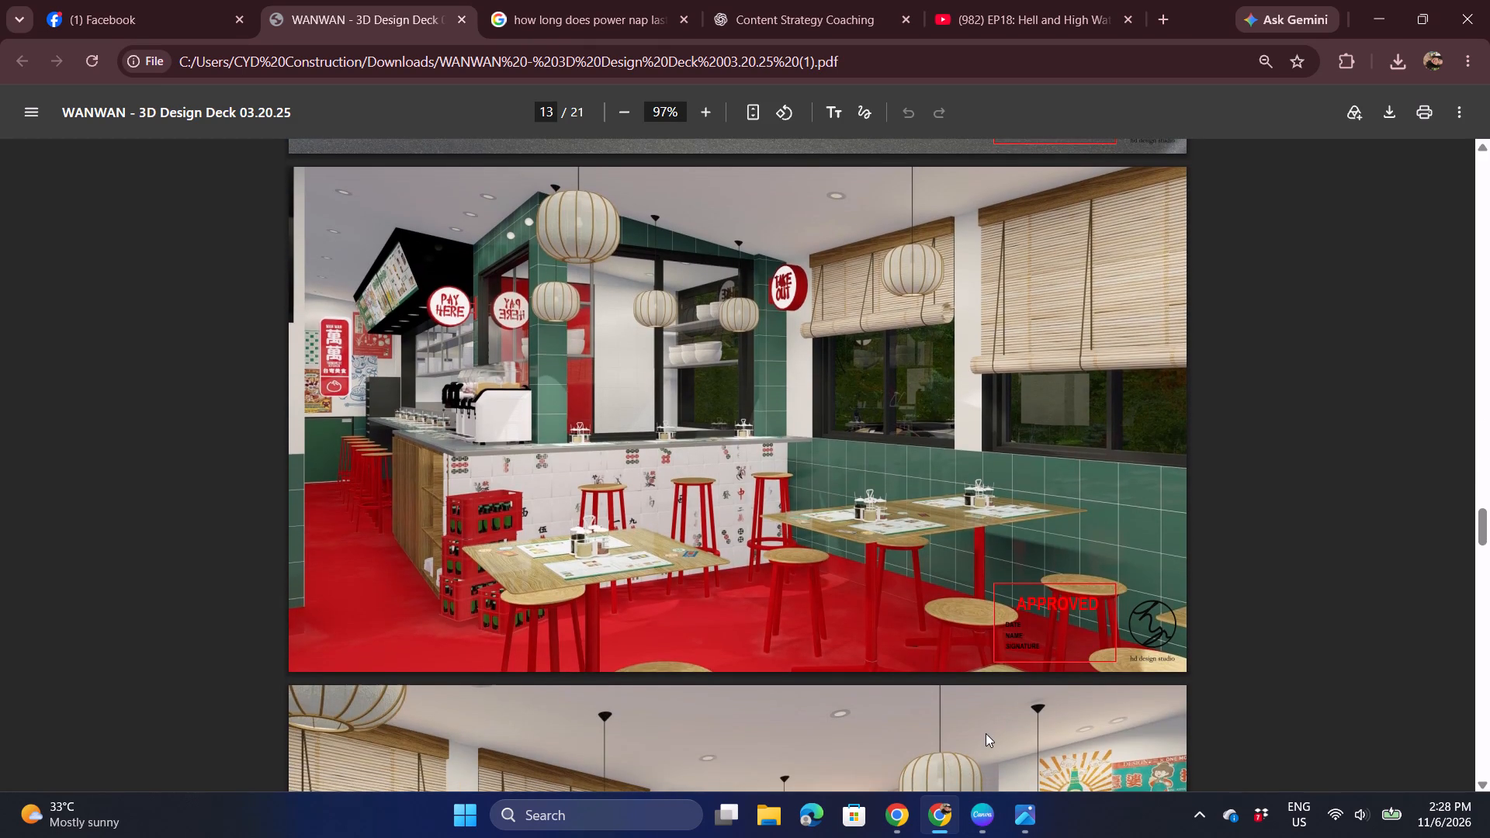
{"action": "key", "text": "Print"}
{"action": "key", "text": "Print"}
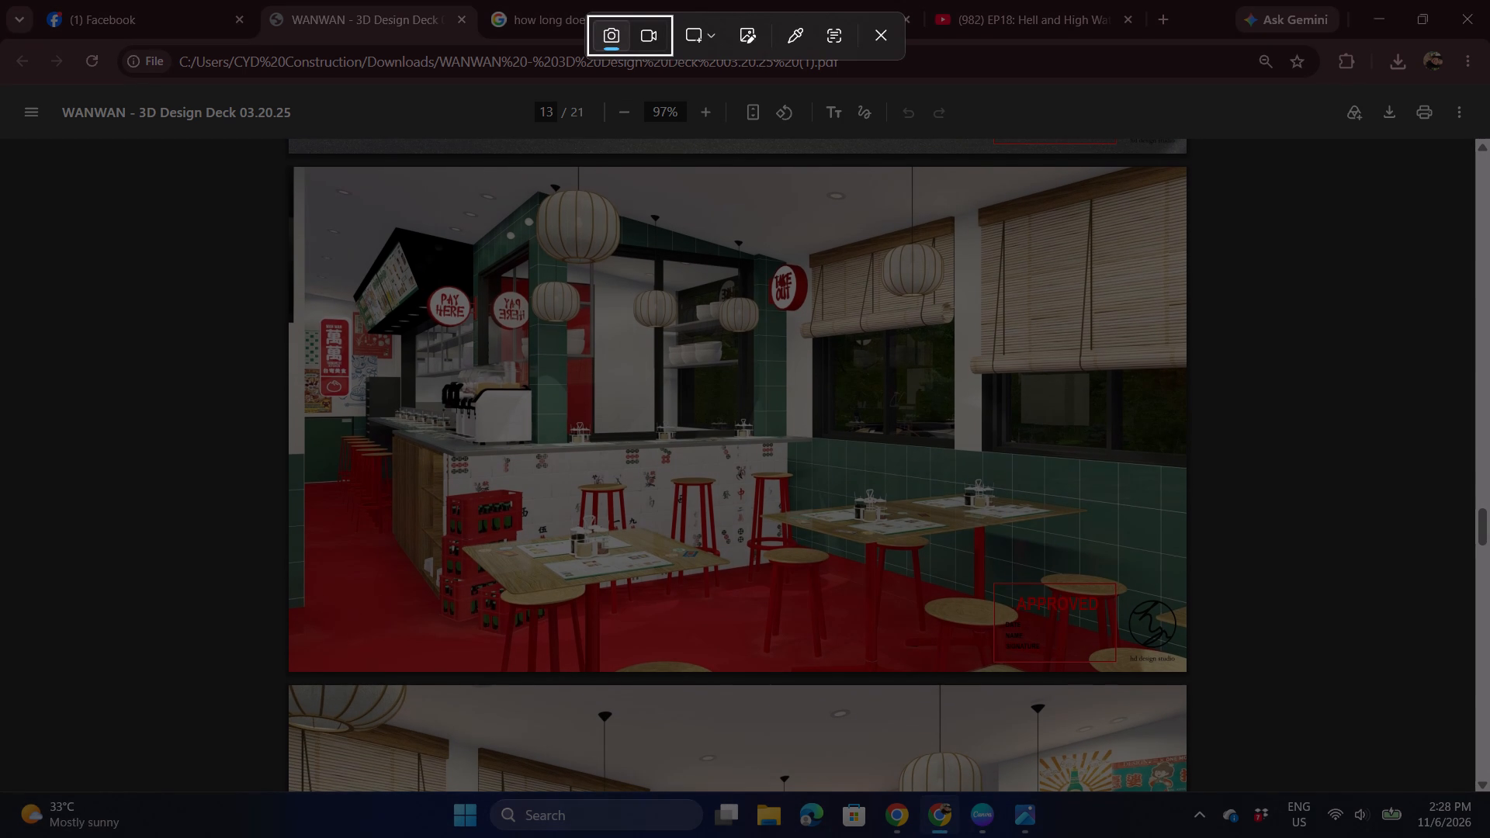
{"action": "left_click_drag", "start_coordinate": [297, 175], "coordinate": [1093, 574]}
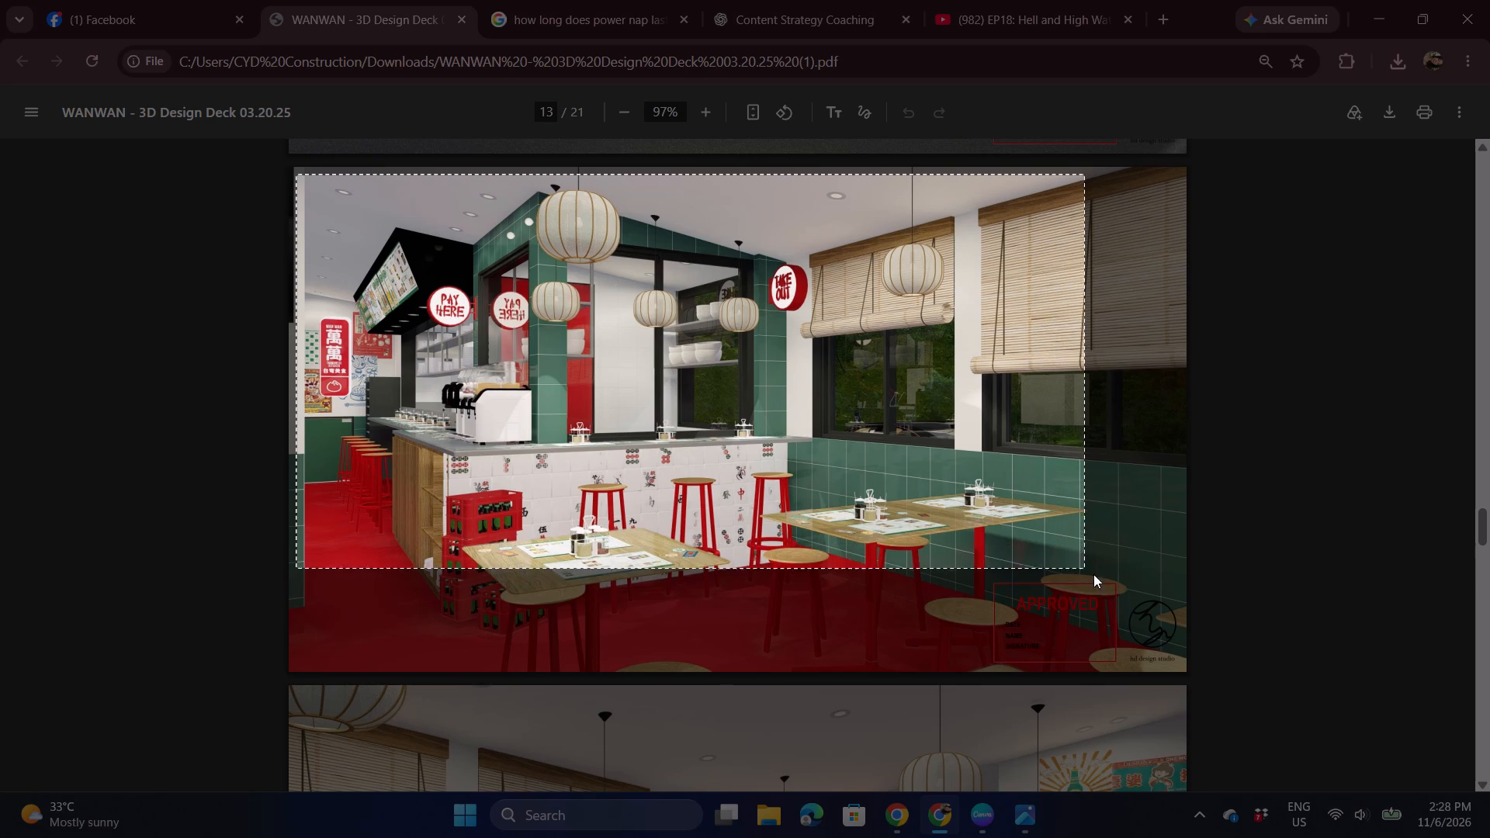
{"action": "left_click_drag", "start_coordinate": [1093, 574], "coordinate": [1176, 581]}
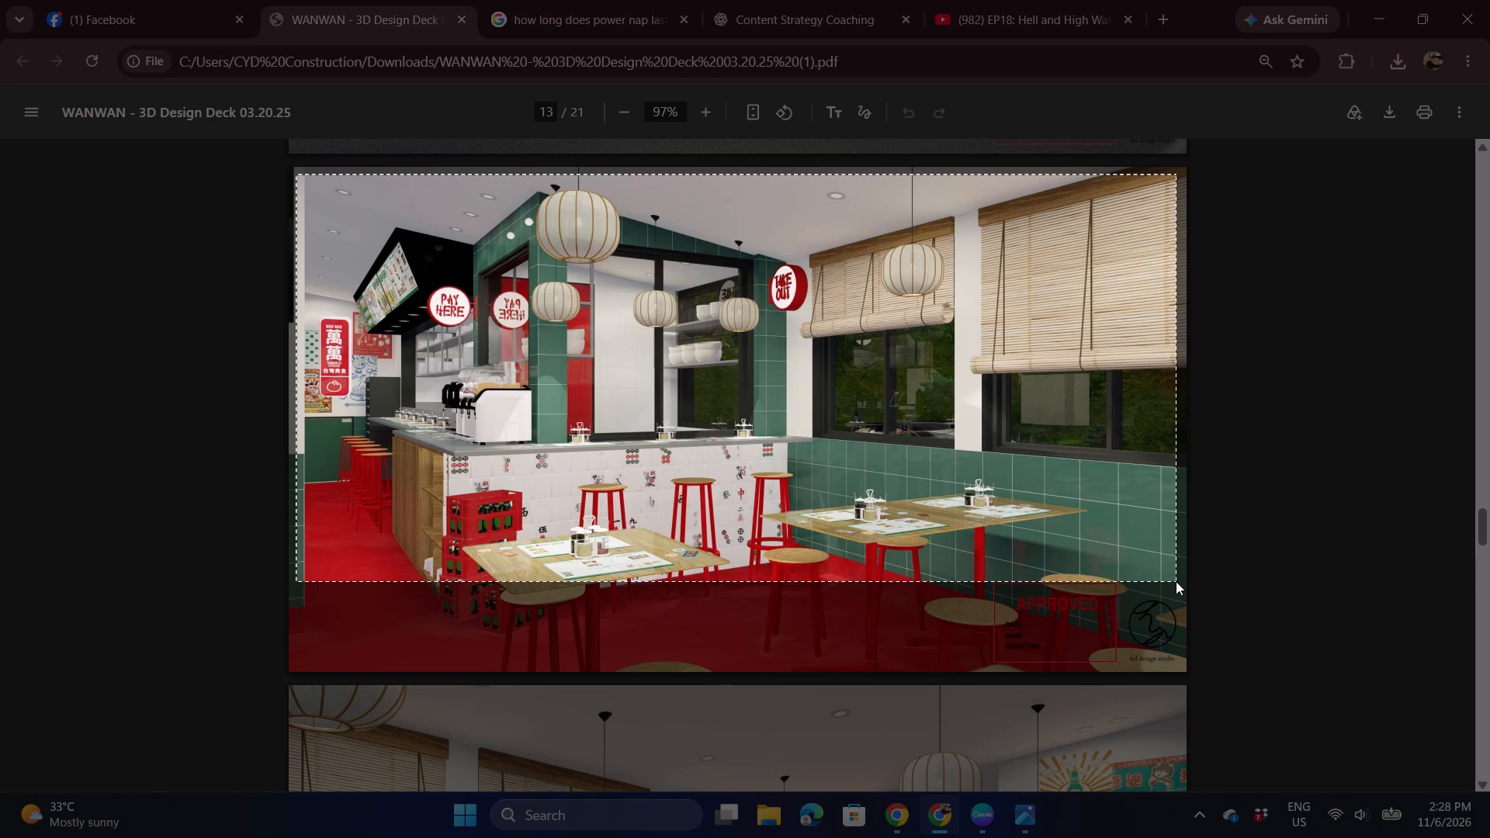
{"action": "left_click_drag", "start_coordinate": [1176, 581], "coordinate": [1178, 581]}
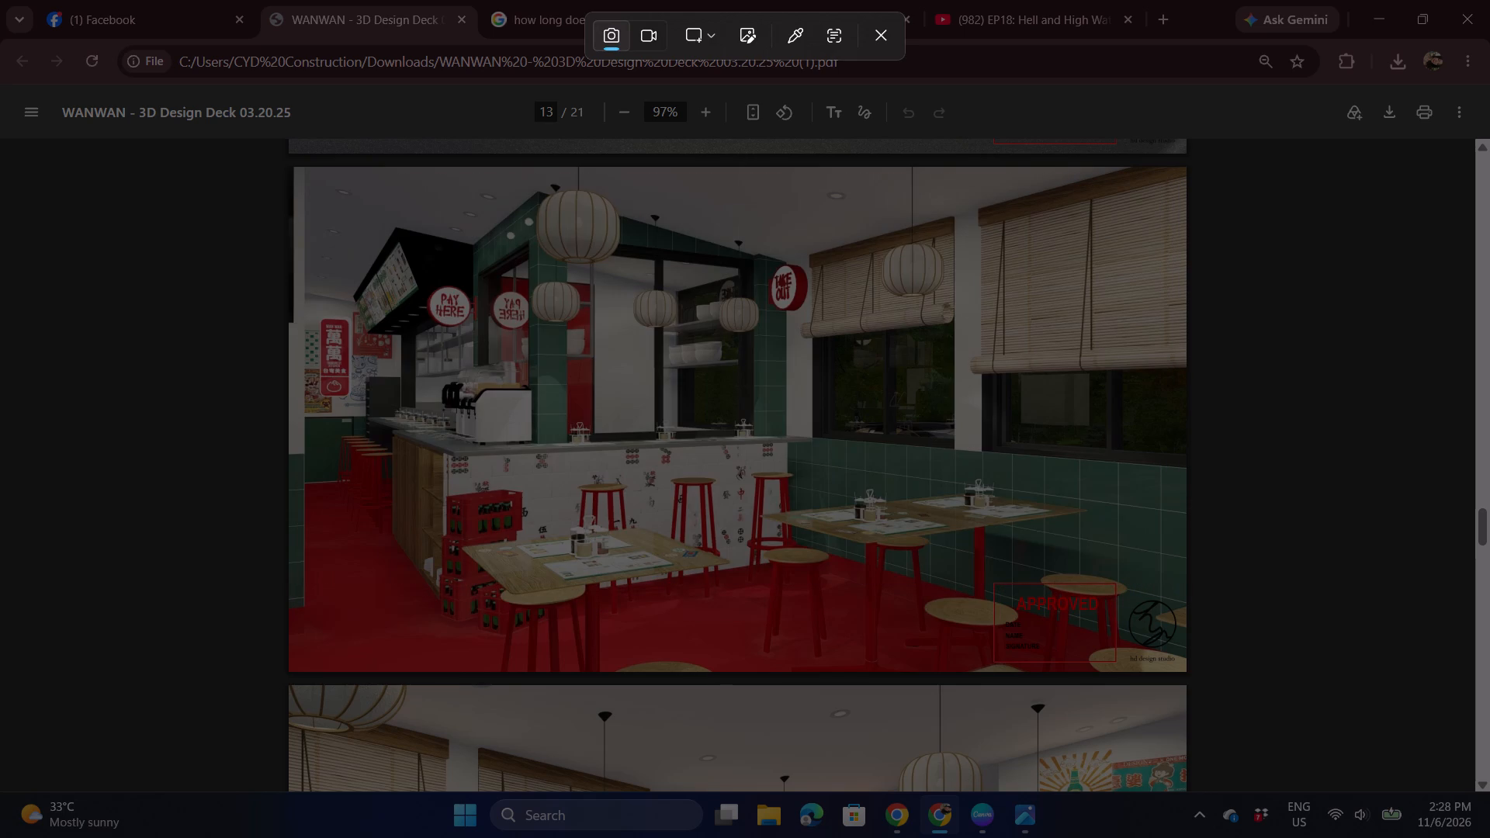
{"action": "left_click_drag", "start_coordinate": [297, 171], "coordinate": [867, 449]}
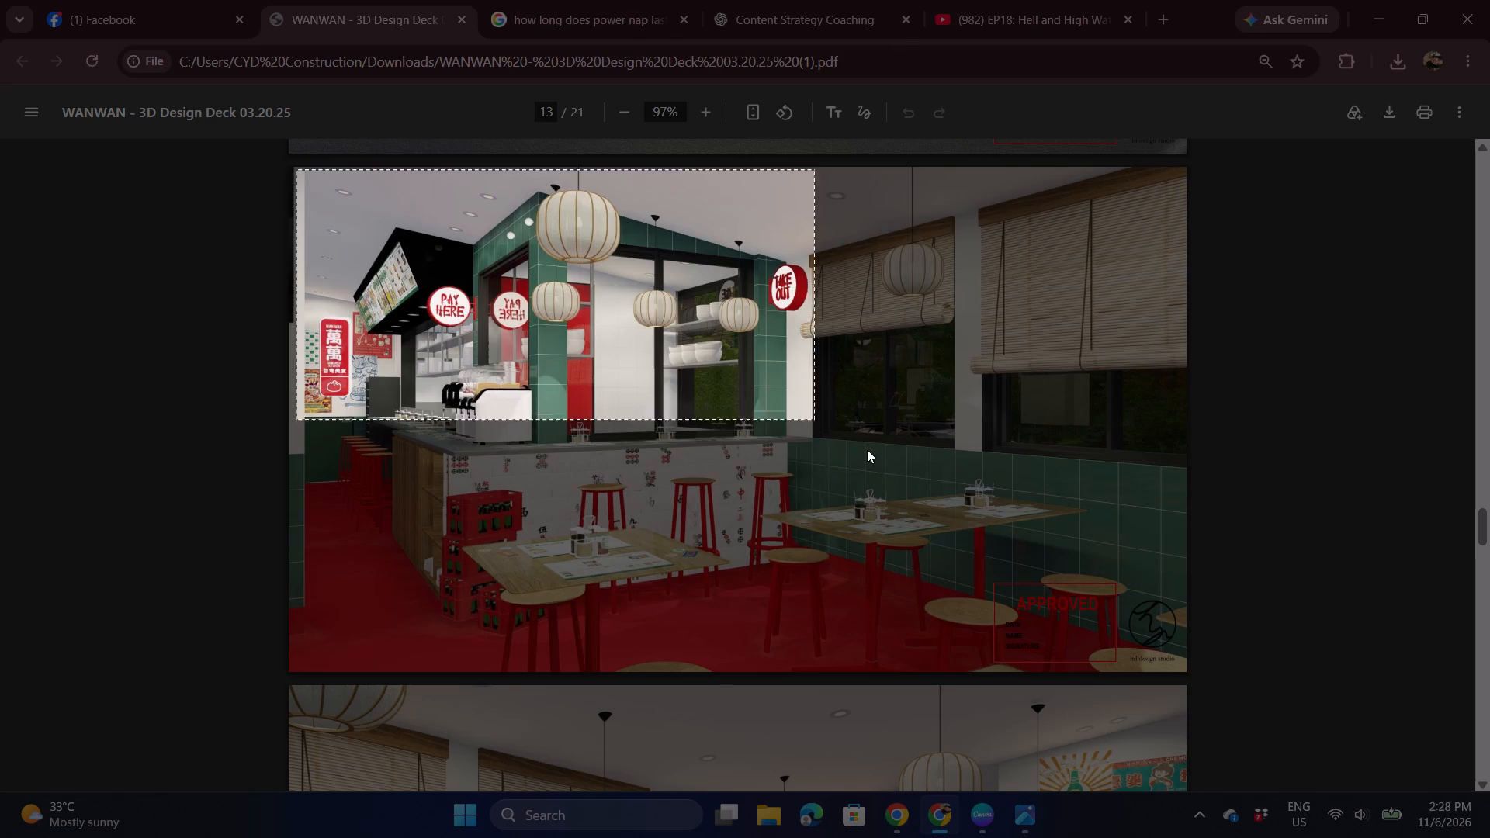
{"action": "left_click_drag", "start_coordinate": [867, 449], "coordinate": [1183, 572]}
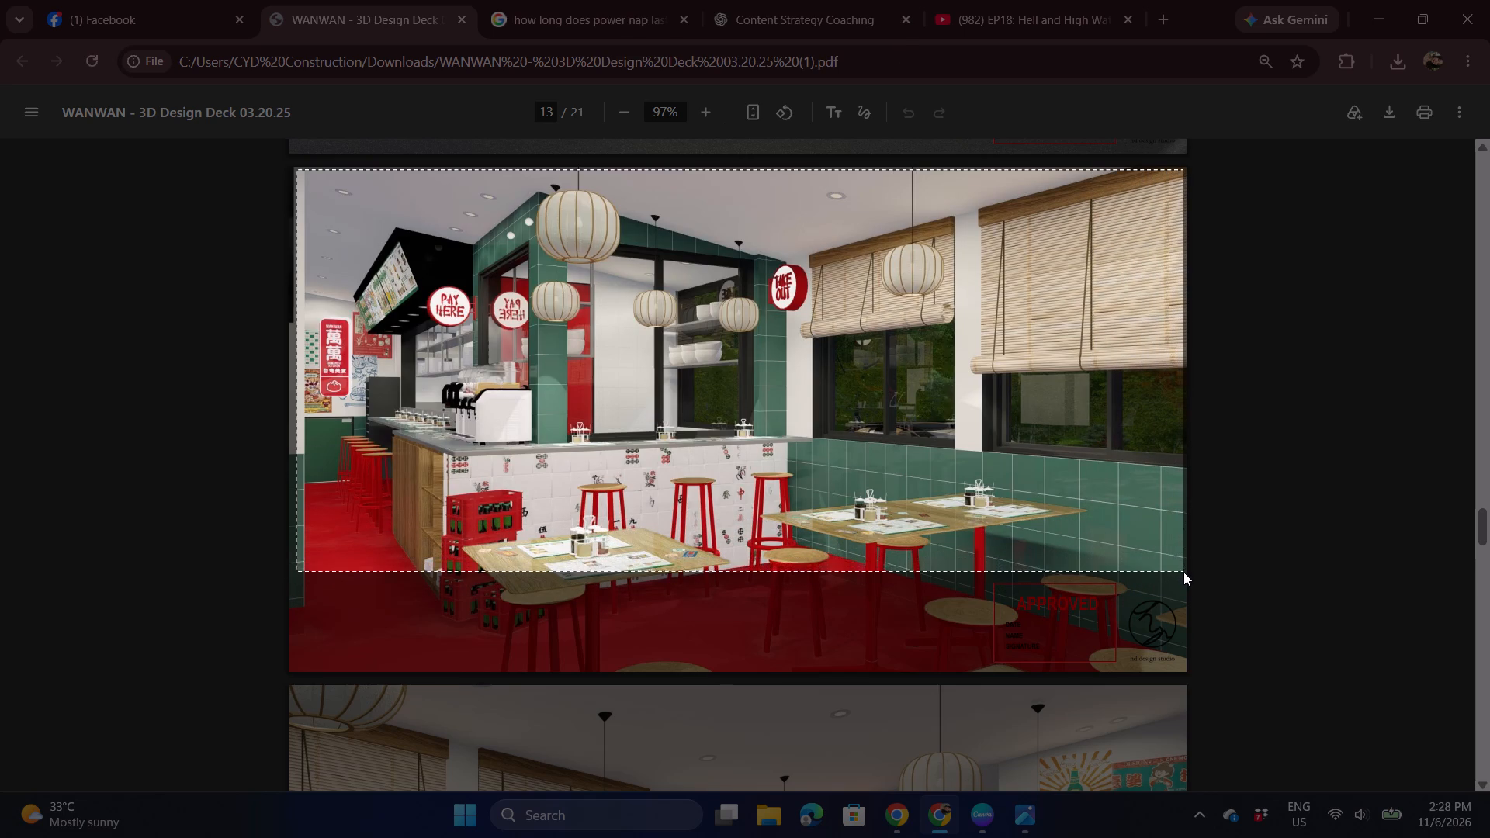
{"action": "left_click_drag", "start_coordinate": [1183, 572], "coordinate": [1184, 572]}
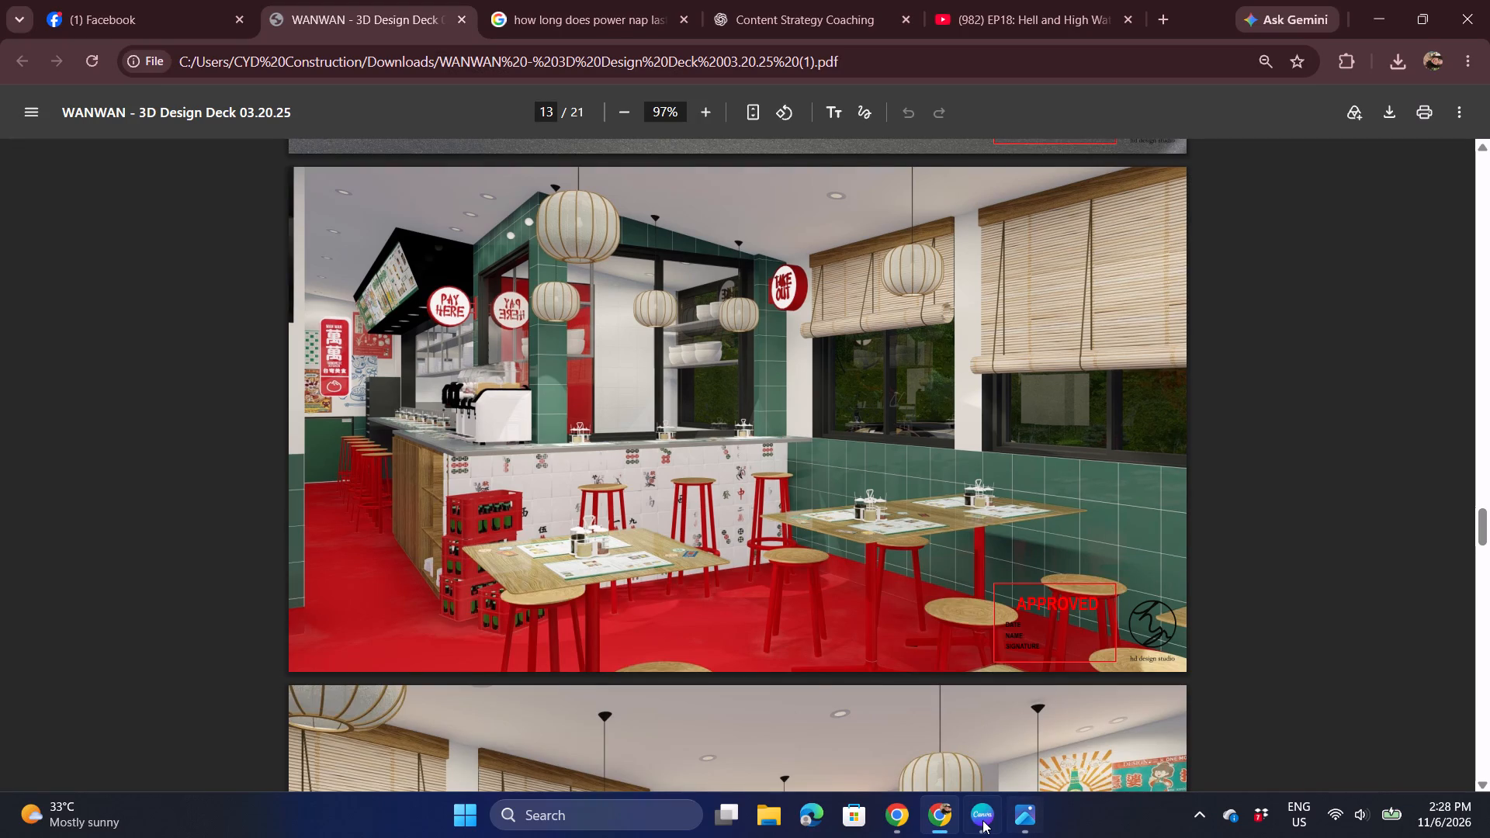
Paste the captured dining render onto the Canva cover and fill the lower angled photo frame with it, replacing the empty-room photo.
{"action": "left_click", "coordinate": [982, 820]}
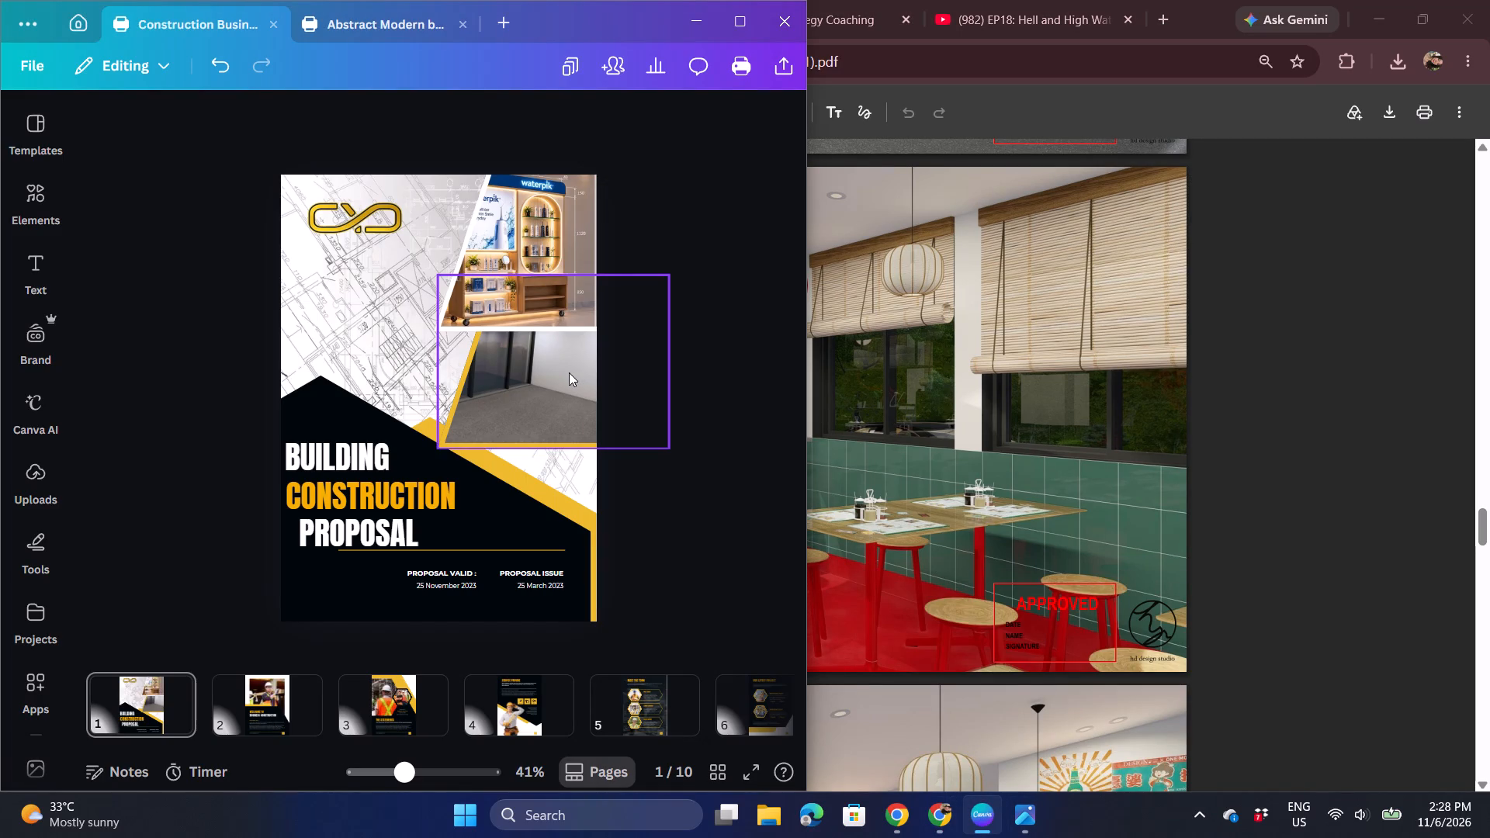
{"action": "key", "text": "ctrl+v"}
{"action": "left_click_drag", "start_coordinate": [470, 388], "coordinate": [521, 374]}
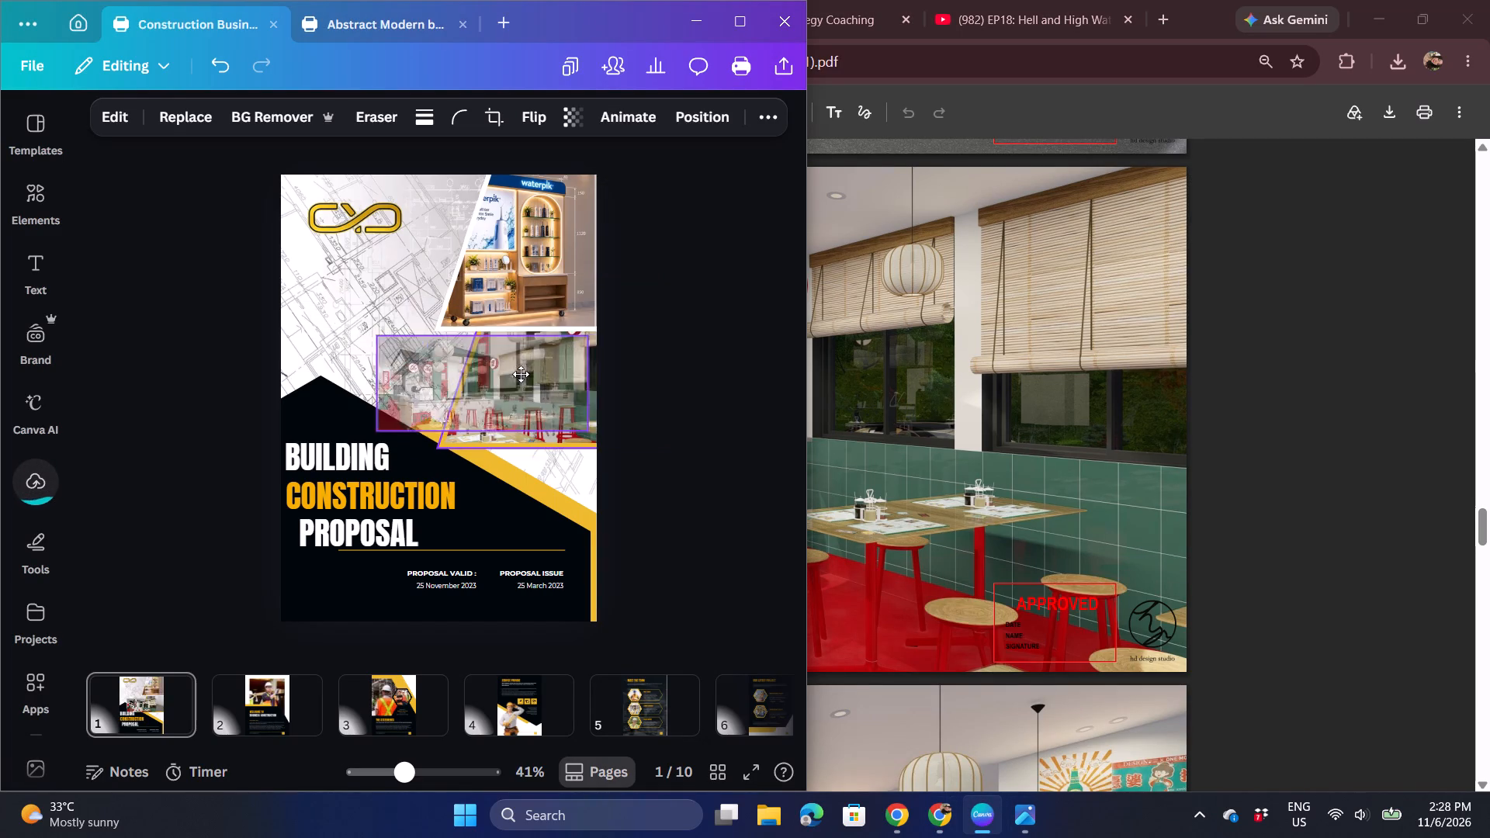
{"action": "left_click_drag", "start_coordinate": [521, 374], "coordinate": [532, 368]}
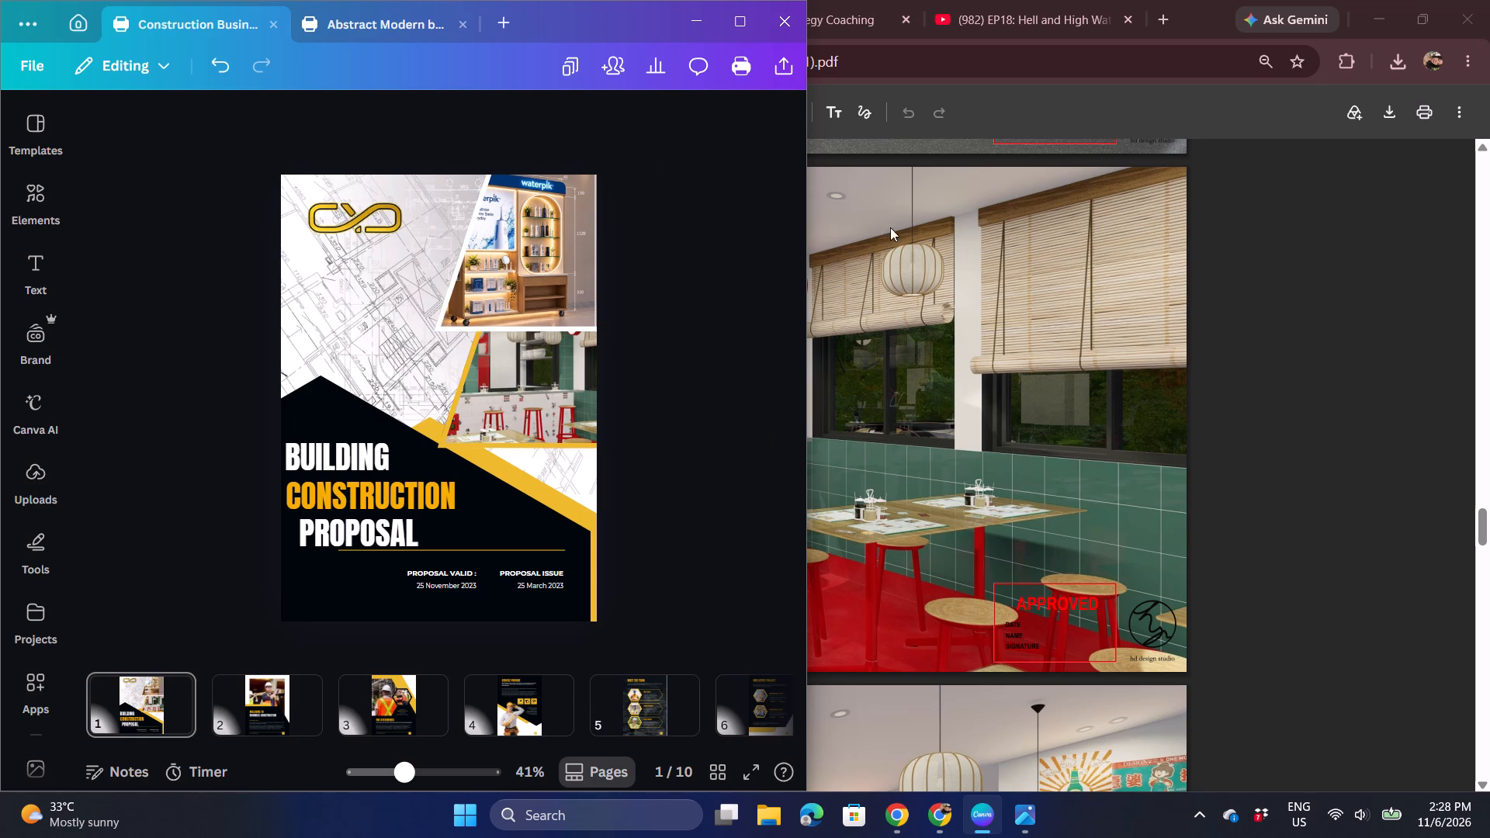
{"action": "scroll", "coordinate": [724, 457], "scroll_direction": "down", "scroll_amount": 1}
{"action": "scroll", "coordinate": [751, 113], "scroll_direction": "down", "scroll_amount": 1}
Switch to the CYD PROJECTS folder in Google Drive and open the Caloocan townhouse (7 unit) folder.
{"action": "left_click", "coordinate": [698, 20]}
{"action": "scroll", "coordinate": [710, 29], "scroll_direction": "up", "scroll_amount": 1}
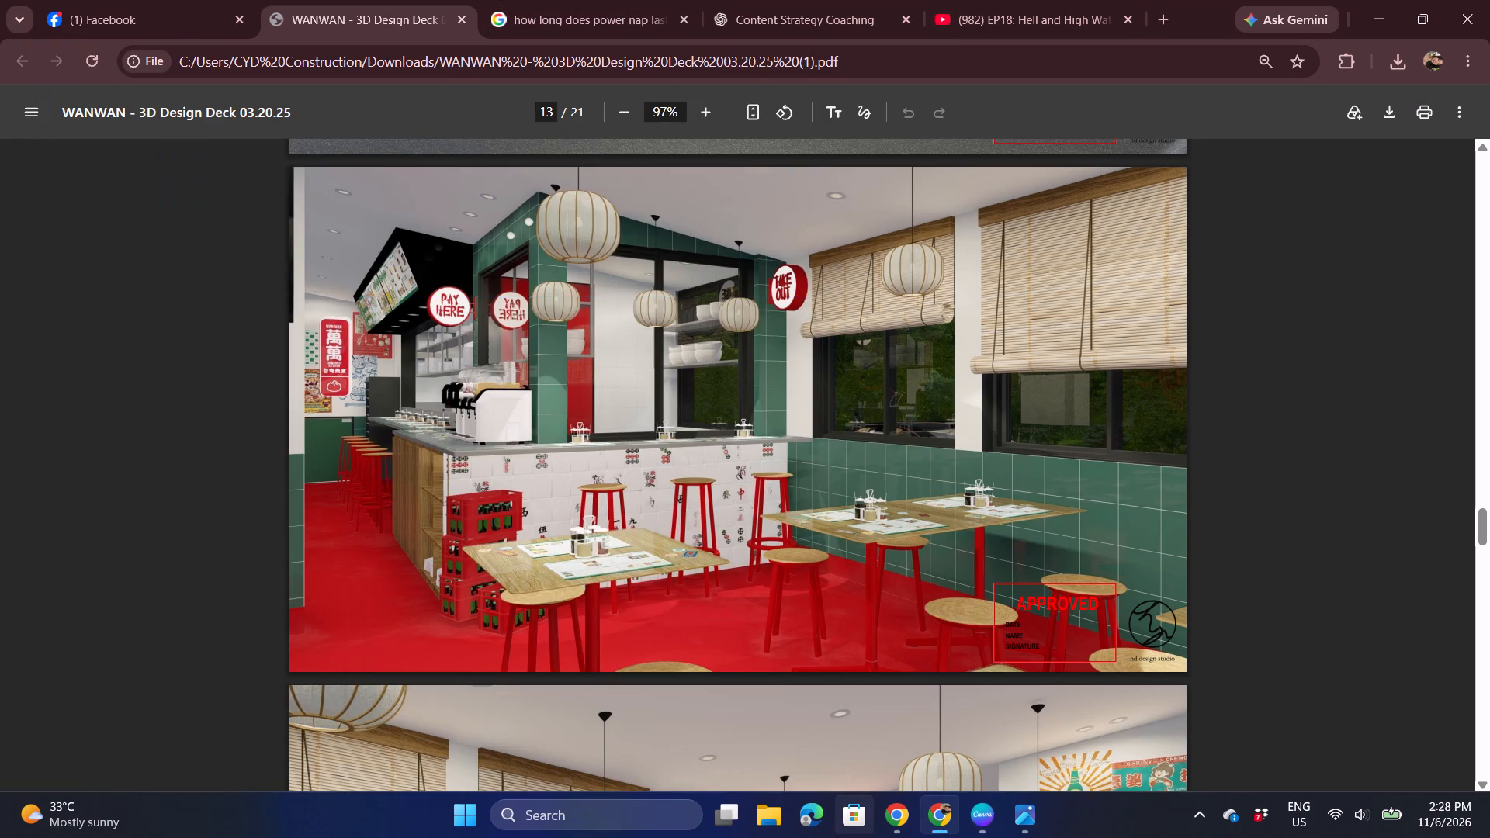
{"action": "scroll", "coordinate": [836, 837], "scroll_direction": "up", "scroll_amount": 1}
{"action": "left_click", "coordinate": [886, 817]}
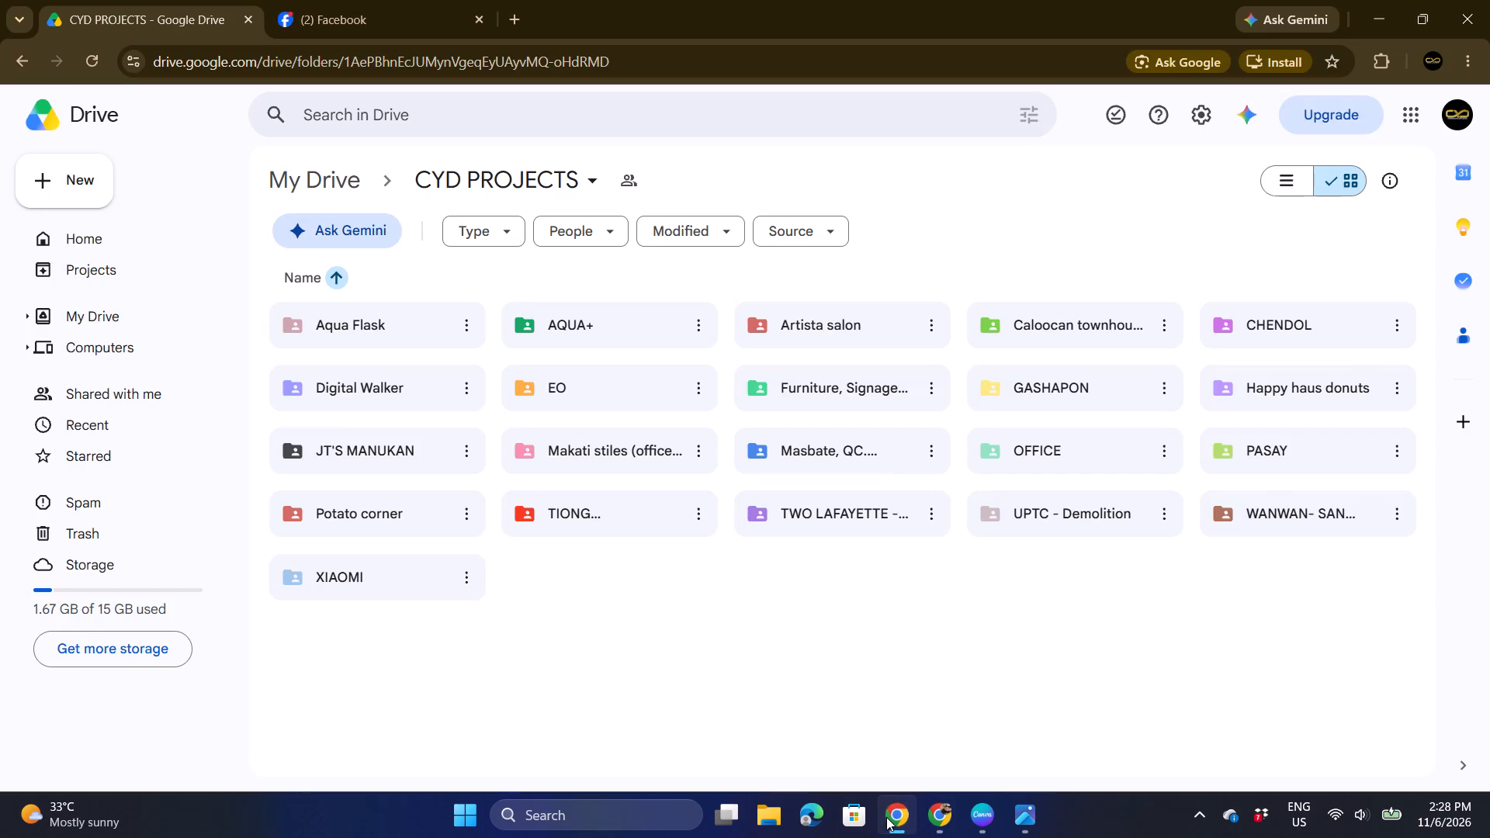
{"action": "scroll", "coordinate": [868, 802], "scroll_direction": "down", "scroll_amount": 1}
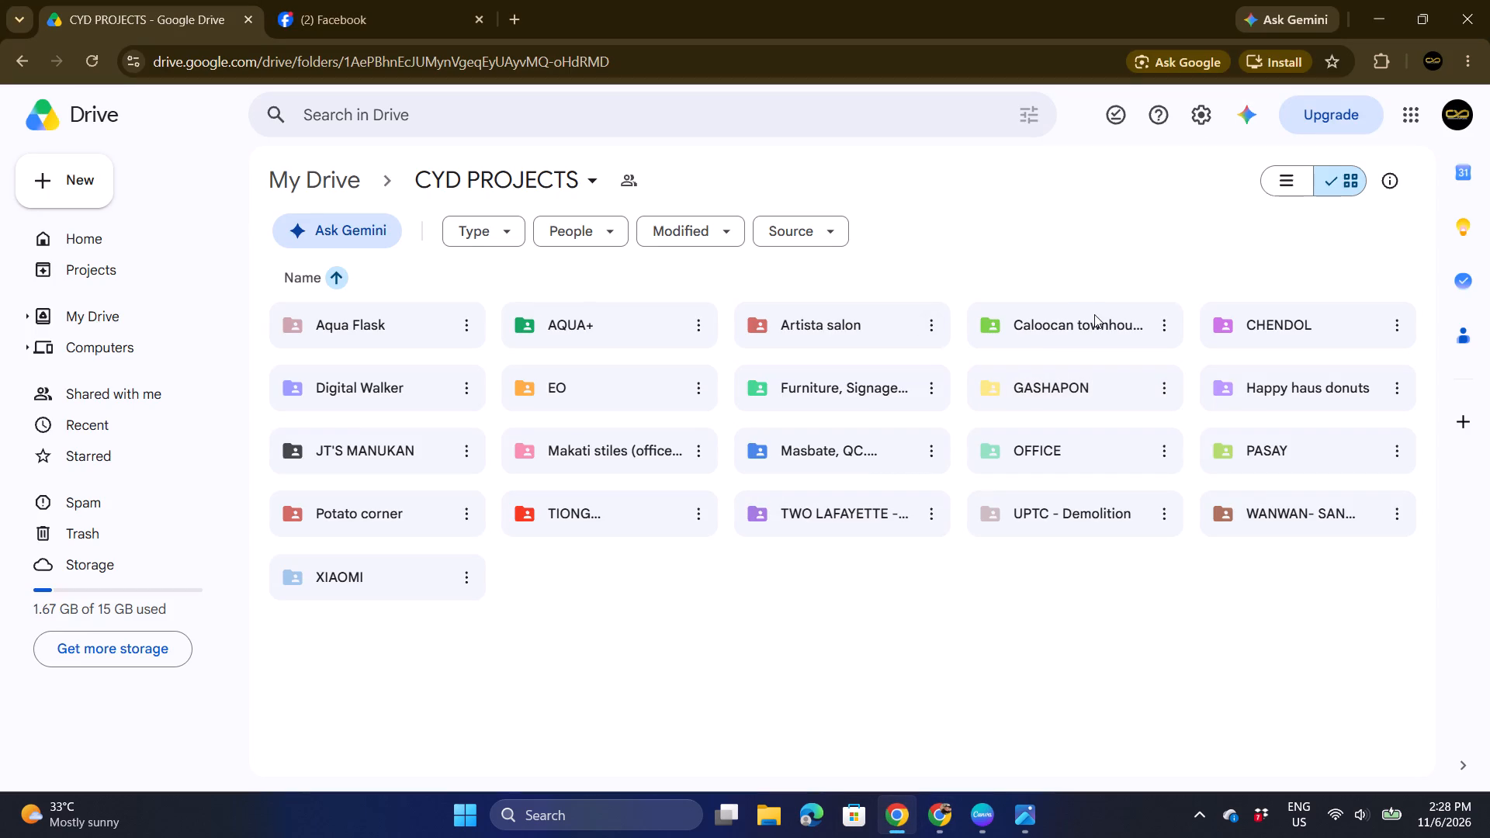
{"action": "double_click", "coordinate": [1093, 315]}
{"action": "left_click", "coordinate": [1089, 325]}
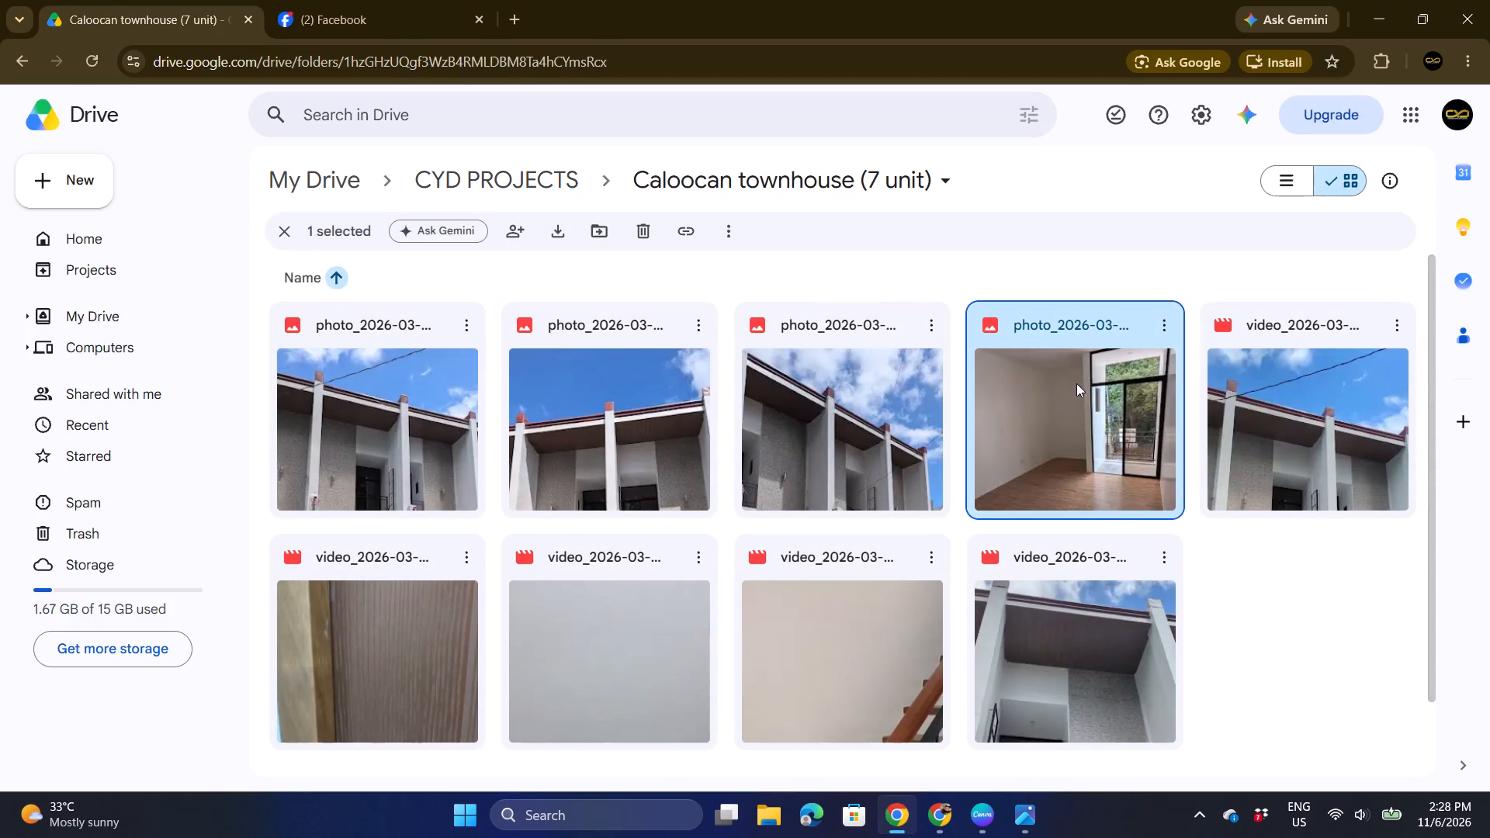
Look through the photos and videos in the Caloocan townhouse folder for an image to use on the cover.
{"action": "scroll", "coordinate": [830, 364], "scroll_direction": "down", "scroll_amount": 1}
{"action": "double_click", "coordinate": [419, 344]}
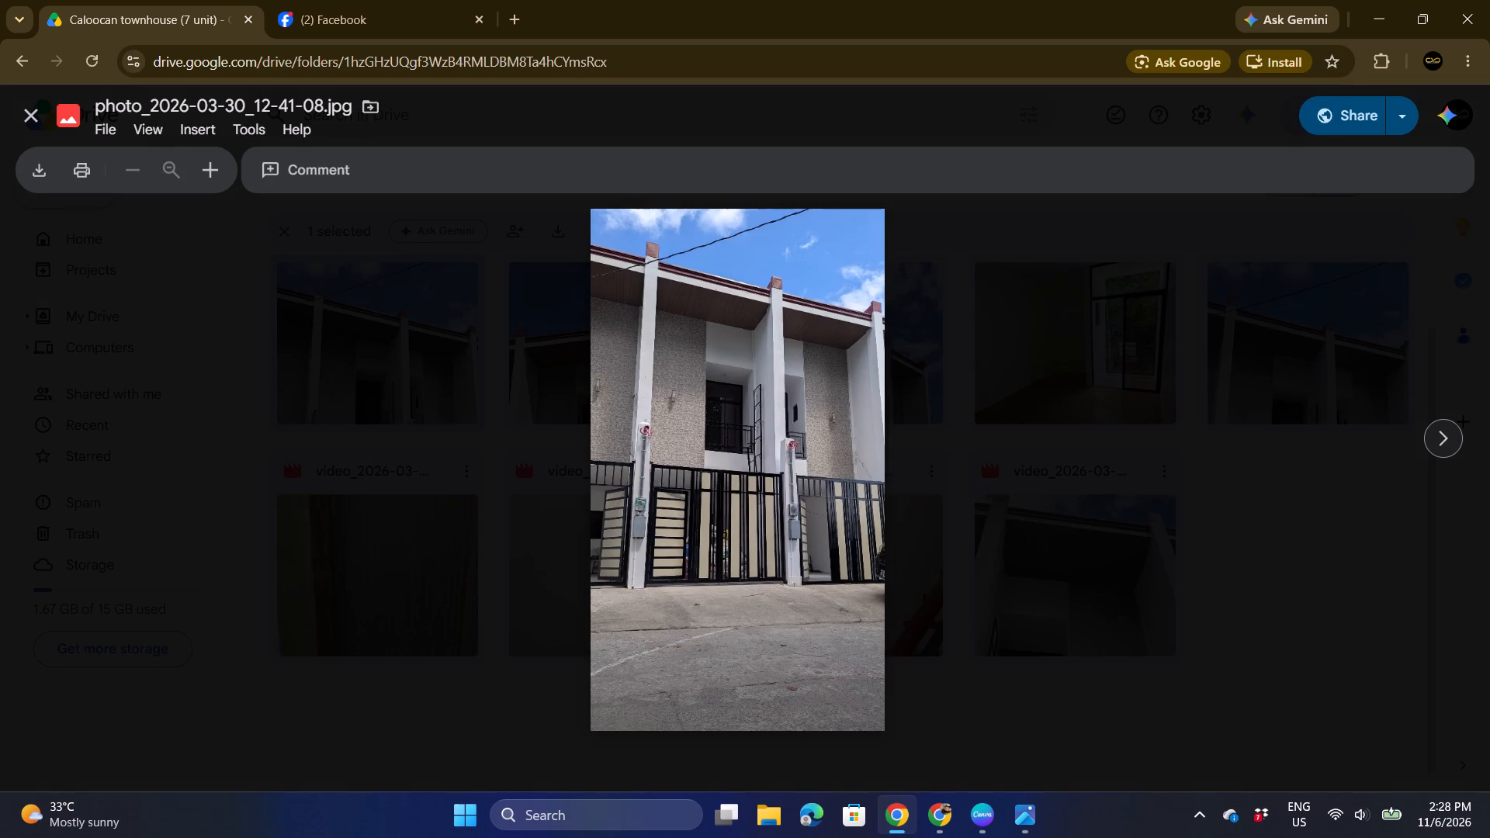
{"action": "left_click", "coordinate": [1431, 441]}
{"action": "left_click", "coordinate": [1431, 441]}
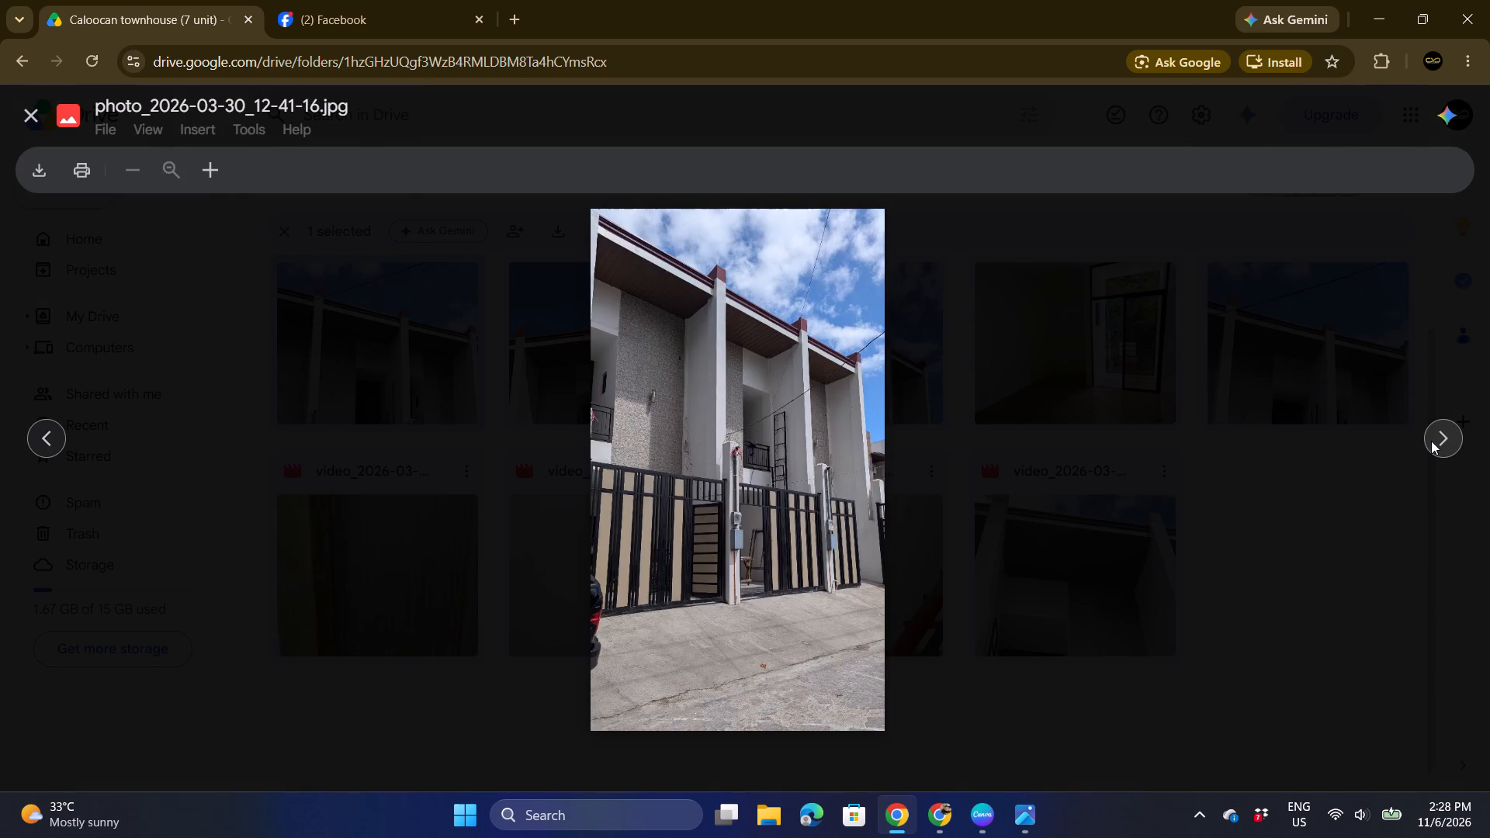
{"action": "left_click", "coordinate": [1431, 441]}
{"action": "left_click", "coordinate": [1431, 441]}
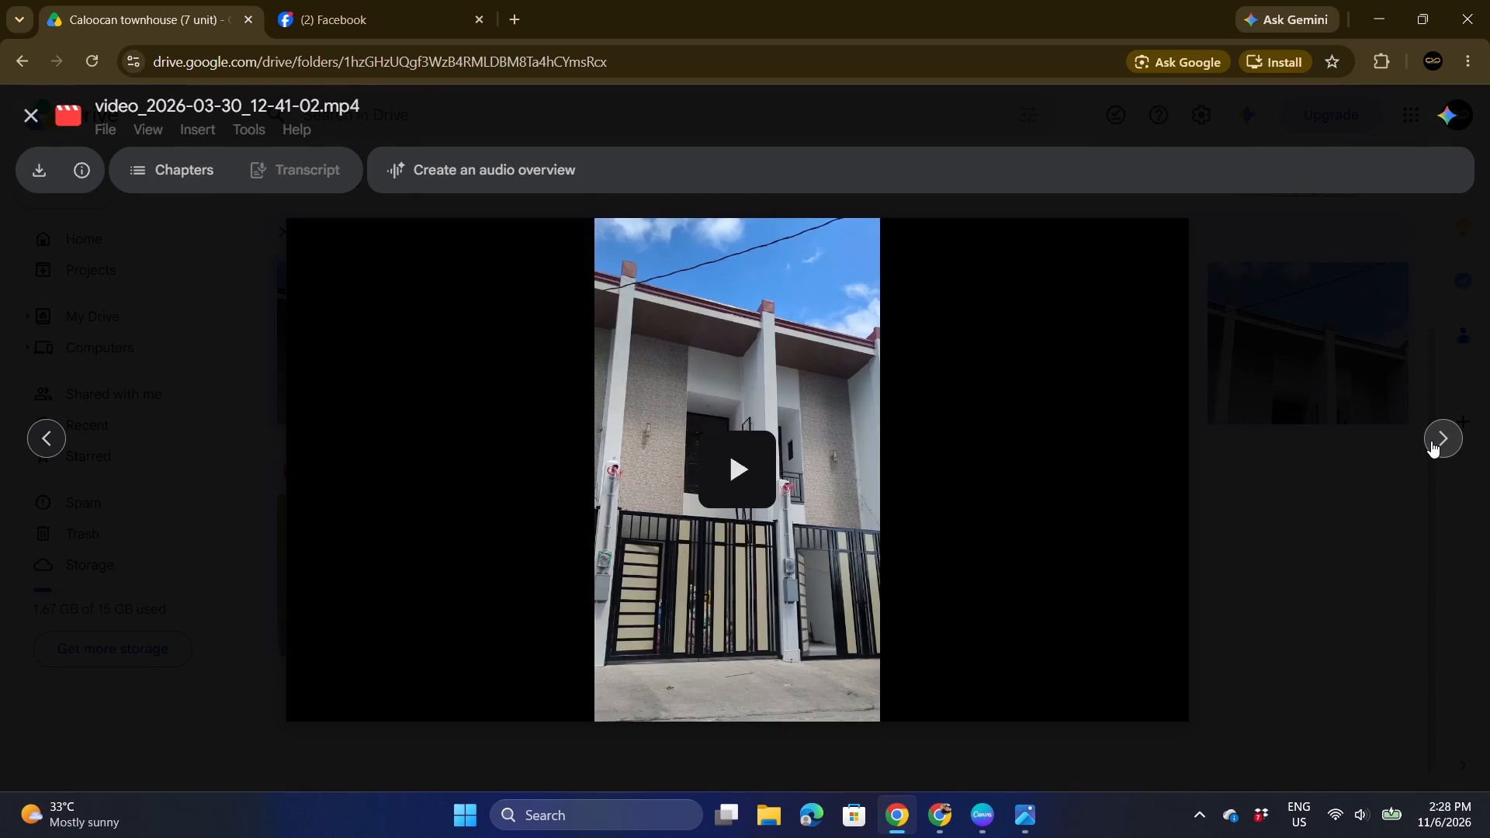
{"action": "left_click", "coordinate": [1431, 441]}
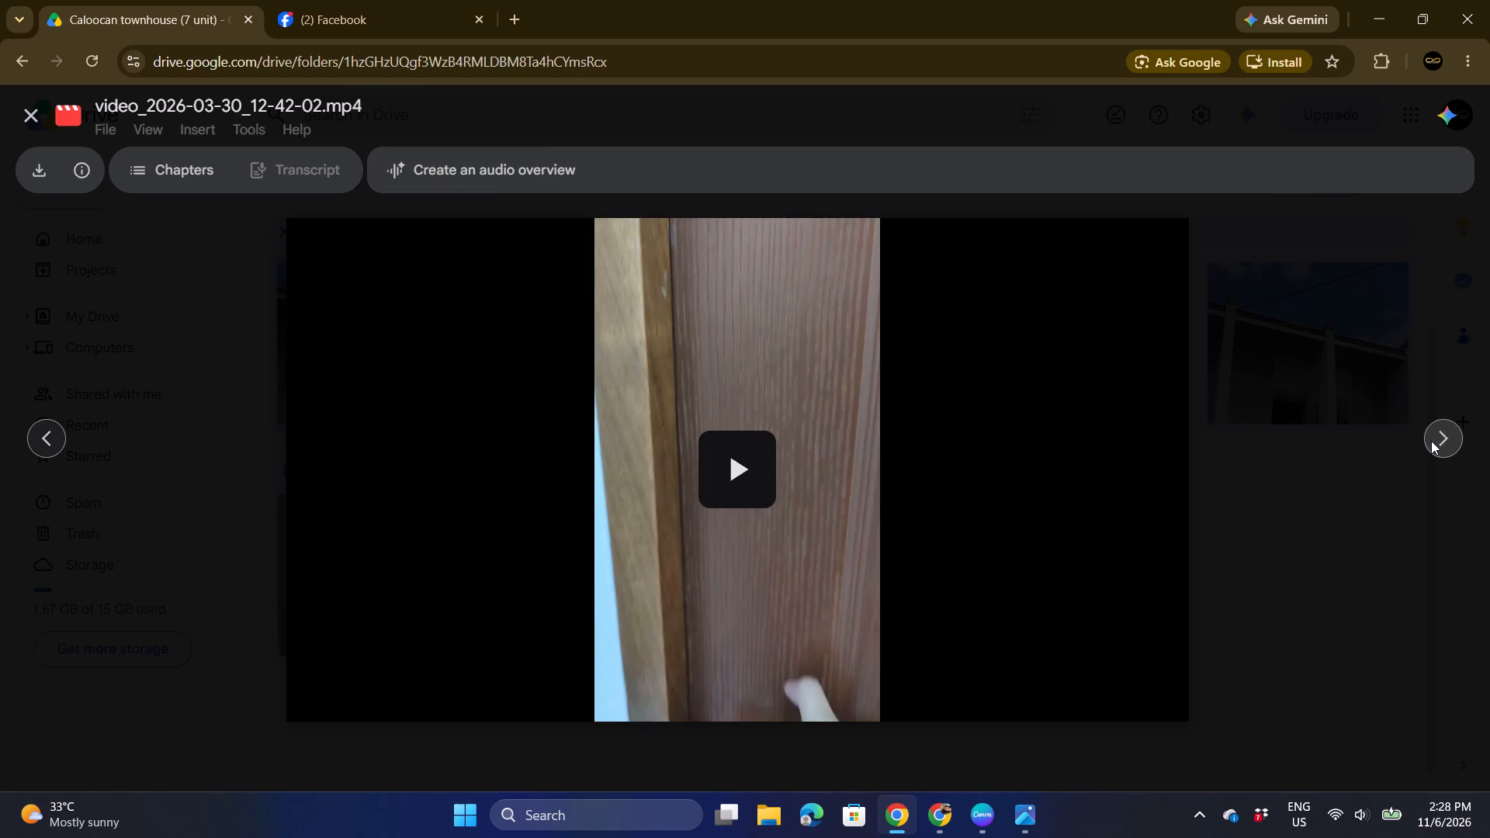
{"action": "left_click", "coordinate": [1431, 441]}
{"action": "left_click", "coordinate": [1431, 441]}
{"action": "left_click", "coordinate": [1431, 441]}
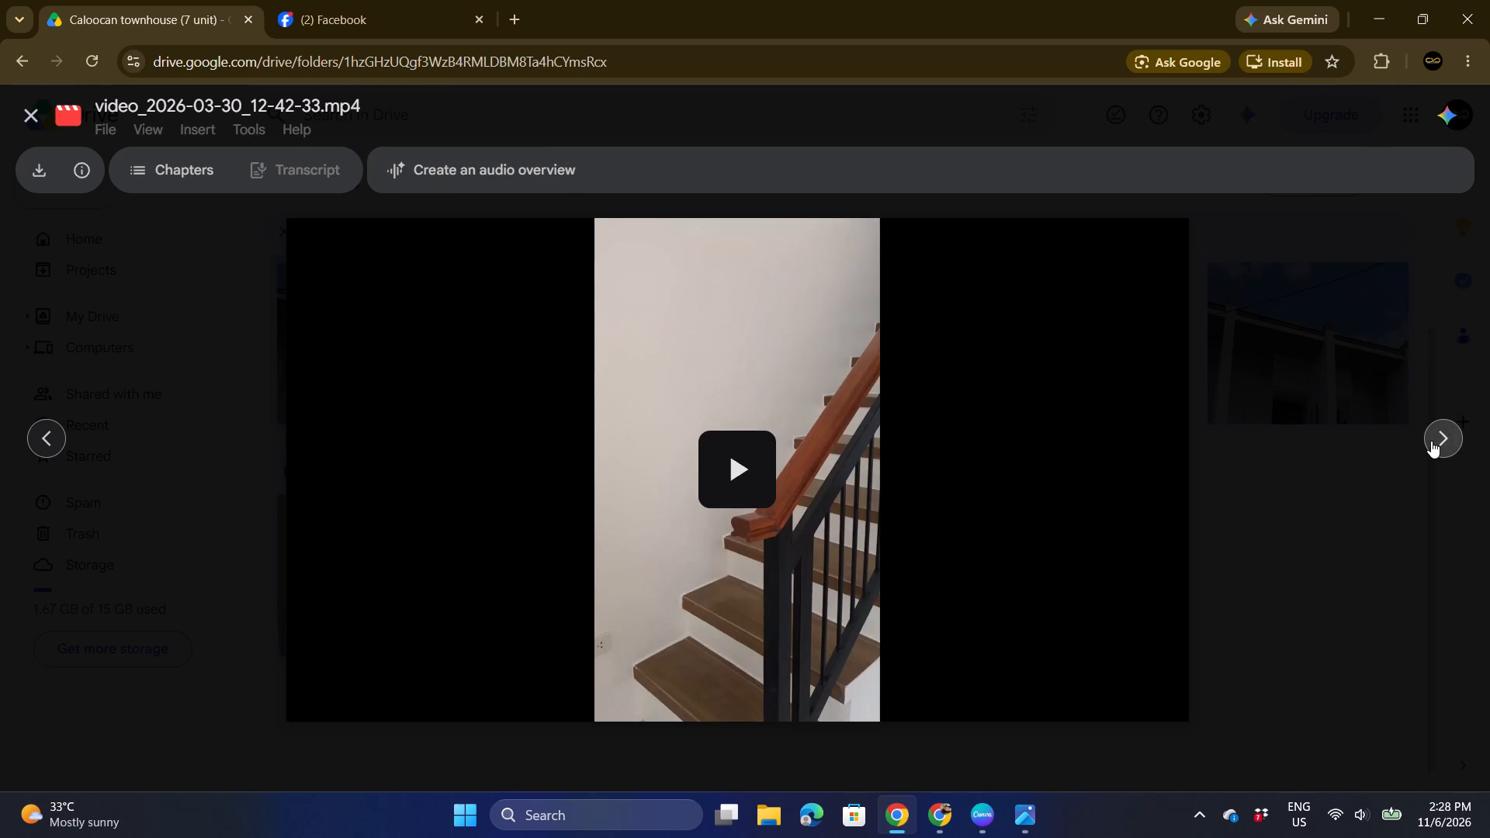
{"action": "left_click", "coordinate": [1431, 441]}
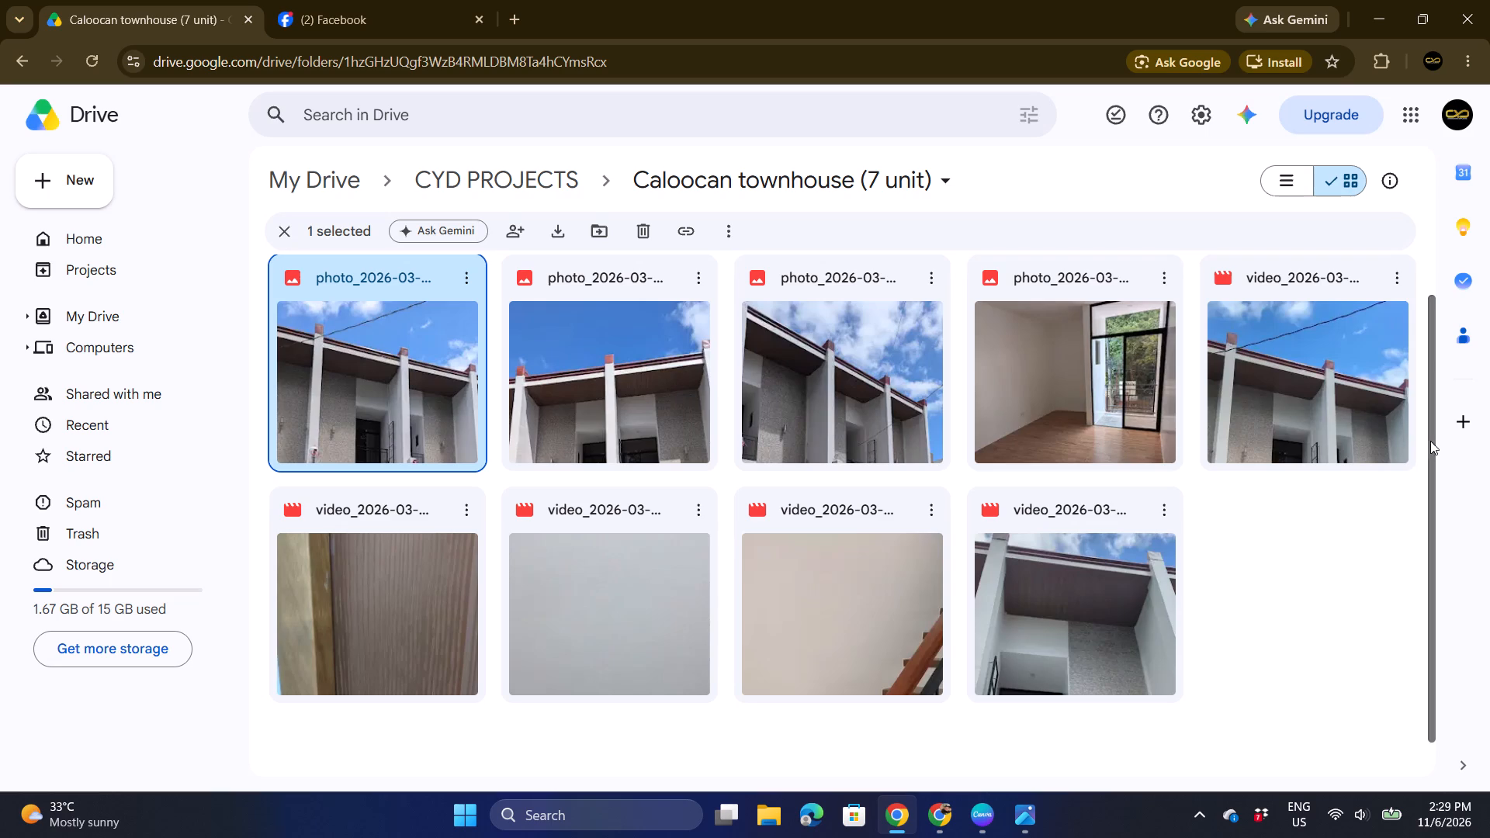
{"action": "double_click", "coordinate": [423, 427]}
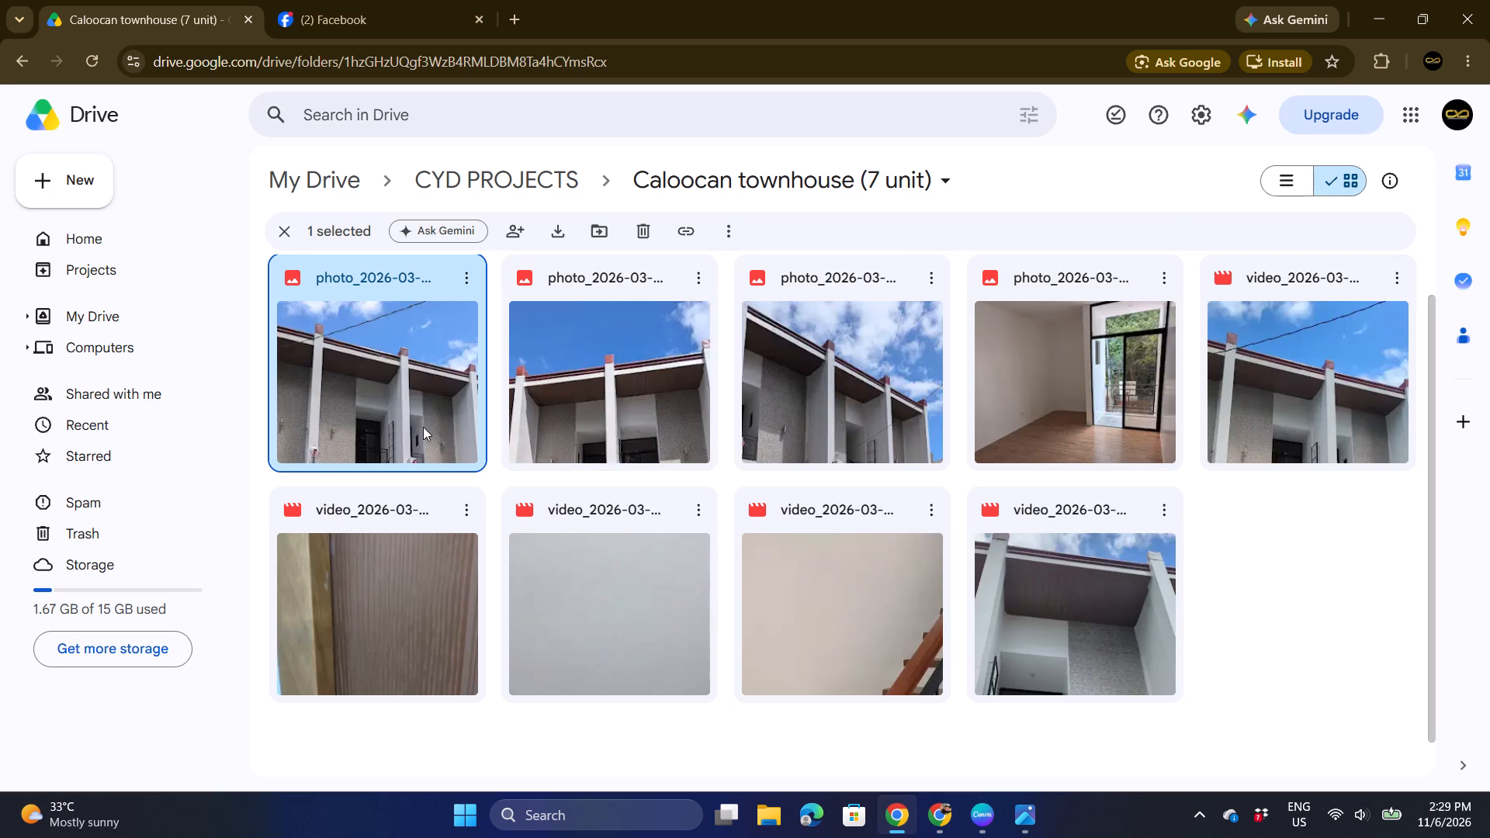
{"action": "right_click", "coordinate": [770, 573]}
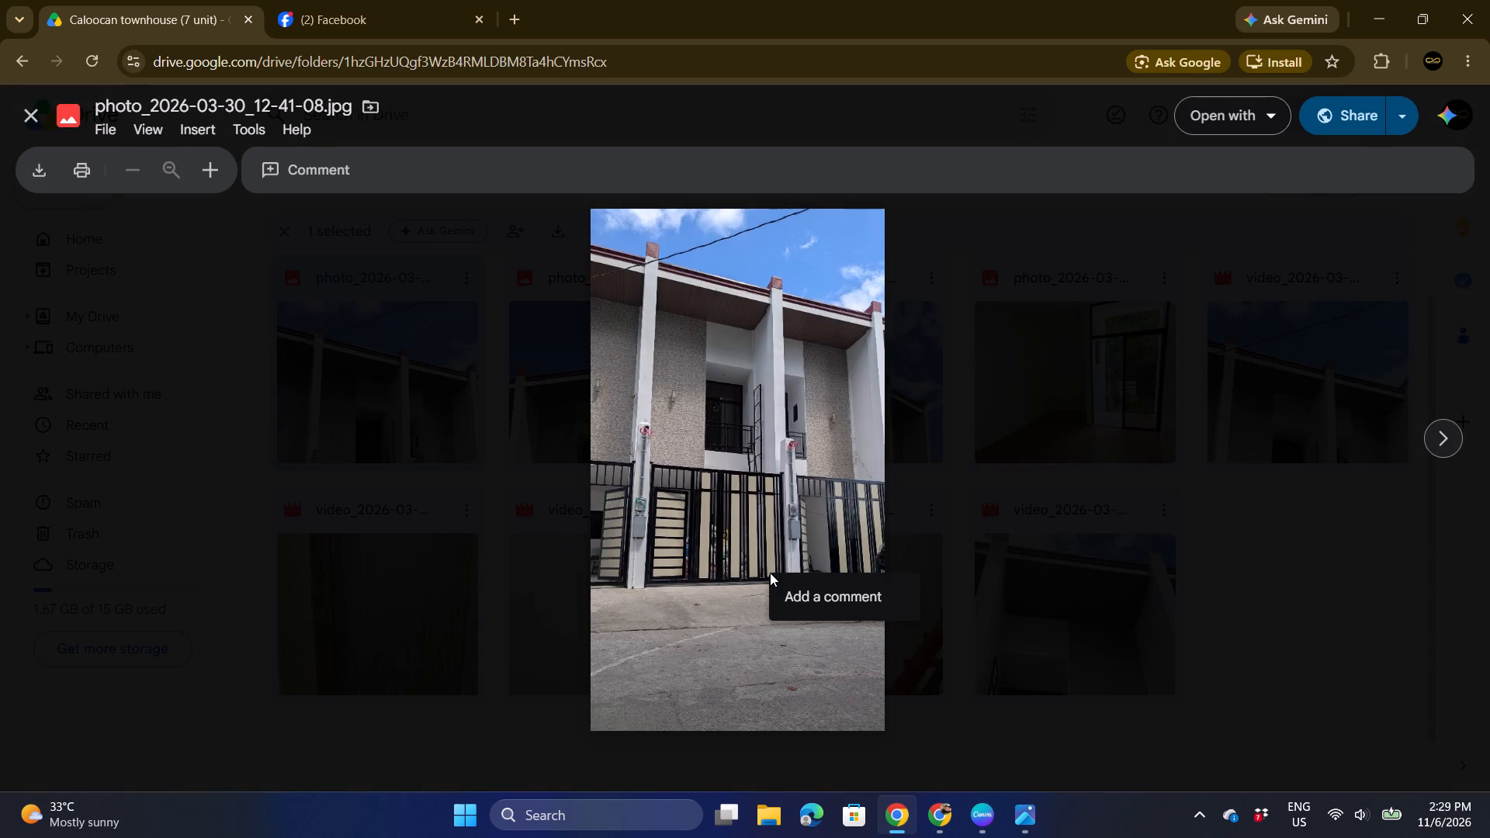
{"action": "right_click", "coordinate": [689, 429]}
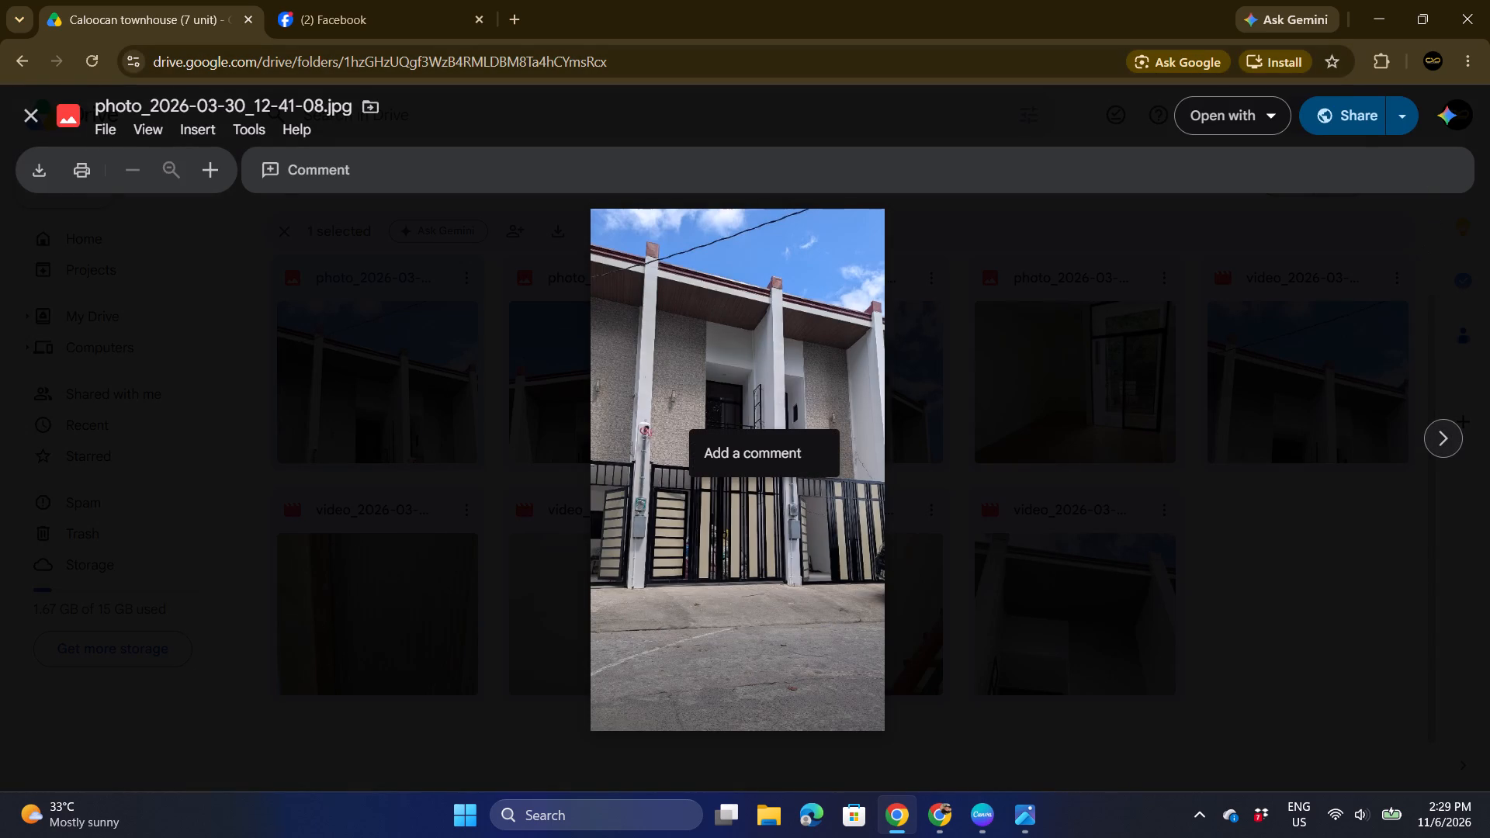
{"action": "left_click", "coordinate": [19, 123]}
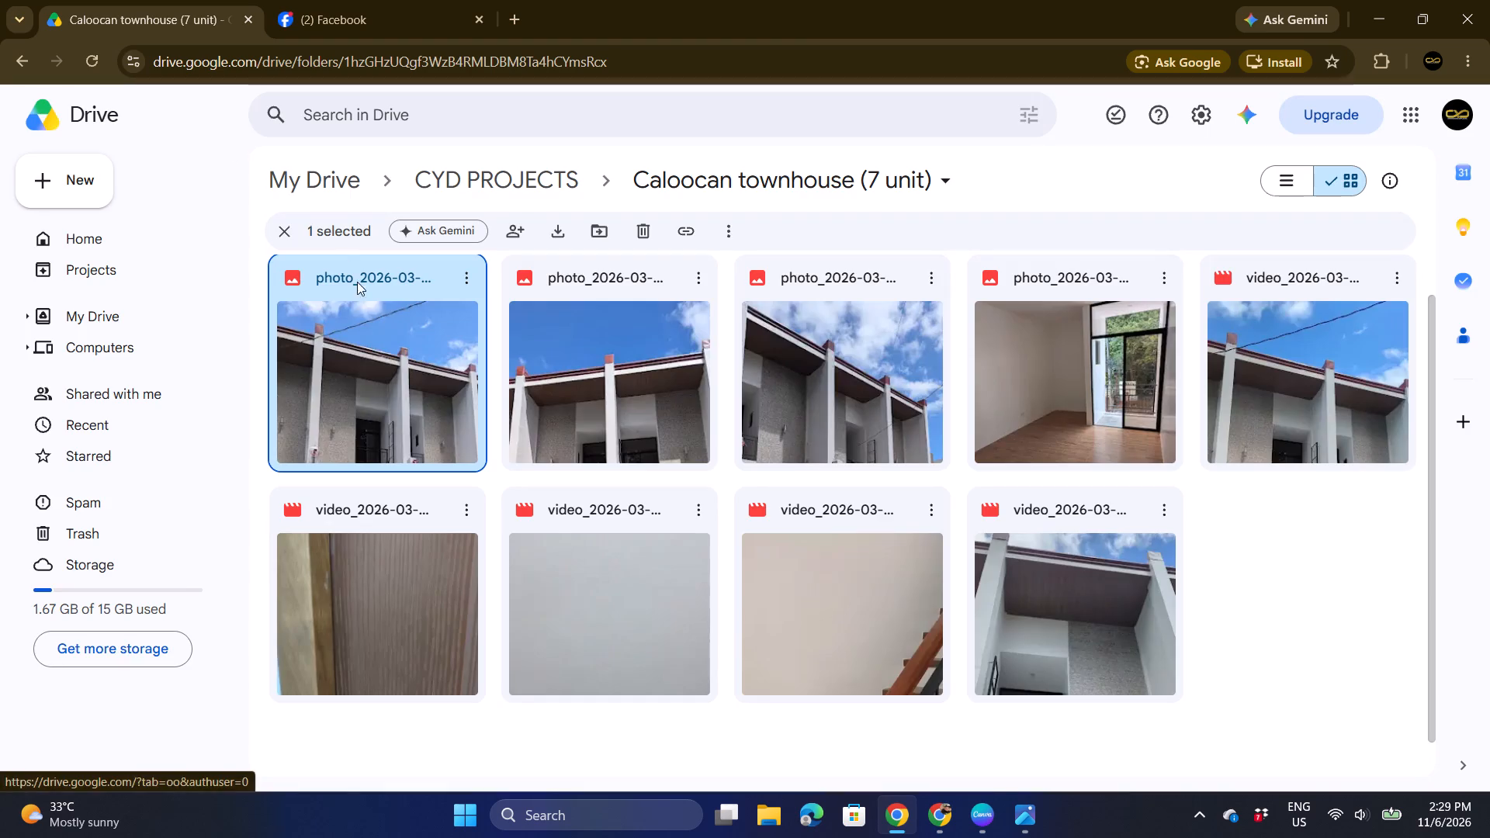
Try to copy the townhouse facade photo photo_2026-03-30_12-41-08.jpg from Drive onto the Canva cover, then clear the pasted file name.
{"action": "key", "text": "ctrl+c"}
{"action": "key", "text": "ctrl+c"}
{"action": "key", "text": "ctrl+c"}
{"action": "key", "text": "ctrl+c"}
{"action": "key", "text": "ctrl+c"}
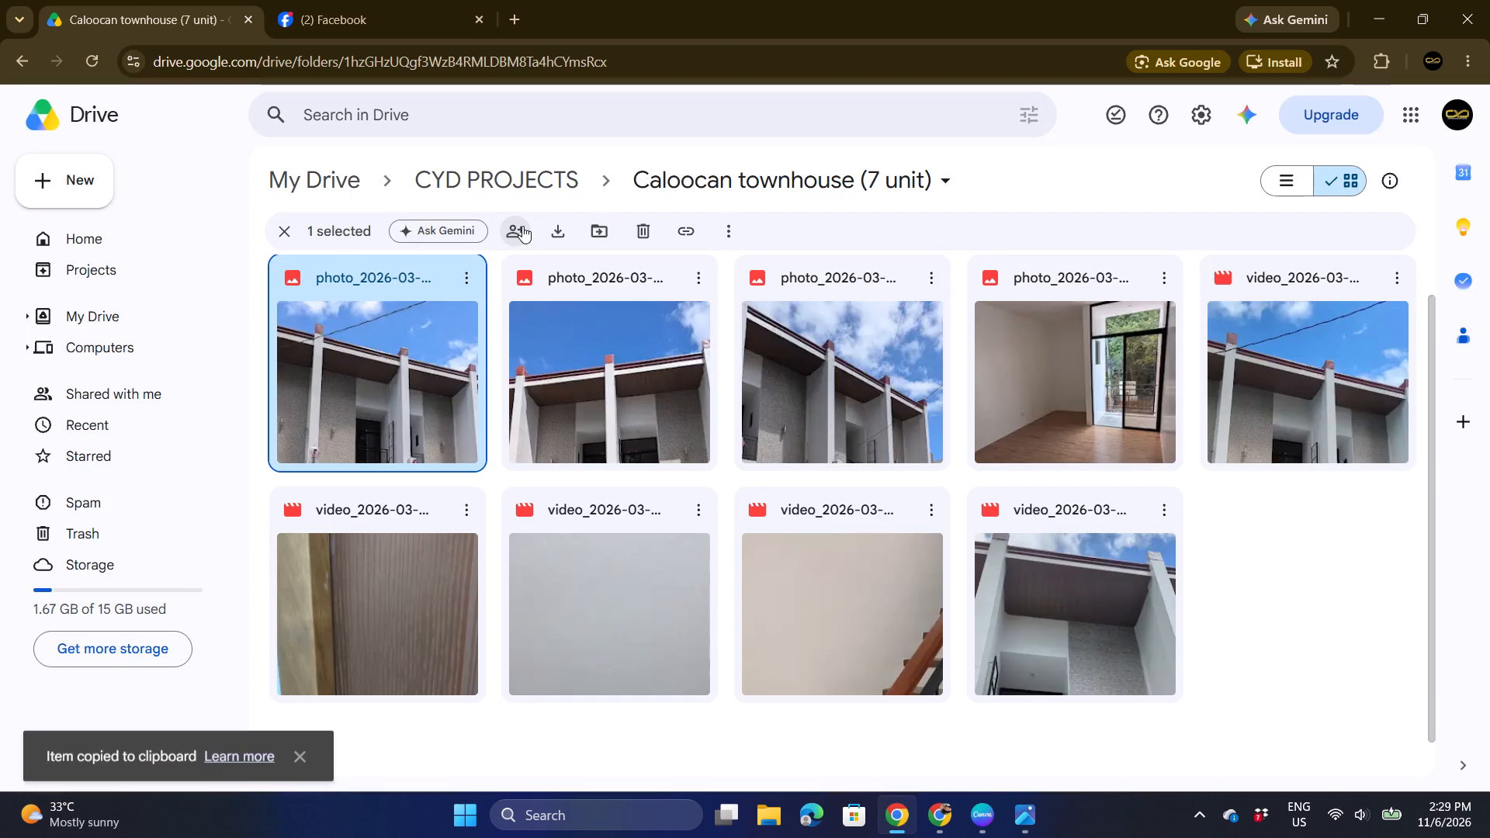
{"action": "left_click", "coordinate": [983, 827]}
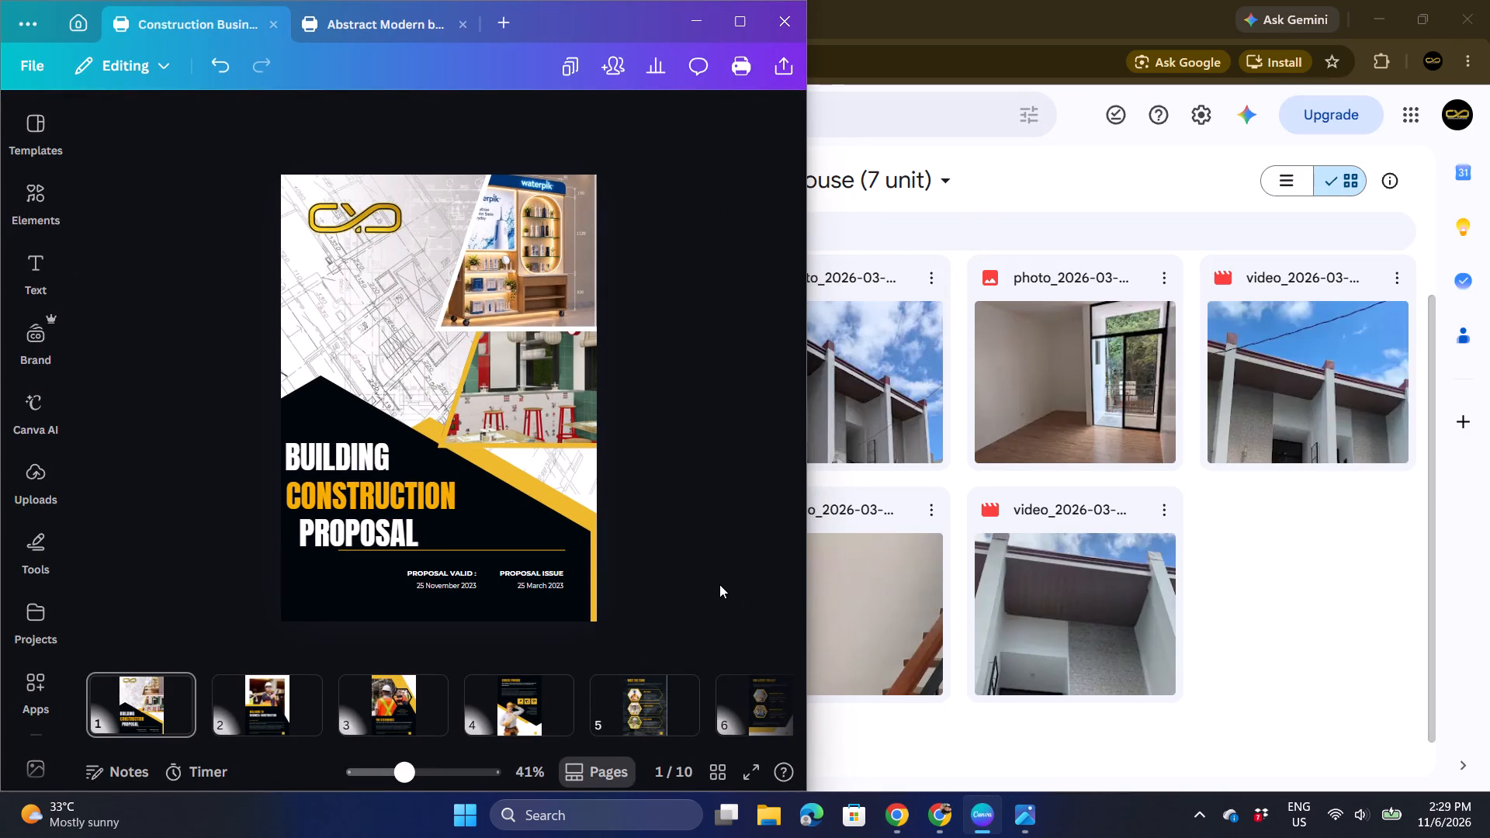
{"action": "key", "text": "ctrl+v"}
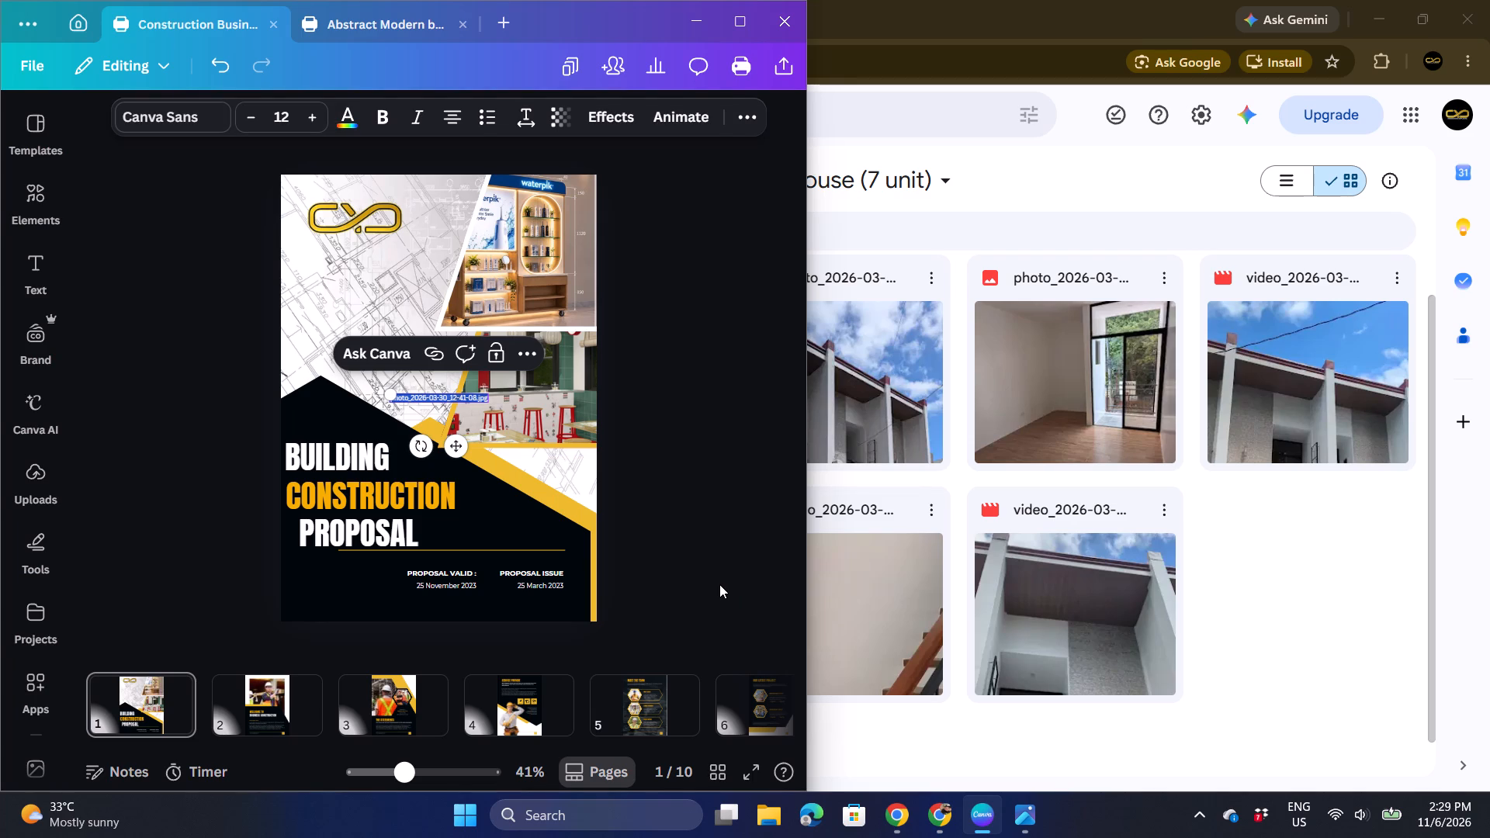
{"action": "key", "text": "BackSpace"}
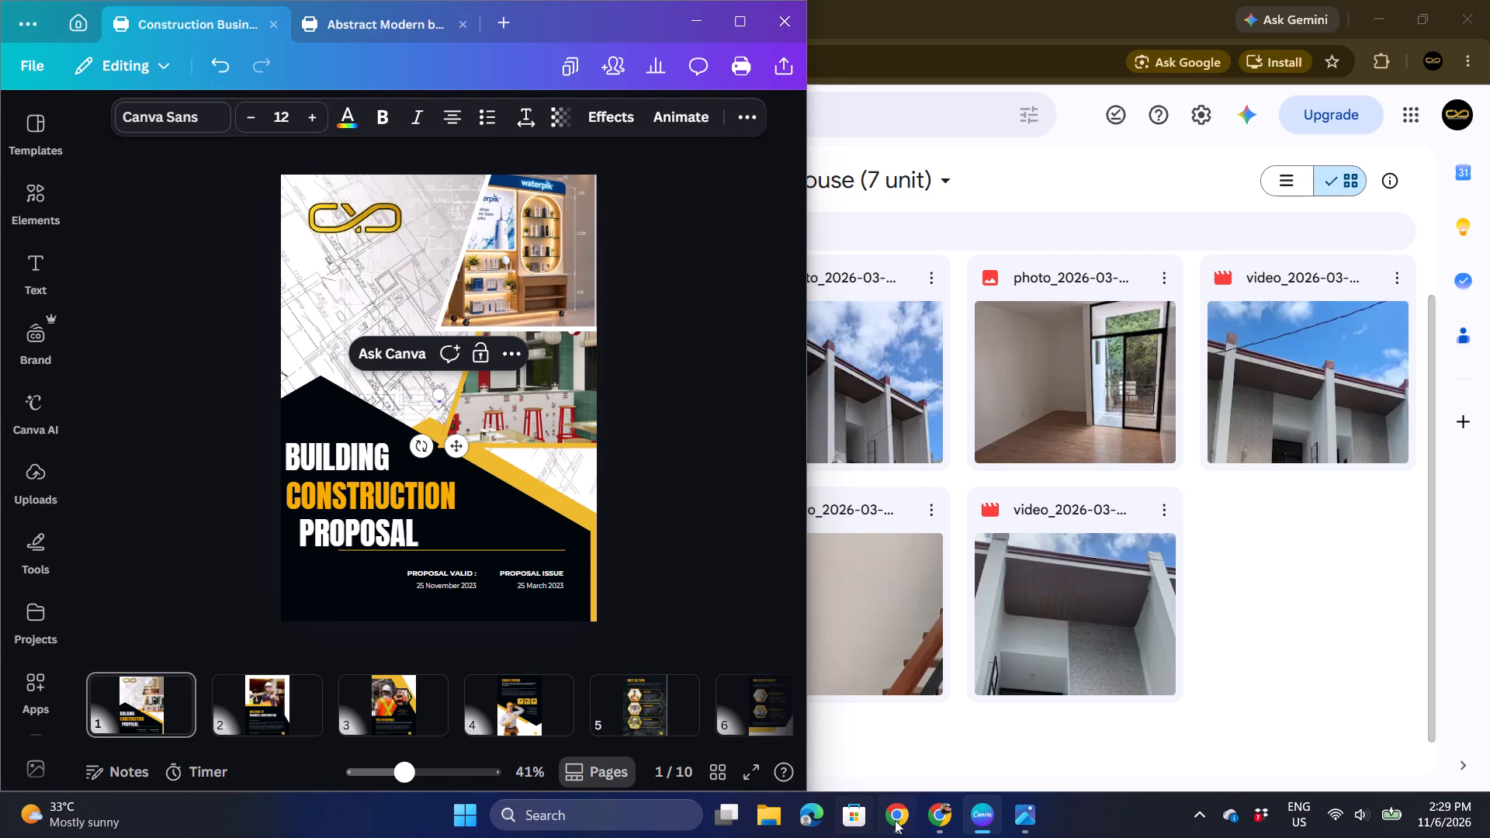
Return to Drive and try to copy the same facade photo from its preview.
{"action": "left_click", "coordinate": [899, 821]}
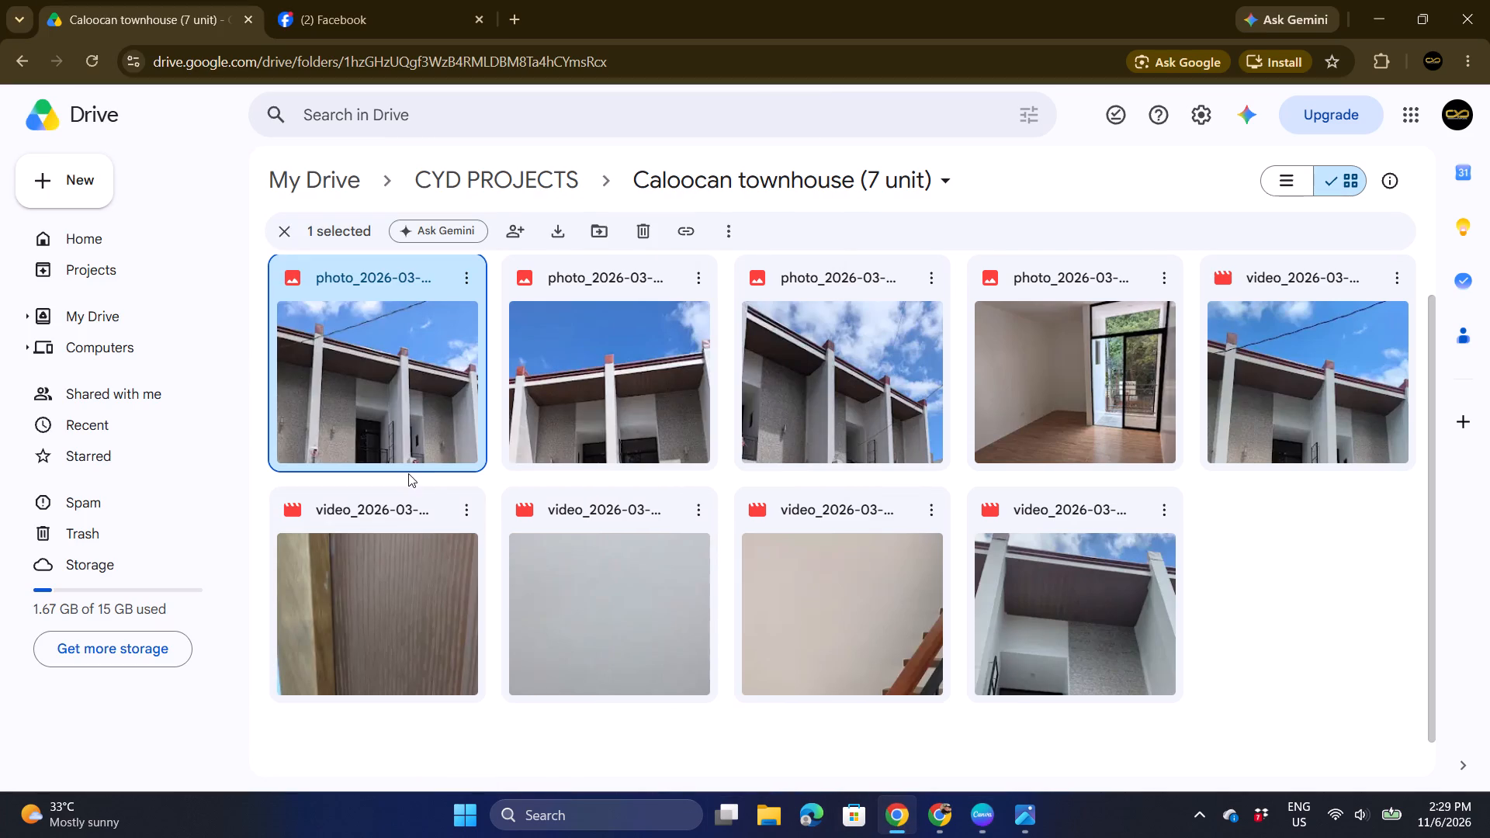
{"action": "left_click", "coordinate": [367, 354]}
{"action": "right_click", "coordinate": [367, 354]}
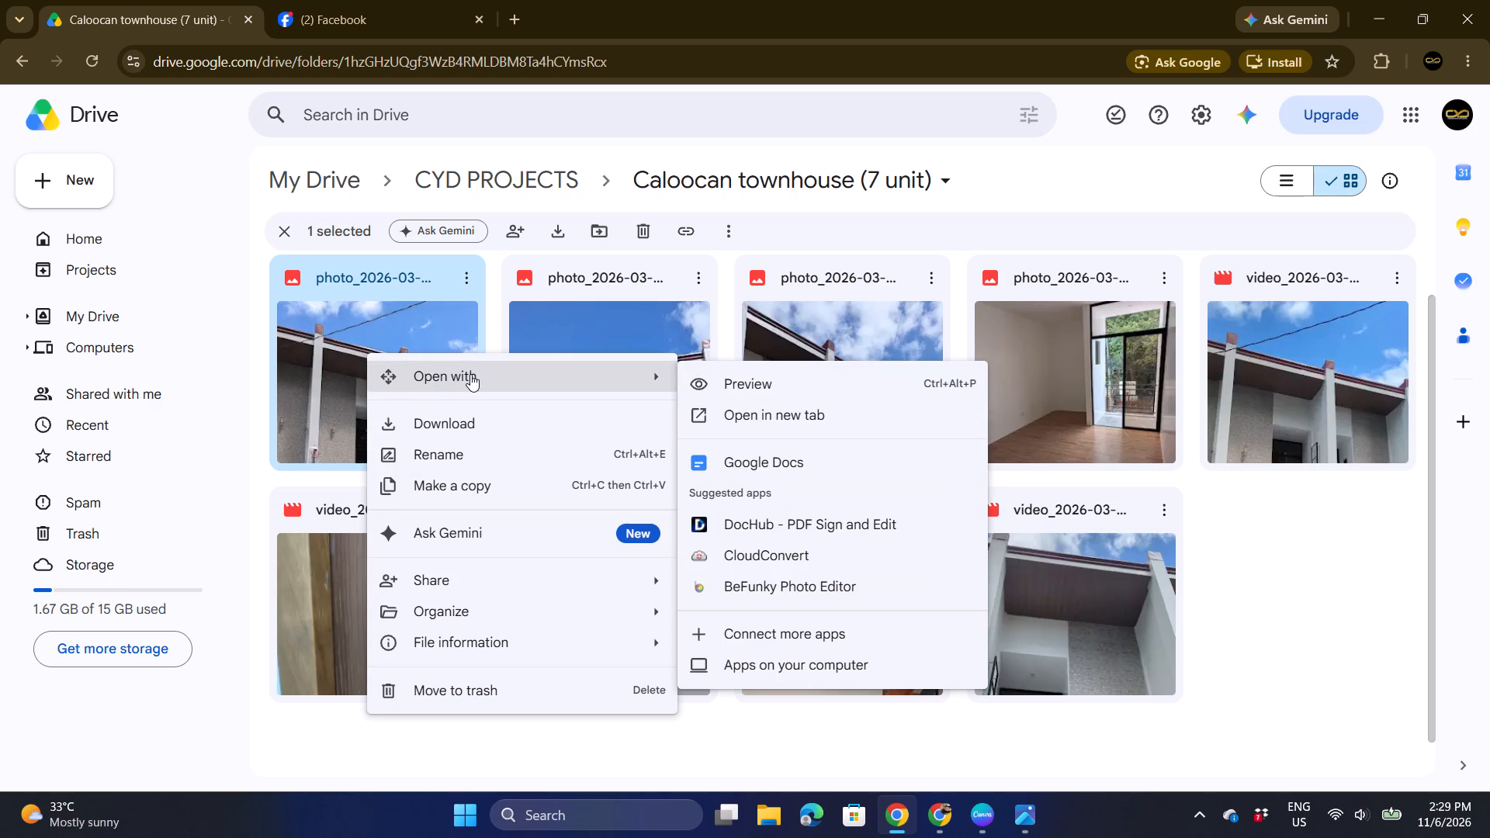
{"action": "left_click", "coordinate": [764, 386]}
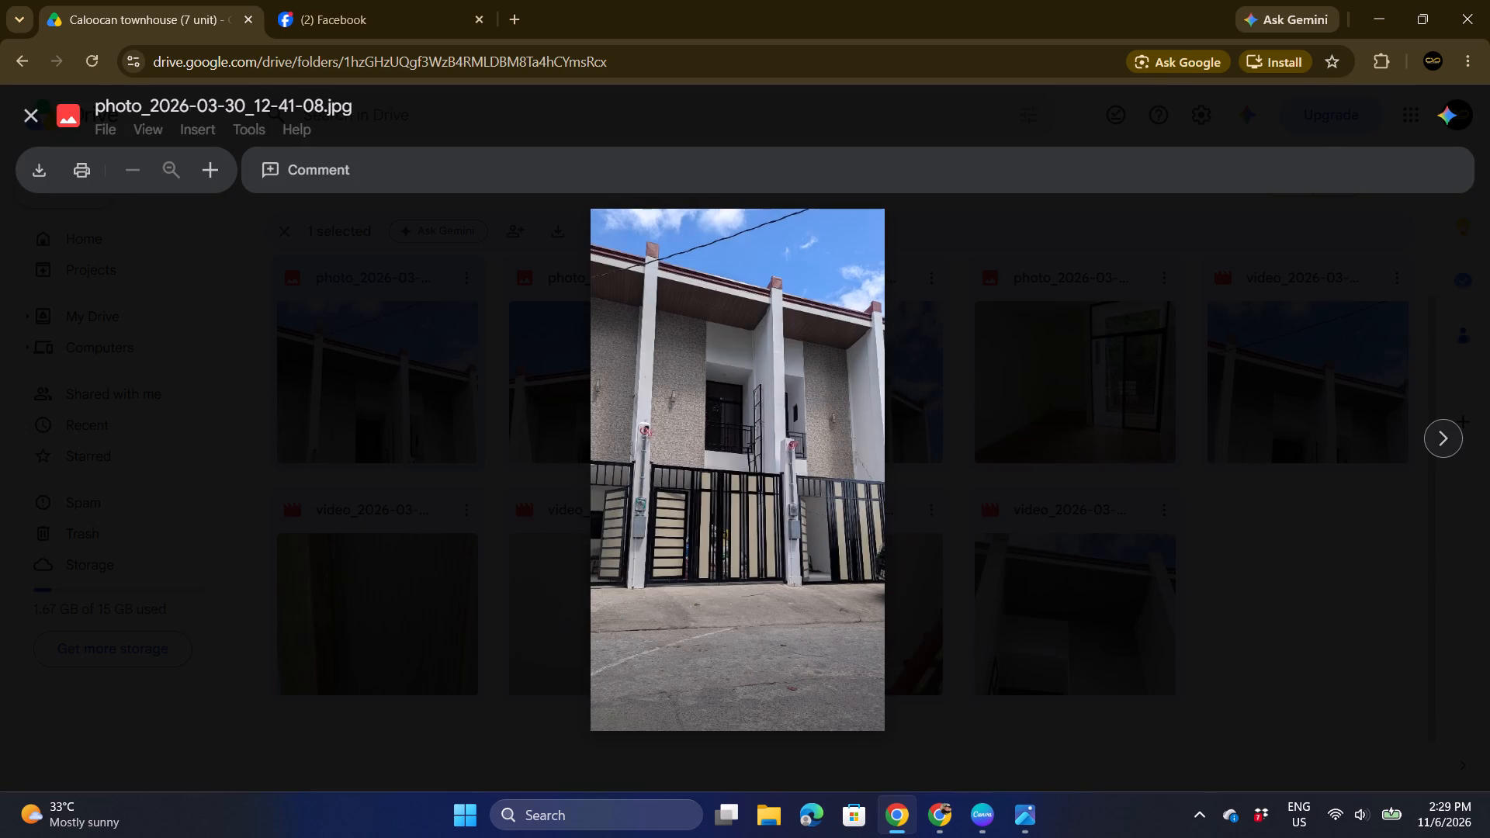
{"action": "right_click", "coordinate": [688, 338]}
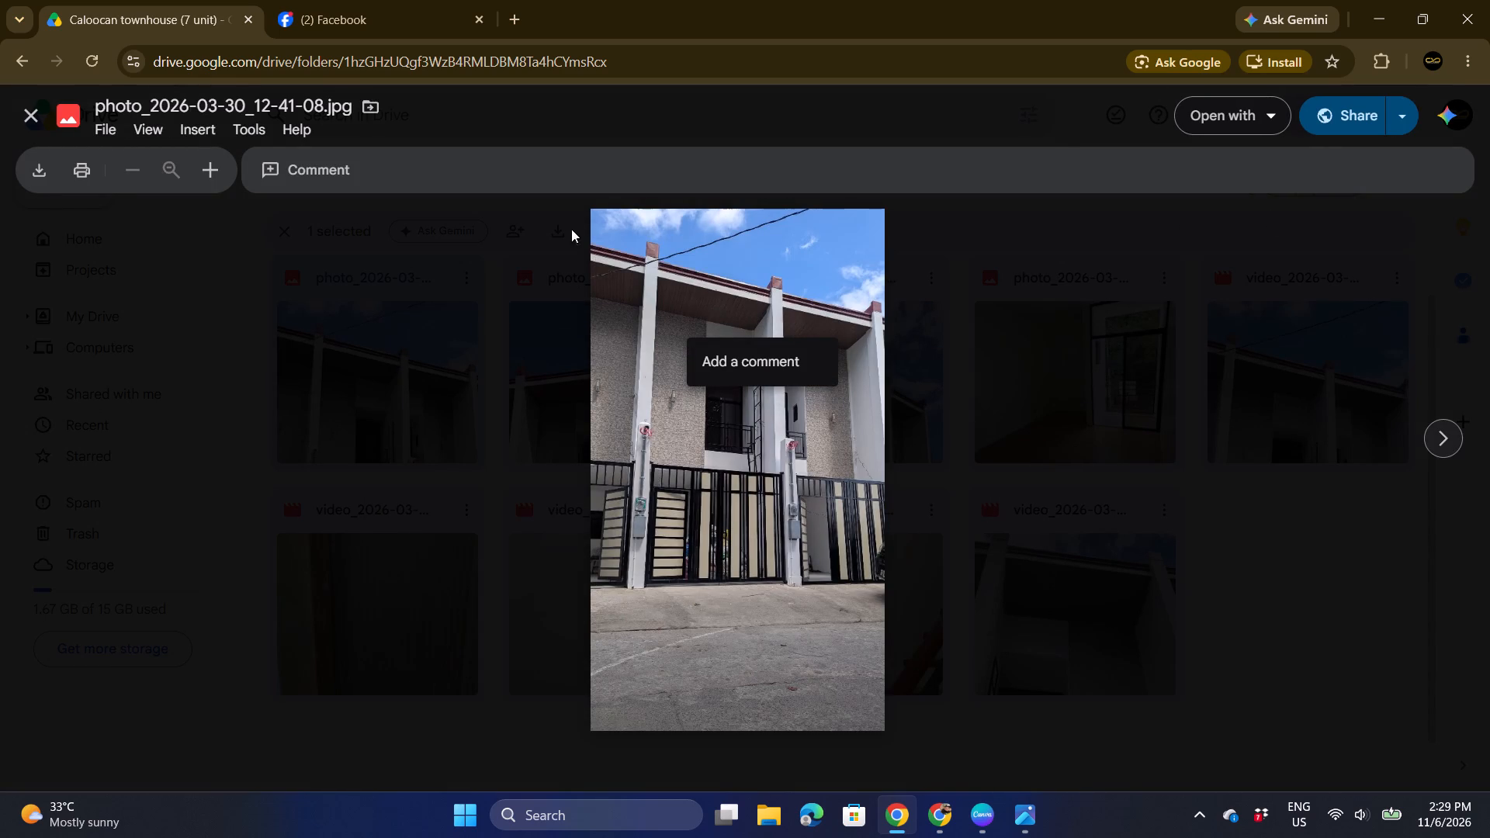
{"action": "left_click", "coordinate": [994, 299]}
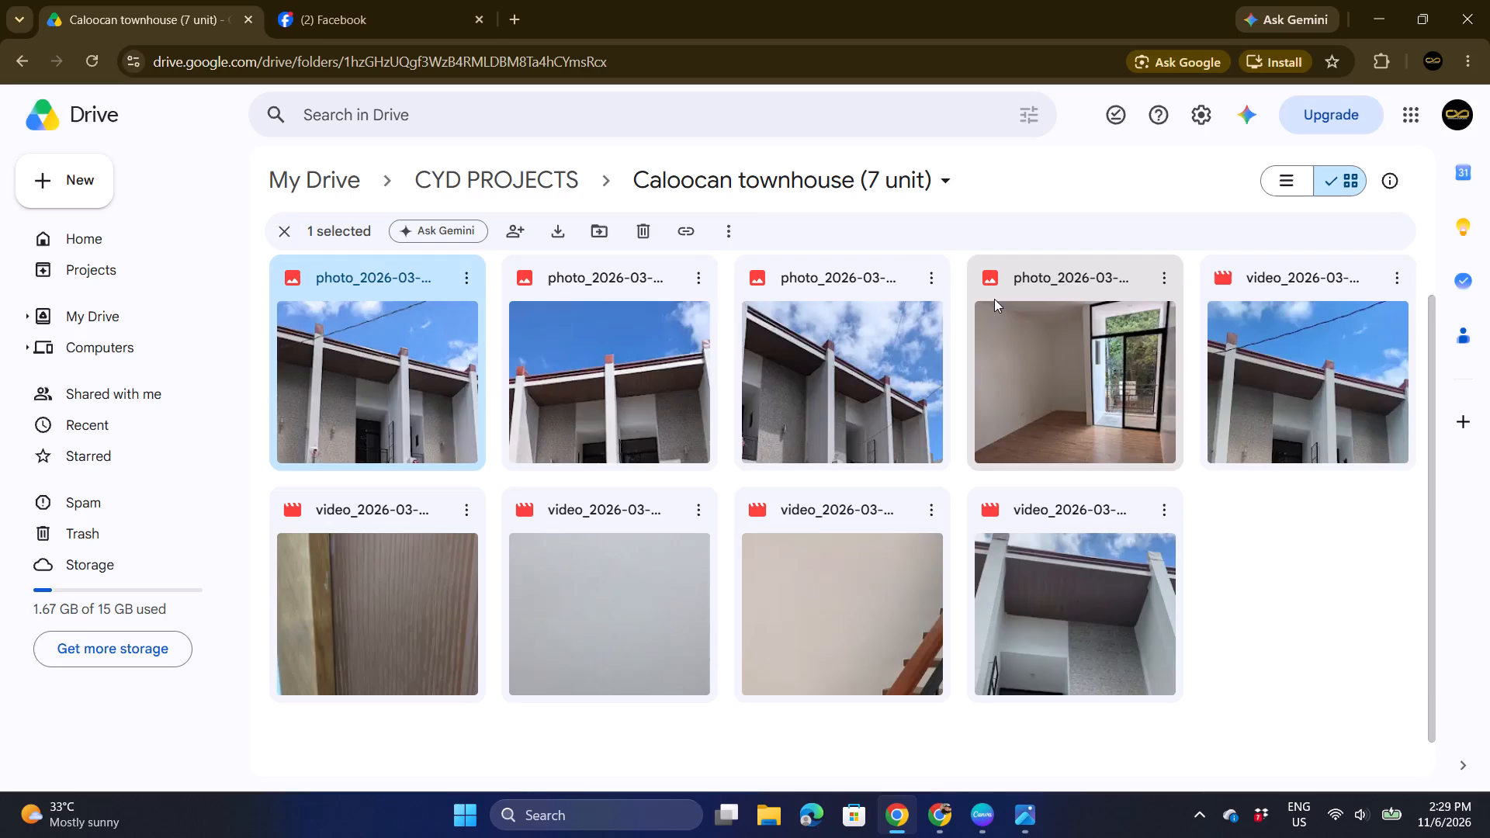
Open the facade photo photo_2026-03-30_12-41-08.jpg in Drive and download it.
{"action": "double_click", "coordinate": [441, 345]}
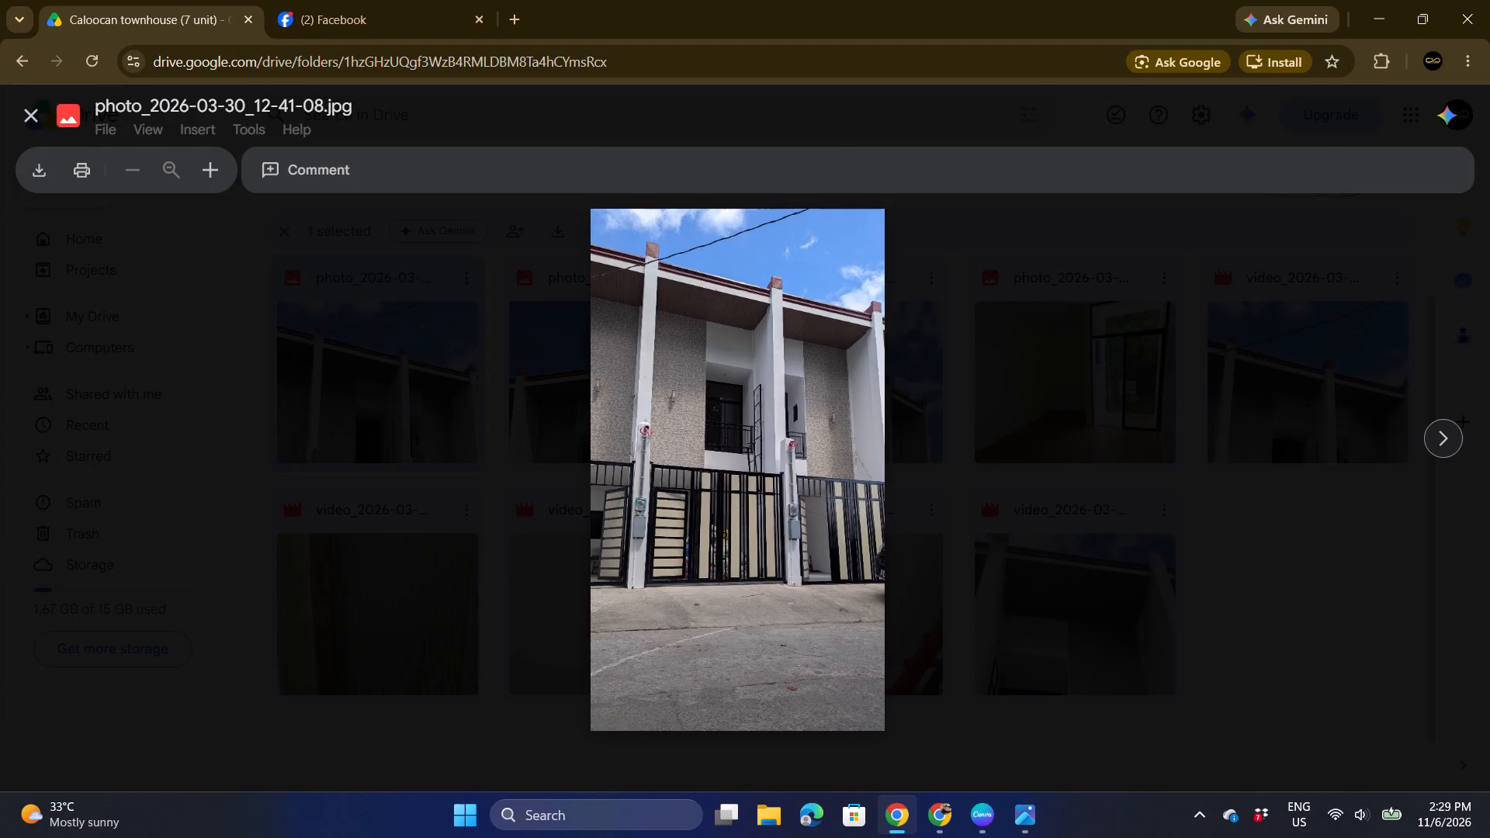
{"action": "left_click", "coordinate": [47, 173]}
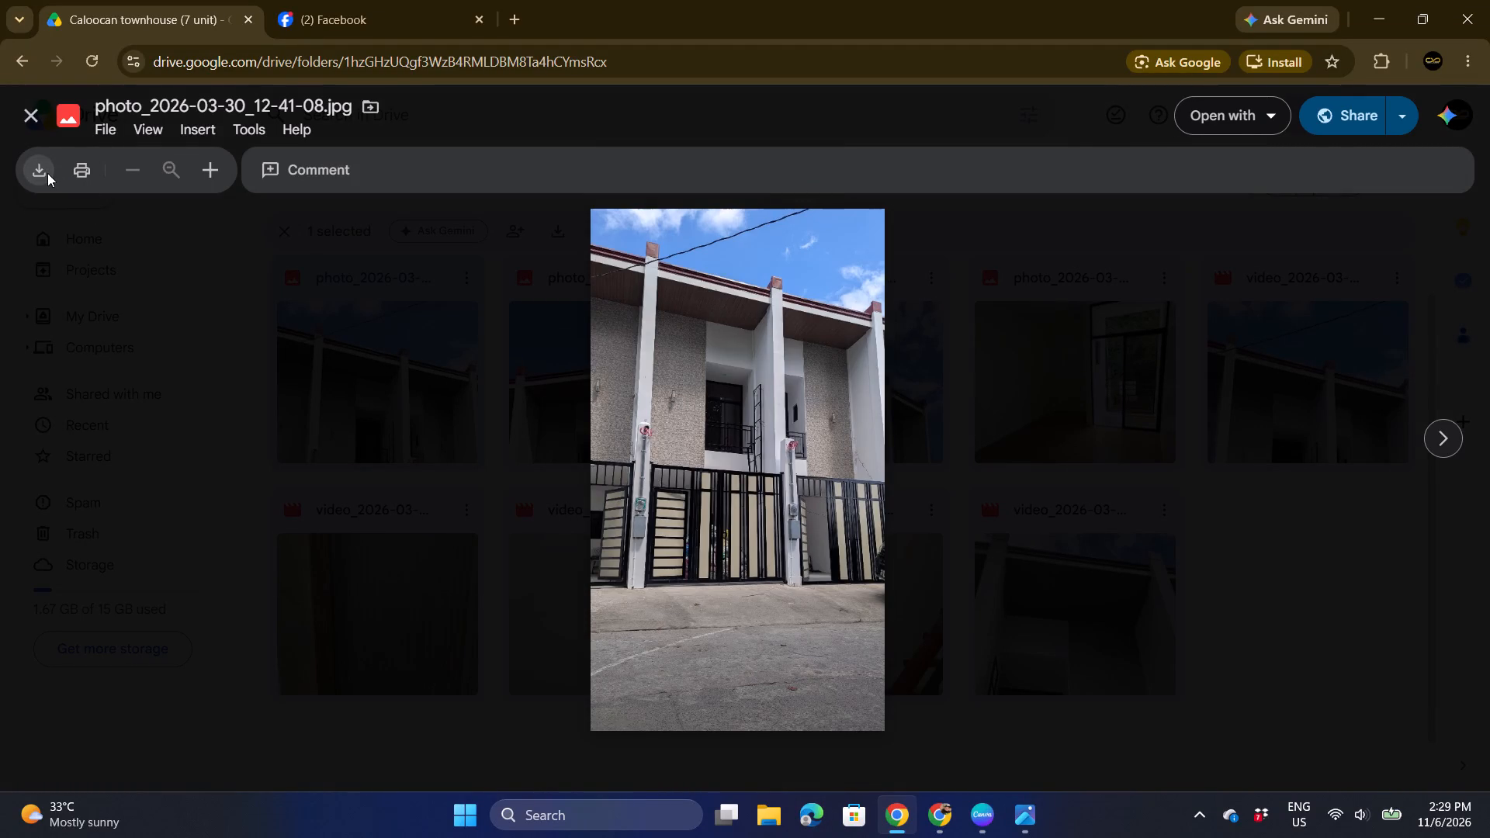
Switch to Canva and upload the downloaded photo_2026-03-30_12-41-08.jpg from the Downloads folder.
{"action": "left_click", "coordinate": [981, 819]}
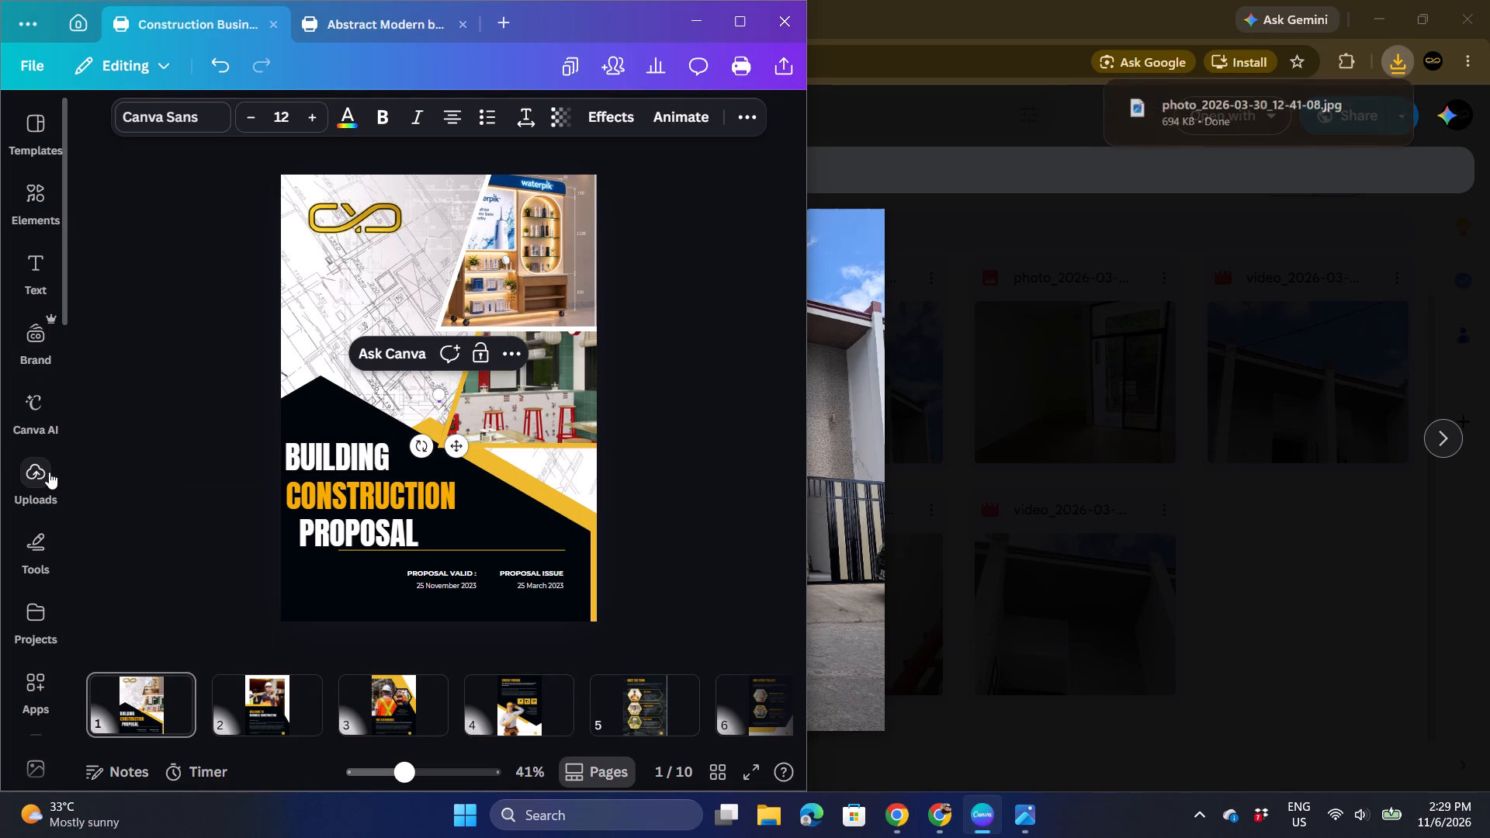
{"action": "left_click", "coordinate": [49, 472]}
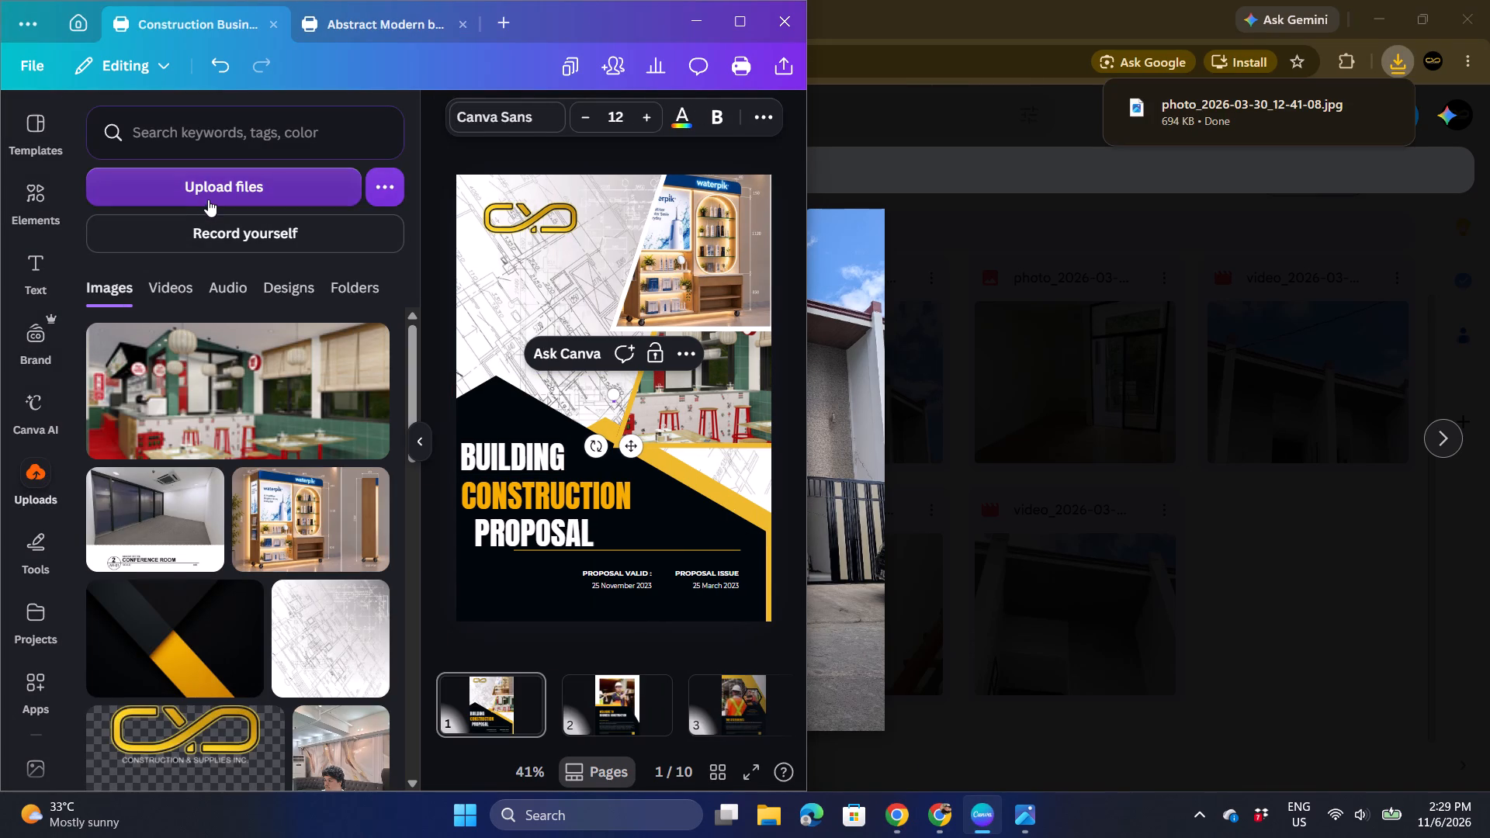
{"action": "left_click", "coordinate": [208, 199]}
{"action": "left_click_drag", "start_coordinate": [258, 267], "coordinate": [853, 407]}
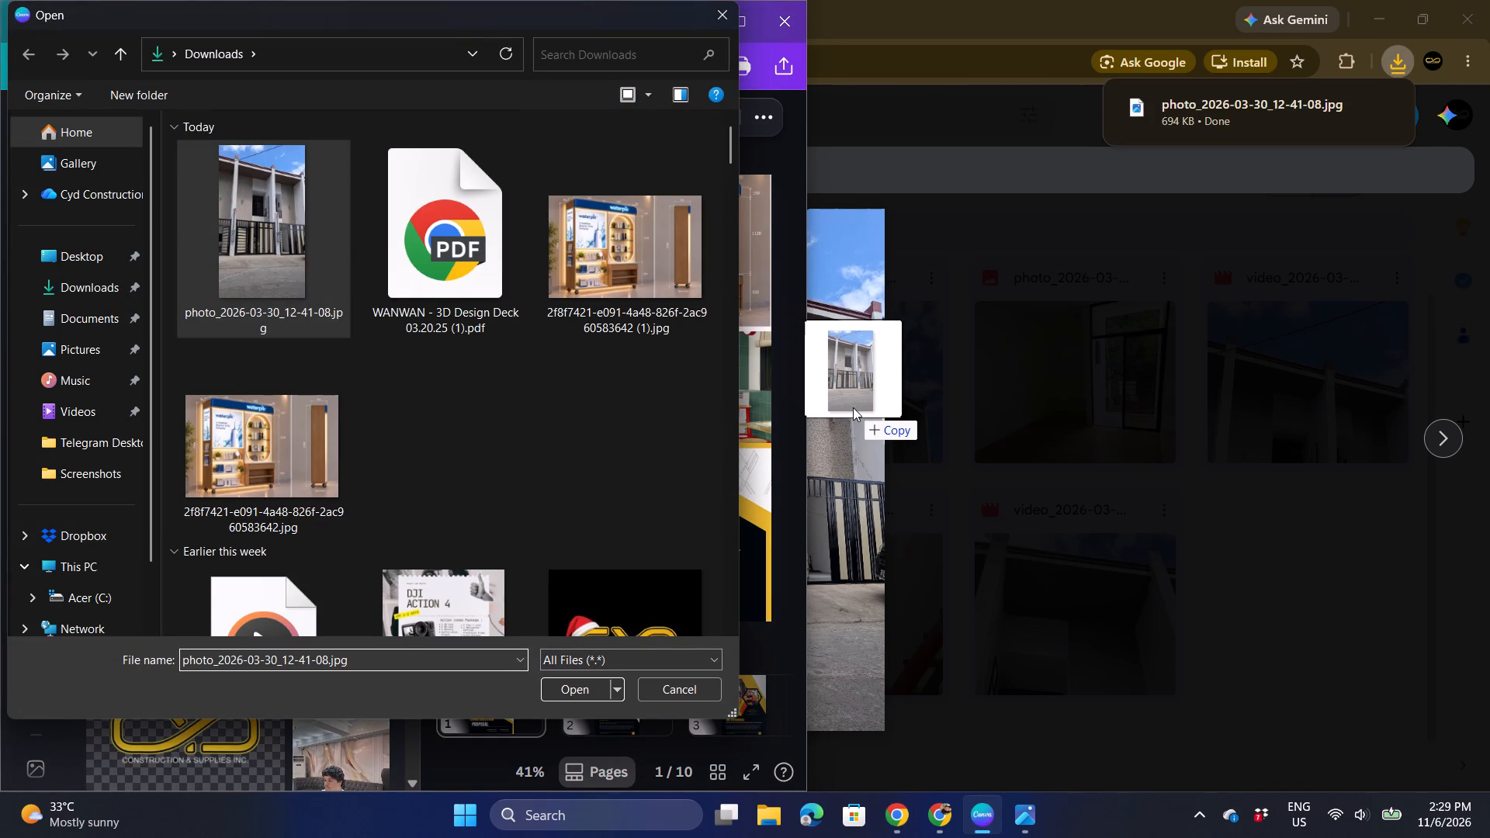
{"action": "left_click_drag", "start_coordinate": [853, 407], "coordinate": [563, 318]}
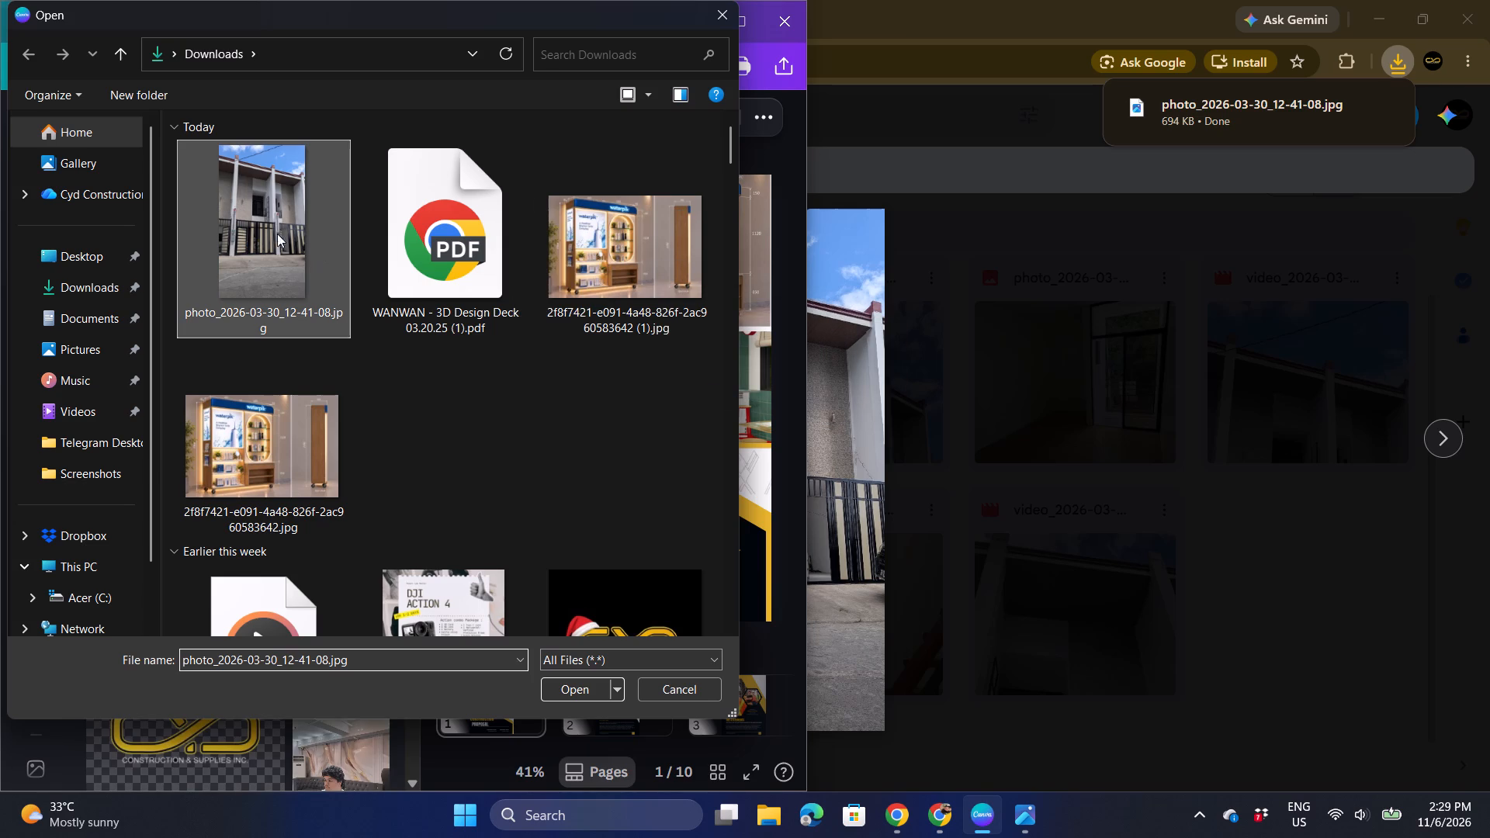
{"action": "double_click", "coordinate": [267, 230]}
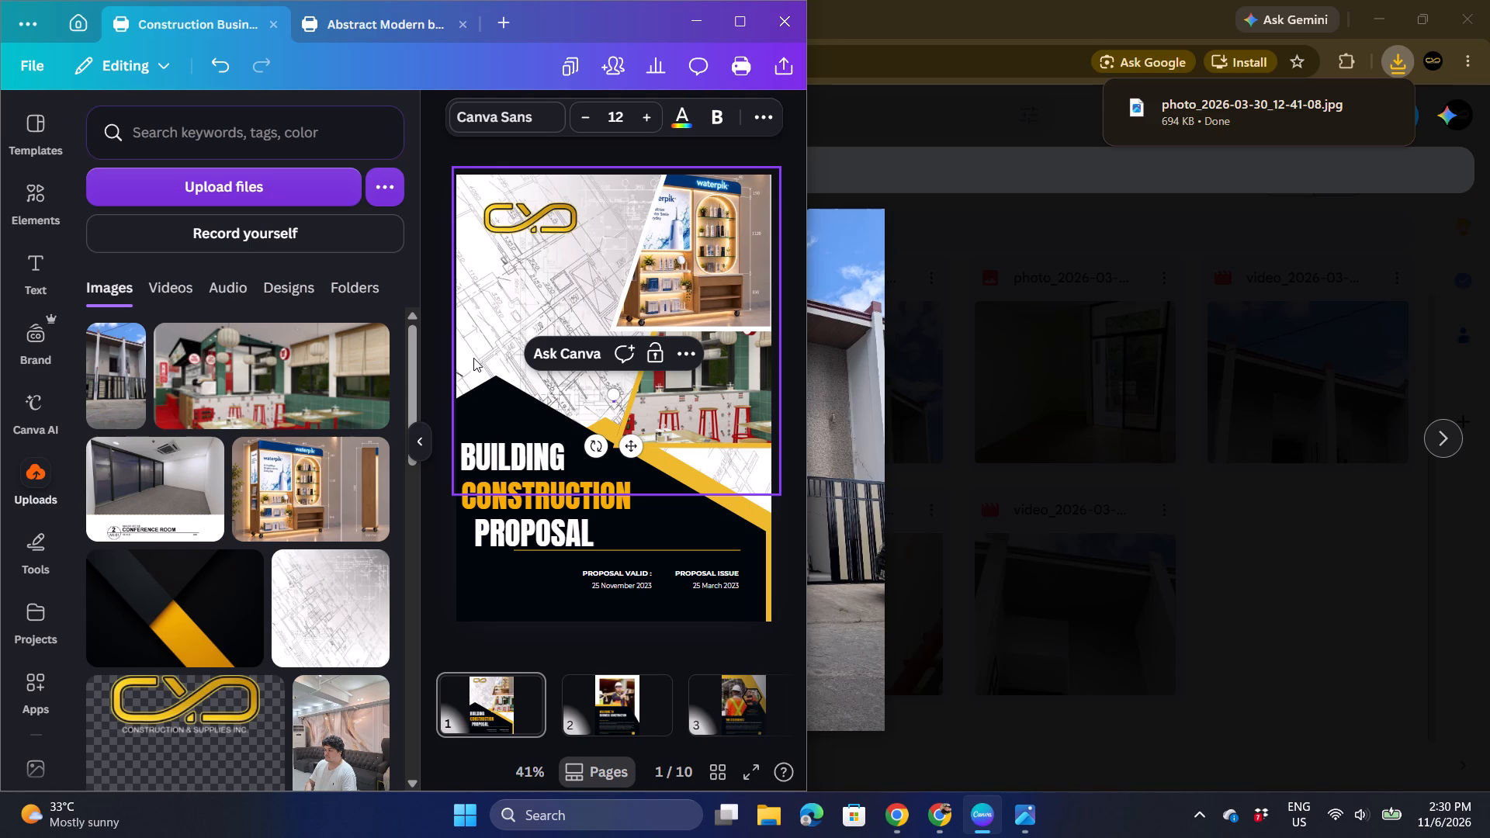
Add the uploaded townhouse facade photo to the cover and fill the lower angled frame with it, replacing the dining render.
{"action": "left_click", "coordinate": [119, 410]}
{"action": "left_click", "coordinate": [420, 425]}
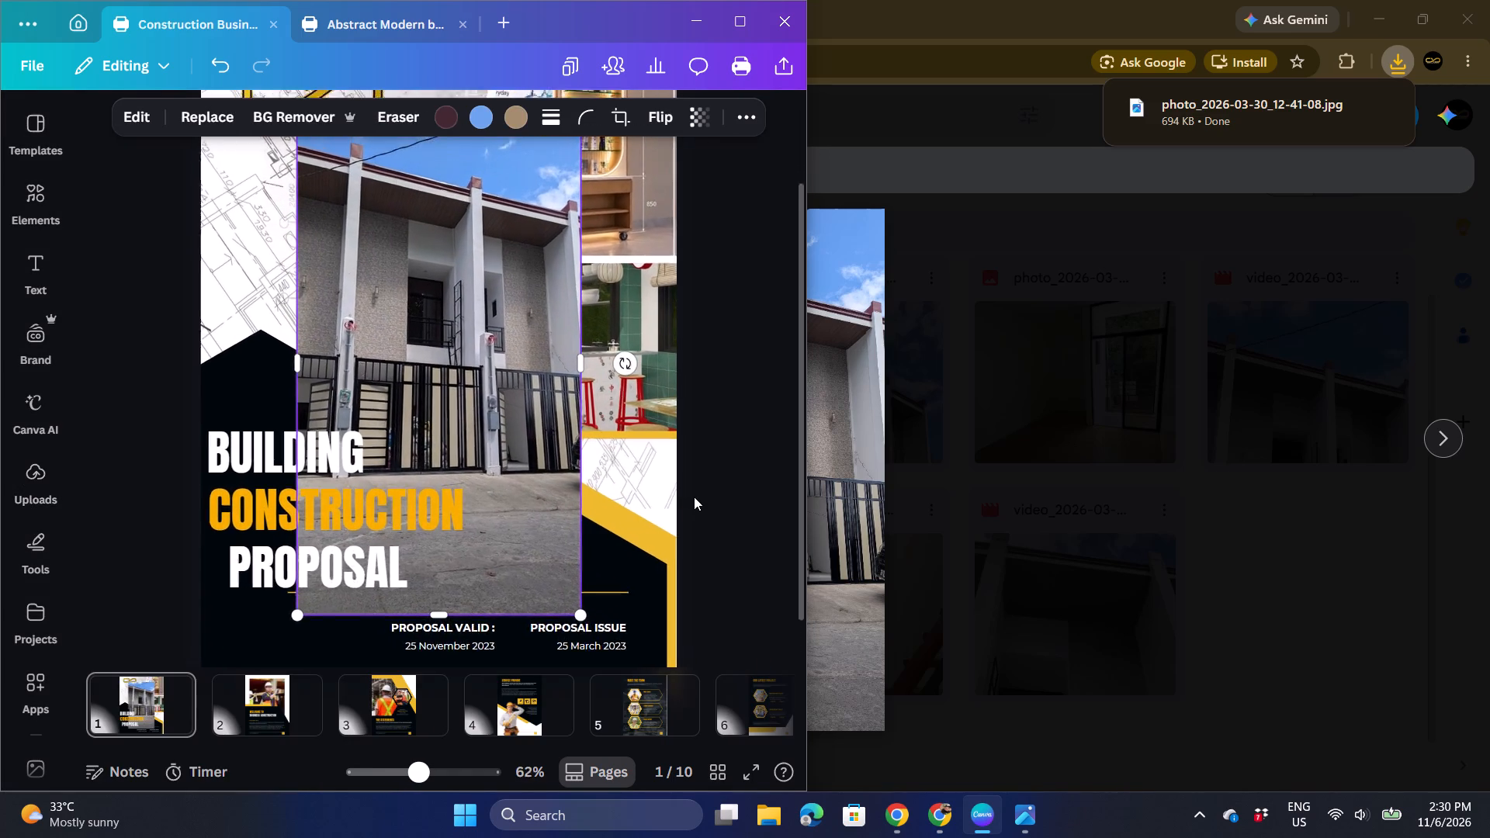
{"action": "scroll", "coordinate": [694, 497], "scroll_direction": "left", "scroll_amount": 1}
{"action": "left_click_drag", "start_coordinate": [449, 459], "coordinate": [634, 431]}
{"action": "double_click", "coordinate": [625, 413]}
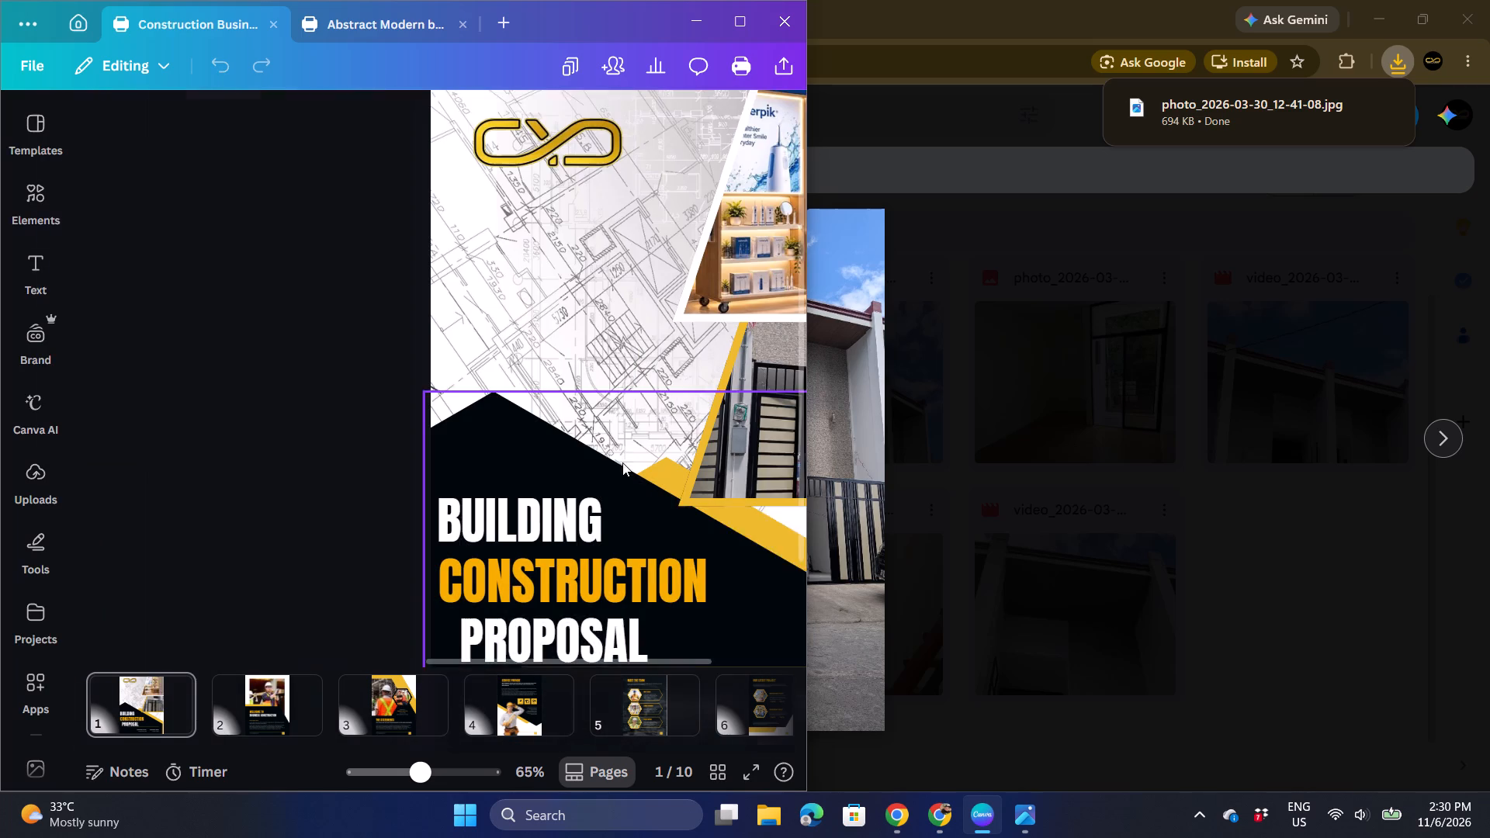
{"action": "double_click", "coordinate": [624, 438]}
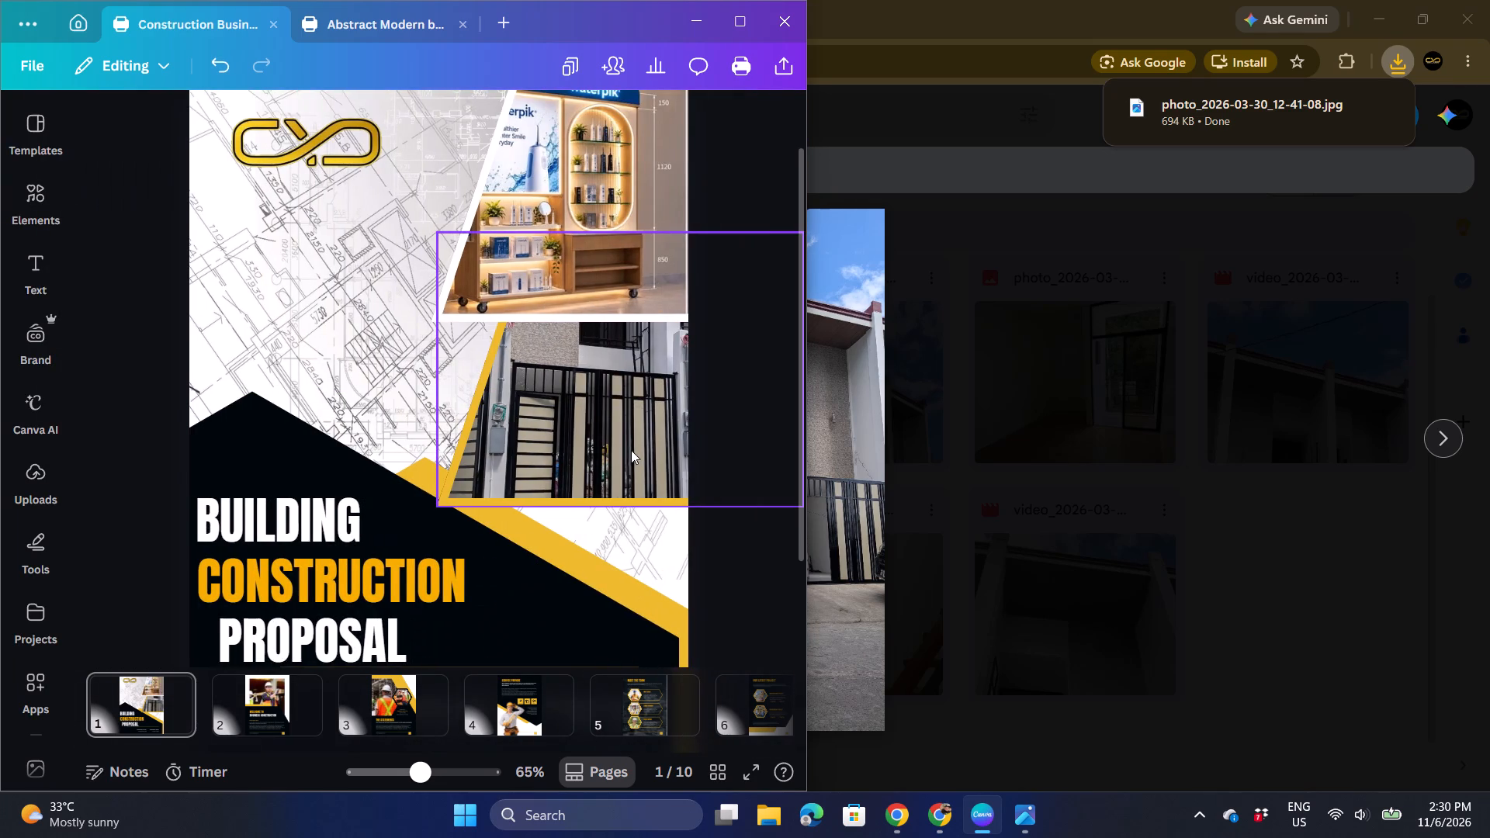
Reposition the lower angled photo frame on the cover so it sits just below the upper frame, showing more of the facade.
{"action": "left_click_drag", "start_coordinate": [629, 435], "coordinate": [601, 534]}
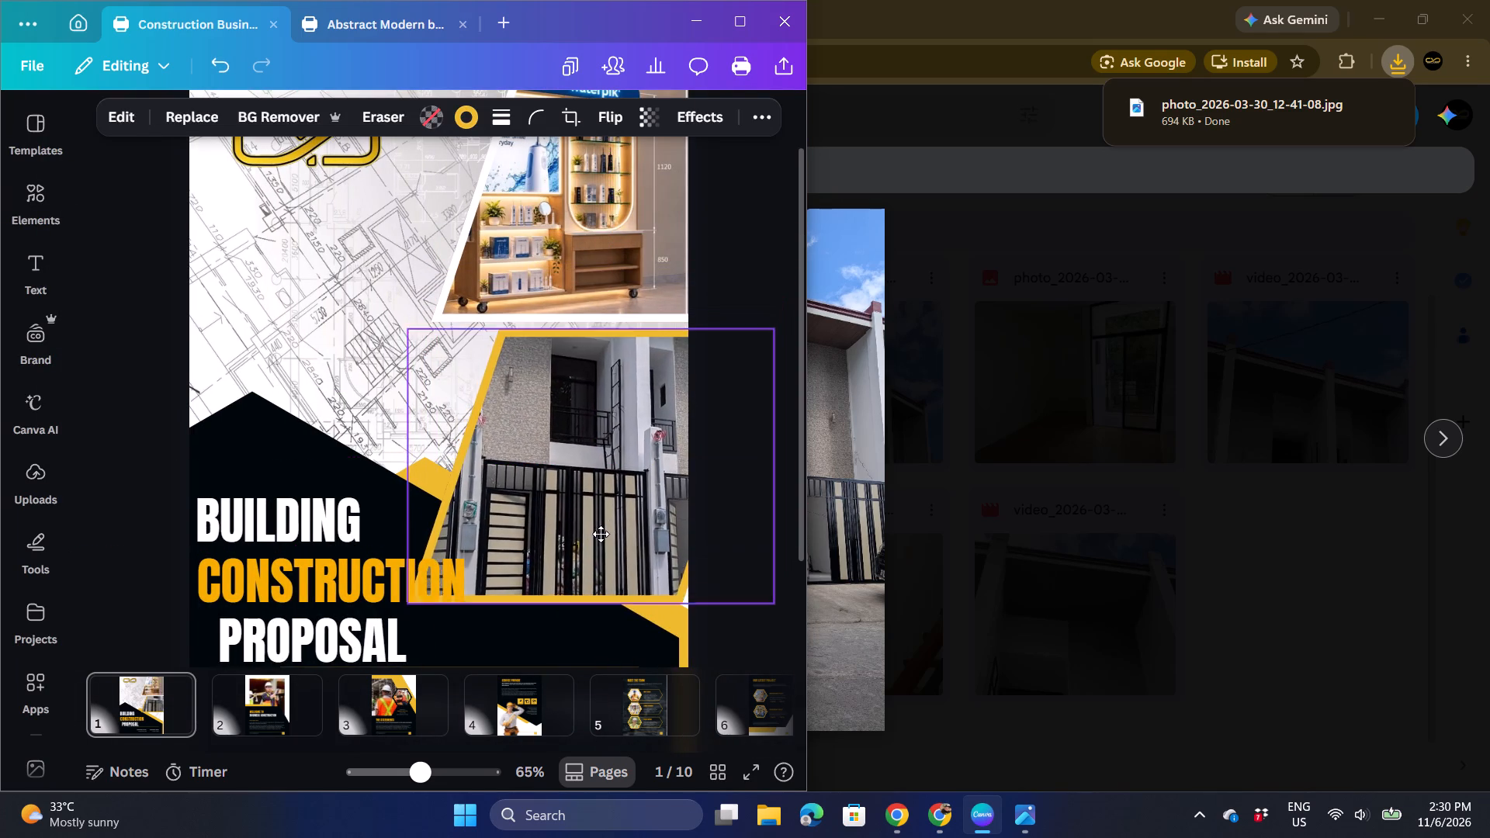
{"action": "left_click_drag", "start_coordinate": [601, 534], "coordinate": [606, 577]}
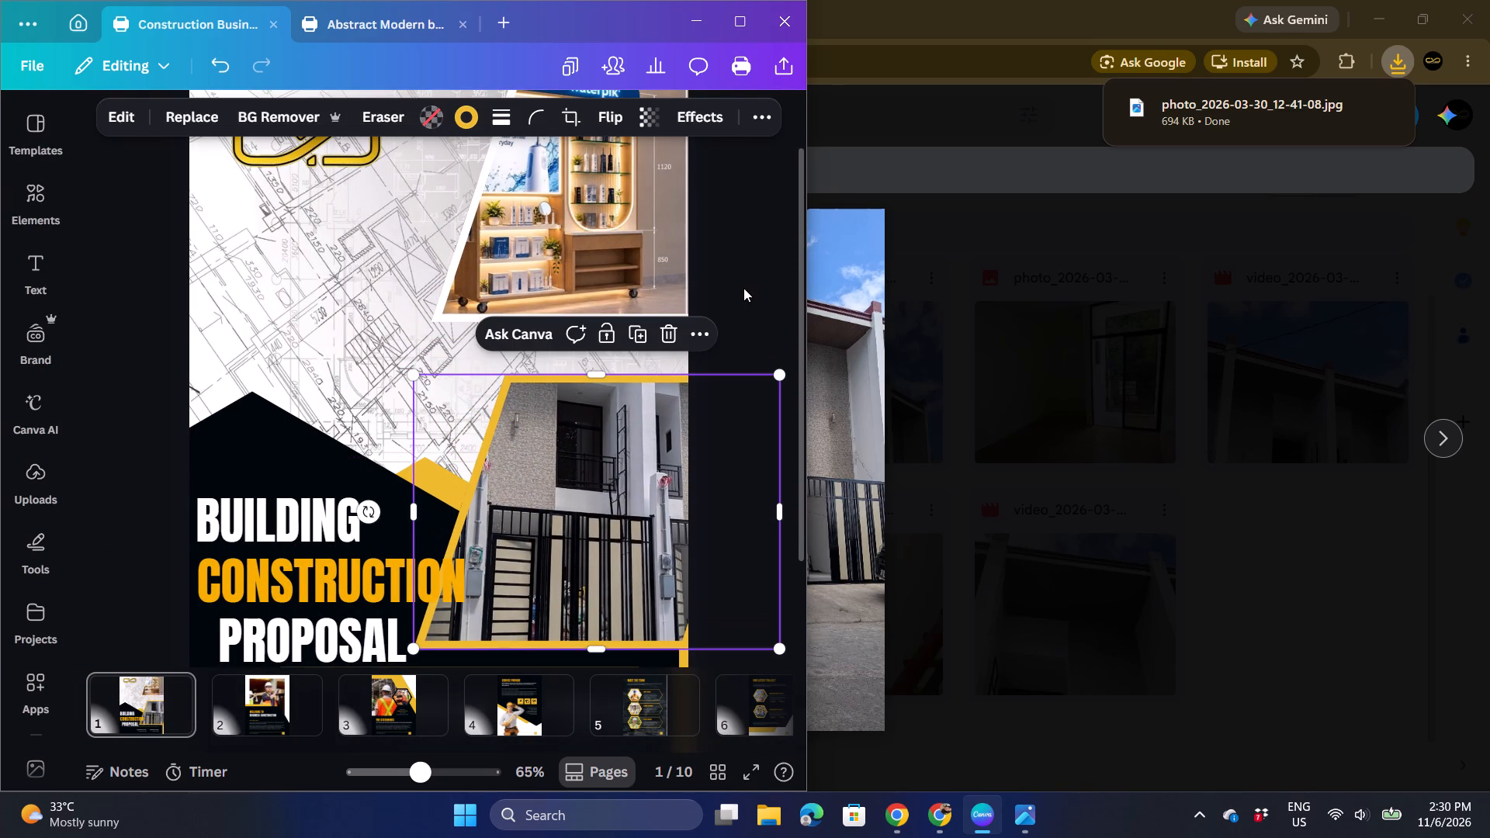
{"action": "left_click", "coordinate": [741, 285]}
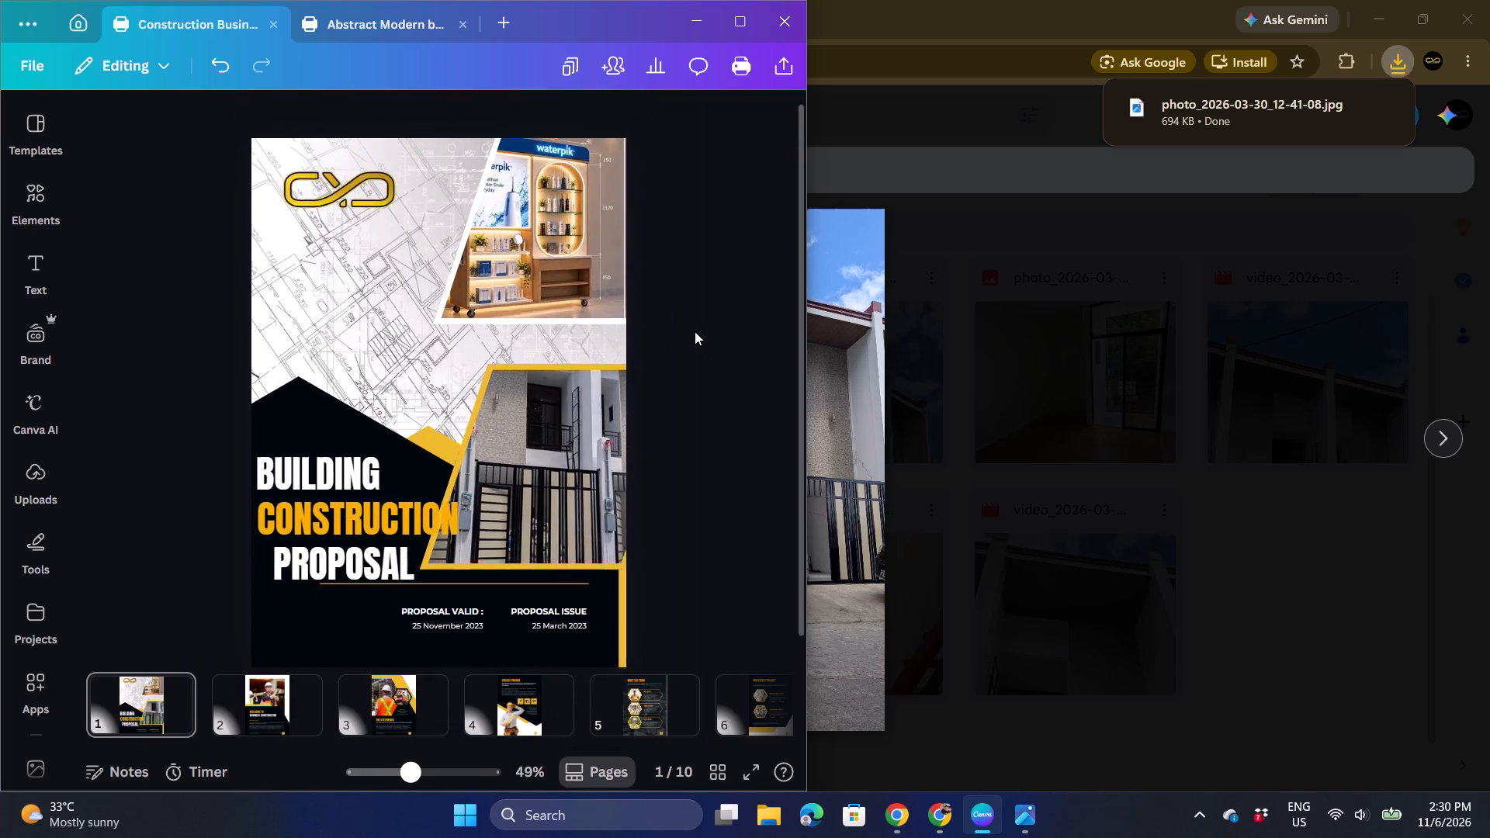
{"action": "left_click_drag", "start_coordinate": [584, 416], "coordinate": [580, 361]}
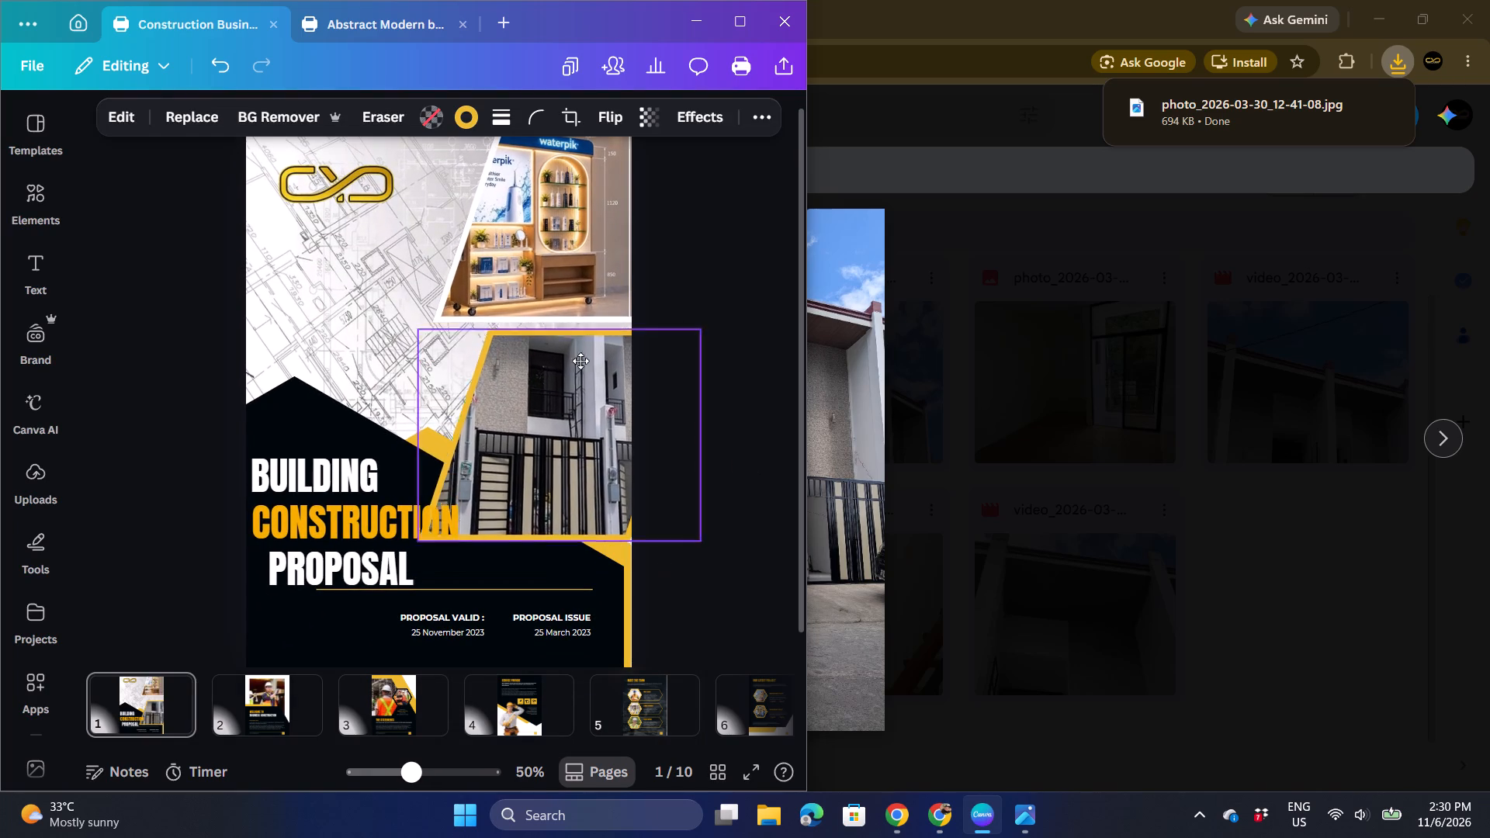
{"action": "left_click_drag", "start_coordinate": [580, 361], "coordinate": [570, 377]}
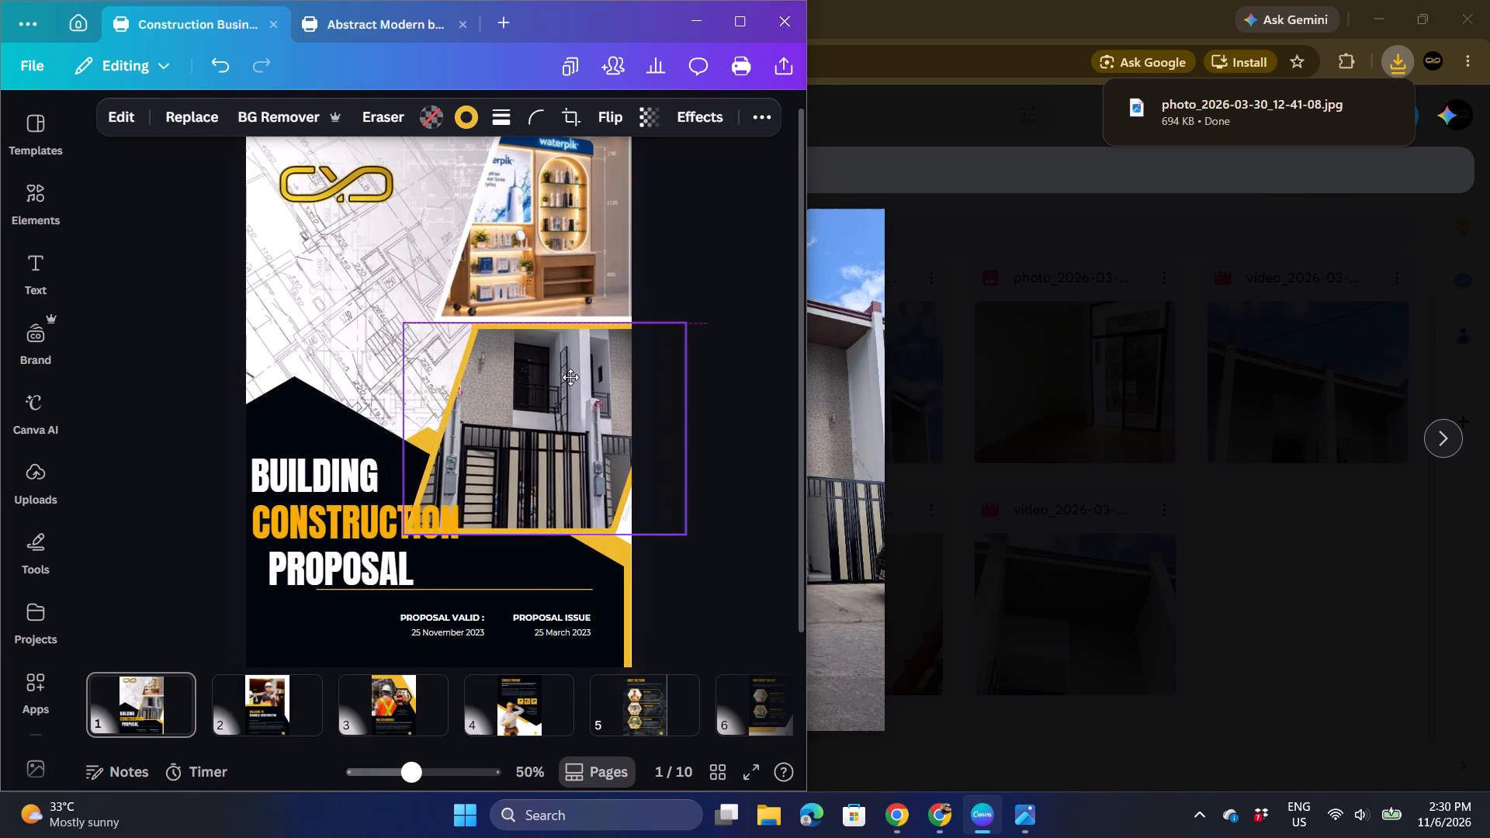
{"action": "left_click_drag", "start_coordinate": [570, 377], "coordinate": [578, 380]}
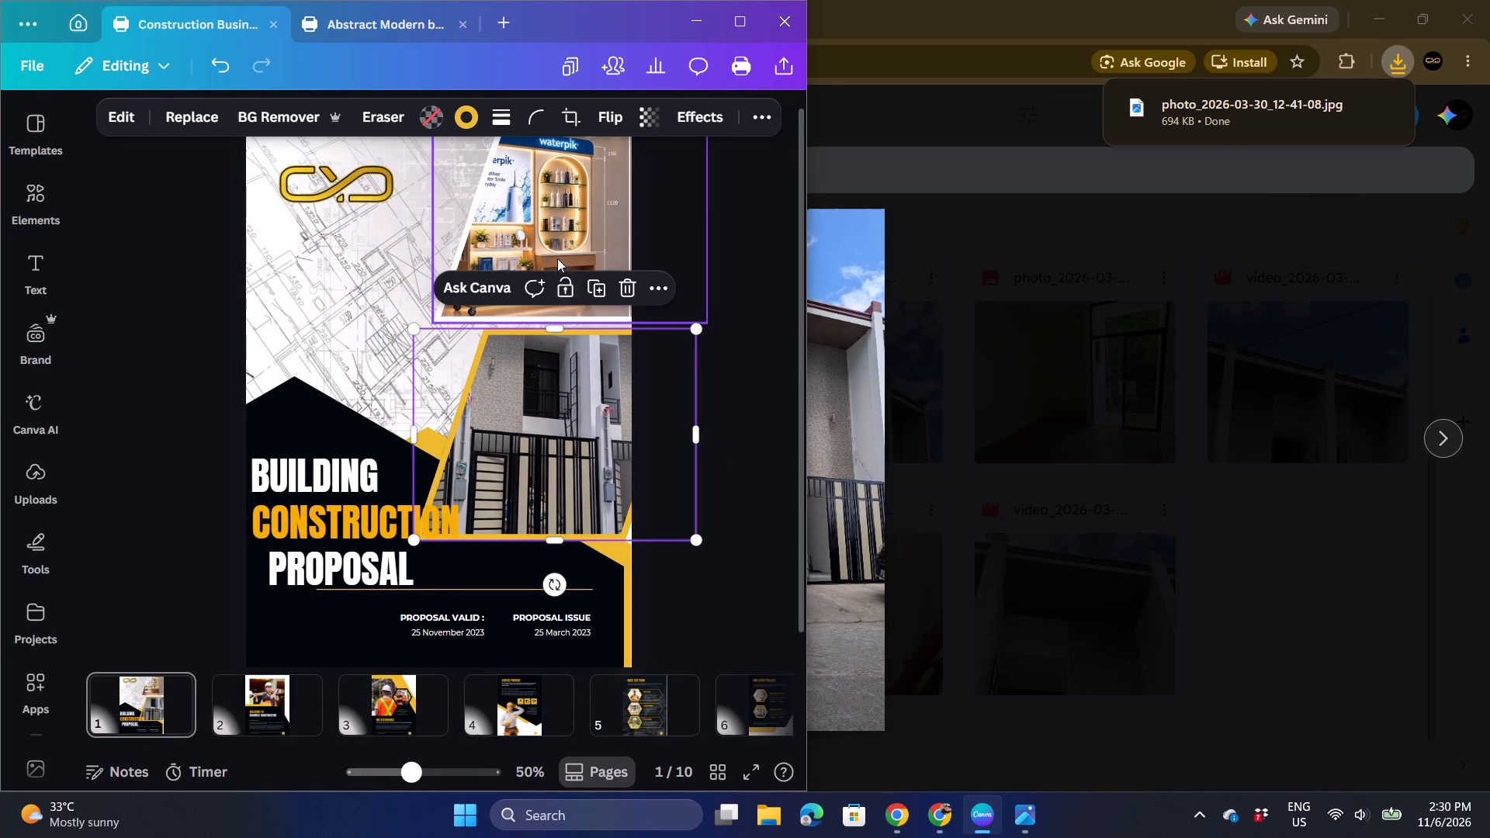
Move the upper angled frame with the Waterpik kiosk render slightly so it meets the top of the facade frame.
{"action": "left_click_drag", "start_coordinate": [560, 254], "coordinate": [515, 275]}
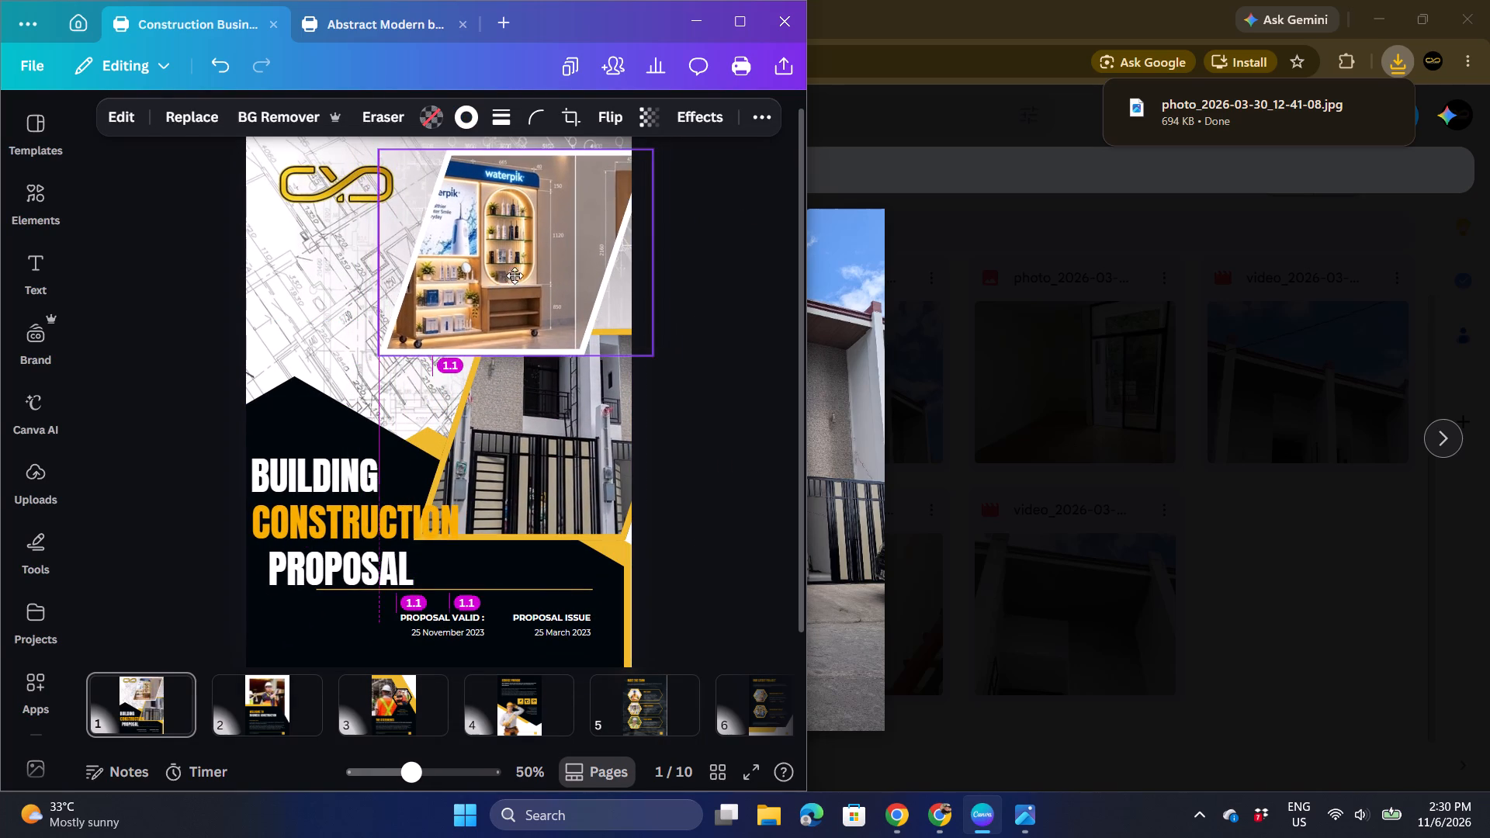
{"action": "left_click_drag", "start_coordinate": [515, 275], "coordinate": [547, 267]}
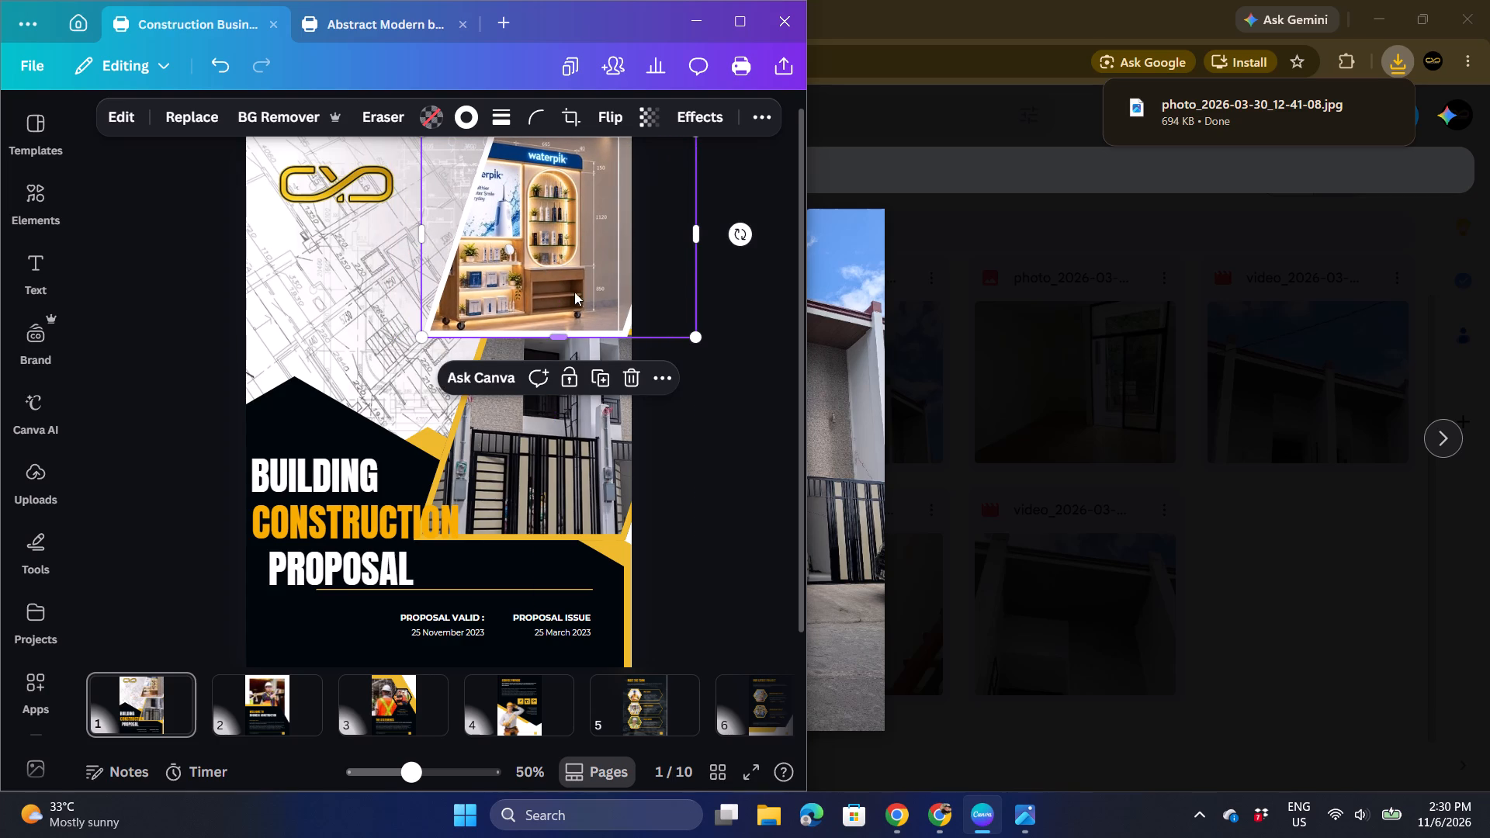
Change the border colour of the upper angled frame to black (#000000).
{"action": "left_click", "coordinate": [468, 116]}
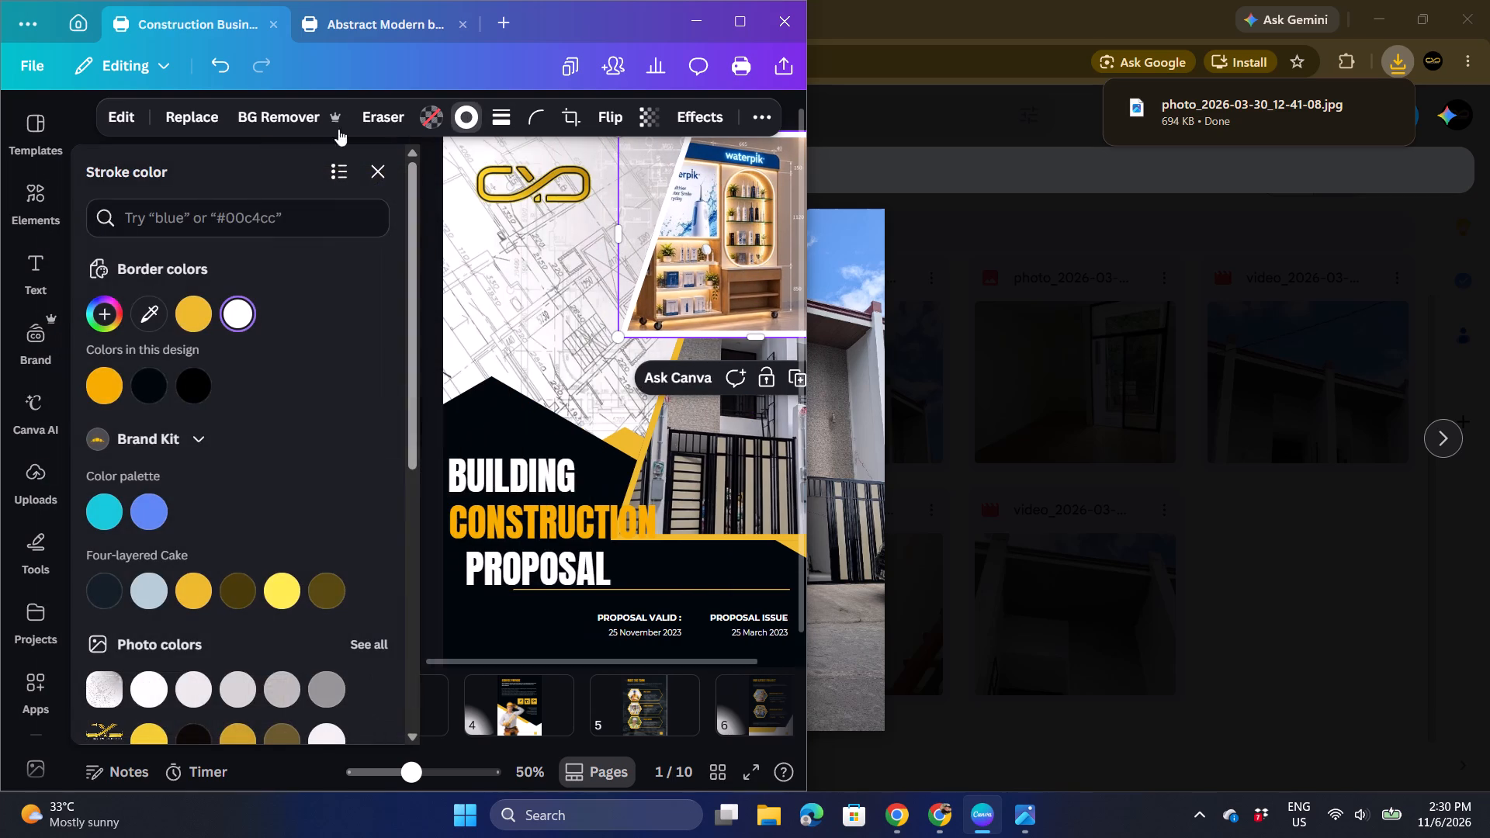
{"action": "left_click", "coordinate": [196, 395]}
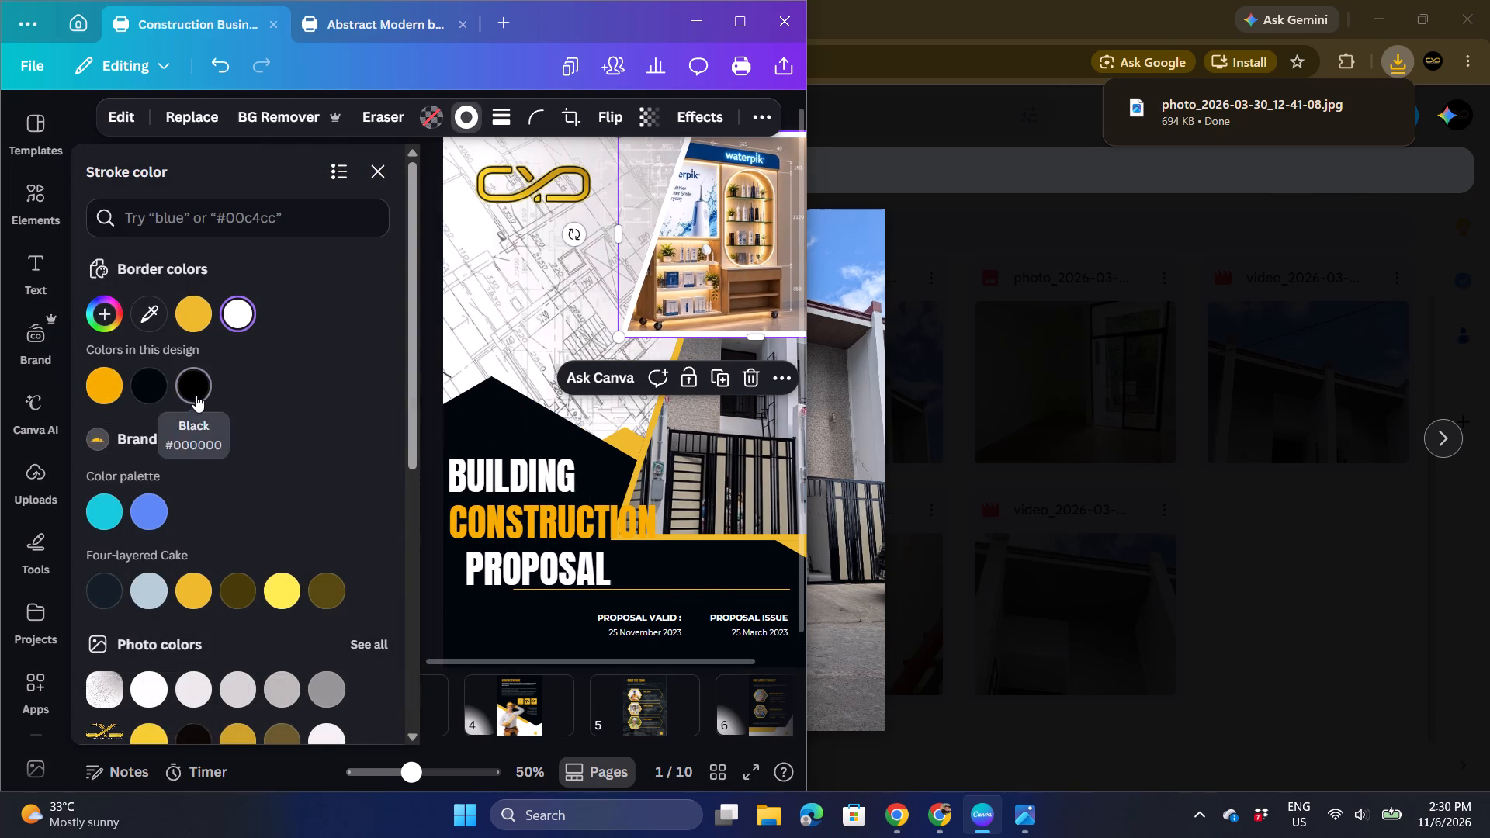
{"action": "left_click", "coordinate": [373, 178]}
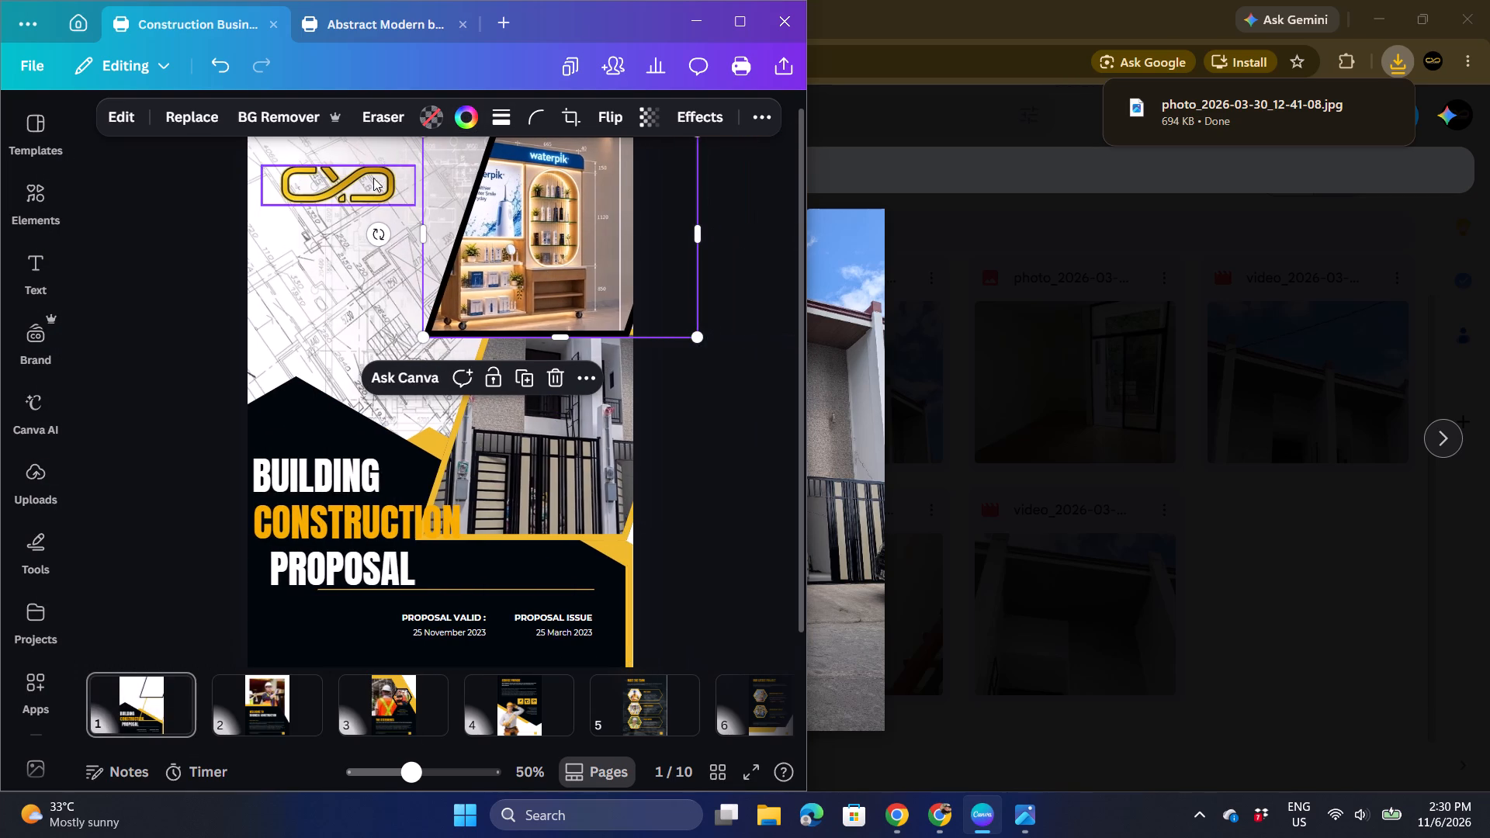
{"action": "left_click", "coordinate": [637, 400]}
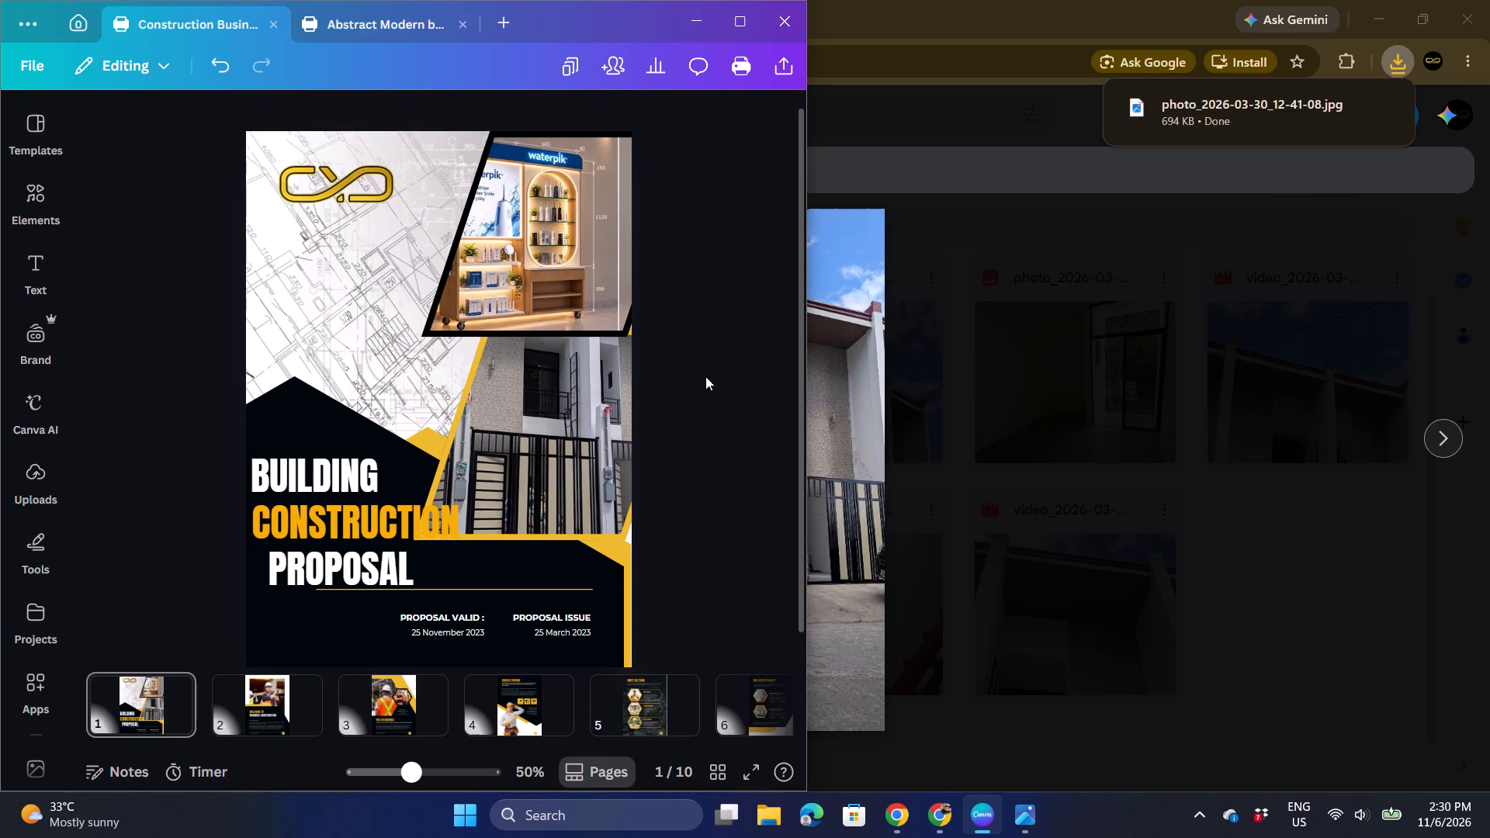
Move the facade photo frame inward so it sits directly below the upper frame with its full angled shape within the cover.
{"action": "left_click_drag", "start_coordinate": [629, 400], "coordinate": [497, 372]}
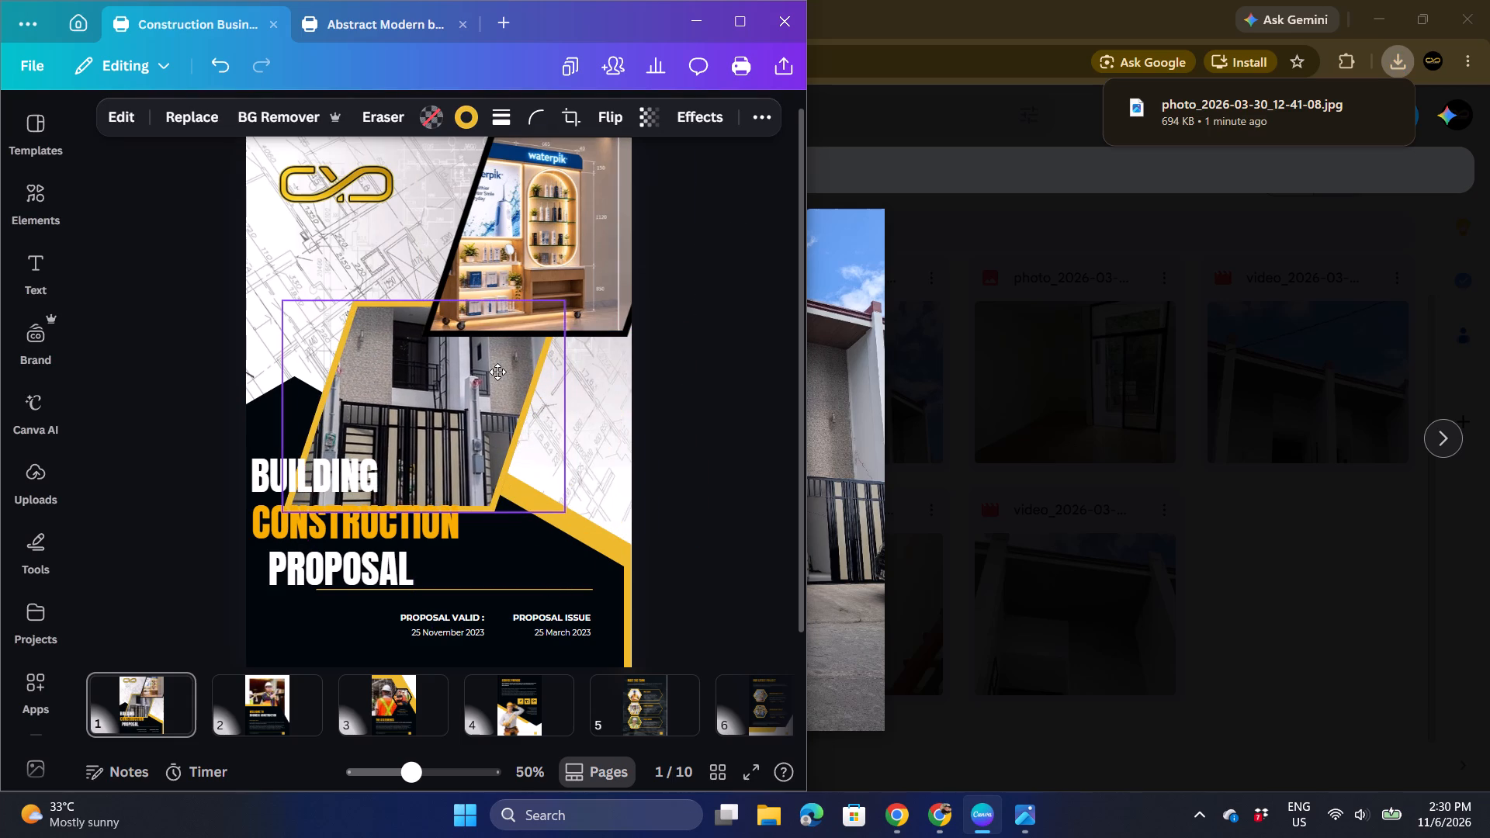
{"action": "left_click_drag", "start_coordinate": [497, 372], "coordinate": [648, 312]}
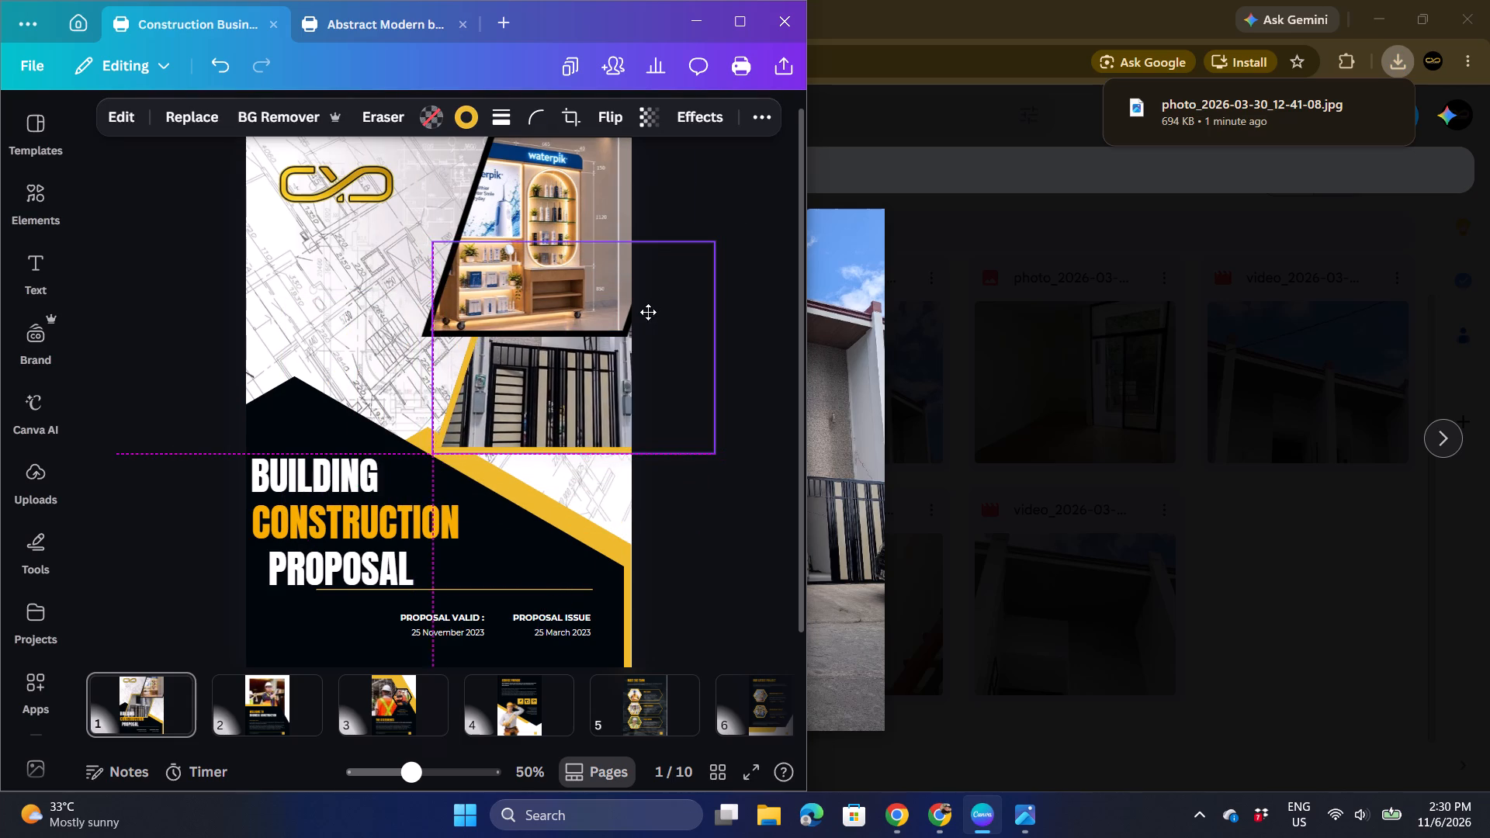
{"action": "left_click_drag", "start_coordinate": [648, 312], "coordinate": [562, 409]}
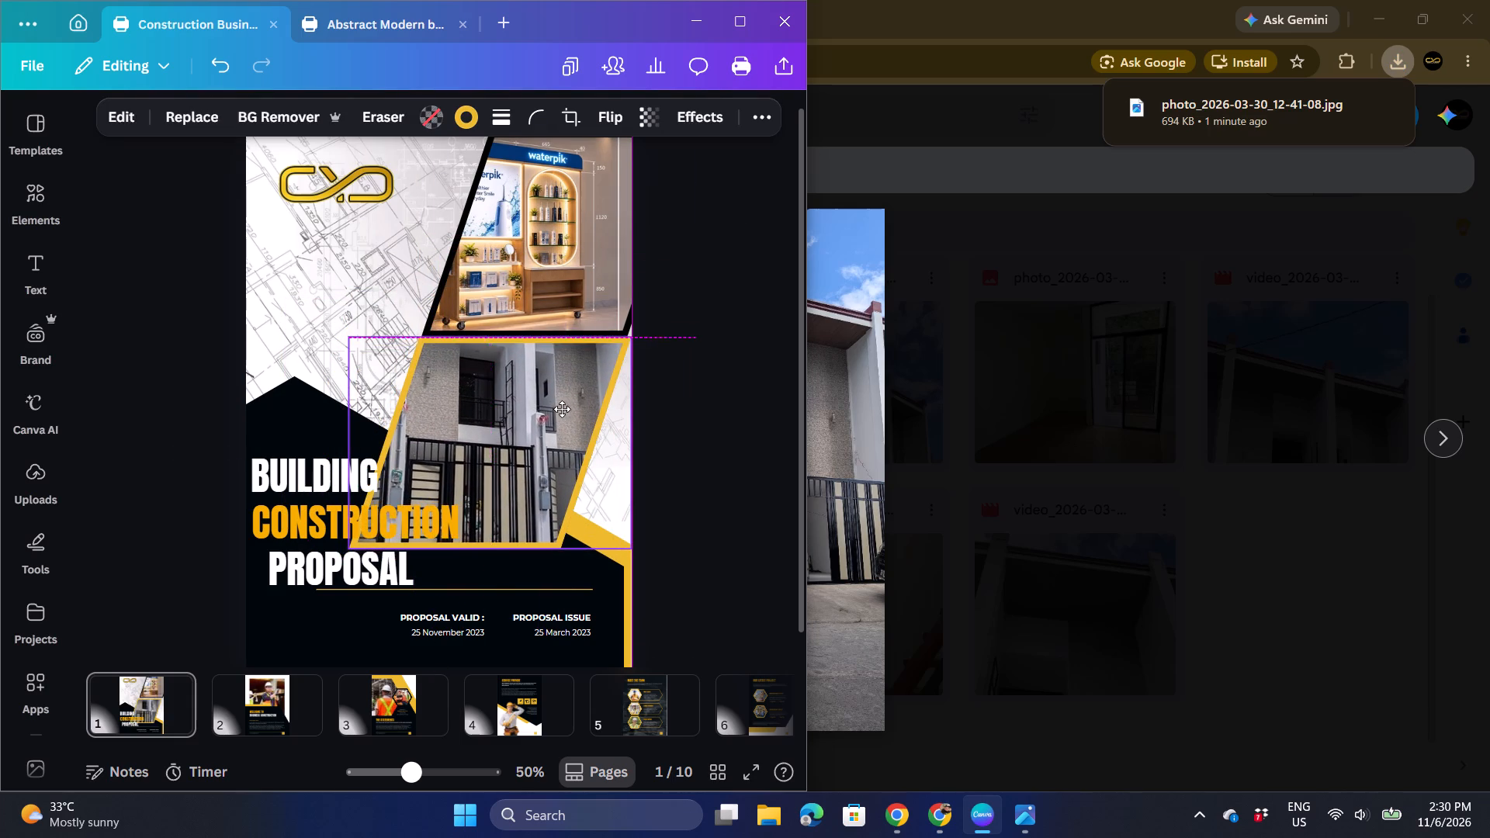
{"action": "left_click_drag", "start_coordinate": [562, 409], "coordinate": [567, 404]}
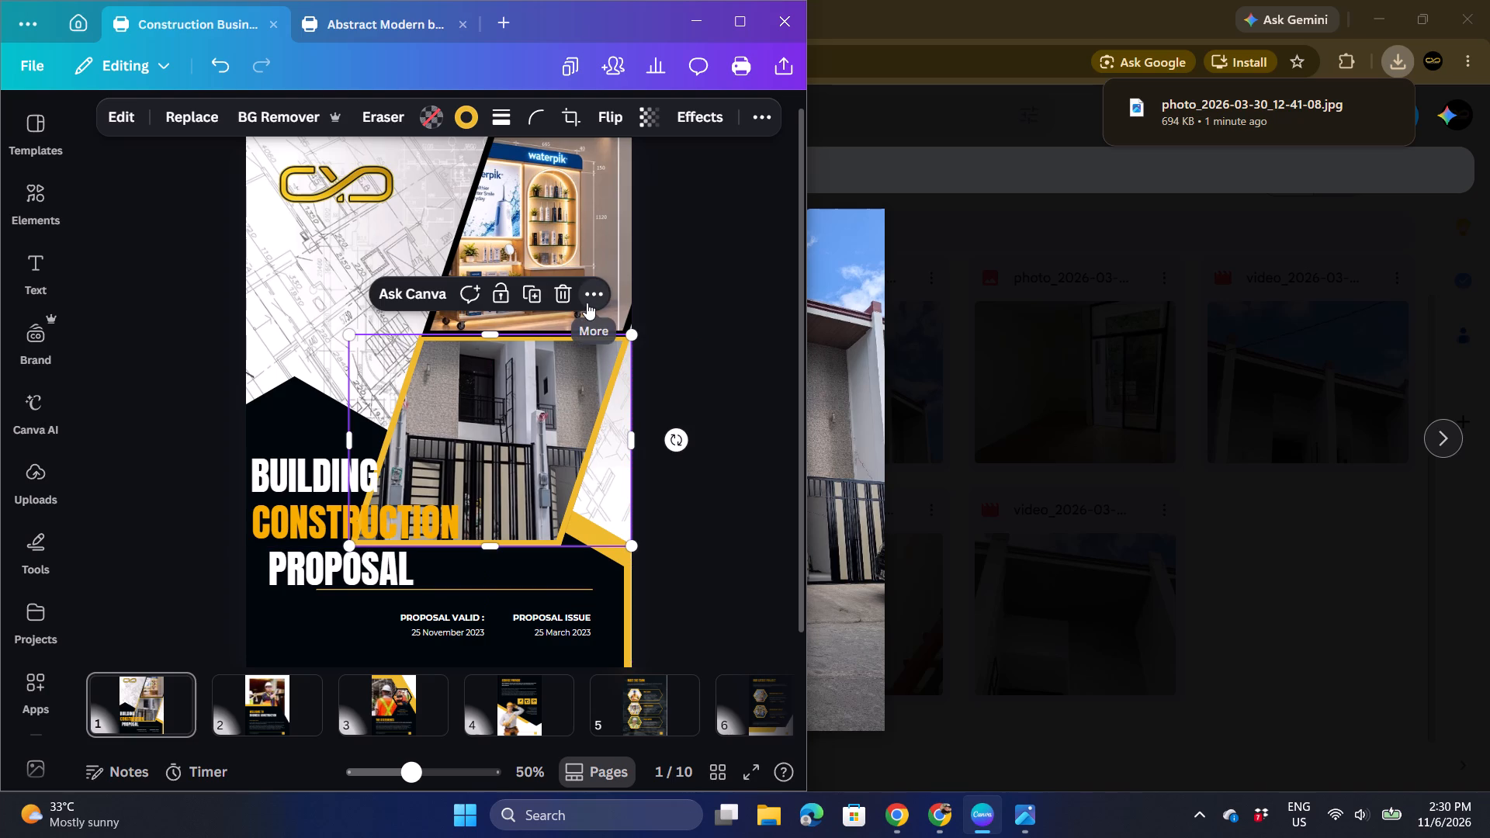
Send the facade photo frame backward so it lies behind the dark angled shape and the title text.
{"action": "left_click", "coordinate": [587, 303]}
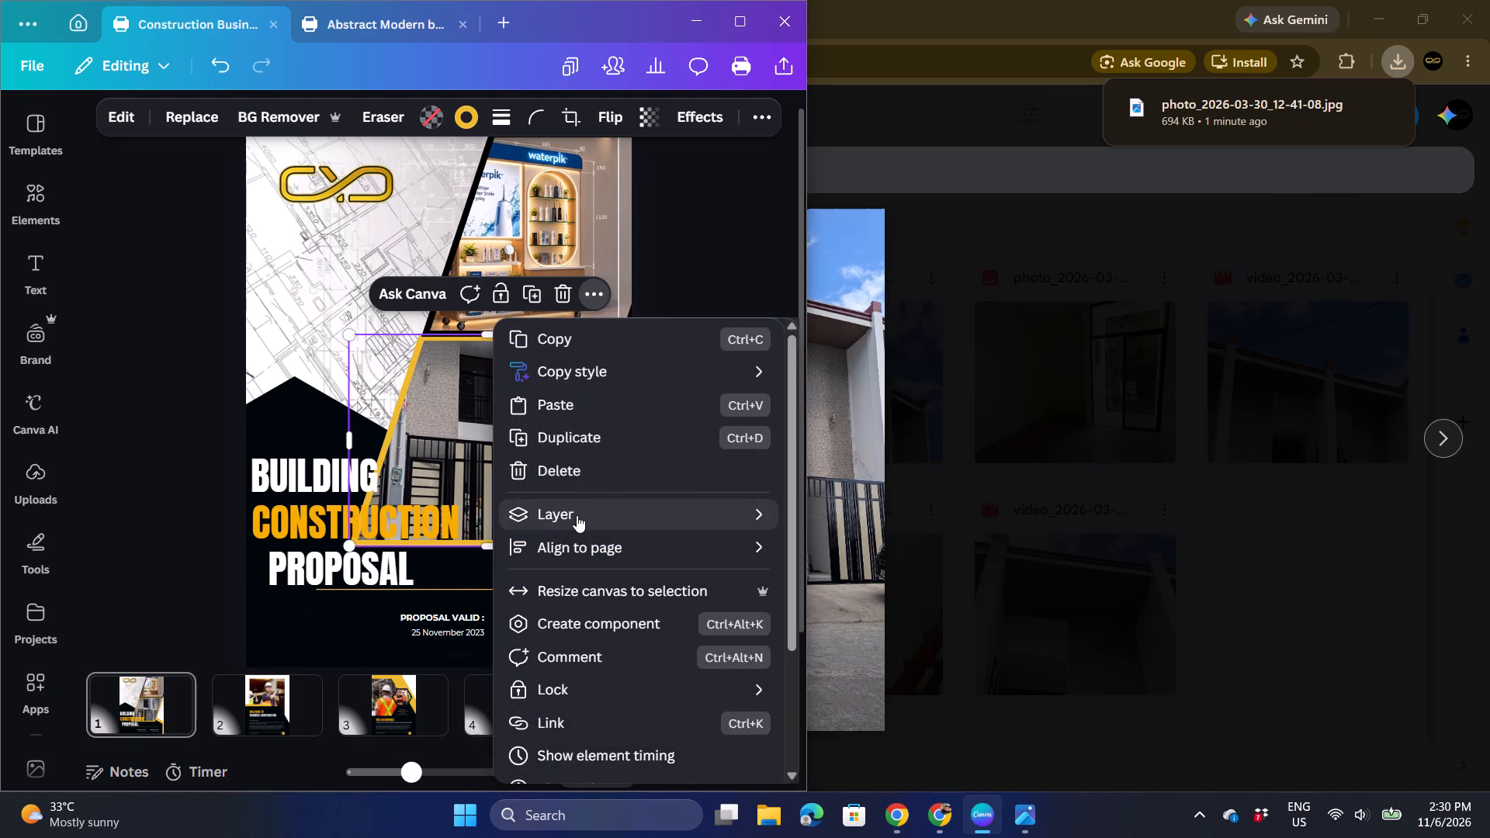
{"action": "left_click", "coordinate": [412, 588]}
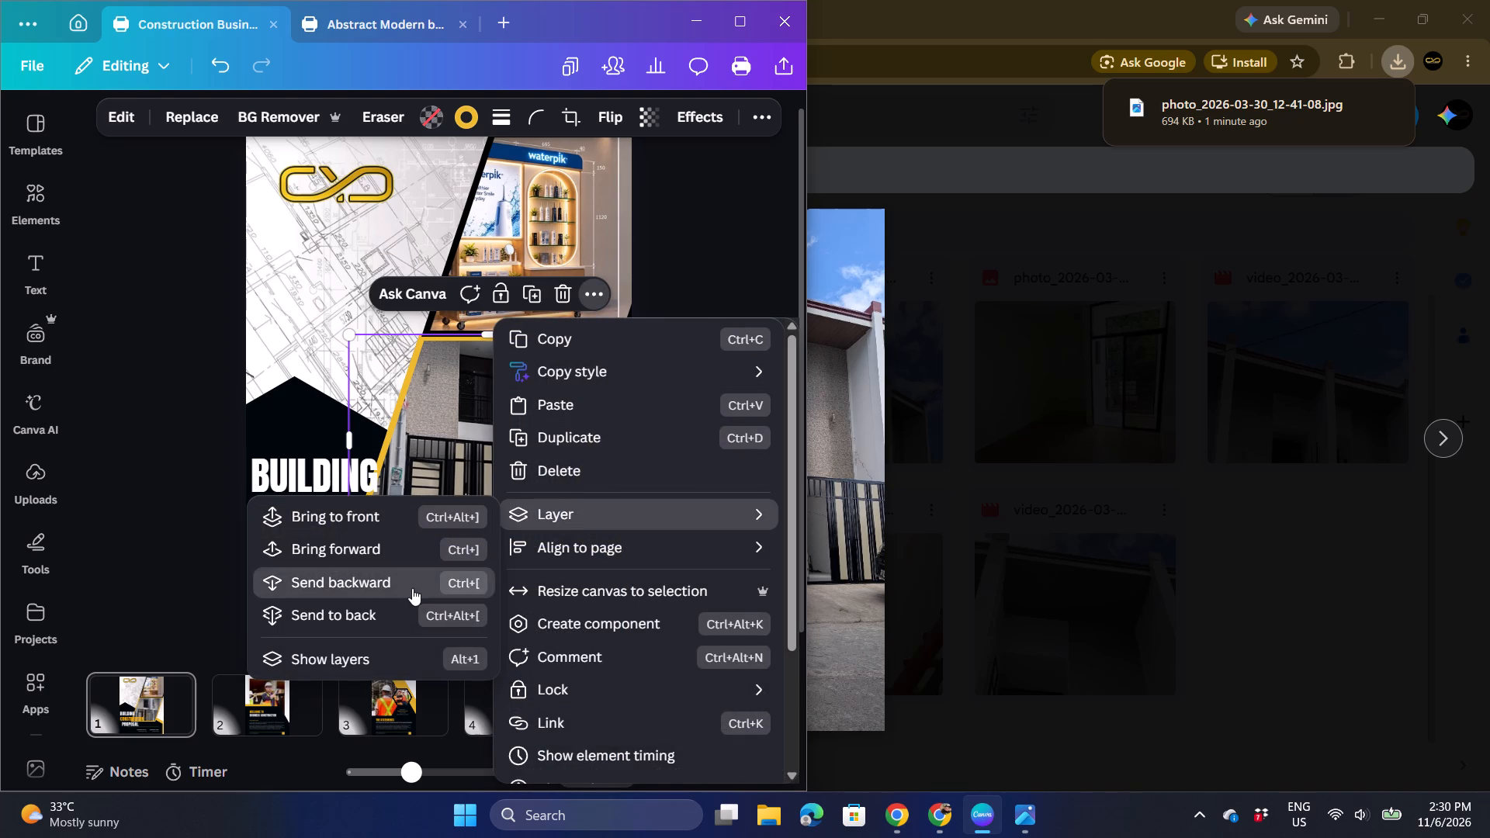
{"action": "left_click", "coordinate": [701, 254]}
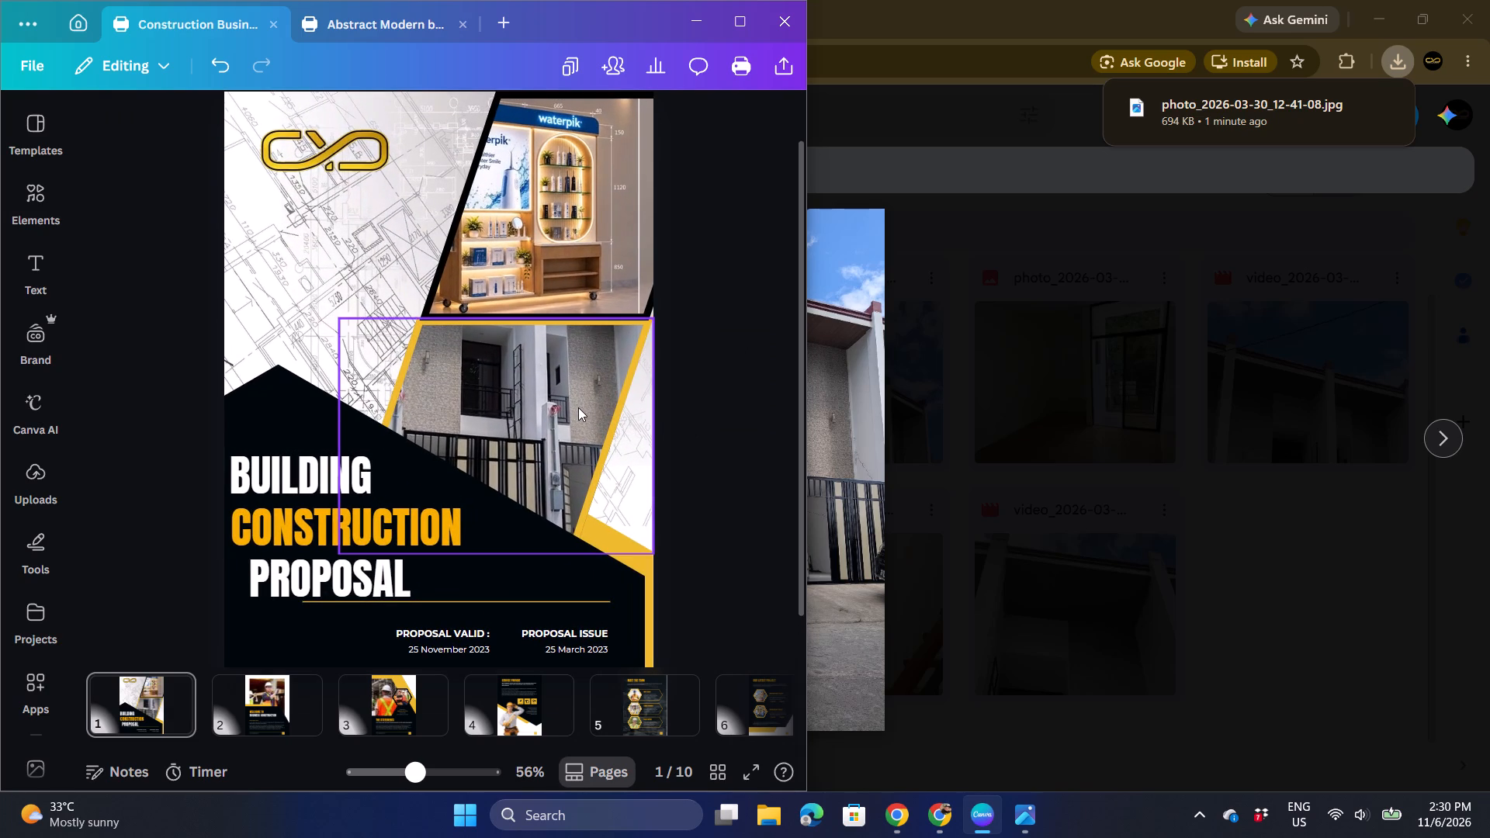
Shift the facade photo frame slightly toward the cover's right edge, keeping it just beneath the upper frame.
{"action": "left_click_drag", "start_coordinate": [578, 407], "coordinate": [621, 405]}
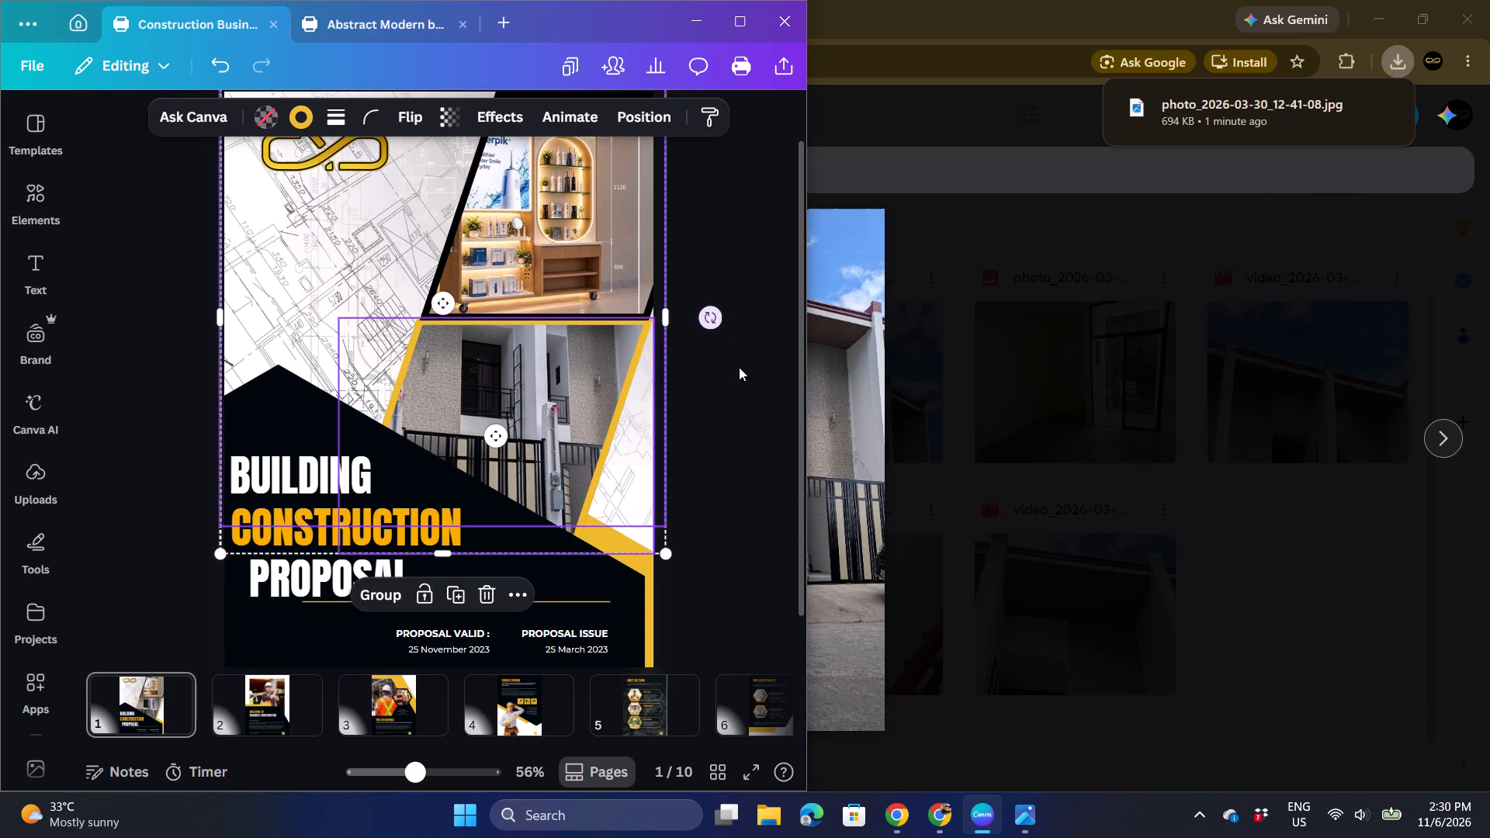
{"action": "left_click", "coordinate": [739, 367]}
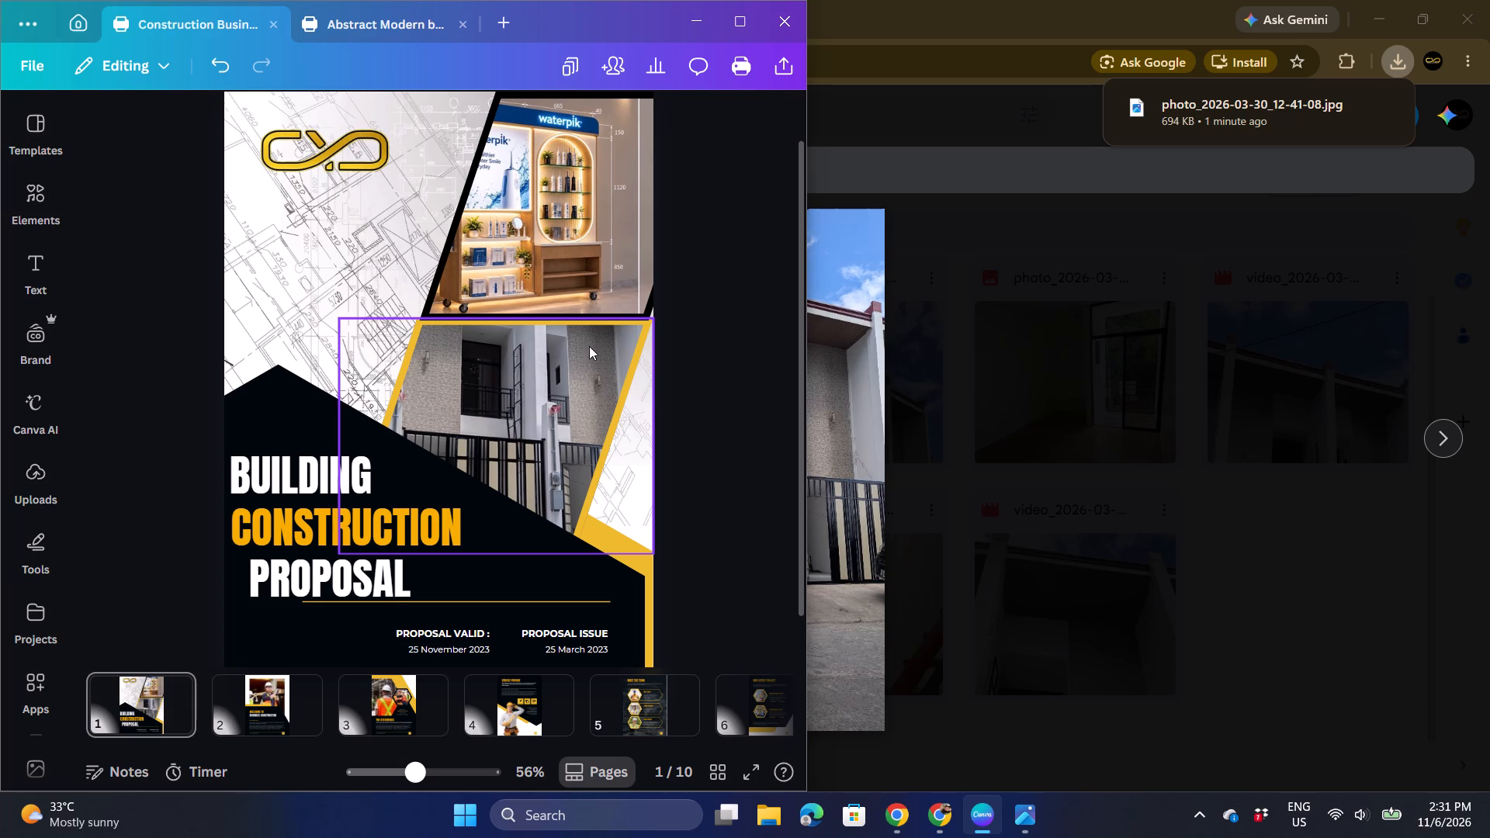
{"action": "left_click_drag", "start_coordinate": [589, 346], "coordinate": [608, 354]}
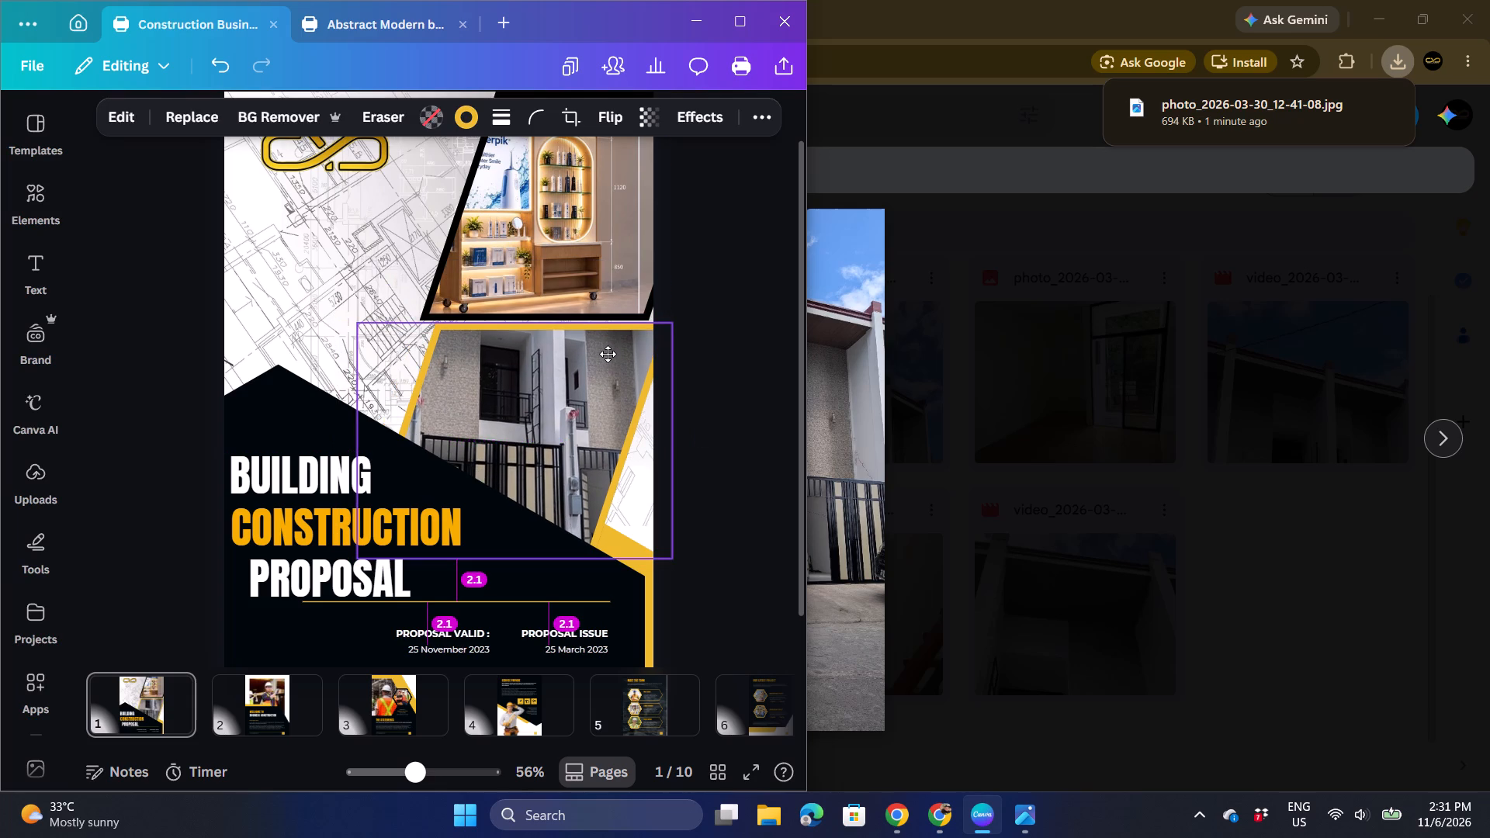
{"action": "left_click_drag", "start_coordinate": [608, 354], "coordinate": [608, 348]}
{"action": "left_click", "coordinate": [762, 251]}
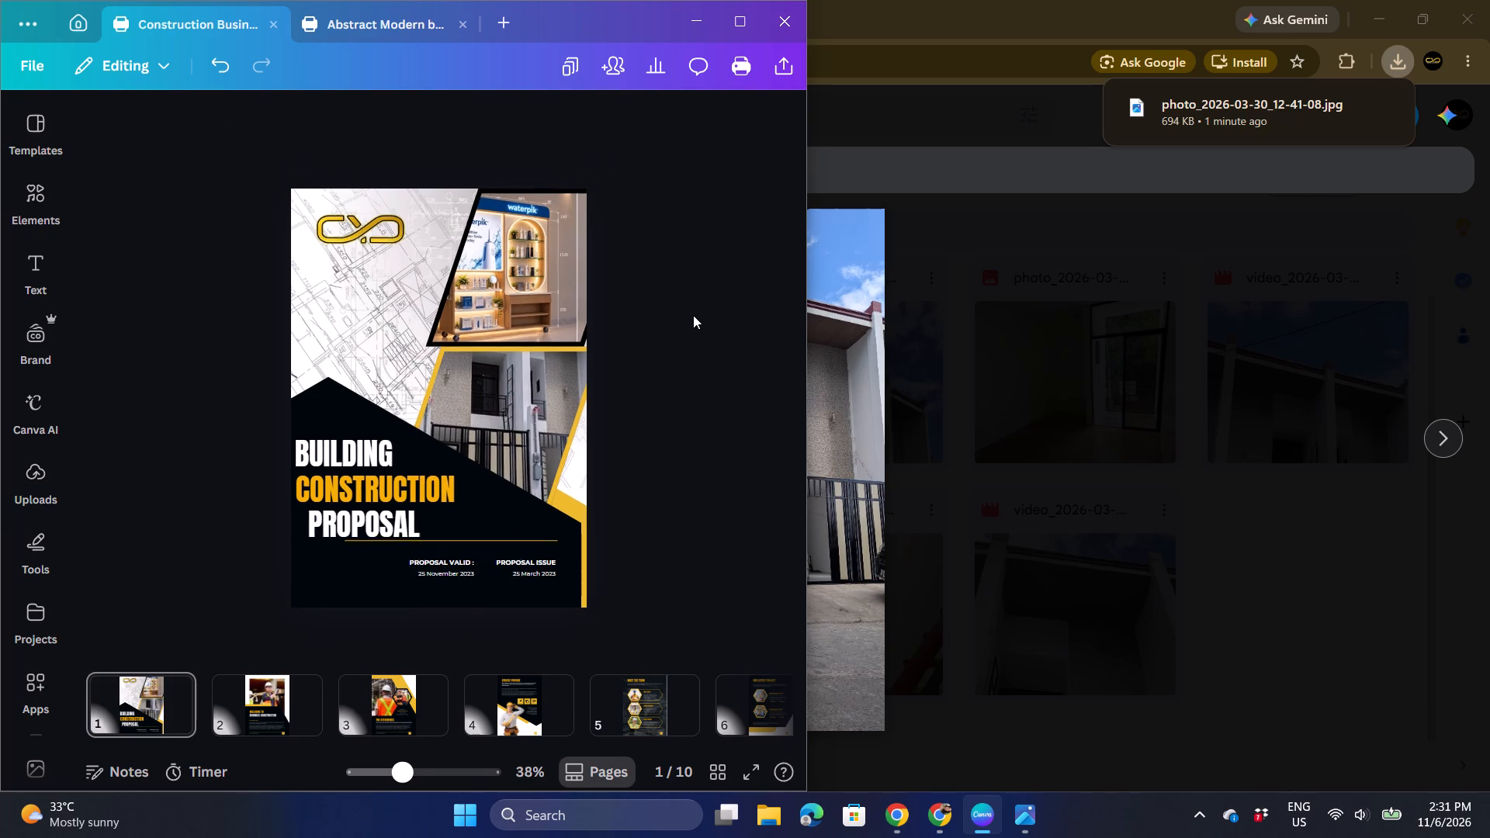
{"action": "scroll", "coordinate": [693, 315], "scroll_direction": "down", "scroll_amount": 1}
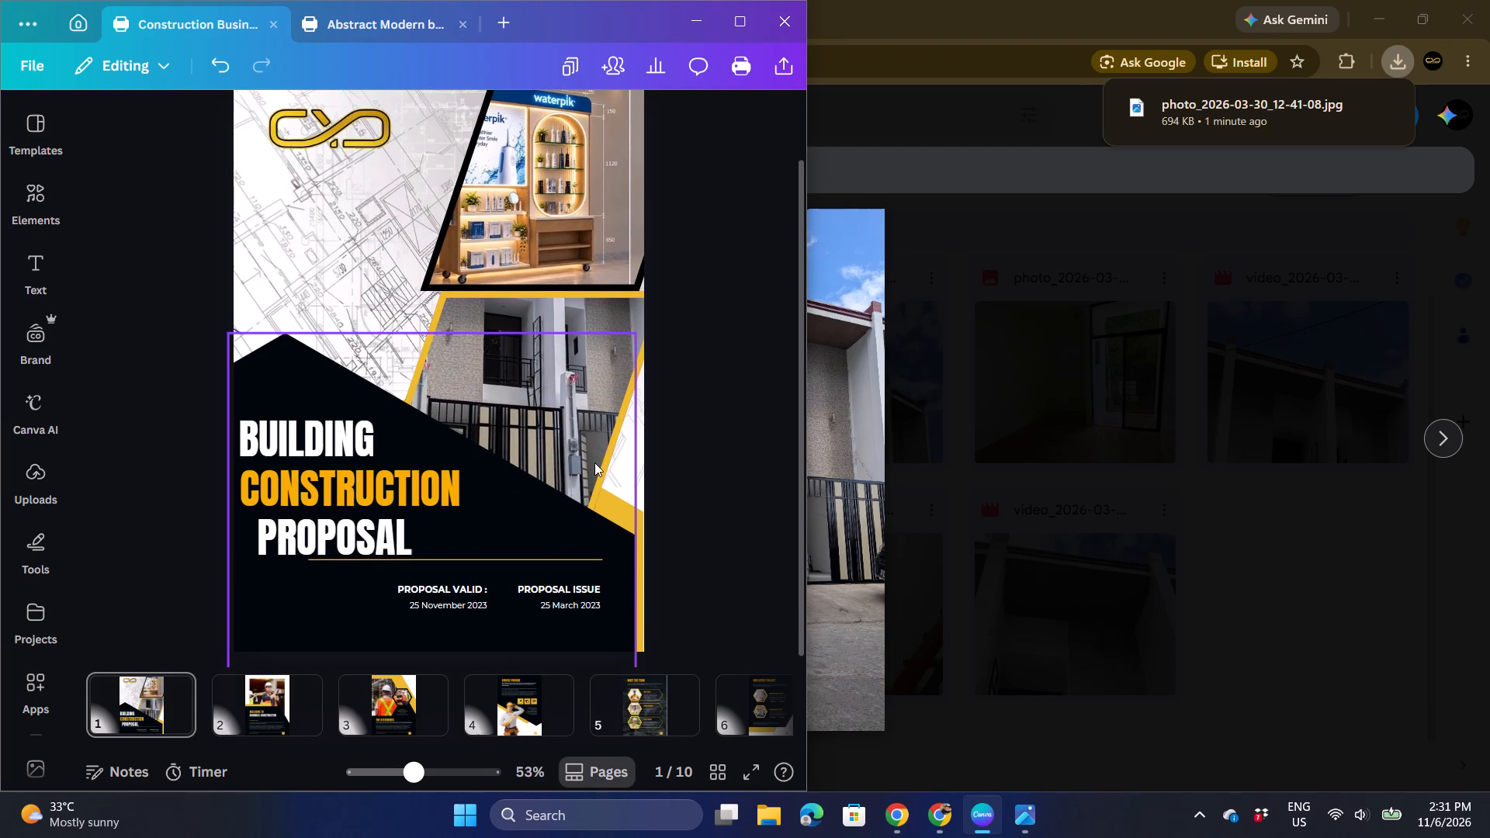
{"action": "left_click", "coordinate": [506, 403]}
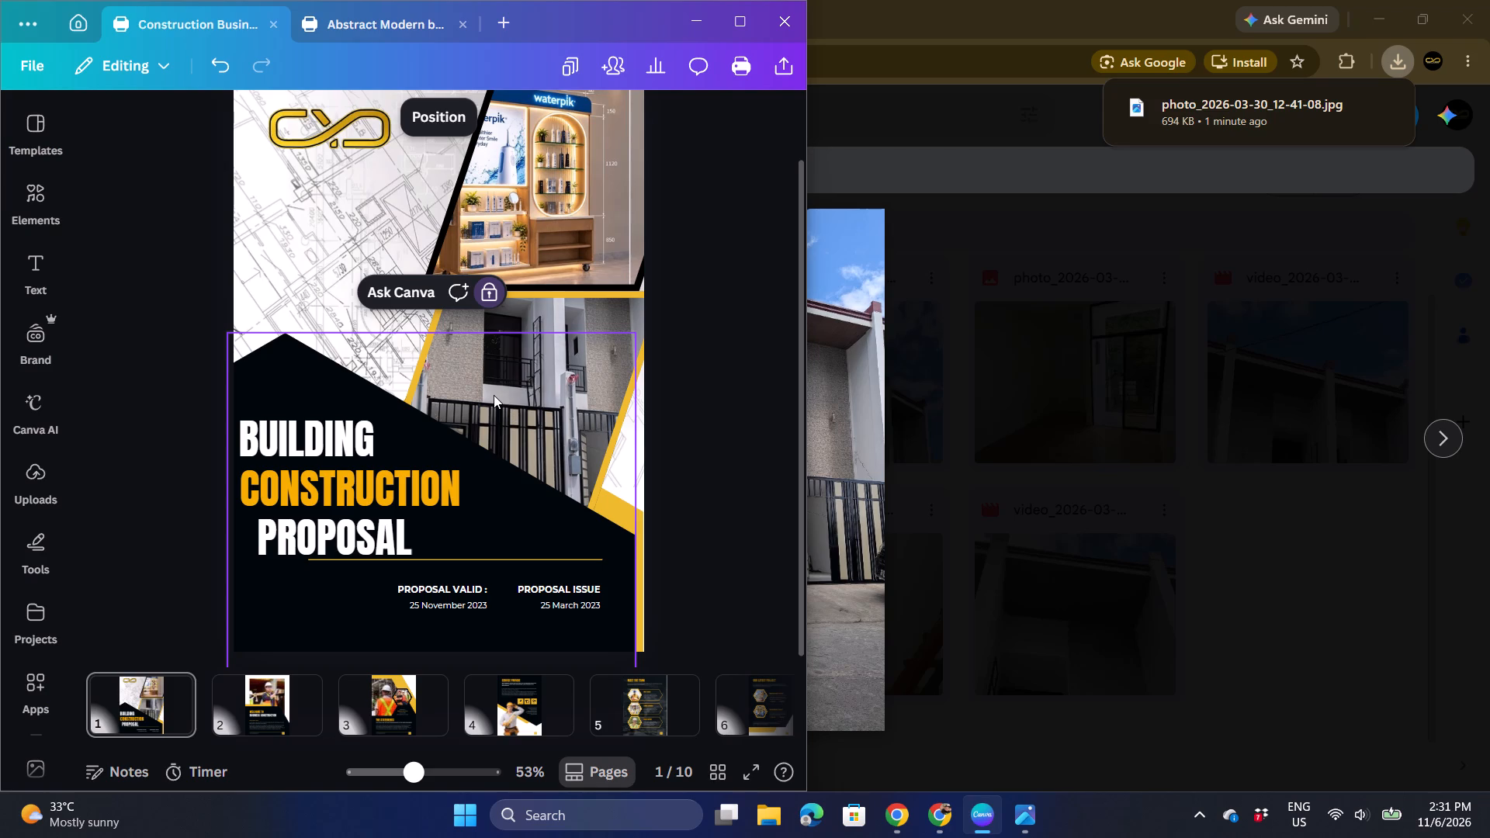
{"action": "scroll", "coordinate": [502, 400], "scroll_direction": "right", "scroll_amount": 1}
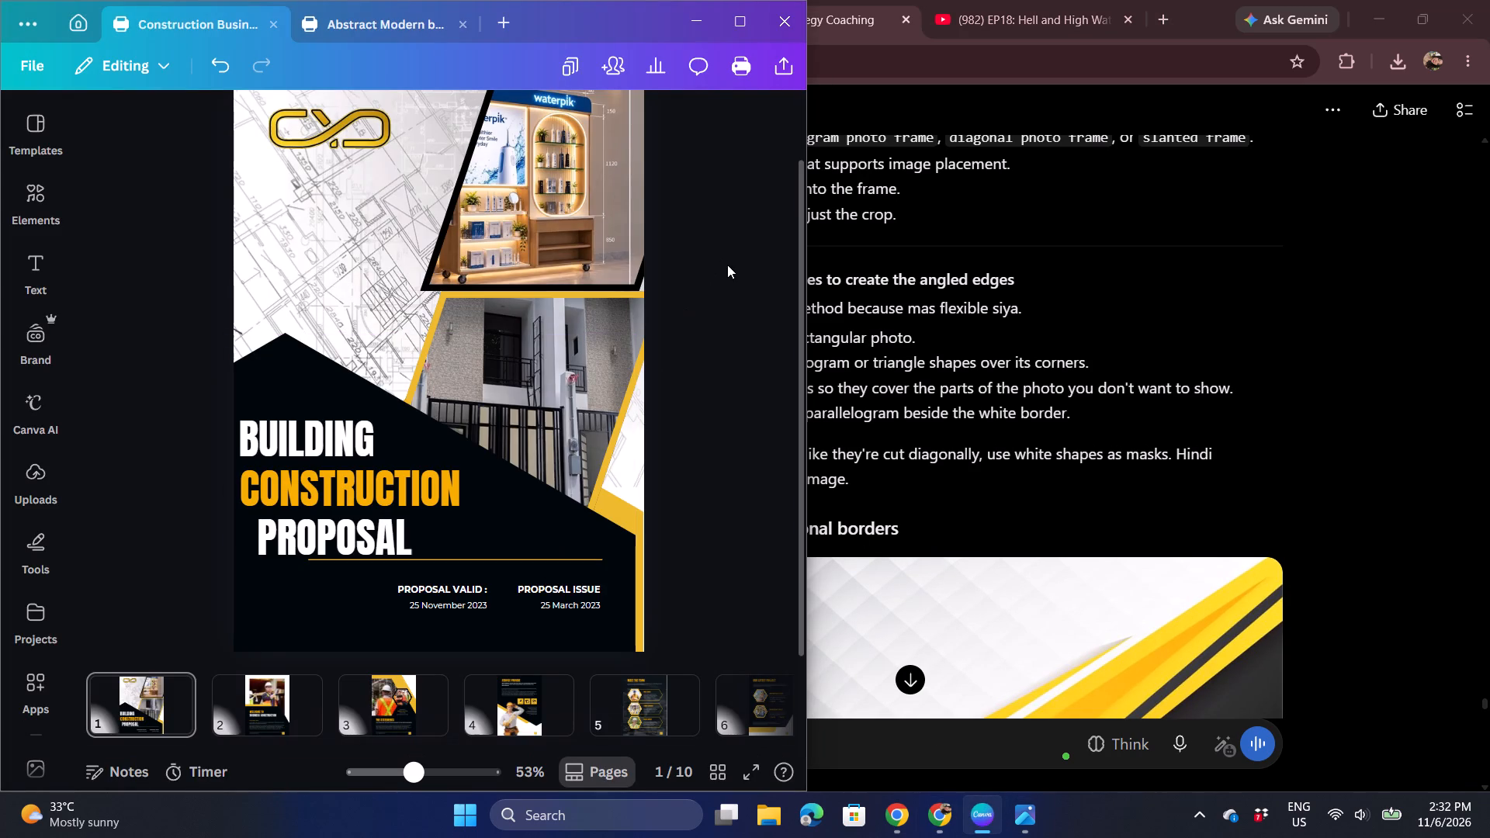
{"action": "left_click", "coordinate": [31, 194]}
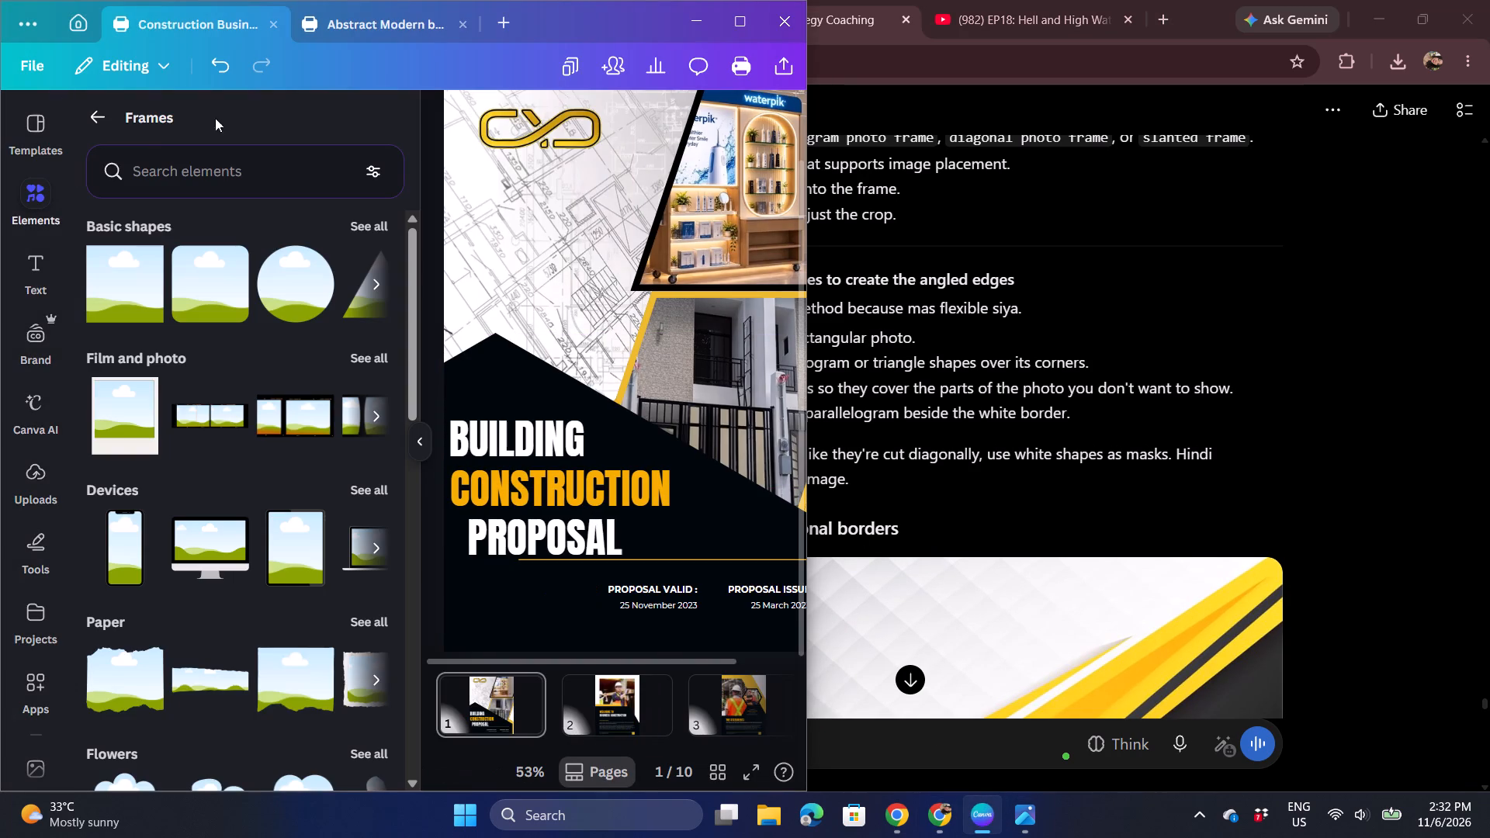
{"action": "left_click", "coordinate": [233, 167]}
{"action": "type", "text": "angle"}
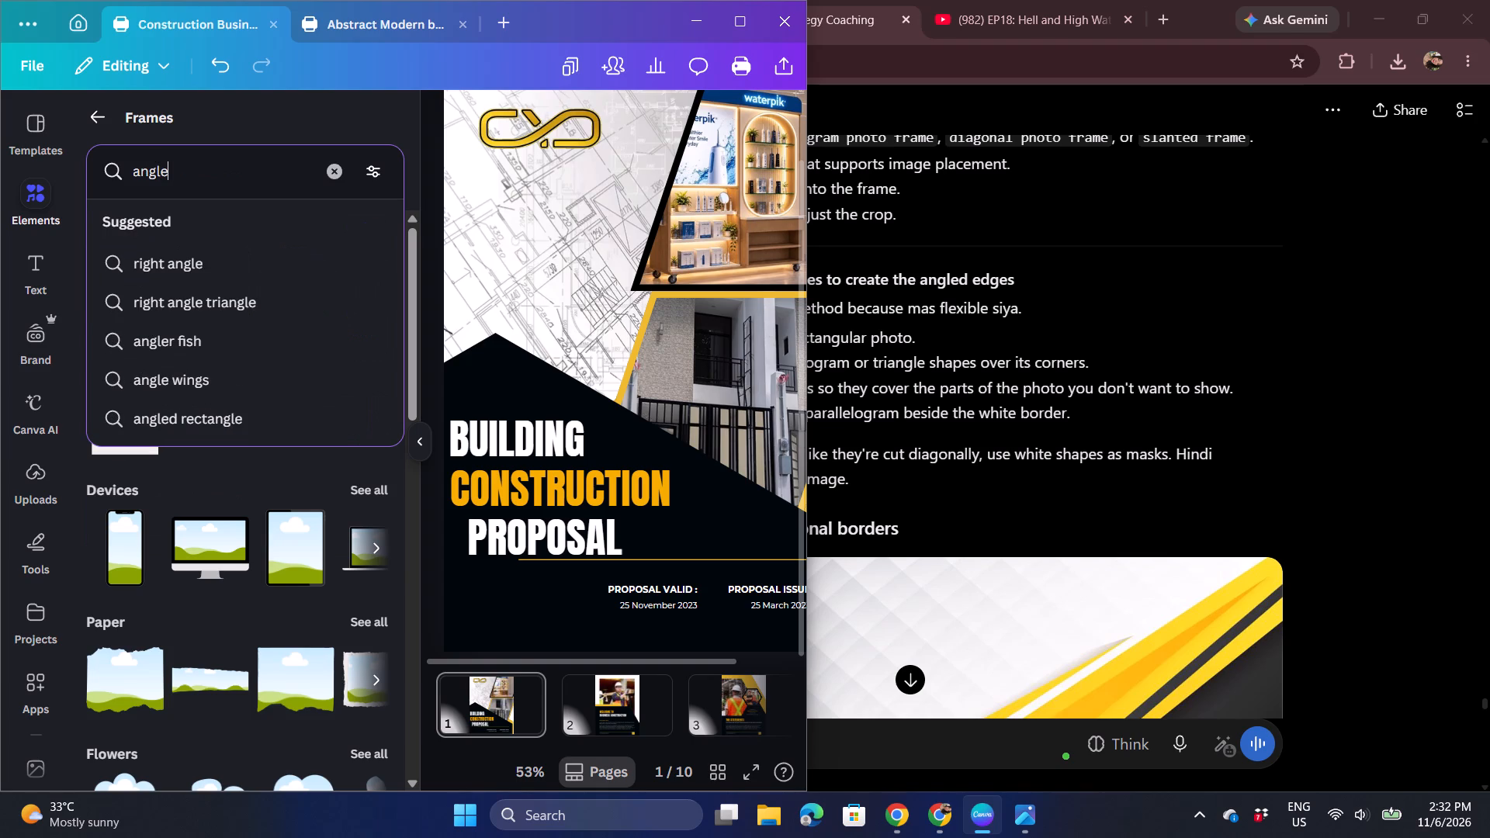
{"action": "key", "text": "Return"}
{"action": "scroll", "coordinate": [168, 528], "scroll_direction": "down", "scroll_amount": 2}
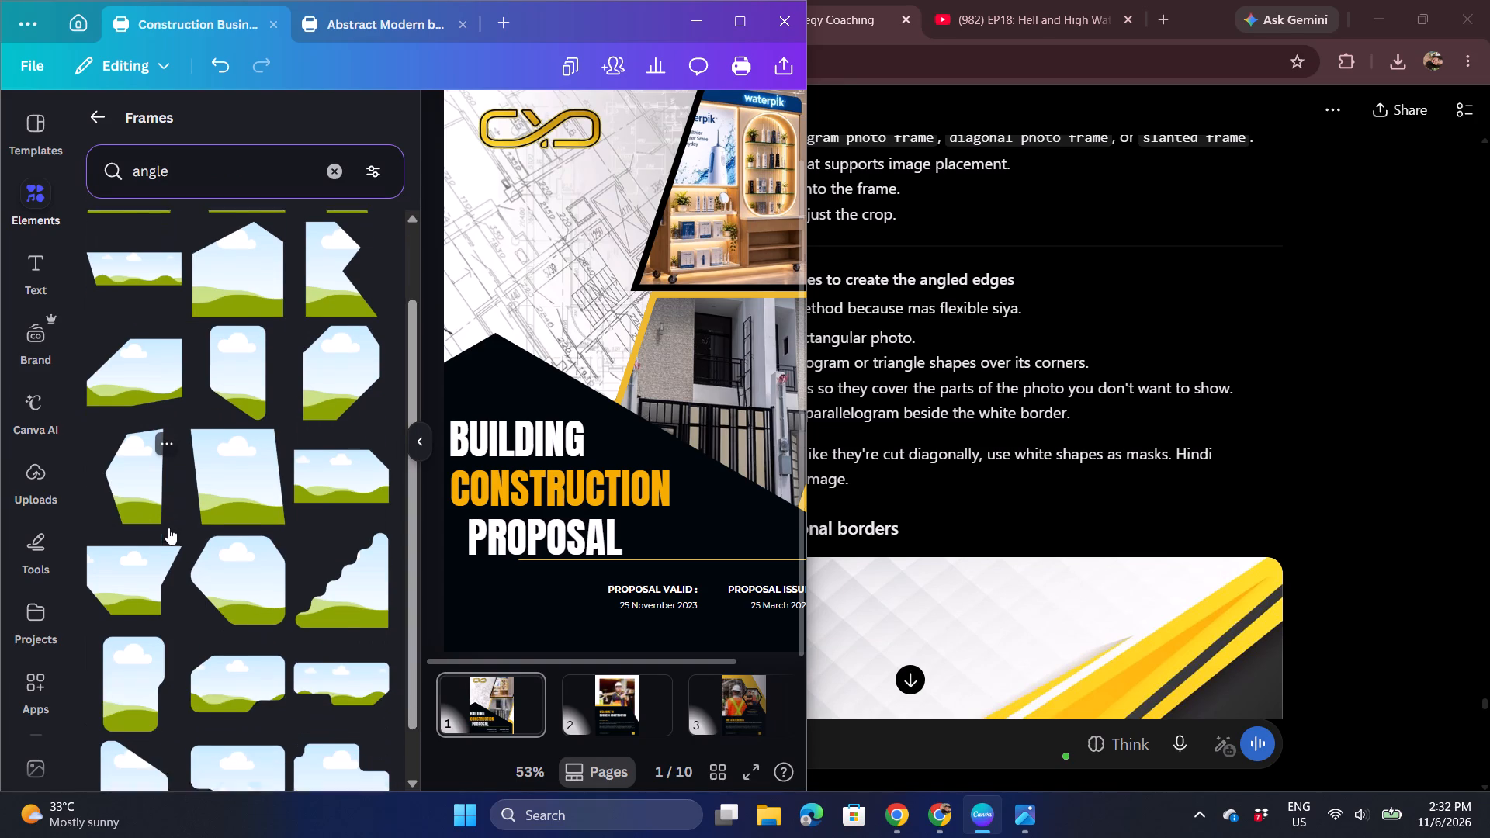
{"action": "scroll", "coordinate": [168, 528], "scroll_direction": "down", "scroll_amount": 4}
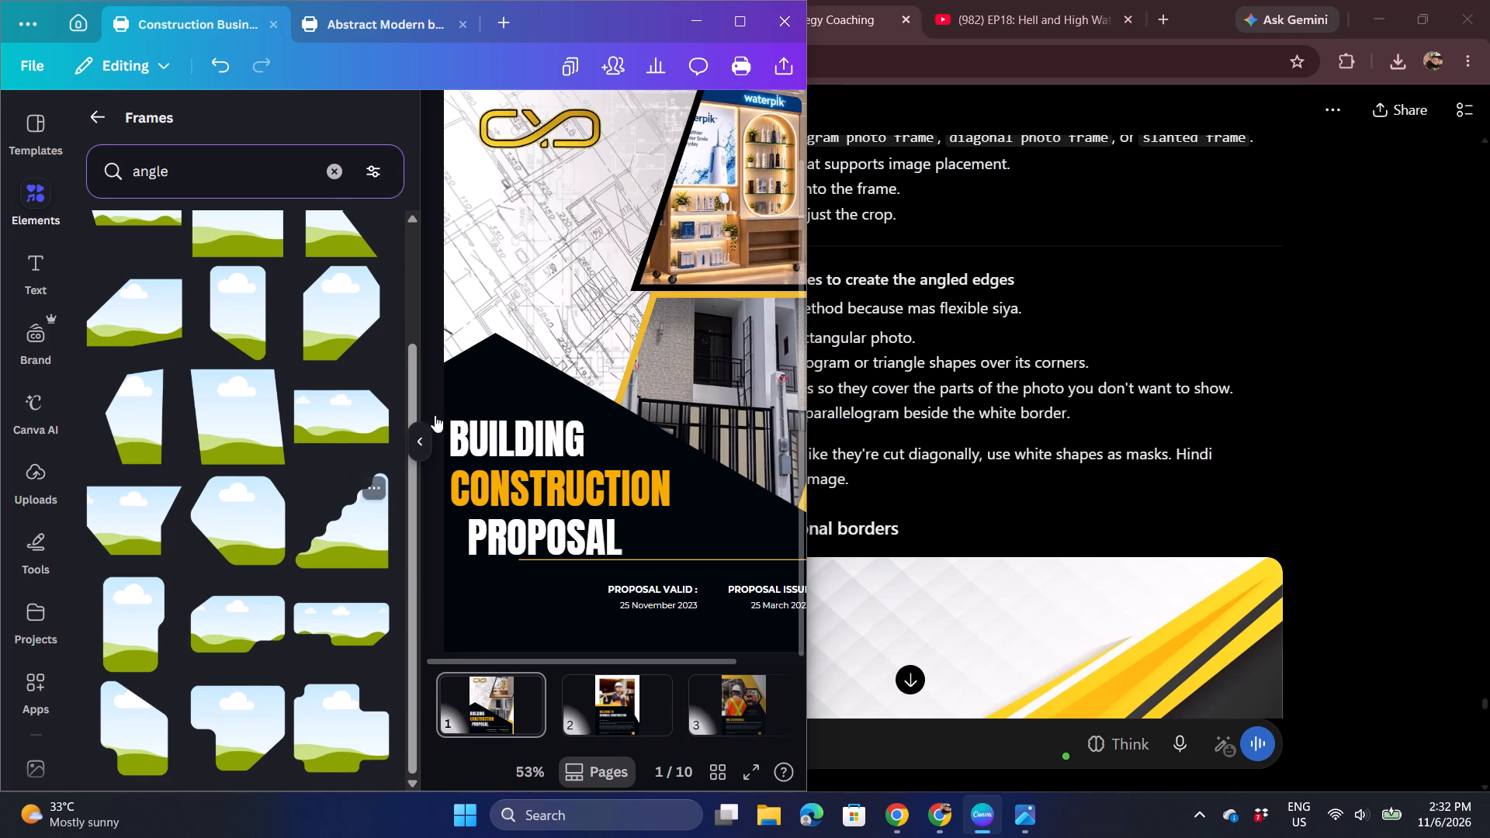
Add a rounded square shape to the cover page and fill it with the brand yellow #ffec4e.
{"action": "left_click", "coordinate": [729, 30]}
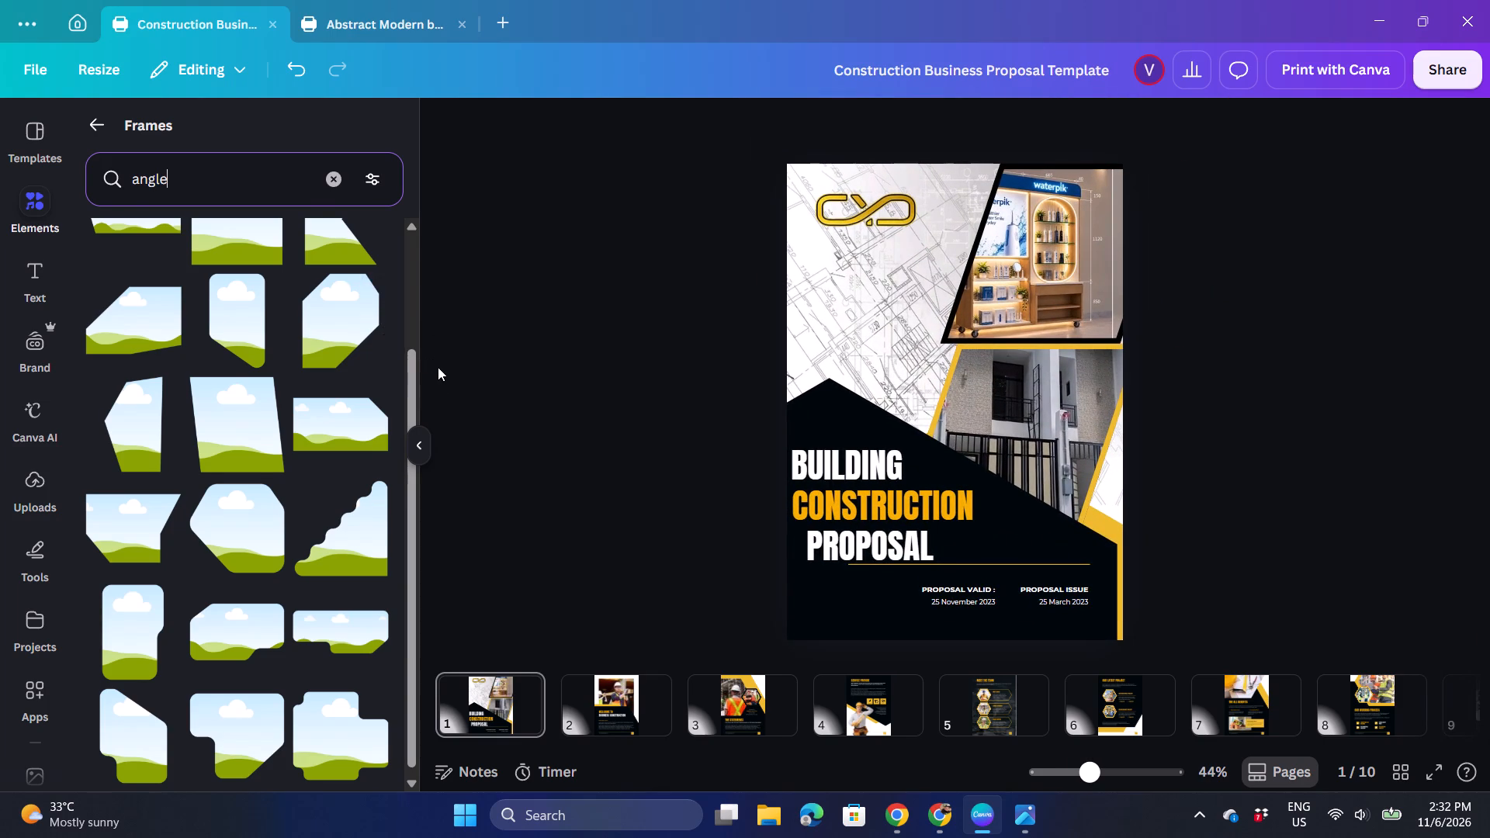
{"action": "left_click", "coordinate": [417, 440]}
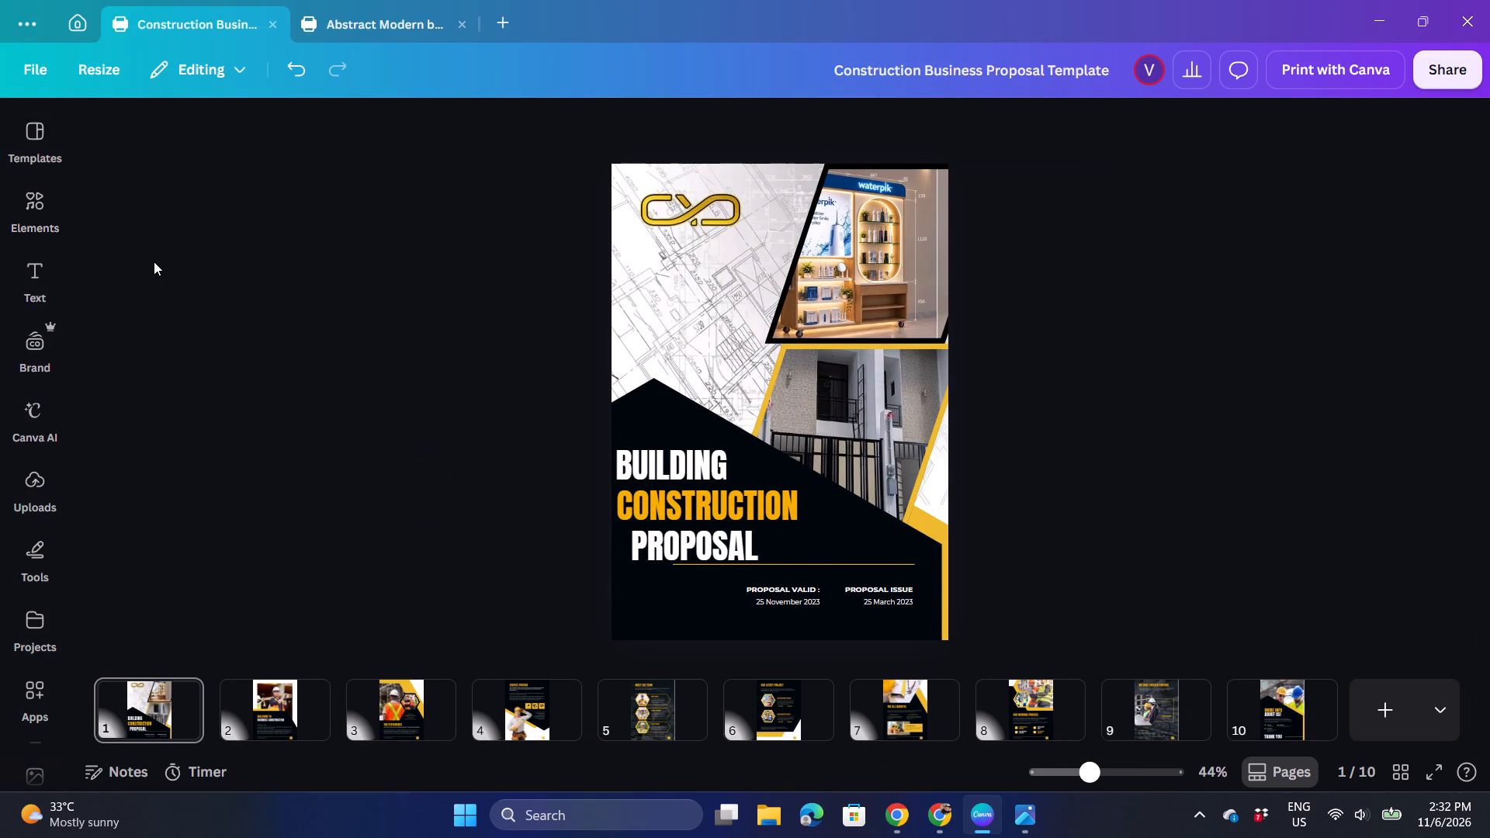
{"action": "left_click", "coordinate": [19, 195]}
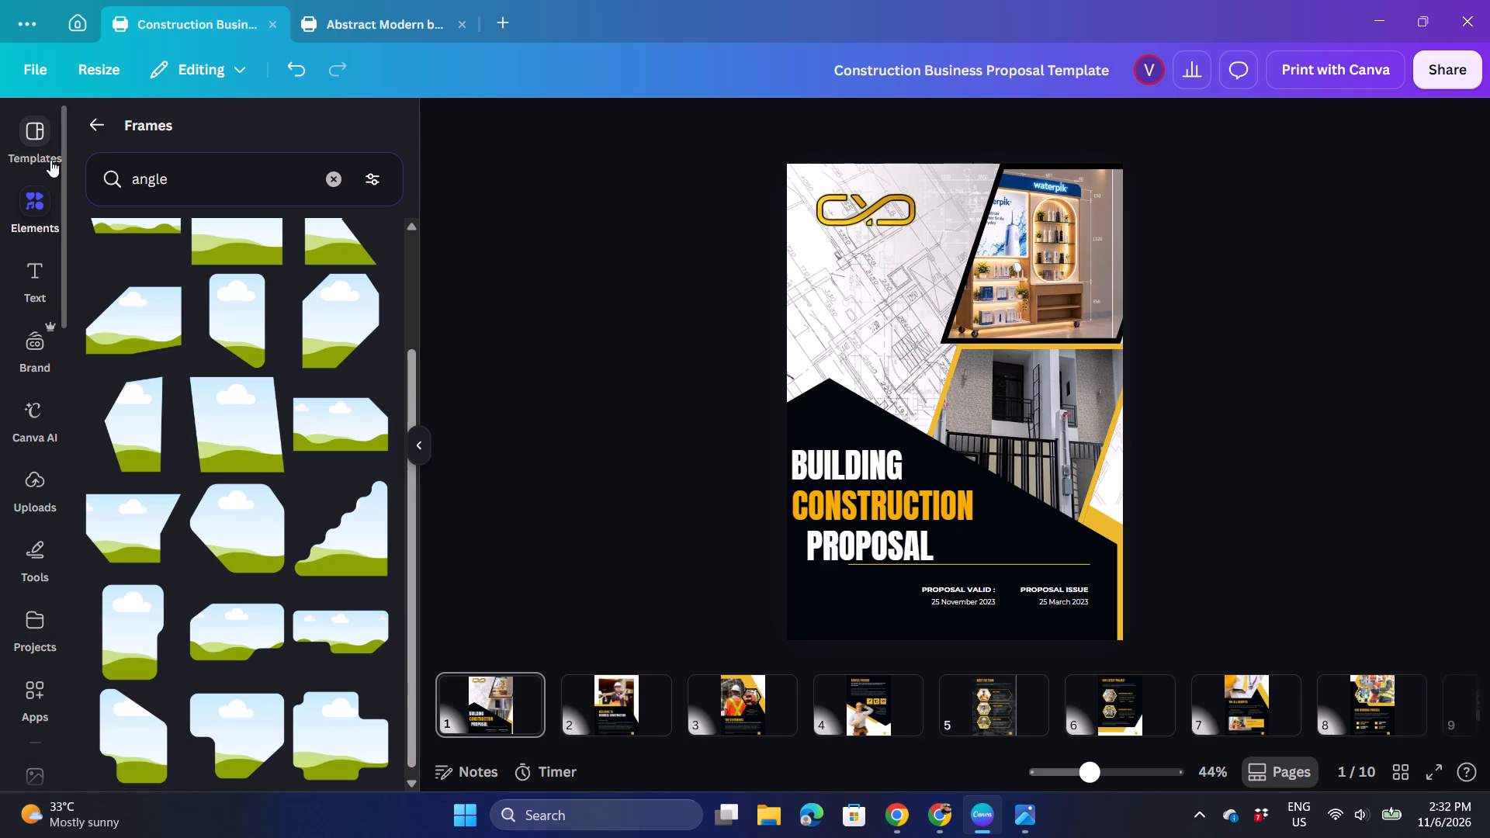
{"action": "left_click", "coordinate": [79, 126]}
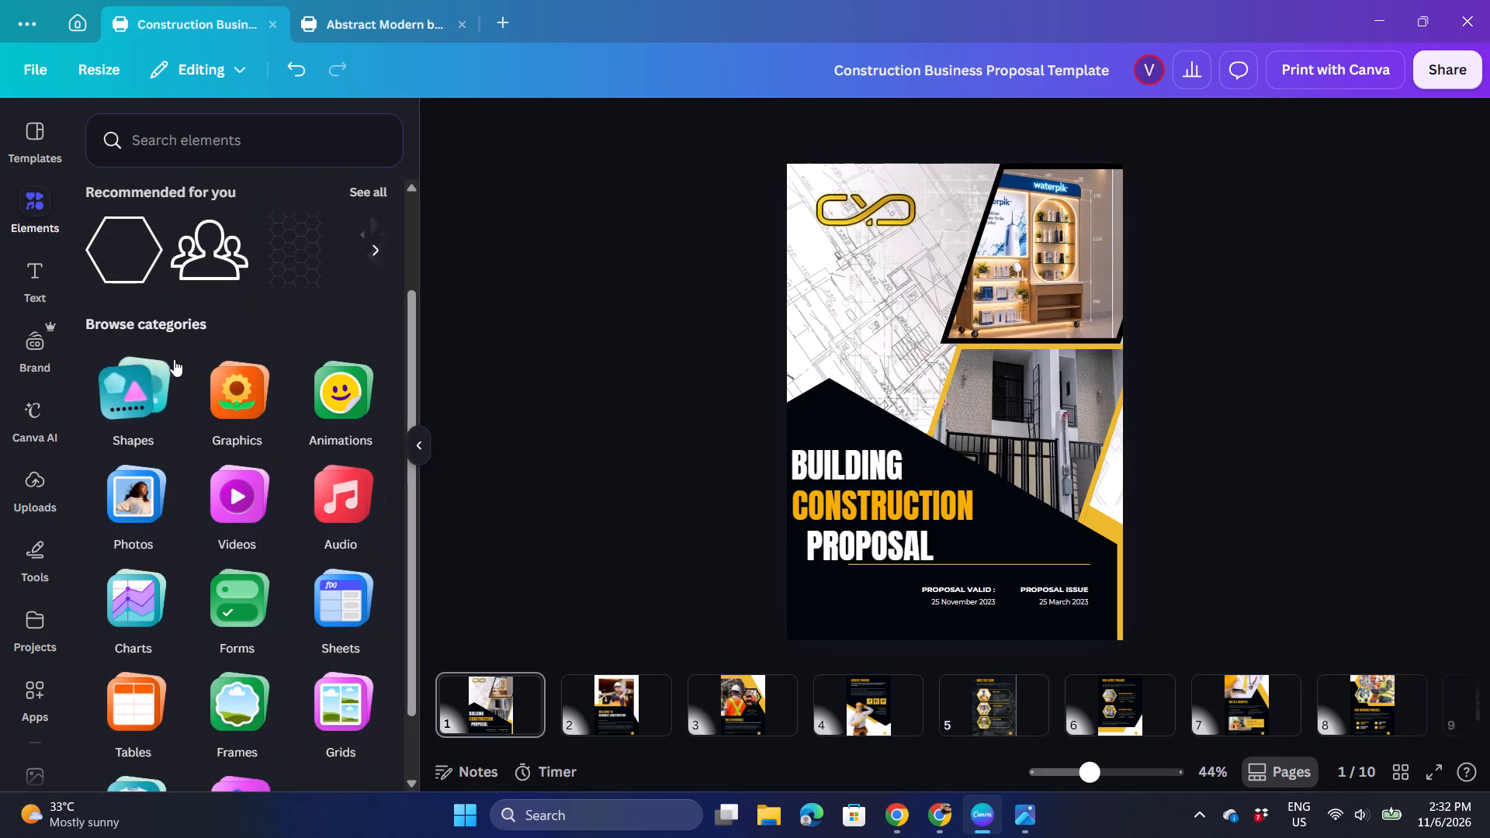
{"action": "left_click", "coordinate": [151, 441]}
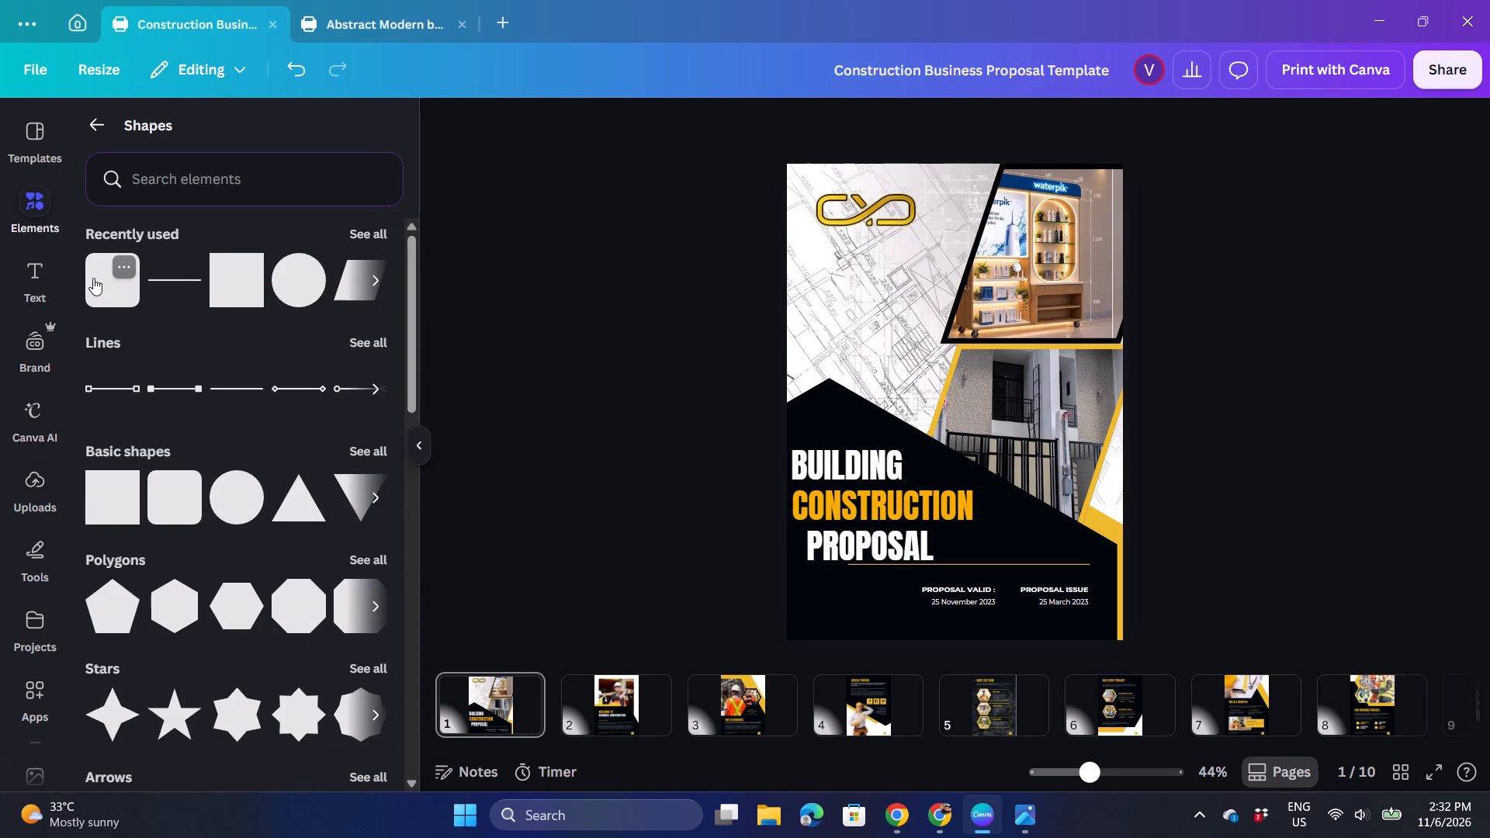
{"action": "left_click", "coordinate": [89, 281]}
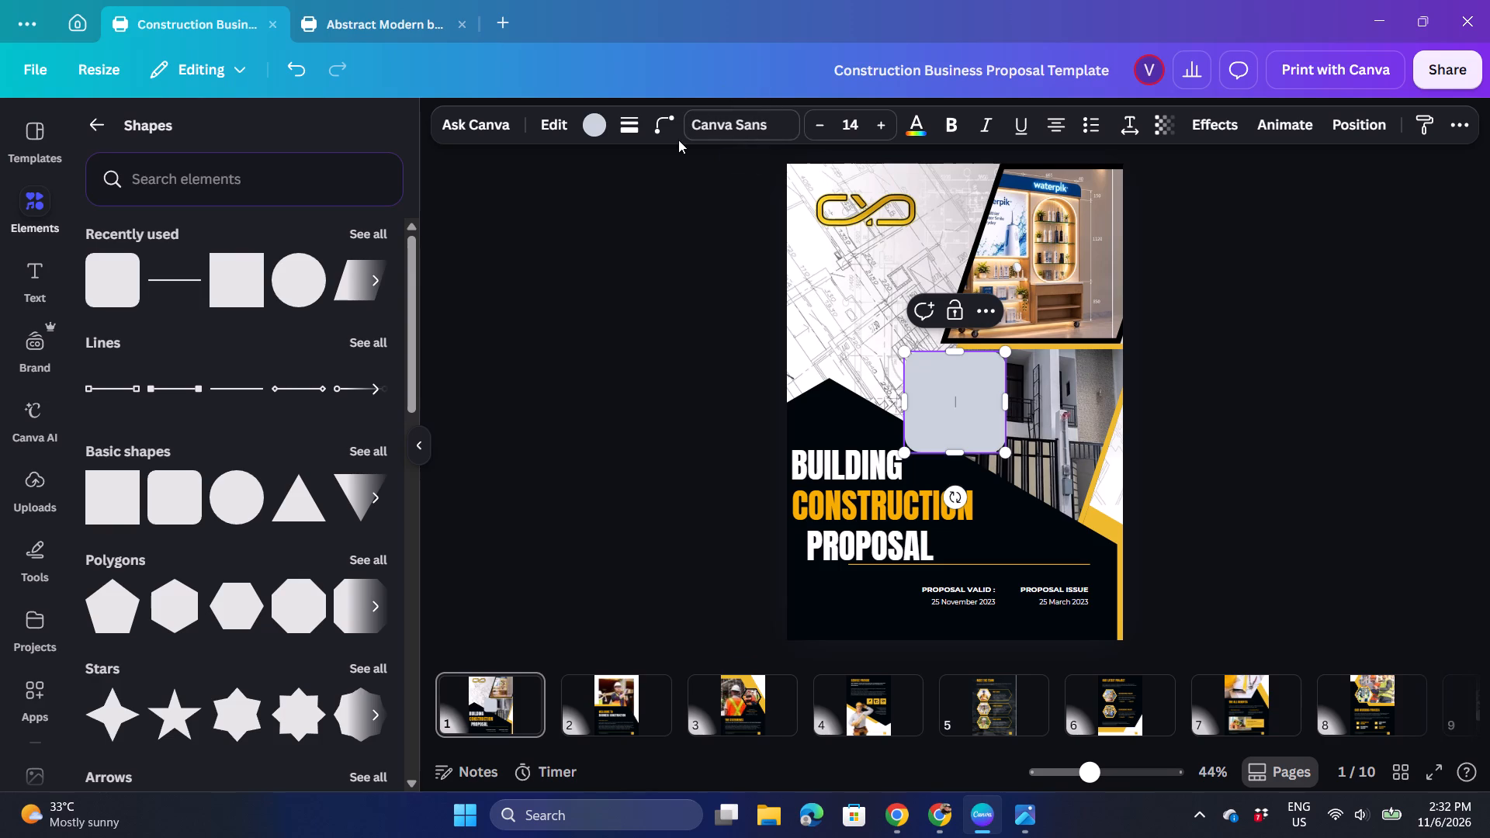
{"action": "left_click", "coordinate": [584, 136]}
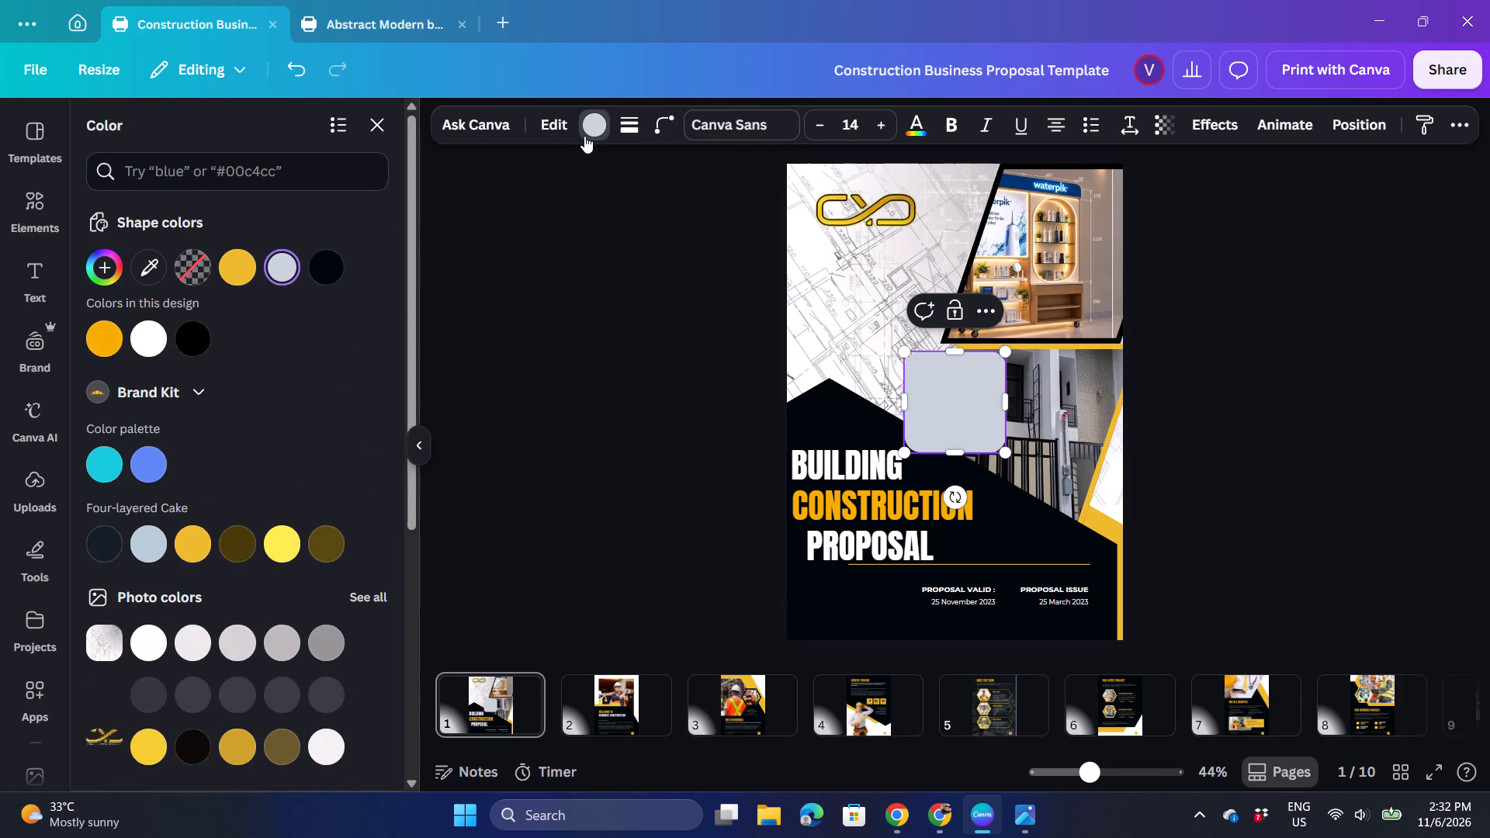
{"action": "left_click", "coordinate": [275, 543]}
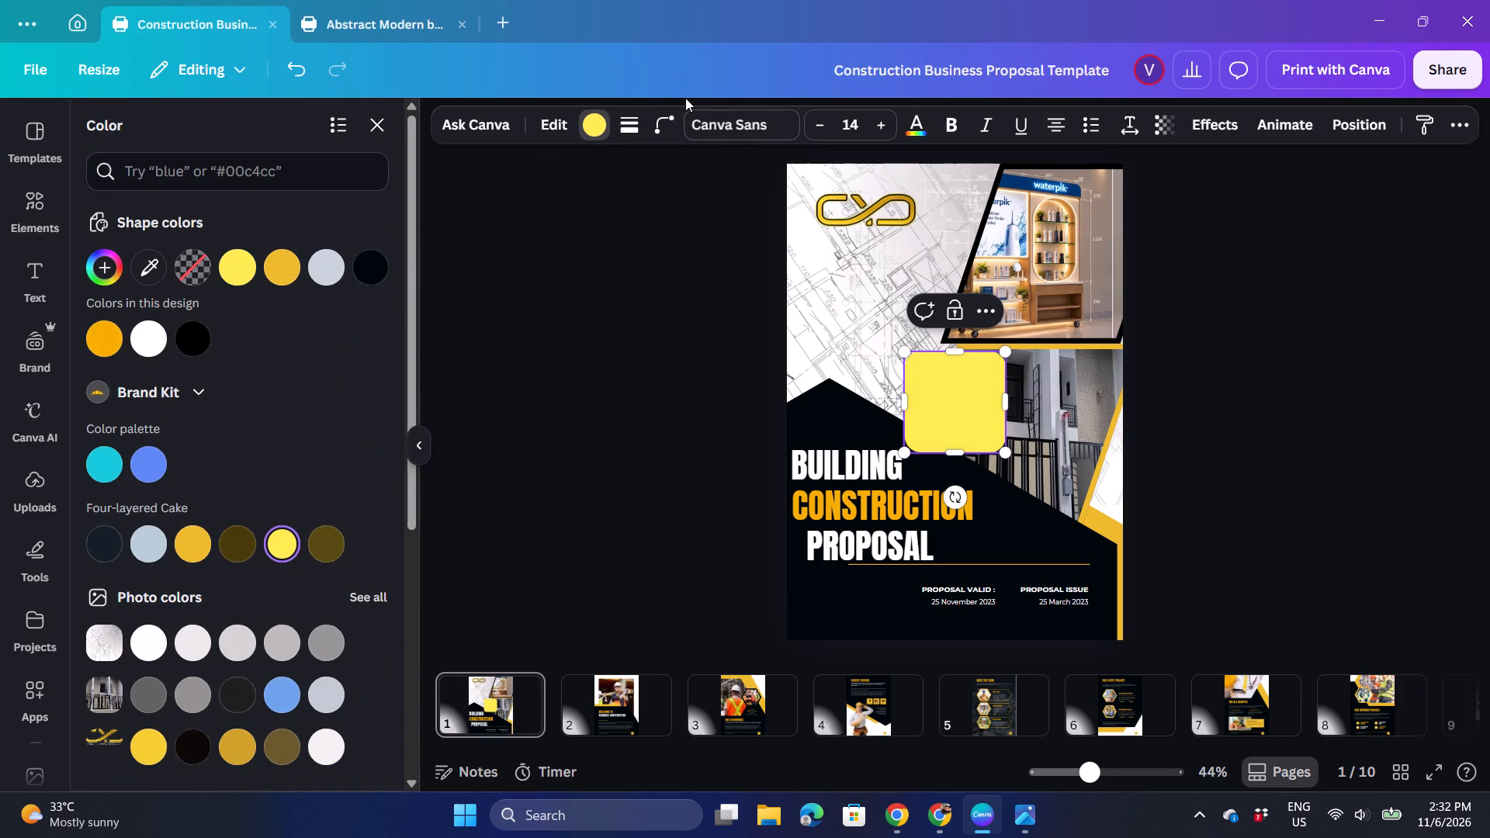
Reduce the yellow square's transparency value to about 17 for a faint tint.
{"action": "left_click", "coordinate": [1163, 126]}
{"action": "left_click", "coordinate": [1090, 212]}
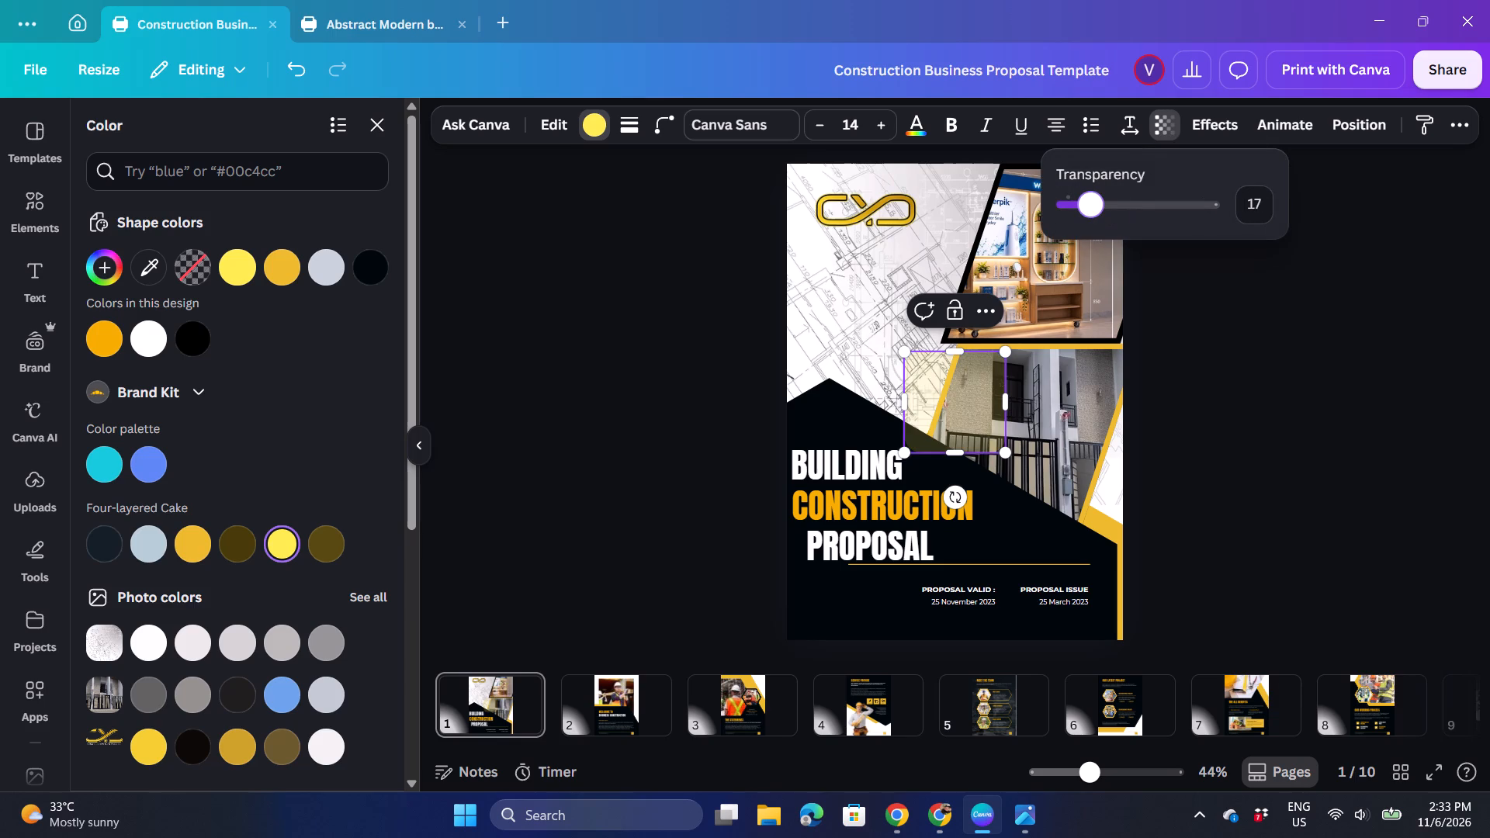
{"action": "left_click", "coordinate": [1072, 213]}
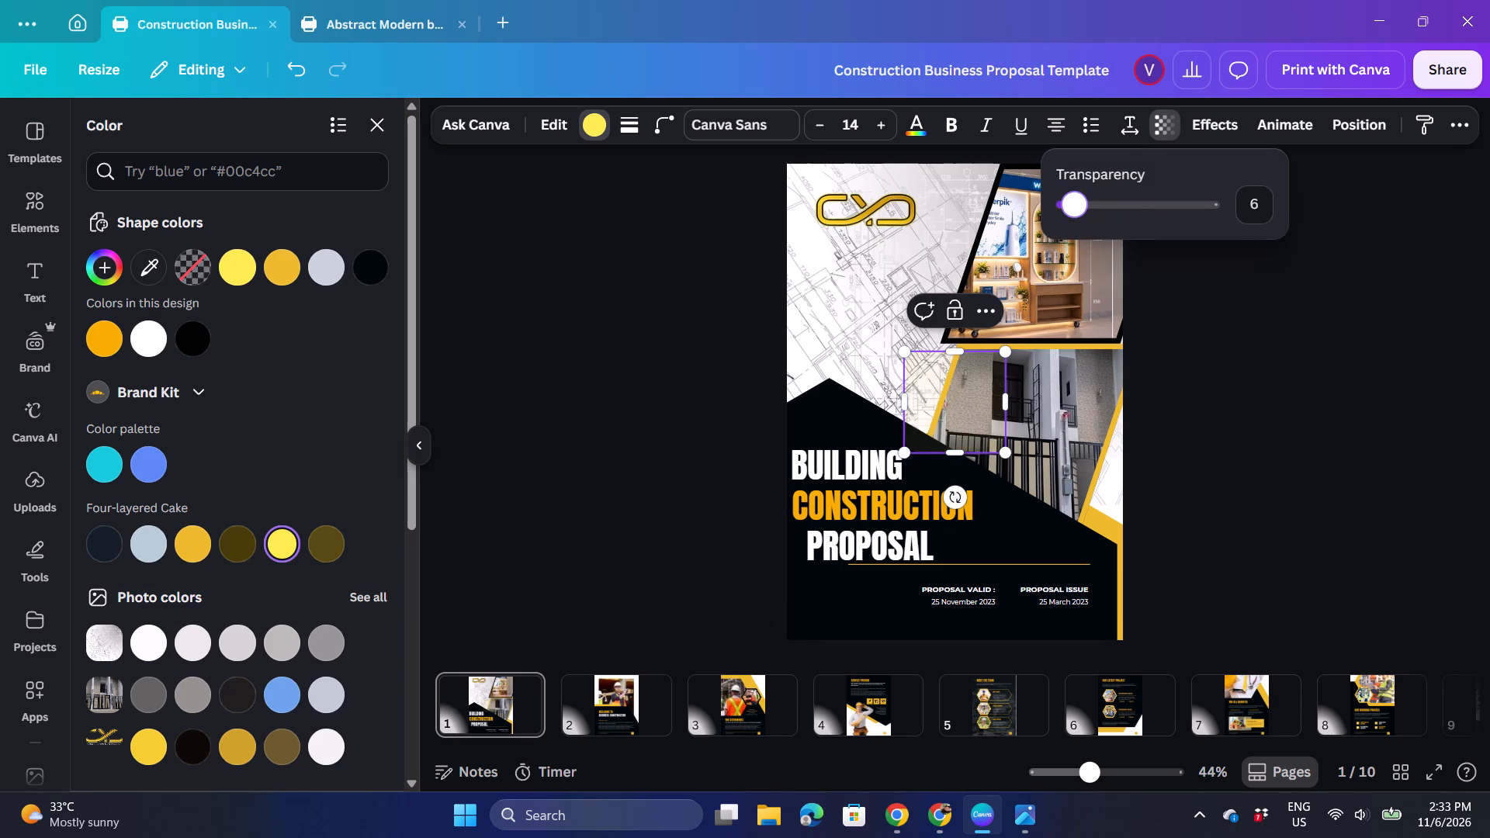
{"action": "left_click", "coordinate": [1089, 205]}
Send the translucent yellow square backward one layer.
{"action": "right_click_drag", "start_coordinate": [978, 421], "coordinate": [882, 345]}
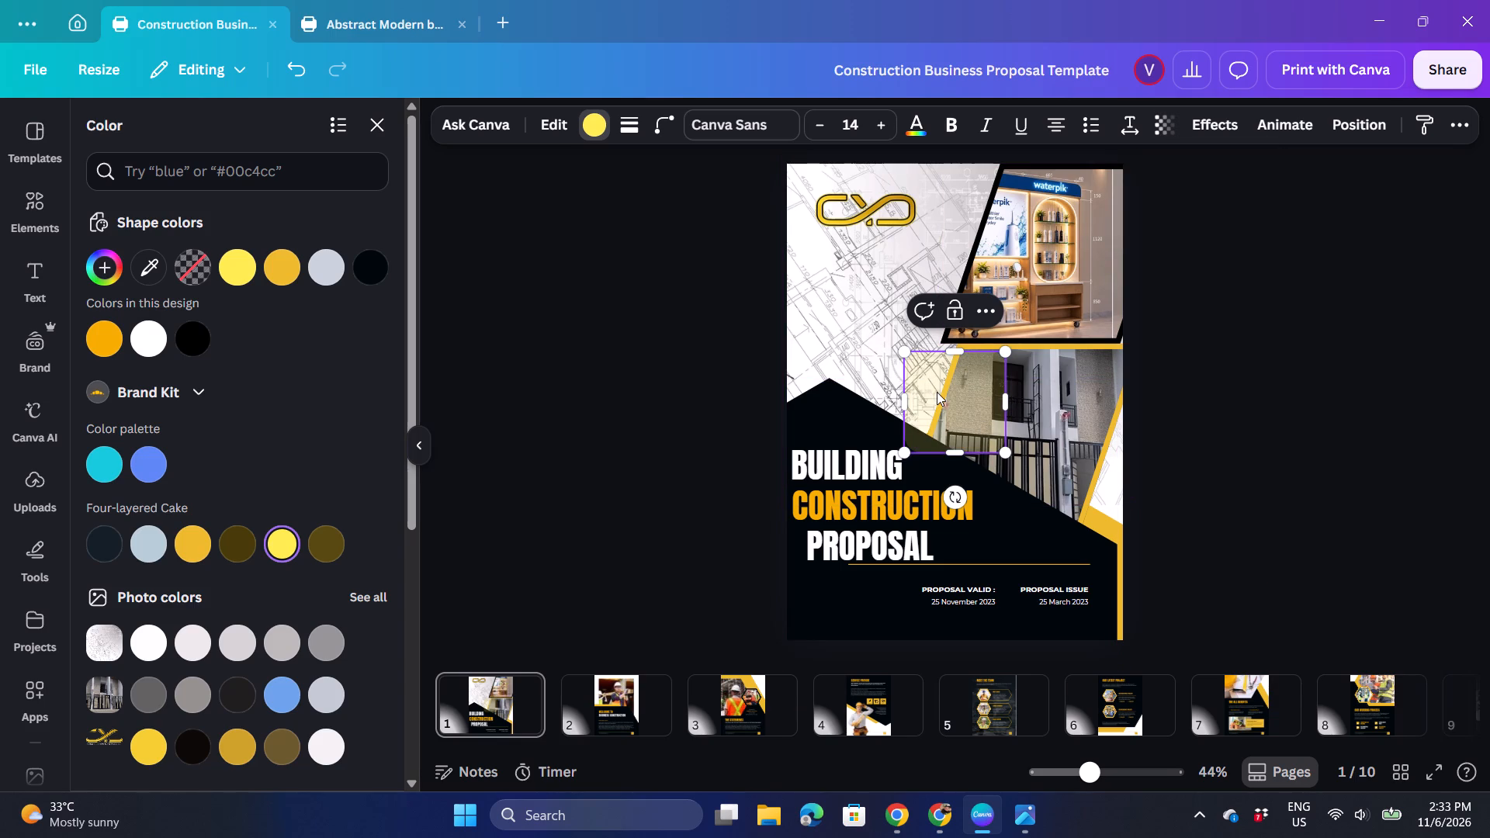
{"action": "left_click", "coordinate": [1295, 240]}
{"action": "left_click", "coordinate": [1295, 240]}
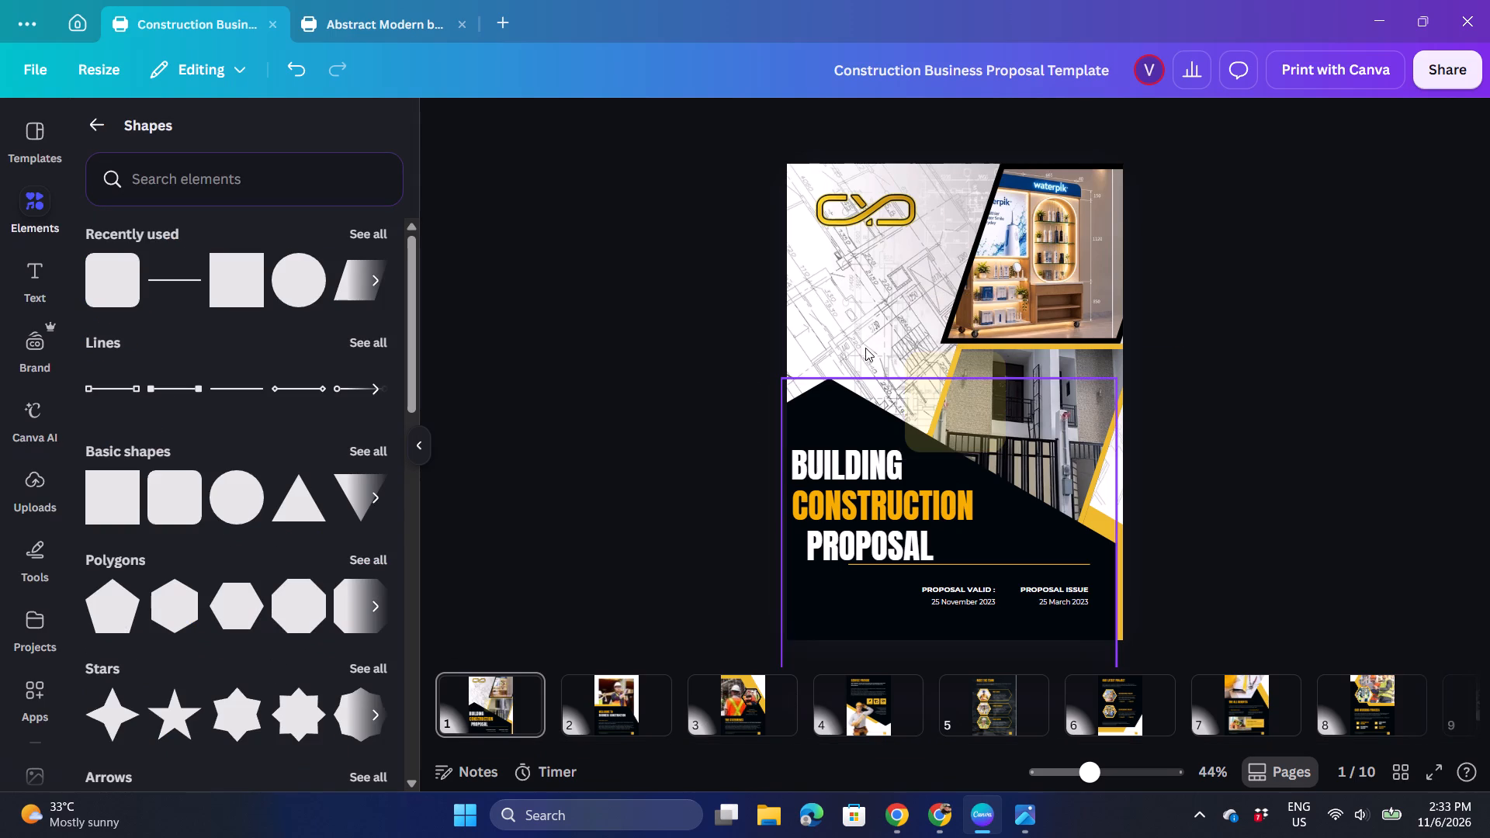
{"action": "right_click_drag", "start_coordinate": [930, 377], "coordinate": [918, 376]}
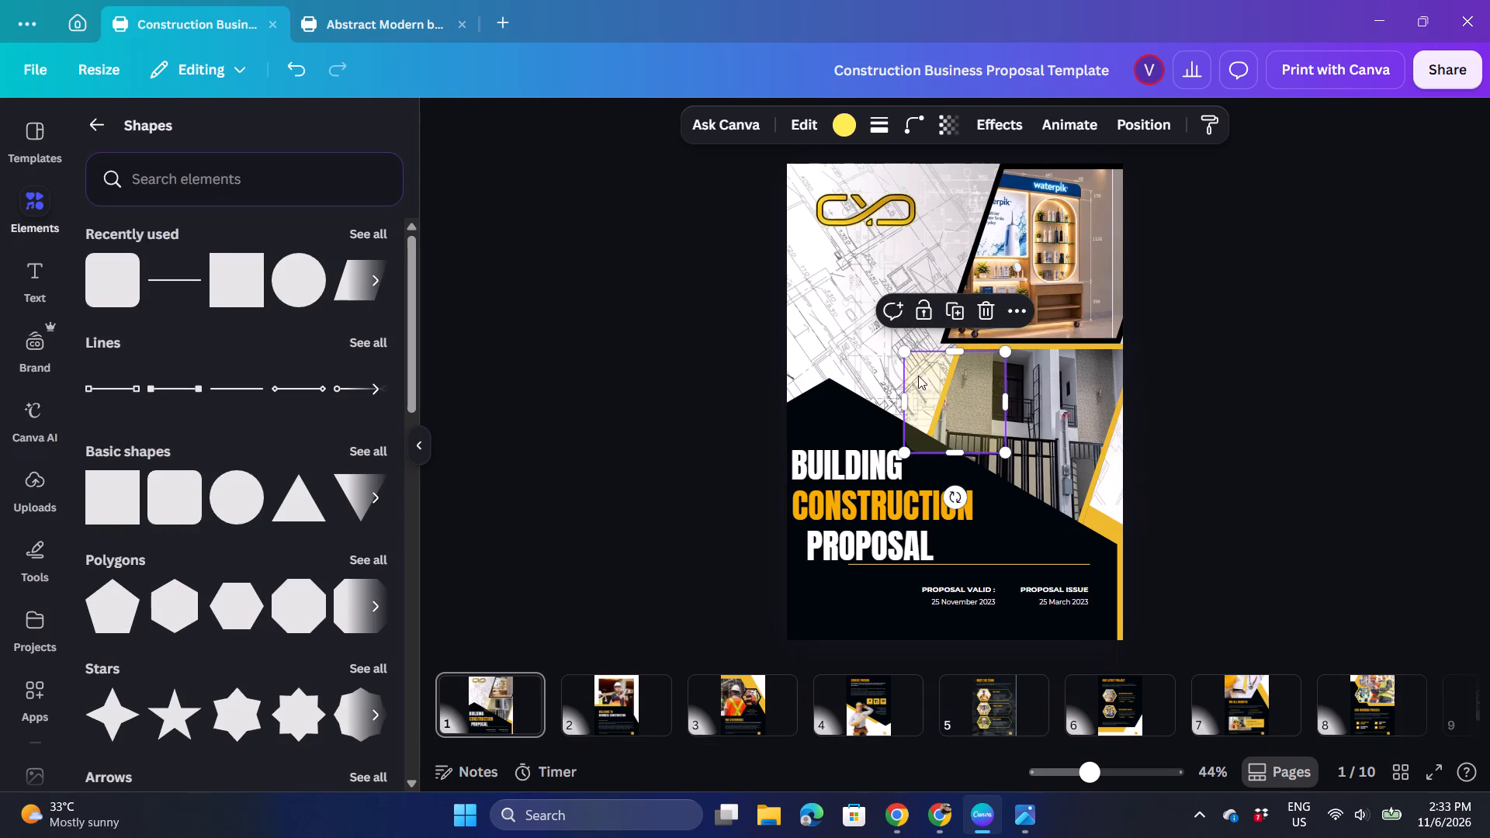
{"action": "right_click_drag", "start_coordinate": [918, 376], "coordinate": [875, 347]}
{"action": "left_click", "coordinate": [1277, 267]}
{"action": "left_click", "coordinate": [1005, 310]}
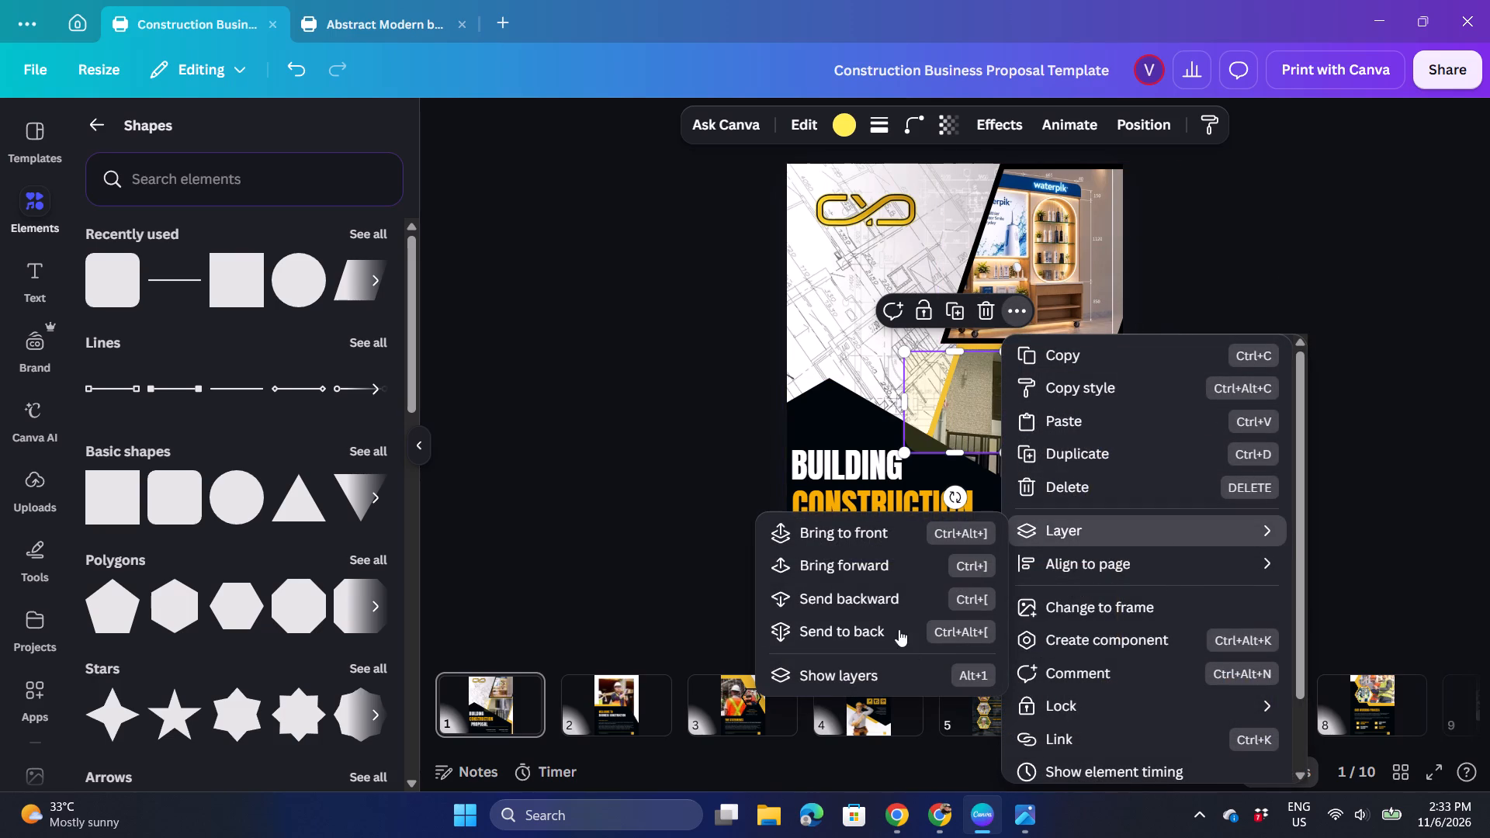
{"action": "left_click", "coordinate": [887, 608]}
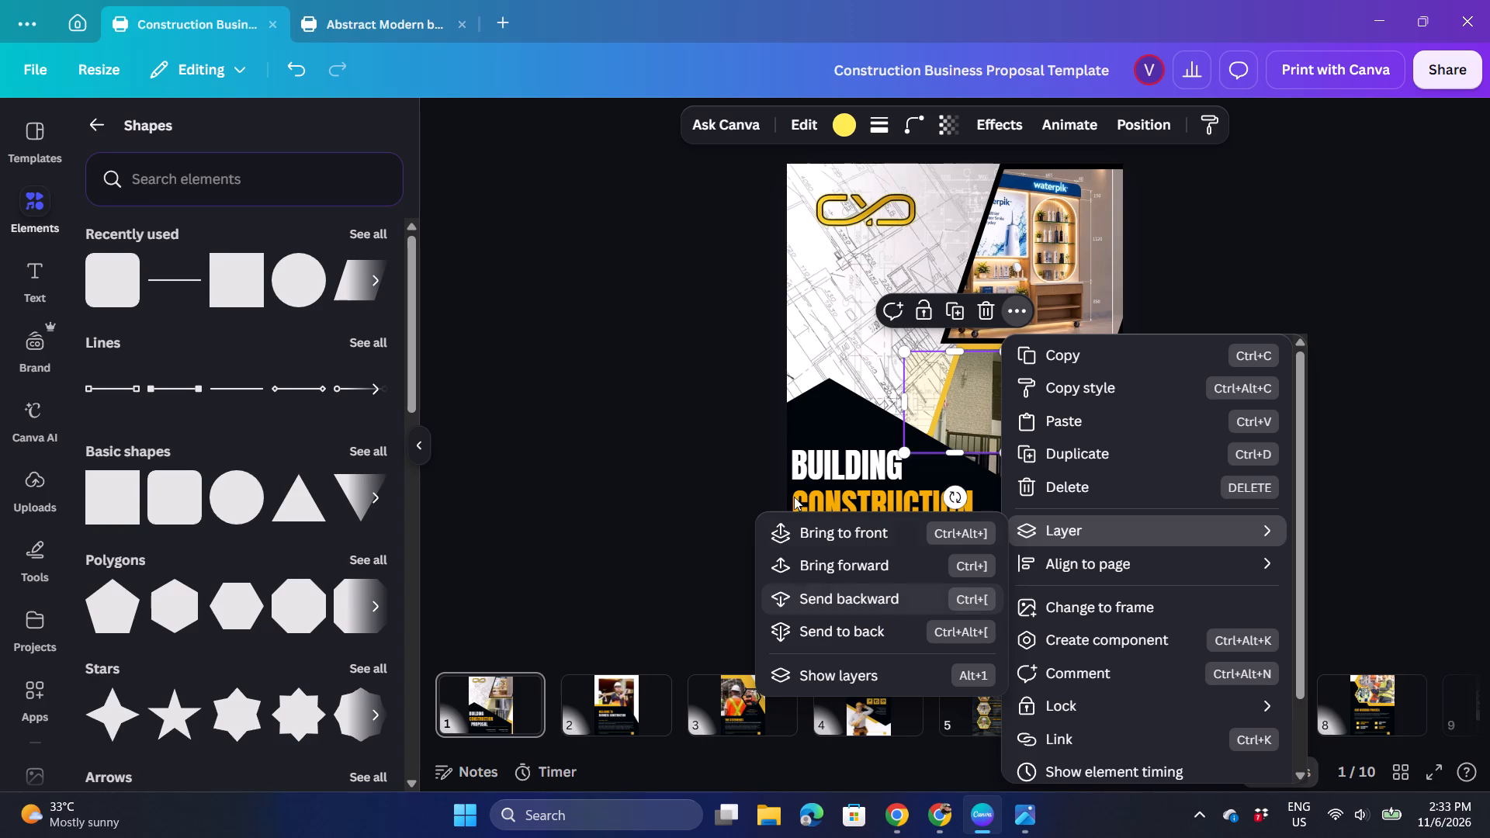
Enlarge the translucent yellow square past the cover's upper and side edges, covering the blueprint background and the facade photo area.
{"action": "left_click_drag", "start_coordinate": [902, 355], "coordinate": [714, 150]}
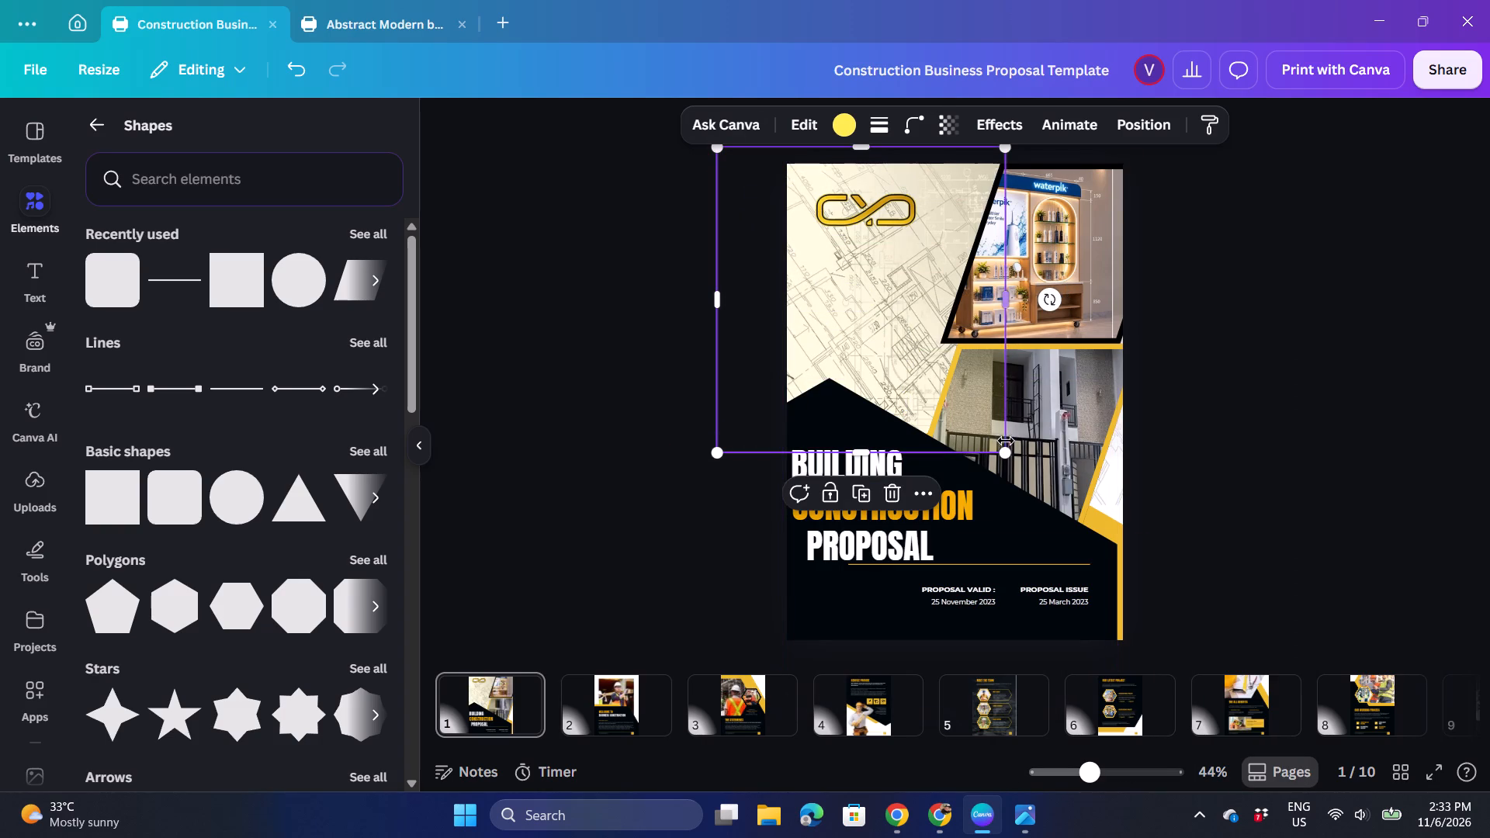
{"action": "left_click_drag", "start_coordinate": [1012, 452], "coordinate": [1180, 521]}
{"action": "left_click", "coordinate": [1361, 465]}
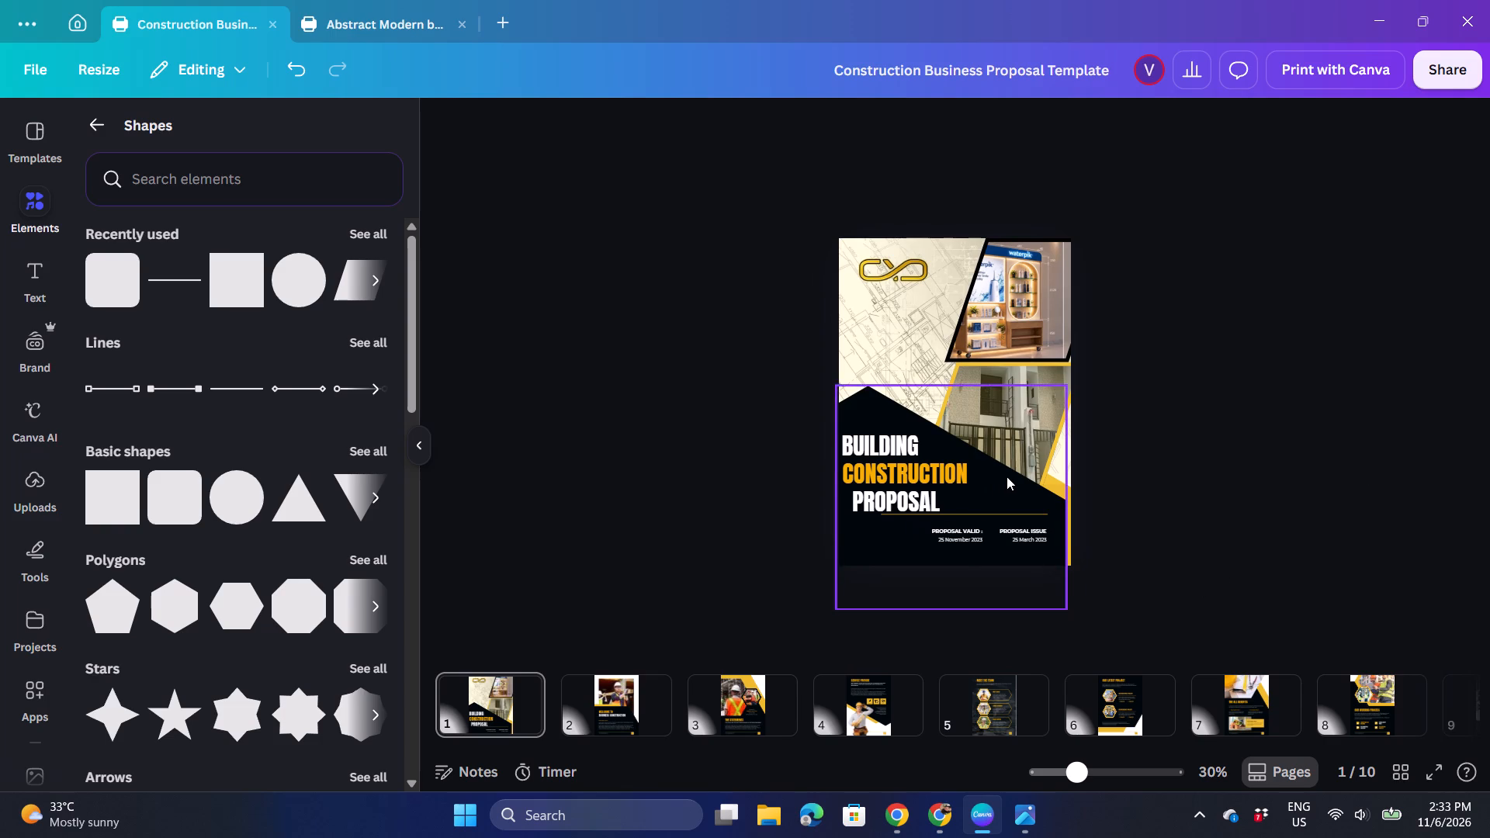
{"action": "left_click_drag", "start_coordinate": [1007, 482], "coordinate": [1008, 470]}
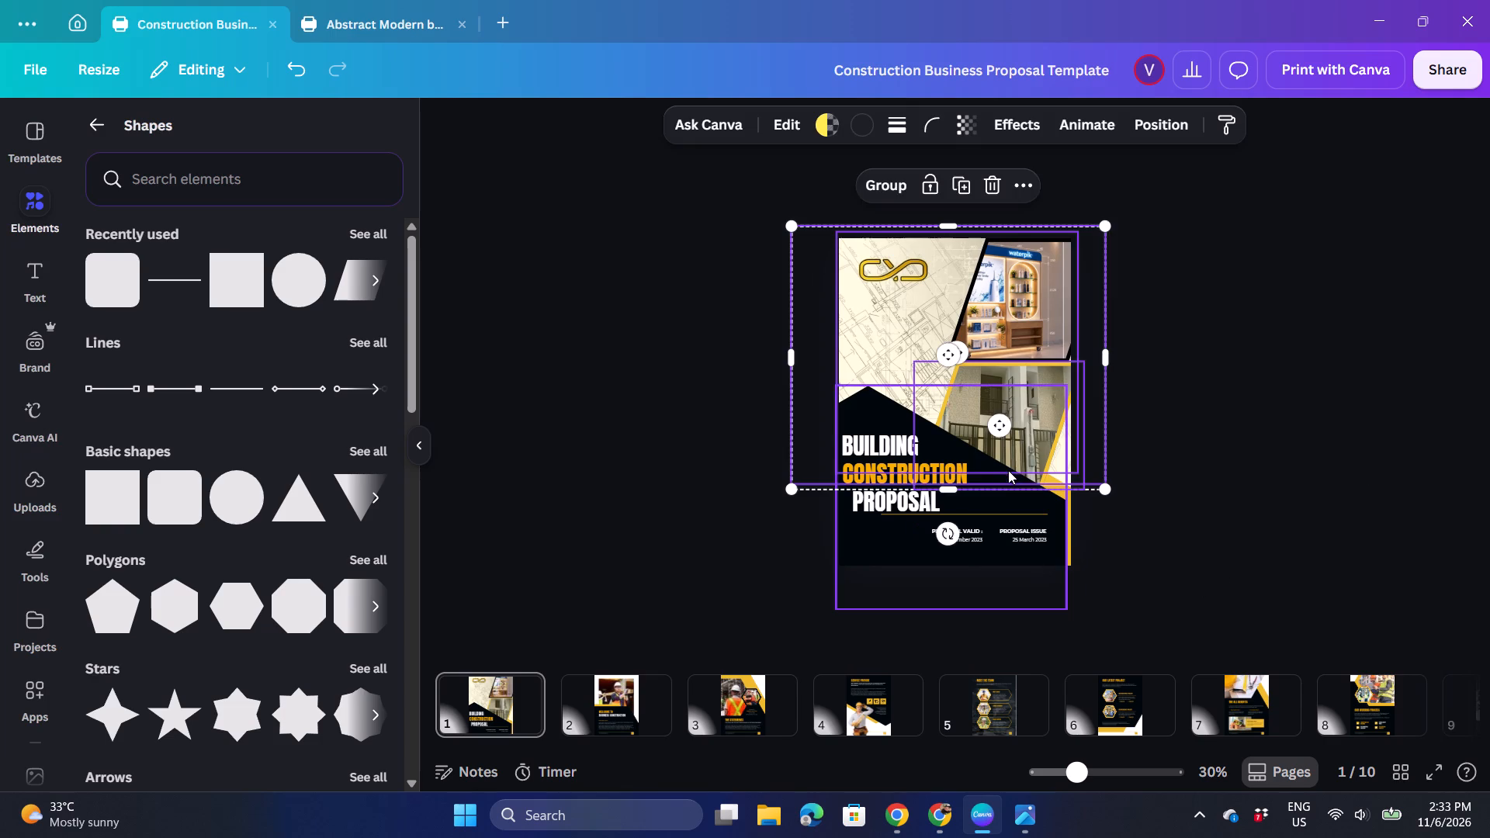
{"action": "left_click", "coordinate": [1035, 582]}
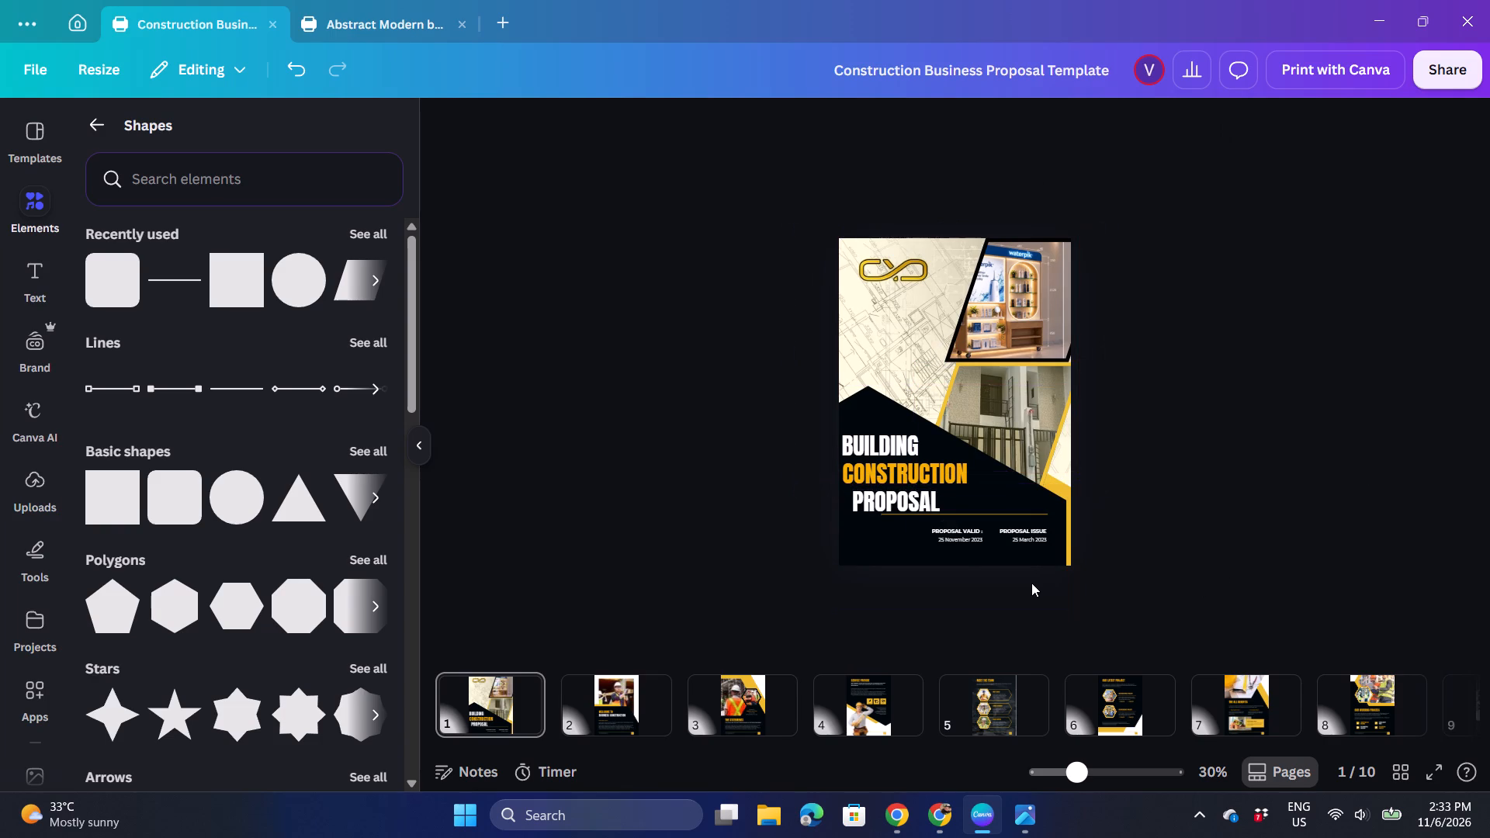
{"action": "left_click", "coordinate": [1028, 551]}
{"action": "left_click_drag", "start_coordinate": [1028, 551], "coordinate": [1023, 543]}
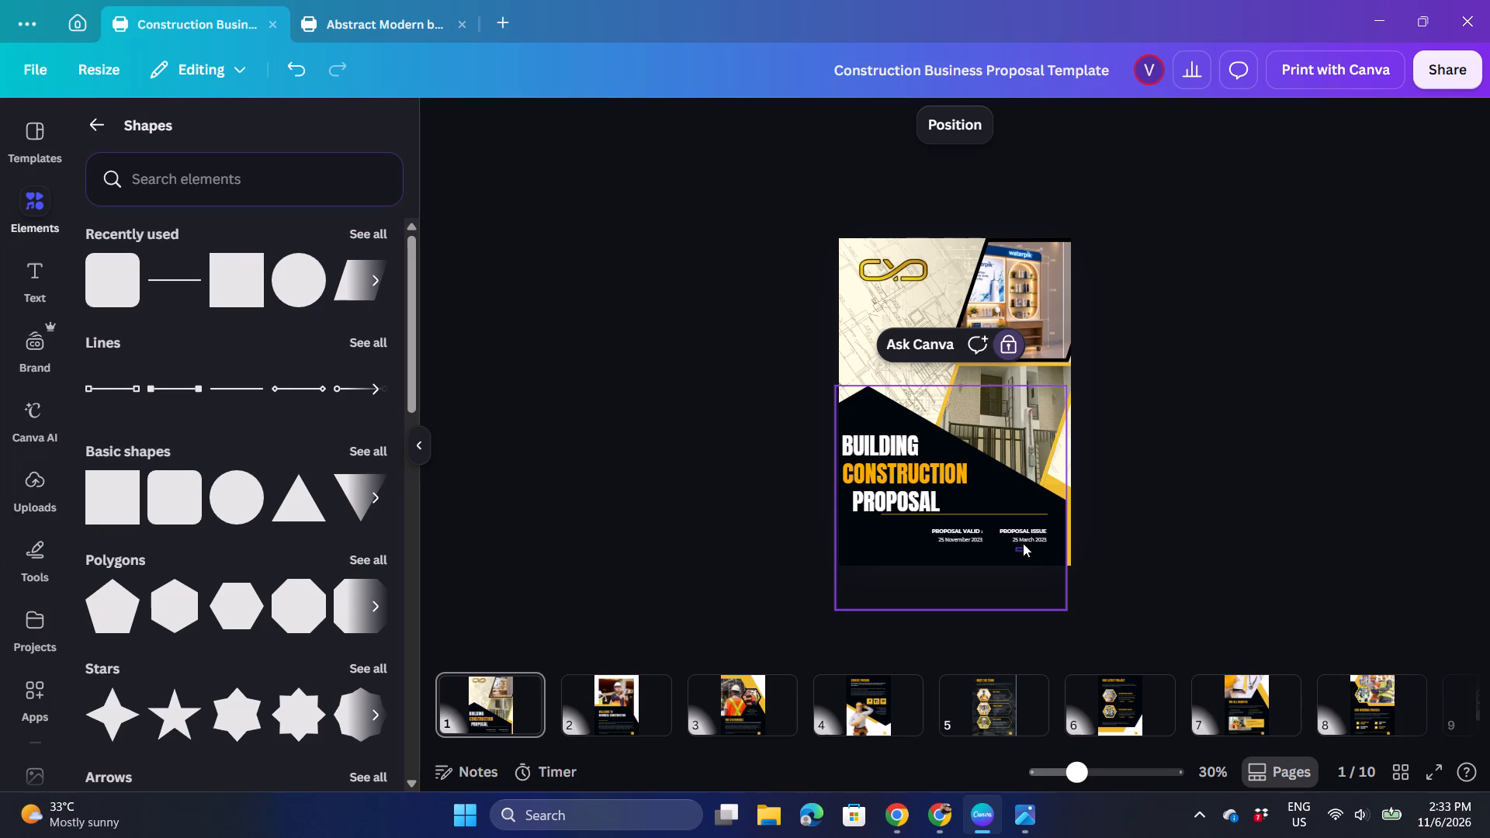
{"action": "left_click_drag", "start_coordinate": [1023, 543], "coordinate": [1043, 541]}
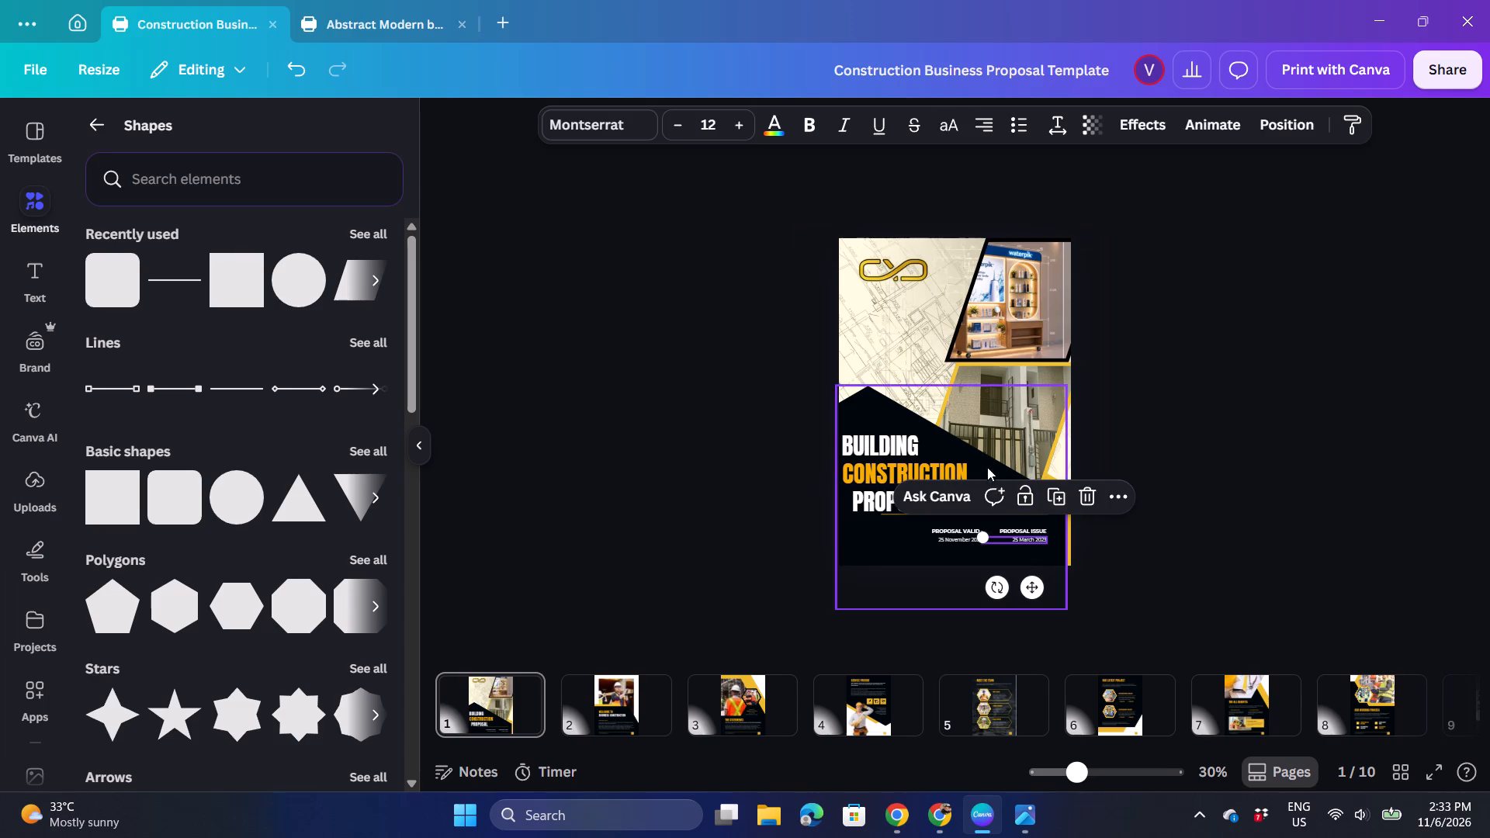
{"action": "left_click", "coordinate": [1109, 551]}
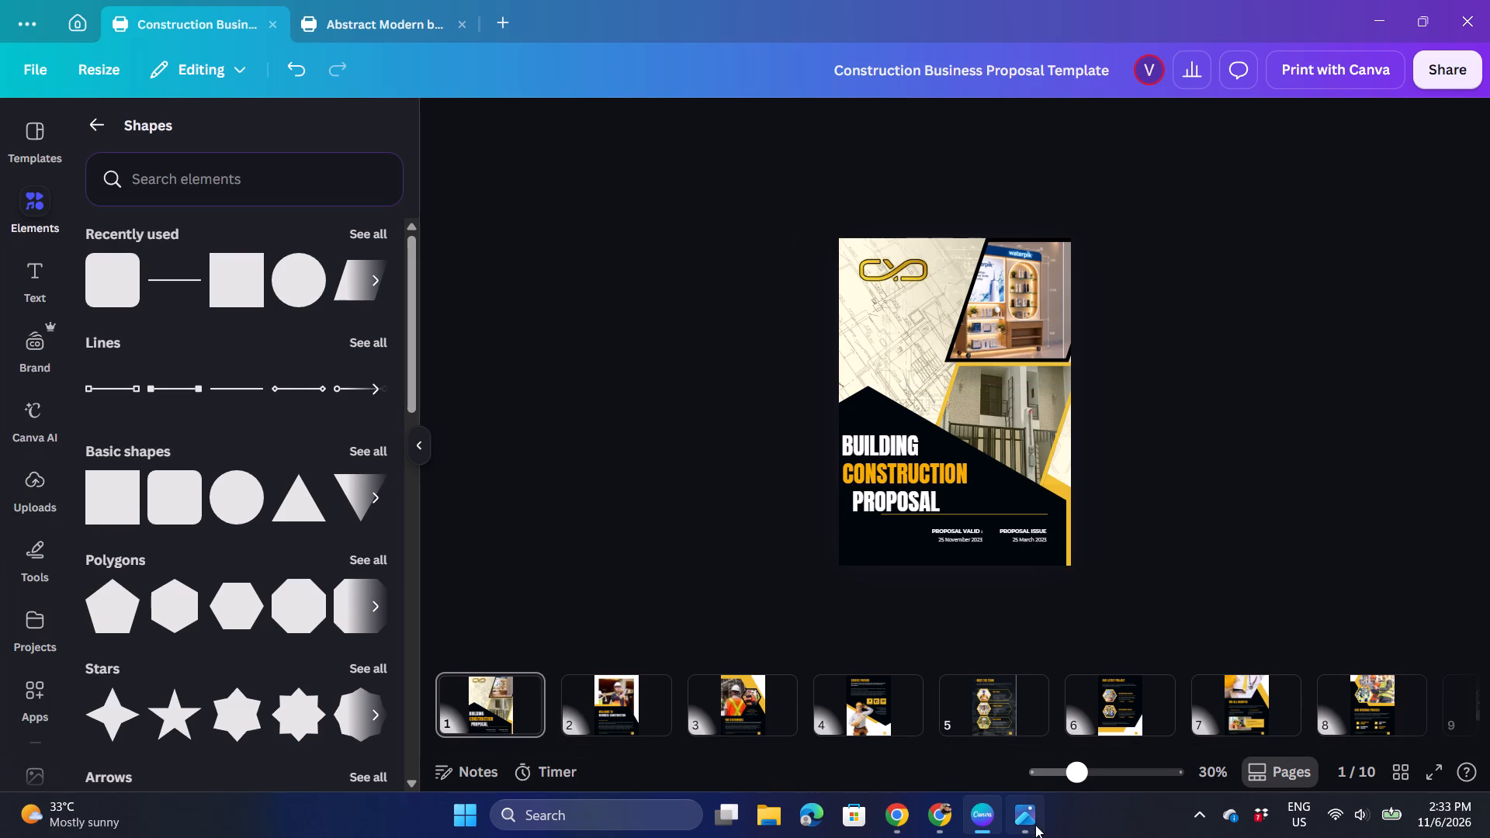
Switch to Photos and examine the CYD Construction & Supplies reference cover's logo, headline and angled photo layout.
{"action": "left_click", "coordinate": [1030, 829]}
{"action": "scroll", "coordinate": [1244, 610], "scroll_direction": "right", "scroll_amount": 1}
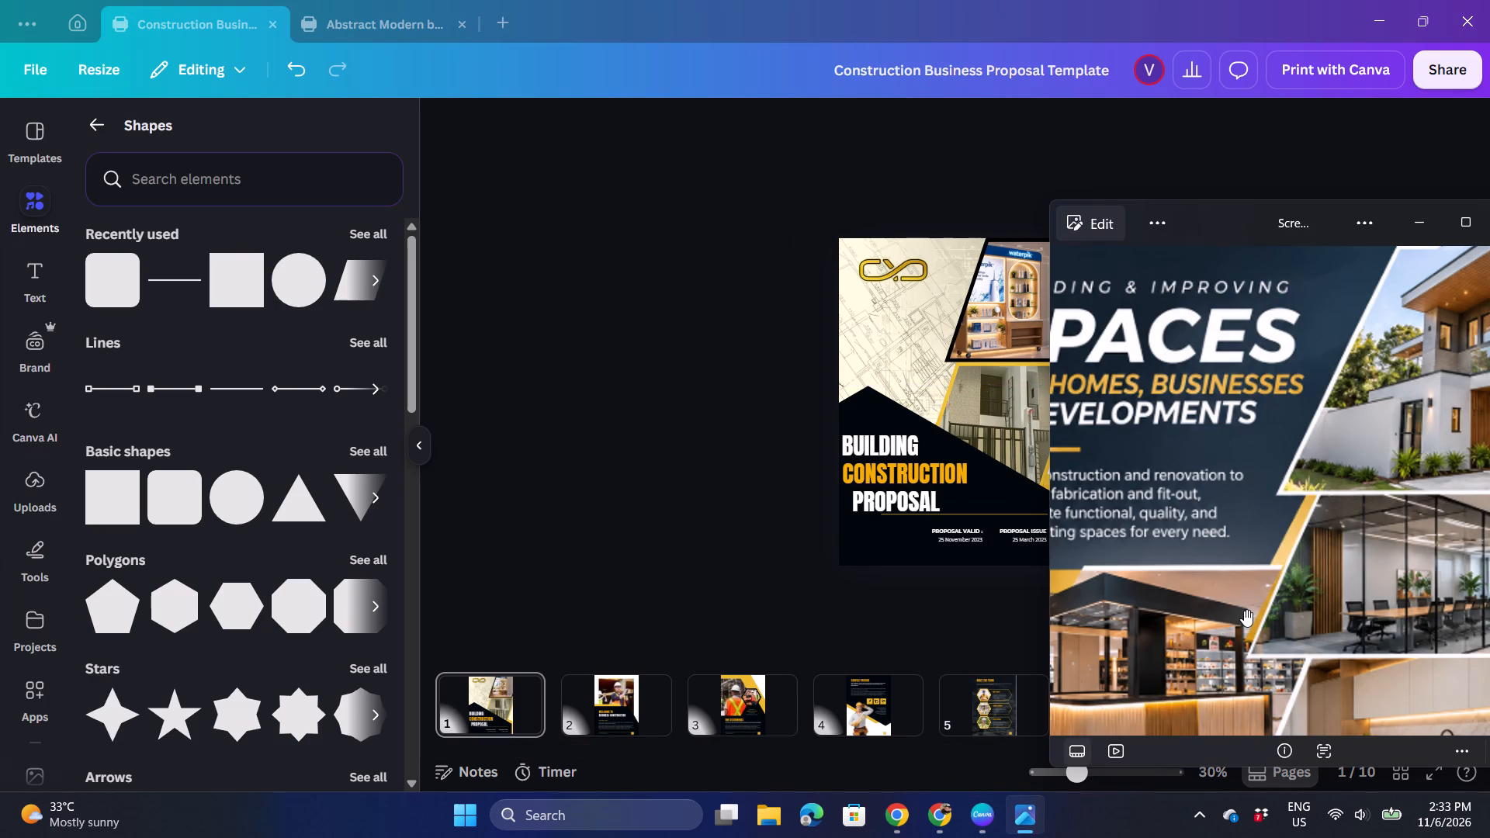
{"action": "scroll", "coordinate": [1244, 610], "scroll_direction": "right", "scroll_amount": 1}
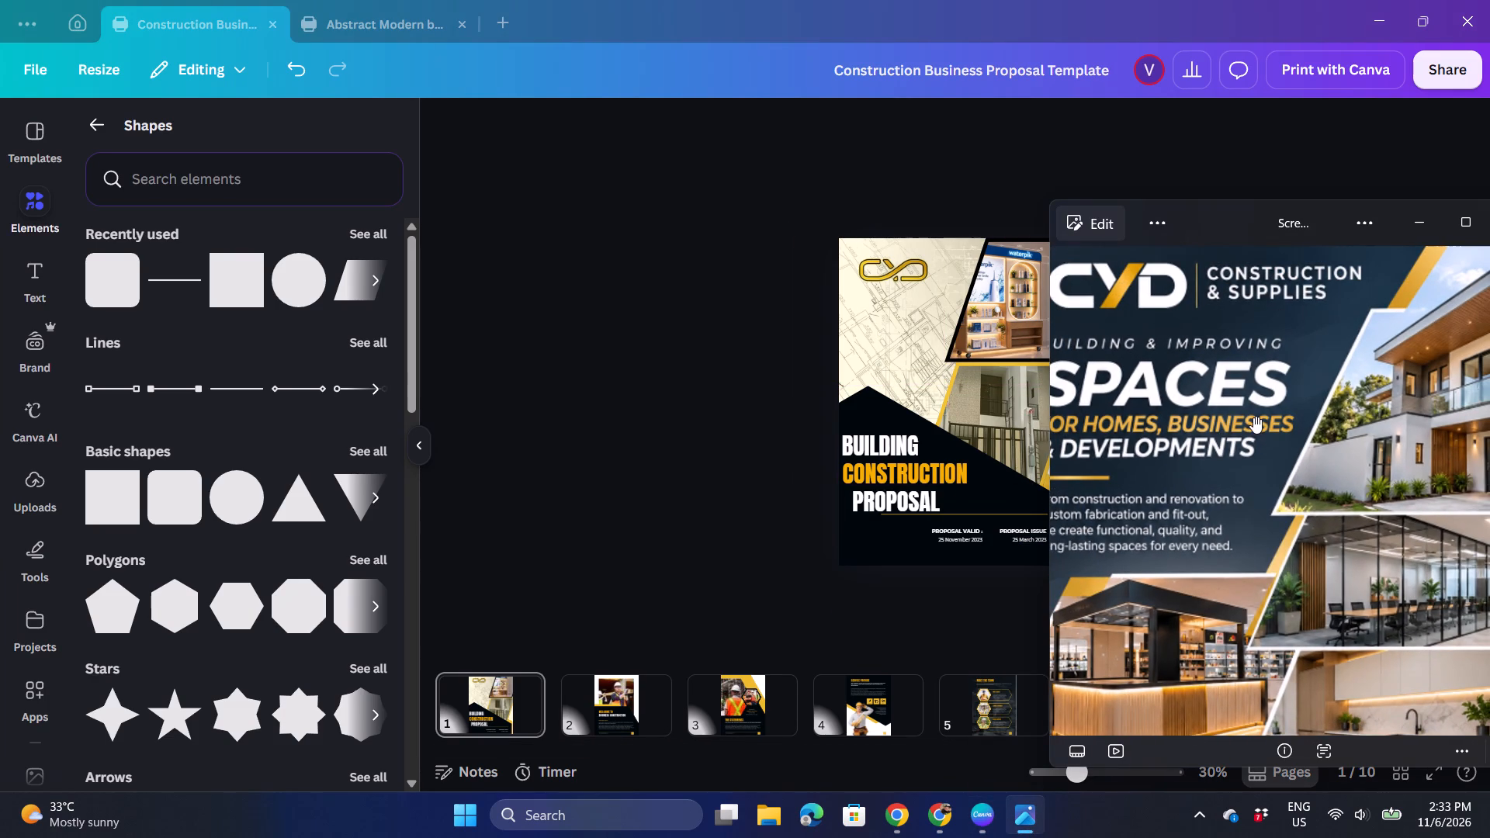
{"action": "left_click_drag", "start_coordinate": [1253, 417], "coordinate": [1349, 403]}
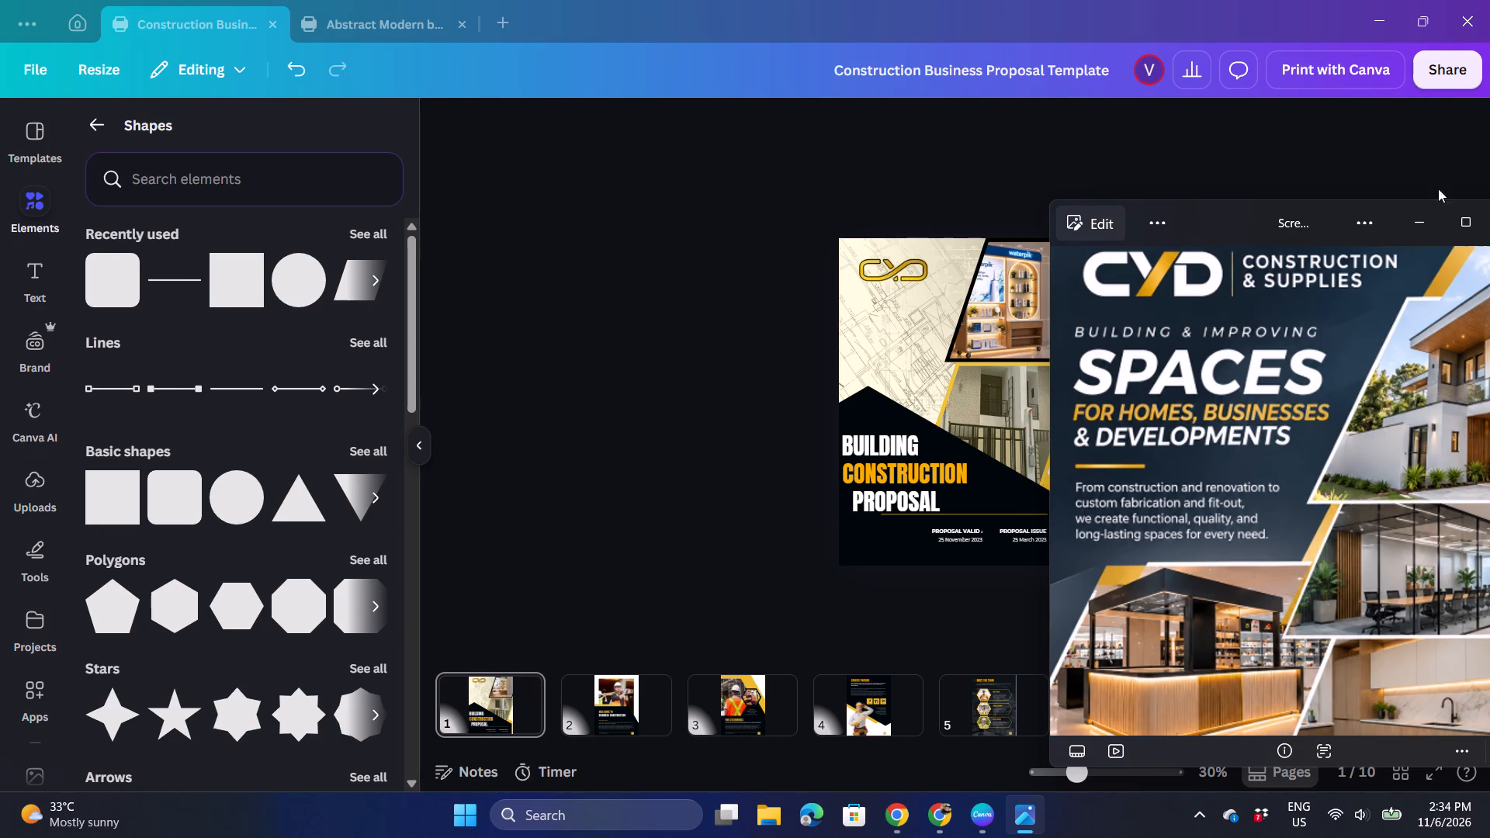
{"action": "left_click", "coordinate": [1425, 229]}
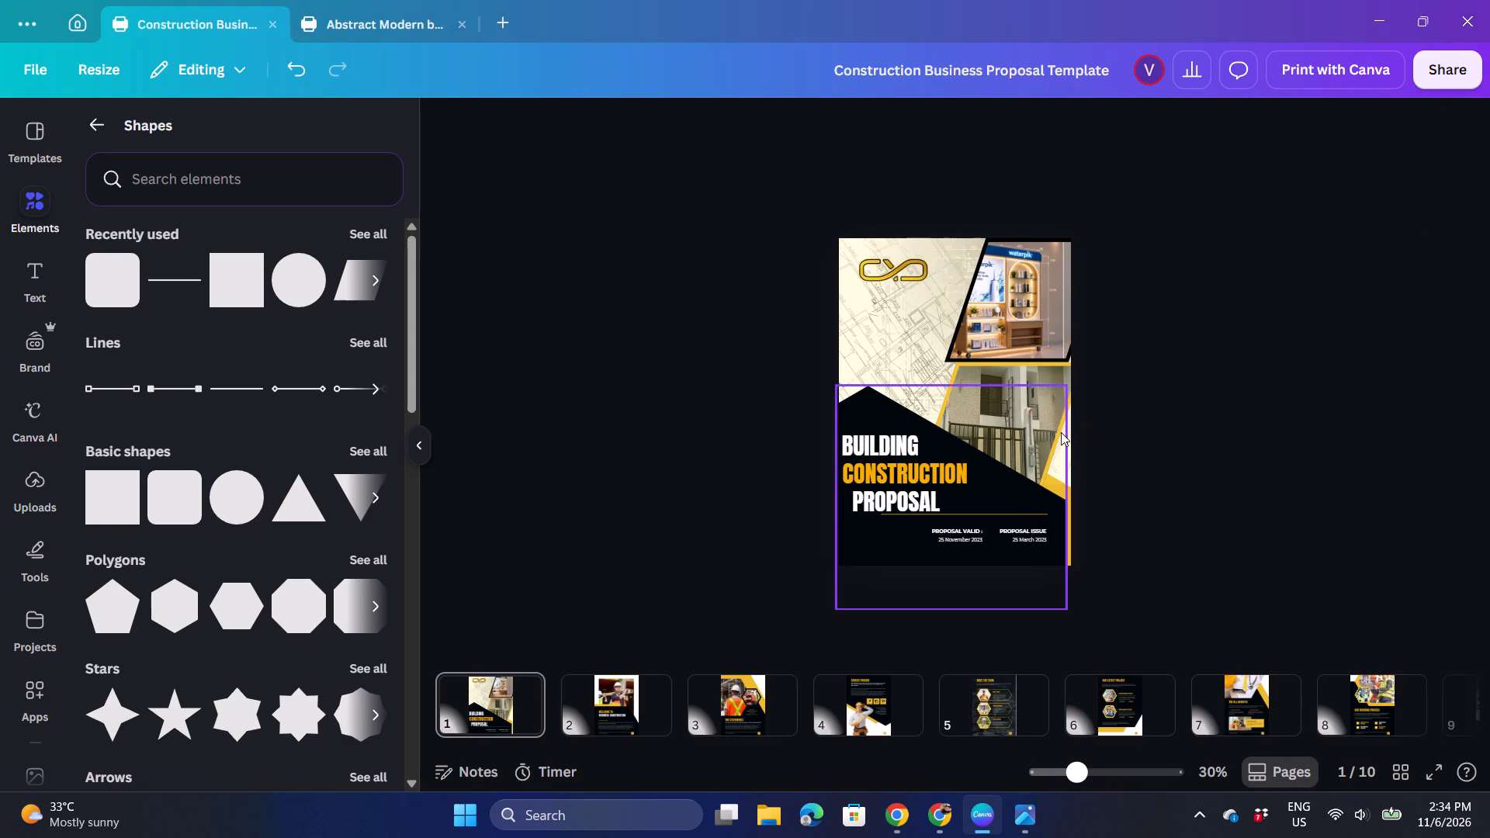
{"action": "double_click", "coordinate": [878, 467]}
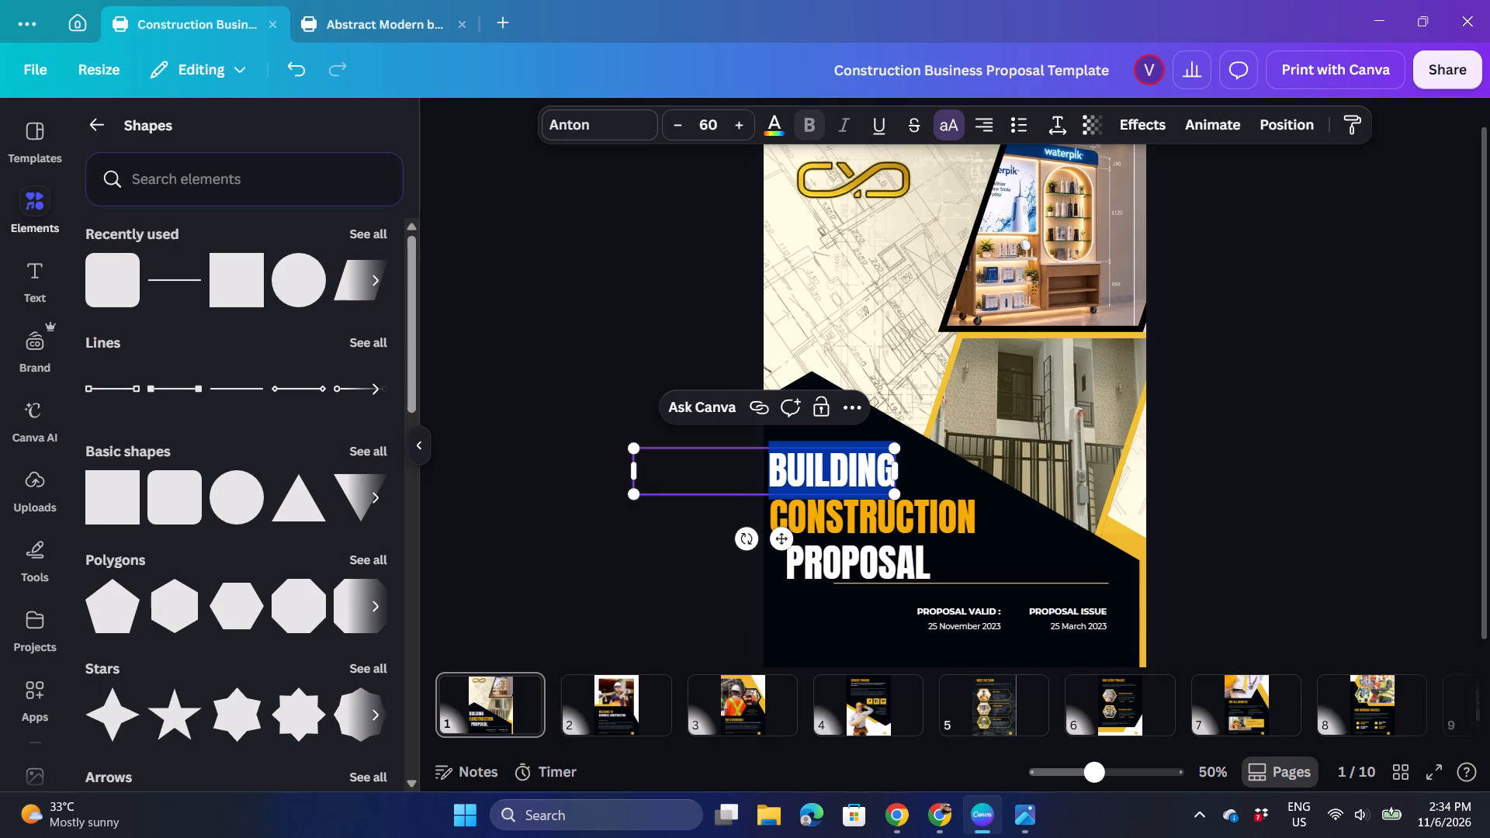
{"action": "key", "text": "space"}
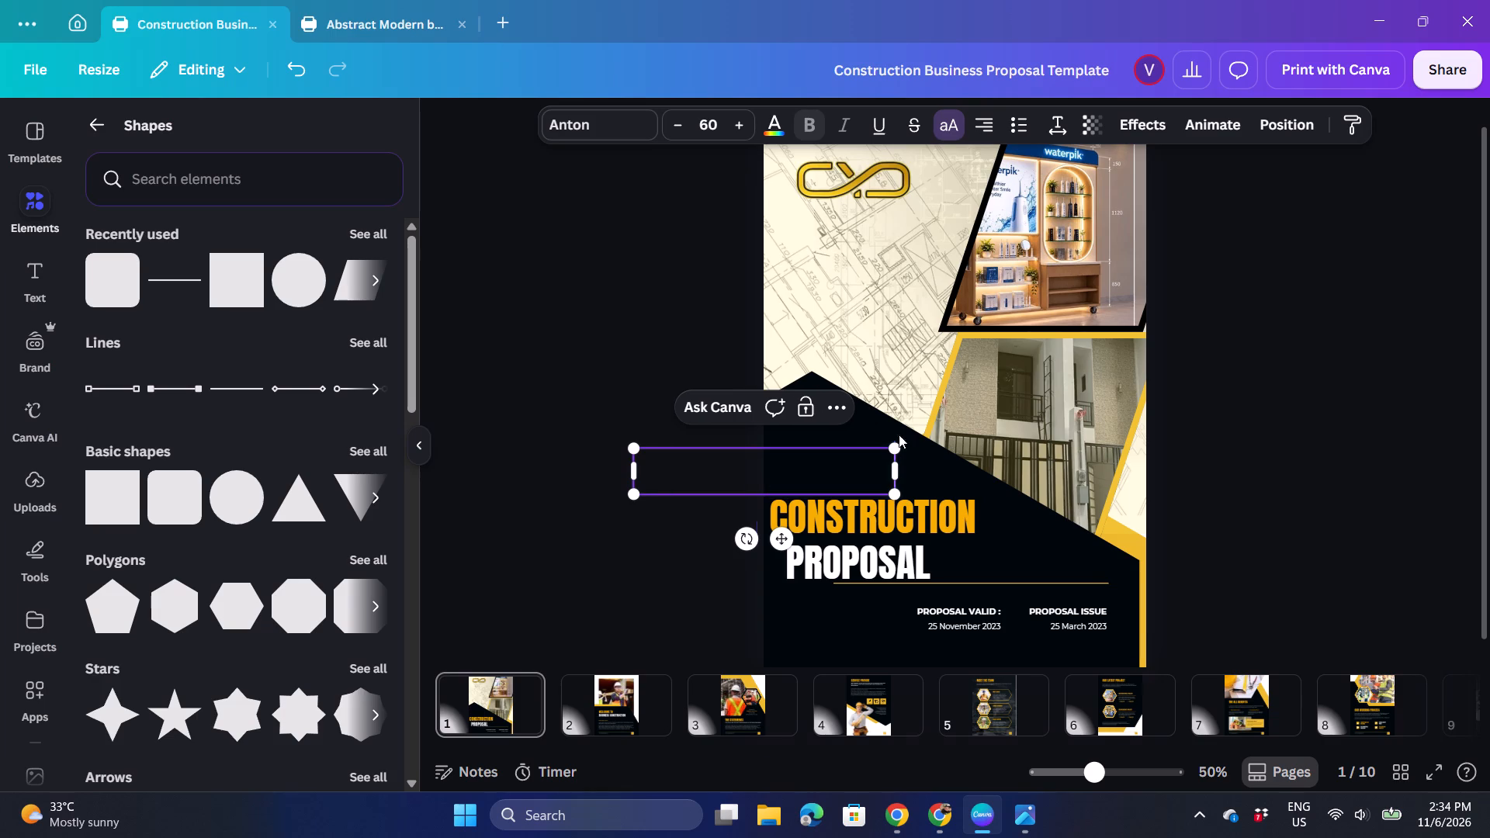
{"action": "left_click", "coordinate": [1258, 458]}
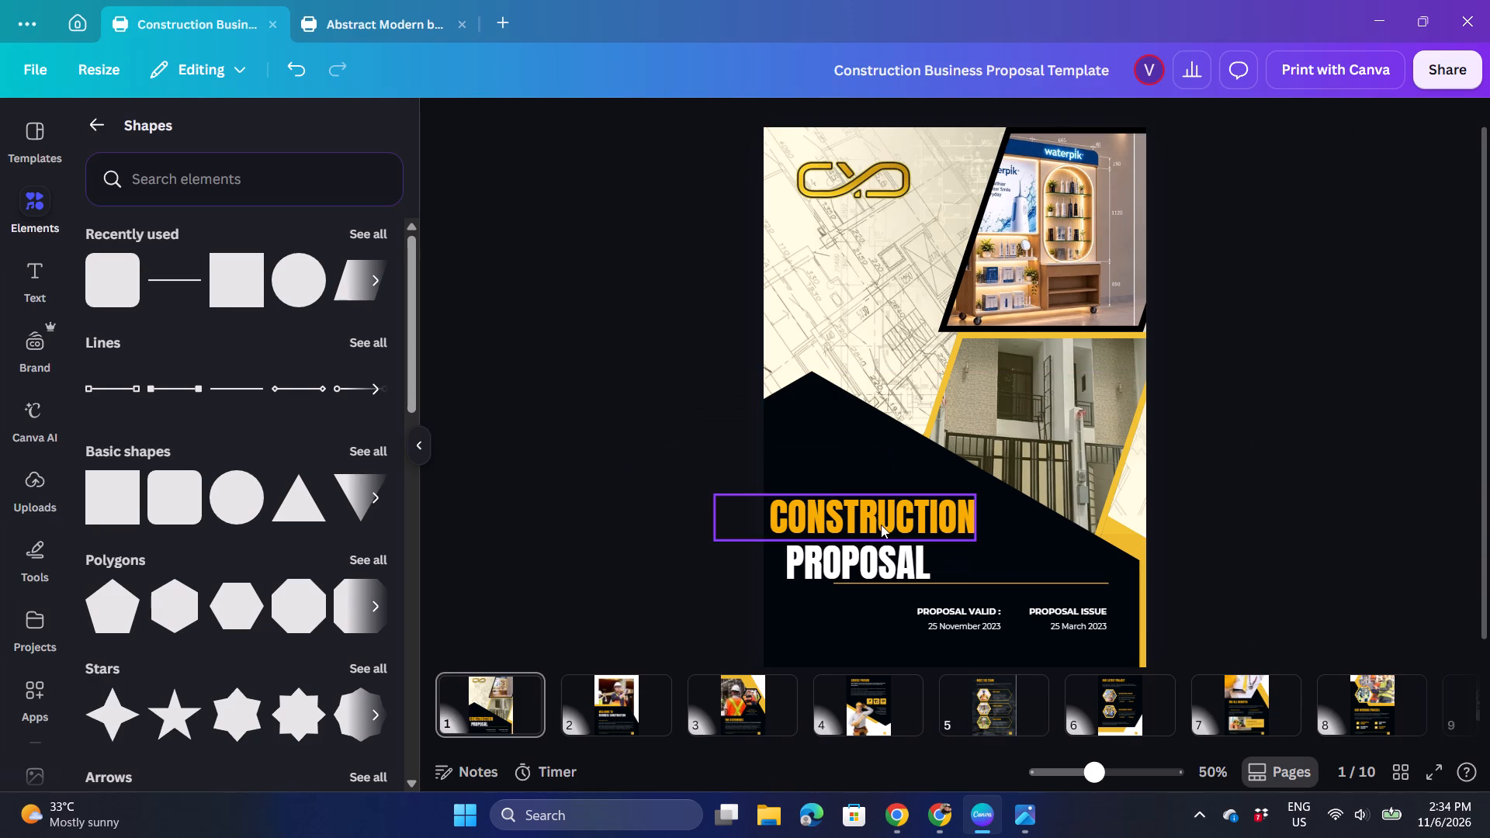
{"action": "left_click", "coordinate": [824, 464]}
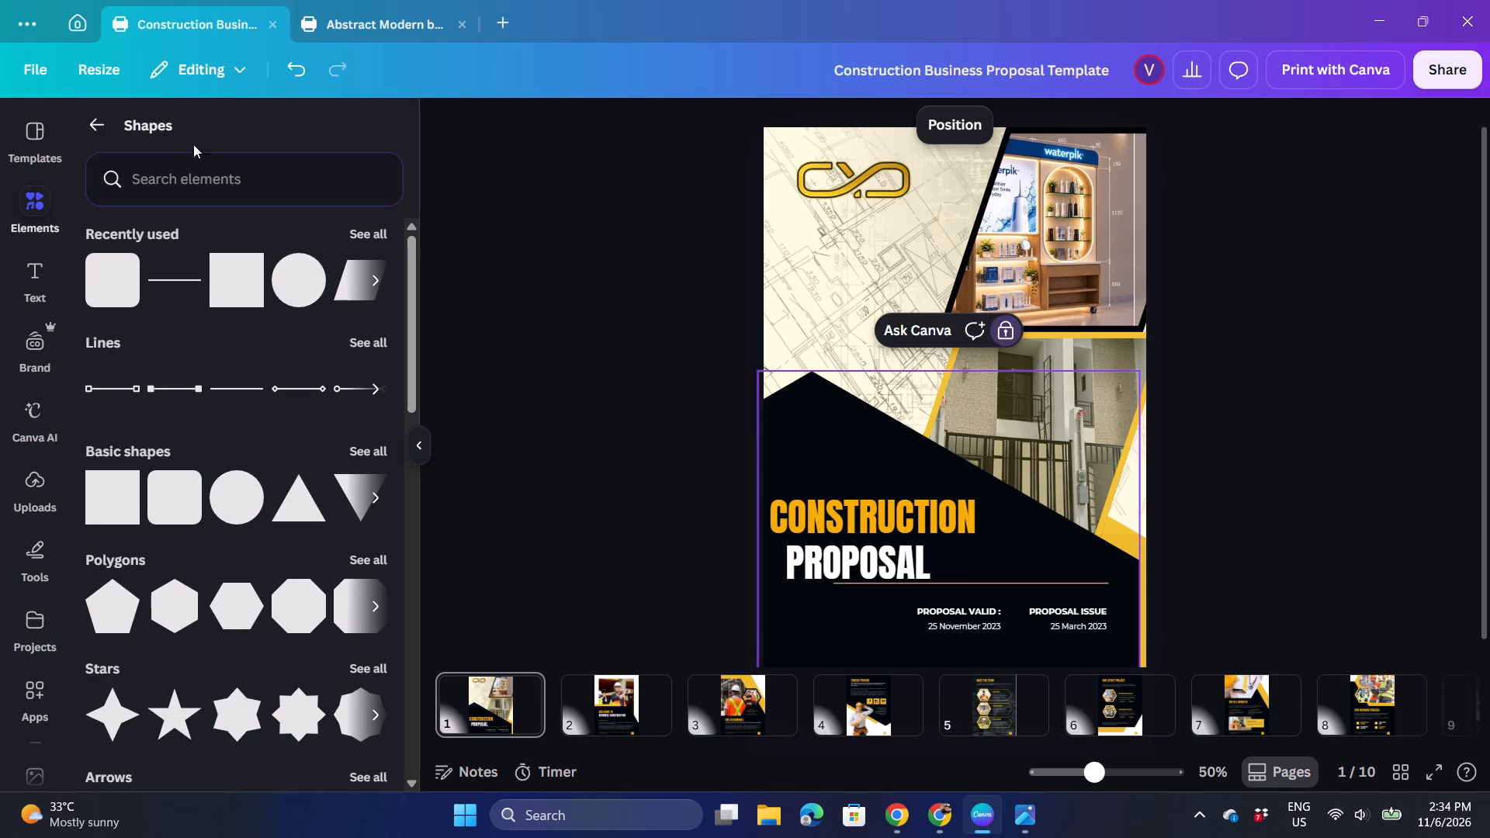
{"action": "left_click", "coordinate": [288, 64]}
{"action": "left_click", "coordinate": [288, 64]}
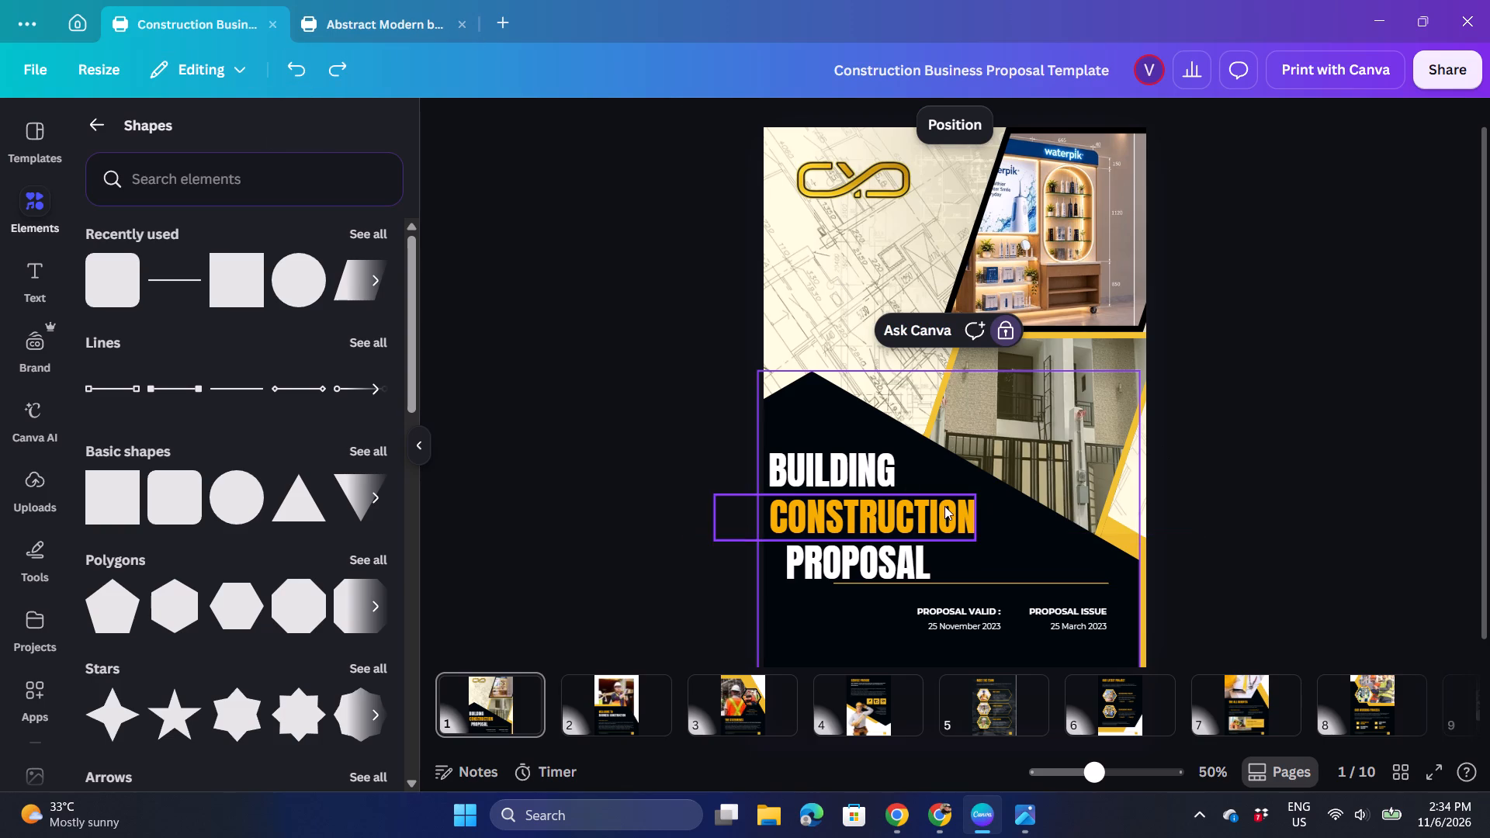
Move the BUILDING headline text sideways so it partly overlaps the facade photo, clear of CONSTRUCTION's left alignment.
{"action": "left_click", "coordinate": [879, 467]}
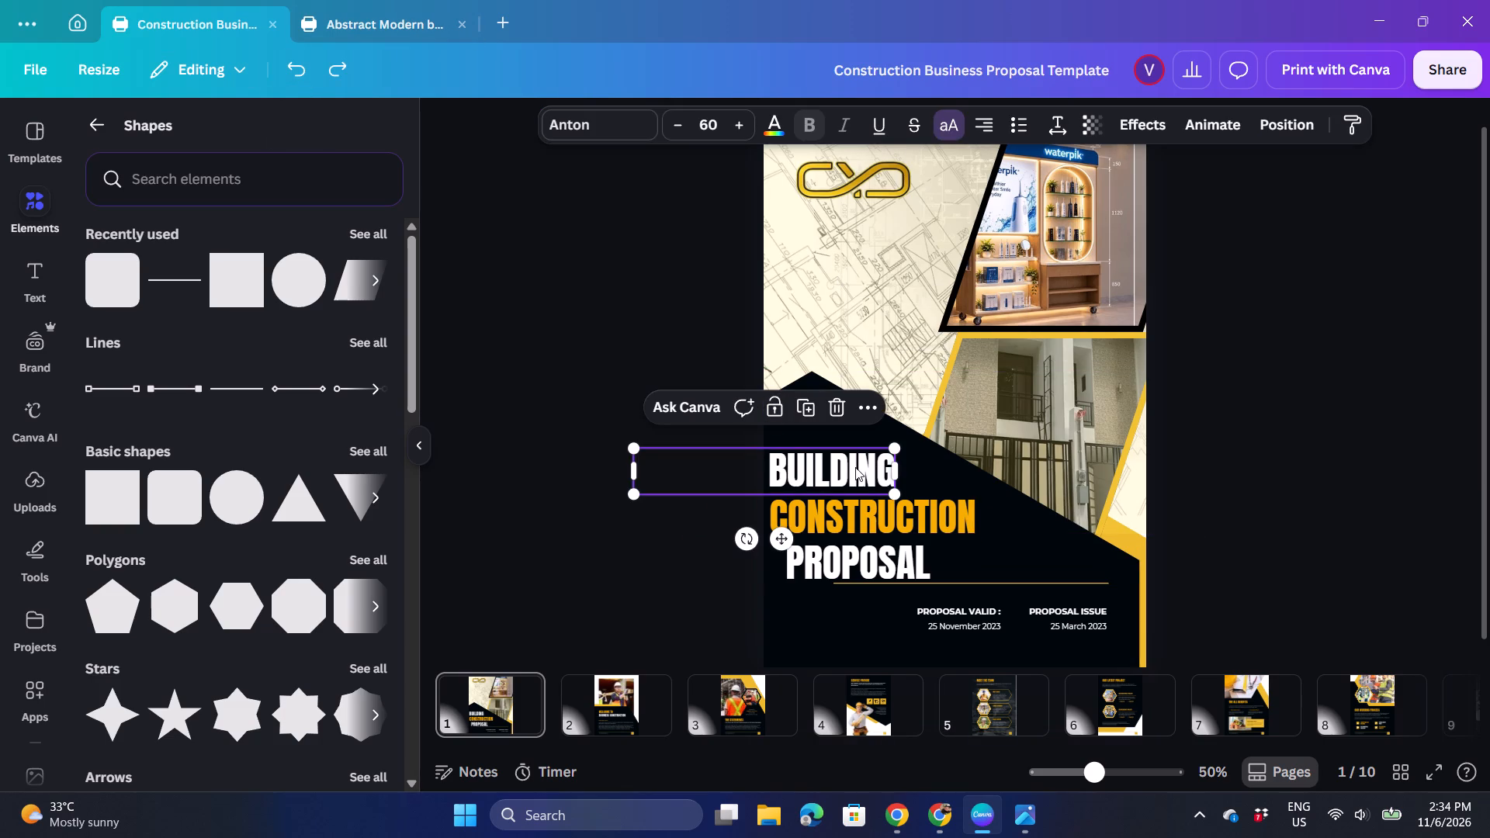
{"action": "left_click_drag", "start_coordinate": [835, 460], "coordinate": [987, 455]}
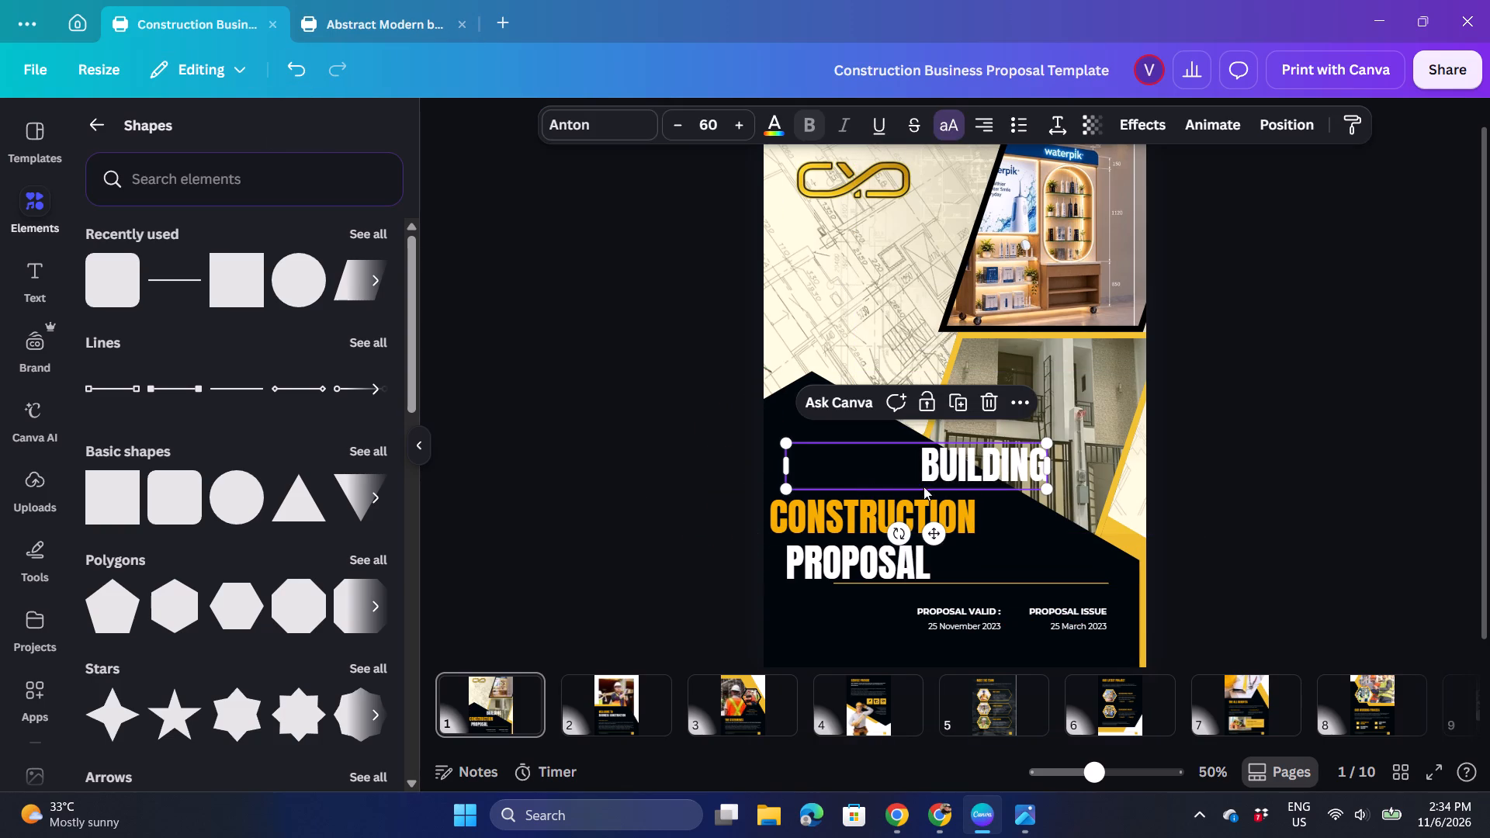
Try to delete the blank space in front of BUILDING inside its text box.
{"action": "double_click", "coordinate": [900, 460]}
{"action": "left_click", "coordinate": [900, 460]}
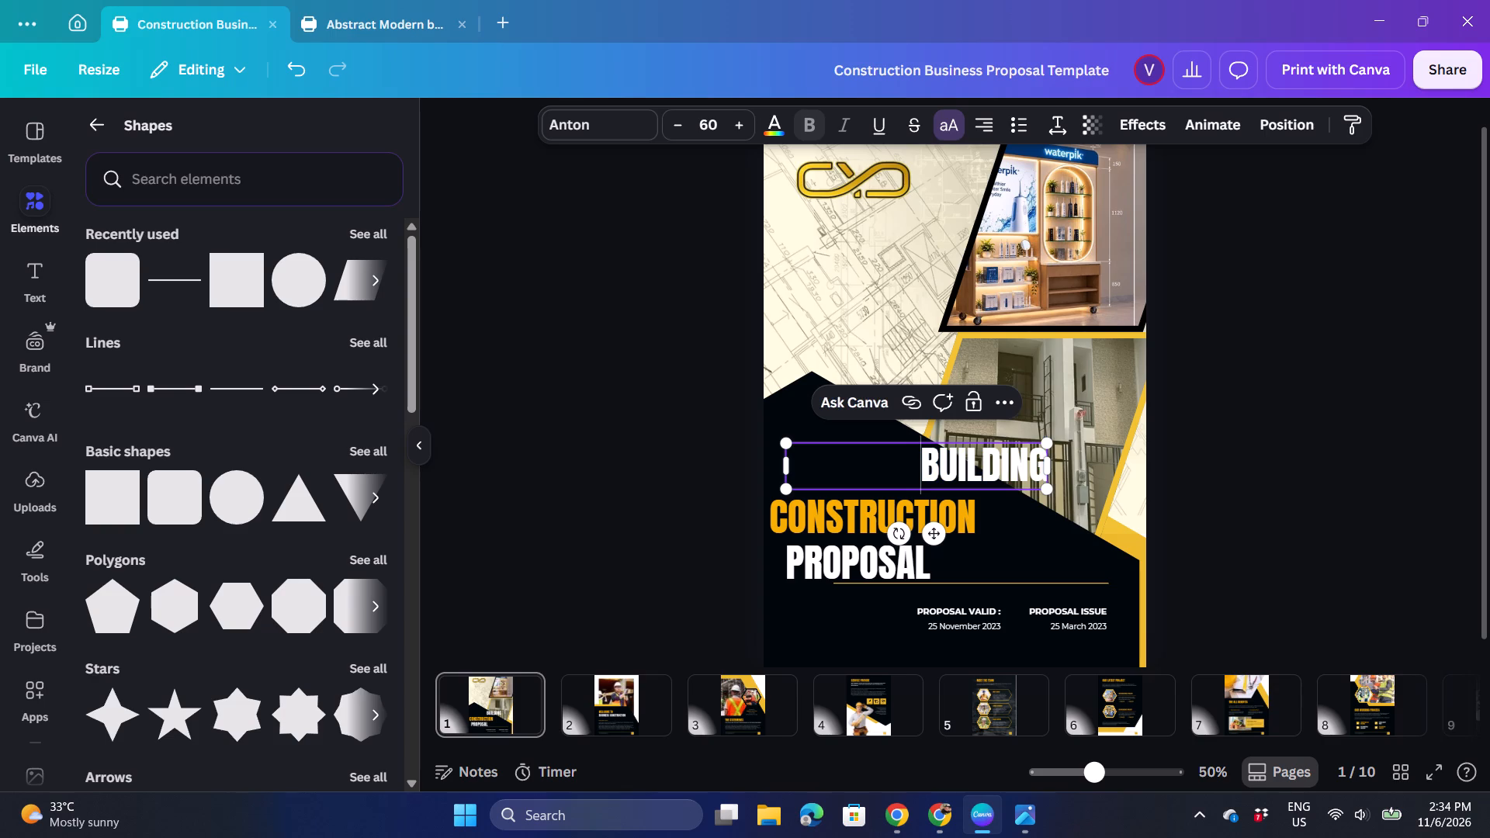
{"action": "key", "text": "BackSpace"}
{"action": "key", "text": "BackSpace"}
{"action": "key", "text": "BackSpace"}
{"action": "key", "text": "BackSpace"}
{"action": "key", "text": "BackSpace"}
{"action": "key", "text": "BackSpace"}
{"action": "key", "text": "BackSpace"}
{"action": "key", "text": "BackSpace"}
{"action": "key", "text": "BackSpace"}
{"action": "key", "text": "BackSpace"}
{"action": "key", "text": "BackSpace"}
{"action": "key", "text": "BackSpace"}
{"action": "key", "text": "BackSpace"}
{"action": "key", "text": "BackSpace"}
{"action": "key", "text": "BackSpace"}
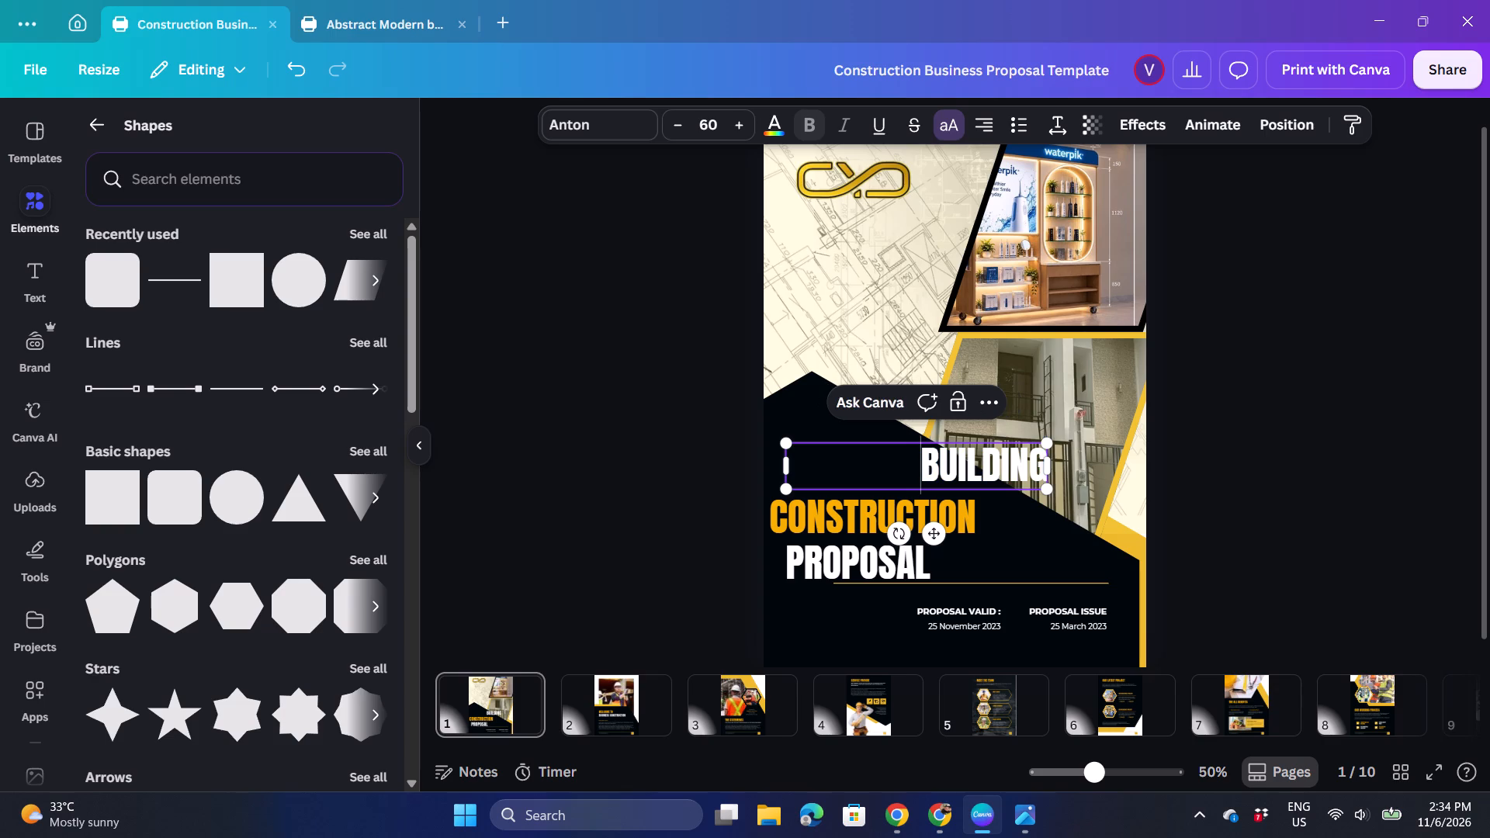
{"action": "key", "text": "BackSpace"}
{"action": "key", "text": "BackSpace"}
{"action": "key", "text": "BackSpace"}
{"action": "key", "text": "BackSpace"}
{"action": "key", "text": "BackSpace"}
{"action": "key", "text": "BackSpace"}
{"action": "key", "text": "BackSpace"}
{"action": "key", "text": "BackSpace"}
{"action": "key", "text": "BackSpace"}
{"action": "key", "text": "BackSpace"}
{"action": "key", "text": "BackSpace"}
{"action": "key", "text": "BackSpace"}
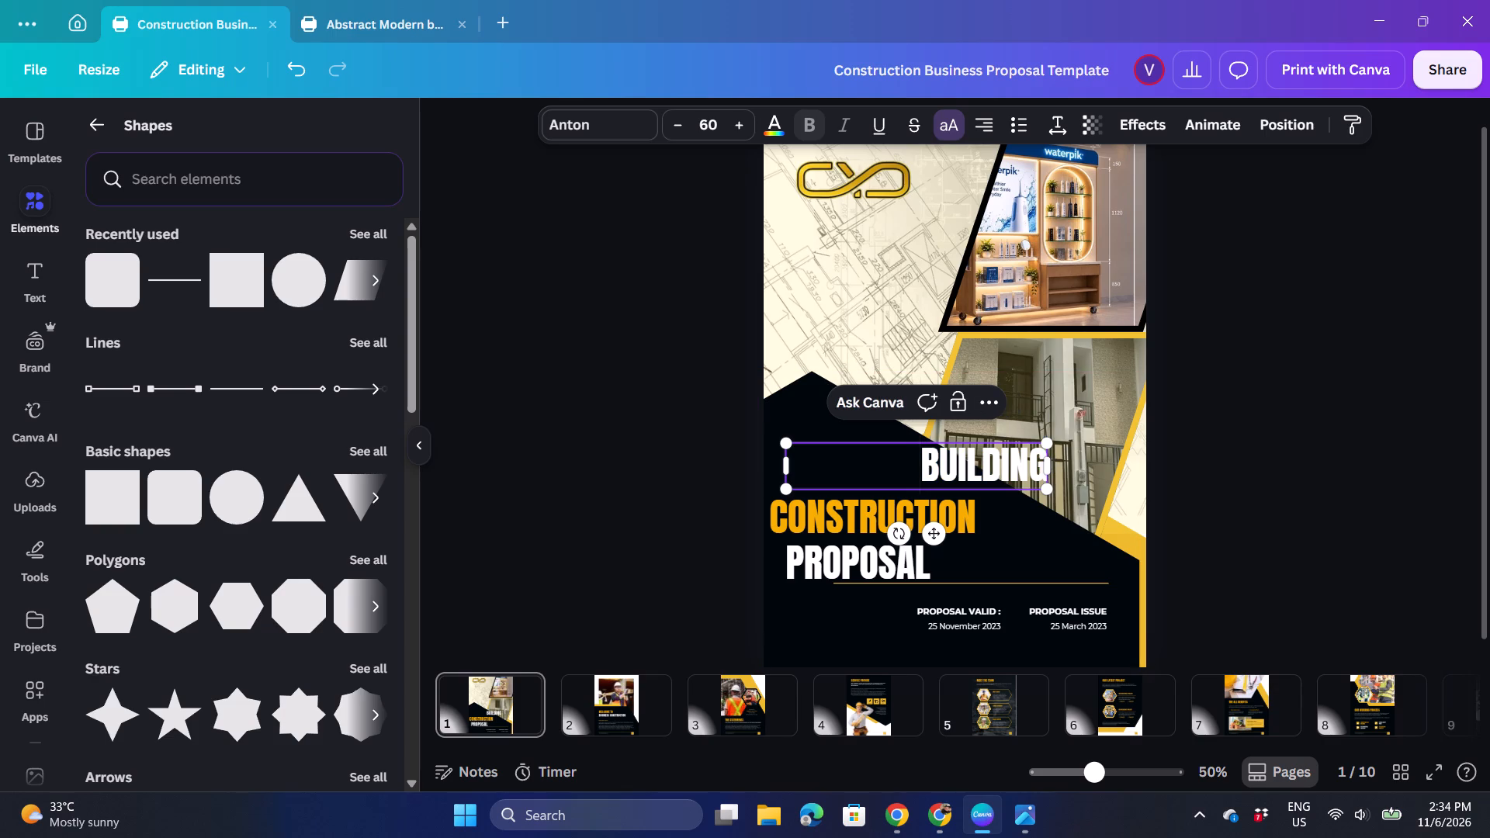
Extend the BUILDING text to read "BUILDING AND IMPROVING" and widen its box so it fits on one line.
{"action": "left_click", "coordinate": [1031, 470]}
{"action": "key", "text": "Right"}
{"action": "key", "text": "Right"}
{"action": "key", "text": "Right"}
{"action": "key", "text": "space"}
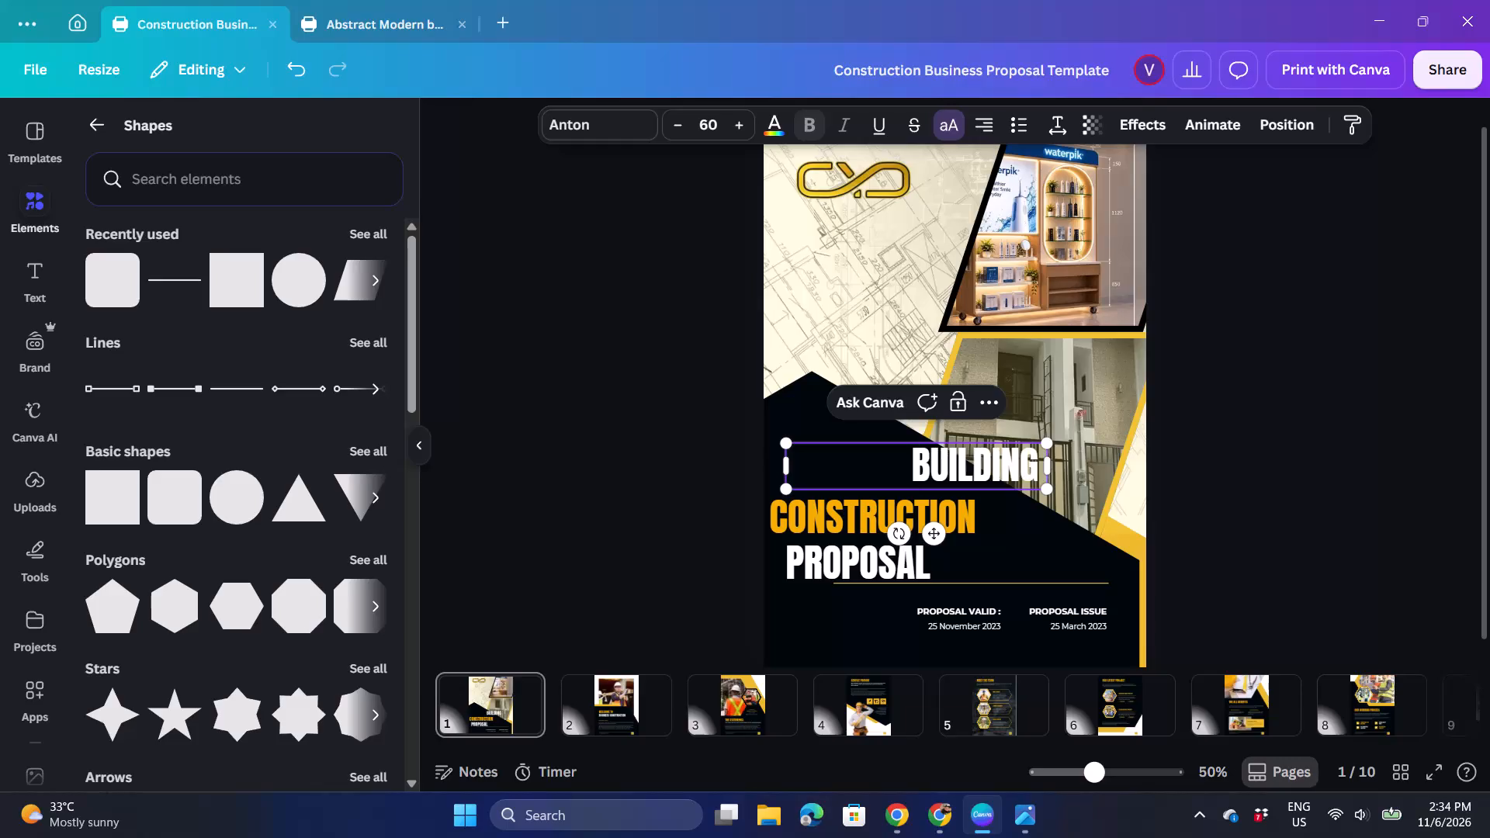
{"action": "type", "text": "and"}
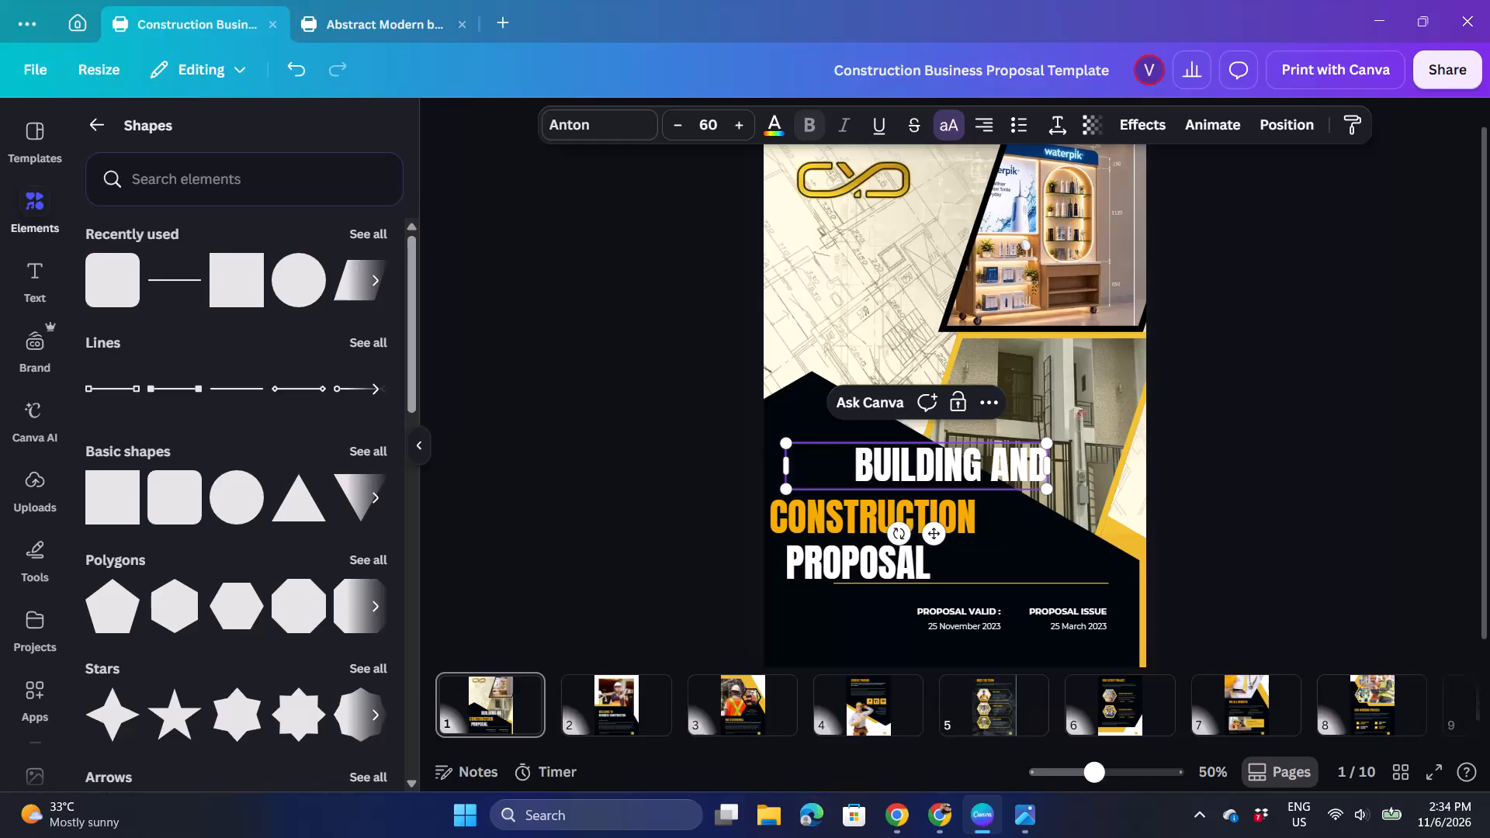
{"action": "key", "text": "space"}
{"action": "type", "text": "imp"}
{"action": "type", "text": "roving"}
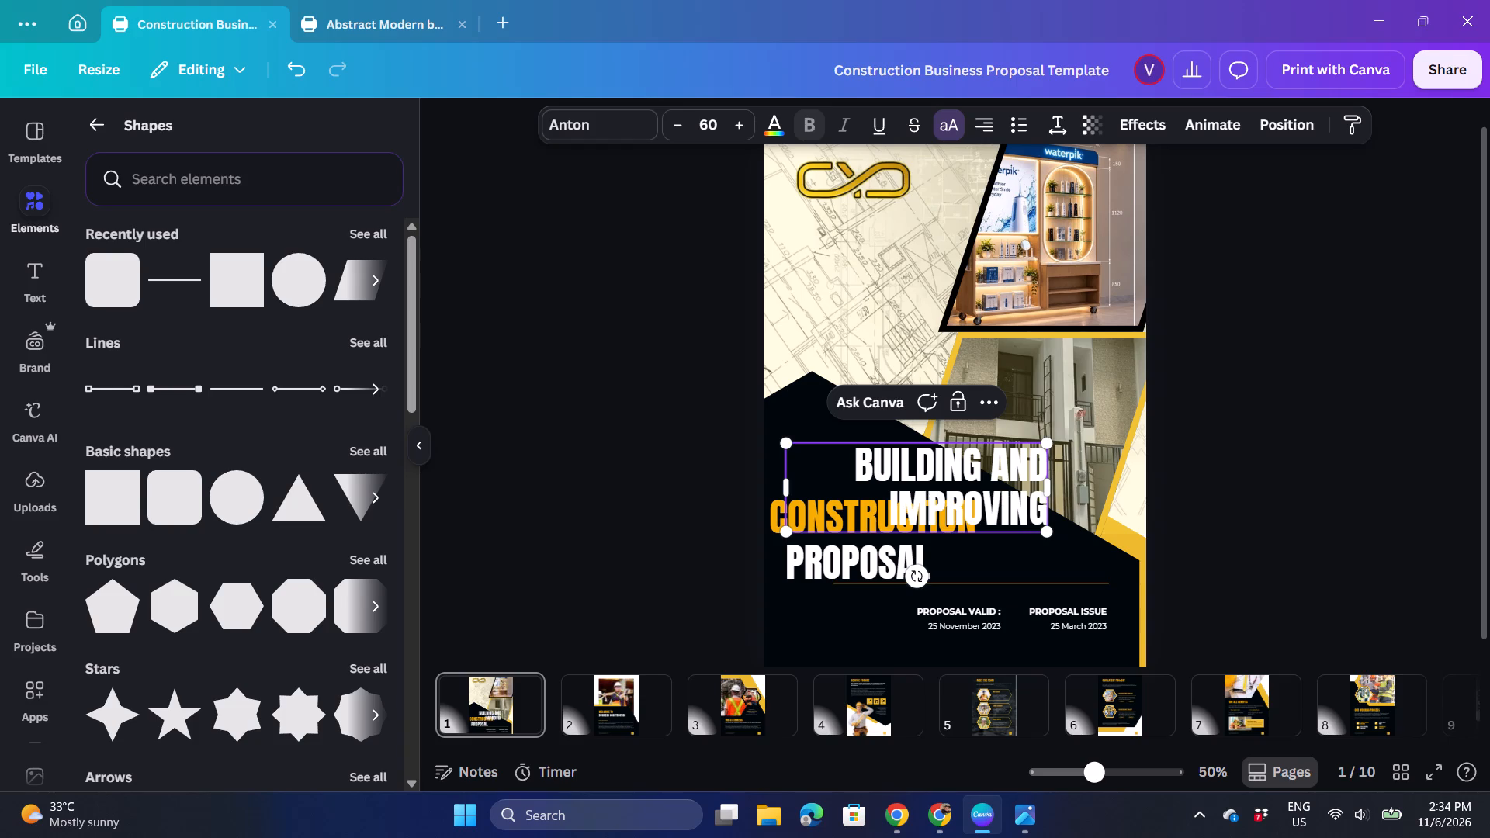
{"action": "left_click_drag", "start_coordinate": [1052, 477], "coordinate": [1086, 459]}
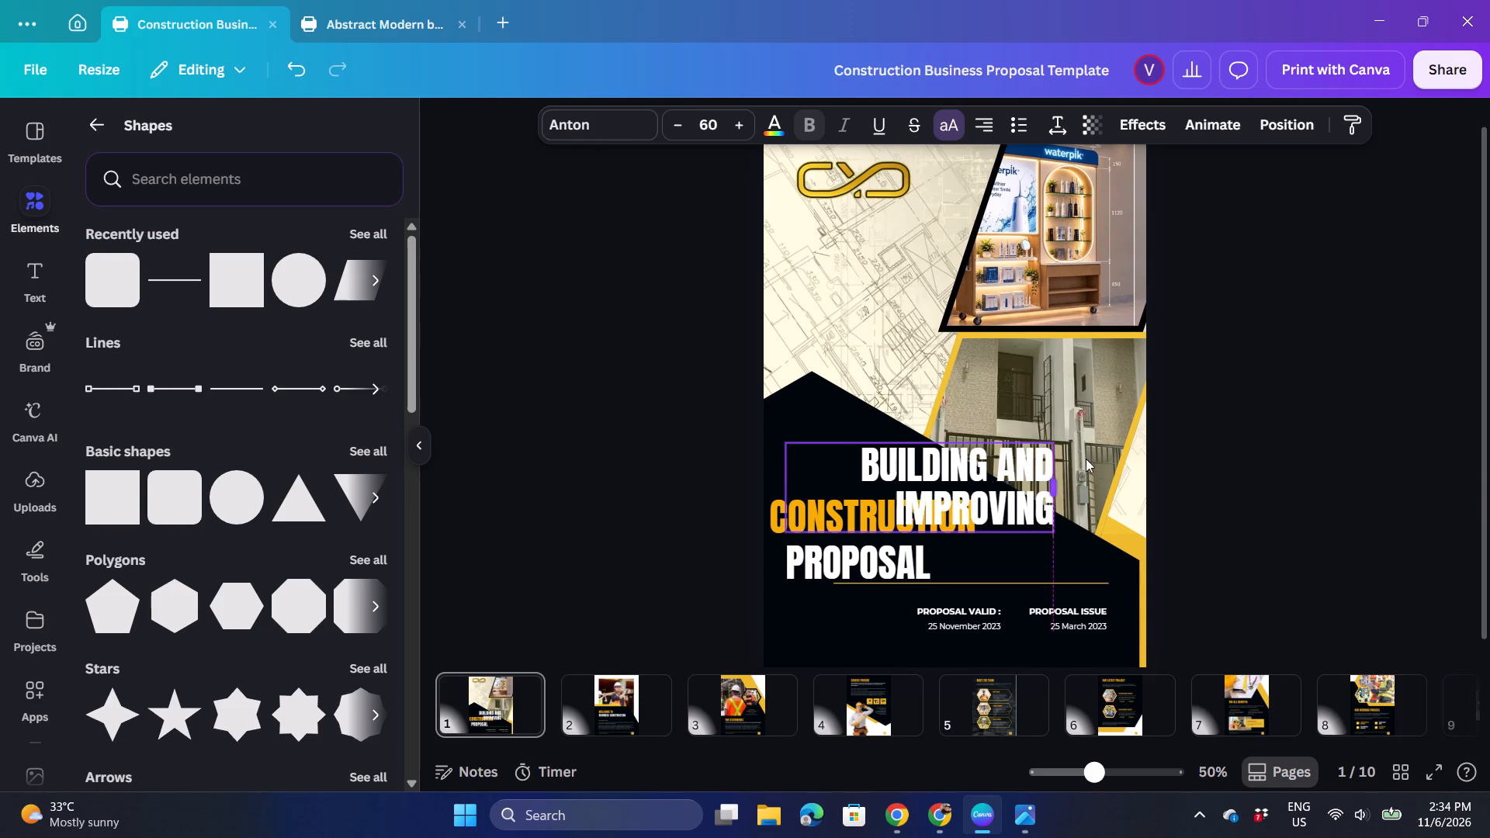
{"action": "left_click_drag", "start_coordinate": [1086, 459], "coordinate": [1219, 424]}
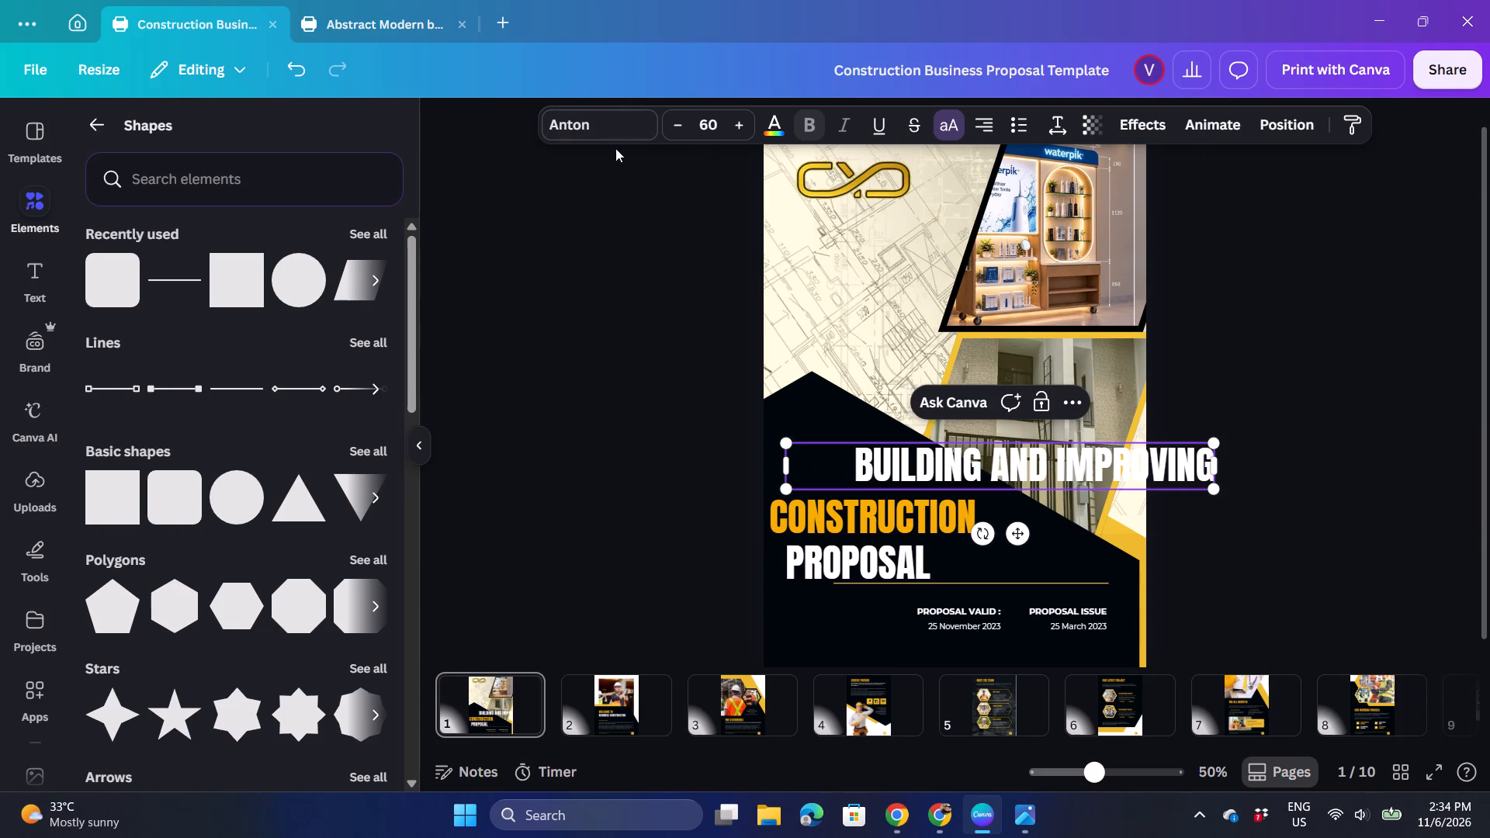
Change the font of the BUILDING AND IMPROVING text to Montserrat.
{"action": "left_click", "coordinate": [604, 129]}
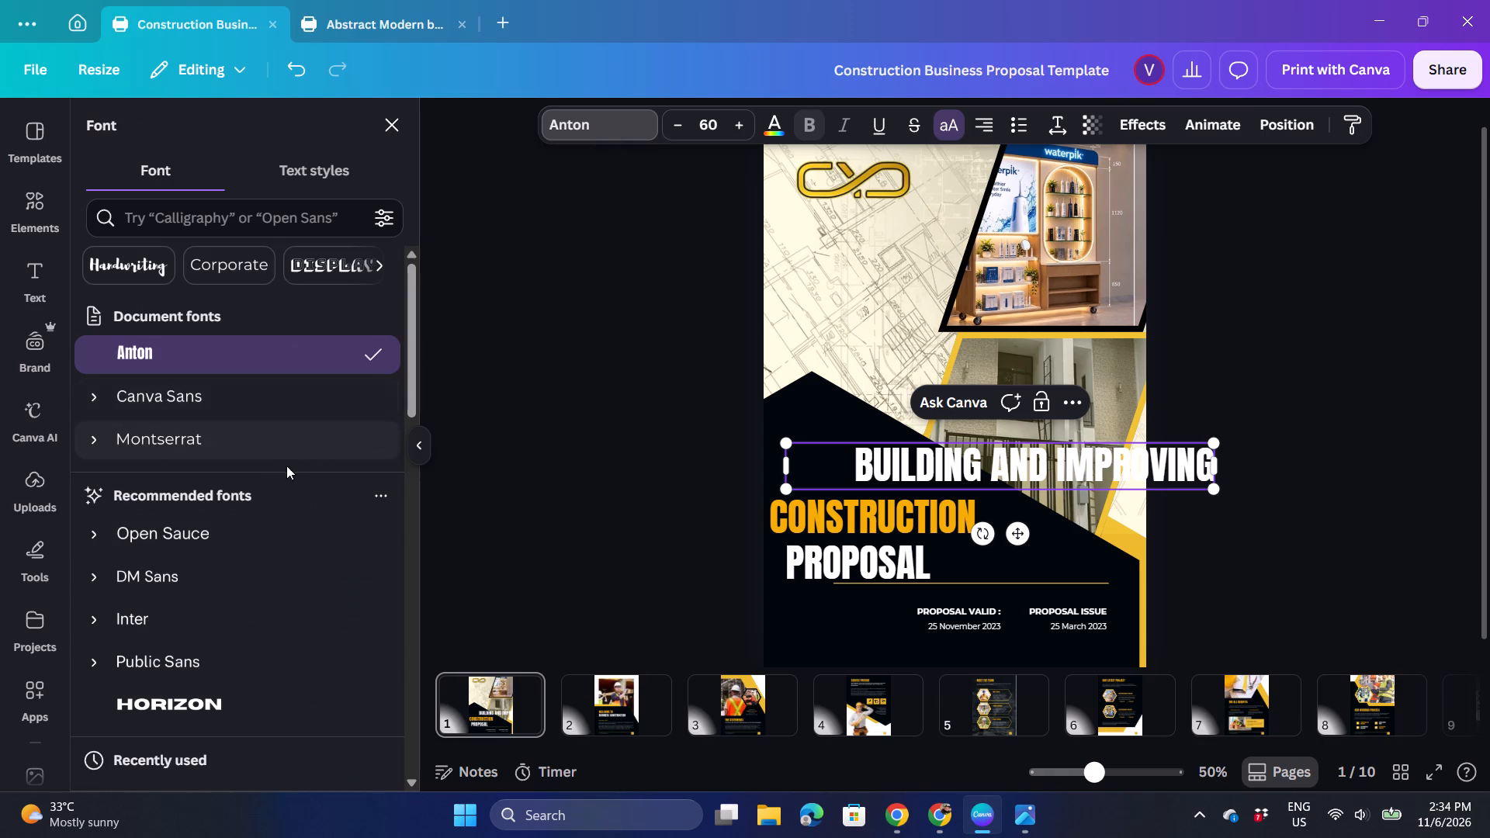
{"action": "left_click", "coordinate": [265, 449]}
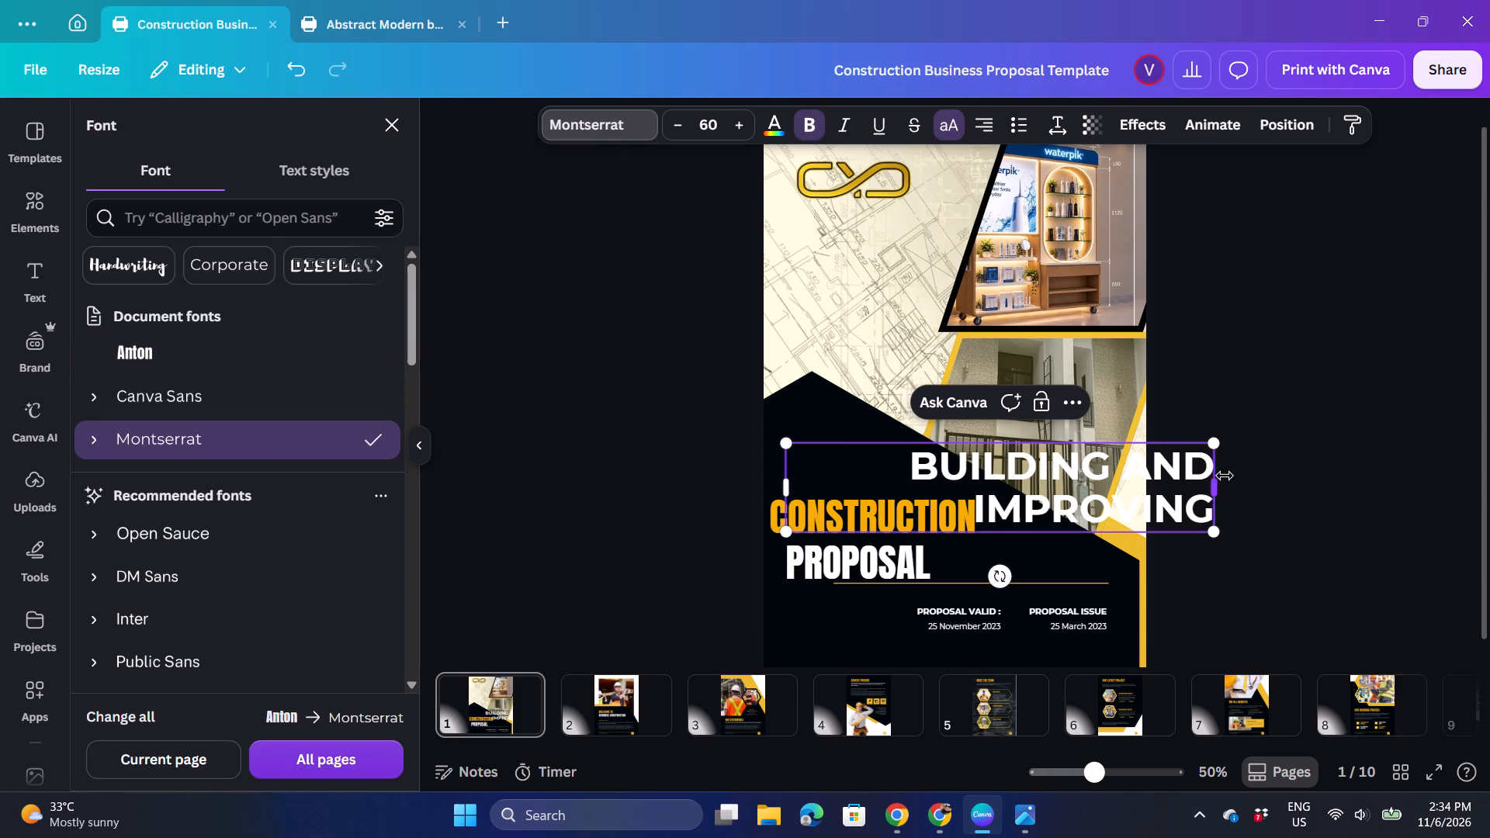
Widen the BUILDING AND IMPROVING box to keep one line, and scale the text down to font size 24.8.
{"action": "left_click_drag", "start_coordinate": [1225, 481], "coordinate": [1391, 399]}
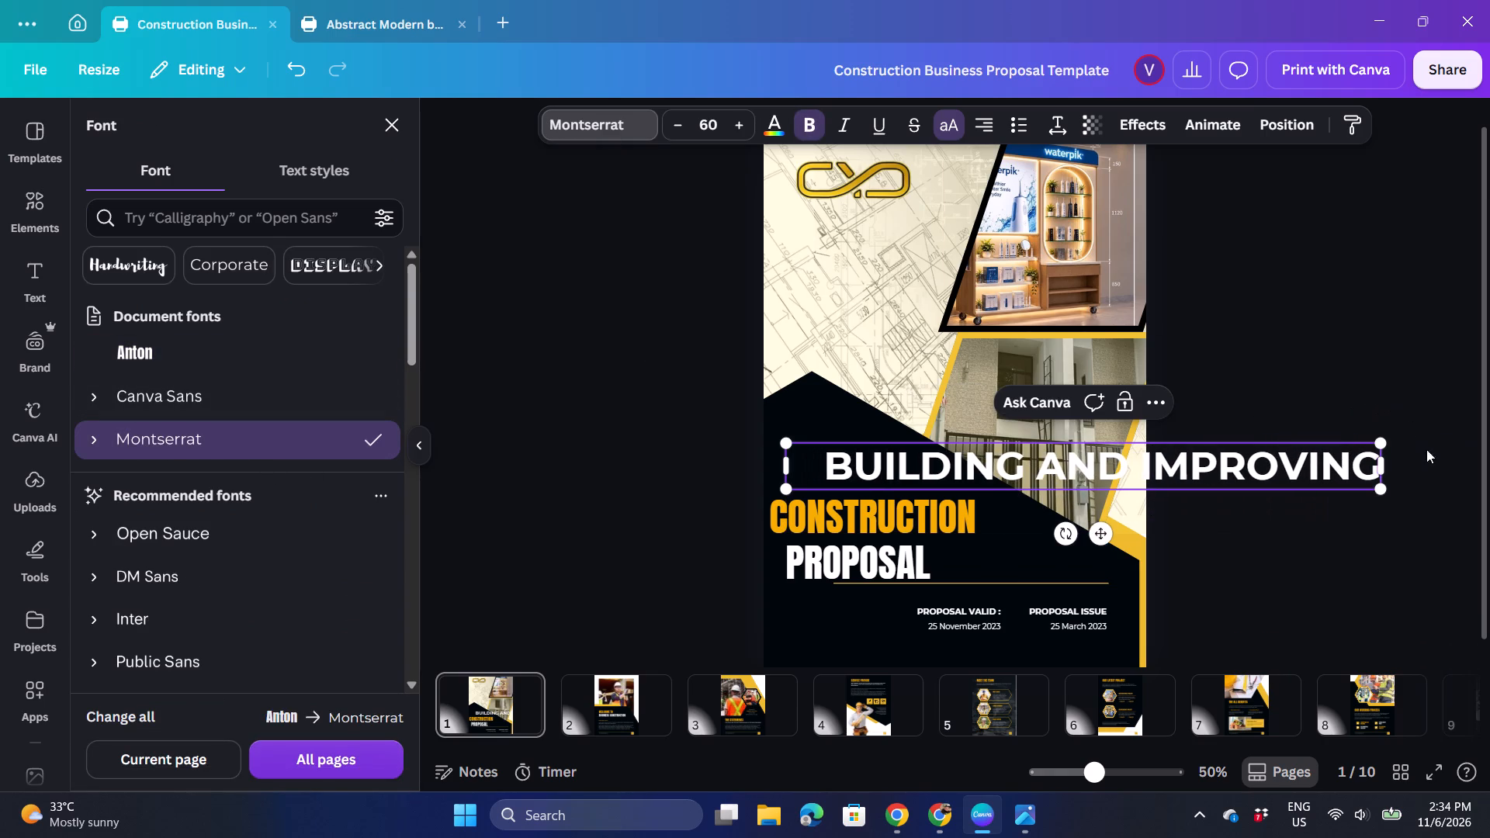
{"action": "left_click_drag", "start_coordinate": [1388, 488], "coordinate": [1176, 446]}
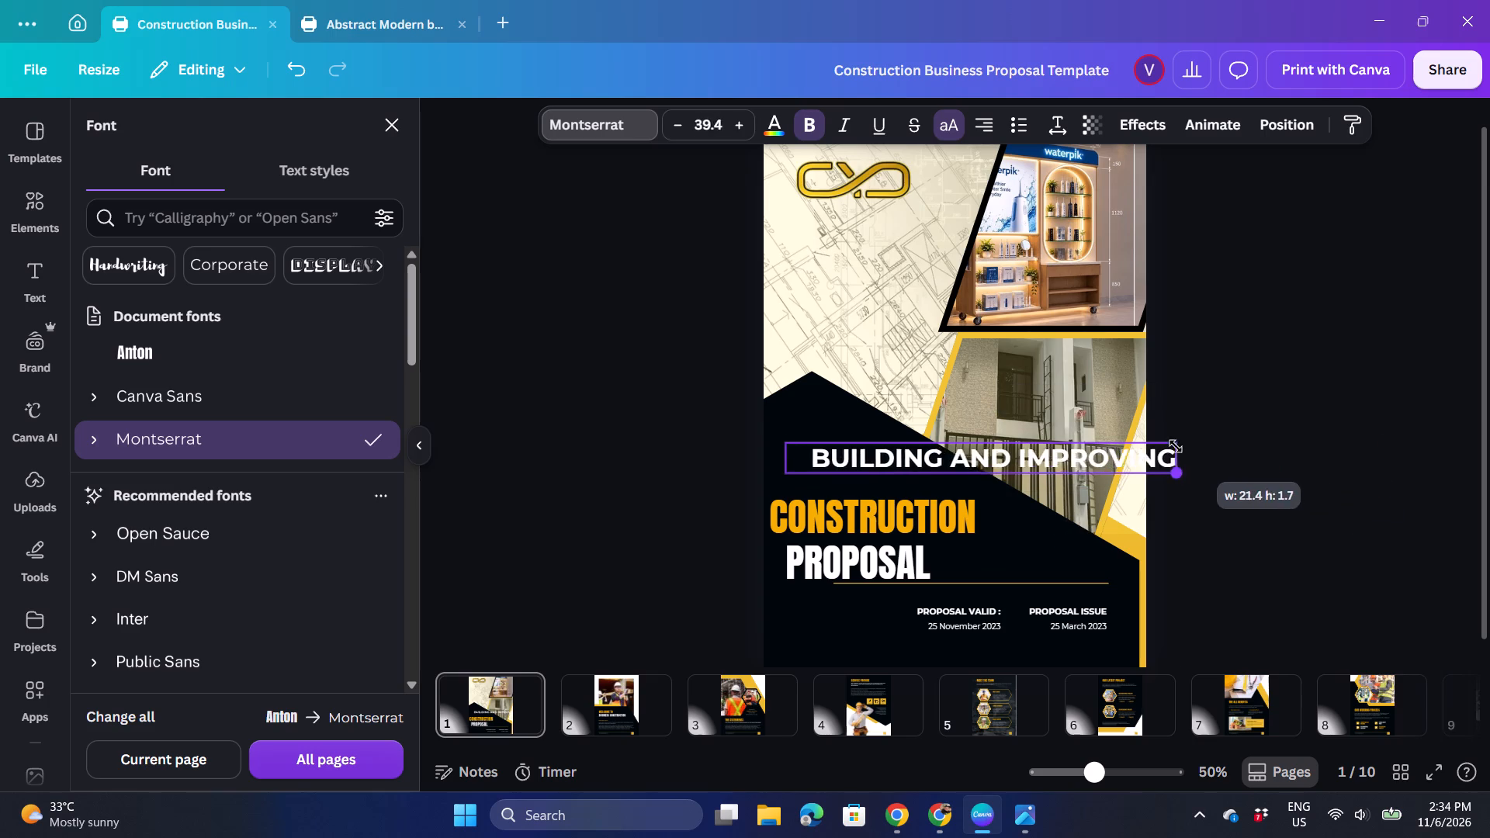
{"action": "left_click_drag", "start_coordinate": [1176, 446], "coordinate": [1042, 431]}
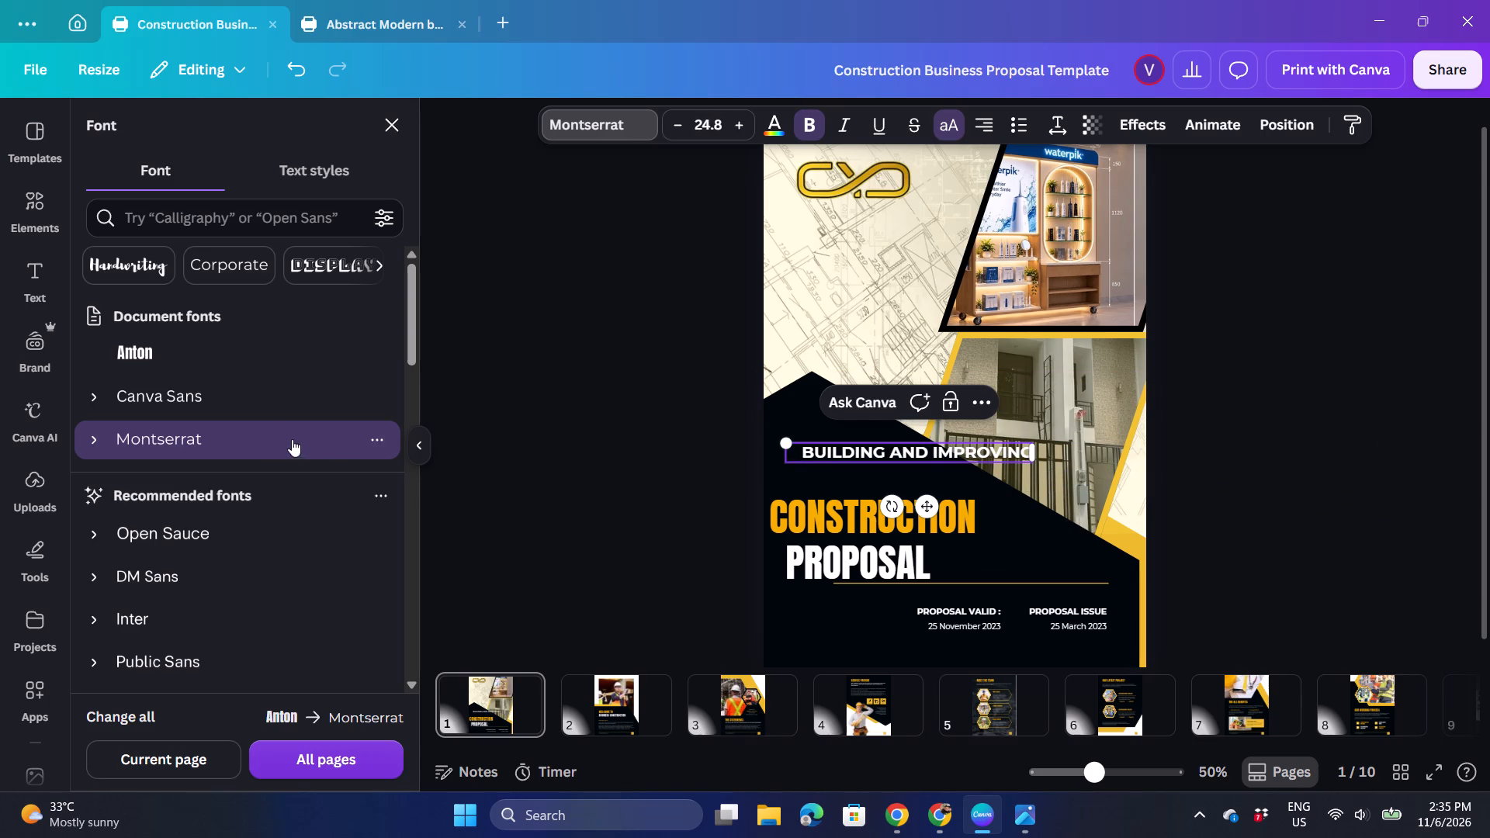
Try Canva Sans, Open Sauce and DM Sans on the BUILDING AND IMPROVING line, and set it in Public Sans.
{"action": "left_click", "coordinate": [233, 400]}
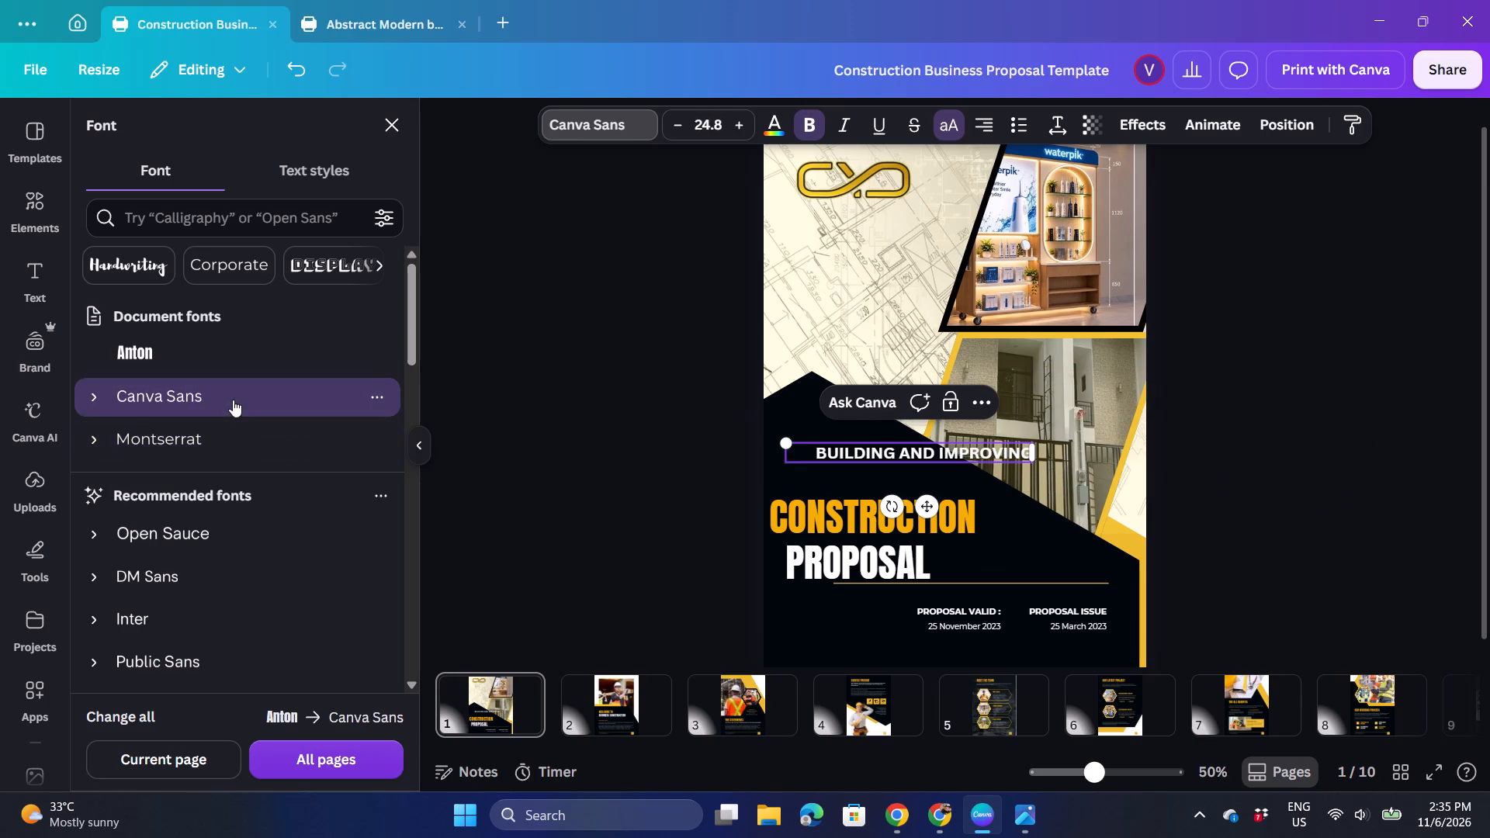
{"action": "left_click", "coordinate": [241, 543]}
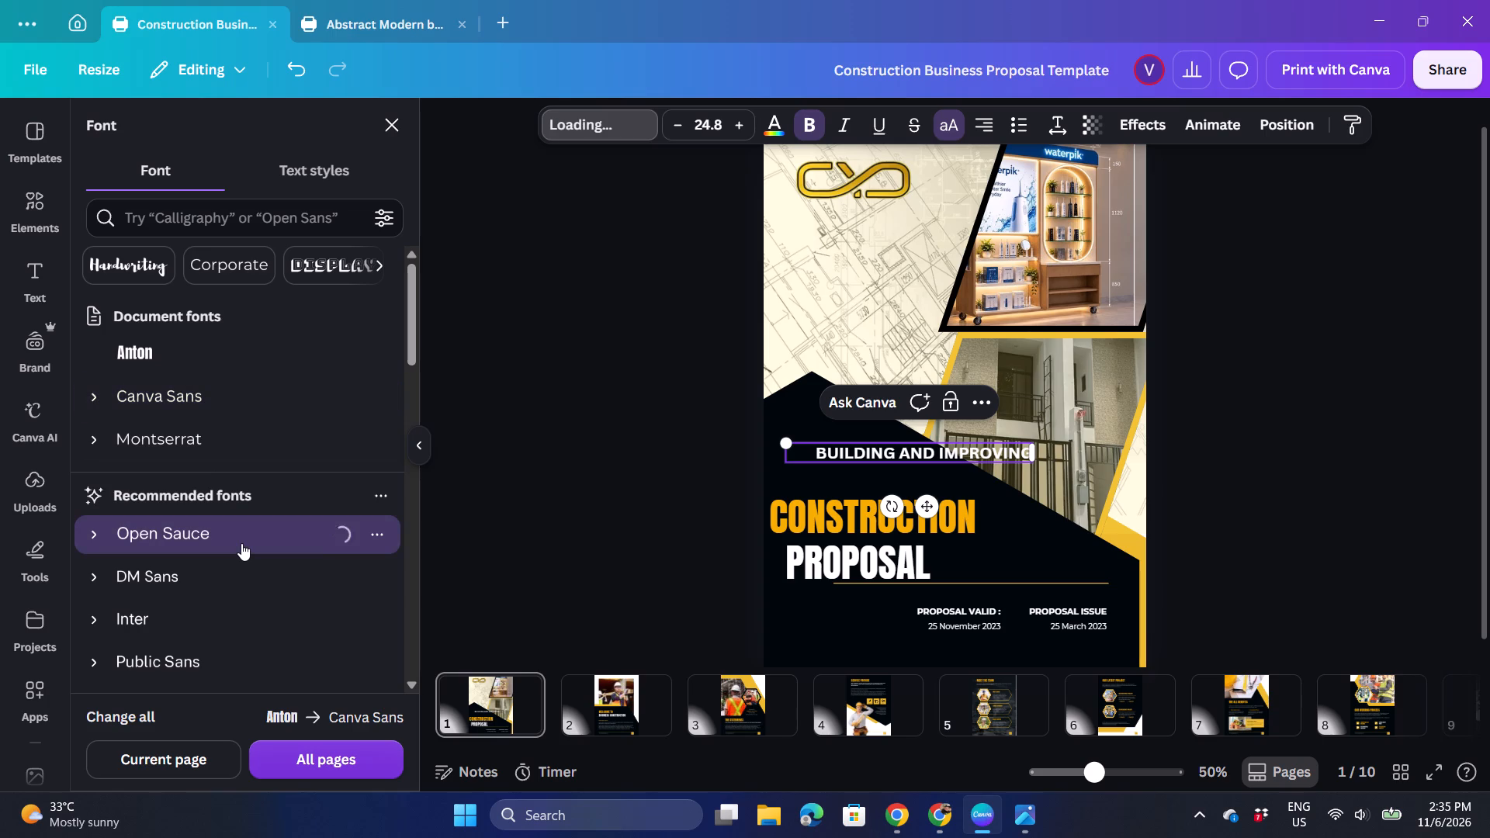
{"action": "left_click", "coordinate": [278, 558]}
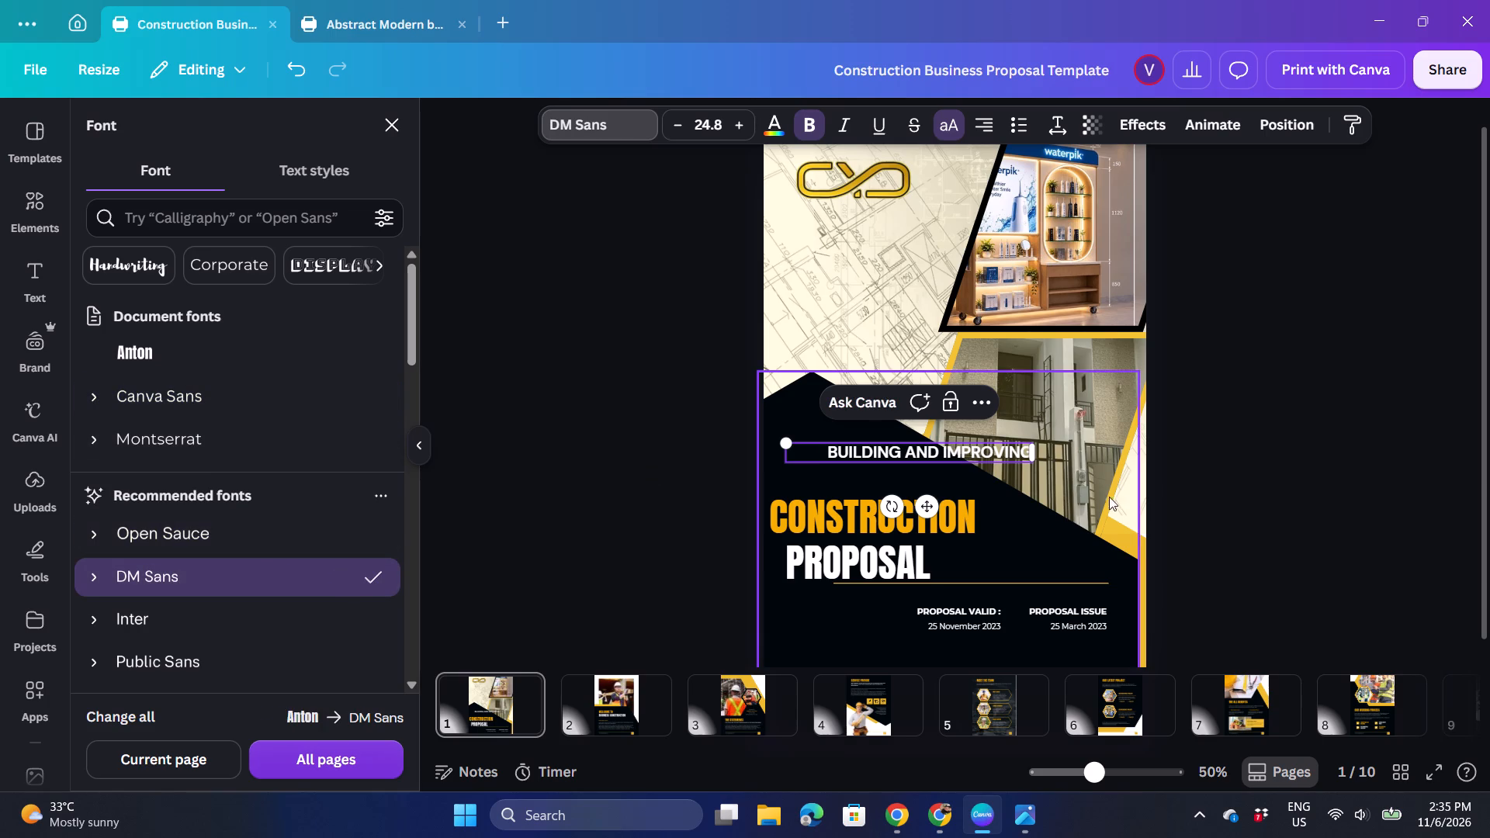
{"action": "left_click", "coordinate": [220, 644]}
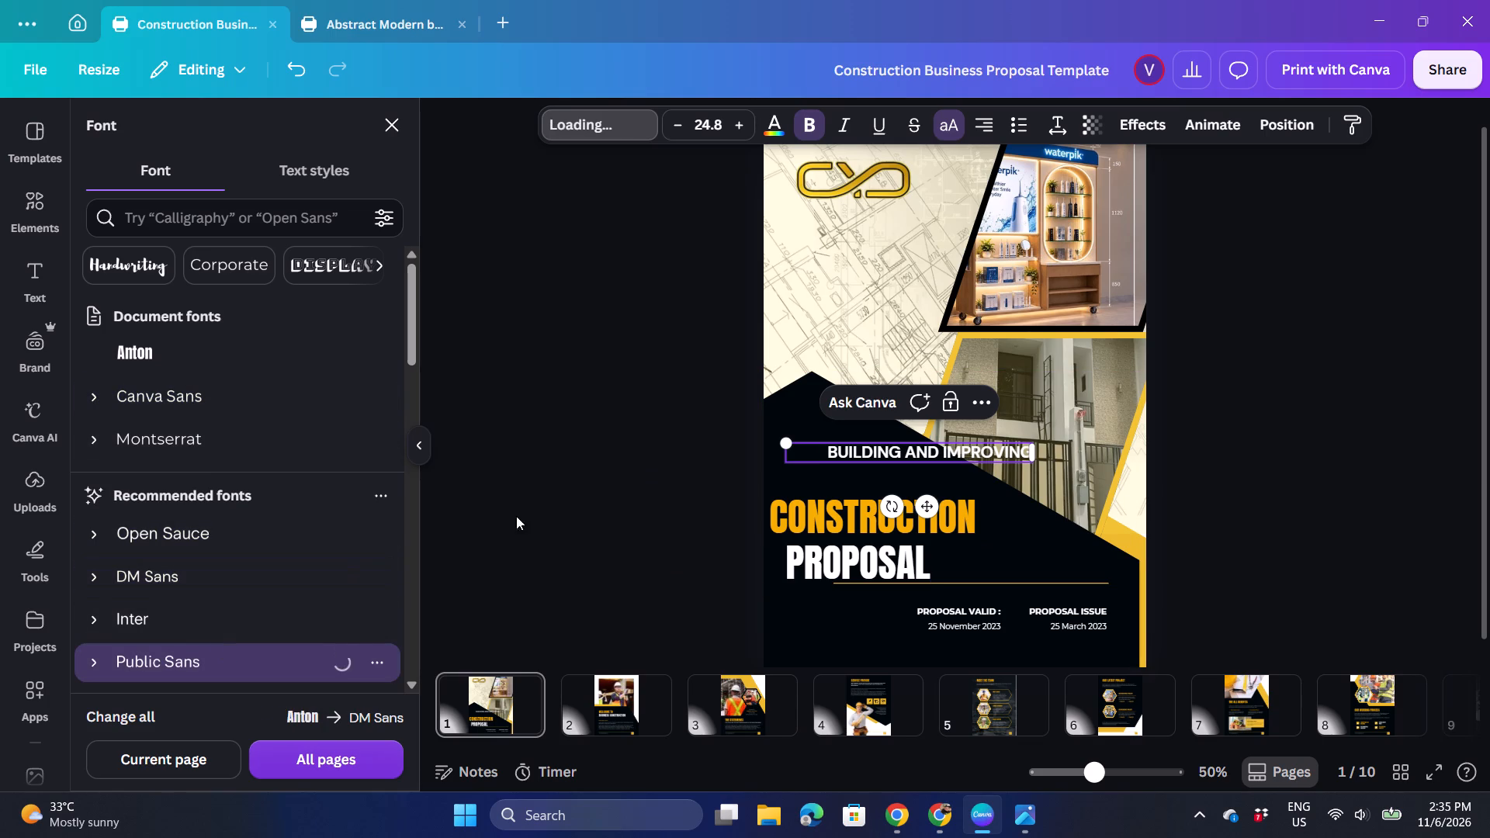
{"action": "scroll", "coordinate": [366, 556], "scroll_direction": "down", "scroll_amount": 2}
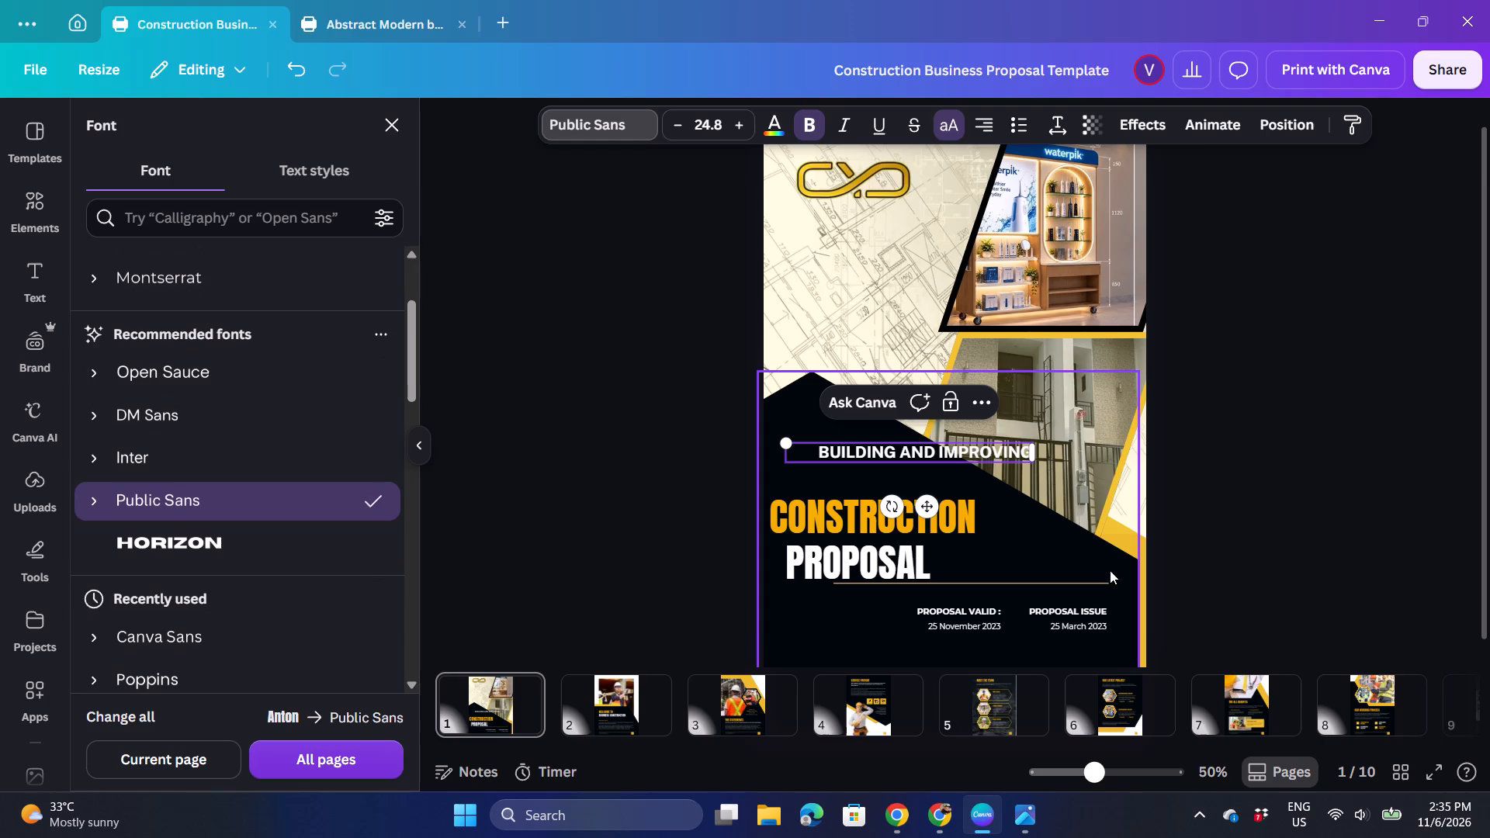
{"action": "left_click", "coordinate": [1226, 463]}
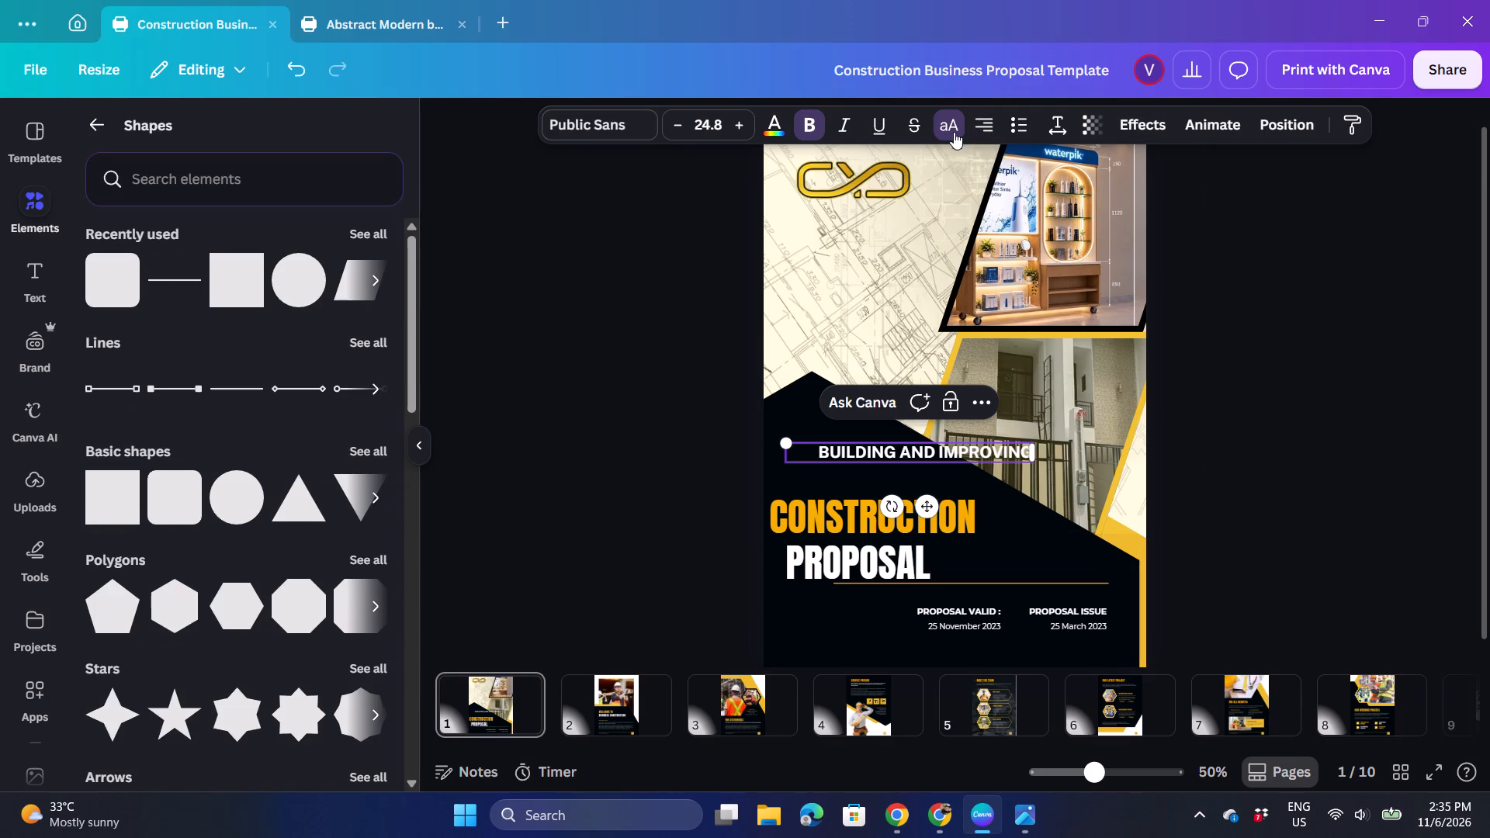
Set the letter spacing of the BUILDING AND IMPROVING line to 73.
{"action": "left_click", "coordinate": [1055, 131]}
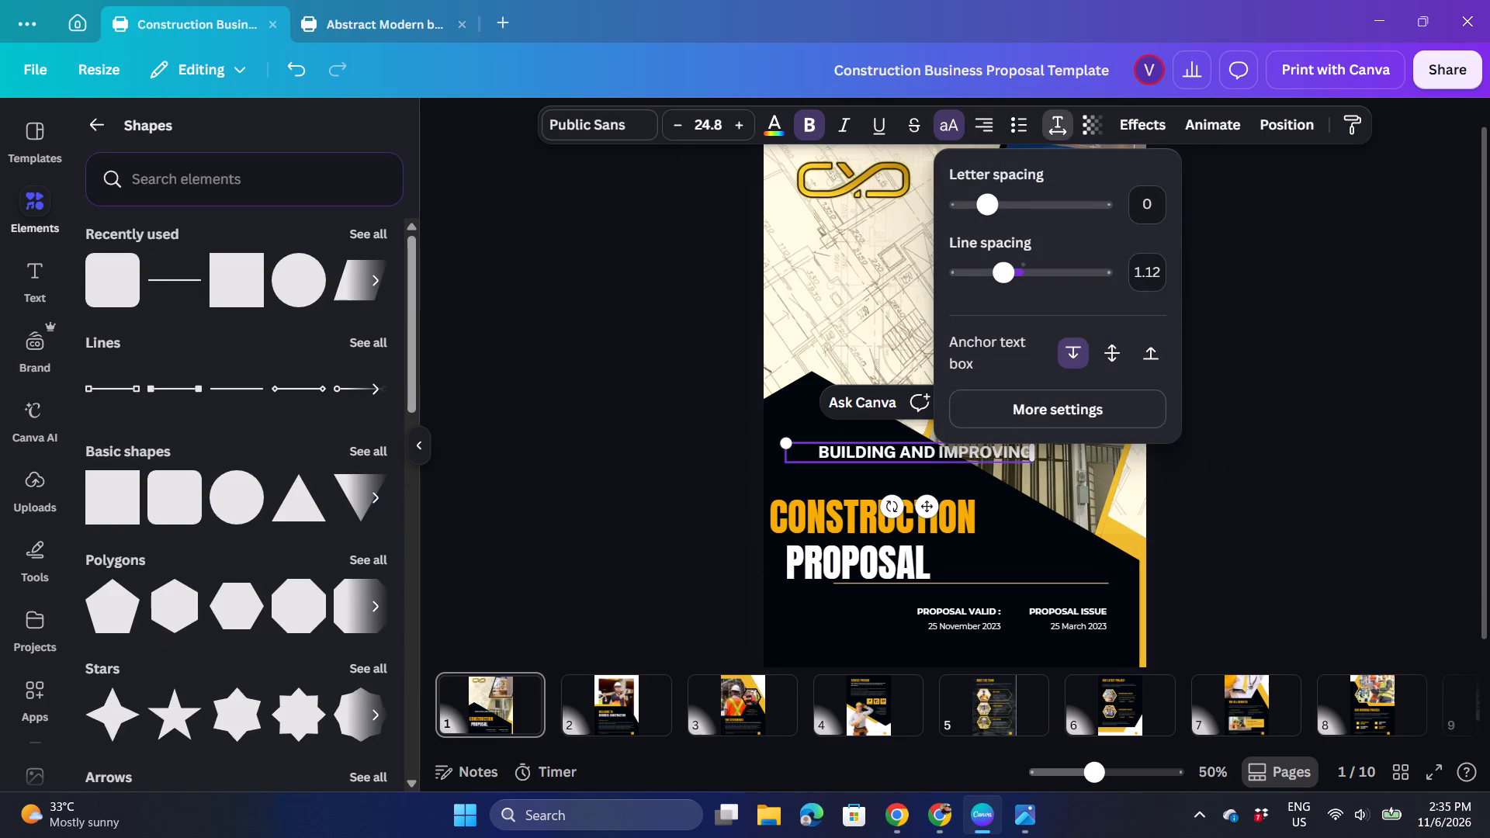
{"action": "left_click", "coordinate": [997, 213]}
{"action": "left_click", "coordinate": [1135, 238]}
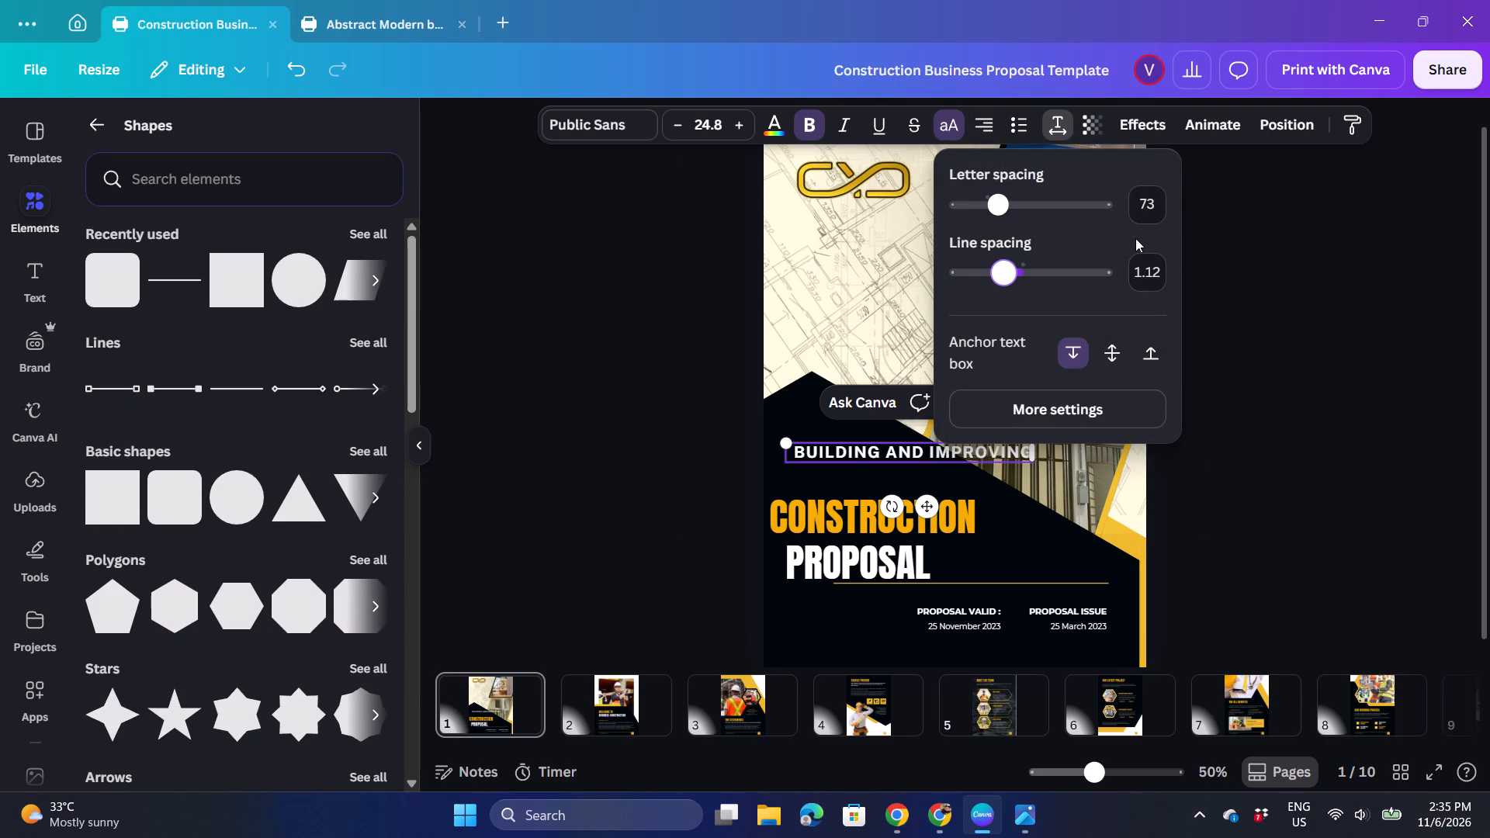
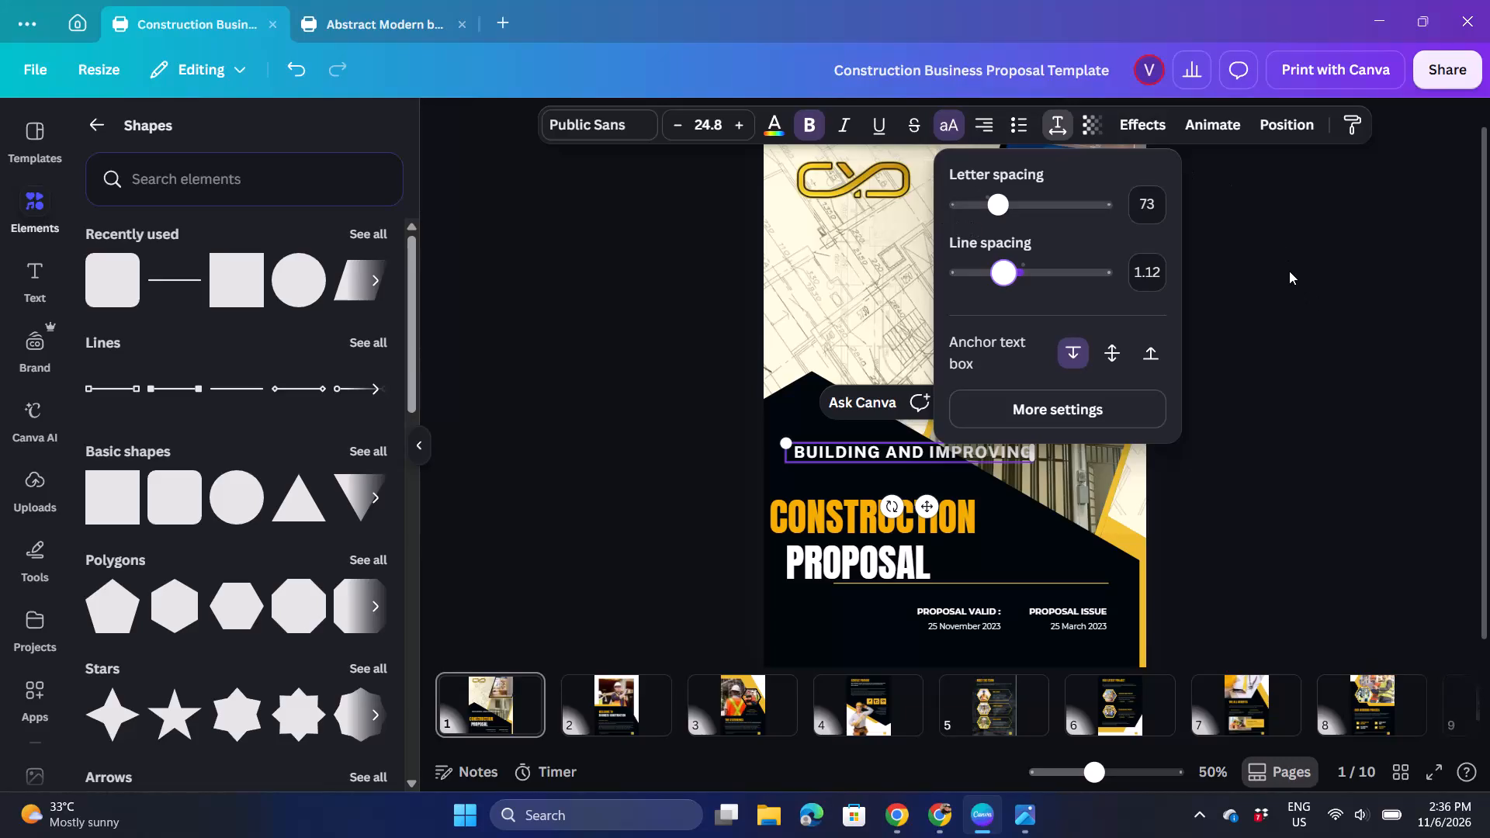
Remove the bold formatting from the BUILDING AND IMPROVING line.
{"action": "left_click", "coordinate": [1266, 285]}
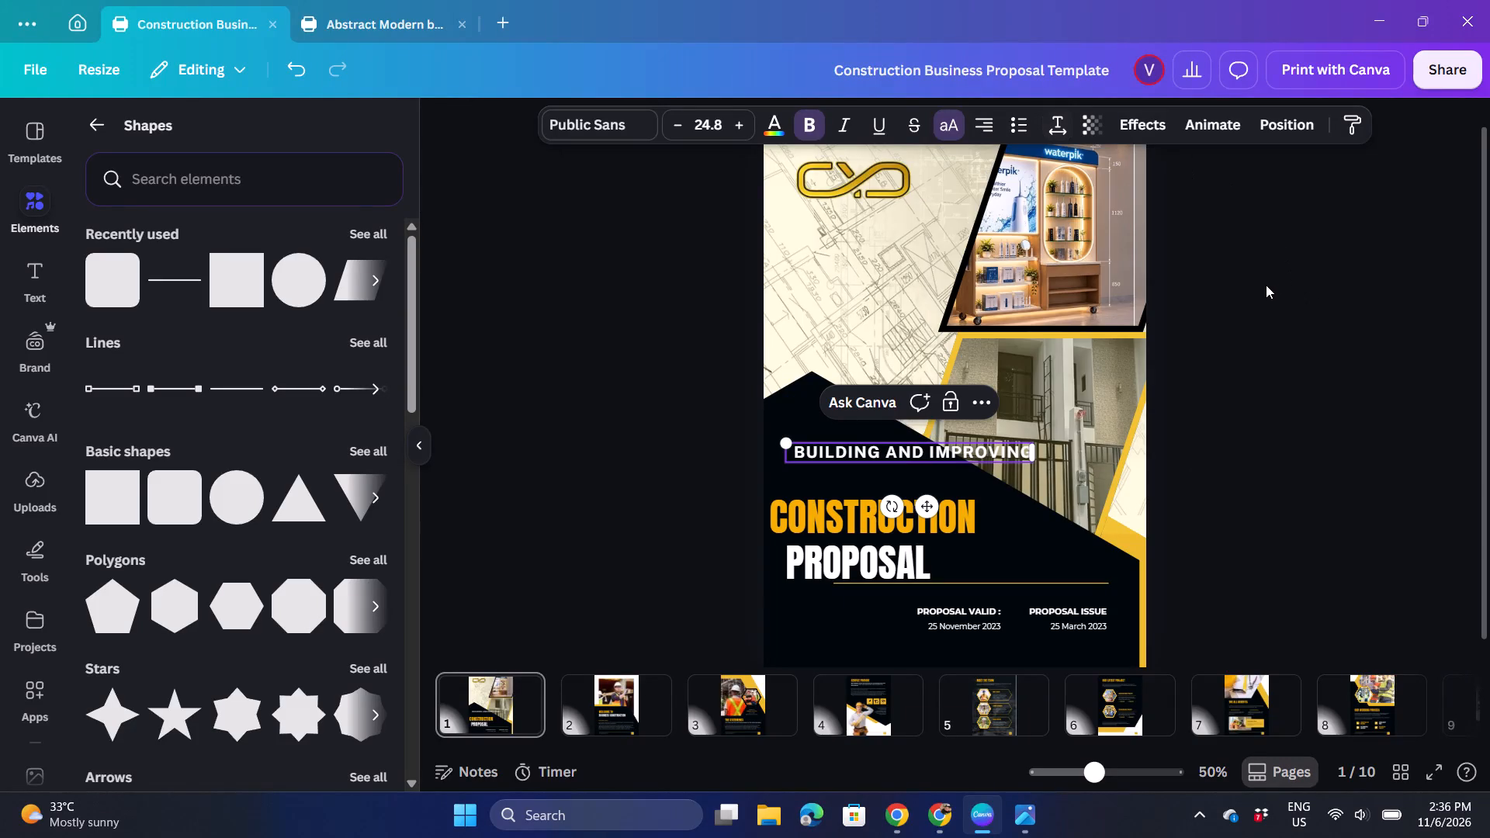
{"action": "left_click", "coordinate": [799, 130]}
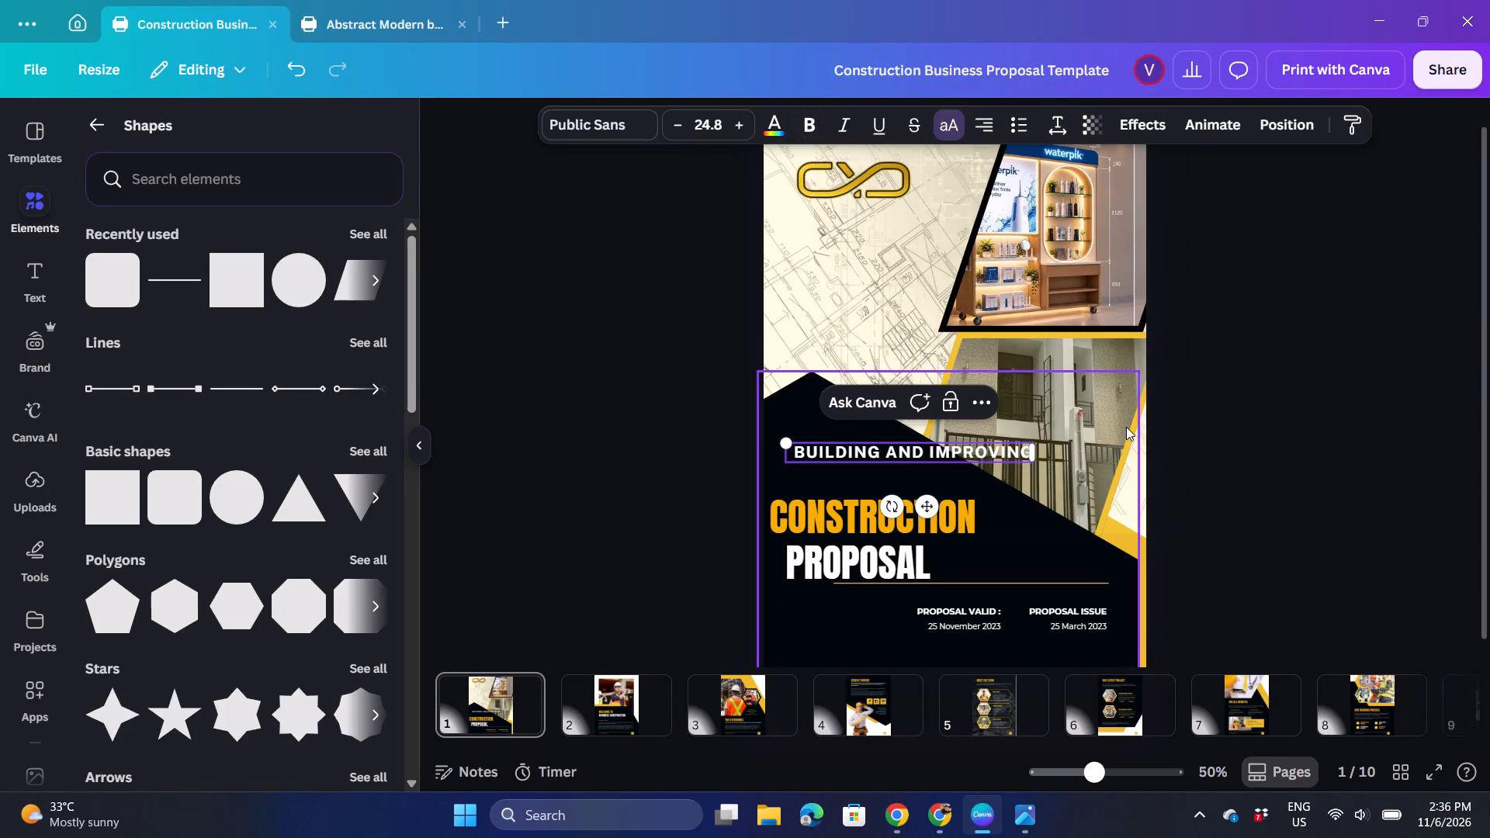
{"action": "left_click", "coordinate": [1126, 427]}
{"action": "left_click", "coordinate": [1242, 410]}
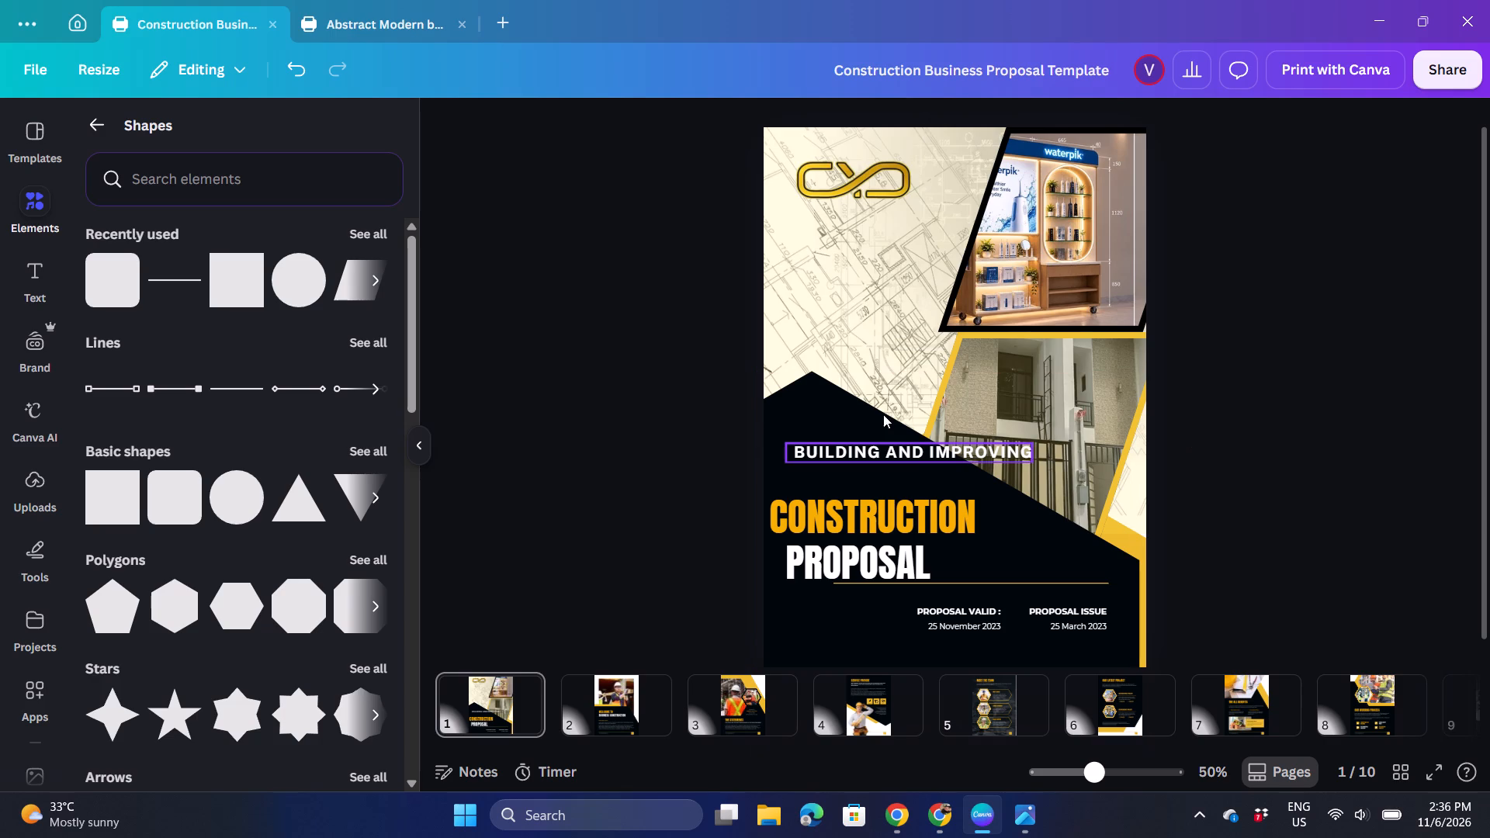
{"action": "left_click", "coordinate": [903, 455]}
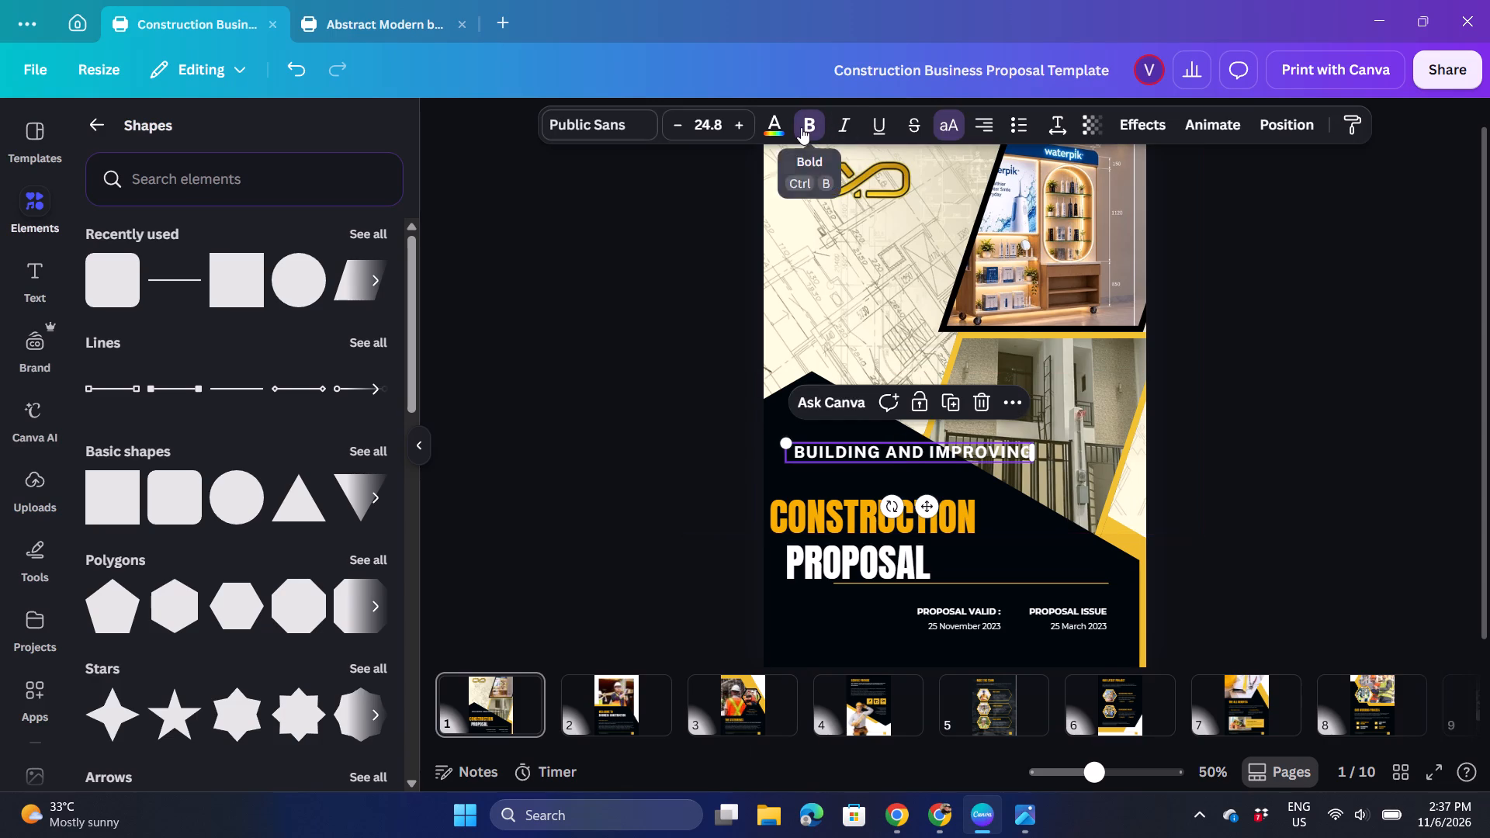
{"action": "left_click", "coordinate": [801, 127]}
{"action": "left_click", "coordinate": [1237, 413]}
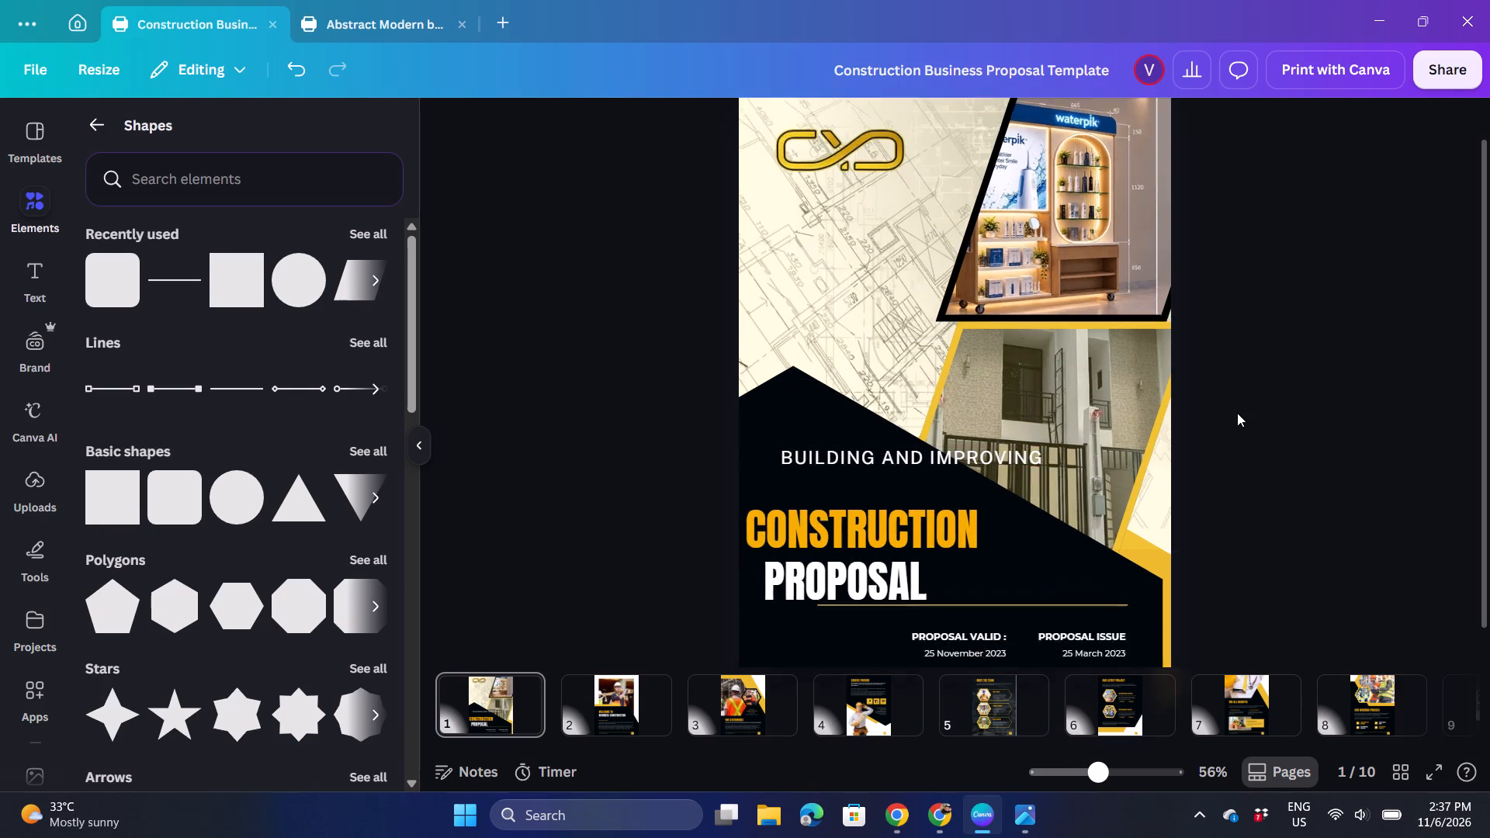
Scale the BUILDING AND IMPROVING line down to font size 21 and place it above CONSTRUCTION, near the cover's left edge.
{"action": "left_click_drag", "start_coordinate": [1056, 475], "coordinate": [1024, 500]}
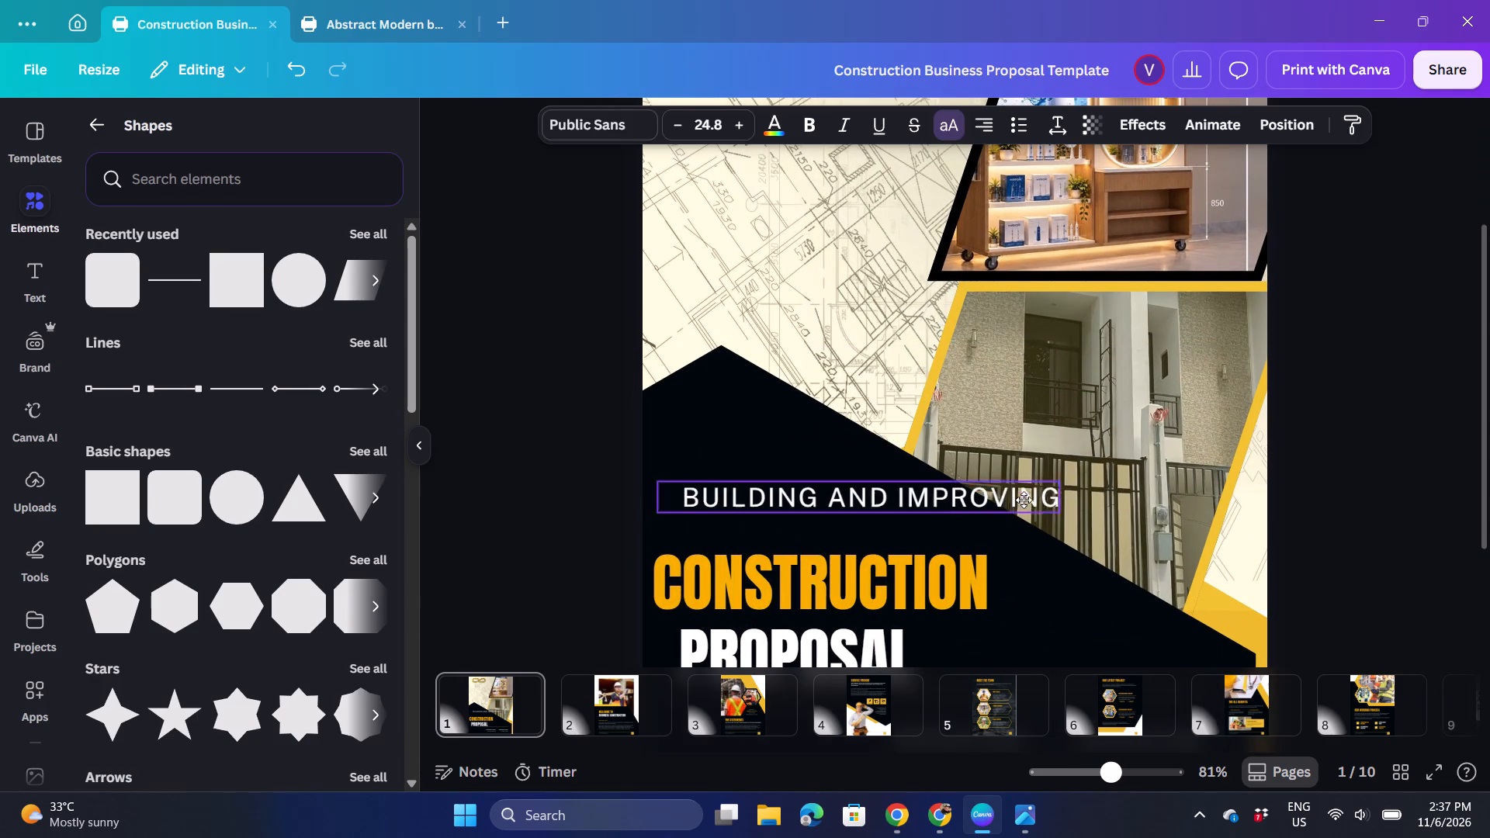
{"action": "left_click_drag", "start_coordinate": [1024, 500], "coordinate": [1012, 502]}
{"action": "left_click_drag", "start_coordinate": [1043, 490], "coordinate": [983, 508]}
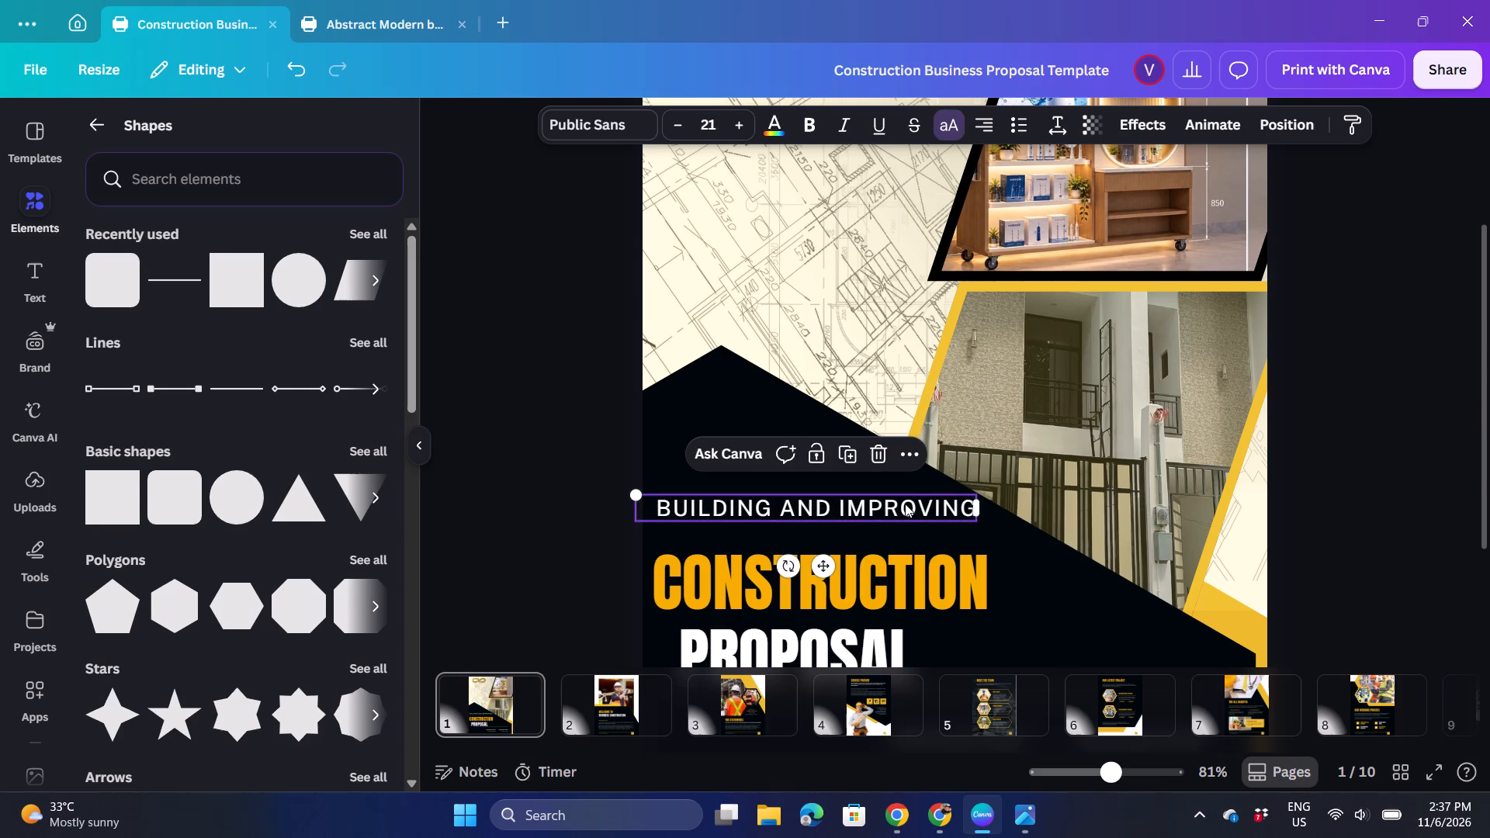
{"action": "left_click_drag", "start_coordinate": [905, 504], "coordinate": [895, 508]}
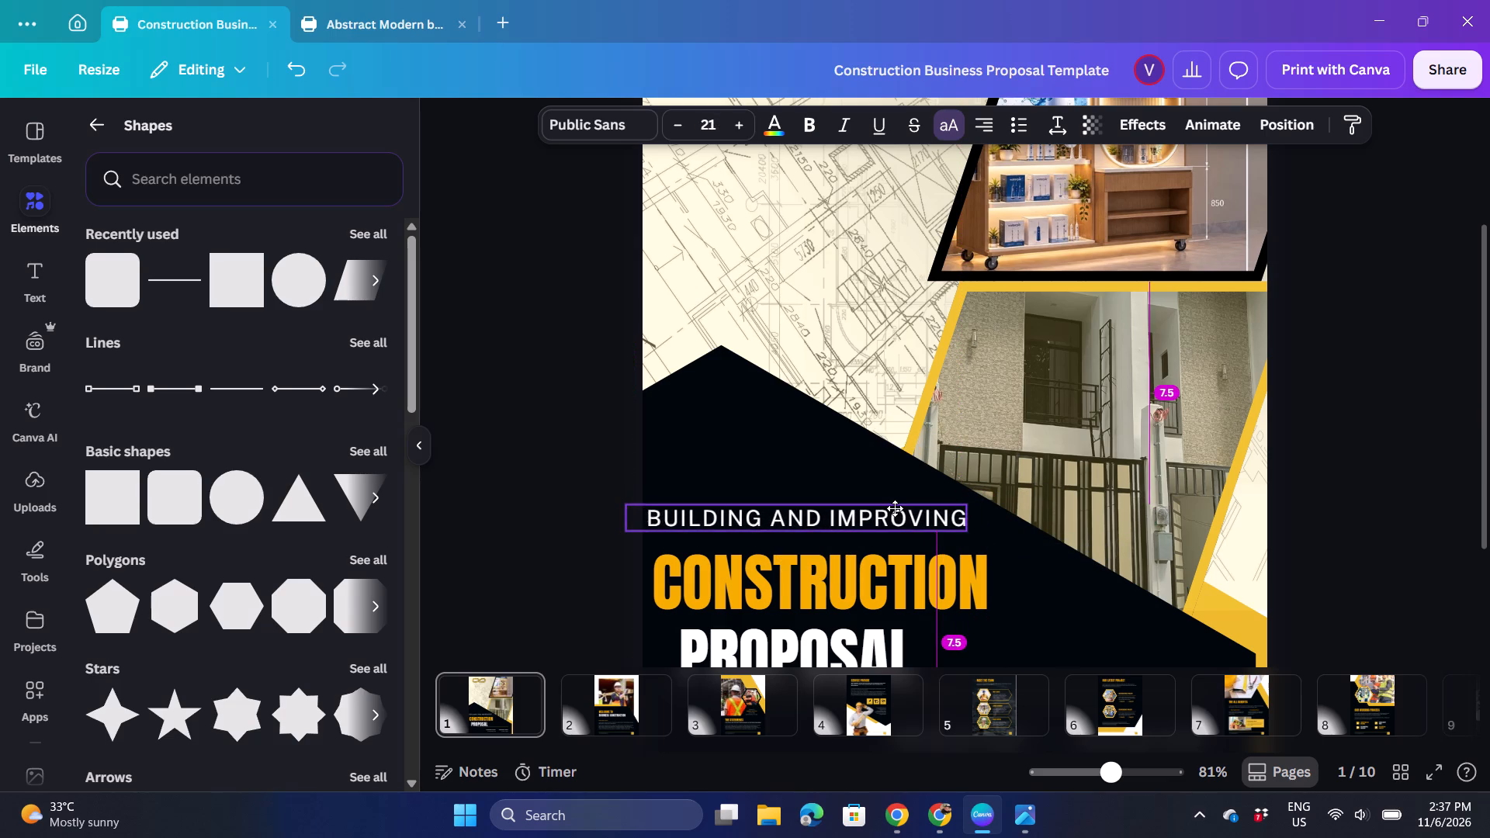
{"action": "left_click_drag", "start_coordinate": [895, 508], "coordinate": [897, 507]}
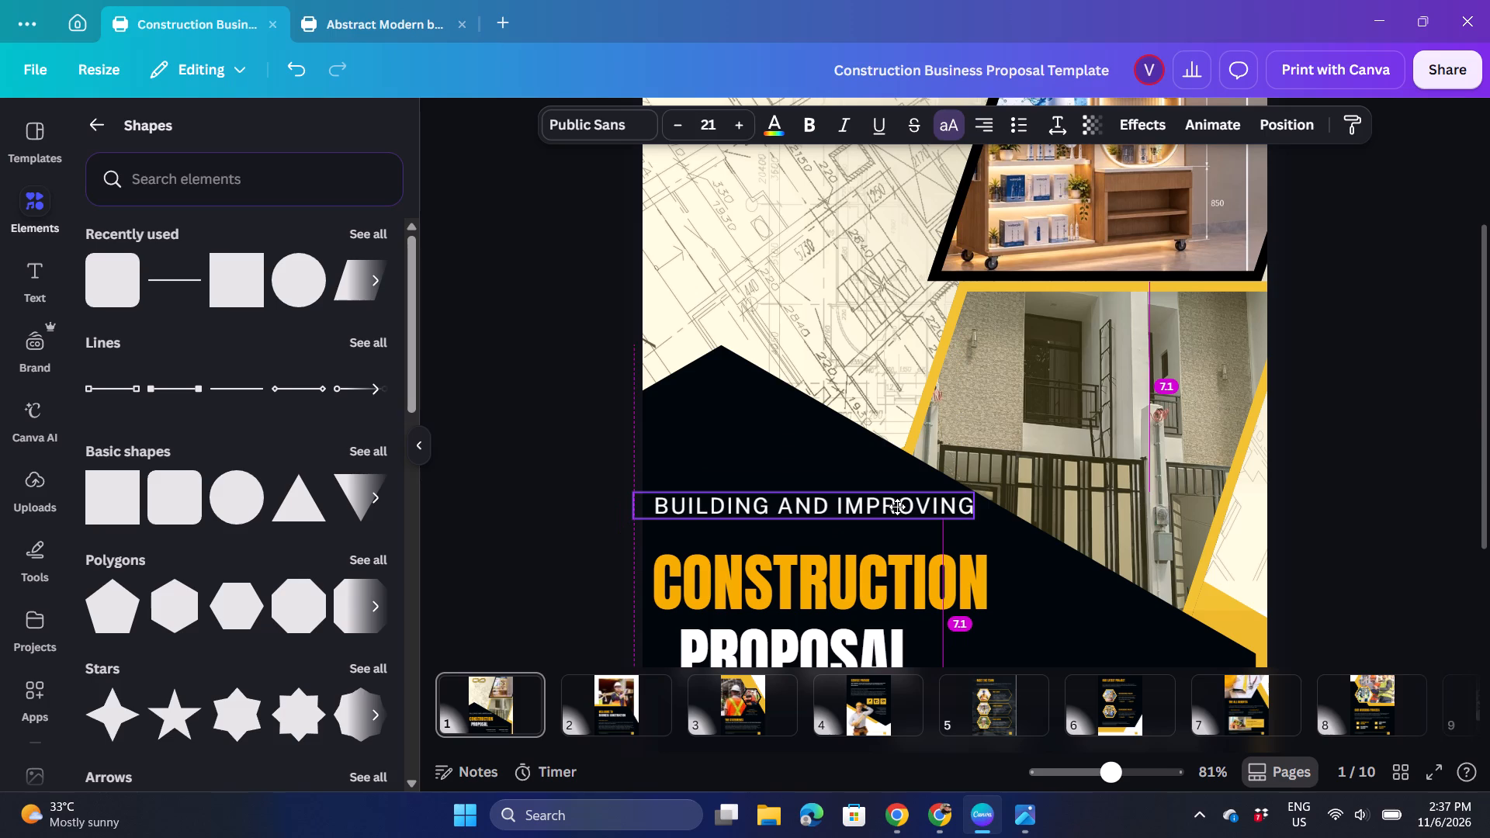
{"action": "left_click_drag", "start_coordinate": [897, 507], "coordinate": [894, 507]}
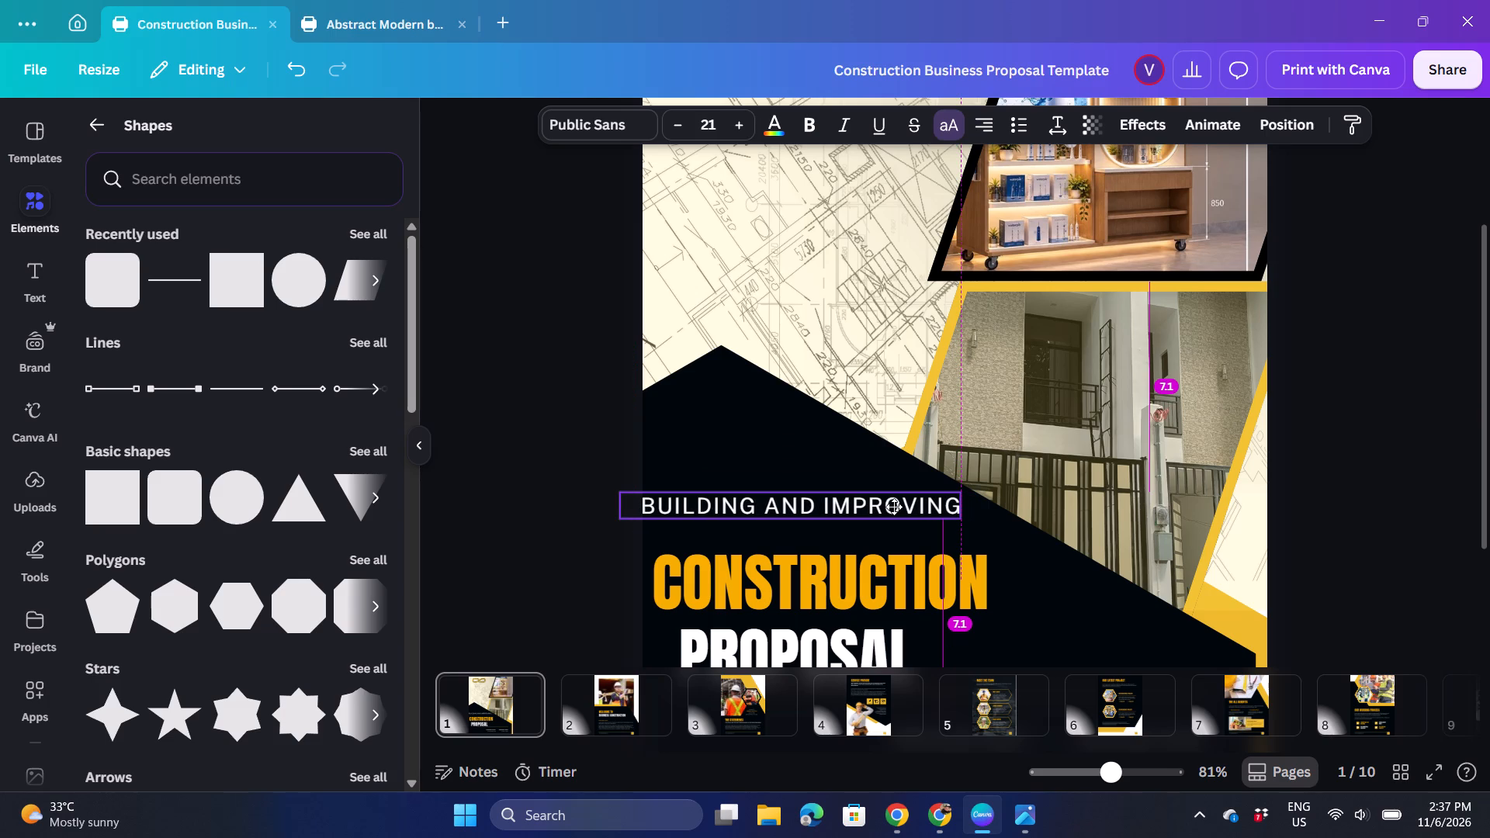
{"action": "left_click_drag", "start_coordinate": [894, 507], "coordinate": [896, 507]}
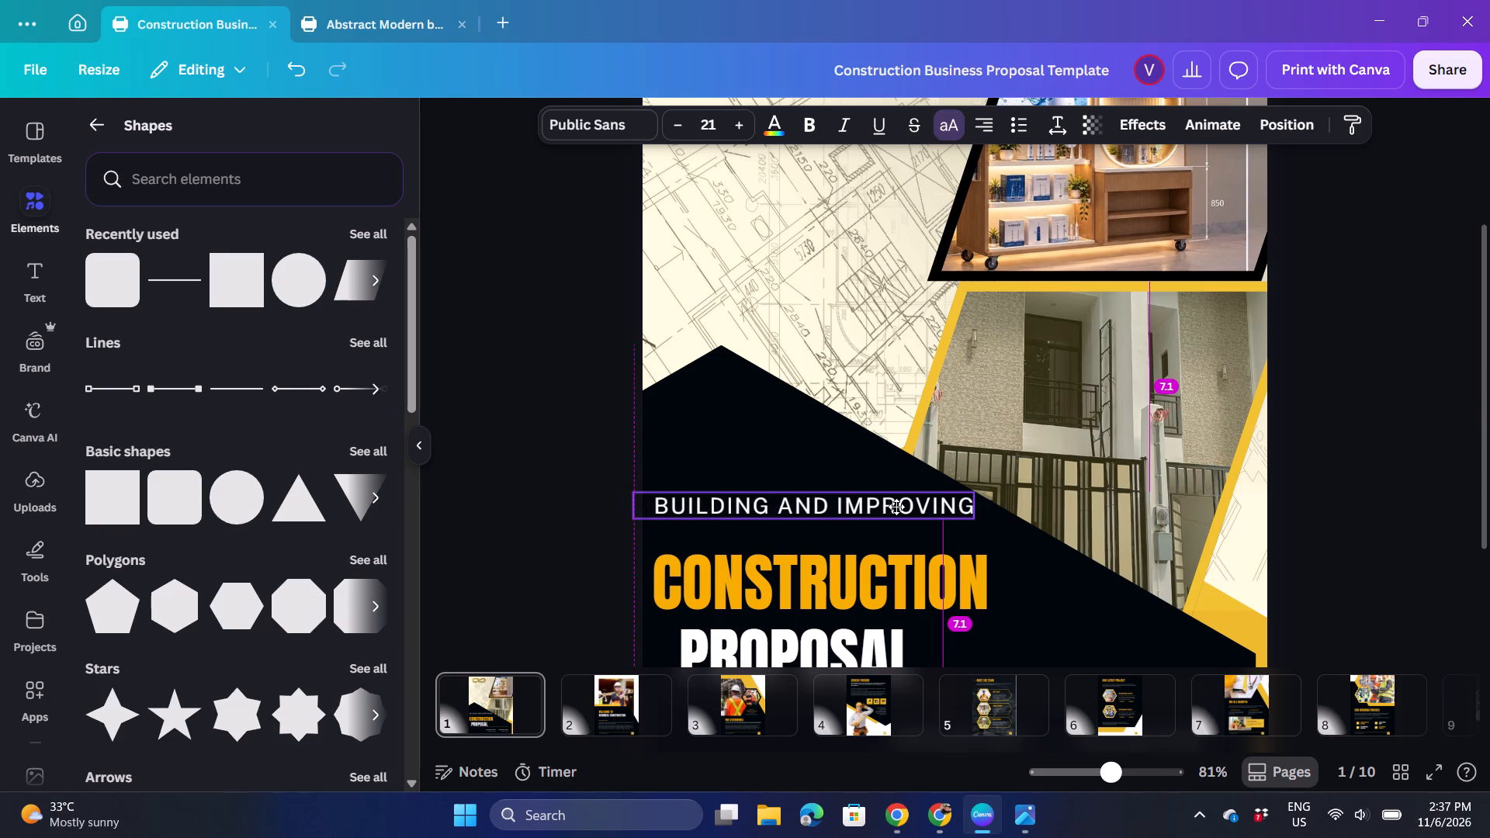
{"action": "left_click_drag", "start_coordinate": [896, 507], "coordinate": [895, 507]}
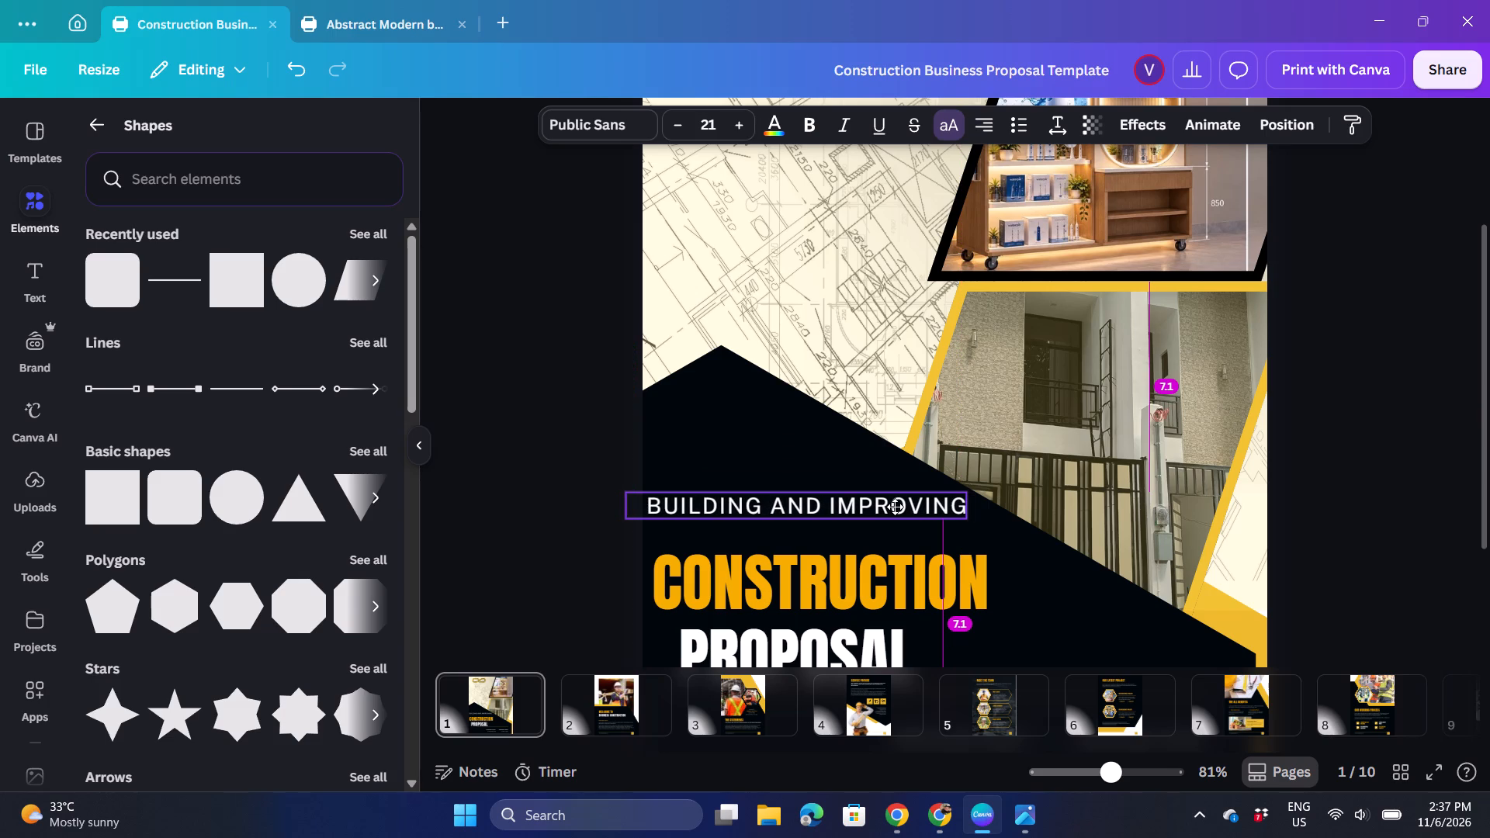
{"action": "left_click_drag", "start_coordinate": [895, 507], "coordinate": [895, 502]}
{"action": "left_click", "coordinate": [585, 489]}
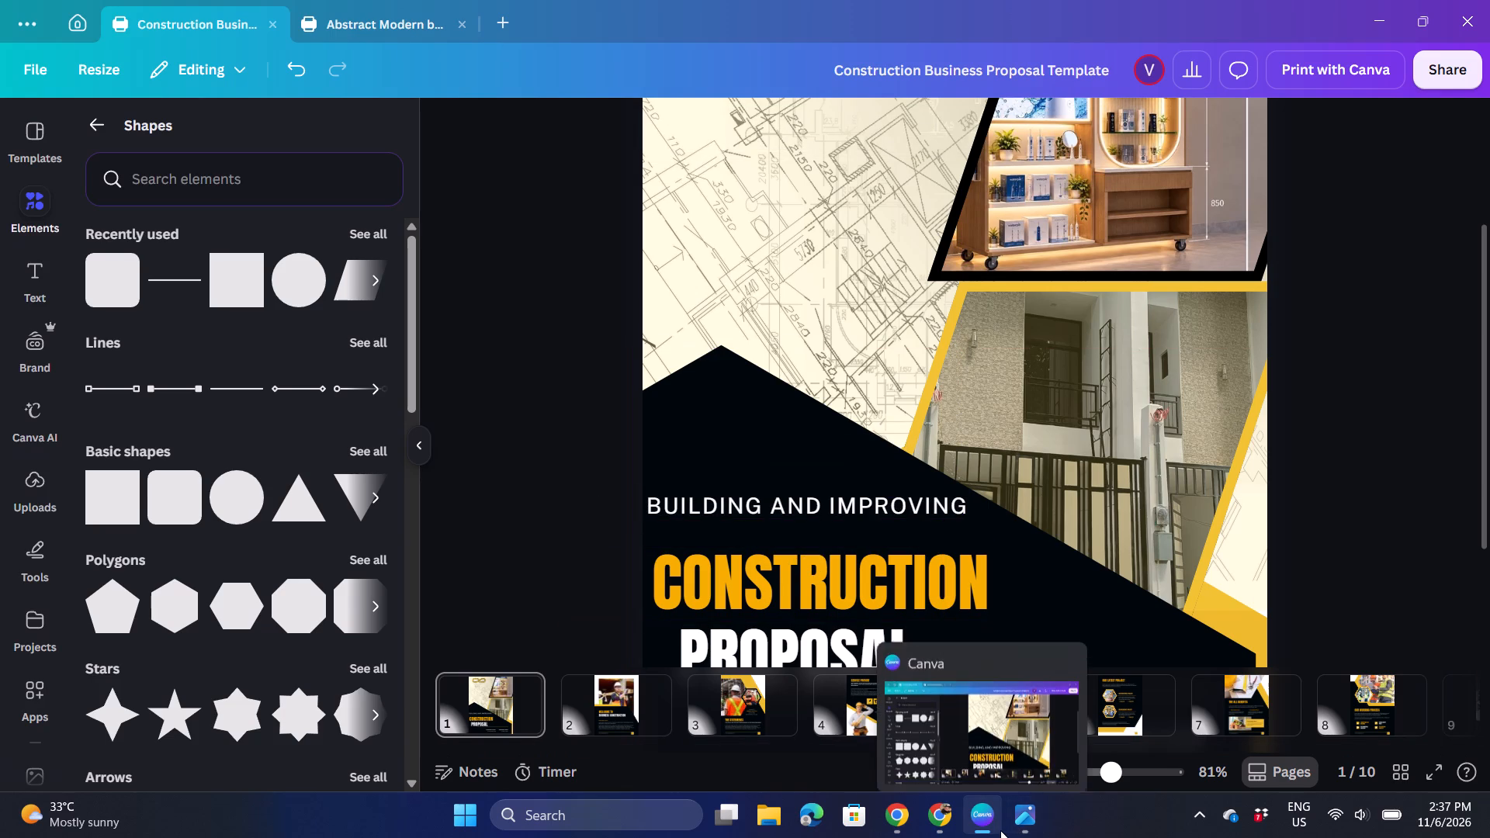
Check the headline wording in the reference image and replace the CONSTRUCTION text on the cover with SPACES.
{"action": "left_click", "coordinate": [1026, 822]}
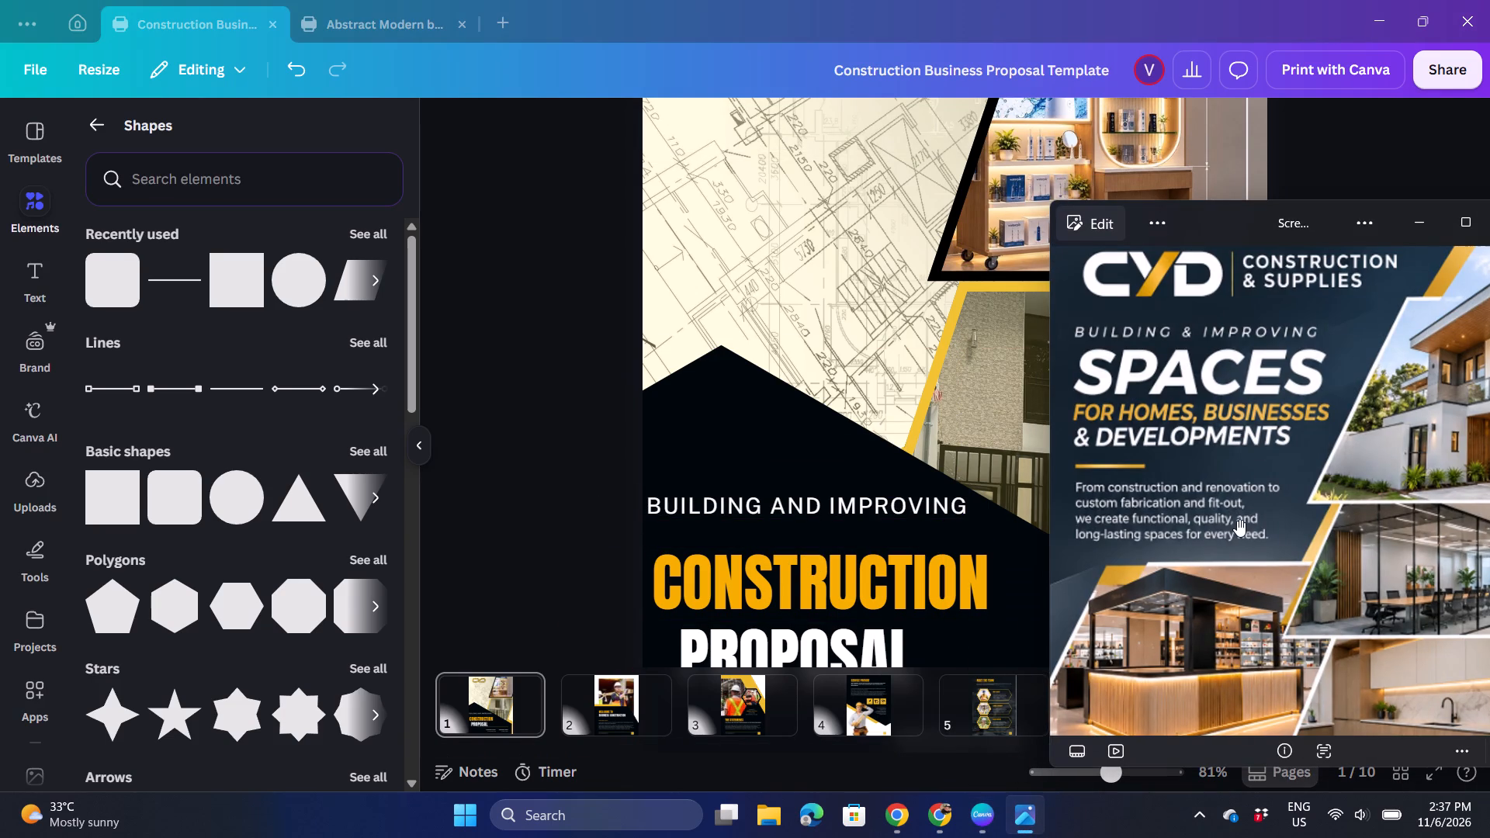
{"action": "left_click_drag", "start_coordinate": [1237, 520], "coordinate": [1232, 448]}
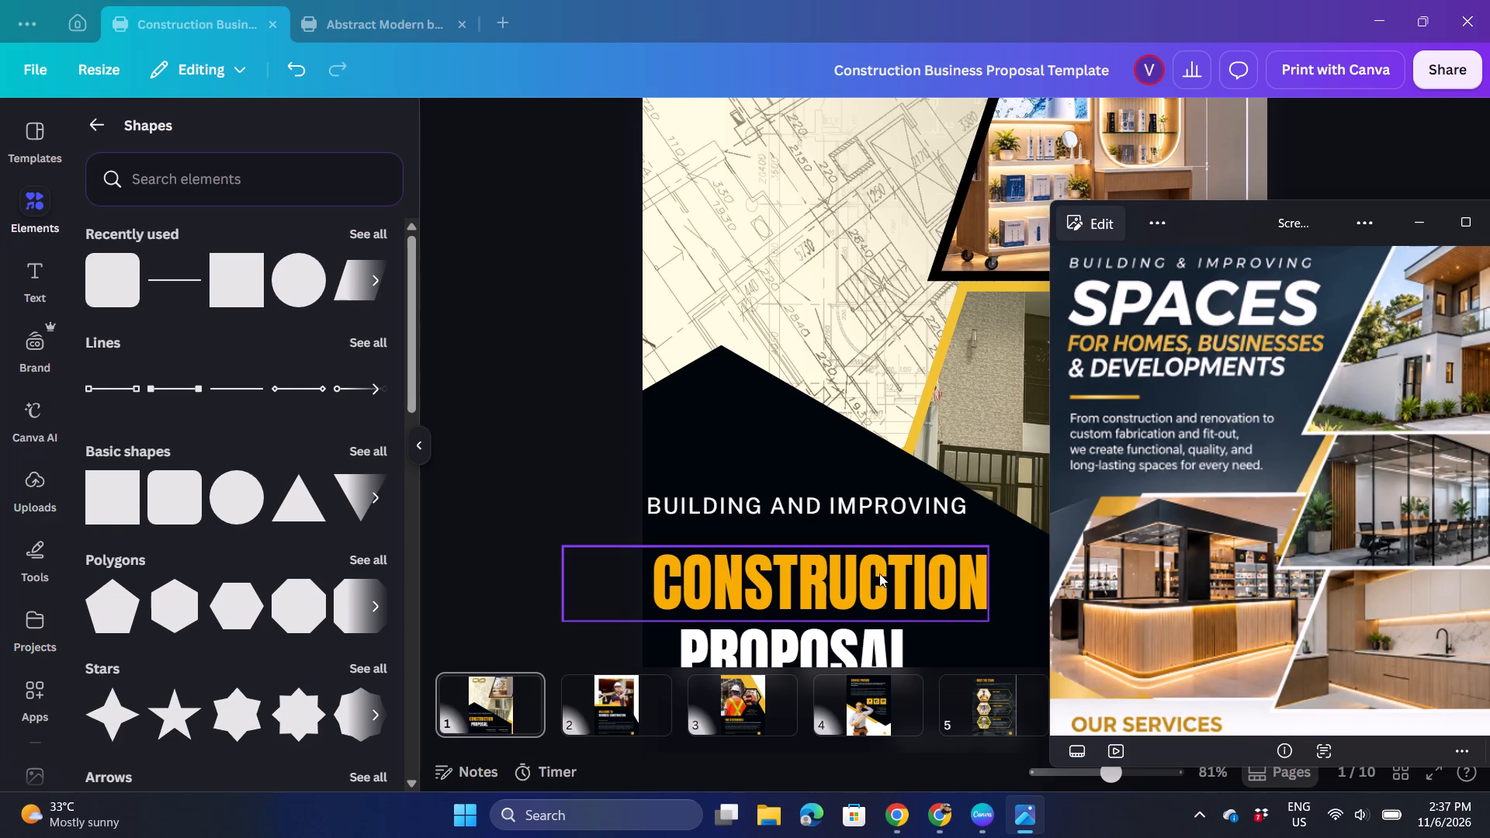
{"action": "left_click", "coordinate": [882, 580]}
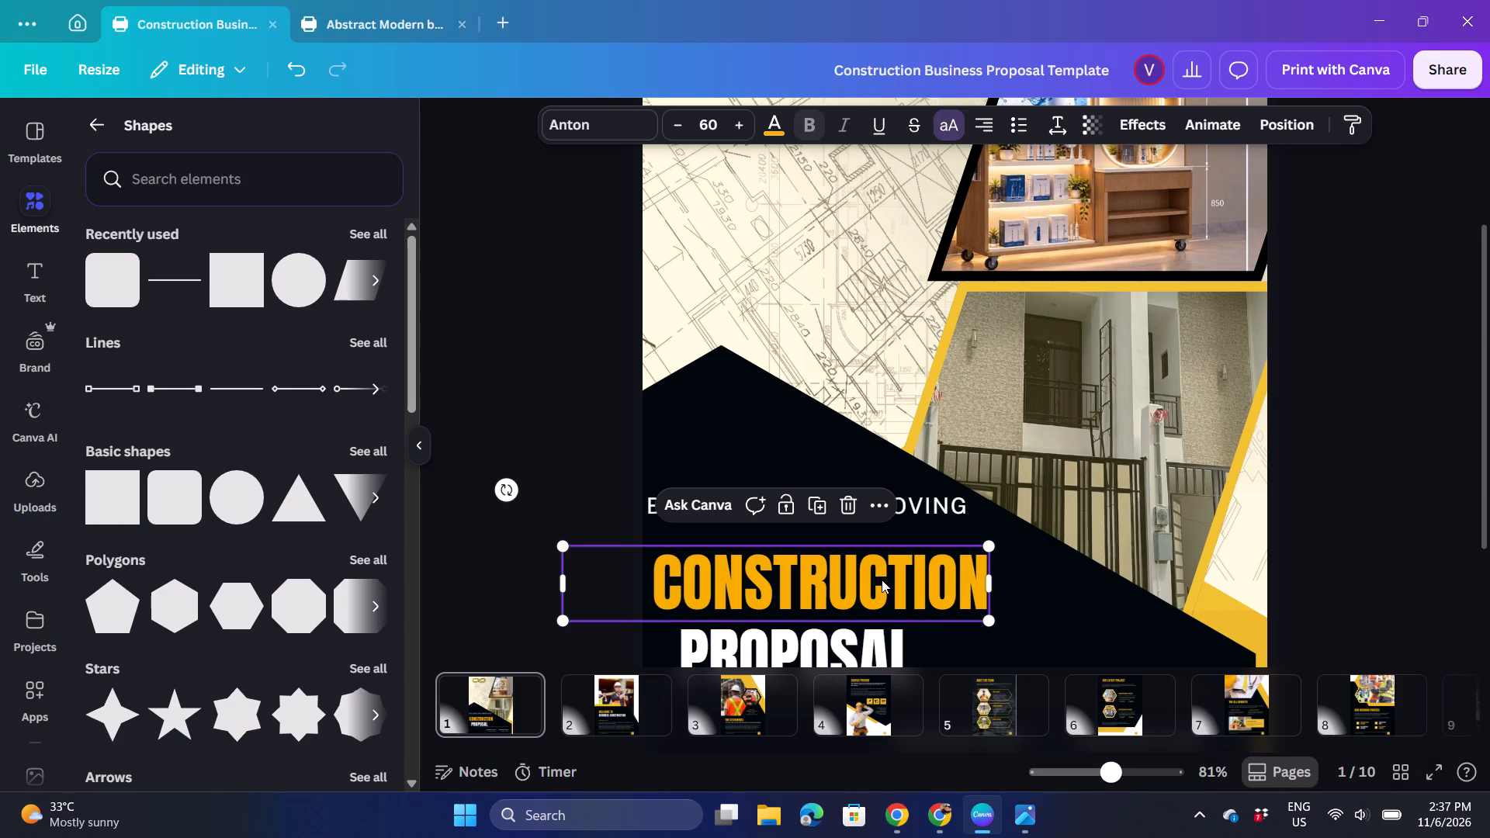
{"action": "double_click", "coordinate": [882, 580]}
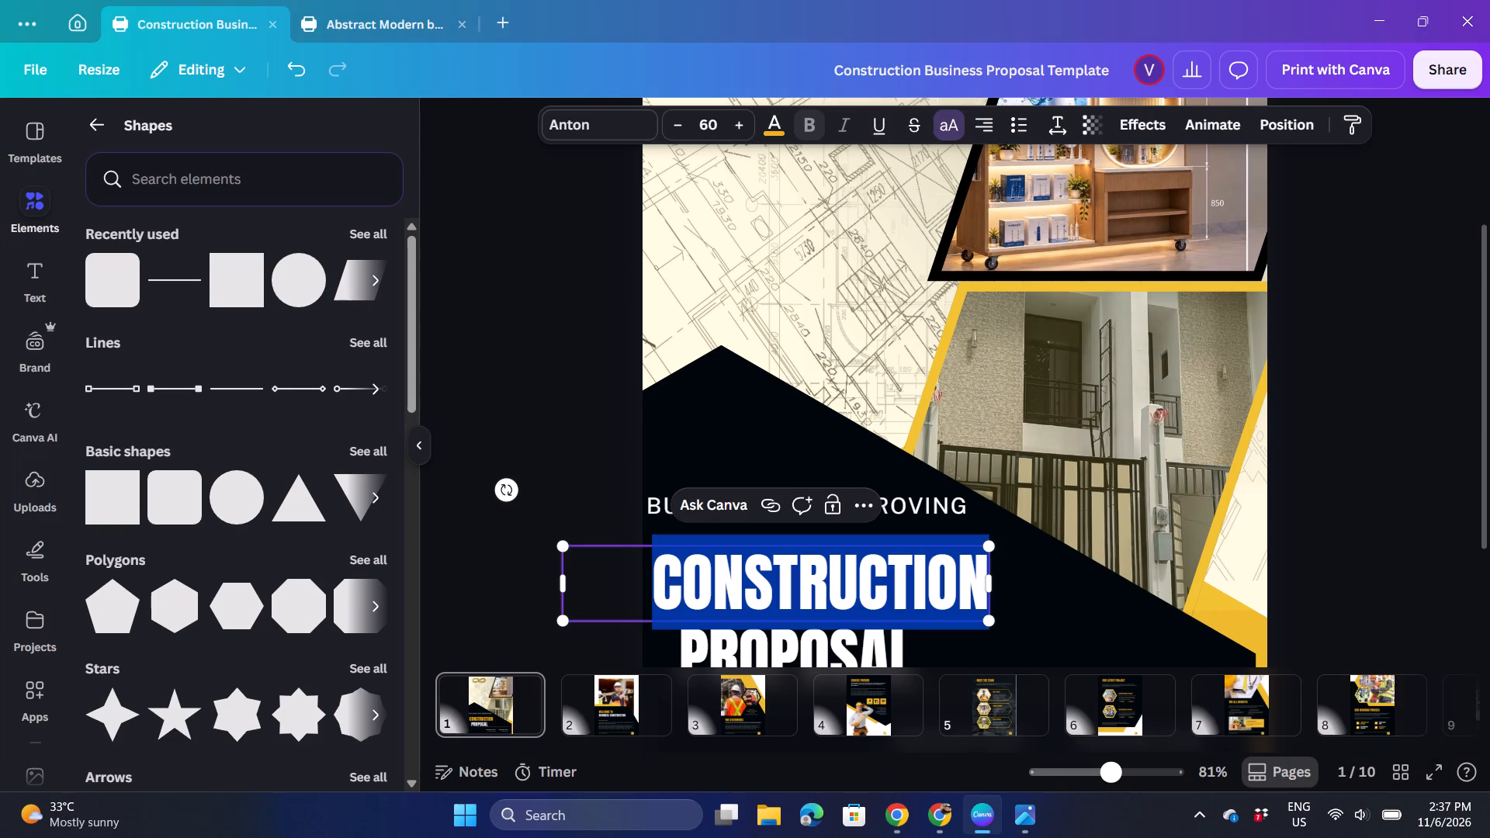
{"action": "type", "text": "SPACES"}
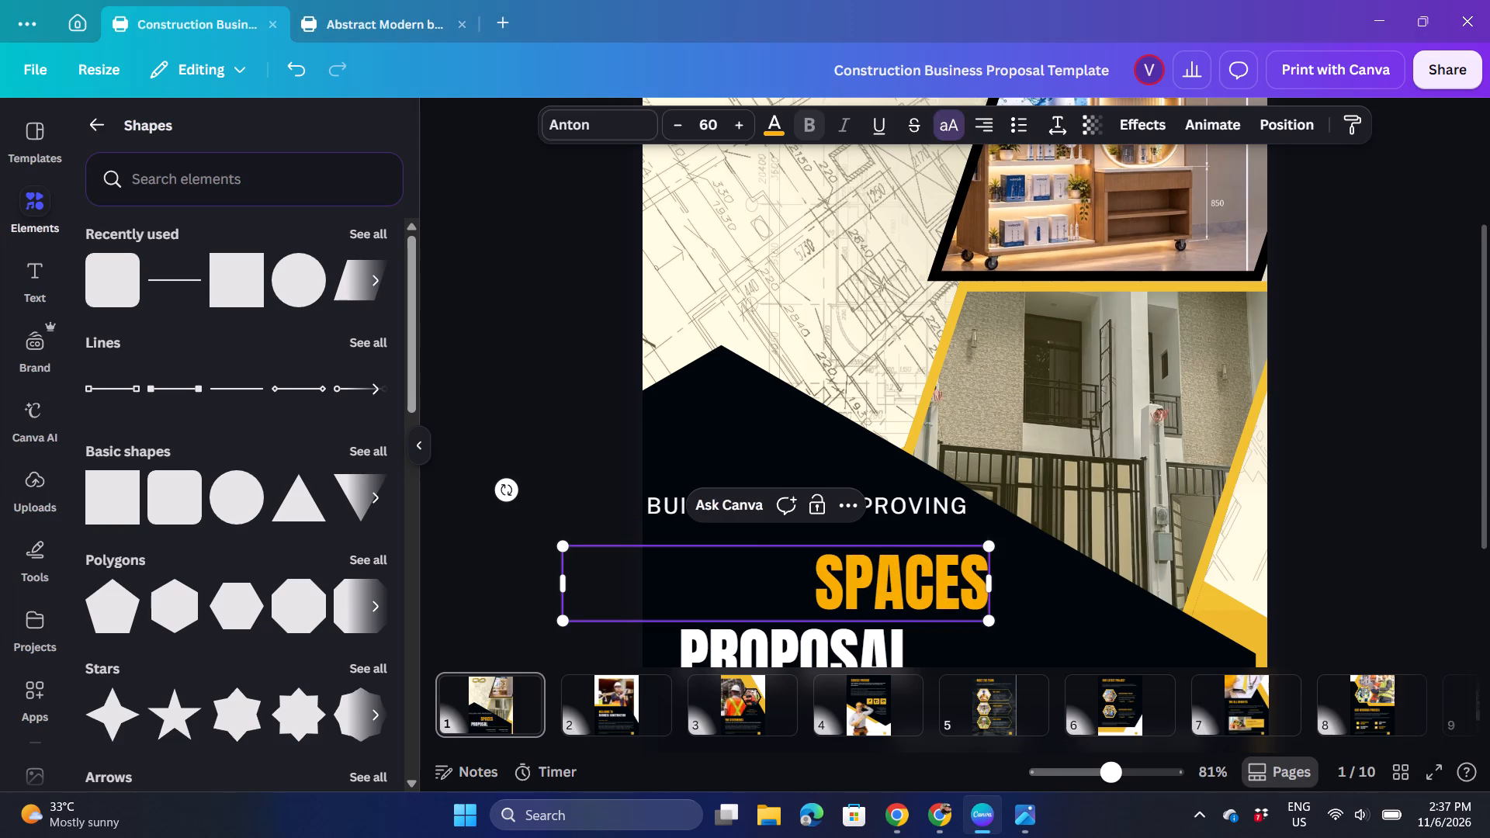
Set the letter spacing of the SPACES text to 362.
{"action": "left_click", "coordinate": [1048, 123]}
{"action": "left_click", "coordinate": [1026, 213]}
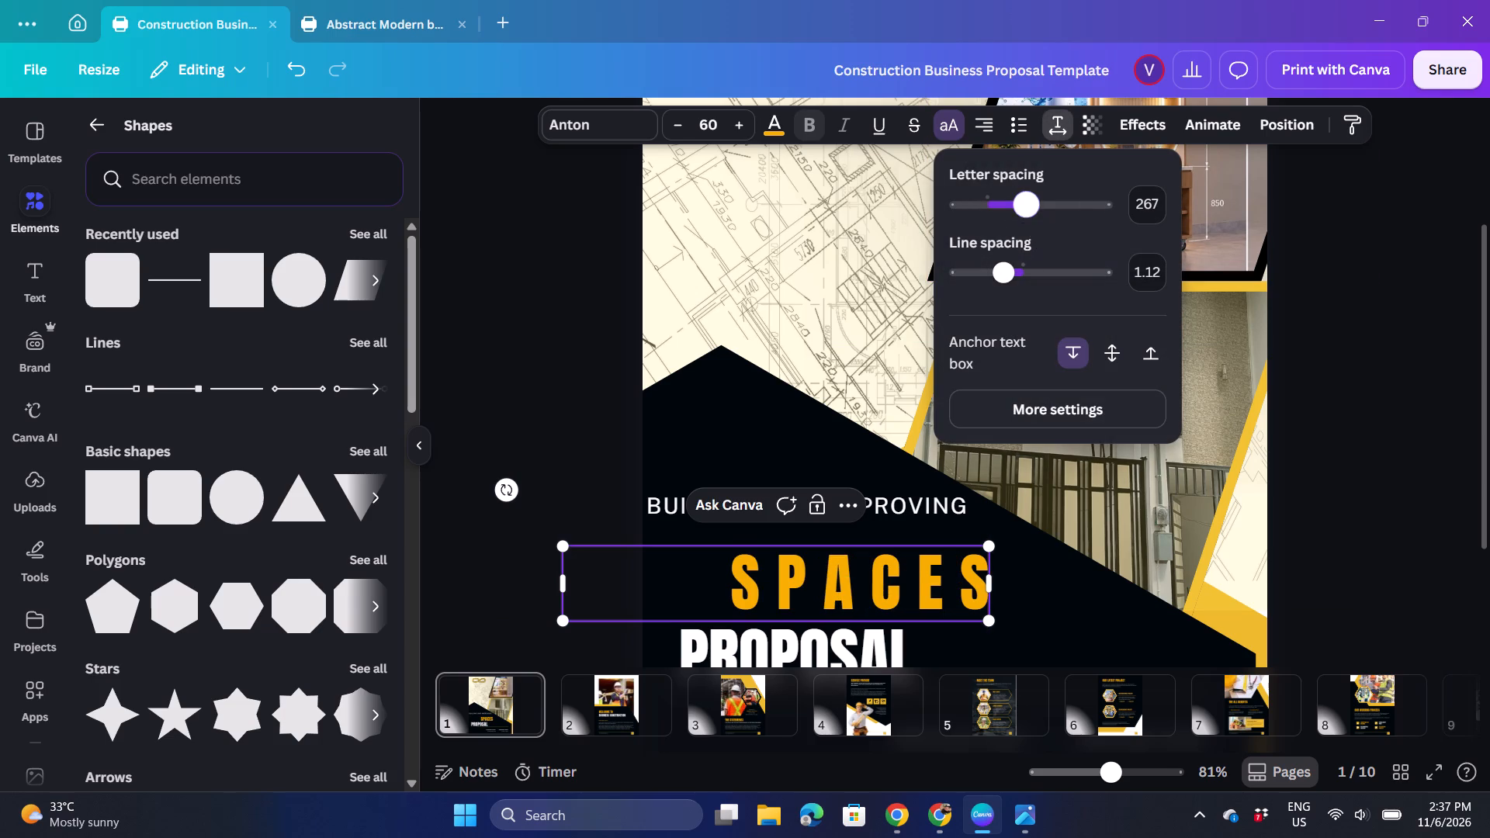
{"action": "left_click", "coordinate": [1026, 213]}
{"action": "left_click", "coordinate": [1040, 210]}
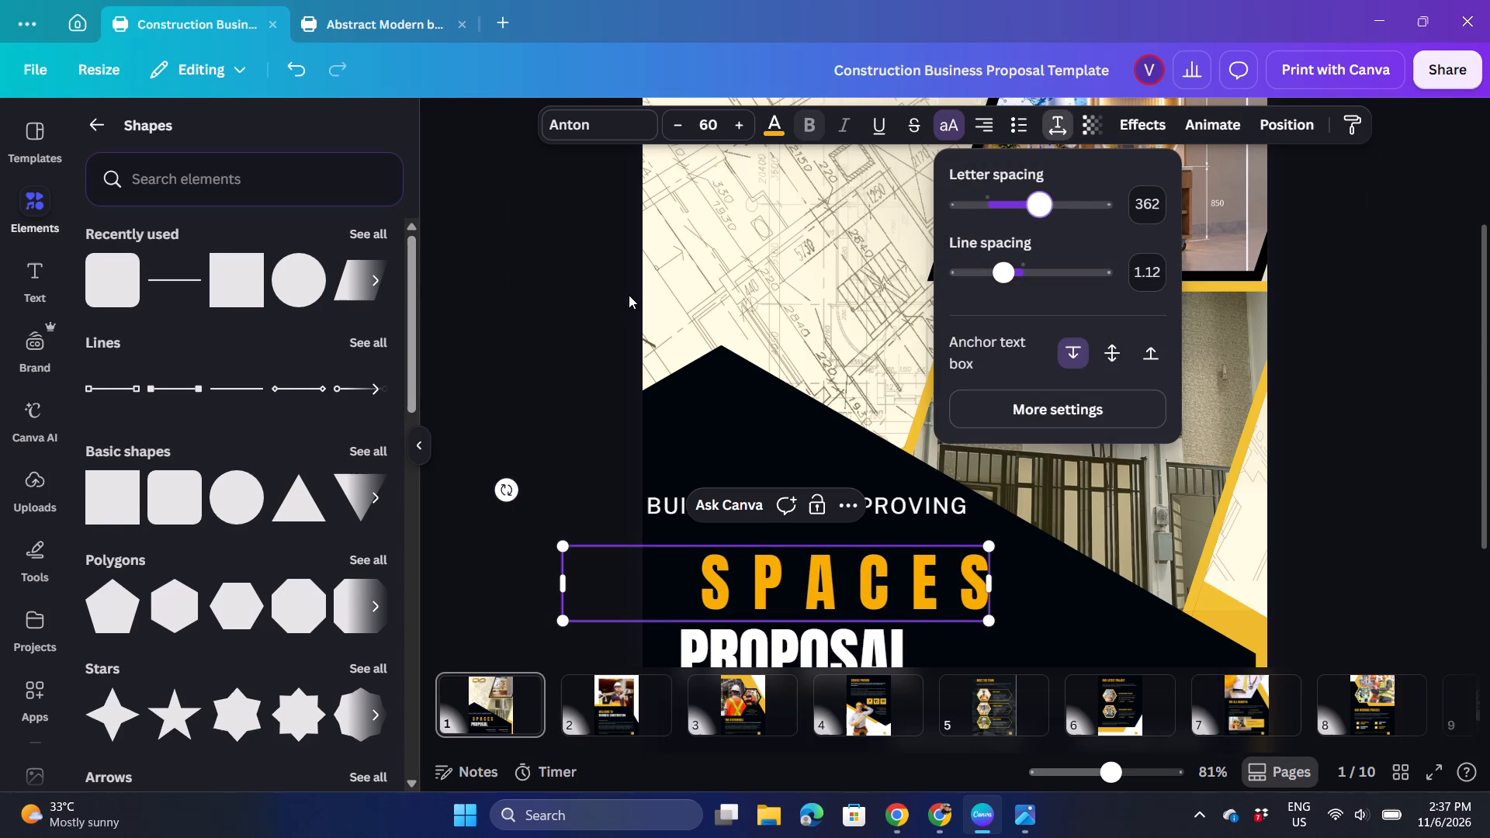
{"action": "left_click", "coordinate": [515, 365]}
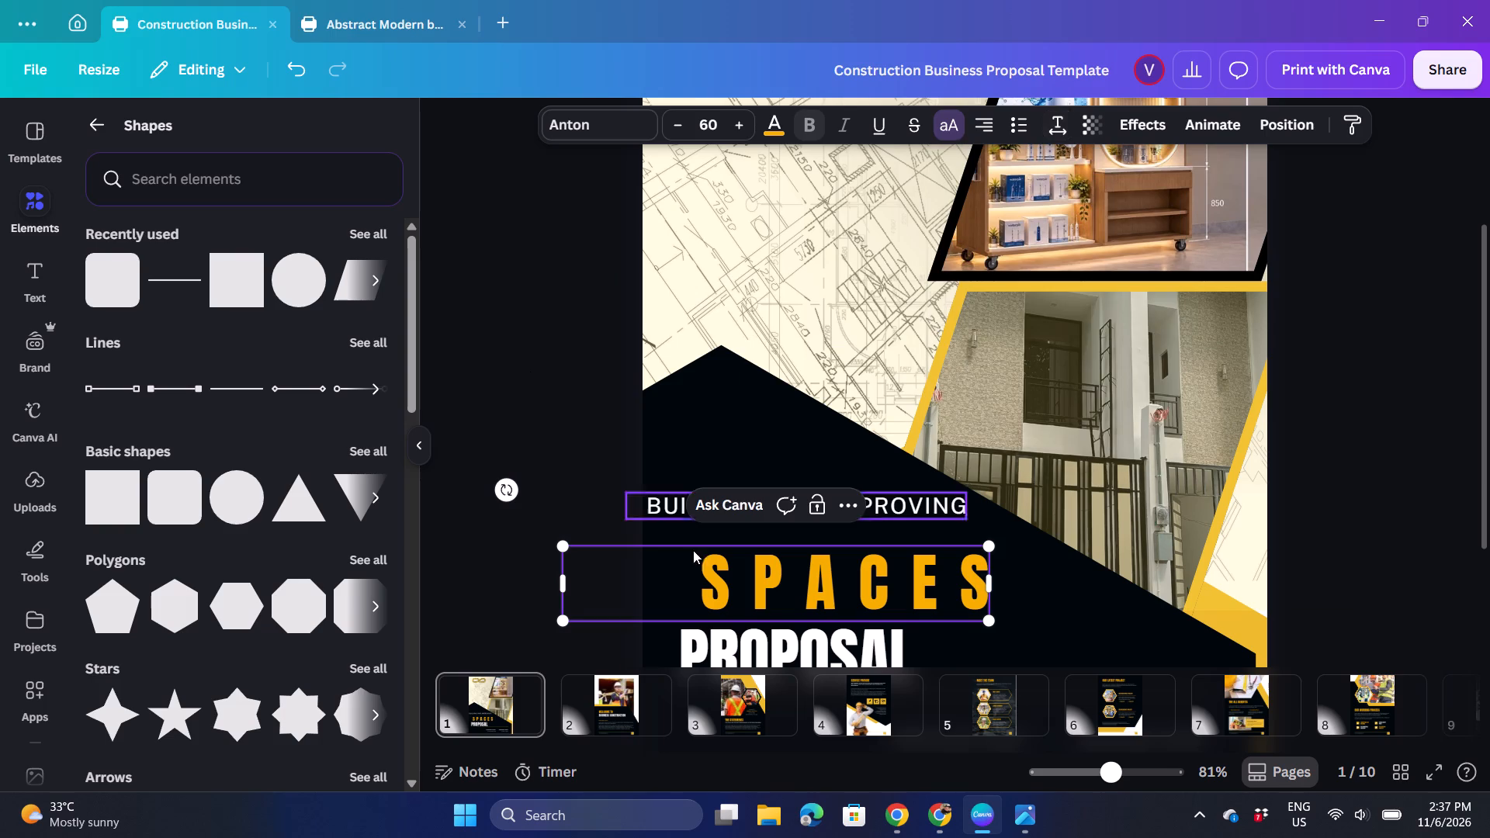
Move the SPACES text up and left so it sits directly beneath the BUILDING AND IMPROVING line.
{"action": "left_click_drag", "start_coordinate": [722, 590], "coordinate": [710, 560]}
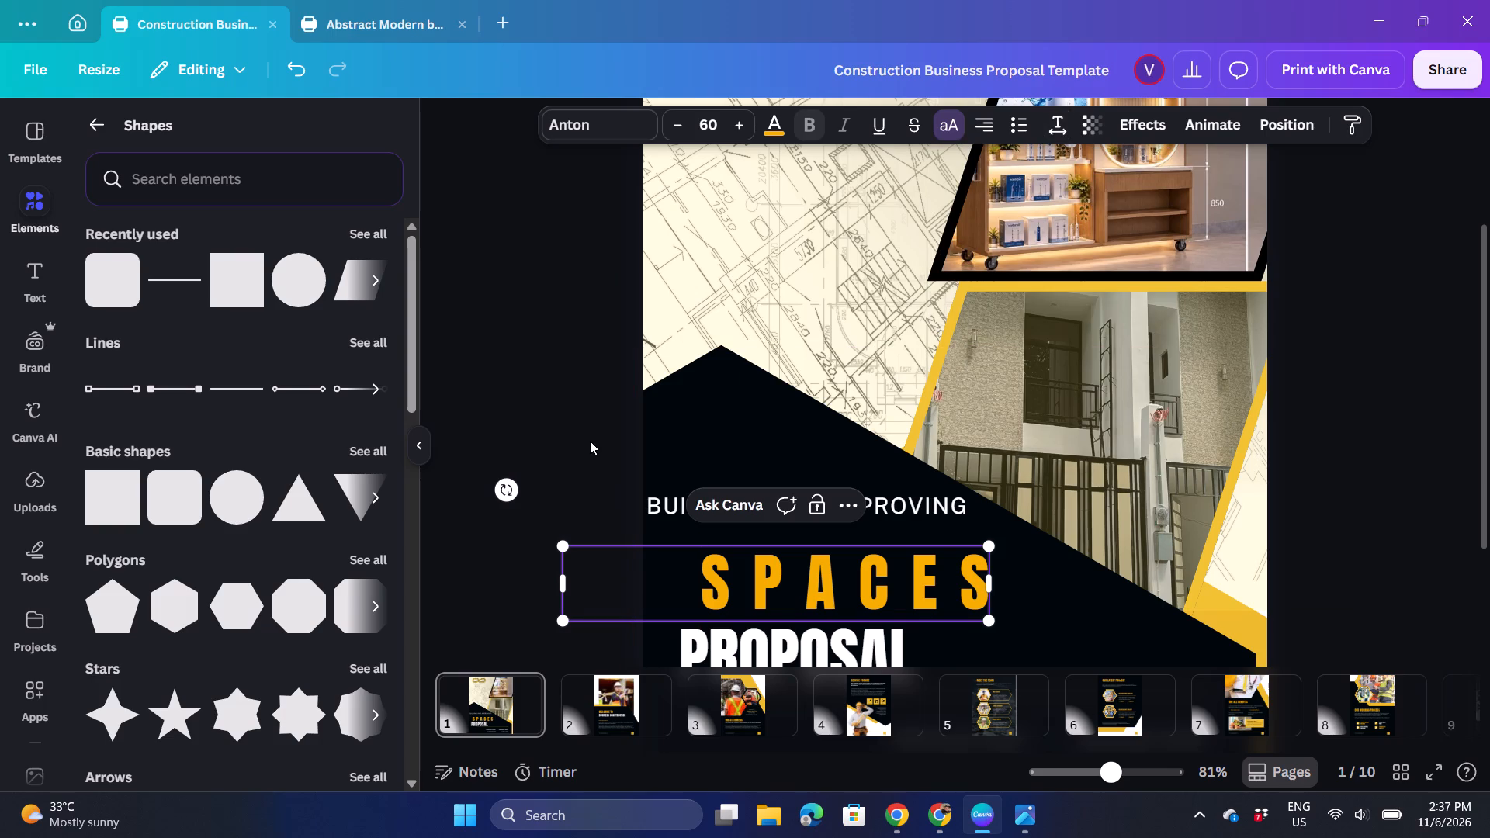
{"action": "left_click", "coordinate": [590, 441]}
{"action": "left_click_drag", "start_coordinate": [810, 605], "coordinate": [796, 577]}
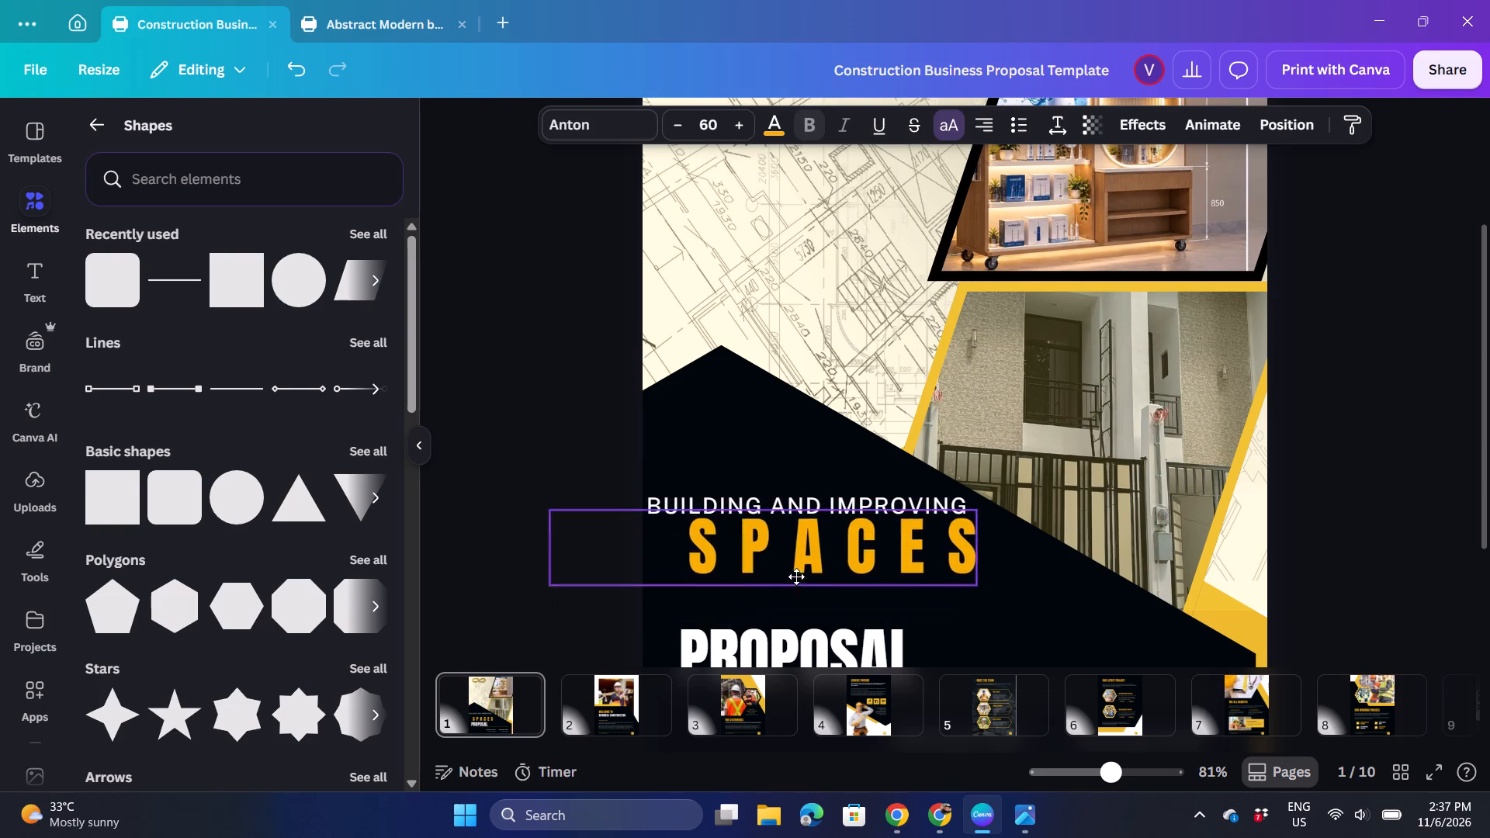
{"action": "left_click_drag", "start_coordinate": [796, 577], "coordinate": [764, 587]}
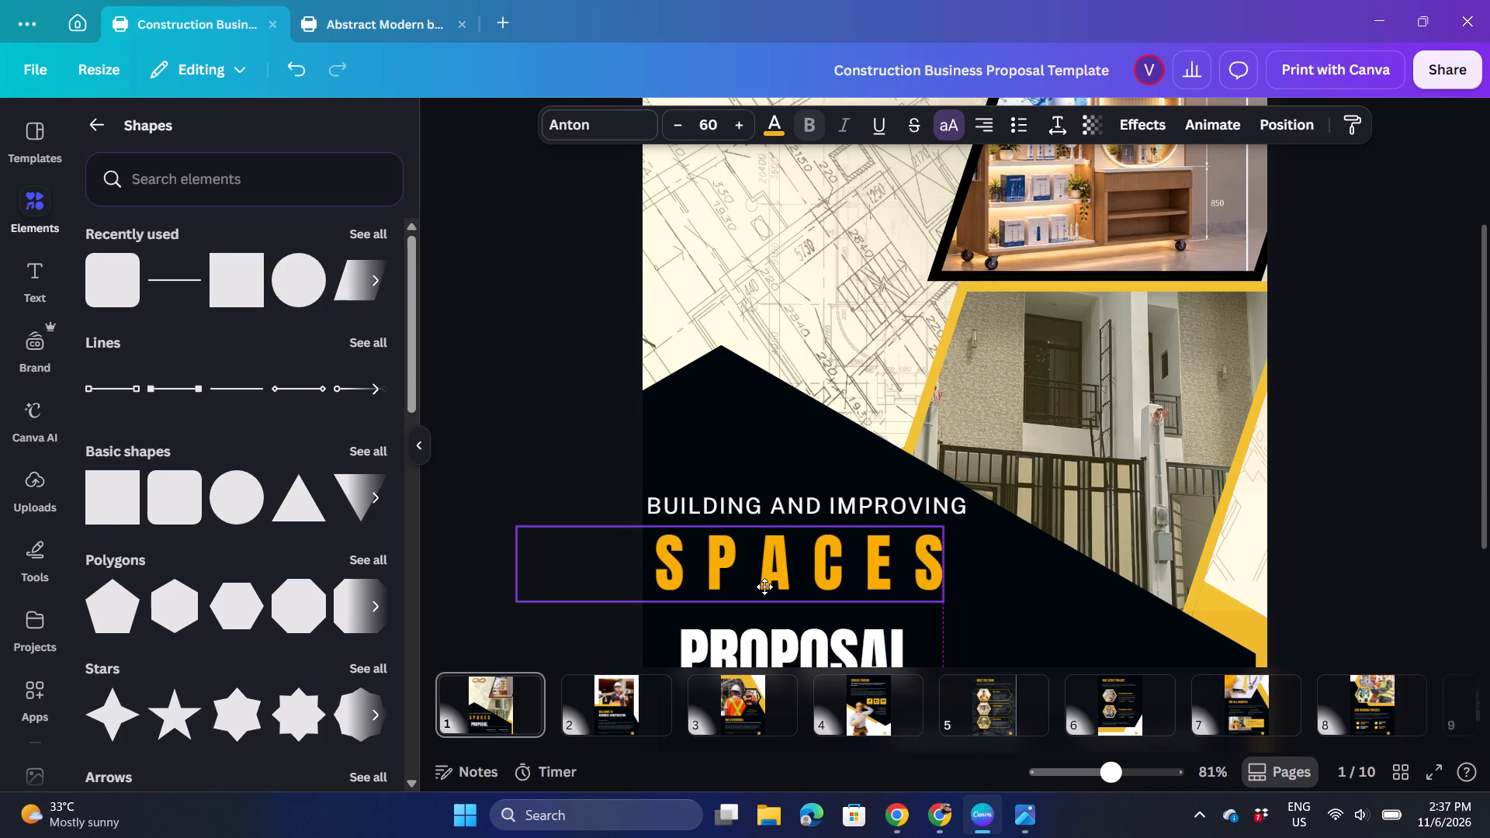
{"action": "left_click_drag", "start_coordinate": [764, 587], "coordinate": [763, 587]}
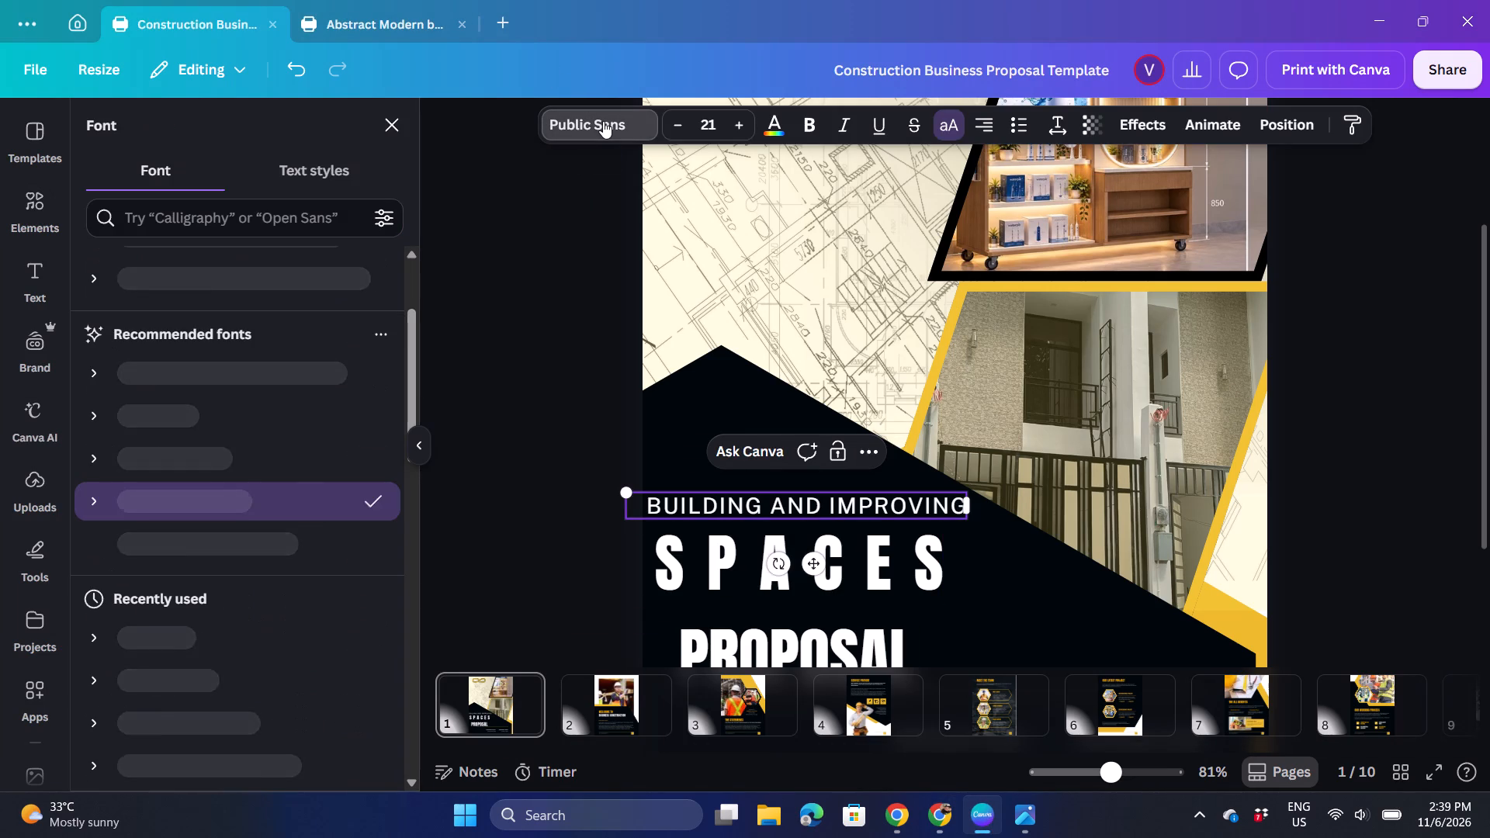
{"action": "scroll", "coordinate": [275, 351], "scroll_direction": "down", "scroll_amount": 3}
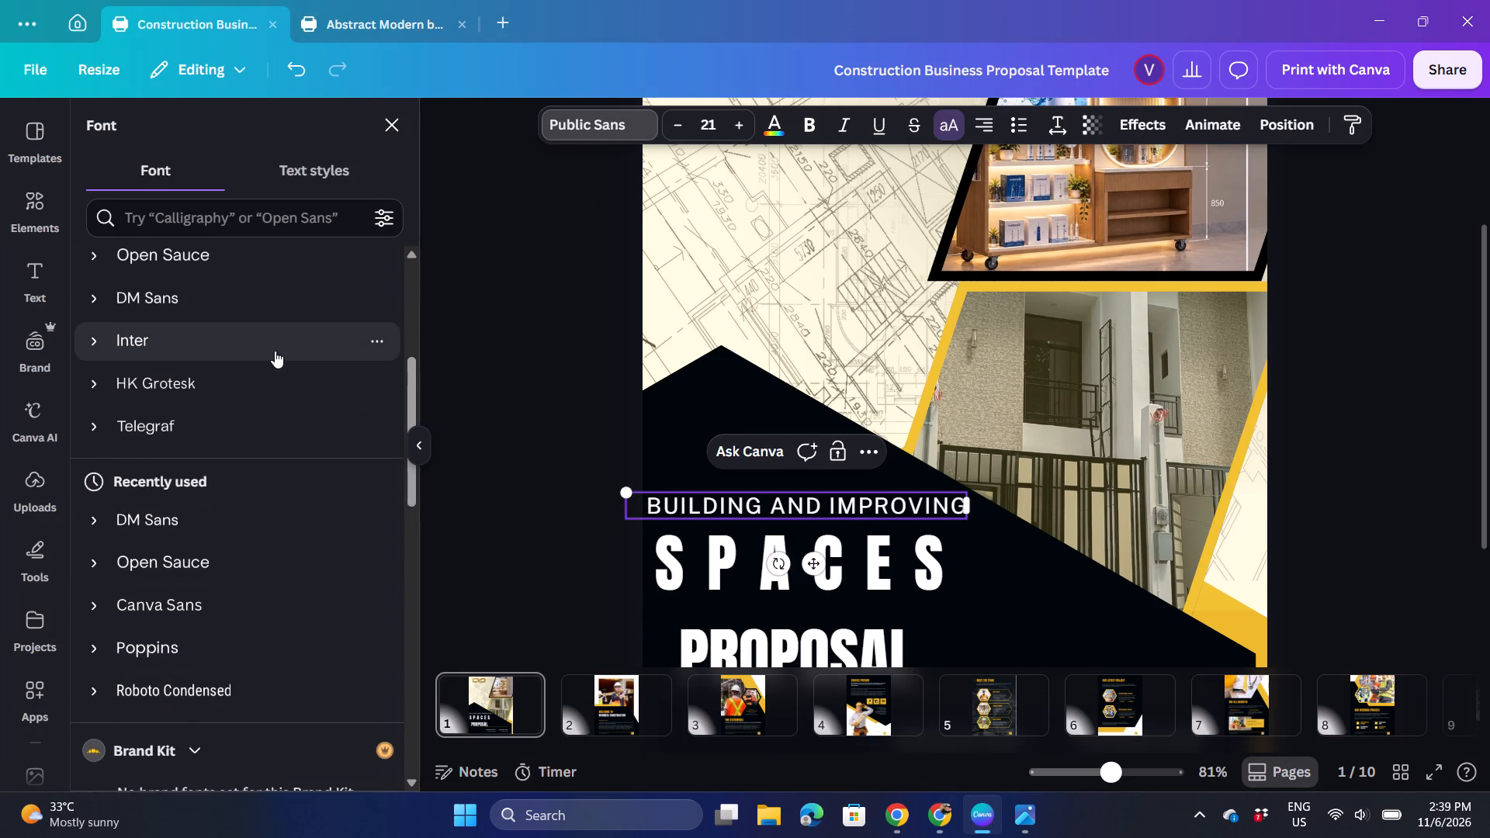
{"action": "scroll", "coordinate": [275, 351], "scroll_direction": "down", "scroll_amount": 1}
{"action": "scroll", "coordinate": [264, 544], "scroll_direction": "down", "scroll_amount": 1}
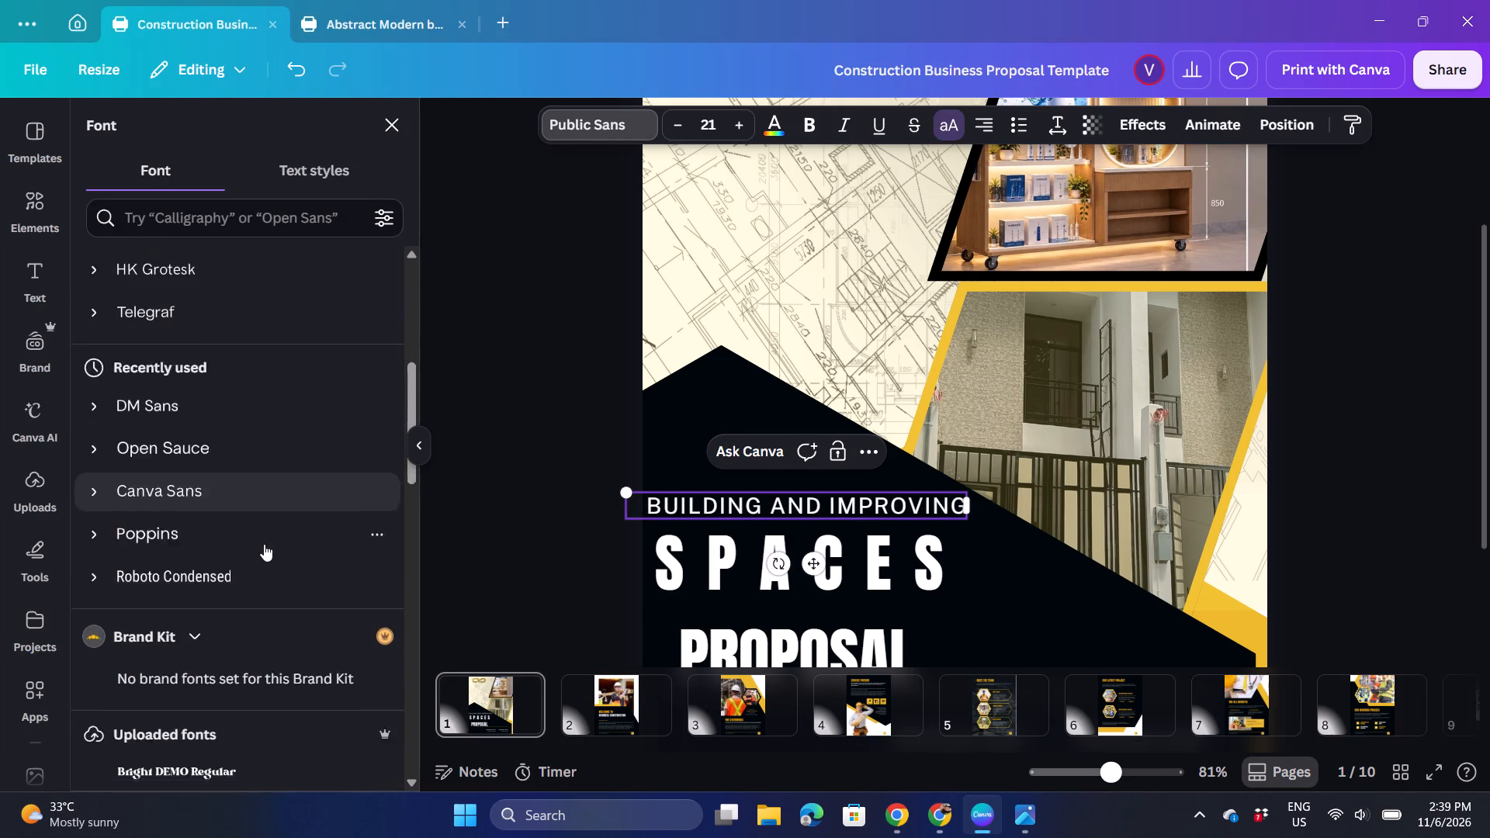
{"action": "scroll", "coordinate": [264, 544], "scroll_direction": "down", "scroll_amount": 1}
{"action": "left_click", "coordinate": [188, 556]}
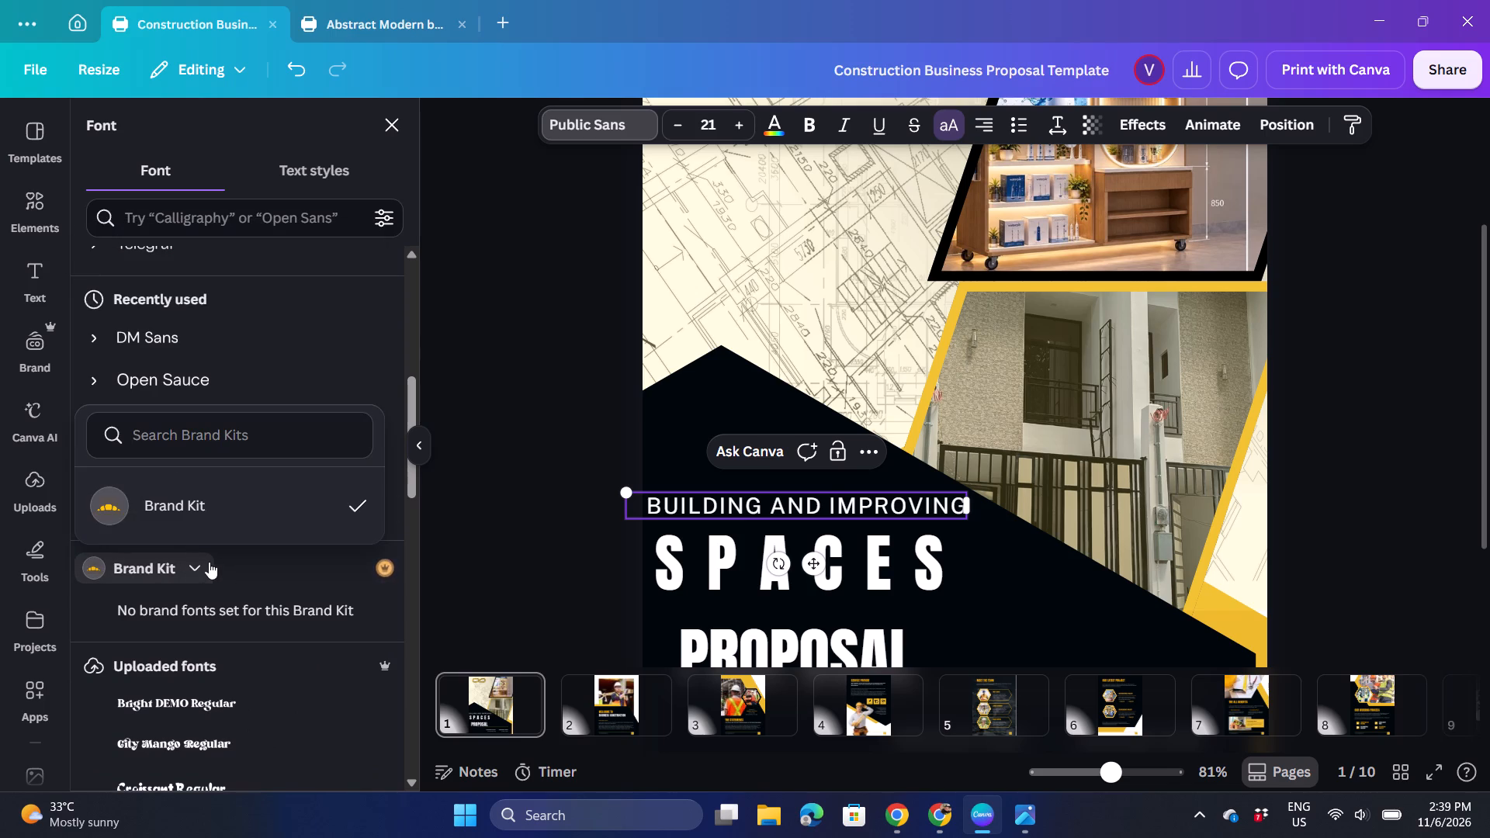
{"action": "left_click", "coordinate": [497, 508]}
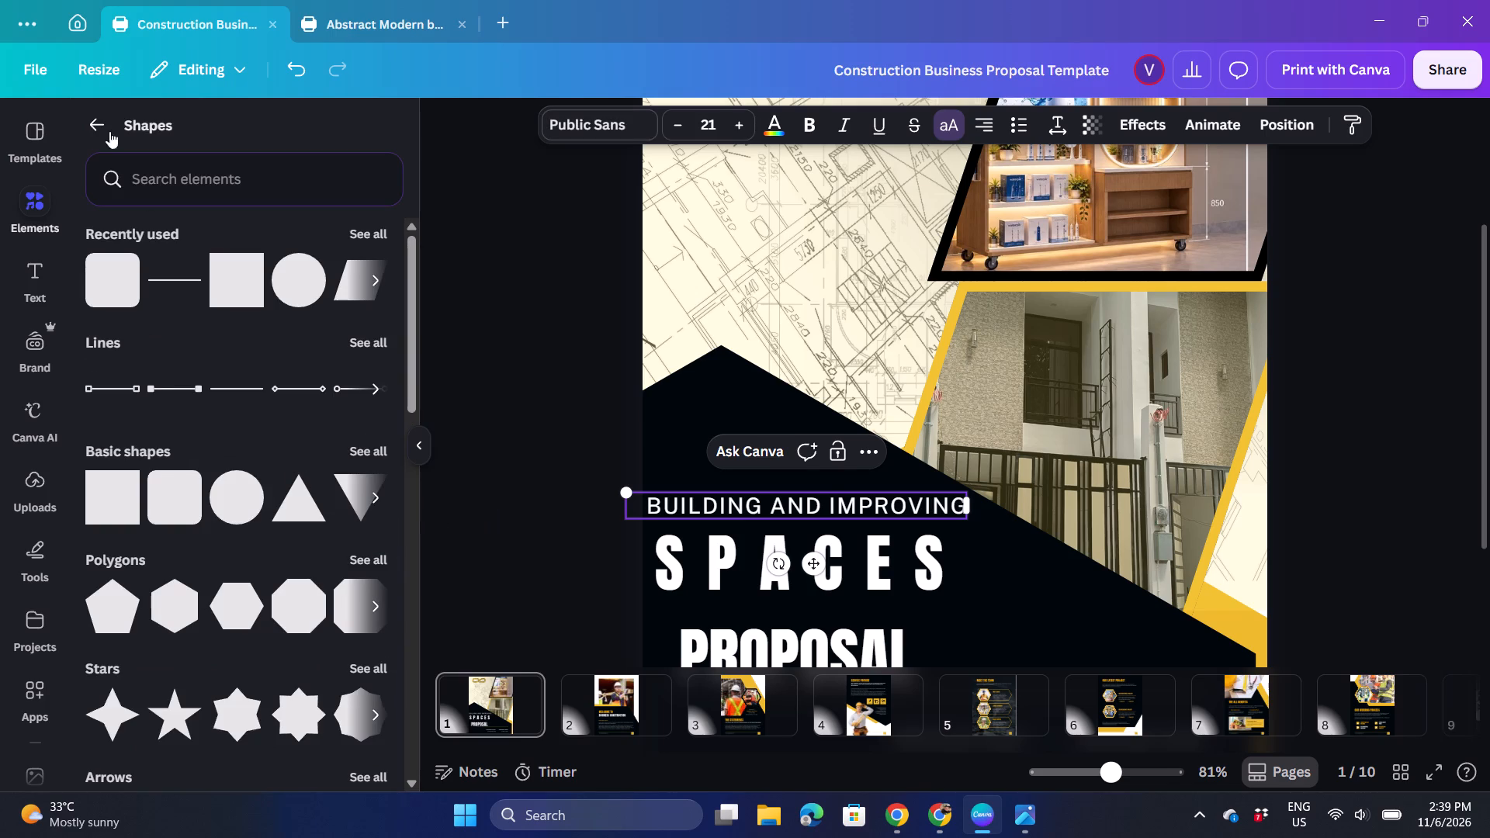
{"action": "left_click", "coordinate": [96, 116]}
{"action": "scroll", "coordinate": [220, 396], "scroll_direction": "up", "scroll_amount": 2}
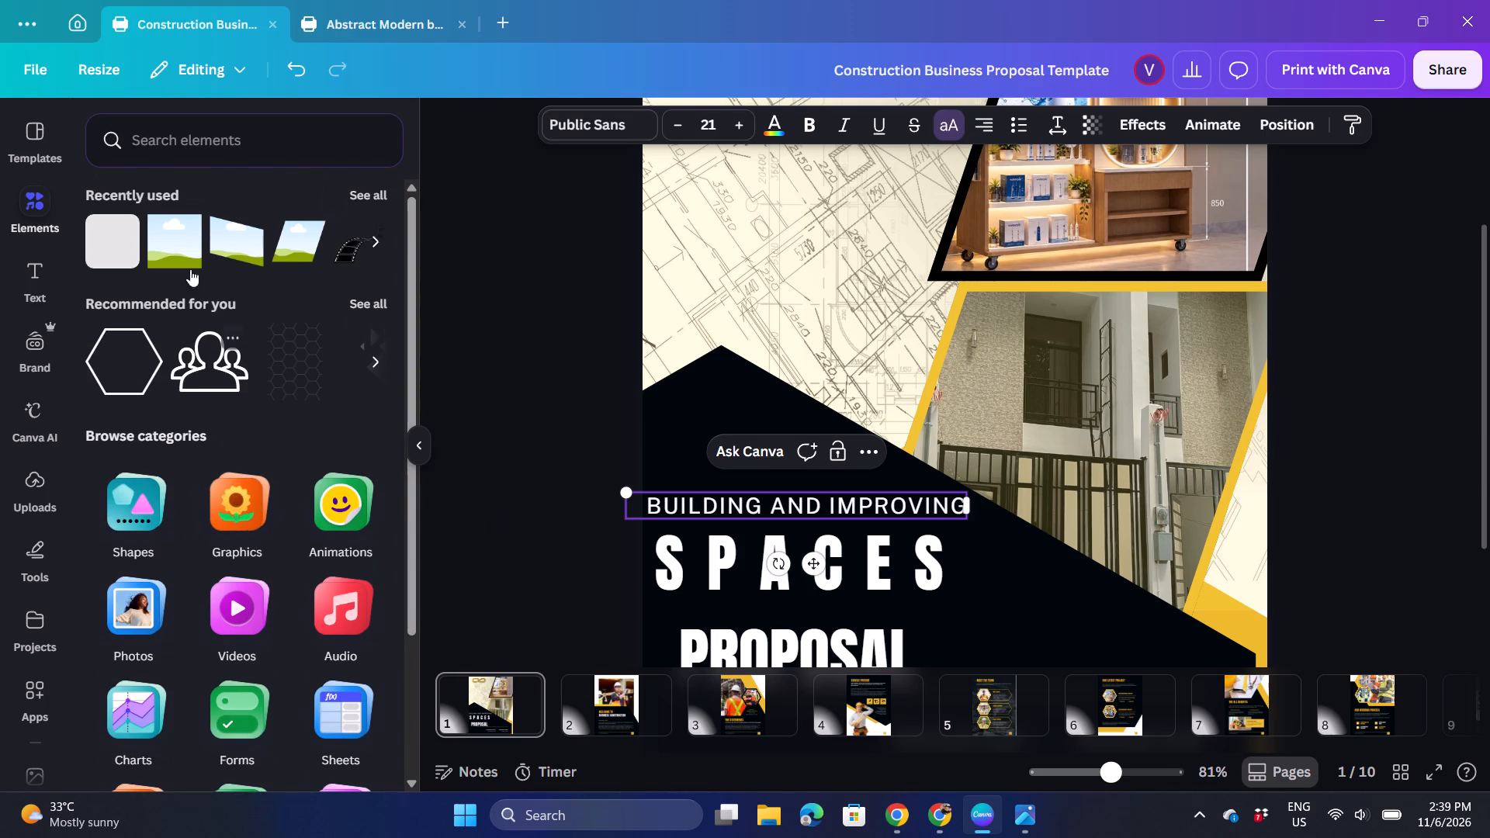
Search the fonts for Montserrat Light Italic and apply Montserrat to the BUILDING AND IMPROVING text.
{"action": "left_click", "coordinate": [626, 120]}
{"action": "left_click", "coordinate": [275, 226]}
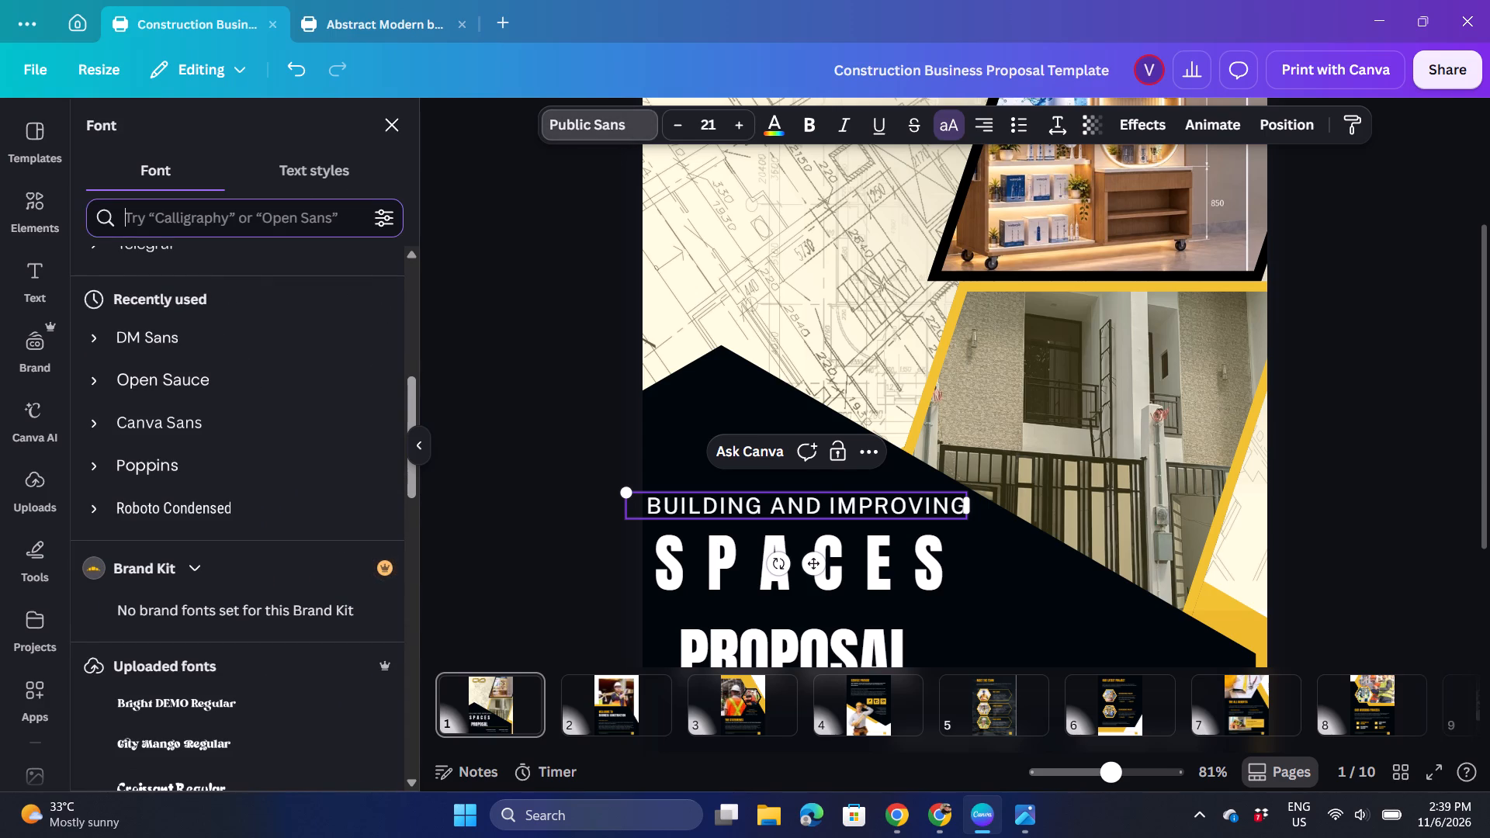
{"action": "key", "text": "ctrl+v"}
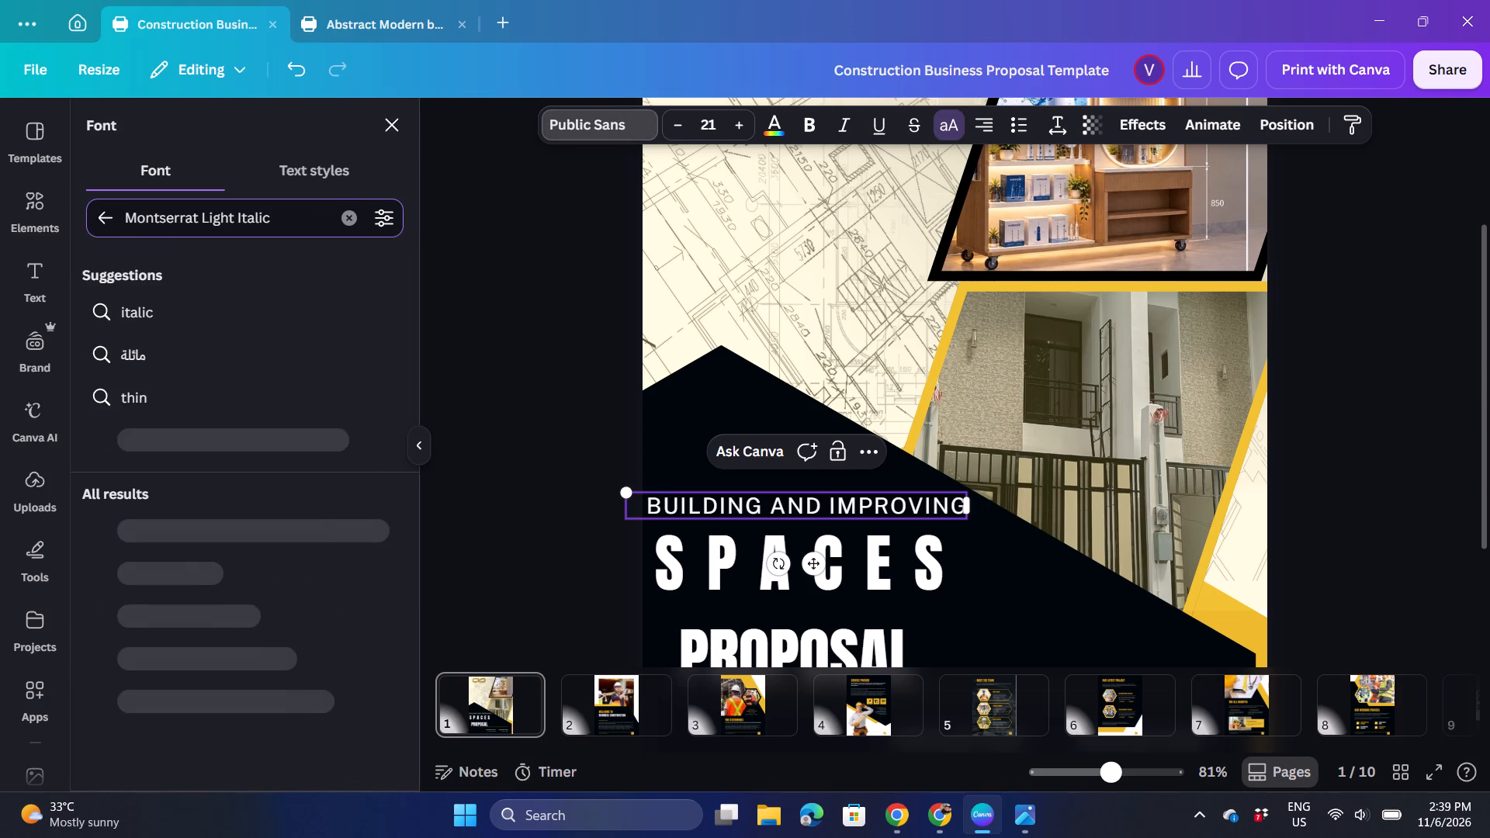
{"action": "left_click_drag", "start_coordinate": [275, 226], "coordinate": [224, 527]}
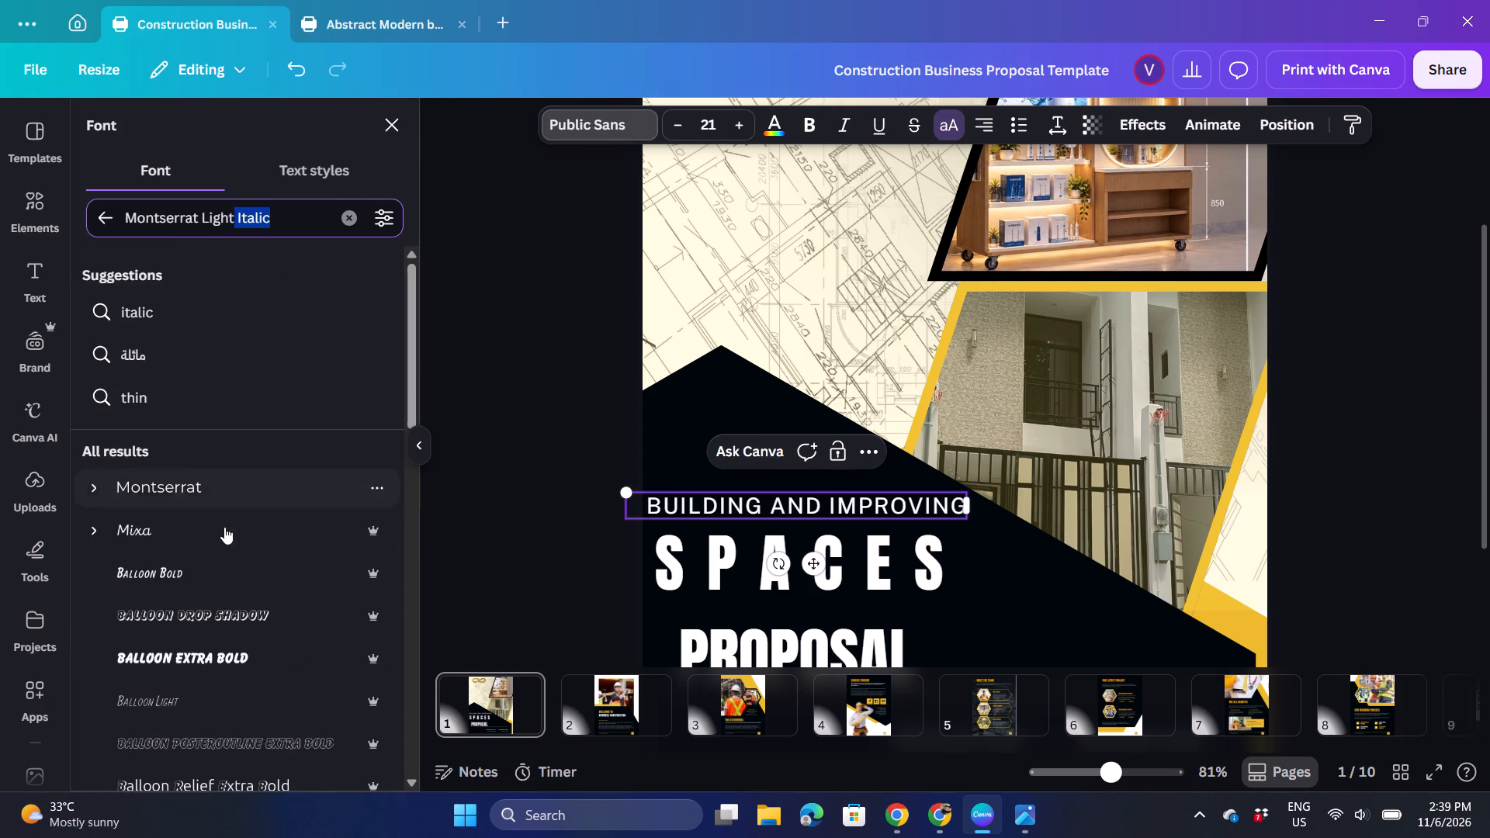
{"action": "left_click_drag", "start_coordinate": [224, 527], "coordinate": [217, 492]}
{"action": "left_click", "coordinate": [217, 492]}
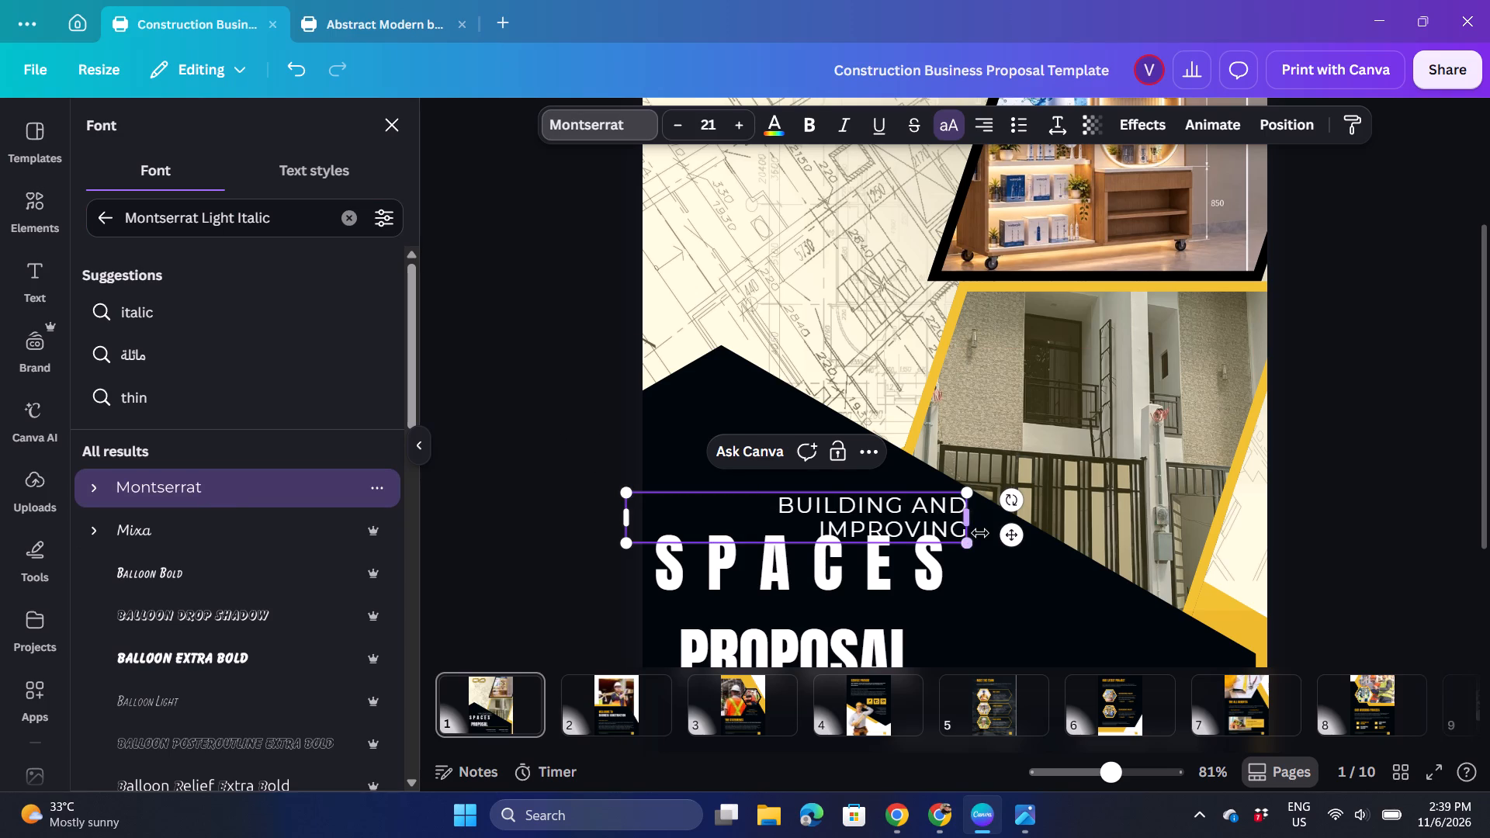
Widen the BUILDING AND IMPROVING text box so the headline fits on a single line.
{"action": "left_click_drag", "start_coordinate": [974, 522], "coordinate": [1109, 518]}
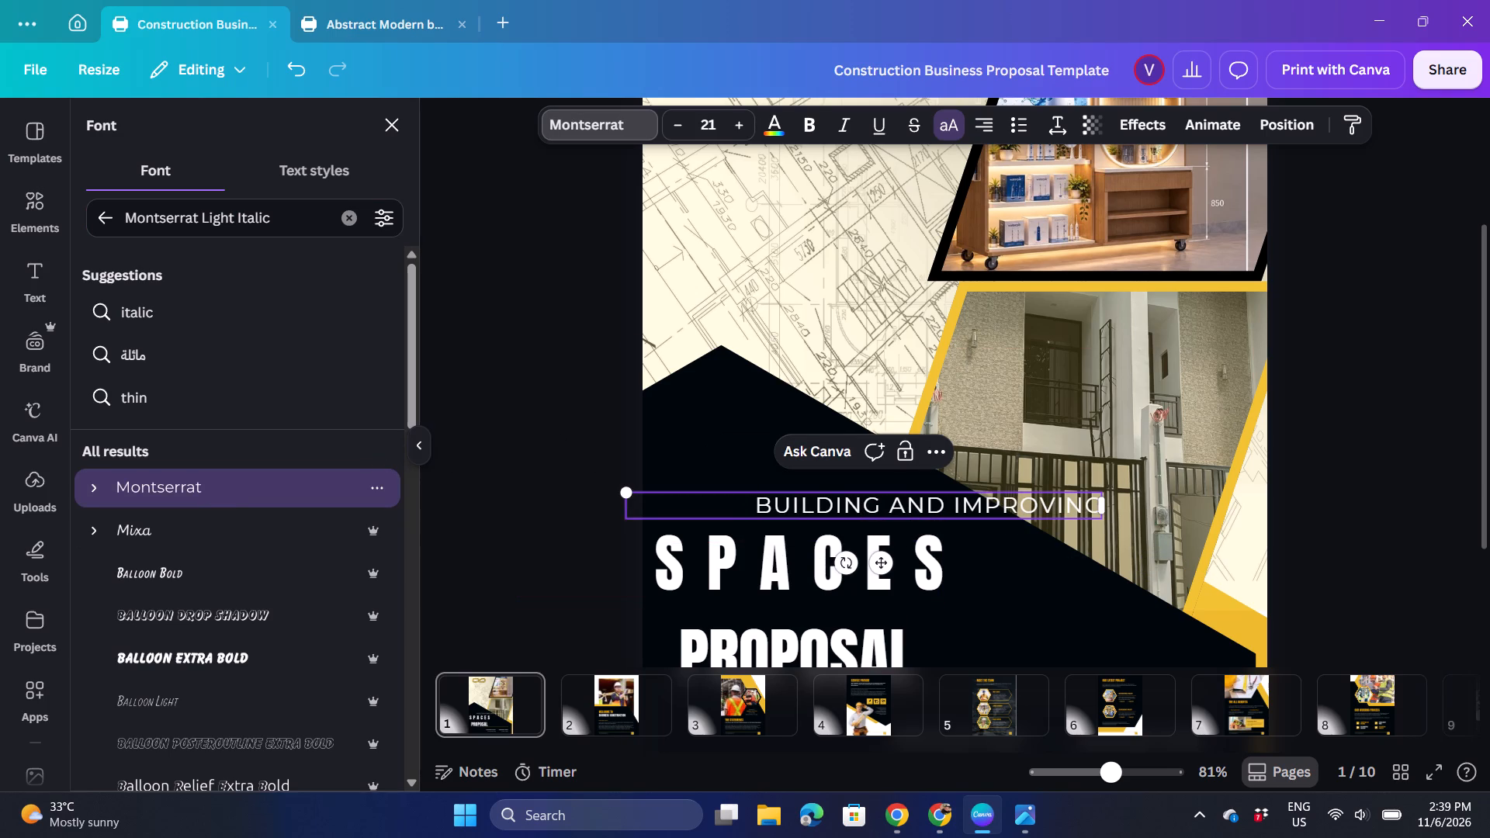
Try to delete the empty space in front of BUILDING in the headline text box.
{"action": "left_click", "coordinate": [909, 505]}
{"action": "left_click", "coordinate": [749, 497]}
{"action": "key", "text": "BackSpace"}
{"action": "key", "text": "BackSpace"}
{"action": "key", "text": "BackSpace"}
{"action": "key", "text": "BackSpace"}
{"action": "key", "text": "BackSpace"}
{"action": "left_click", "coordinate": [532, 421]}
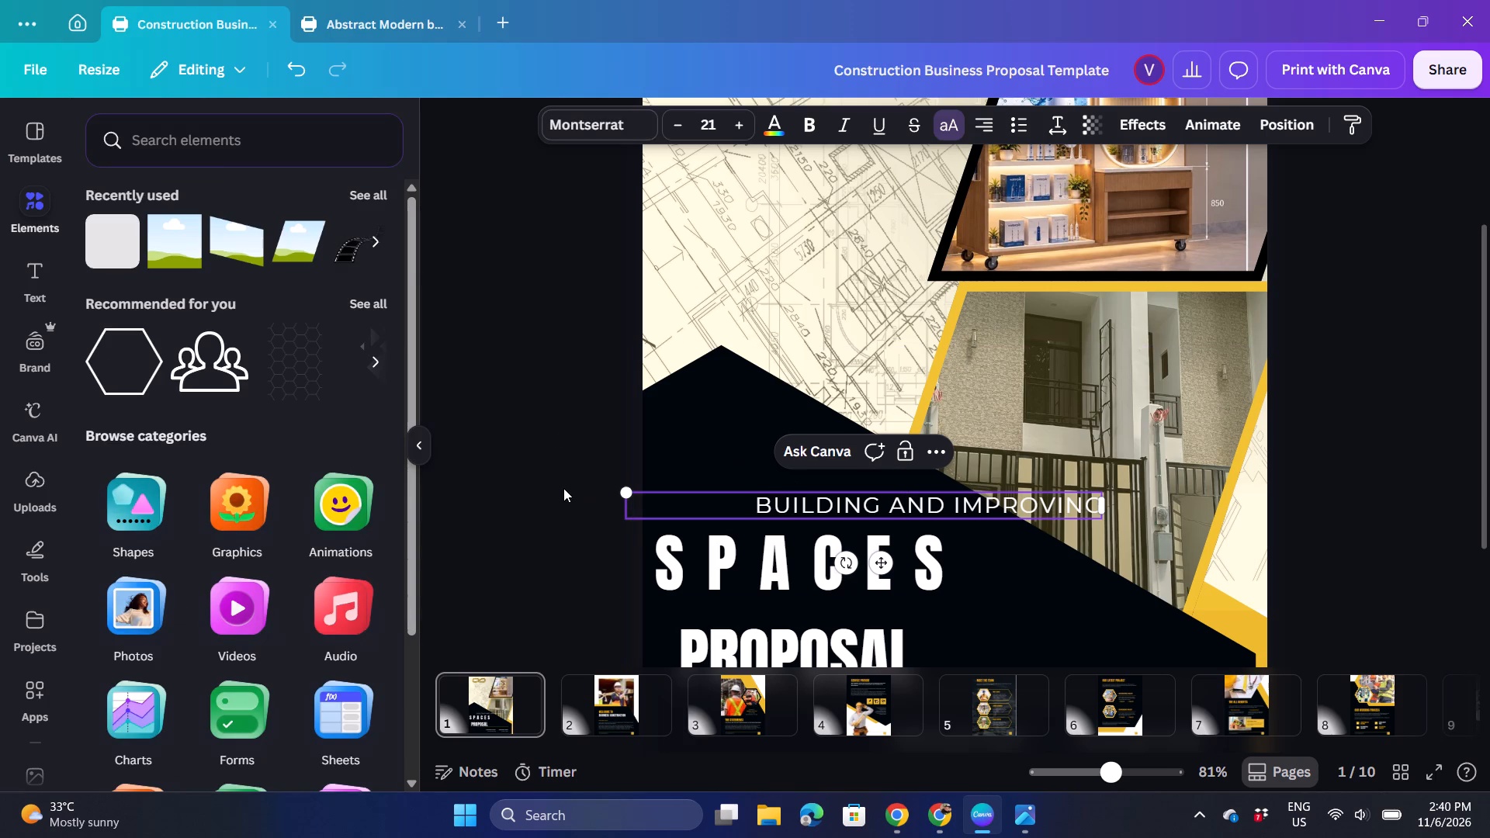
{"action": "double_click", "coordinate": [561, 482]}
Move the BUILDING AND IMPROVING text left so its first letter sits near the cover's left edge, just above SPACES.
{"action": "left_click_drag", "start_coordinate": [781, 500], "coordinate": [737, 490]}
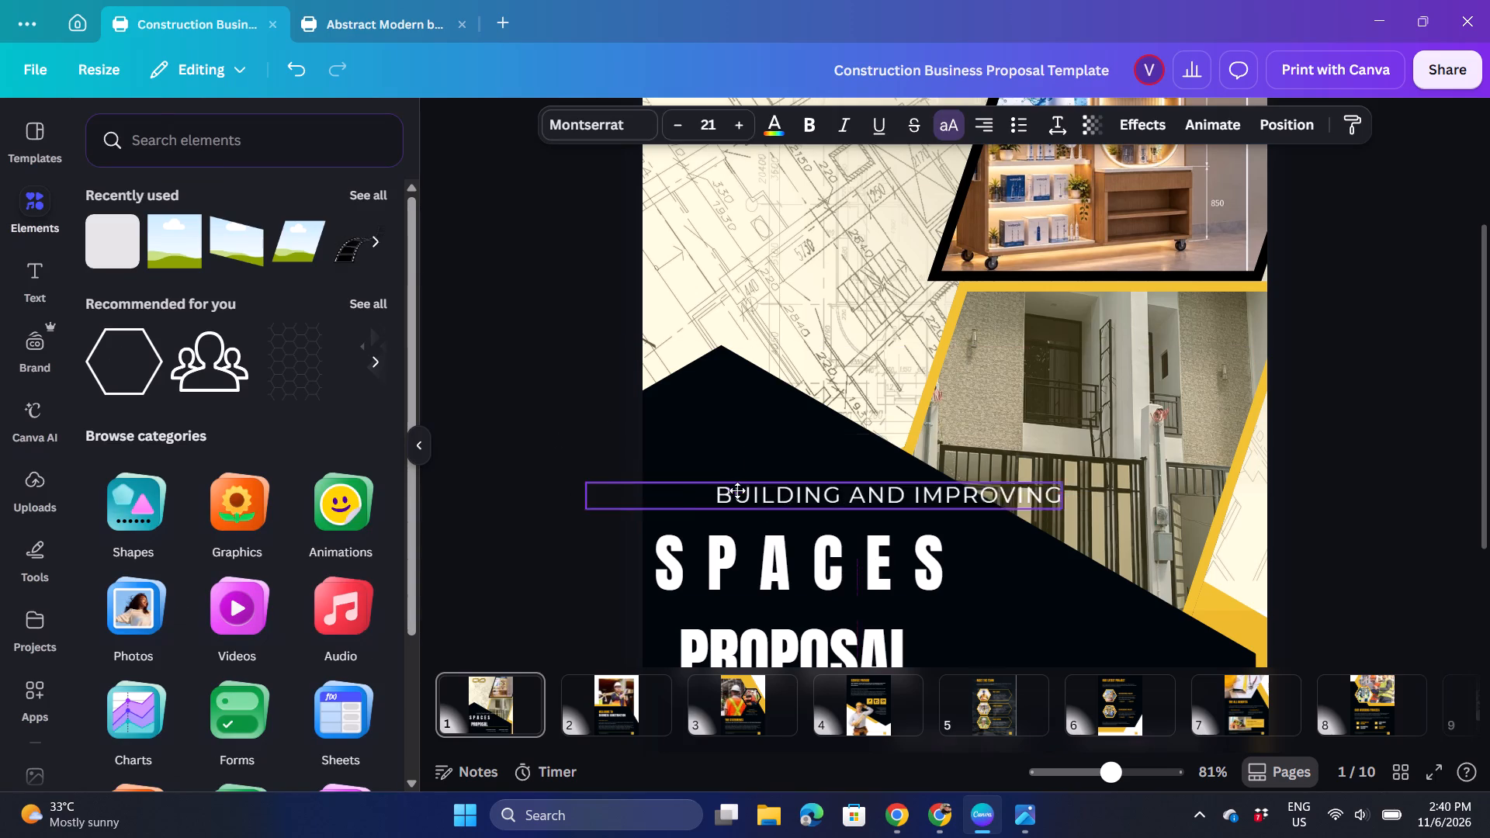
{"action": "left_click_drag", "start_coordinate": [737, 490], "coordinate": [672, 507]}
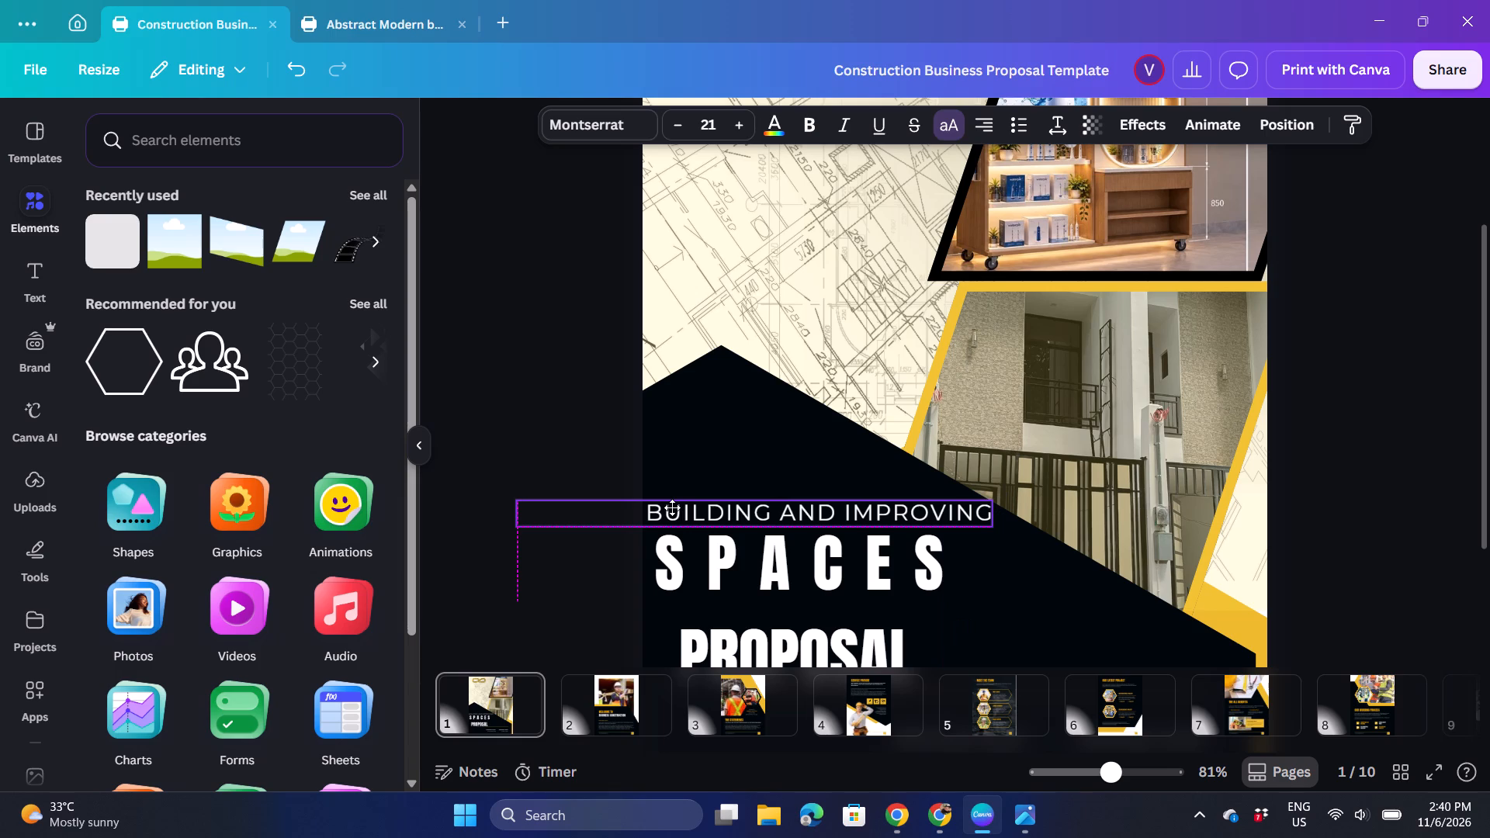
{"action": "left_click_drag", "start_coordinate": [672, 507], "coordinate": [674, 506]}
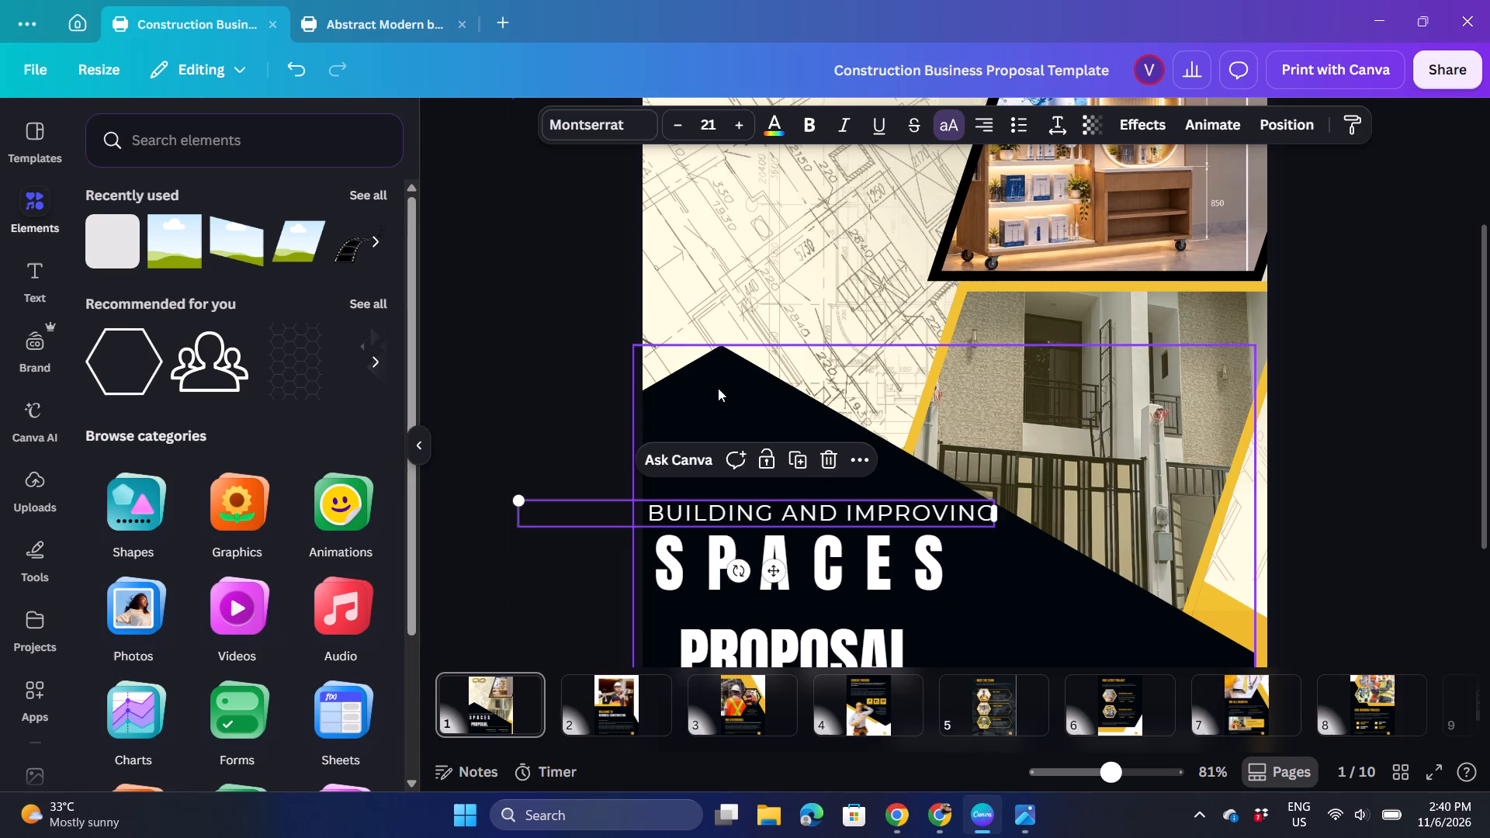
Reduce the font size of the BUILDING AND IMPROVING text to 19.
{"action": "left_click", "coordinate": [677, 123]}
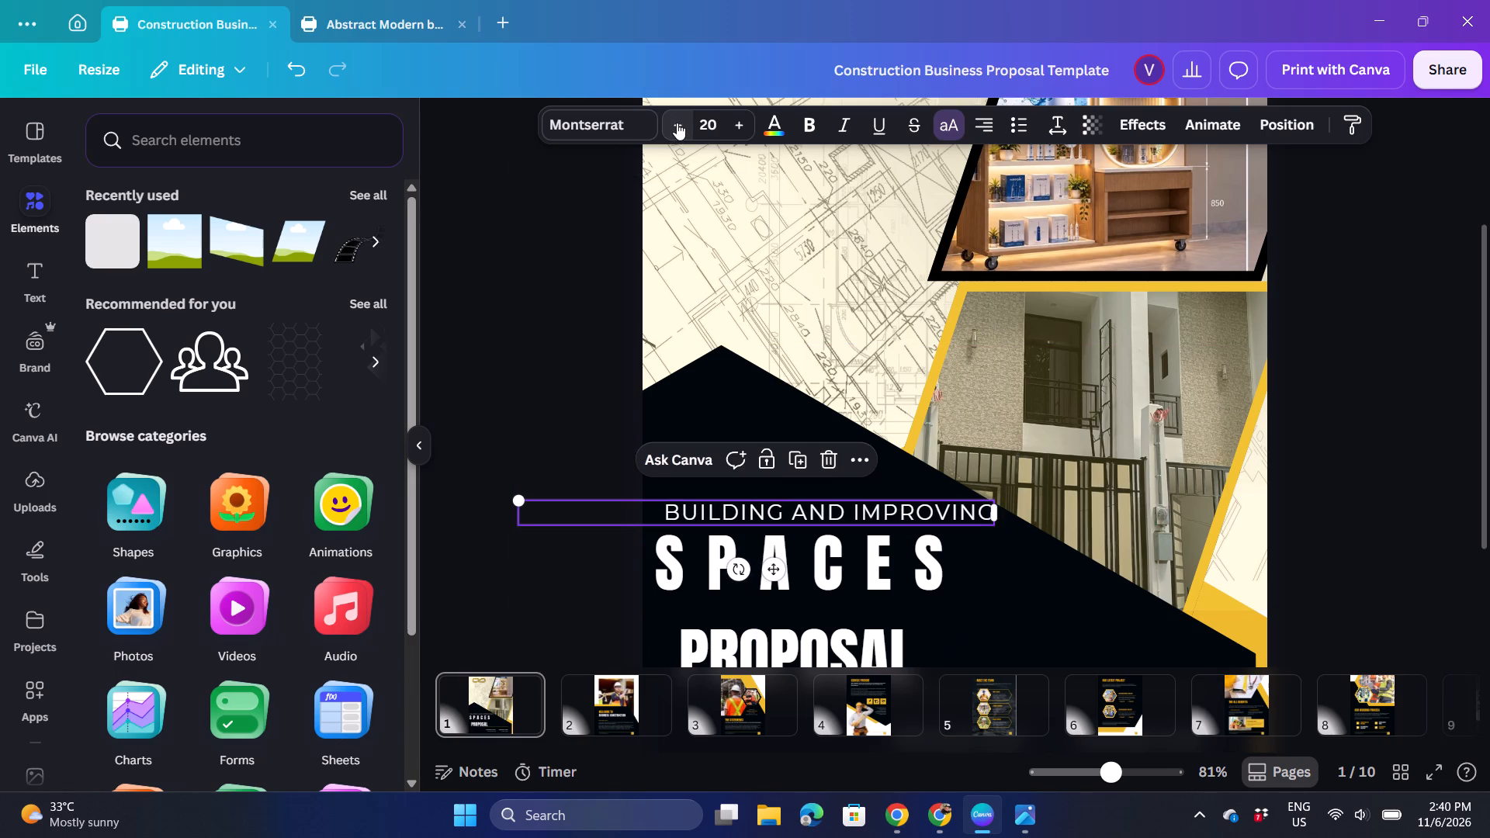
{"action": "left_click", "coordinate": [677, 123]}
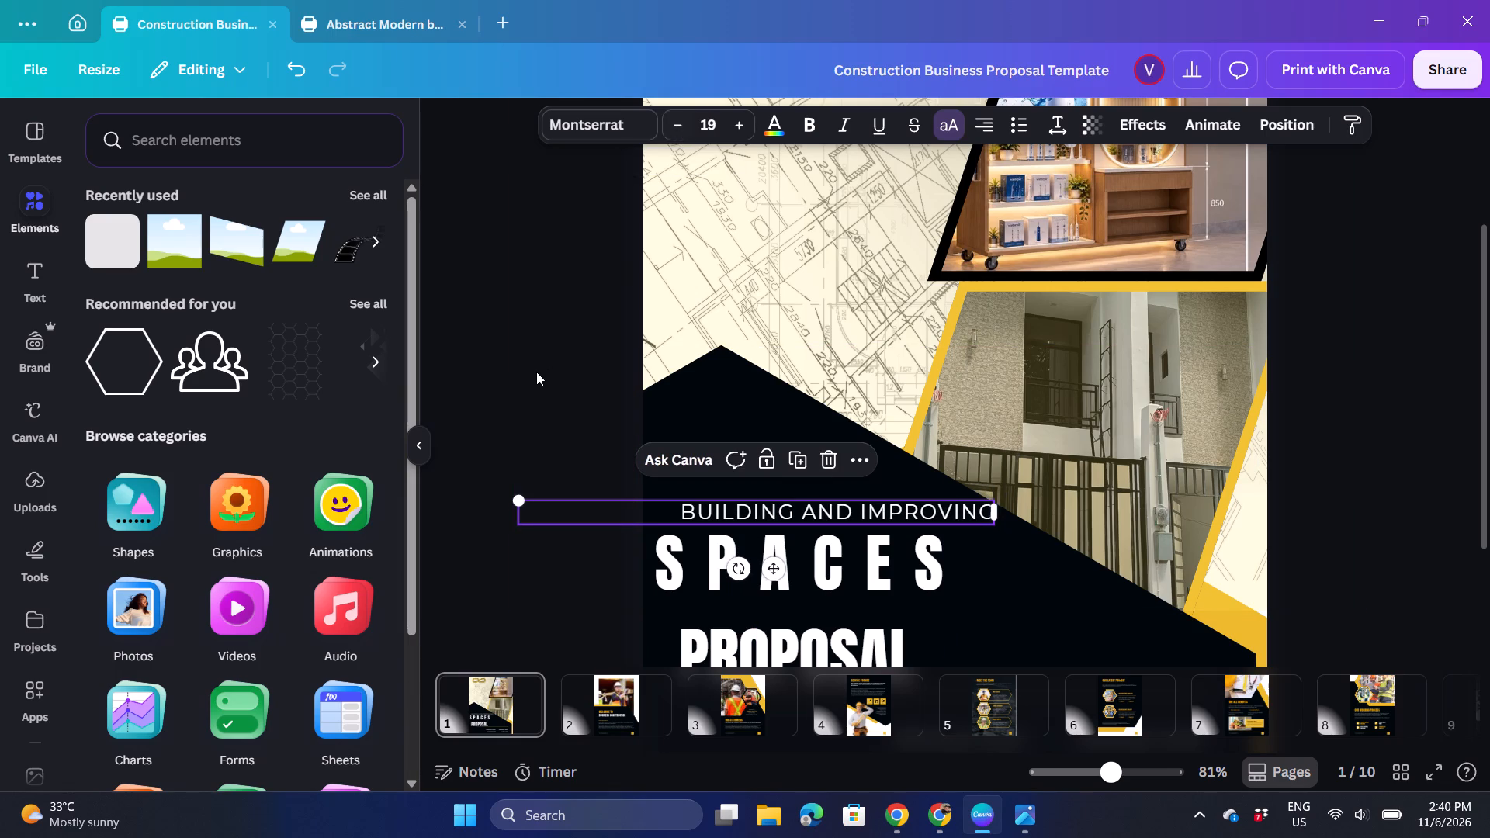
{"action": "left_click", "coordinate": [536, 372]}
Move the BUILDING AND IMPROVING text left and slightly up so its start lines up with the S of SPACES below.
{"action": "left_click_drag", "start_coordinate": [825, 514], "coordinate": [791, 513]}
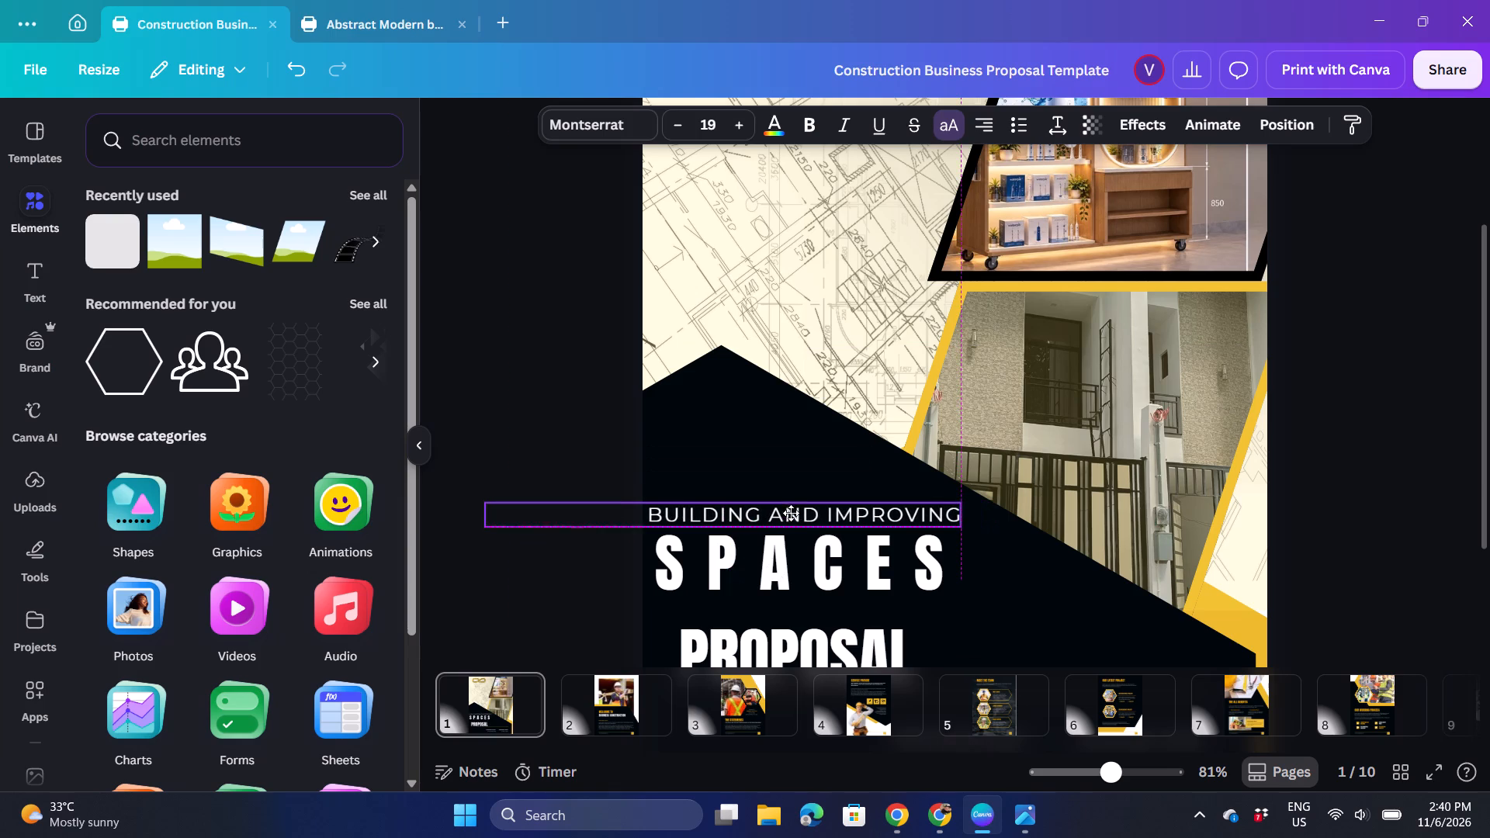
{"action": "left_click_drag", "start_coordinate": [791, 513], "coordinate": [798, 511]}
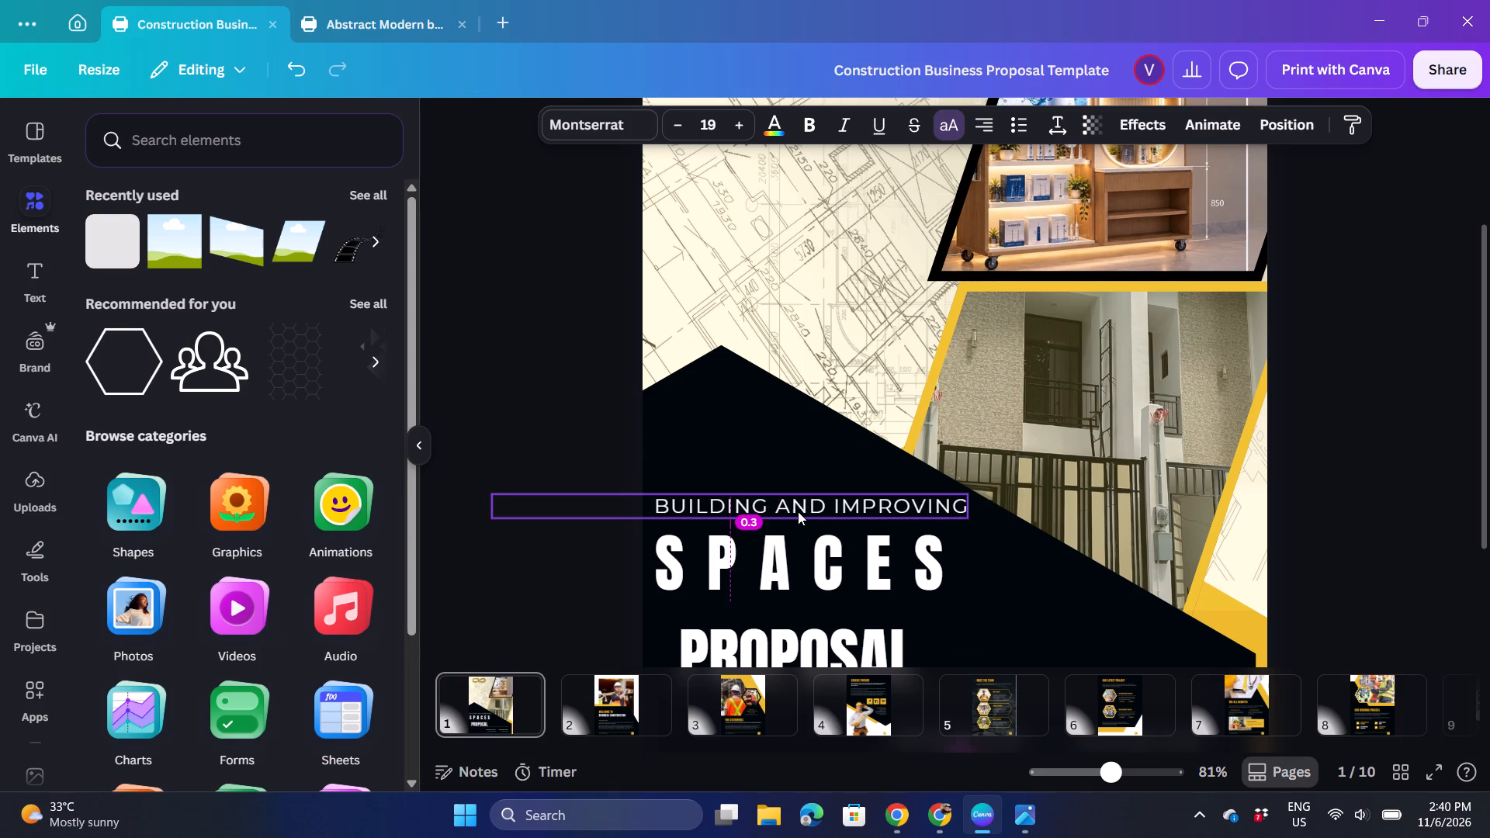
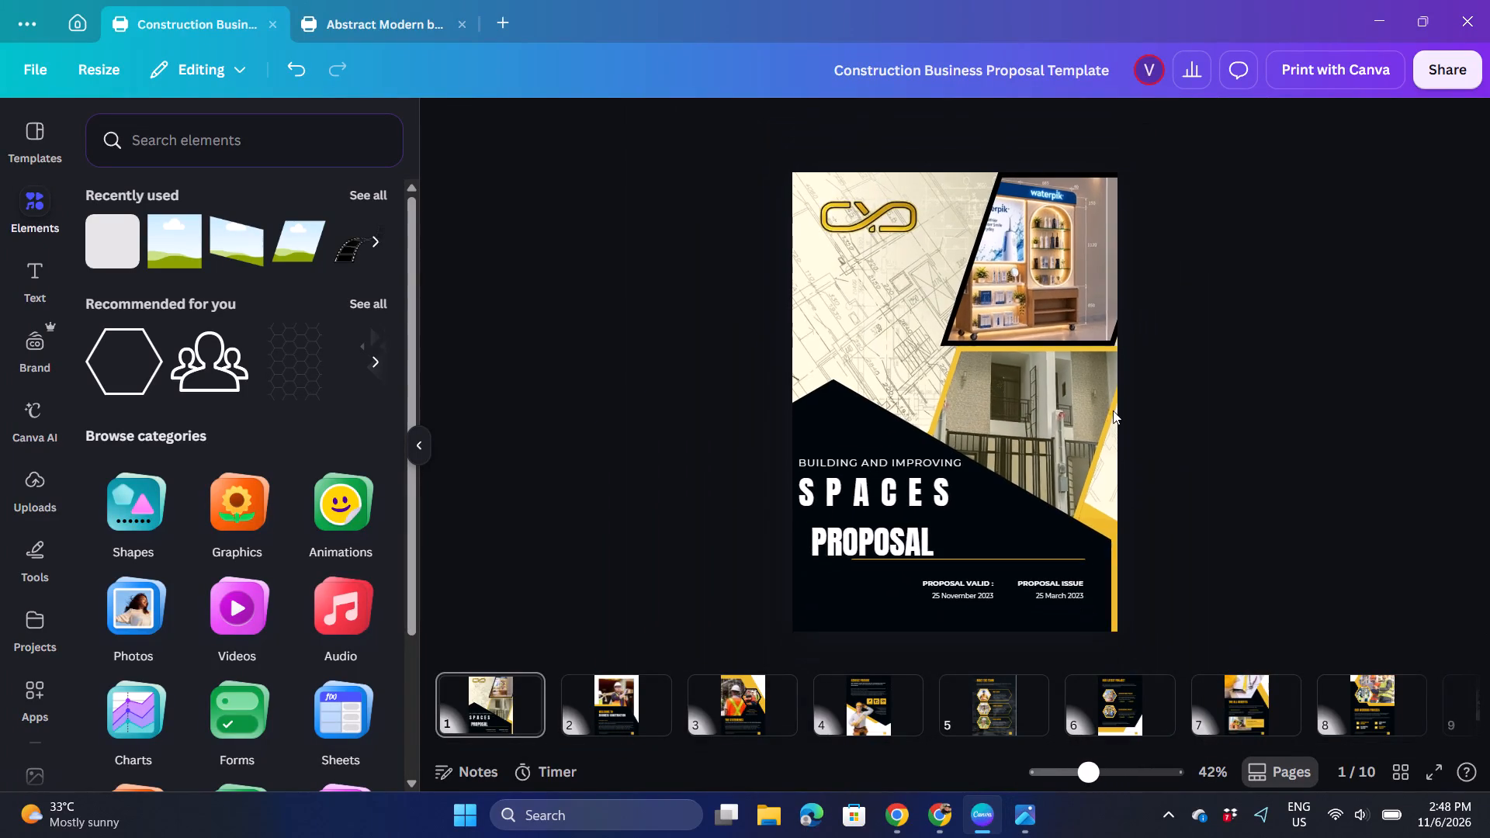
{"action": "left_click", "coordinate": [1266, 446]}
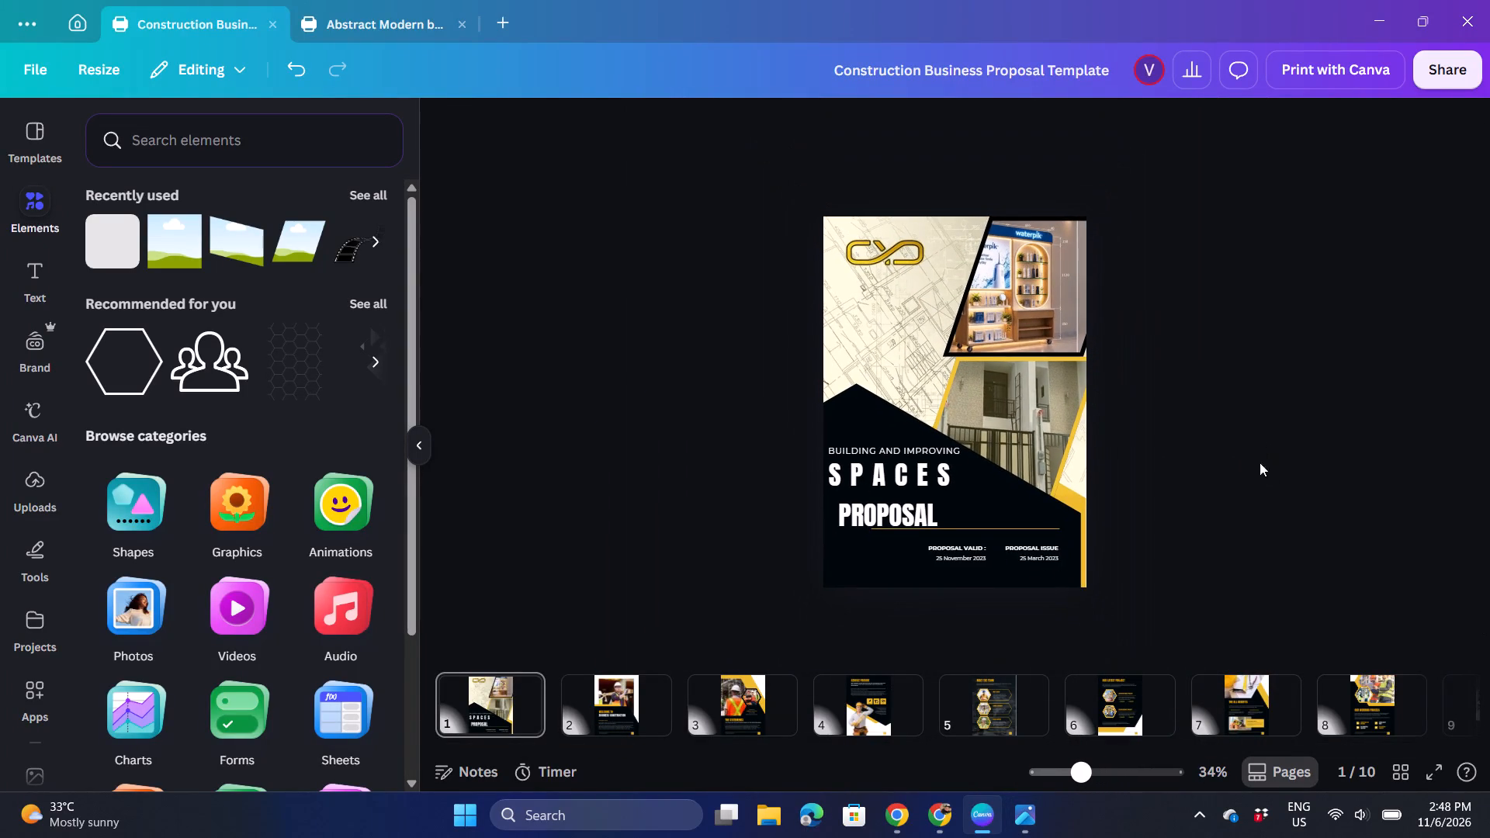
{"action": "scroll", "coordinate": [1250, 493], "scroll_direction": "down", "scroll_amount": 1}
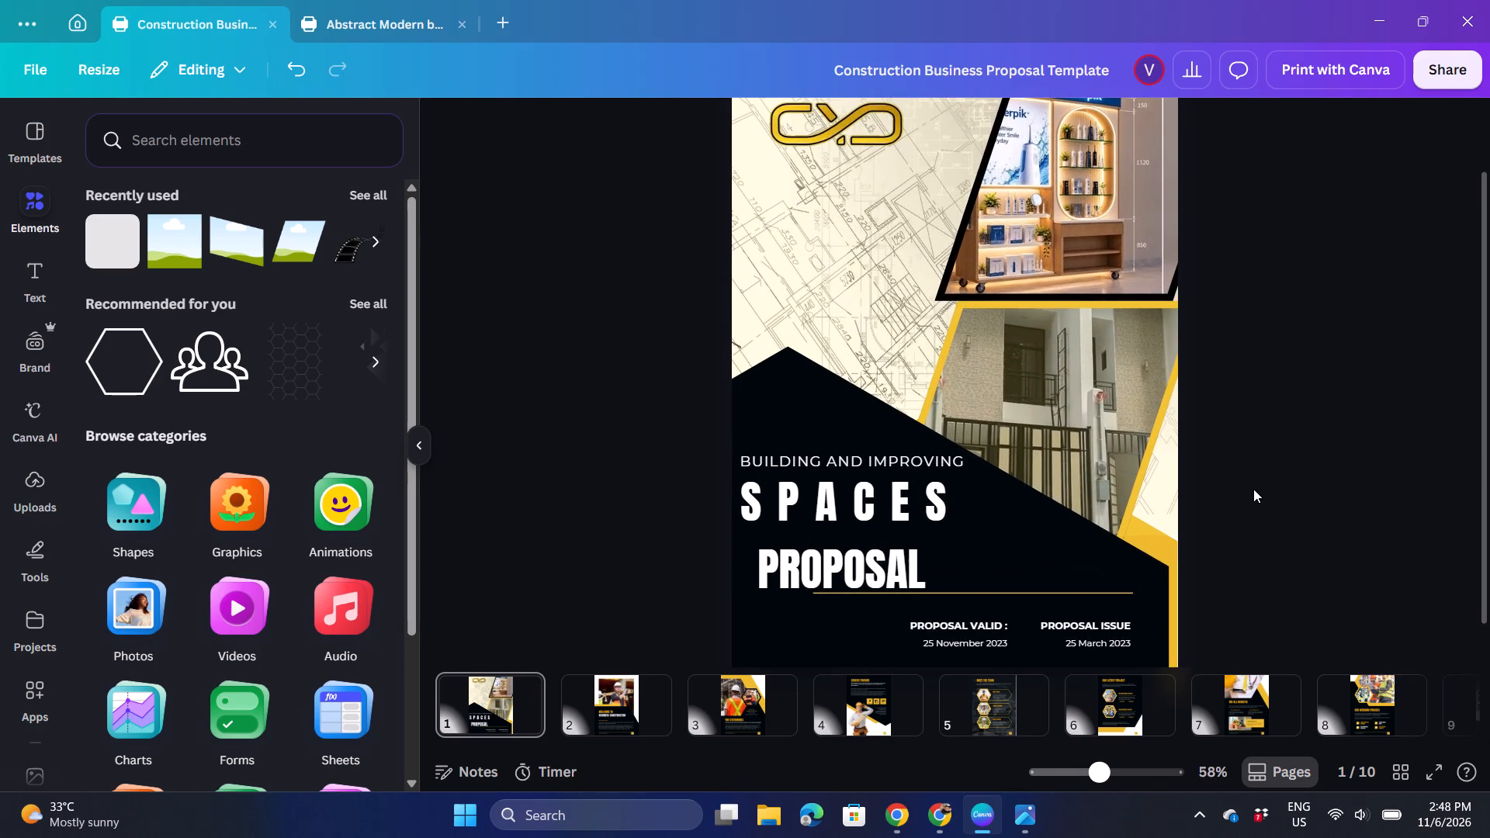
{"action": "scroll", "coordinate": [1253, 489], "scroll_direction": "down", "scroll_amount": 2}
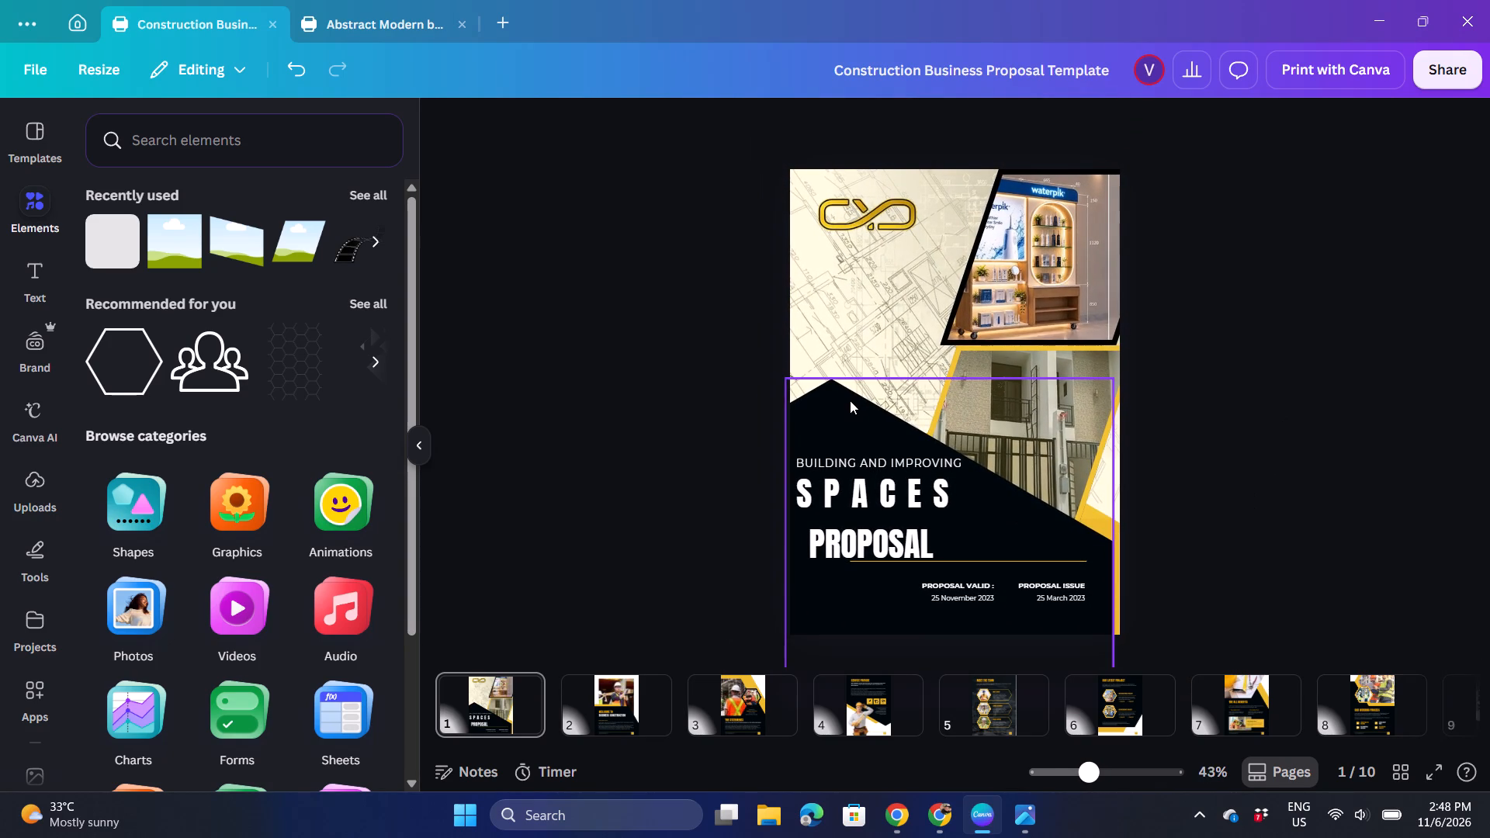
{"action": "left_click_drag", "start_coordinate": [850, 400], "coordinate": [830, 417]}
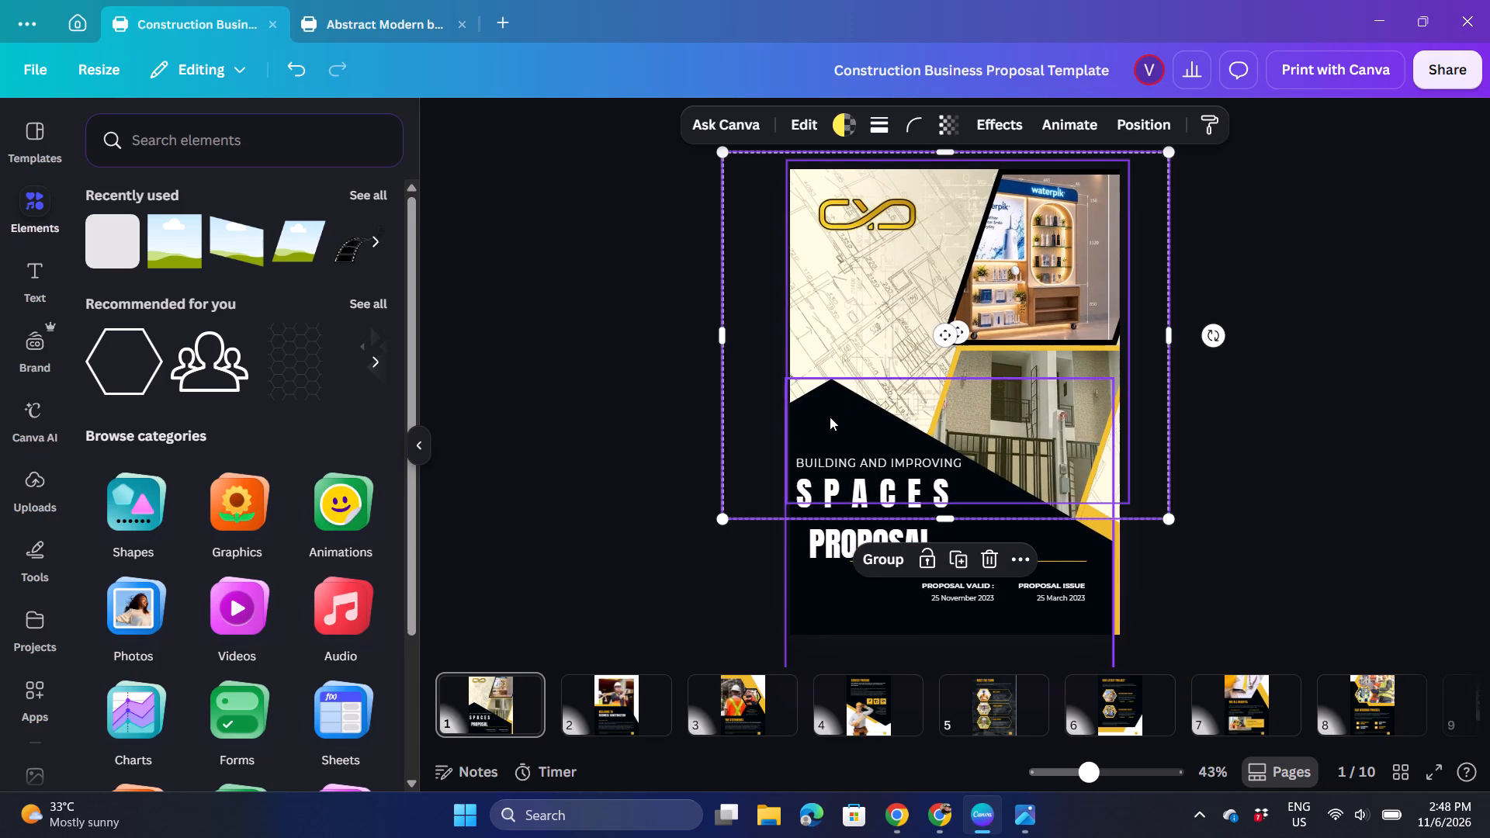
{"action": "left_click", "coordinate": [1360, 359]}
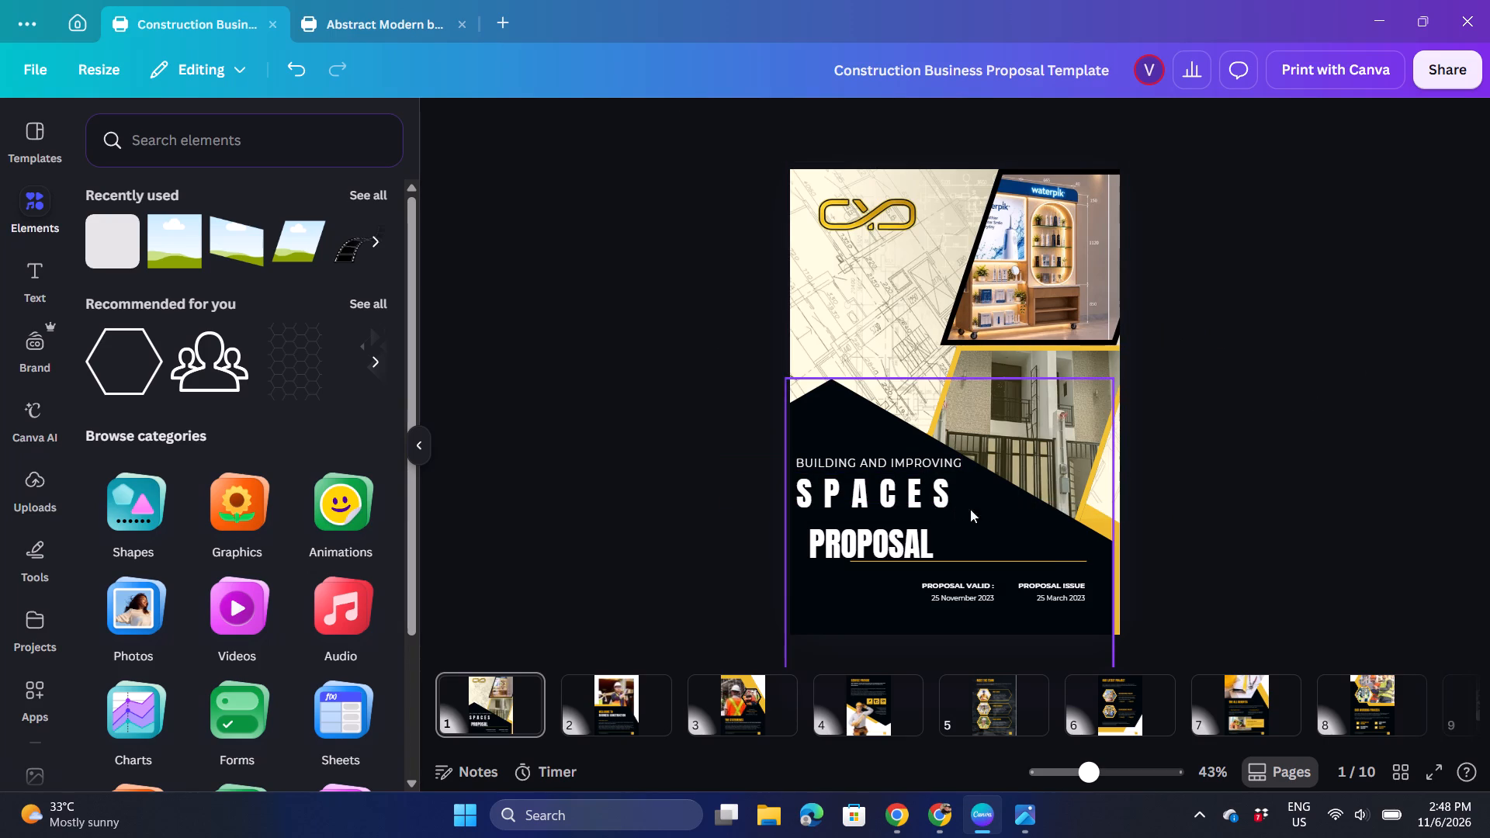
{"action": "left_click", "coordinate": [940, 795]}
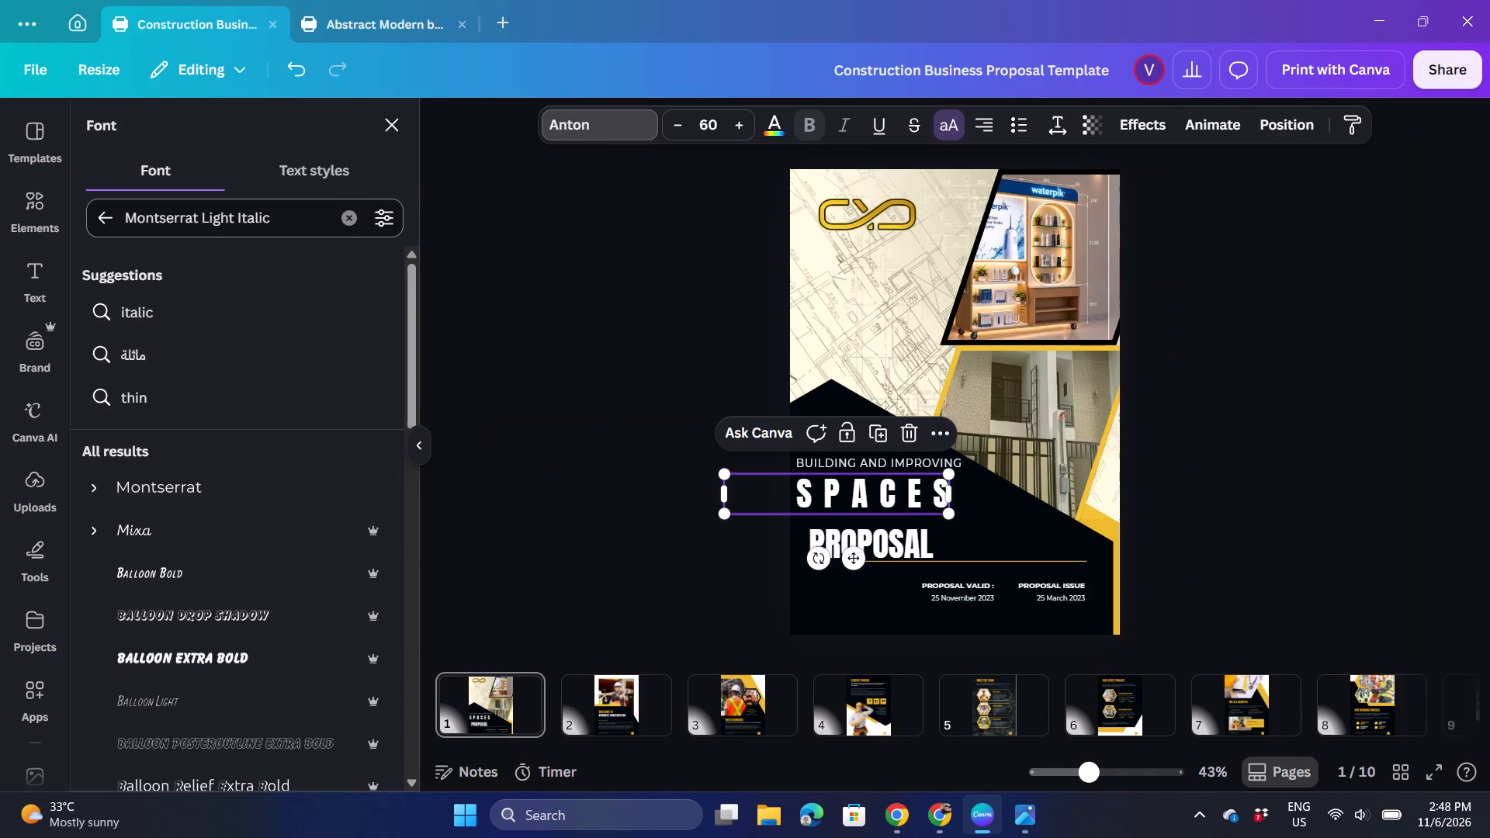
{"action": "left_click", "coordinate": [203, 487]}
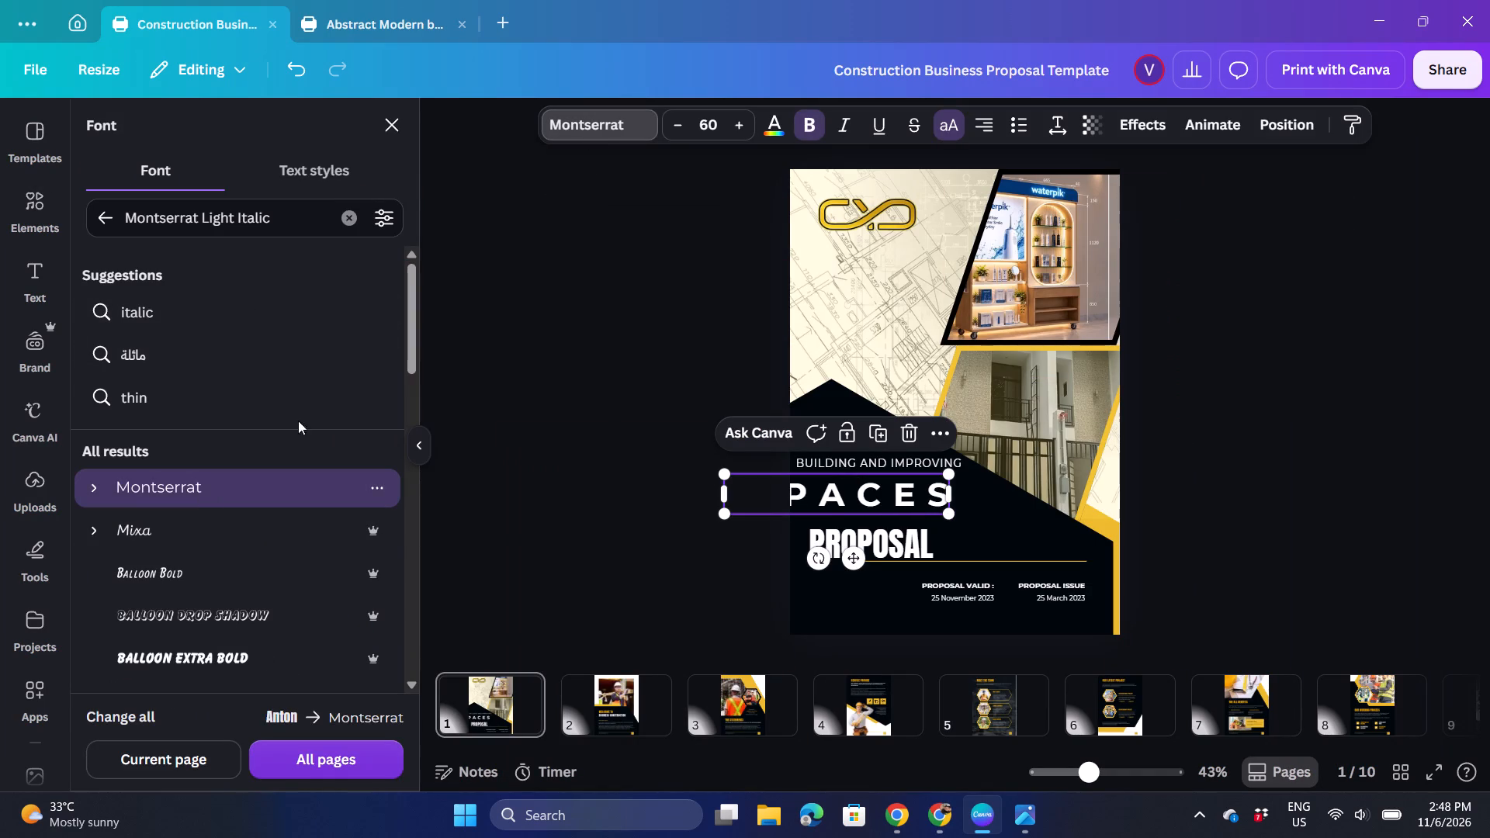
{"action": "left_click", "coordinate": [1345, 428]}
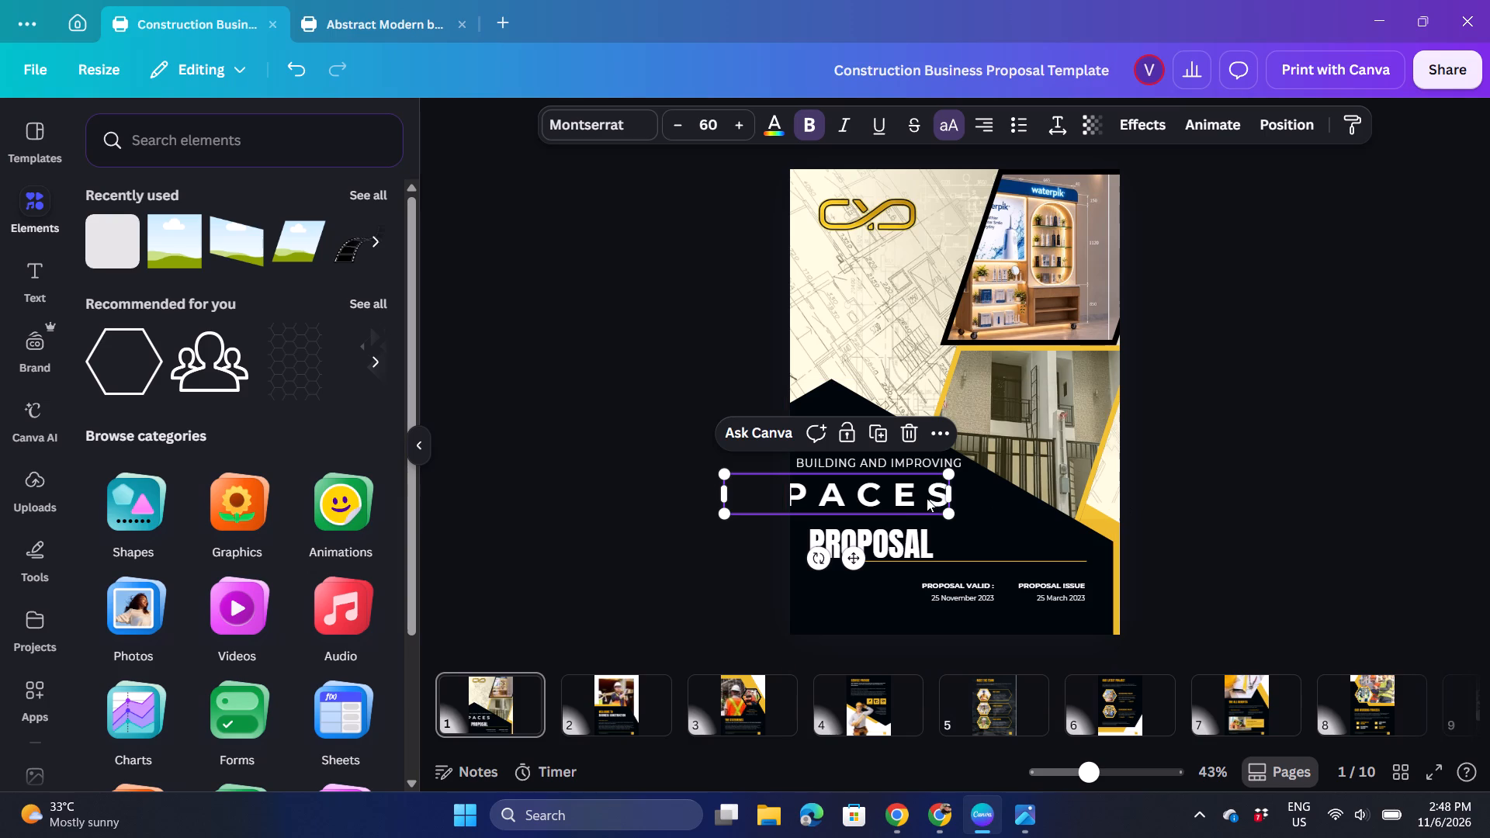
Move the SPACES text right and slightly up so its first S sits under the start of BUILDING.
{"action": "left_click_drag", "start_coordinate": [906, 494], "coordinate": [953, 493]}
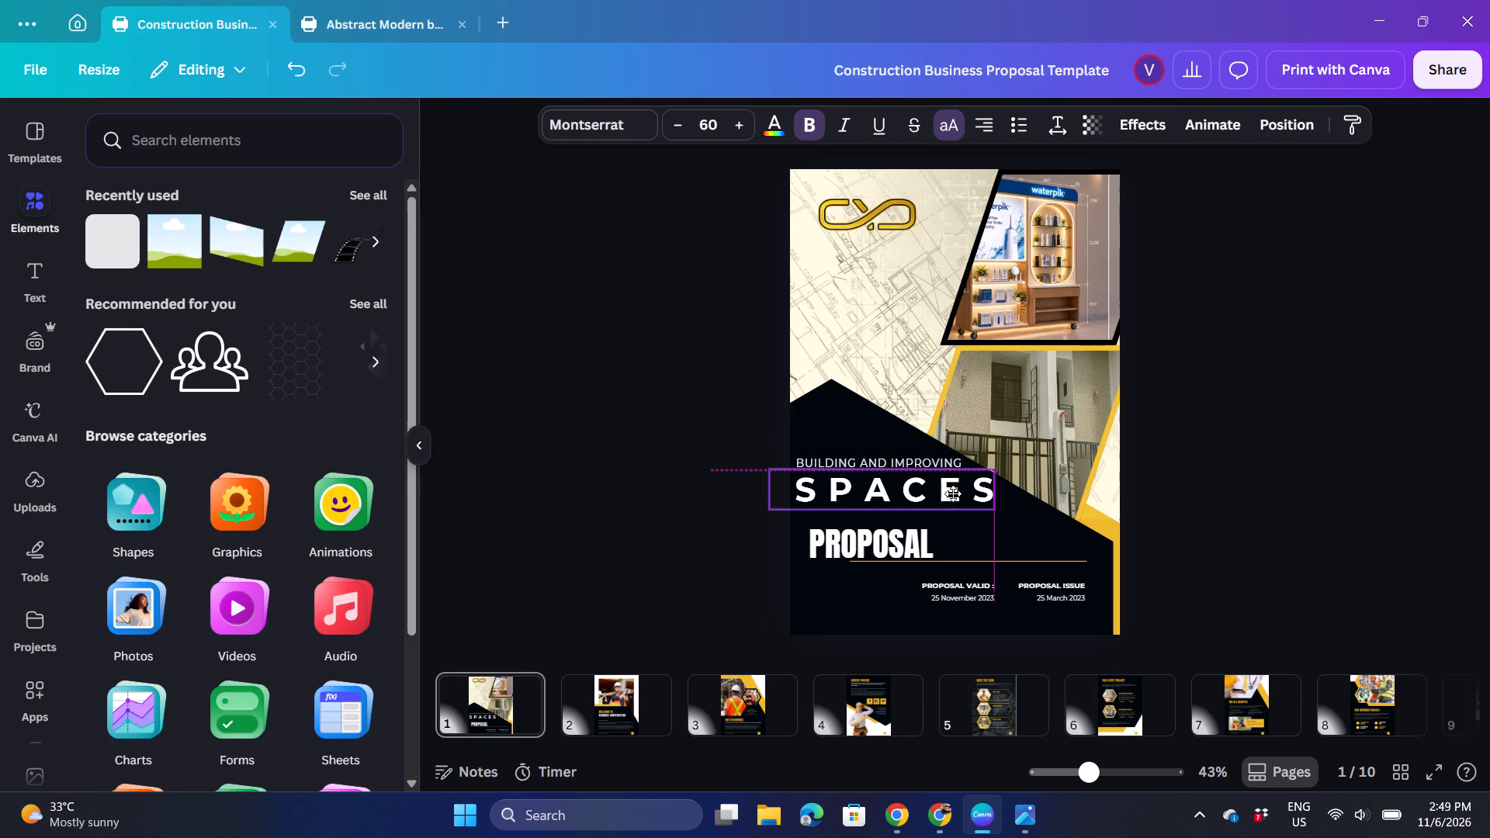
{"action": "left_click_drag", "start_coordinate": [953, 493], "coordinate": [954, 493]}
Reduce the letter spacing of the SPACES text to 251.
{"action": "left_click", "coordinate": [1054, 133]}
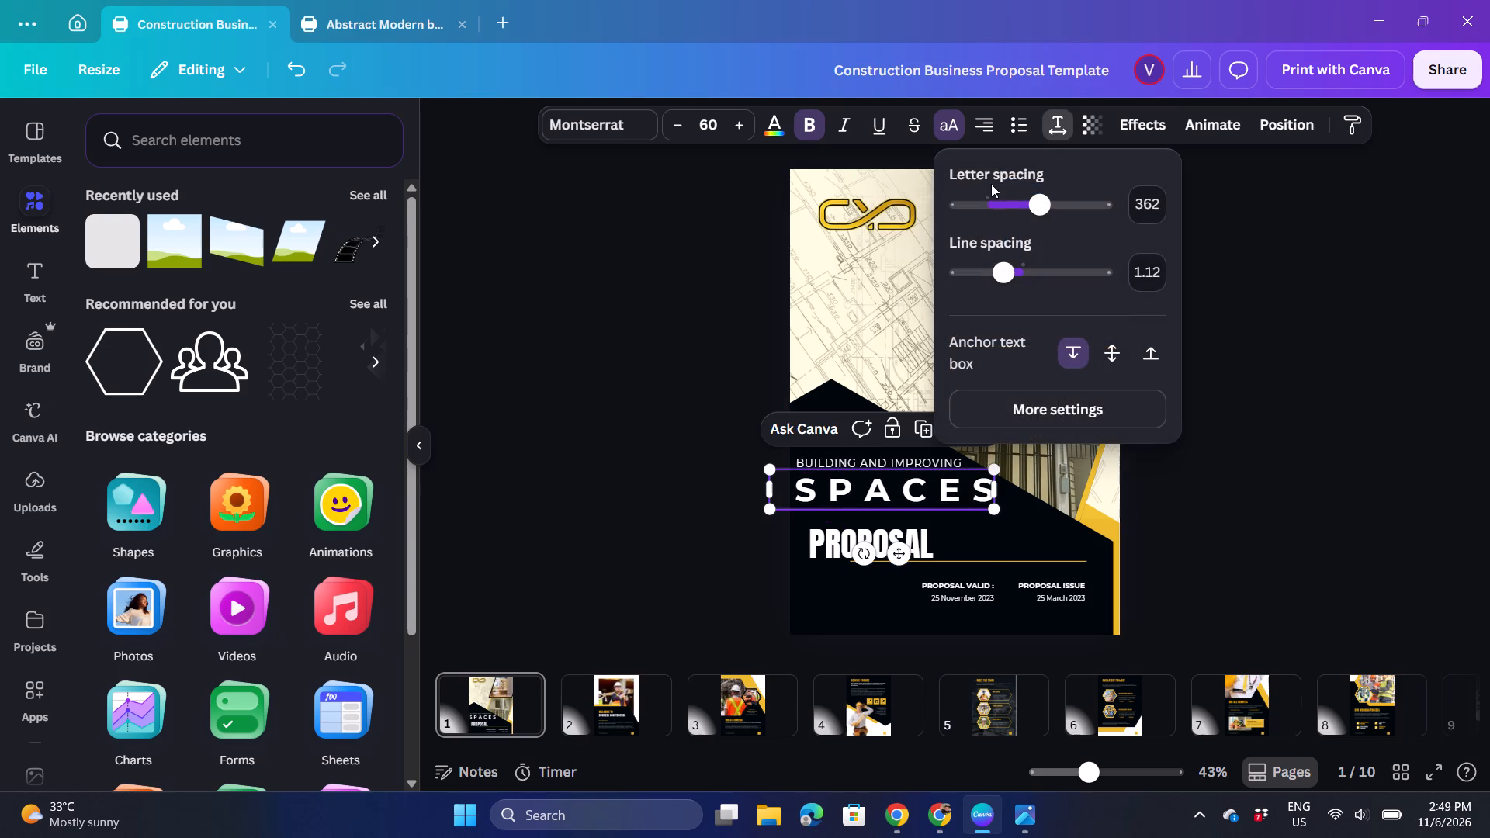
{"action": "left_click", "coordinate": [1024, 206]}
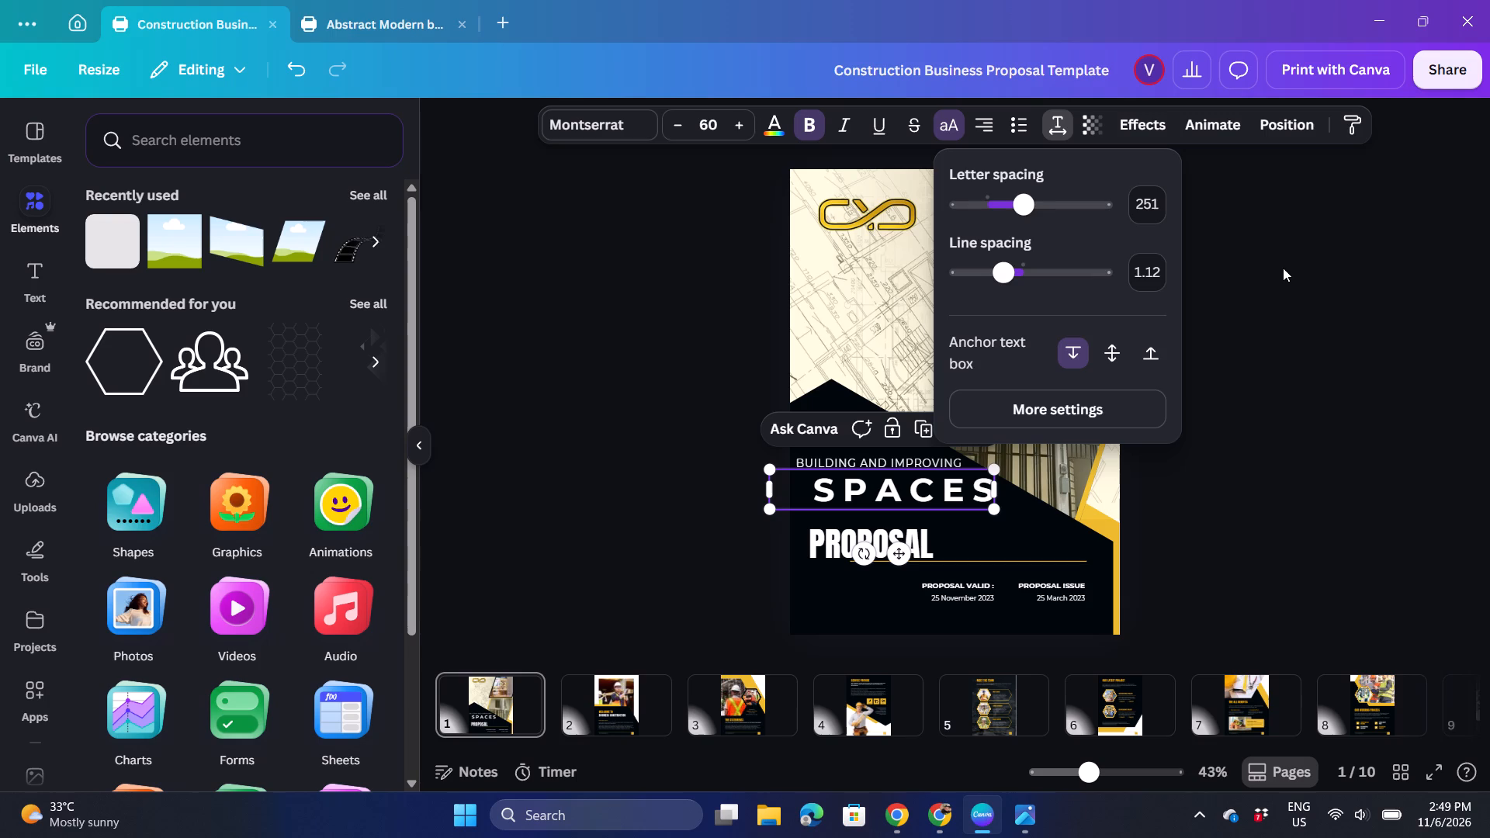
{"action": "left_click", "coordinate": [1283, 268]}
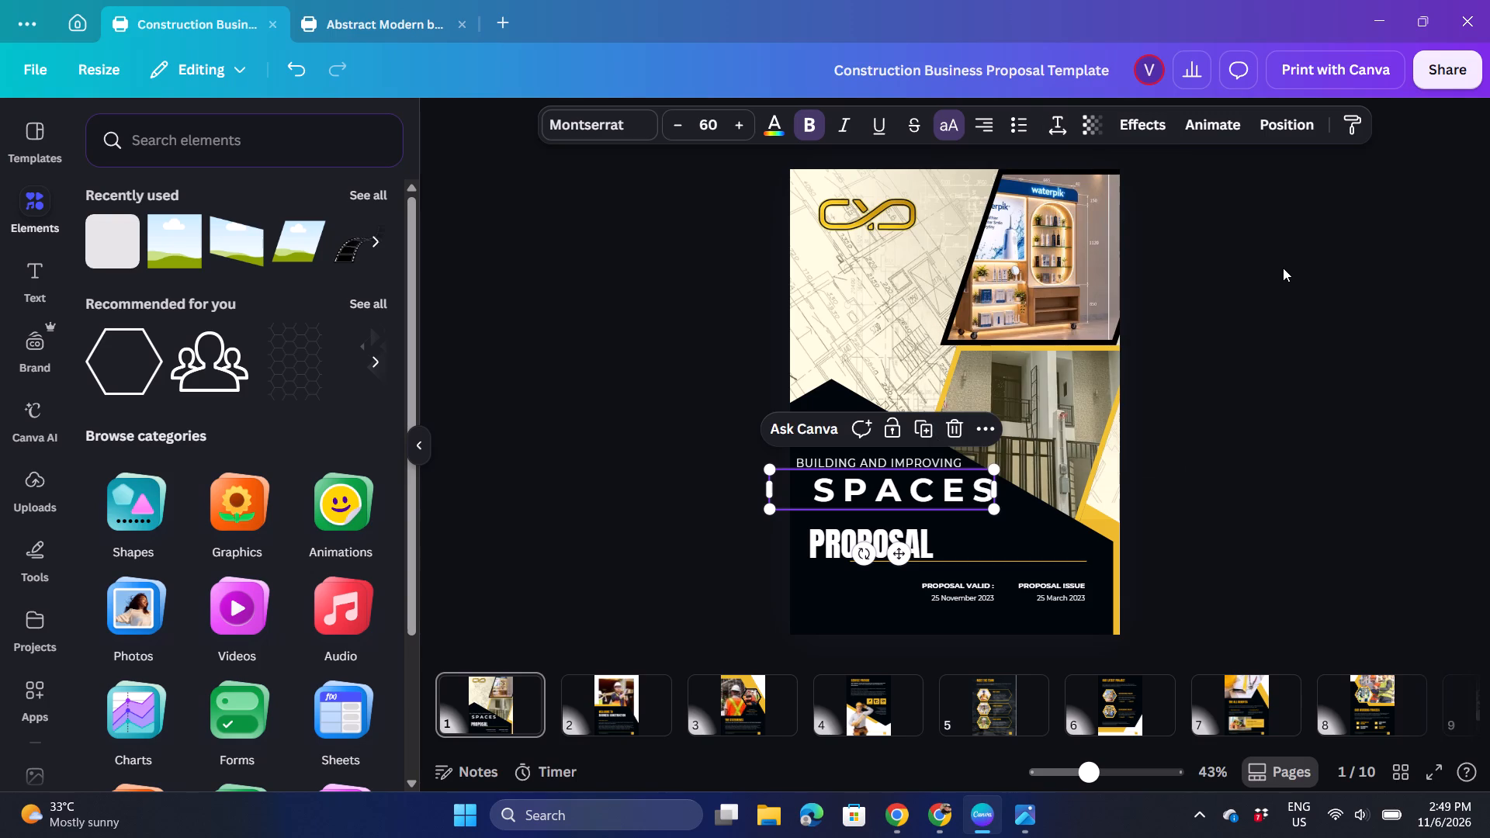
{"action": "left_click", "coordinate": [1313, 317]}
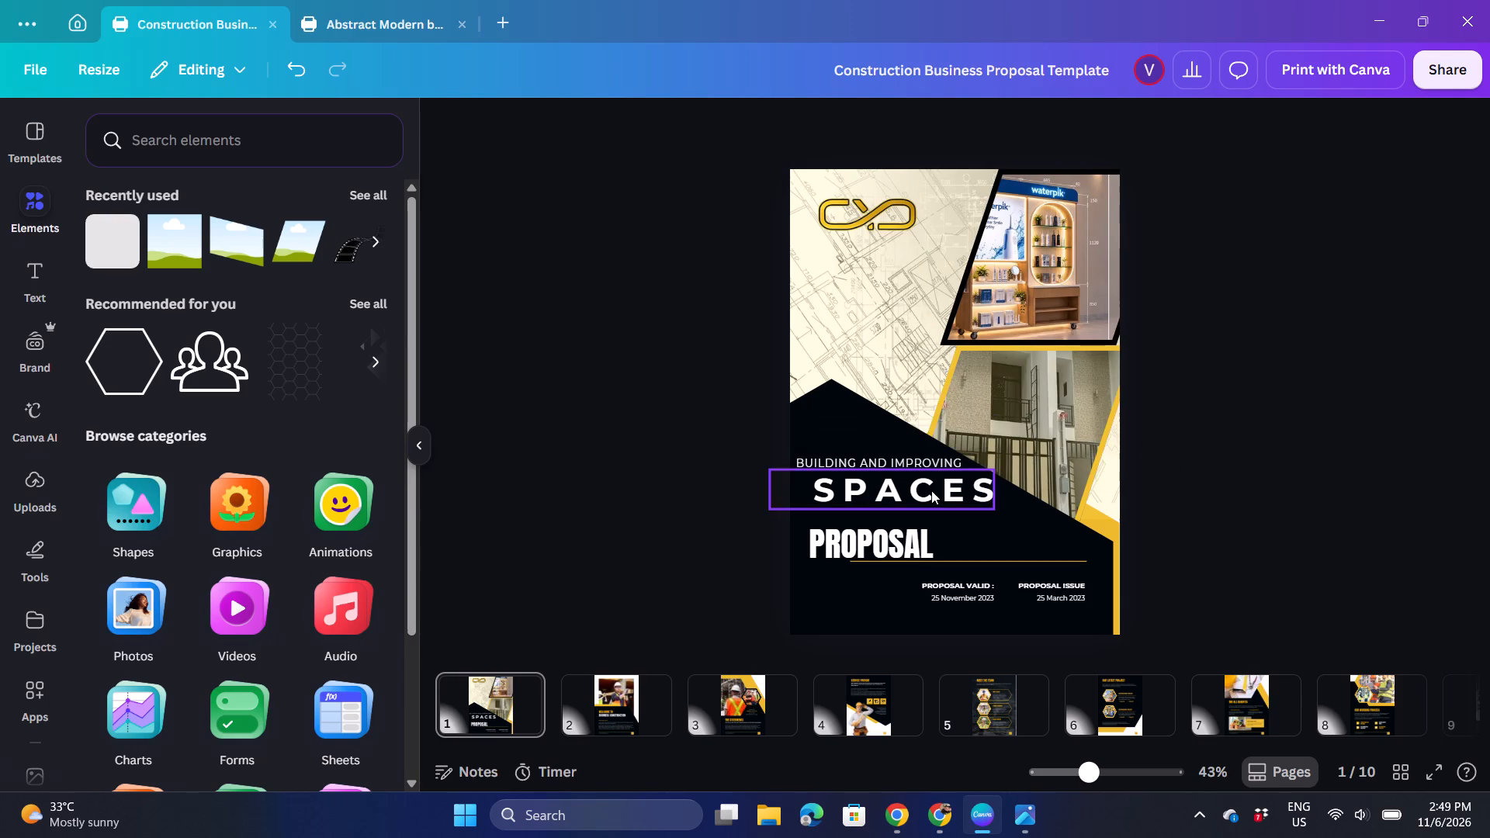
Move the SPACES text slightly left so its first letter lines up with the start of BUILDING AND IMPROVING above.
{"action": "left_click_drag", "start_coordinate": [931, 490], "coordinate": [920, 491]}
{"action": "left_click", "coordinate": [1222, 465]}
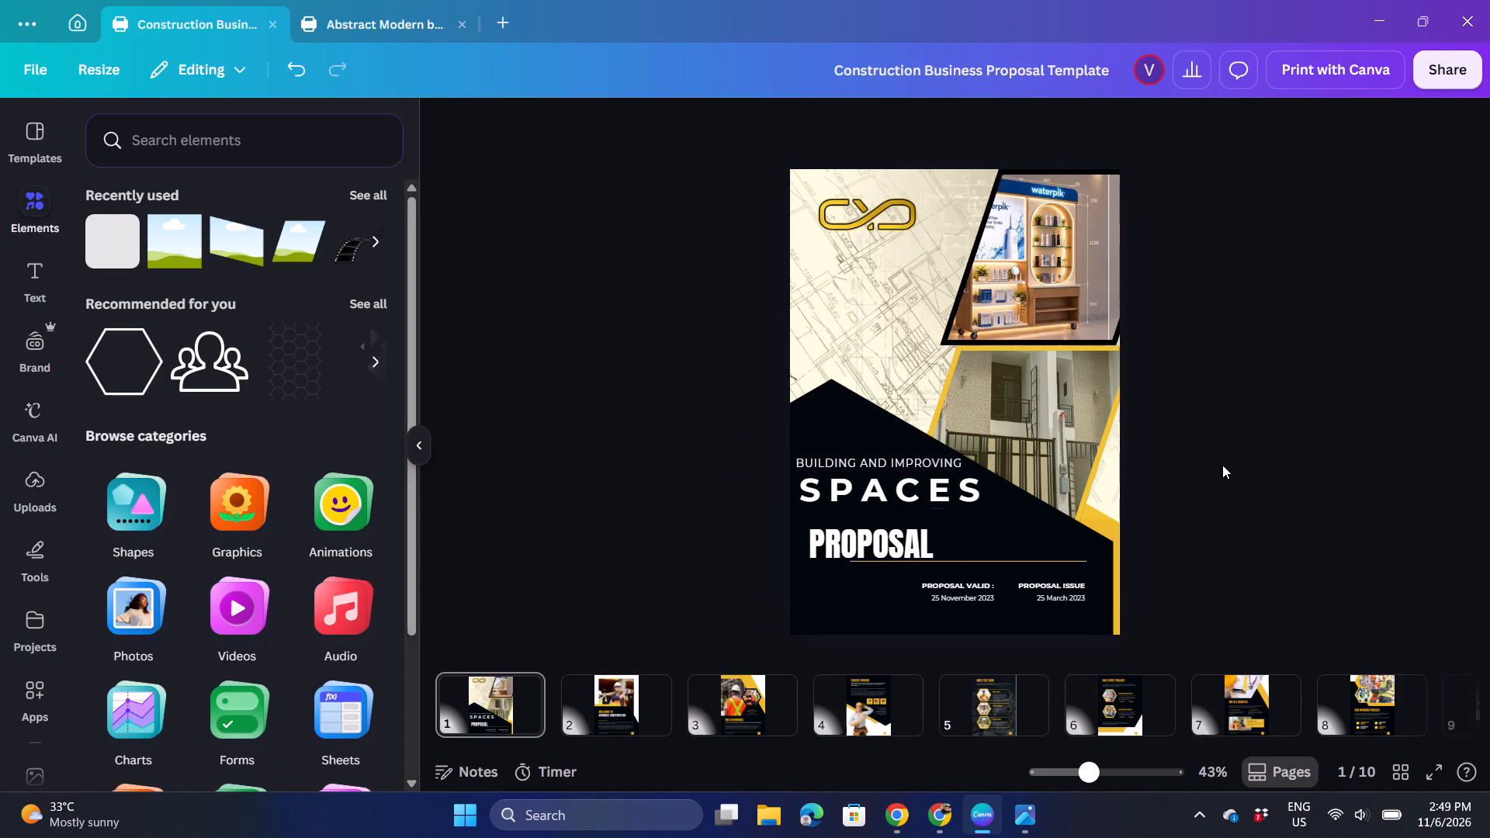
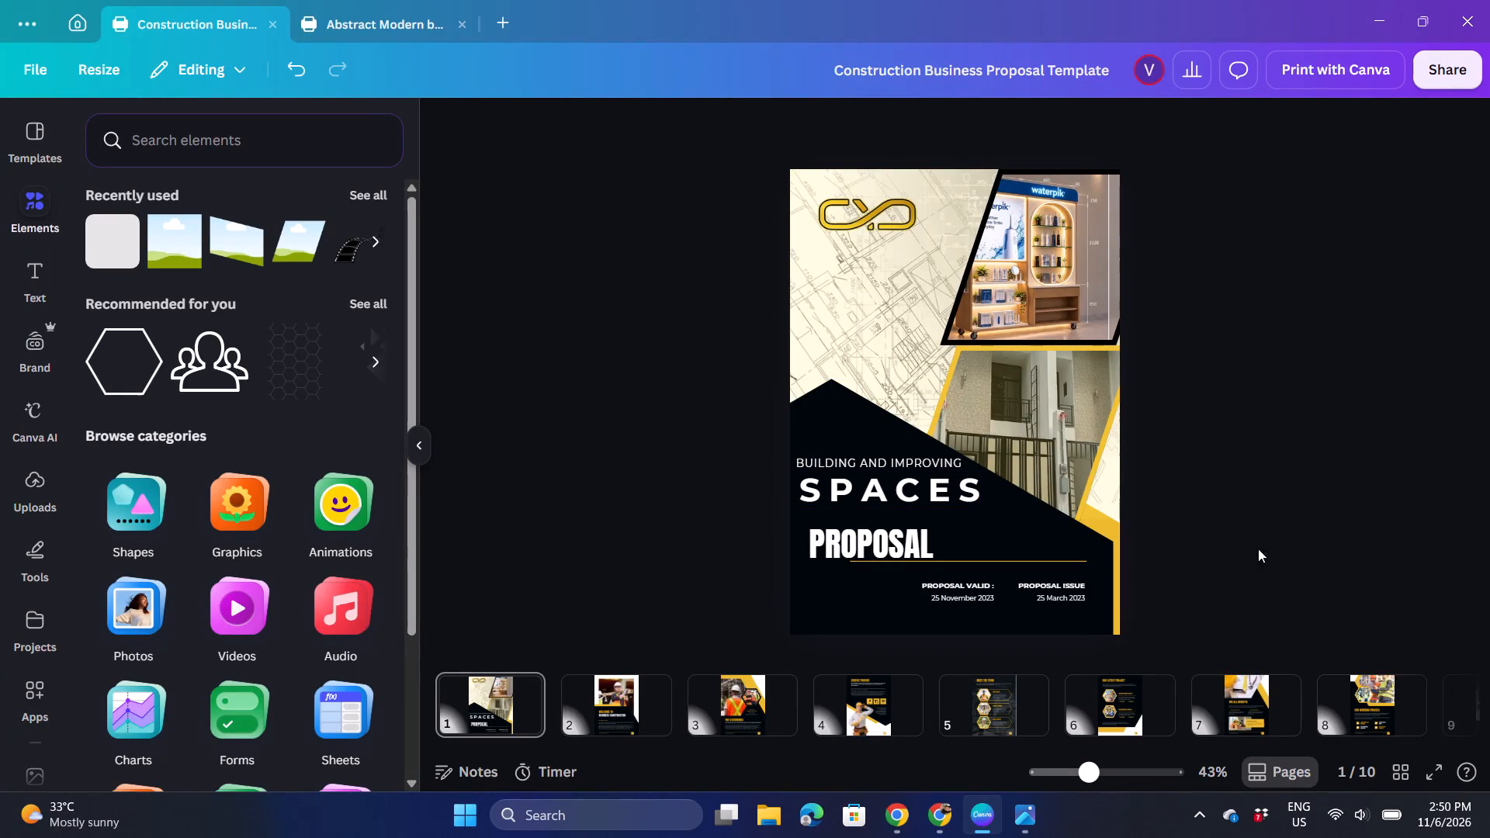
{"action": "left_click", "coordinate": [999, 809]}
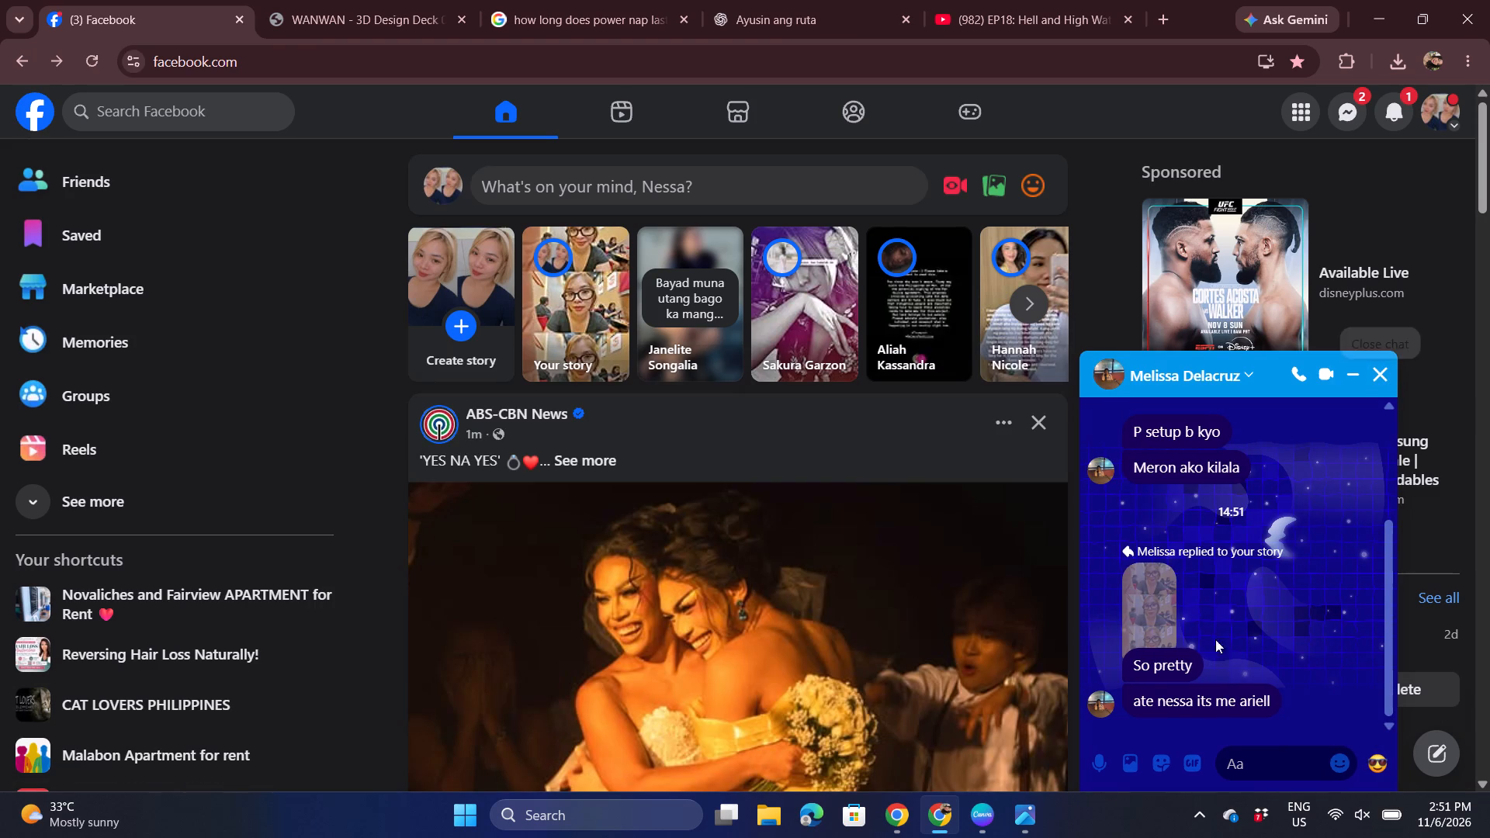
Reply "so bolera hahahaha" to the "So pretty" message in the open Facebook chat.
{"action": "left_click", "coordinate": [1249, 663]}
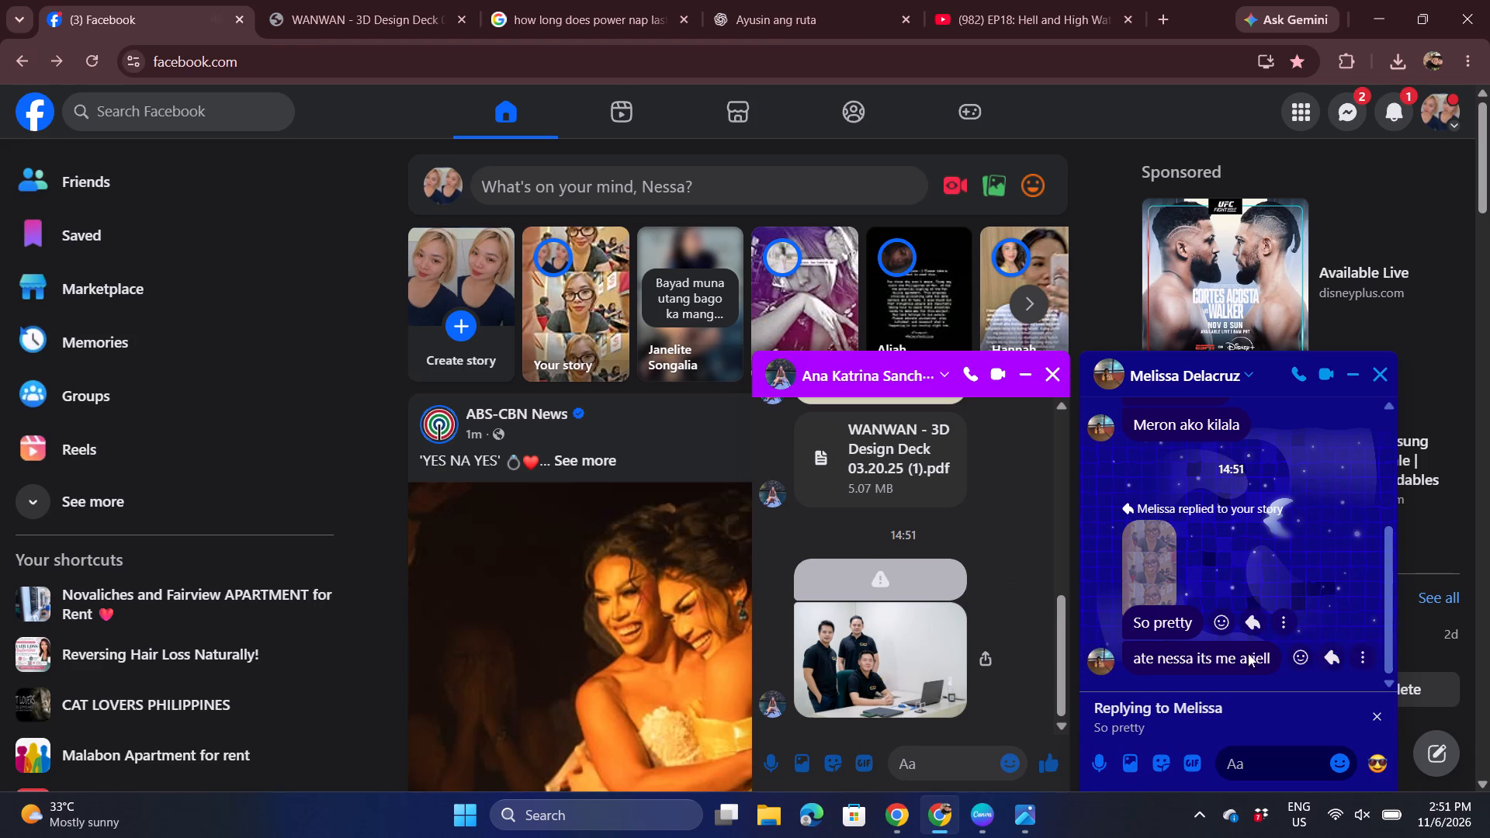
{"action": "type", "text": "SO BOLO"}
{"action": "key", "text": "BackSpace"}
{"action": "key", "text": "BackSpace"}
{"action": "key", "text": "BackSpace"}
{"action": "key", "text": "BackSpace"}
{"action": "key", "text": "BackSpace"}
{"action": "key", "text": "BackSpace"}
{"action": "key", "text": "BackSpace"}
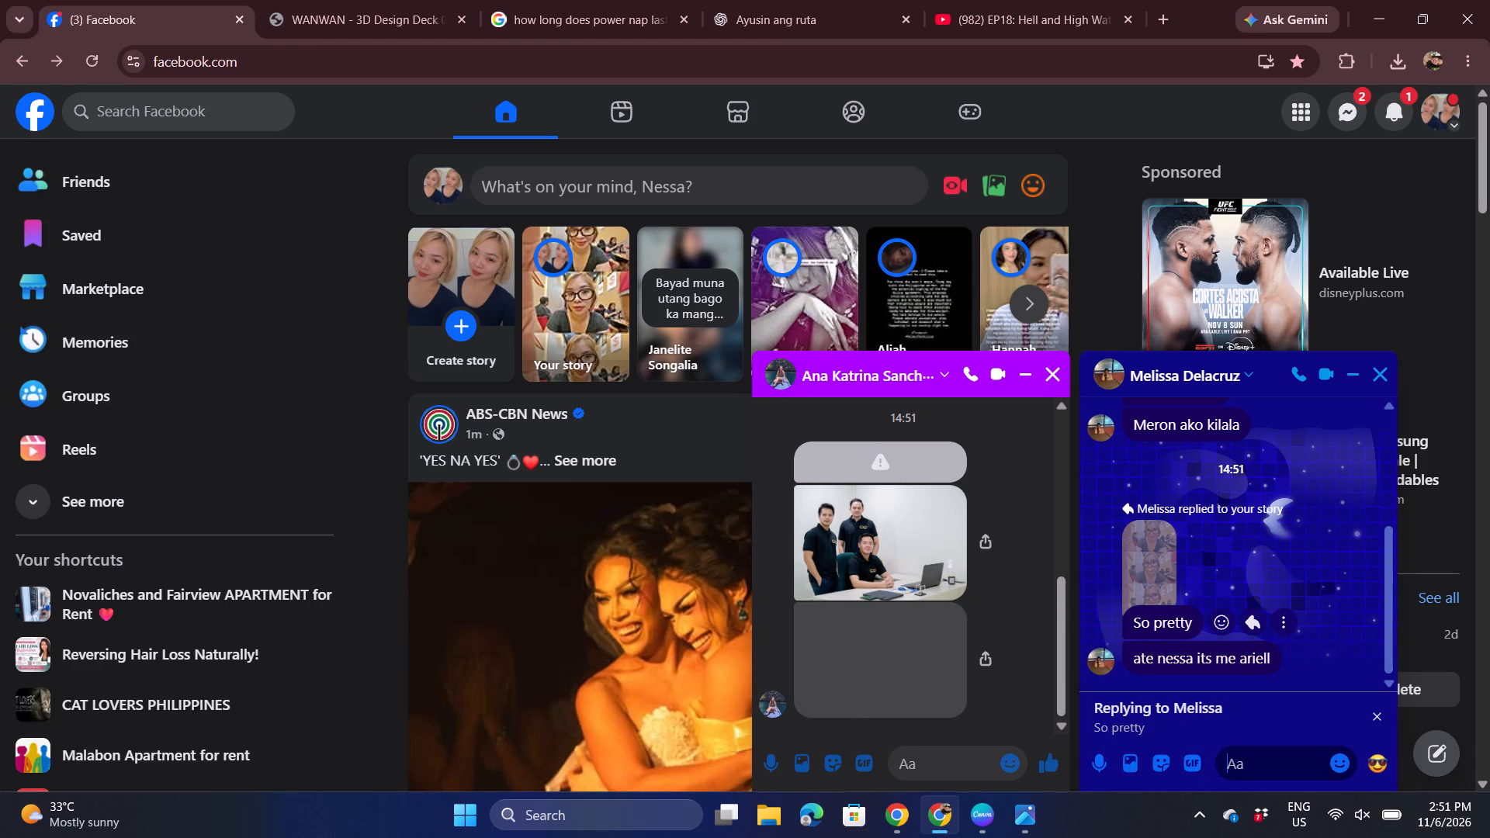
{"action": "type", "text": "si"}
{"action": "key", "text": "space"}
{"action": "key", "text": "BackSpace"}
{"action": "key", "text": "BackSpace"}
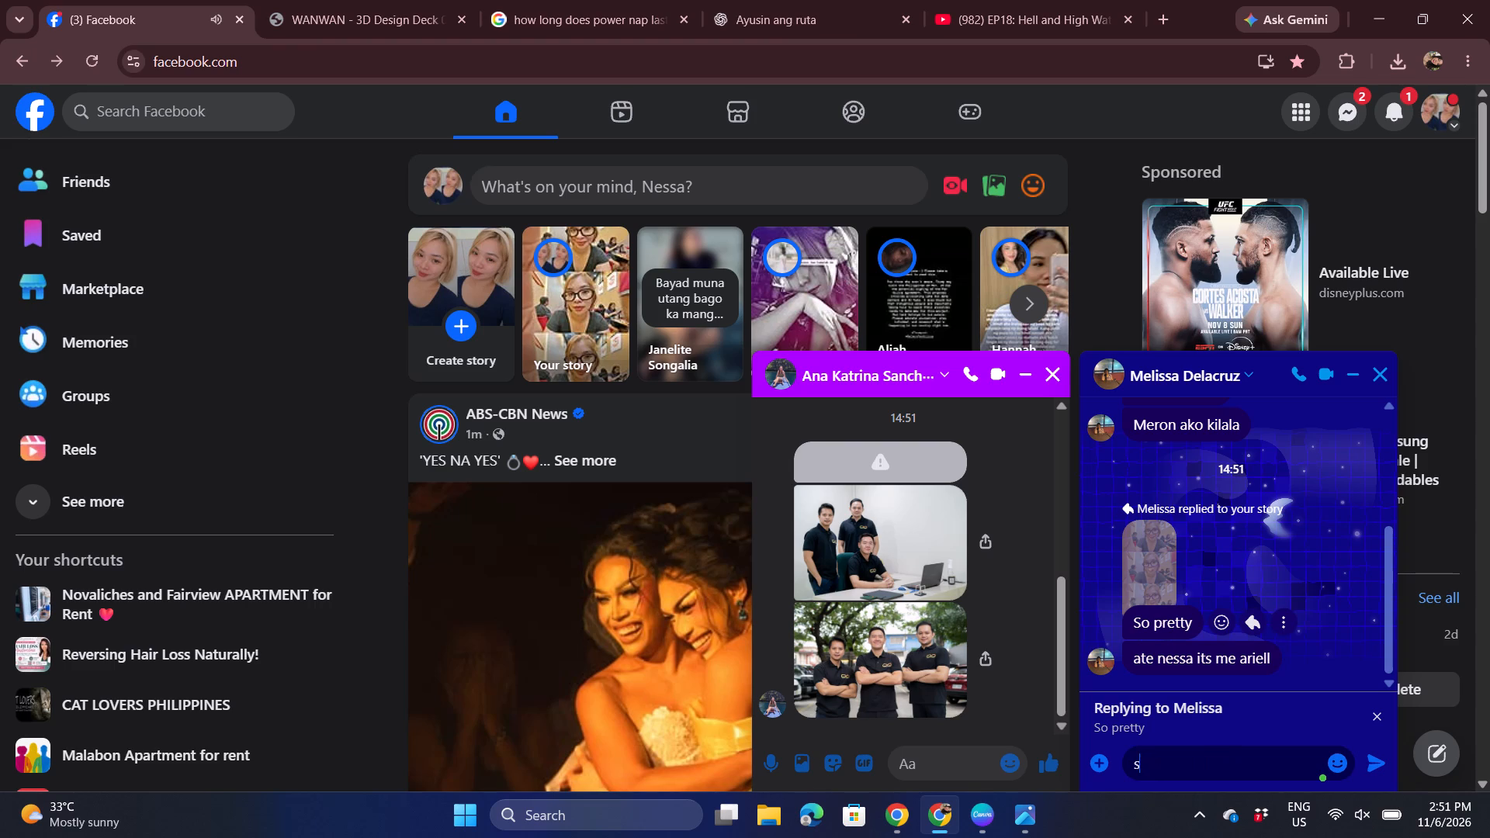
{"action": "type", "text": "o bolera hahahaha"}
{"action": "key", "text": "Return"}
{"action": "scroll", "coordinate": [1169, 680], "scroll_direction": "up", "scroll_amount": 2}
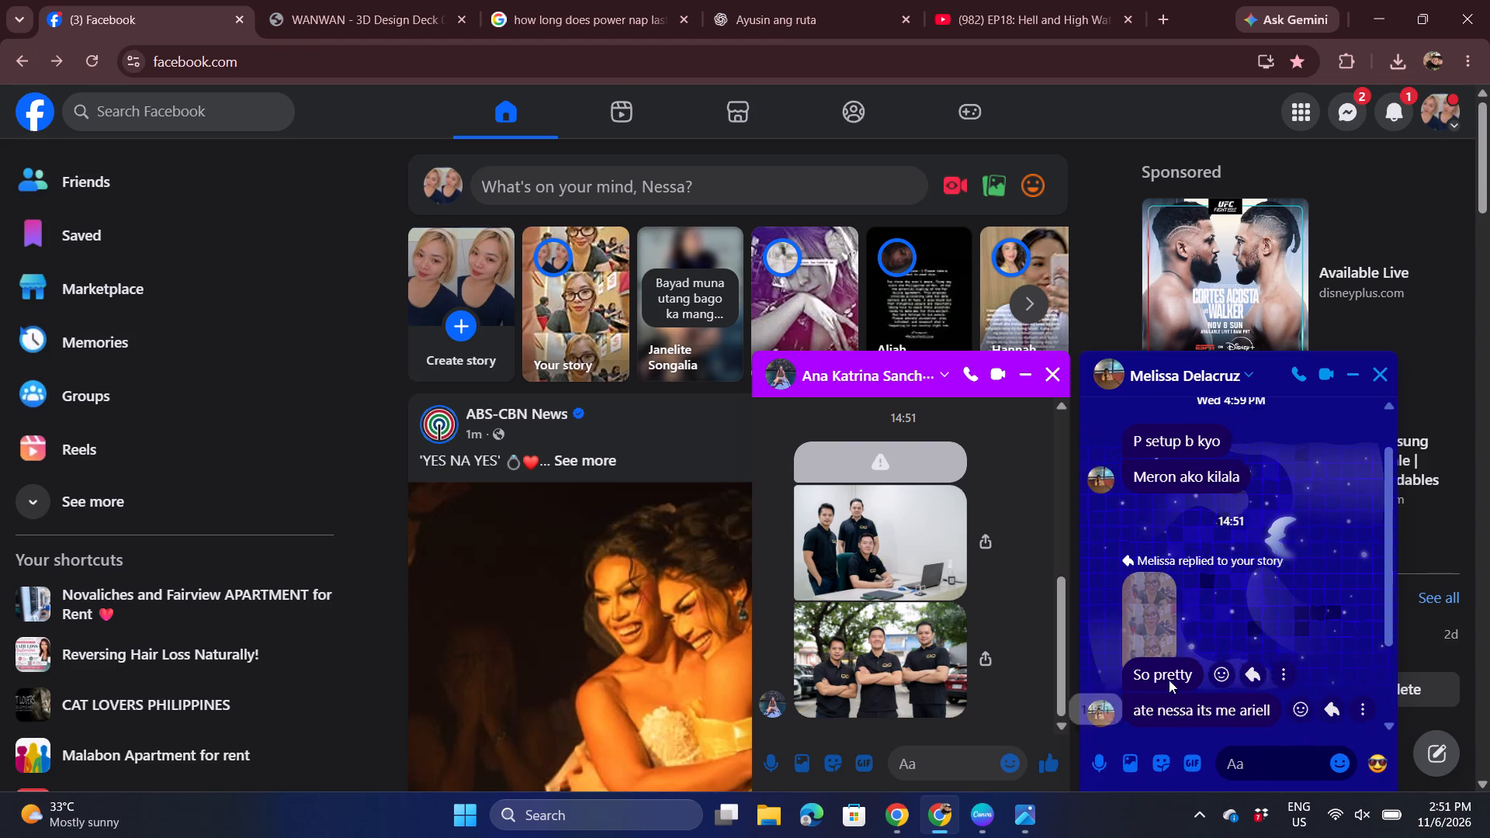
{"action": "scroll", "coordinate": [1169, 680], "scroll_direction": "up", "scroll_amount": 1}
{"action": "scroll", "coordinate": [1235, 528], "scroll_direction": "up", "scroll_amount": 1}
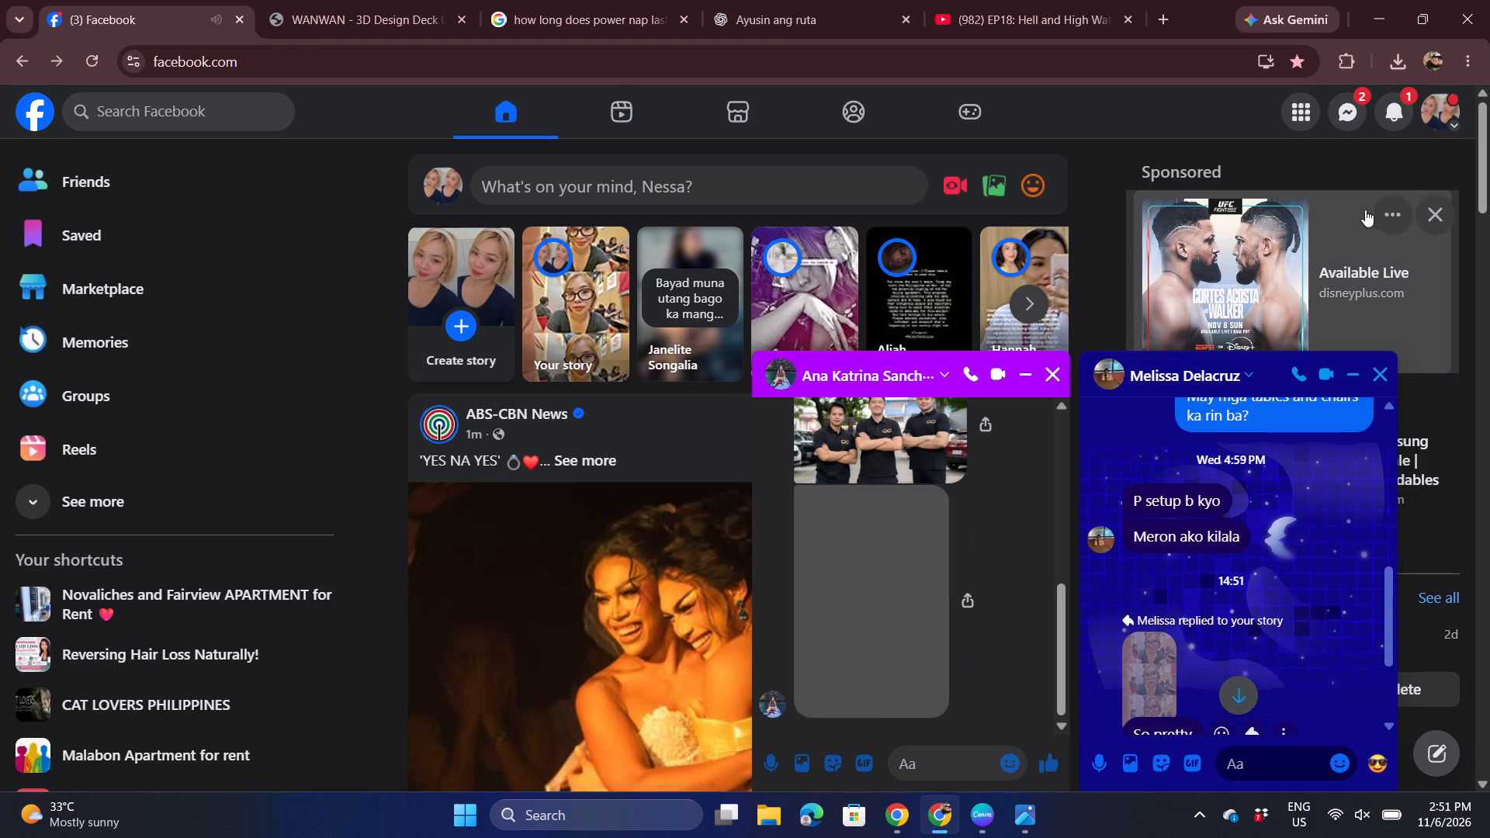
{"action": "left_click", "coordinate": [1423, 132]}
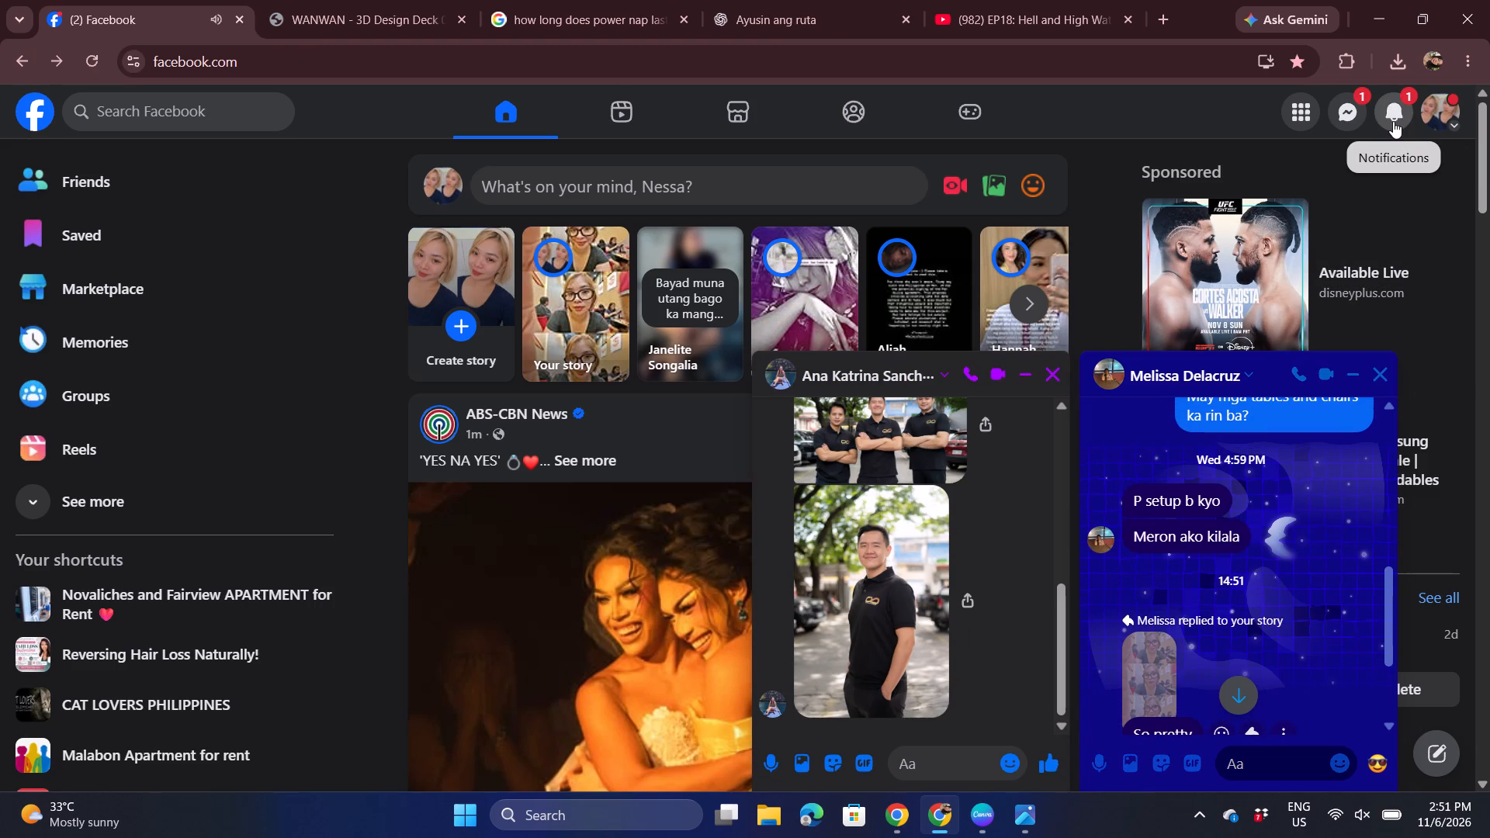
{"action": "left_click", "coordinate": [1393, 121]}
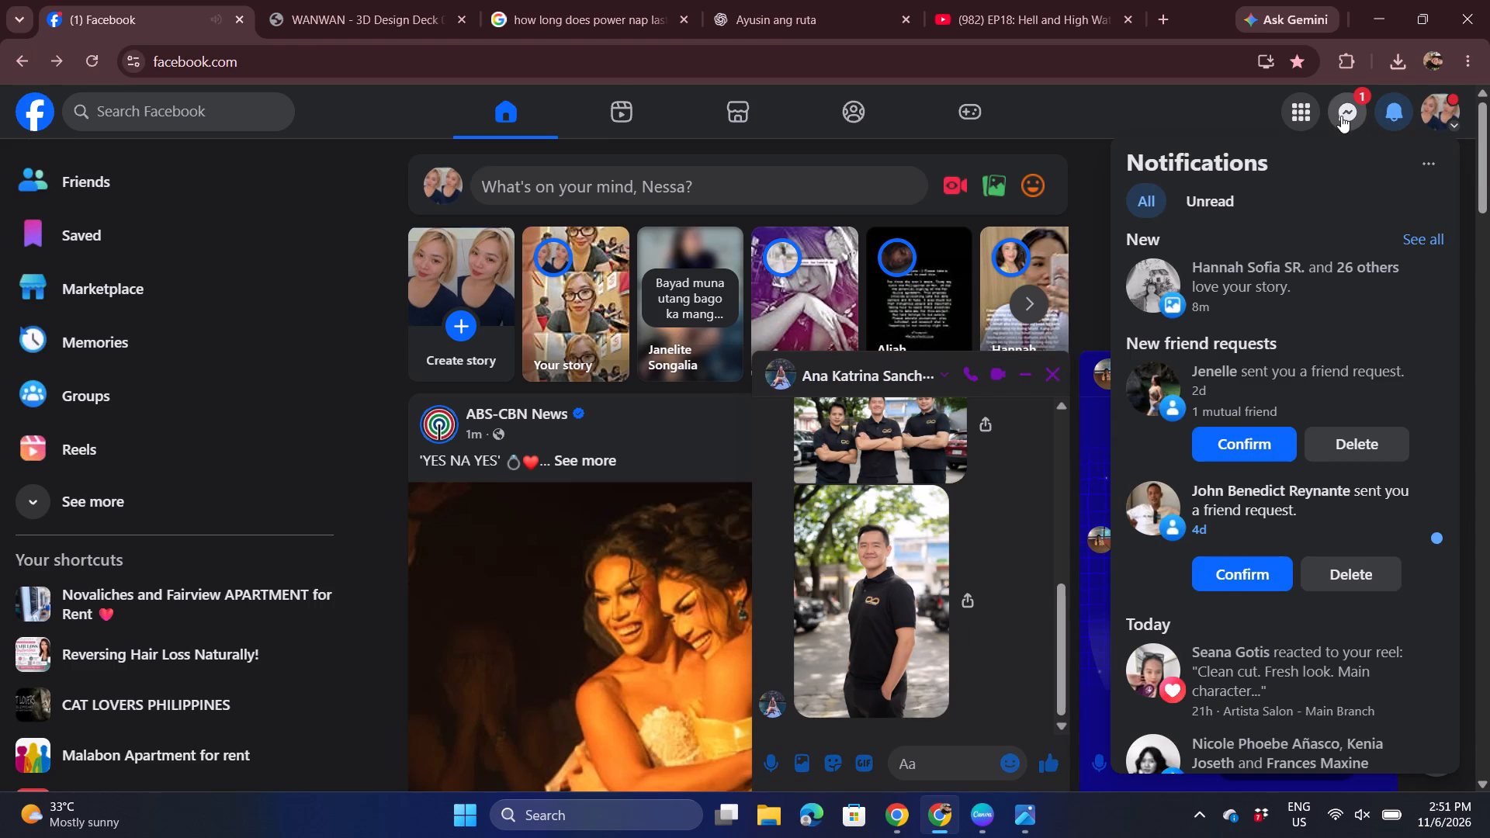
Examine the workshop interior photos and AquaFlask stand drawing in the unread Messenger chat with a recently sent photo, and close that chat.
{"action": "left_click", "coordinate": [1341, 116]}
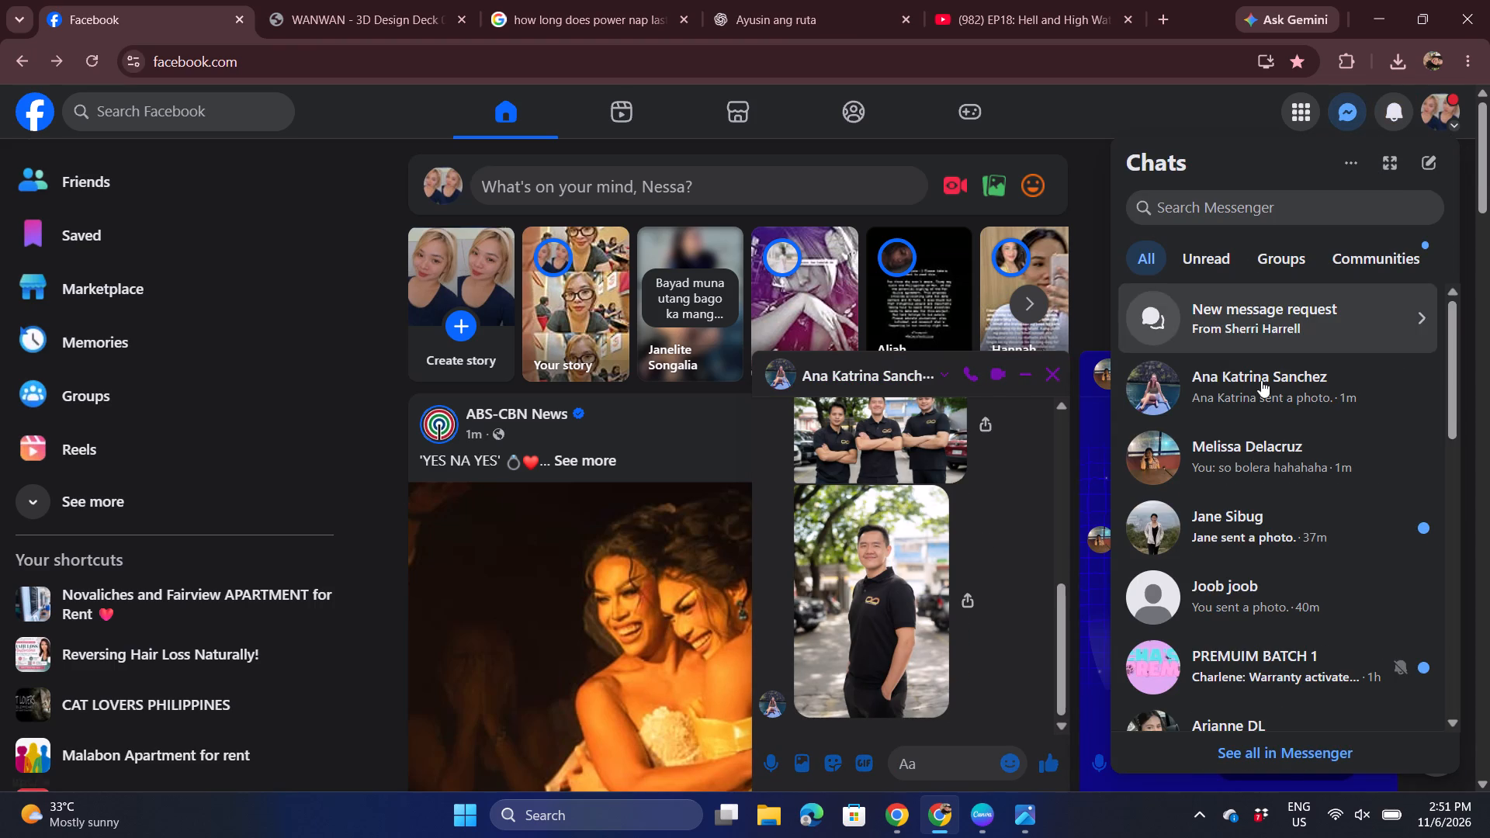
{"action": "scroll", "coordinate": [1238, 466], "scroll_direction": "down", "scroll_amount": 2}
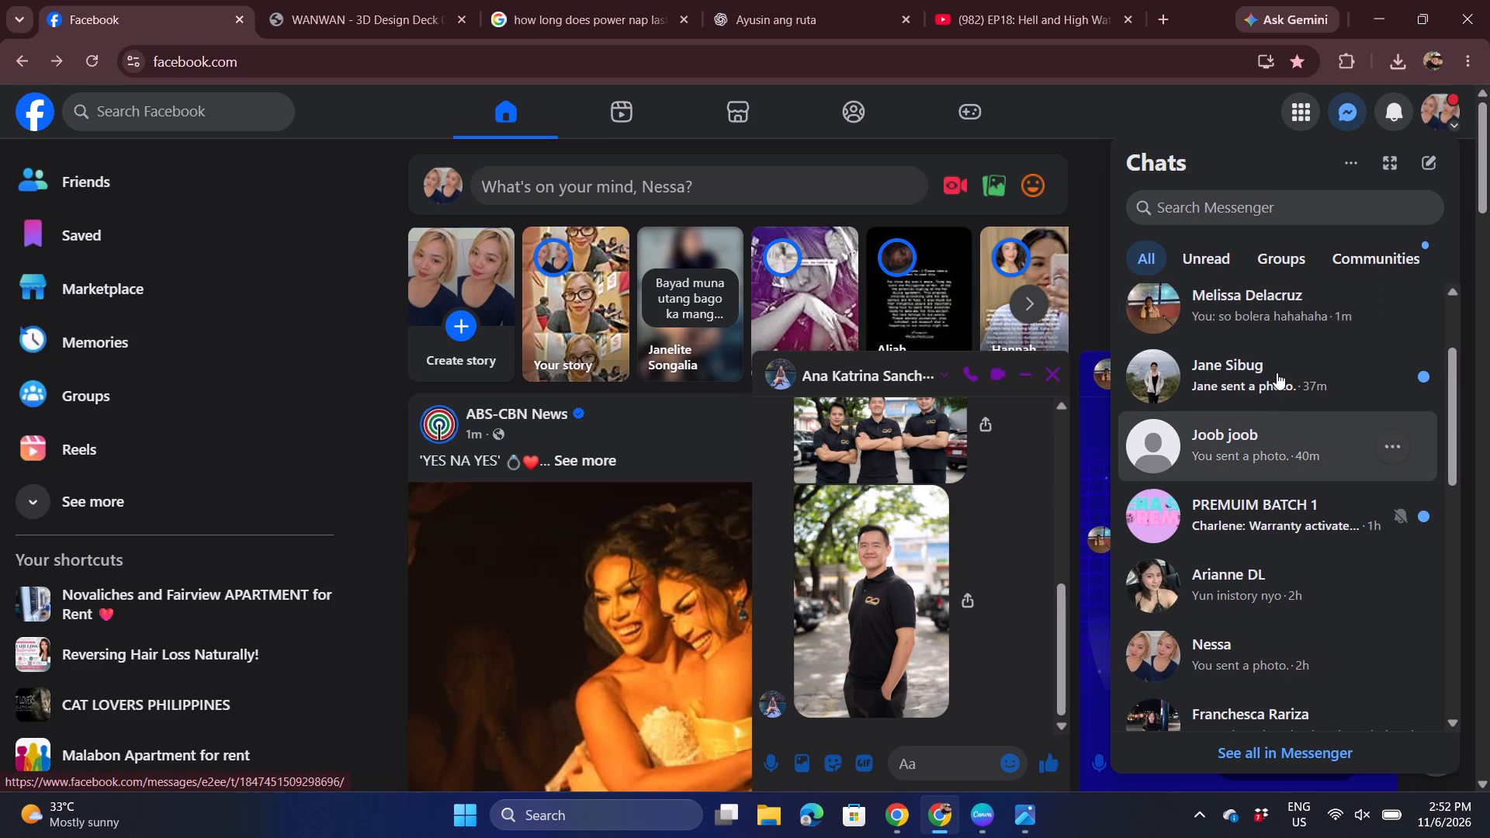
{"action": "left_click", "coordinate": [1277, 372]}
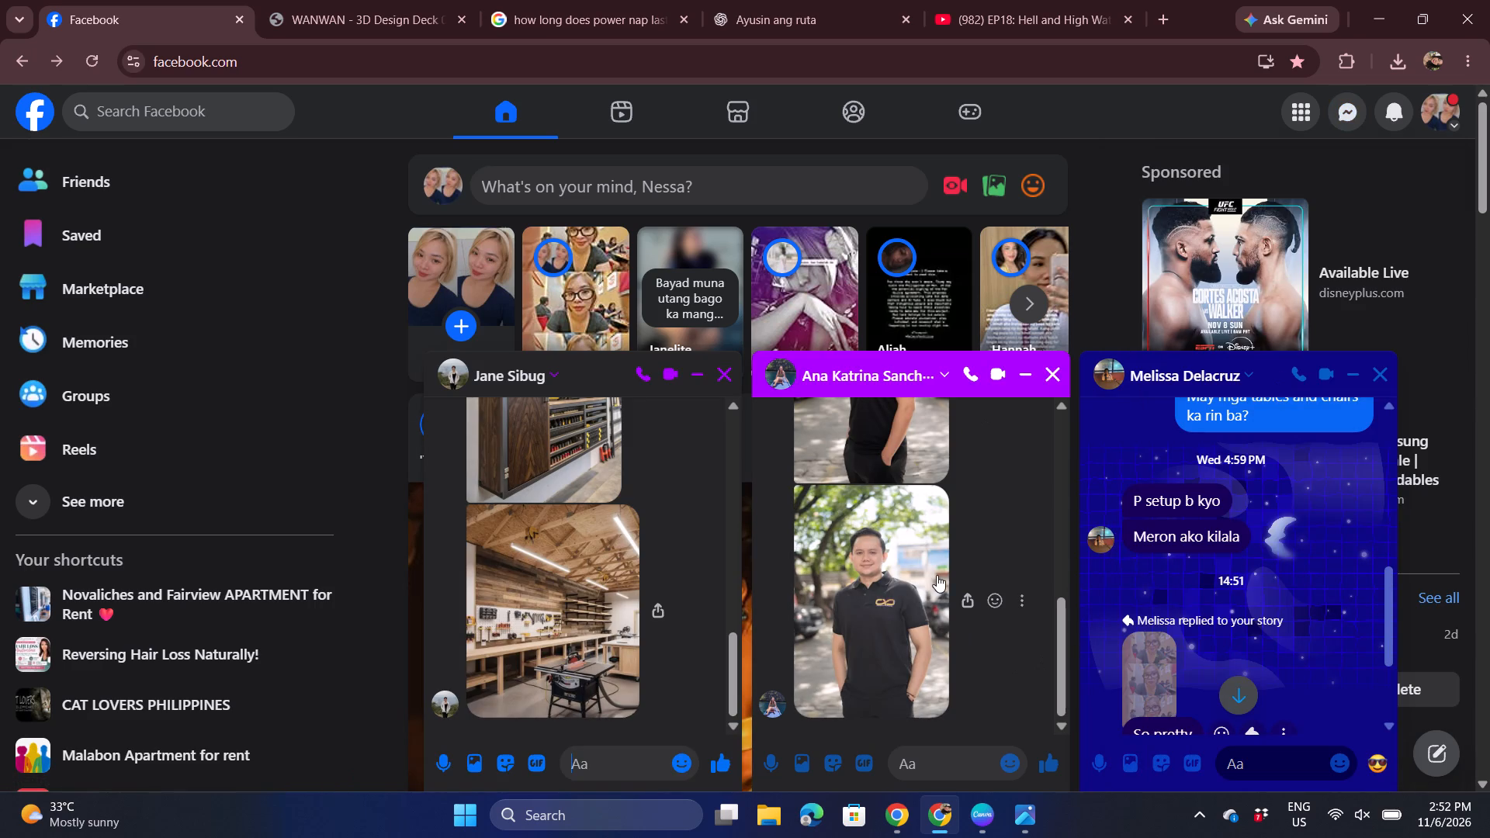
{"action": "left_click", "coordinate": [557, 605]}
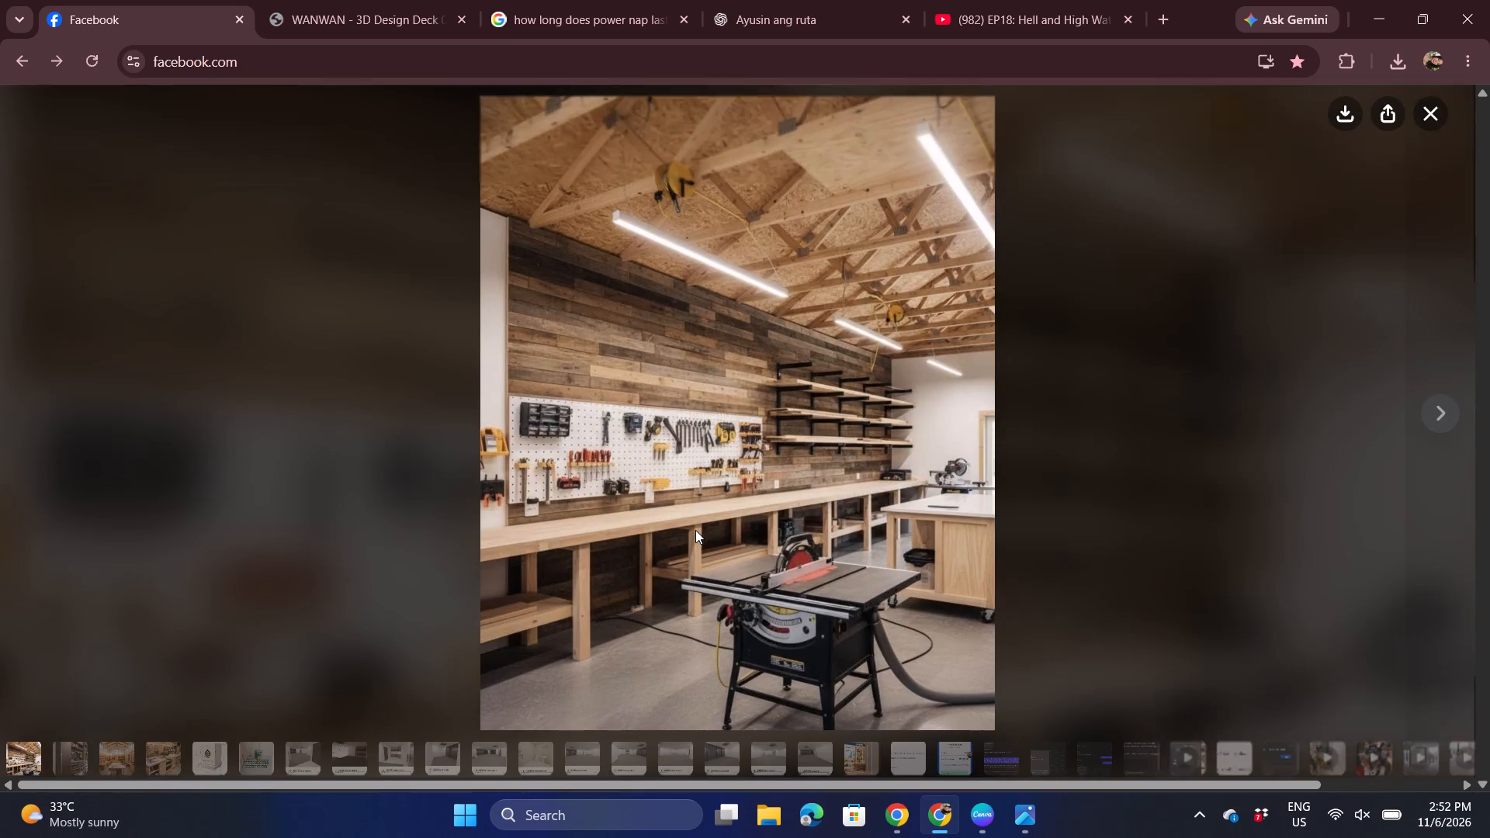
{"action": "left_click", "coordinate": [1461, 414]}
{"action": "left_click", "coordinate": [1461, 414]}
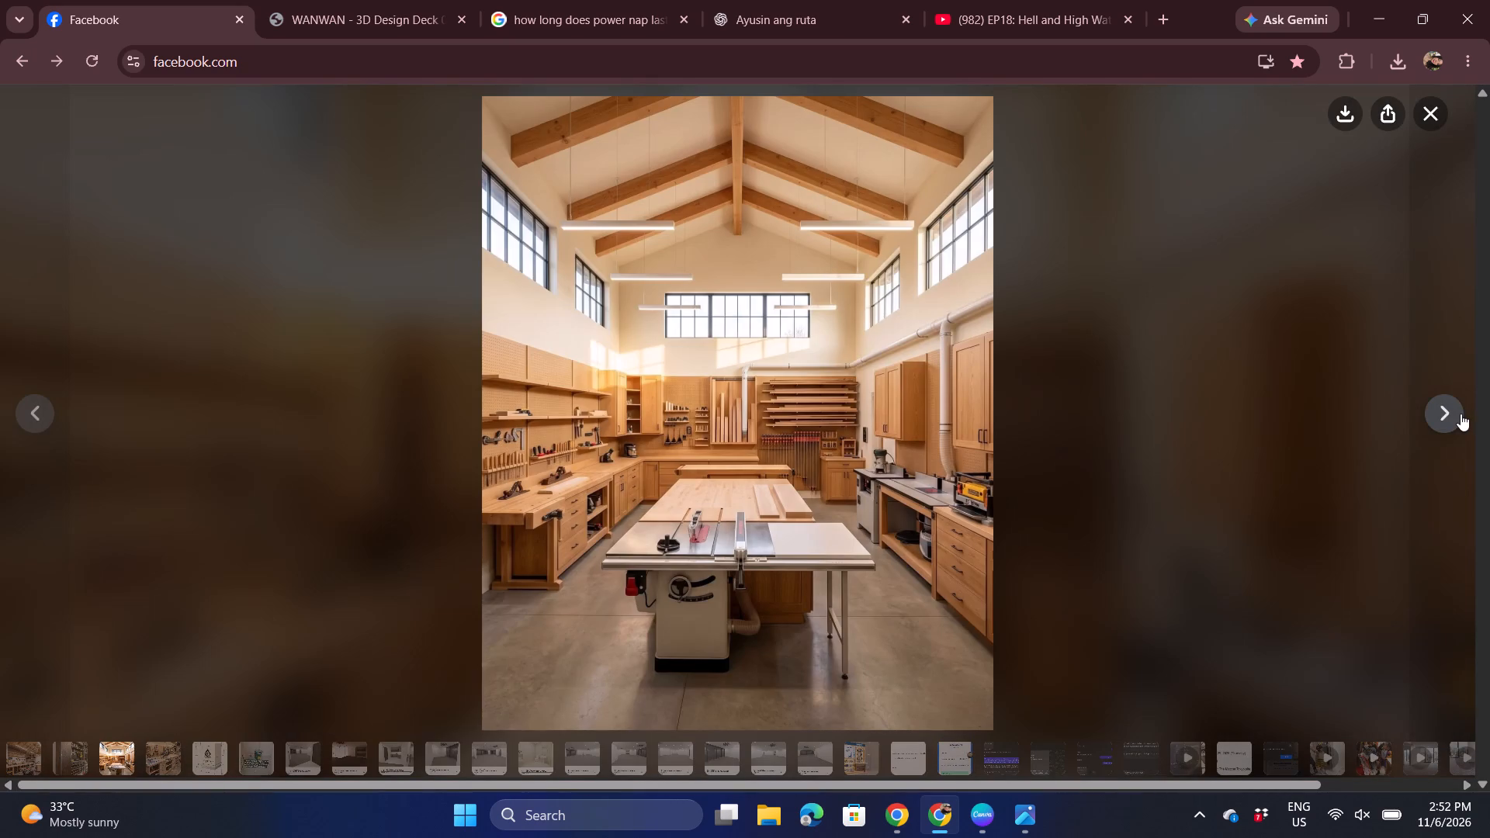
{"action": "left_click", "coordinate": [1461, 414]}
{"action": "left_click", "coordinate": [1461, 414]}
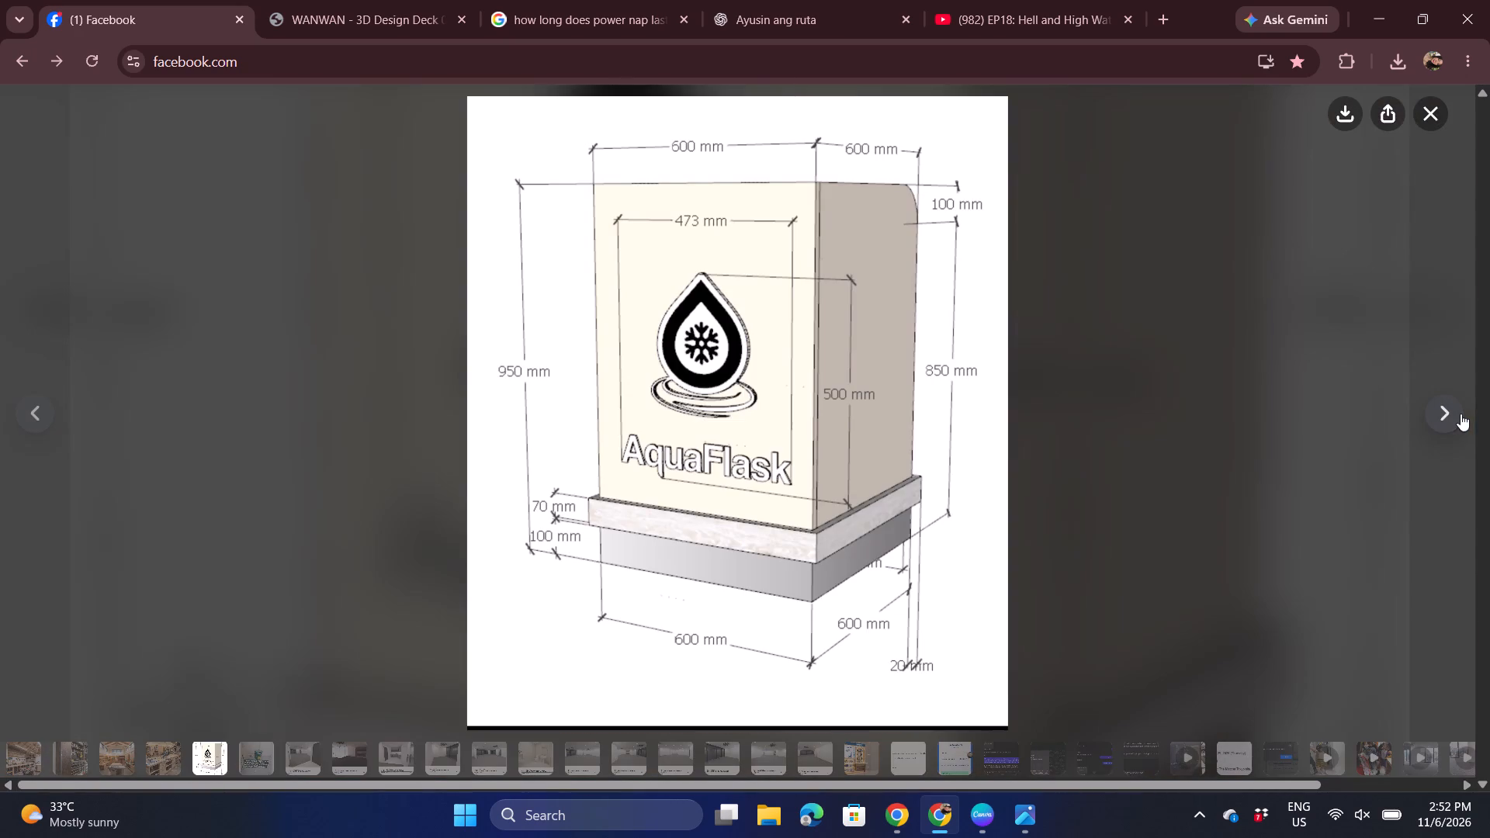
{"action": "left_click", "coordinate": [48, 427]}
{"action": "key", "text": "Left"}
{"action": "key", "text": "Left"}
{"action": "key", "text": "Left"}
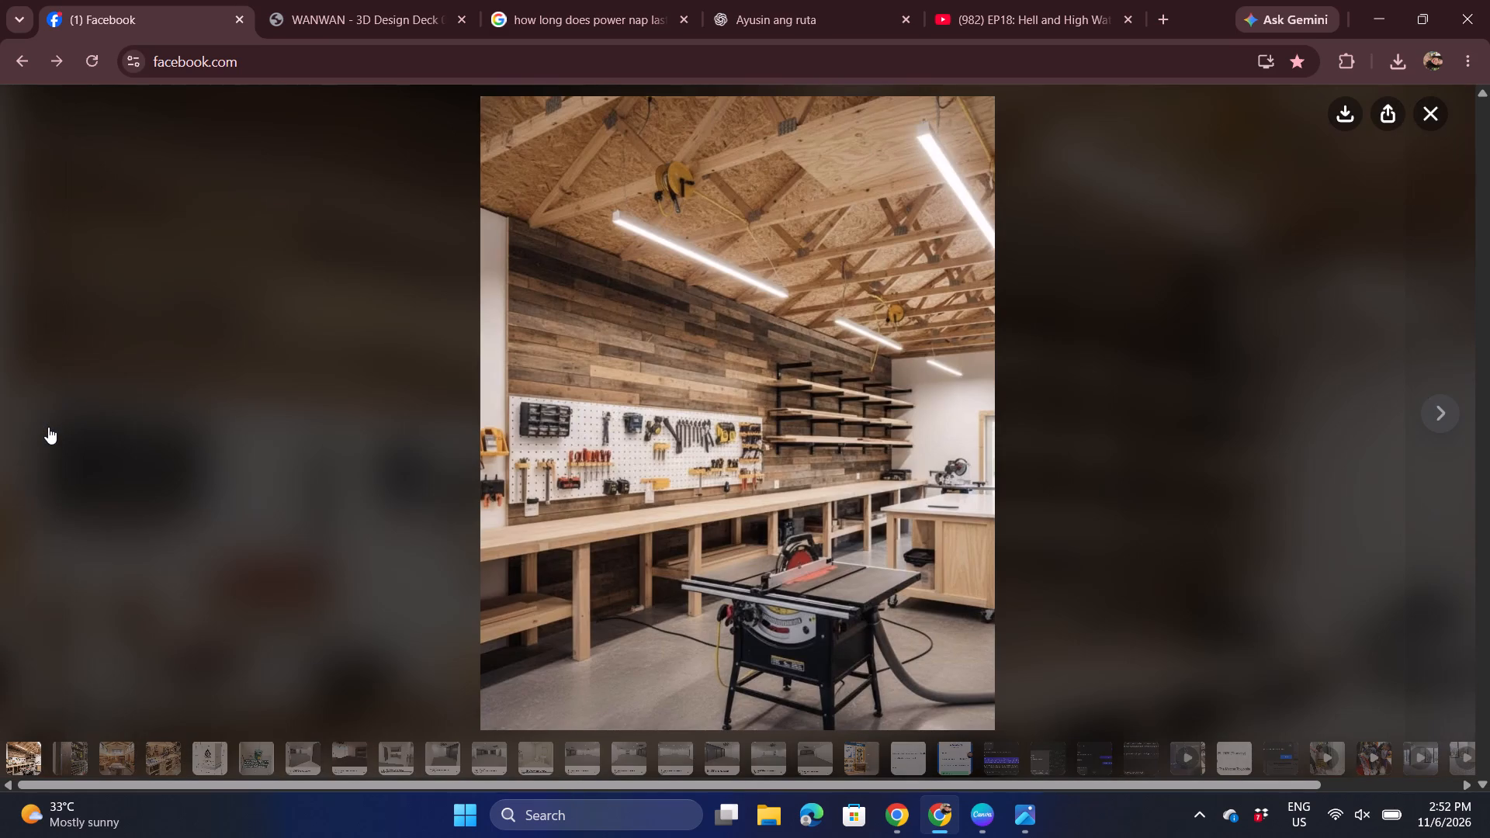
{"action": "key", "text": "Escape"}
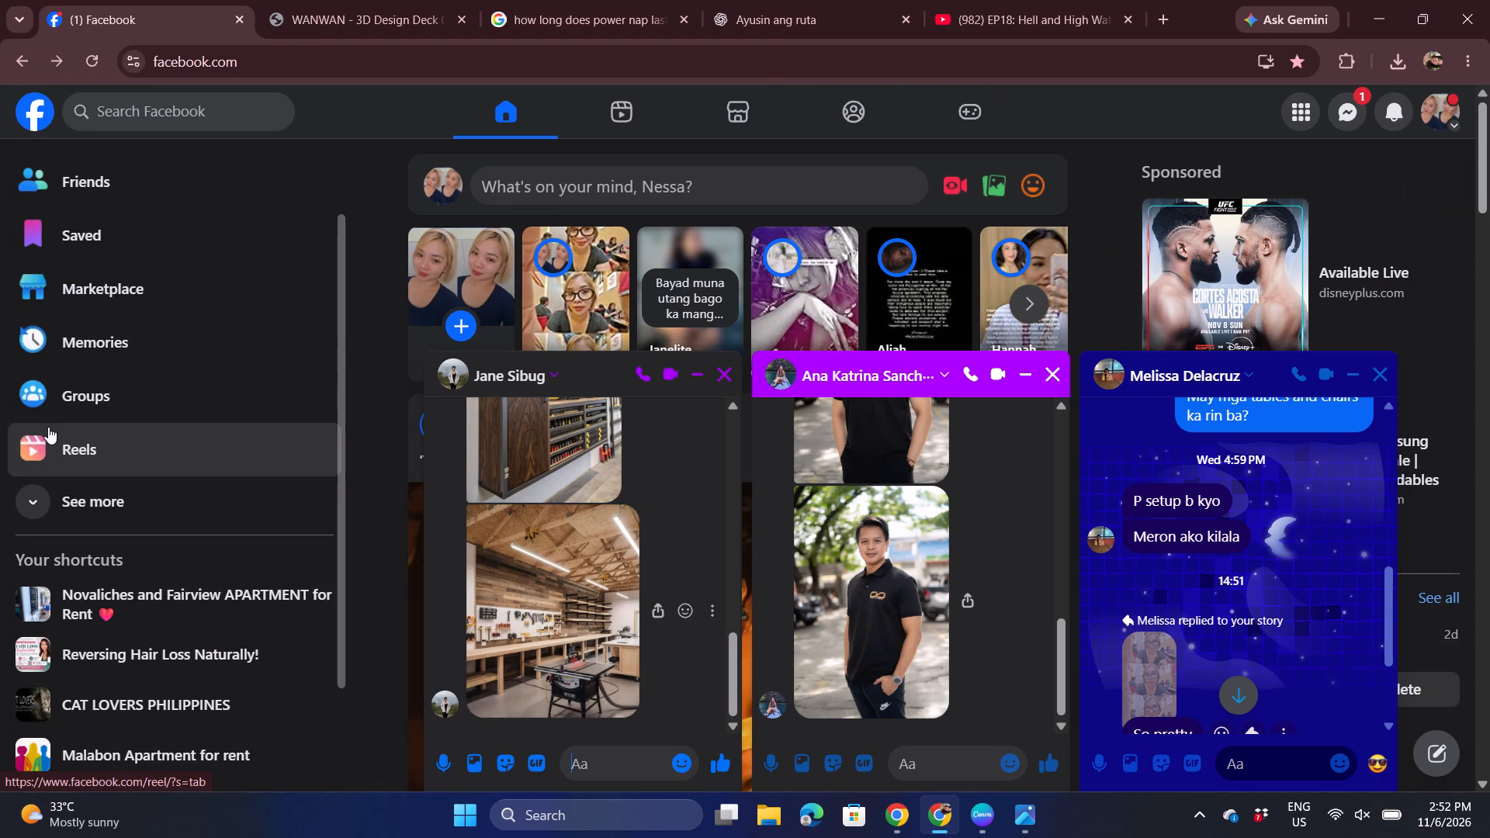
{"action": "scroll", "coordinate": [522, 501], "scroll_direction": "up", "scroll_amount": 5}
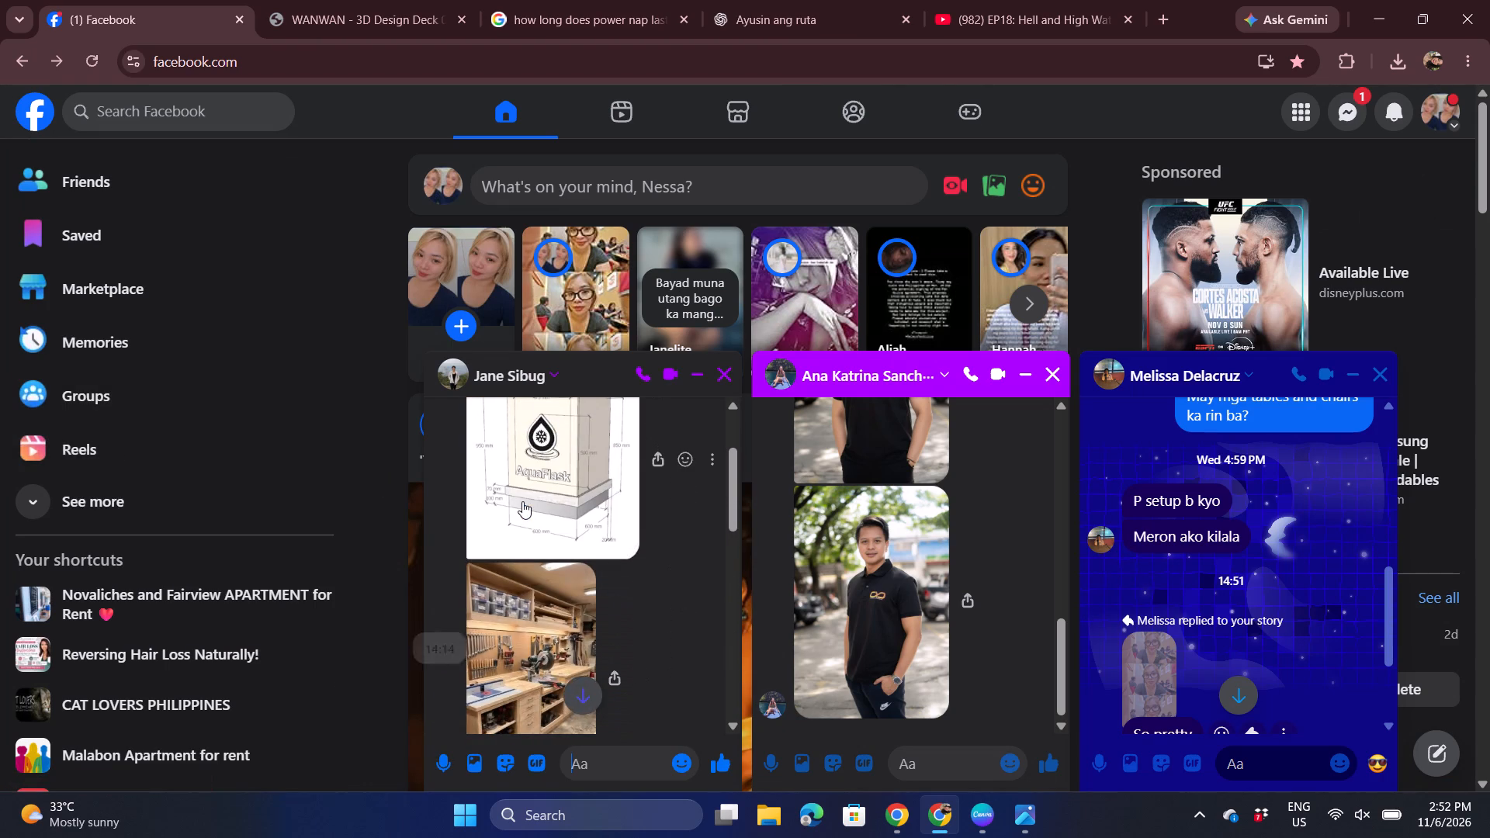
{"action": "scroll", "coordinate": [522, 501], "scroll_direction": "up", "scroll_amount": 2}
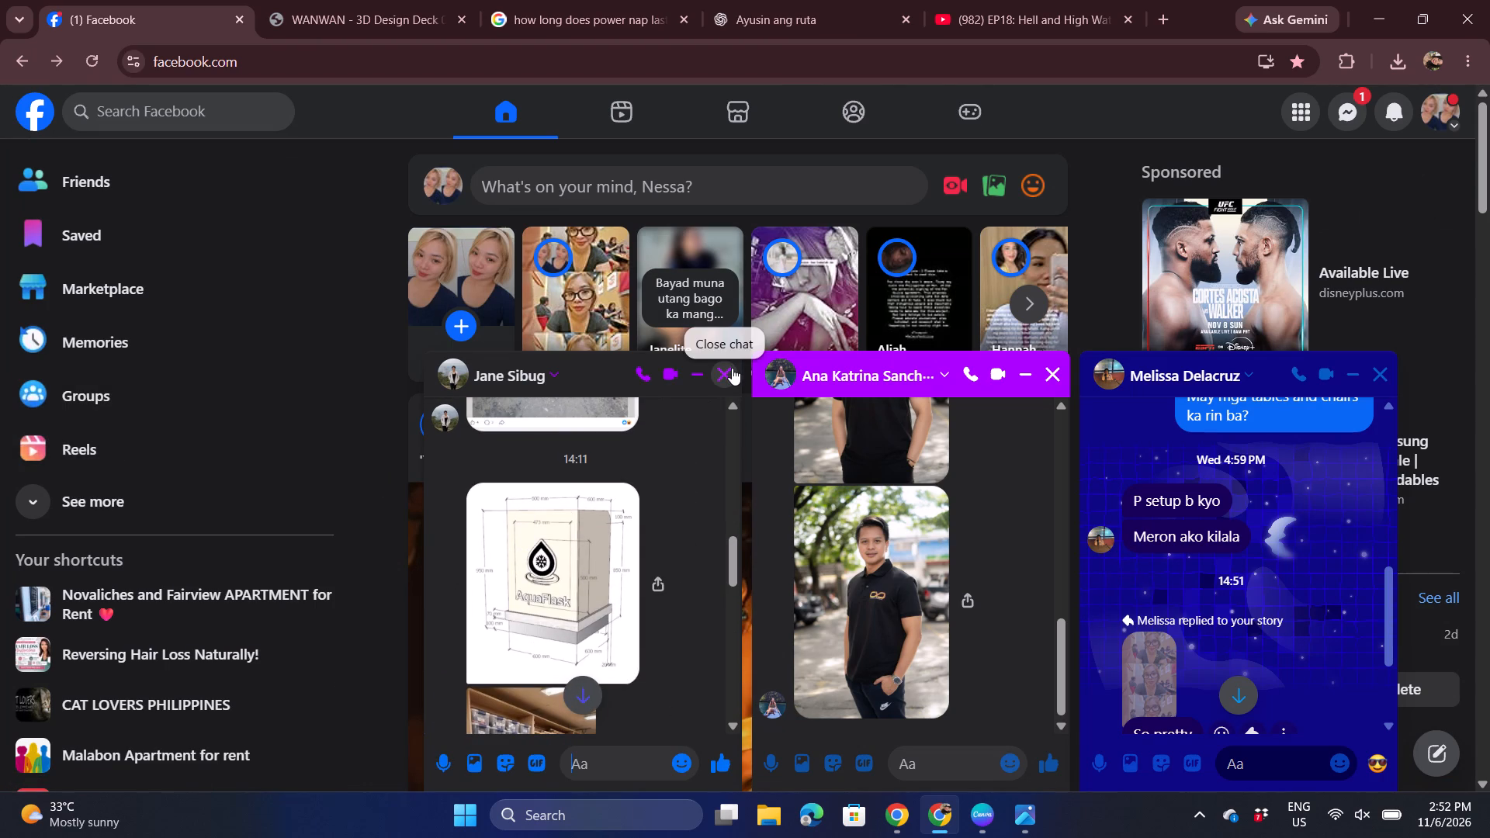
{"action": "left_click", "coordinate": [732, 368]}
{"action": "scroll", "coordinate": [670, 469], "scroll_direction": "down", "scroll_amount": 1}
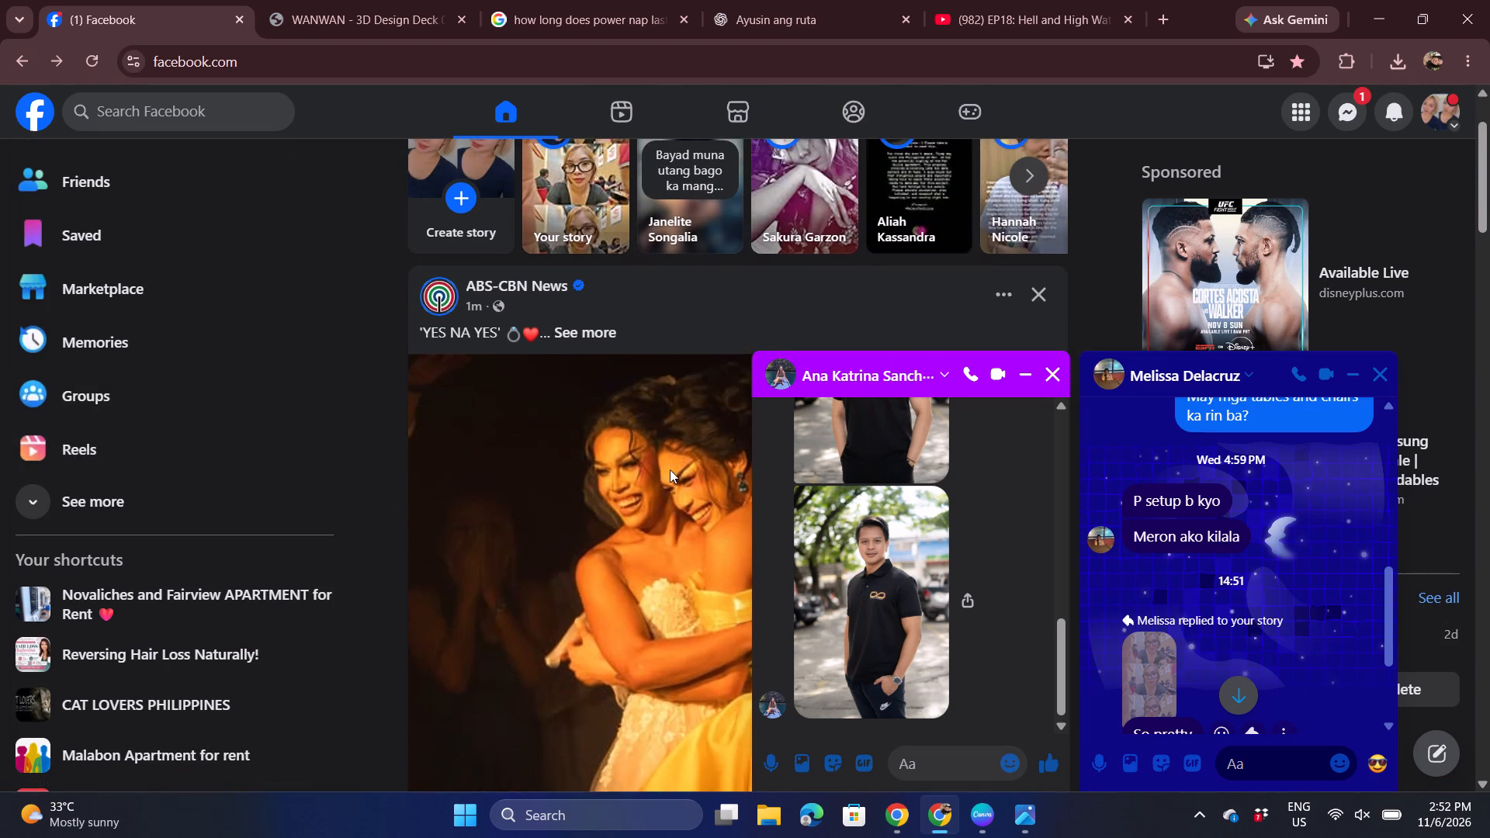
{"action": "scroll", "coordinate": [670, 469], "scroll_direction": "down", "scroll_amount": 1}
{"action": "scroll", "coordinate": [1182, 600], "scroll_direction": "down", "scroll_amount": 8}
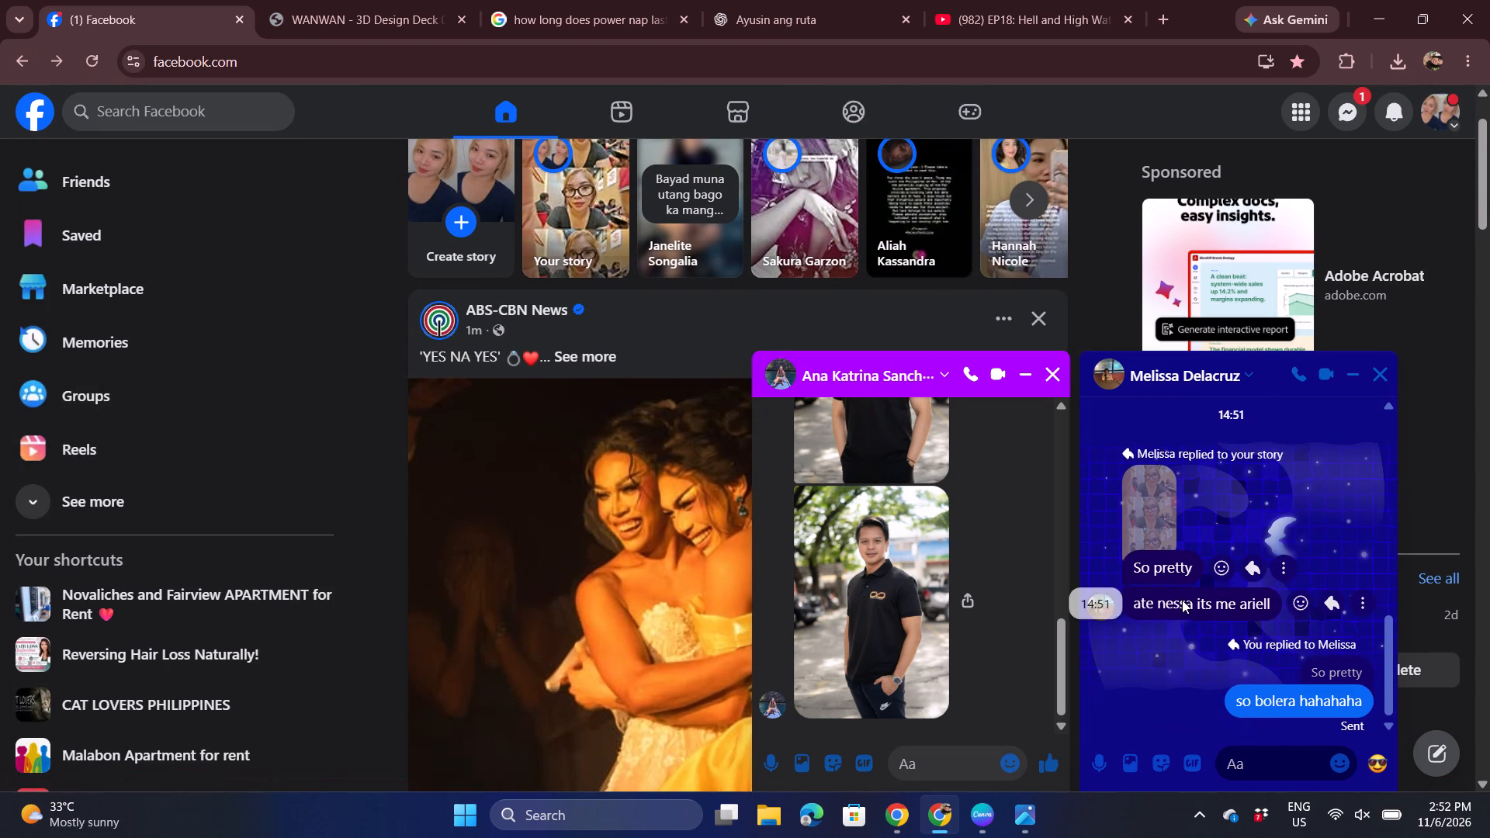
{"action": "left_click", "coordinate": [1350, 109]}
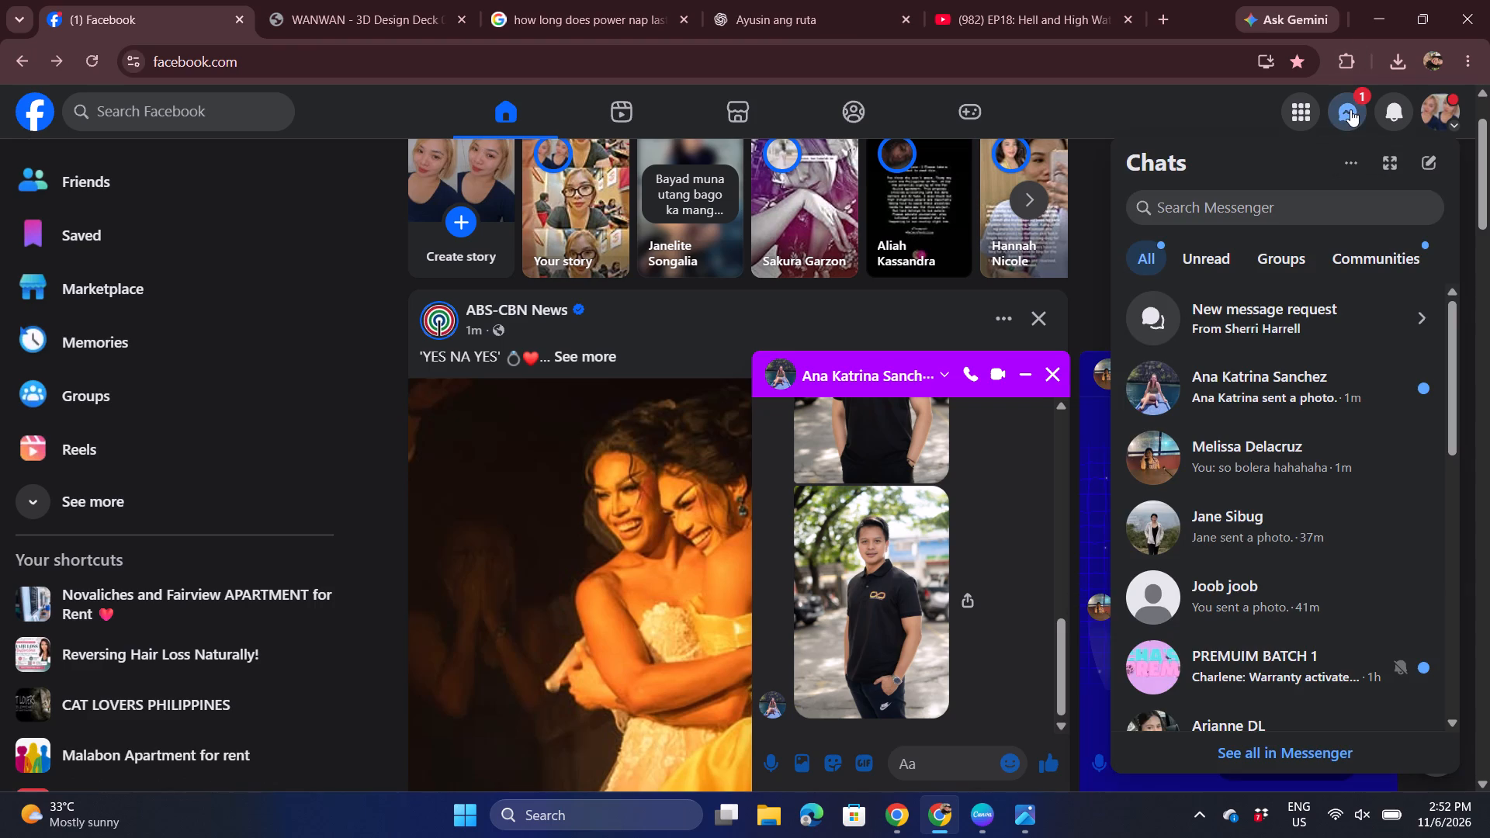
Examine and compare the individual portraits of the men in black company polo shirts sent in the other open chat.
{"action": "left_click", "coordinate": [889, 655]}
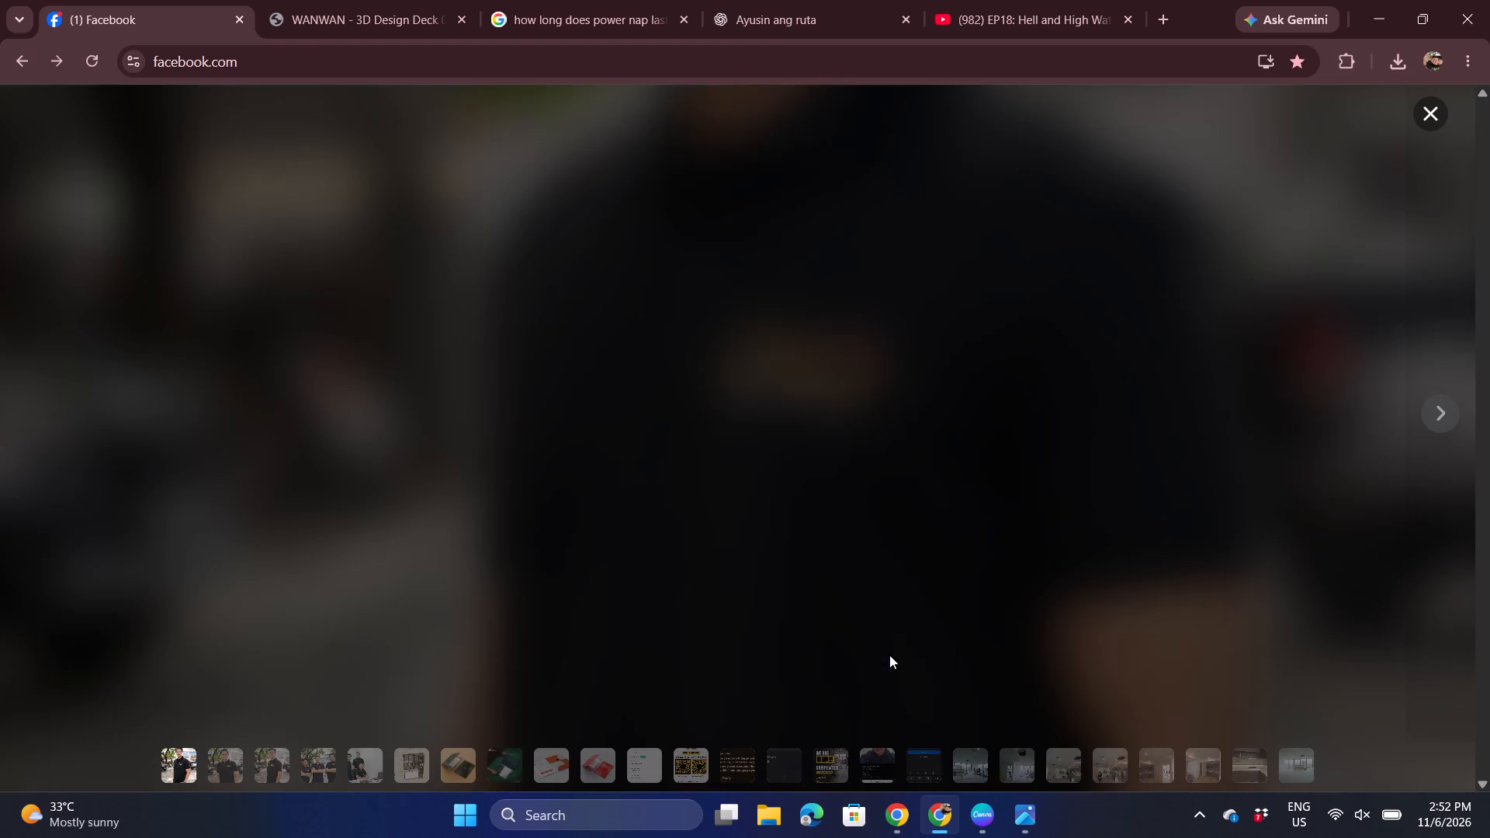
{"action": "left_click", "coordinate": [1451, 421]}
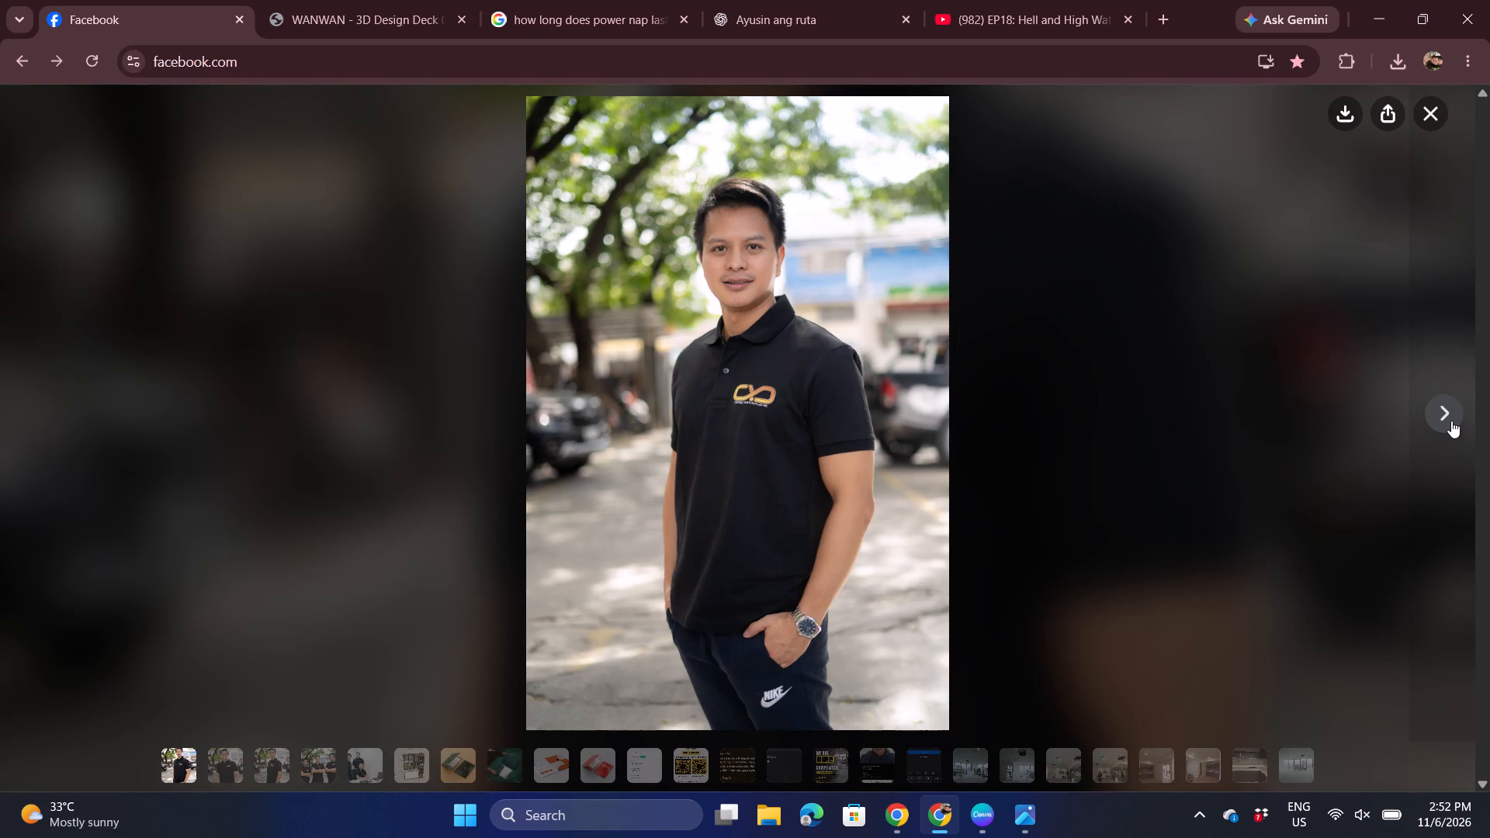
{"action": "left_click", "coordinate": [1451, 421]}
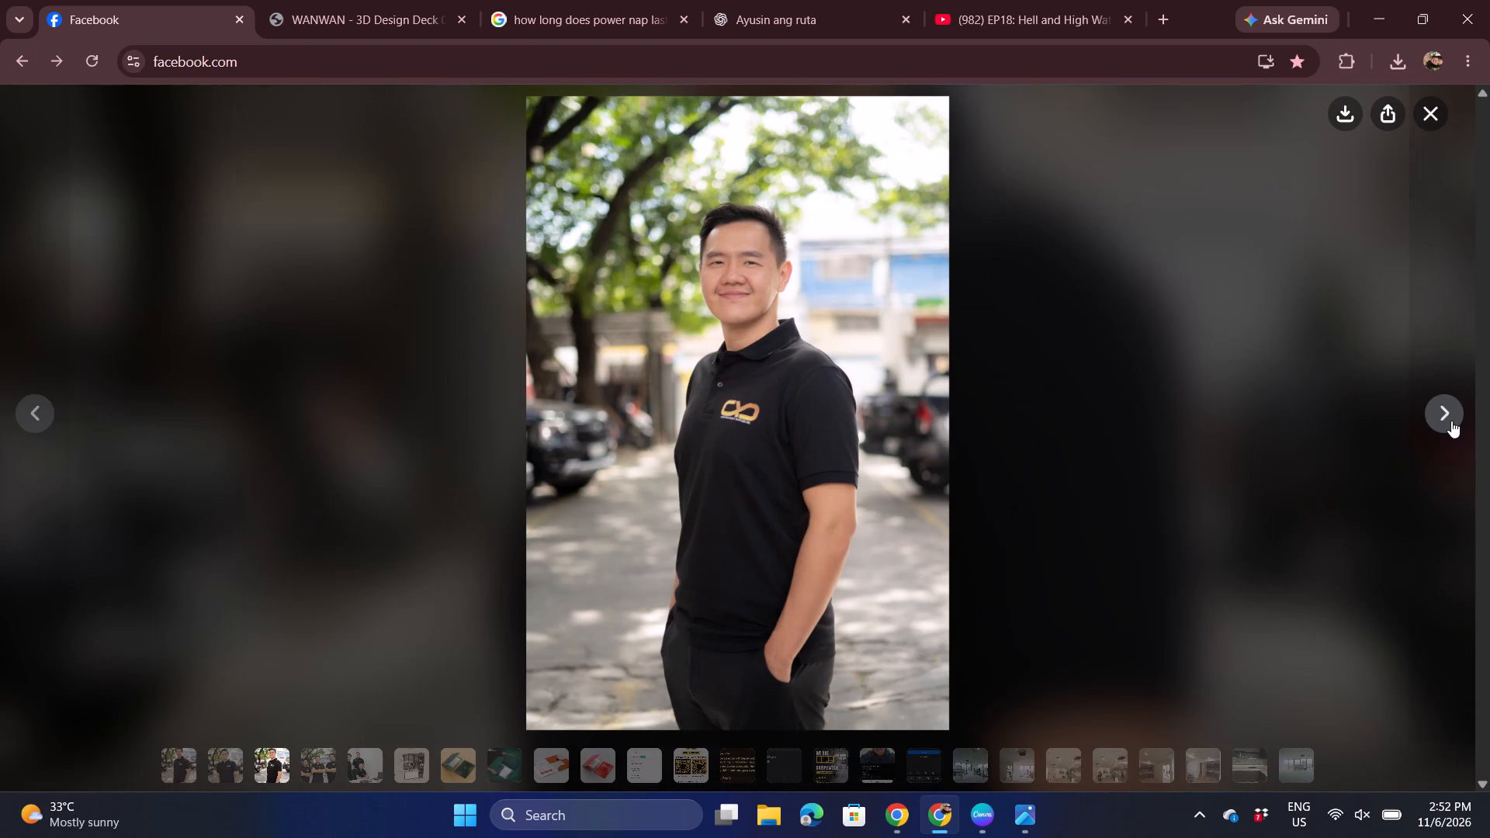
{"action": "left_click", "coordinate": [16, 428]}
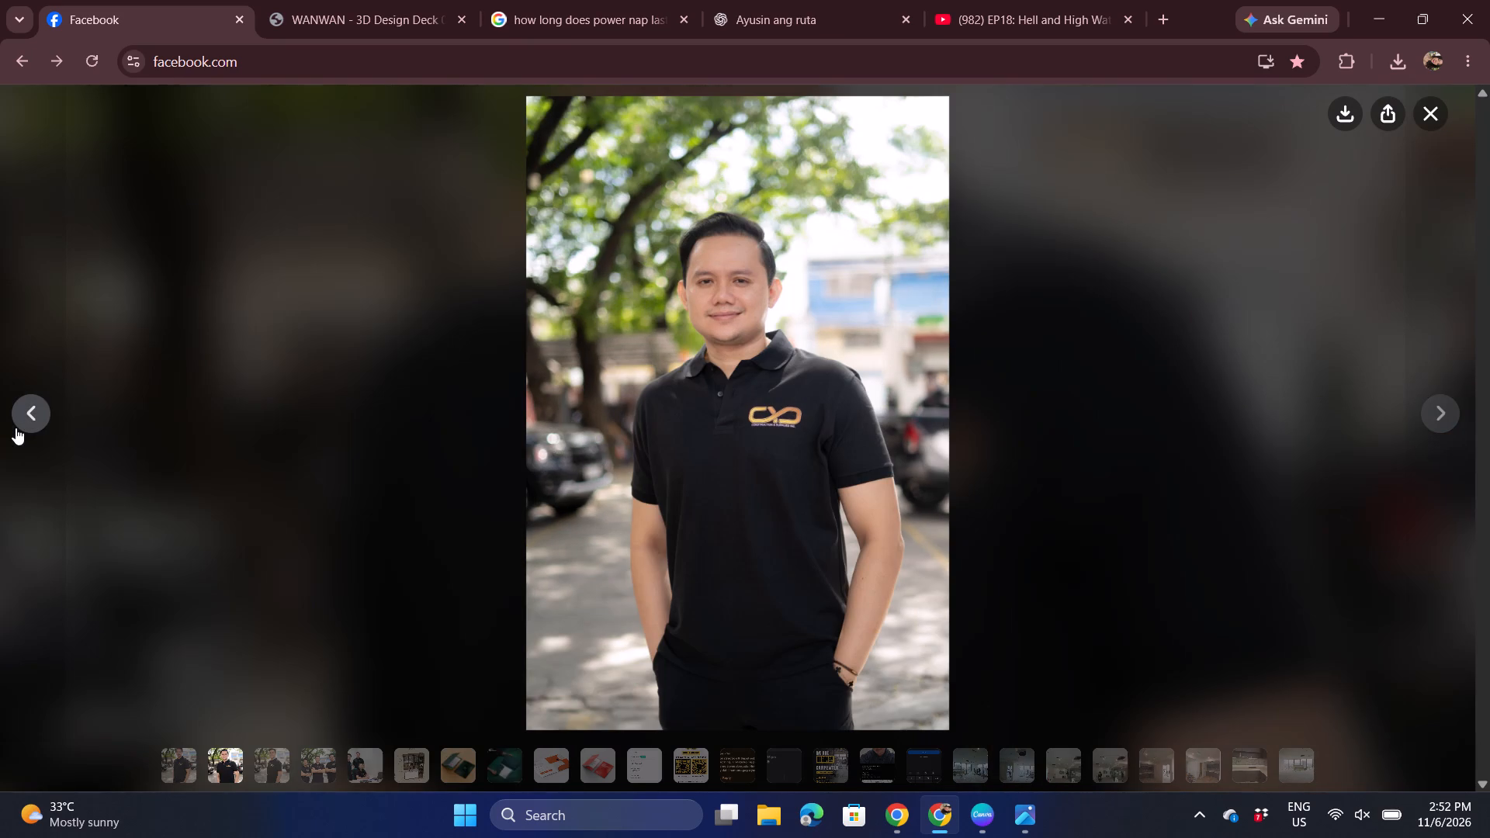
{"action": "left_click", "coordinate": [29, 413]}
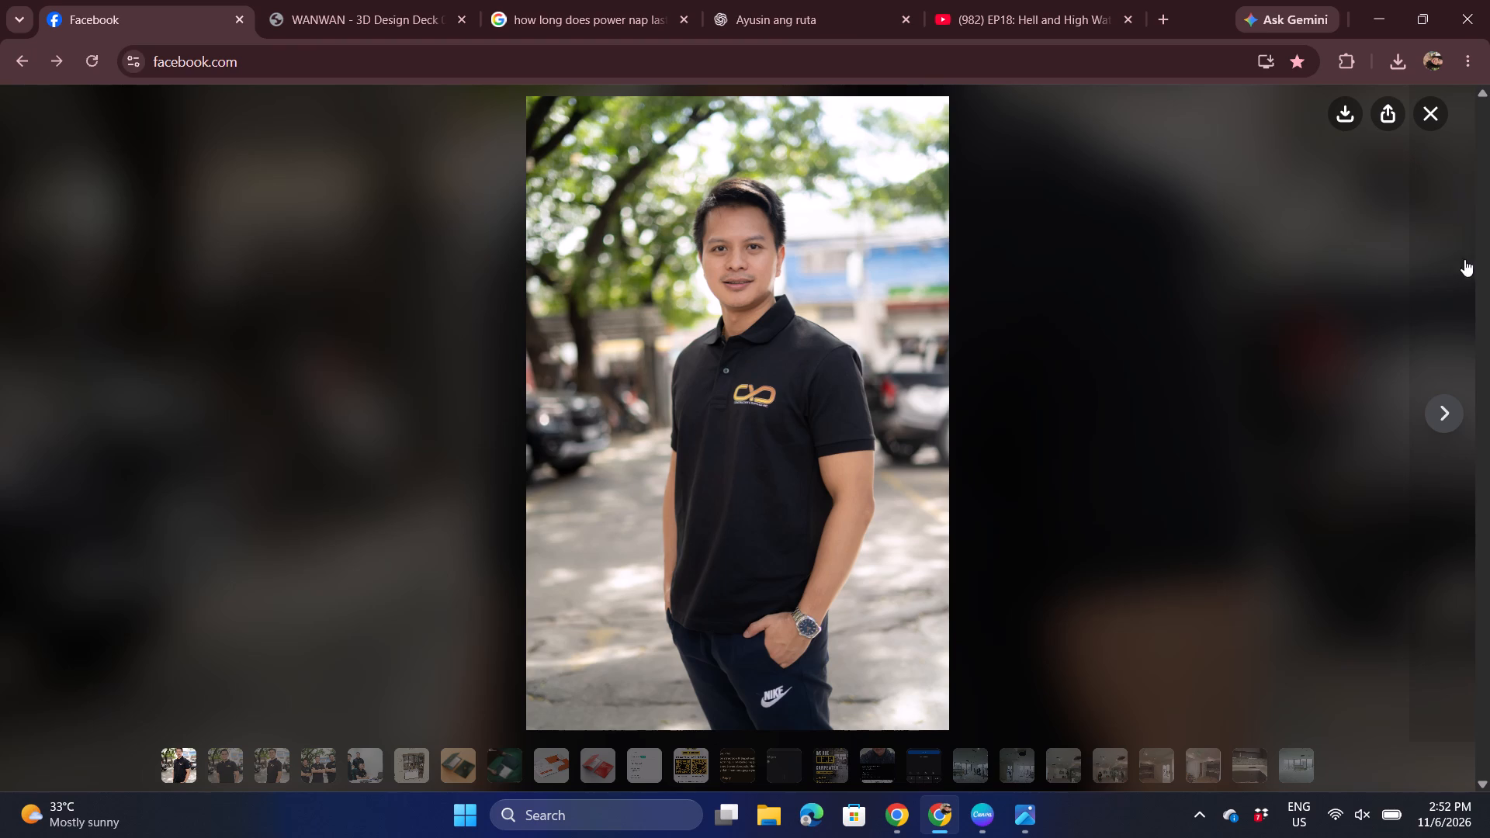
{"action": "left_click", "coordinate": [1450, 410]}
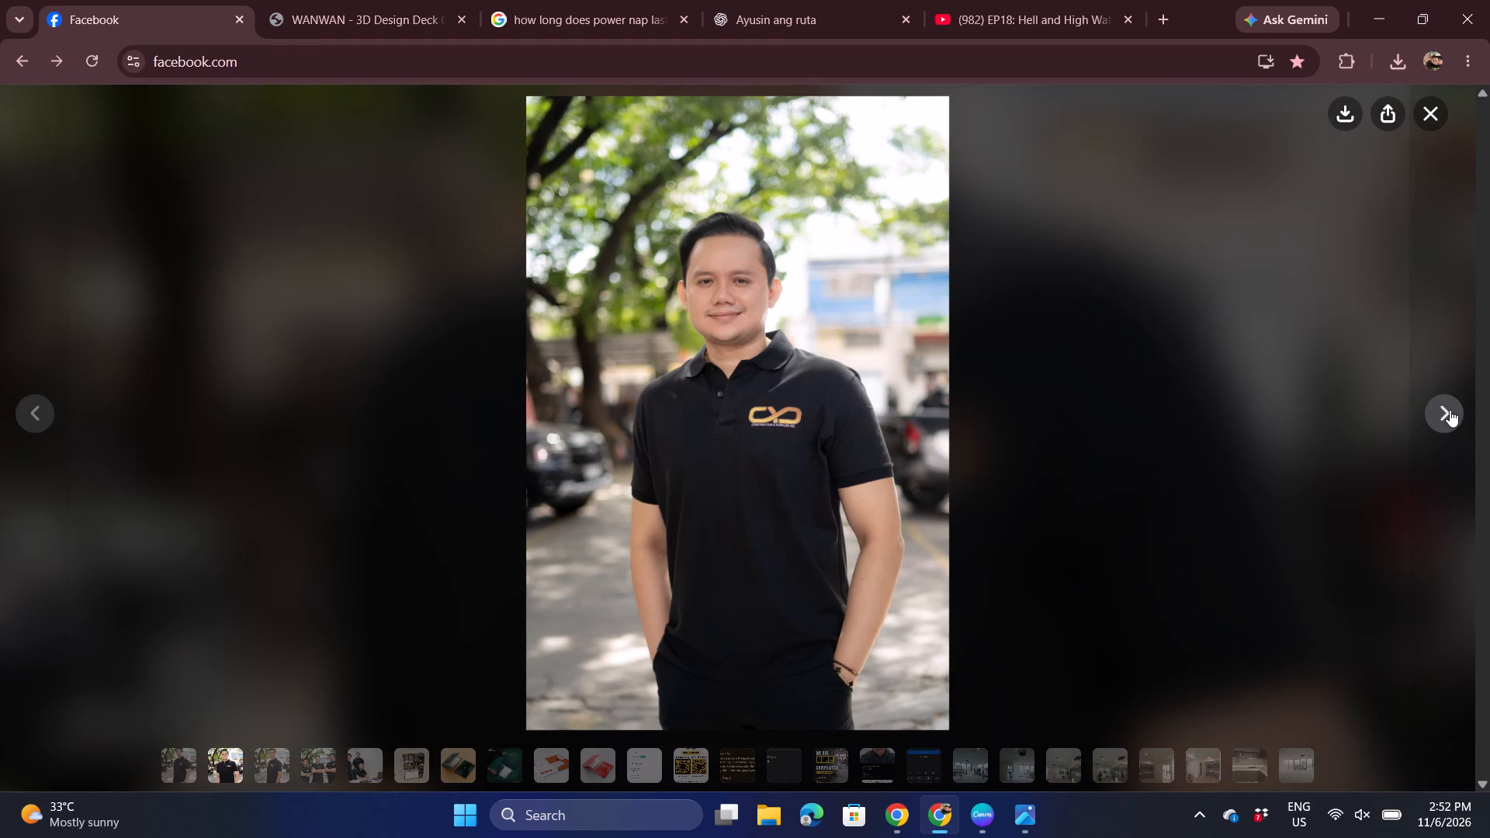
{"action": "key", "text": "Left"}
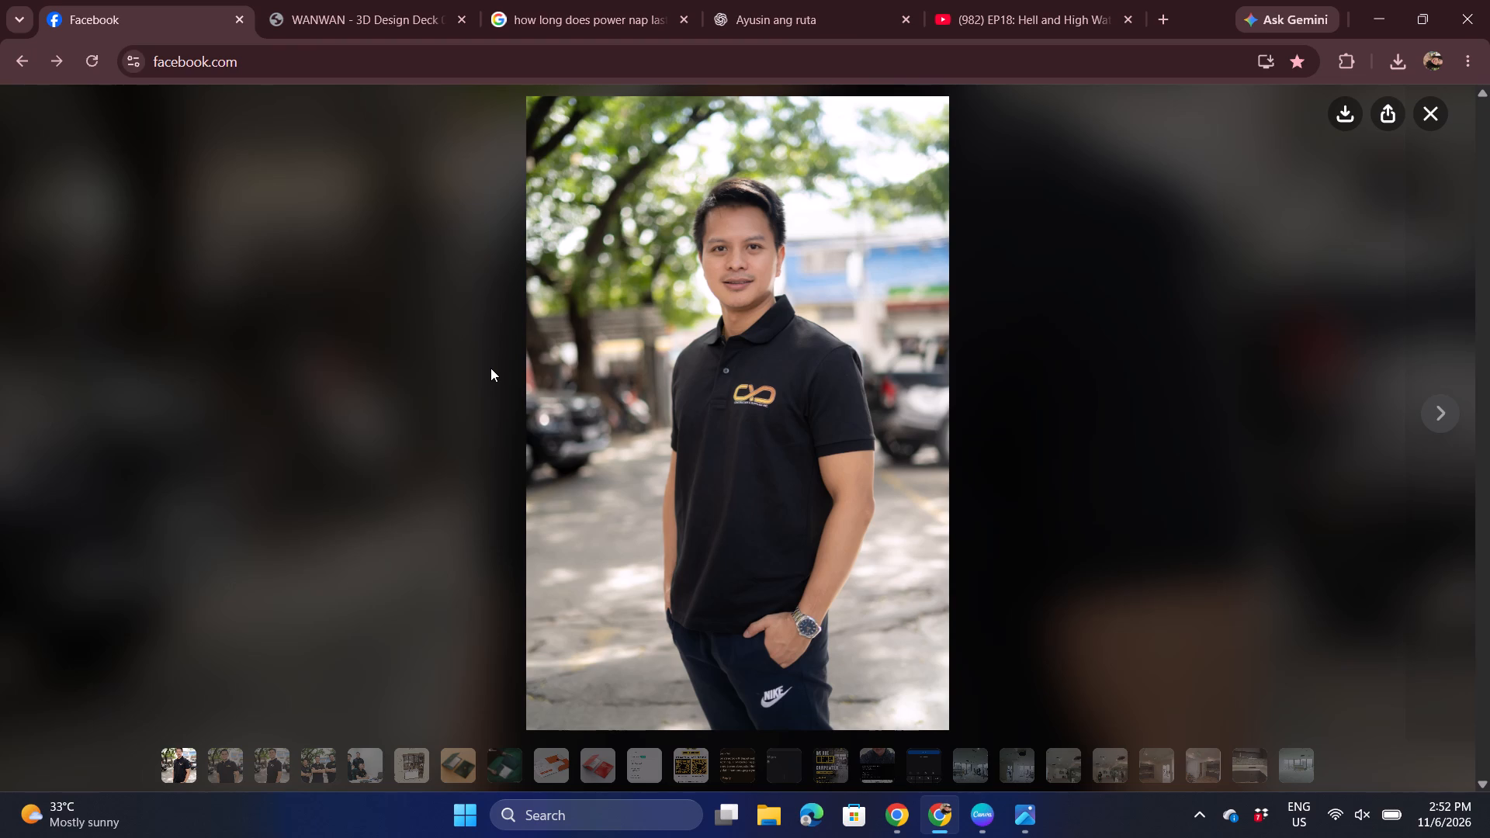
{"action": "left_click", "coordinate": [1447, 407]}
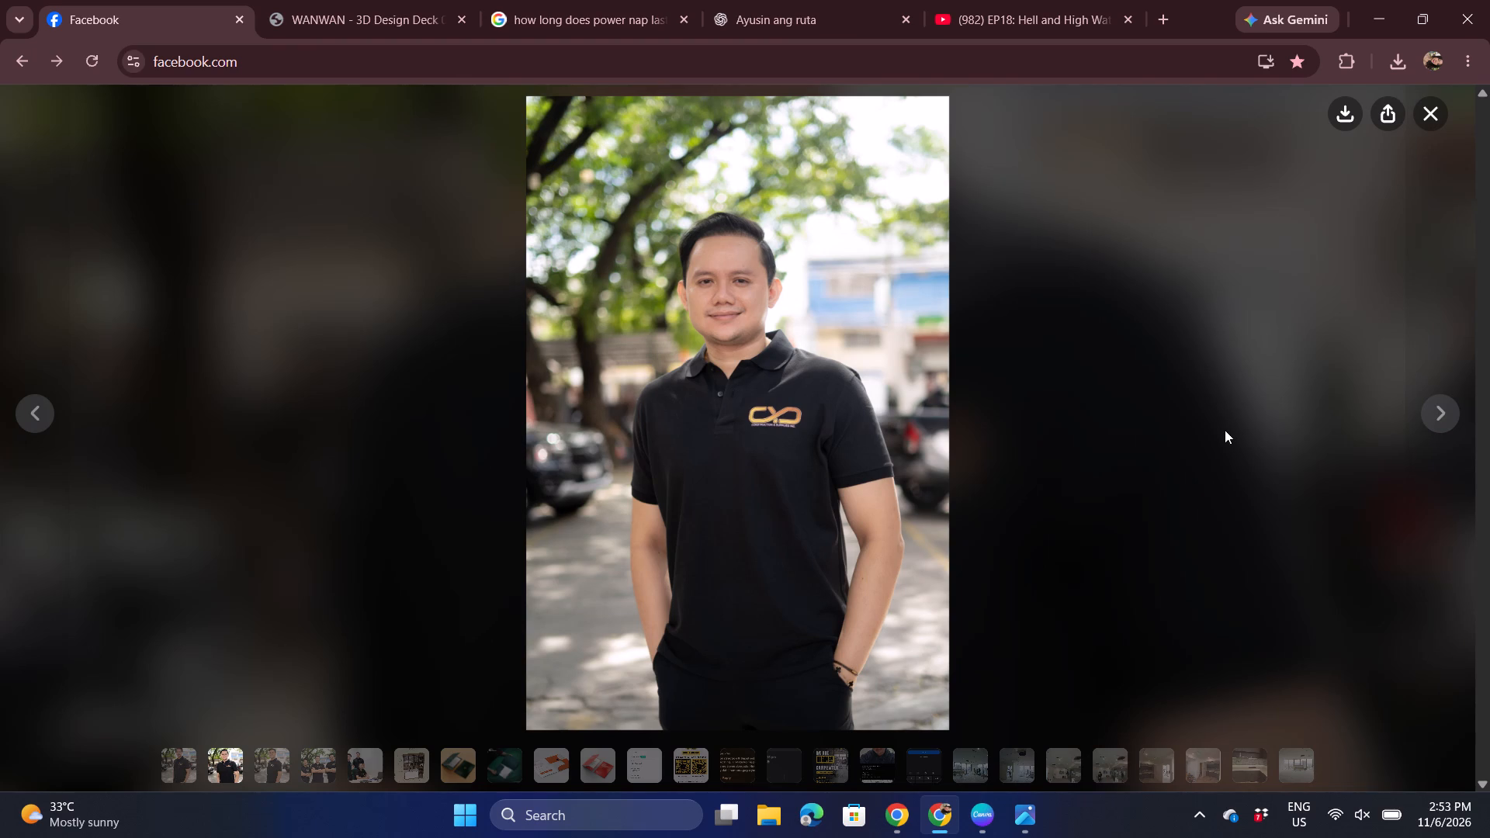
{"action": "key", "text": "Left"}
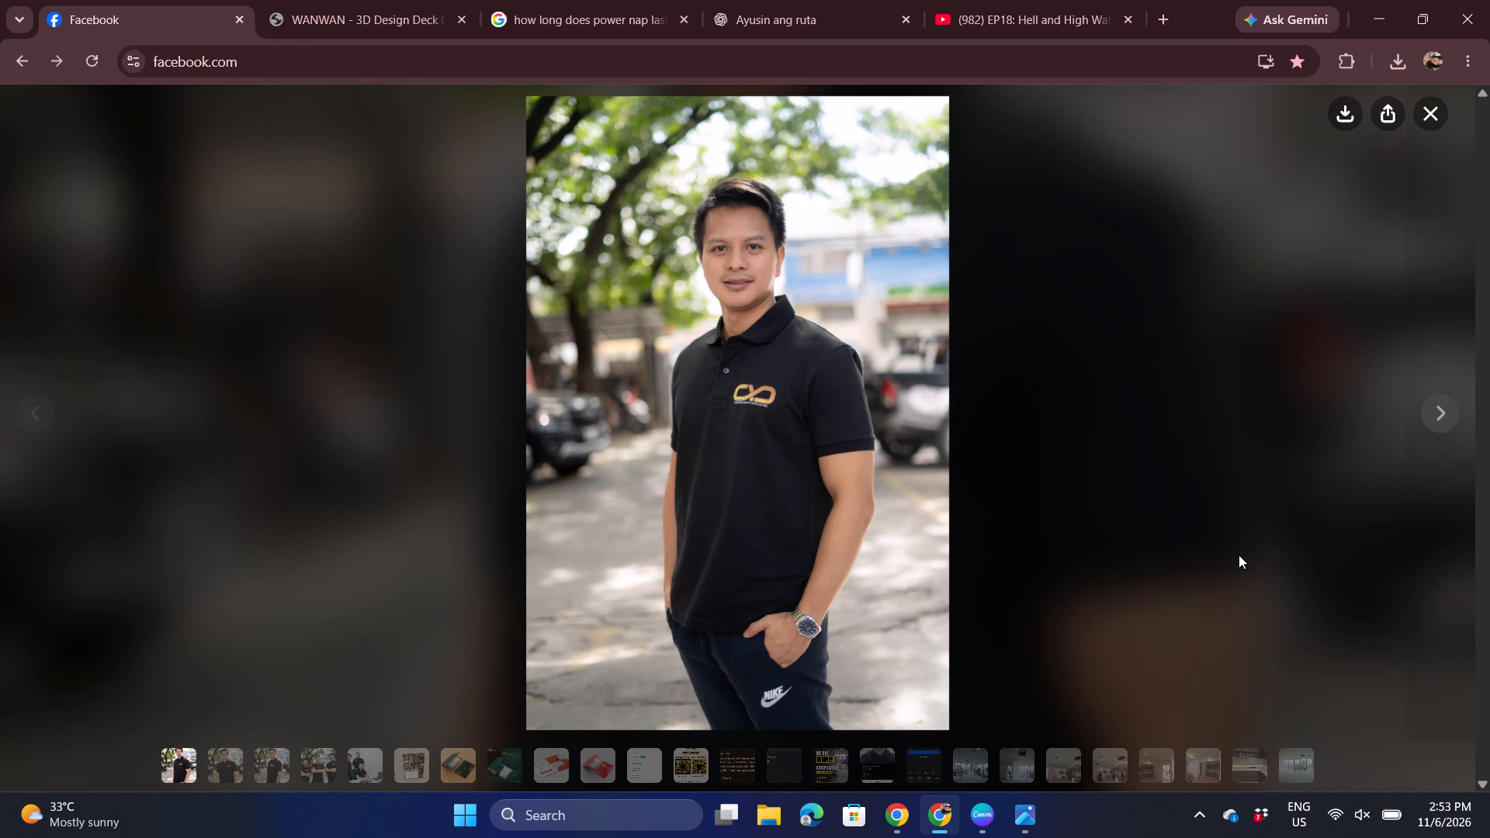
Switch to the Facebook photo viewer and compare the portraits in black CYD polo shirts, examining the wristwatch up close.
{"action": "left_click", "coordinate": [1436, 413]}
{"action": "key", "text": "Left"}
{"action": "key", "text": "Right"}
{"action": "key", "text": "Right"}
{"action": "key", "text": "Left"}
{"action": "key", "text": "Left"}
{"action": "key", "text": "Right"}
{"action": "key", "text": "Right"}
{"action": "key", "text": "Left"}
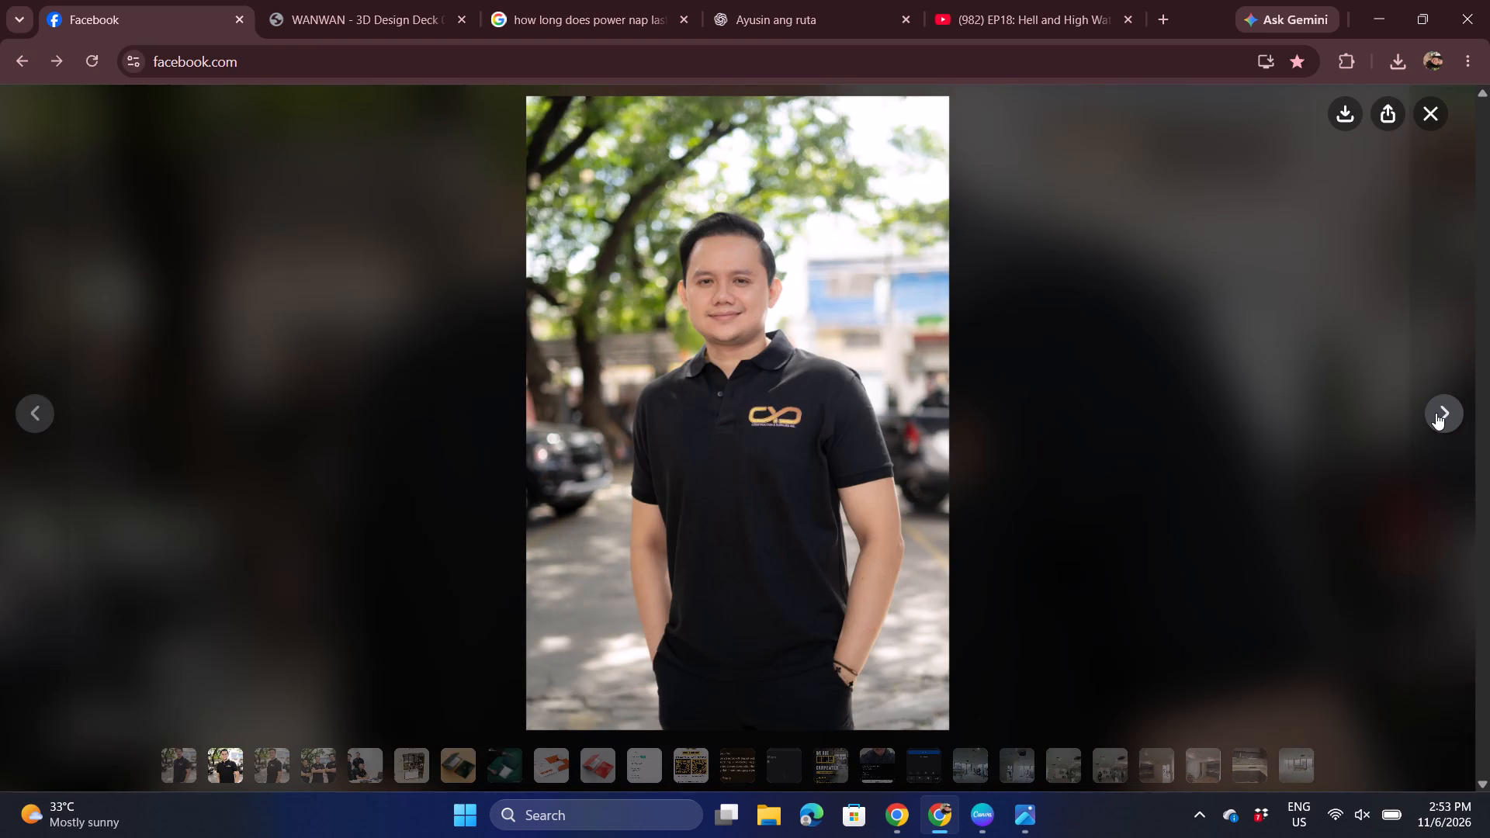
{"action": "key", "text": "Left"}
{"action": "key", "text": "Left"}
{"action": "key", "text": "Left"}
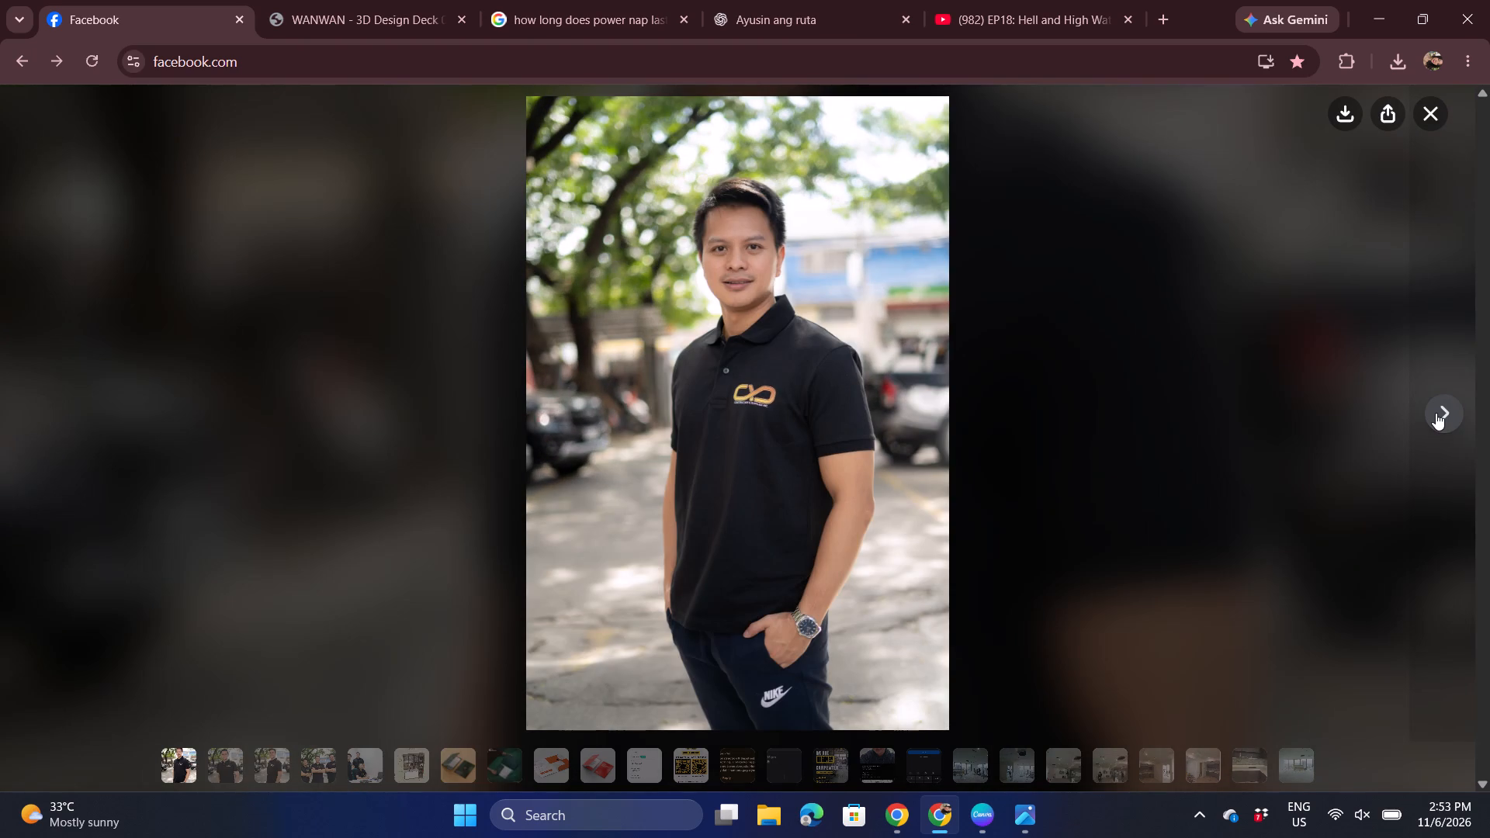
{"action": "key", "text": "Right"}
{"action": "key", "text": "Right"}
{"action": "key", "text": "Left"}
{"action": "key", "text": "Left"}
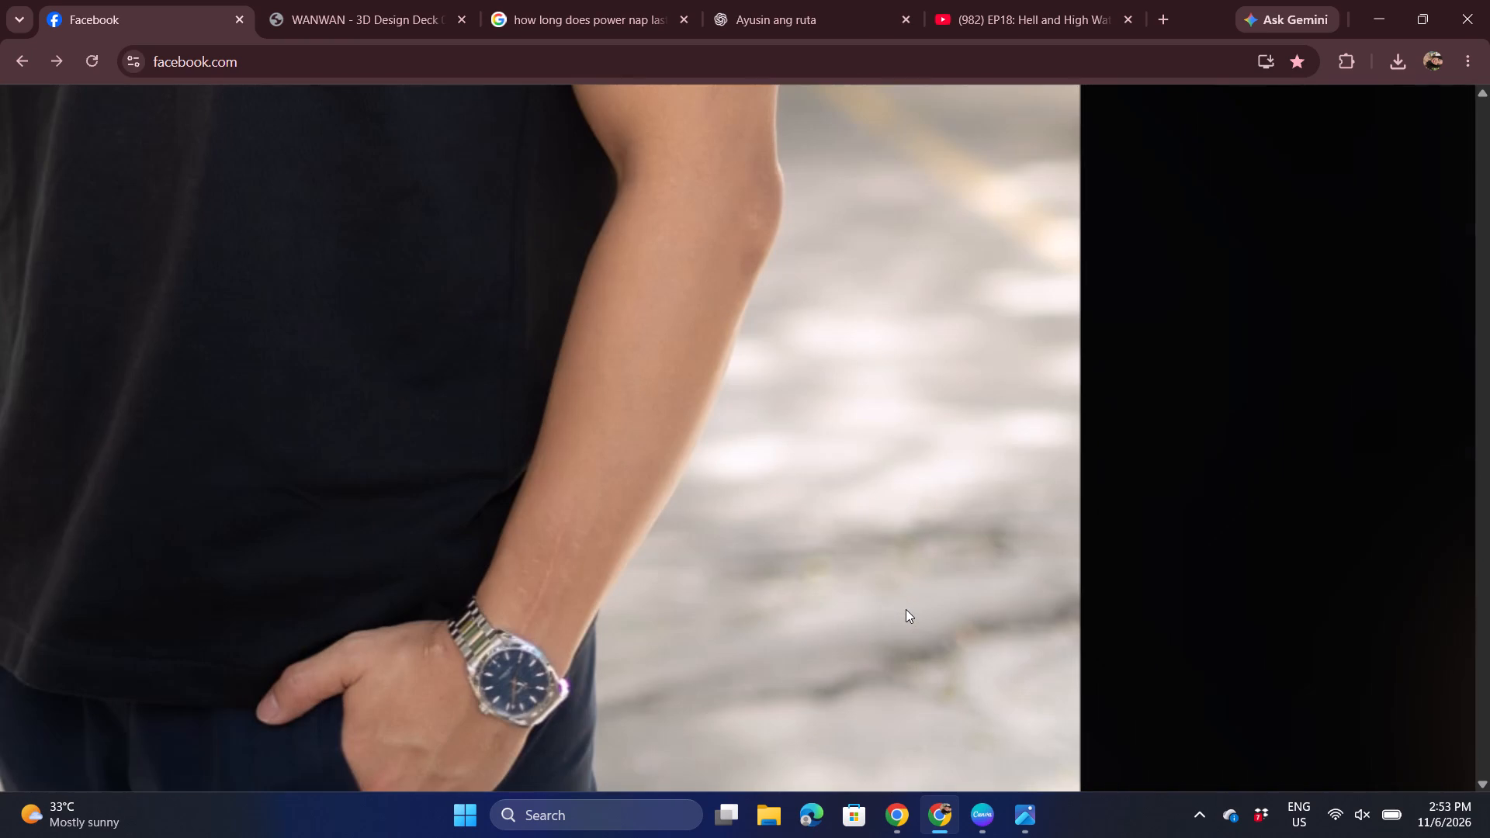
{"action": "scroll", "coordinate": [906, 609], "scroll_direction": "down", "scroll_amount": 2}
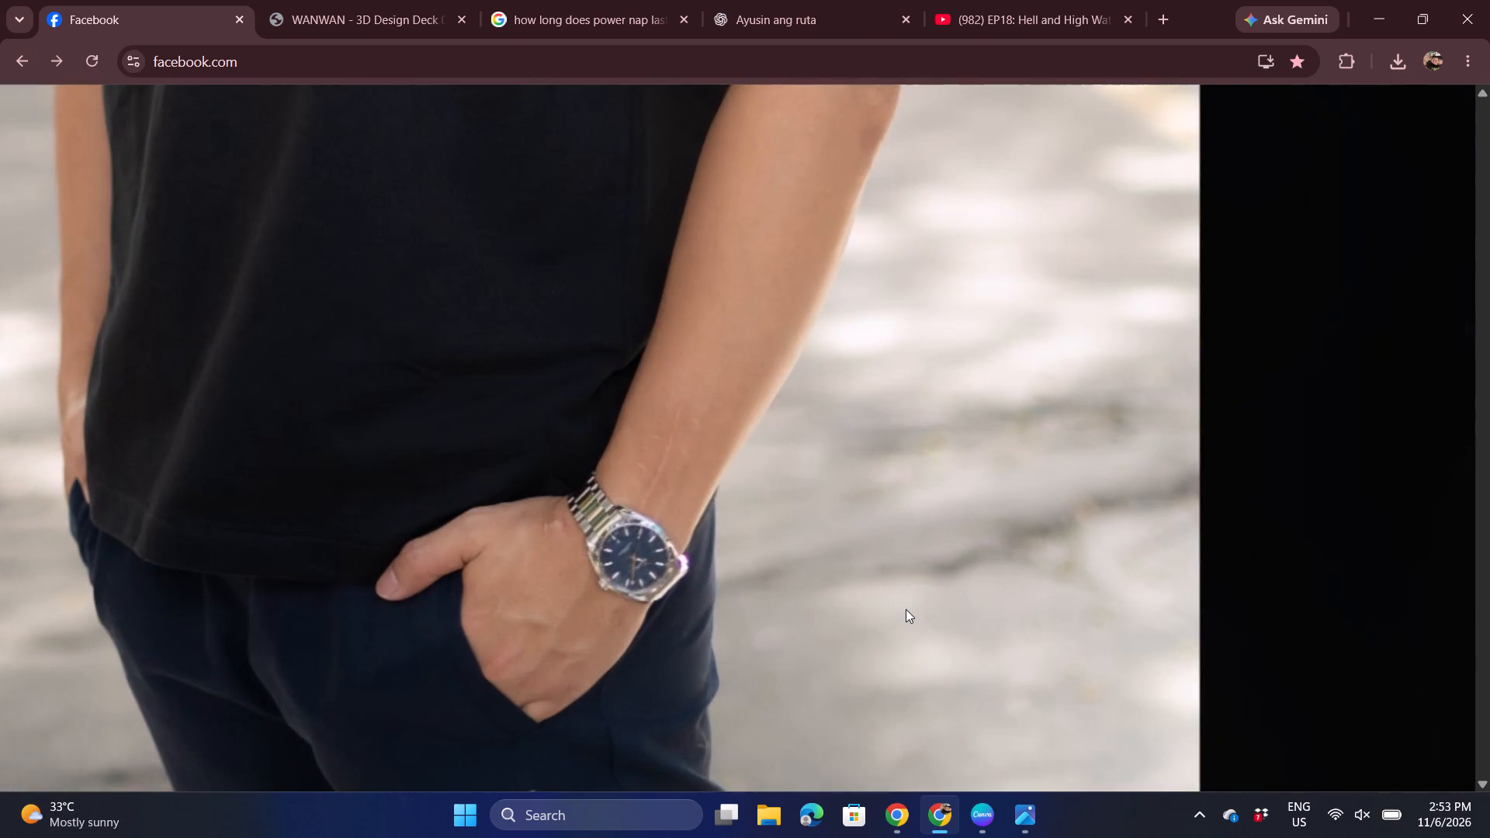
{"action": "scroll", "coordinate": [906, 609], "scroll_direction": "right", "scroll_amount": 2}
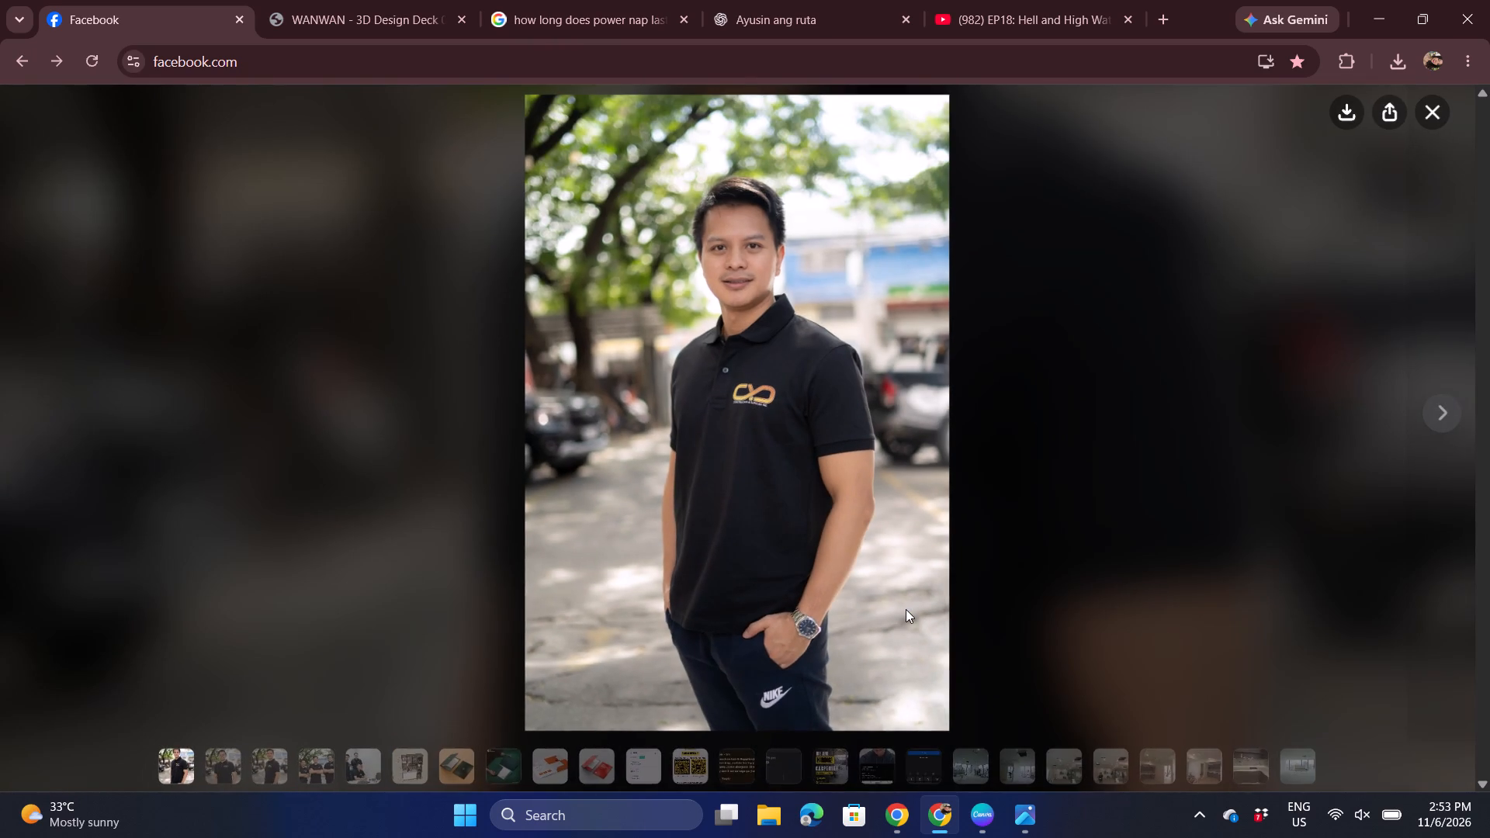
Compare the three individual portraits and the group photo in black CYD polo shirts, and close the viewer and the photo chat.
{"action": "key", "text": "Right"}
{"action": "key", "text": "Left"}
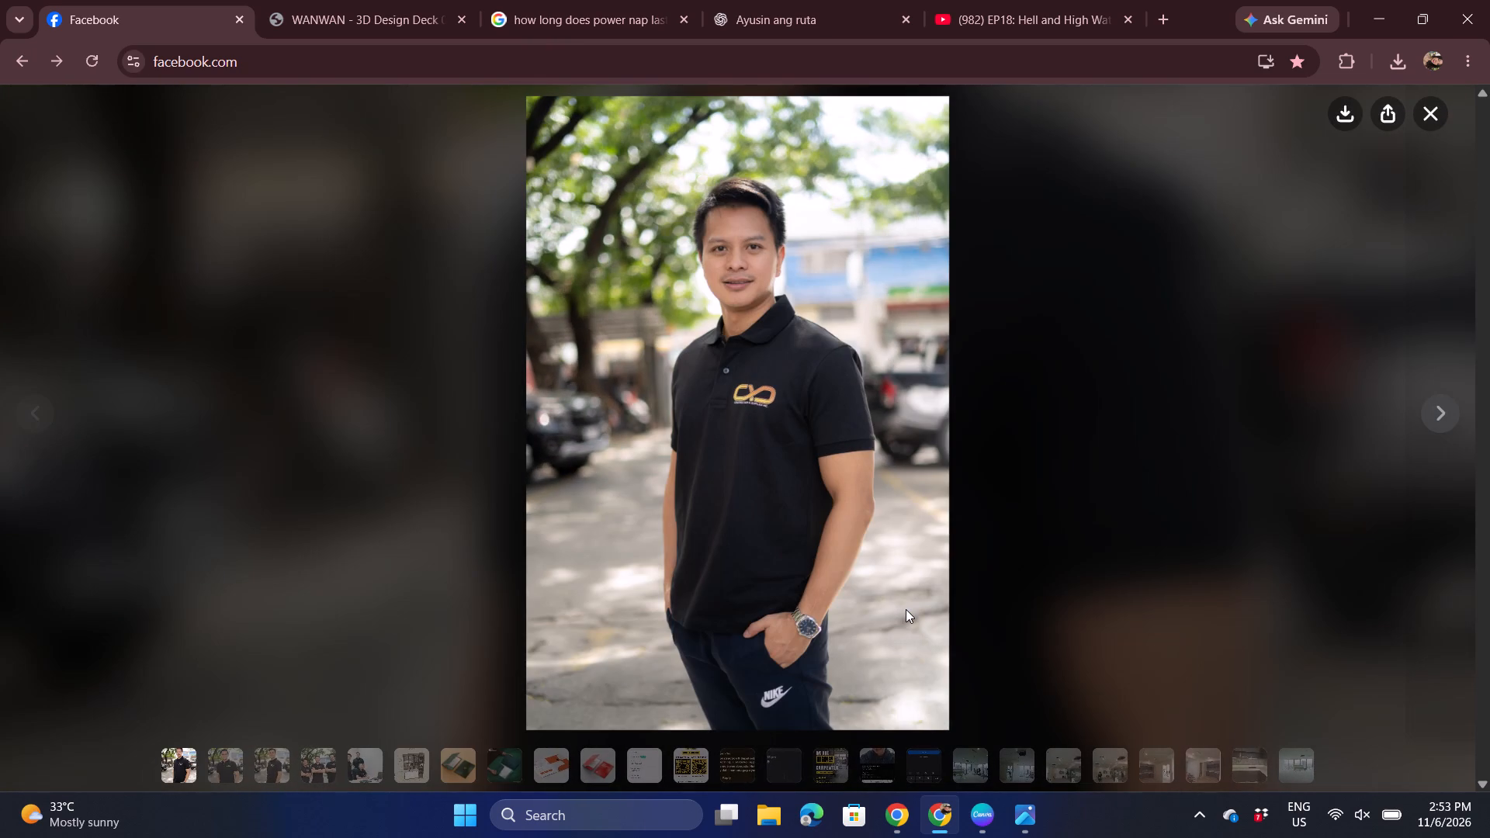
{"action": "key", "text": "Right"}
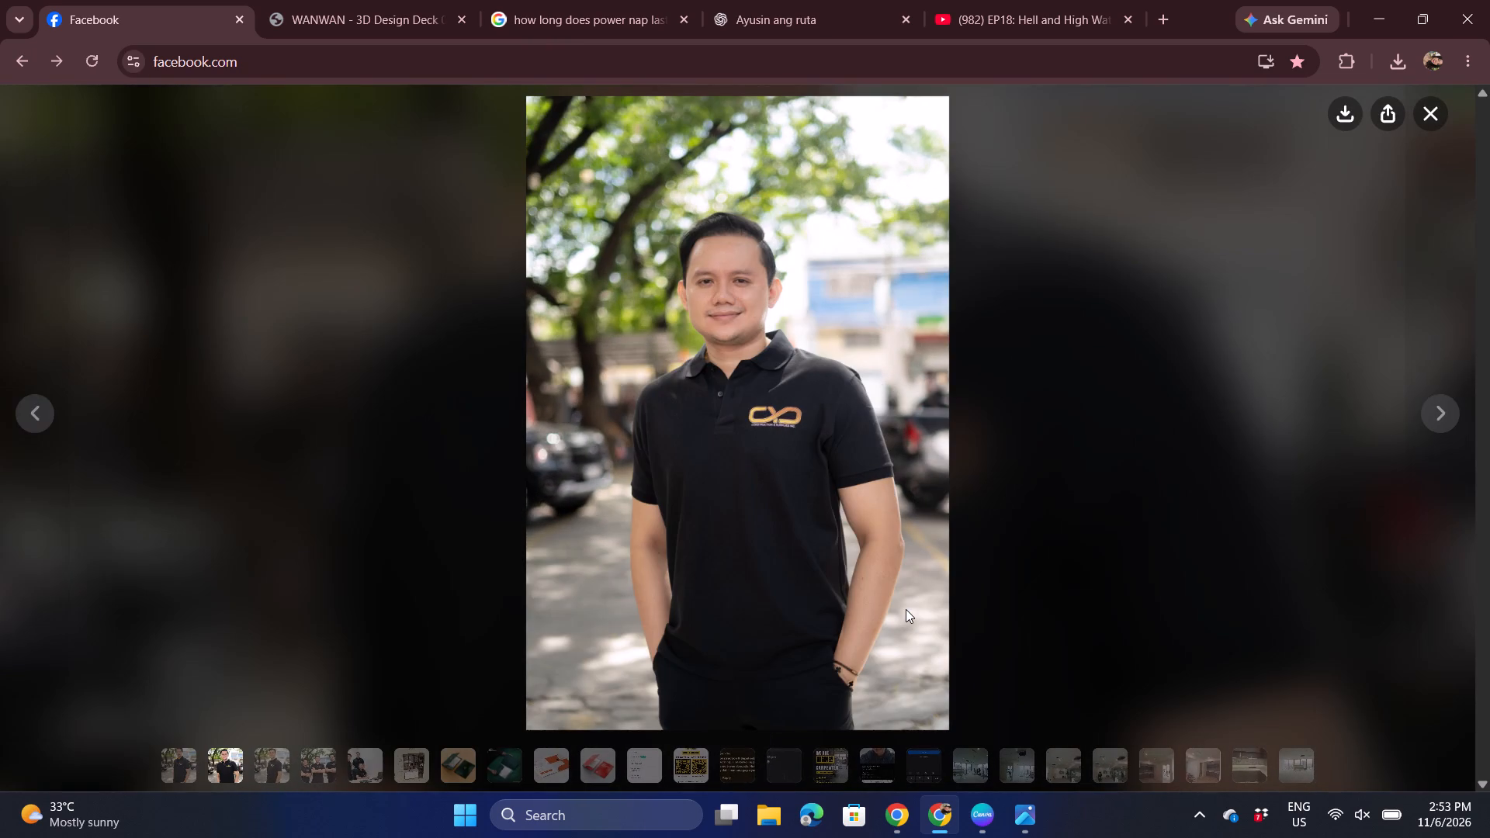
{"action": "key", "text": "Right"}
{"action": "key", "text": "Left"}
{"action": "key", "text": "Left"}
{"action": "key", "text": "Left"}
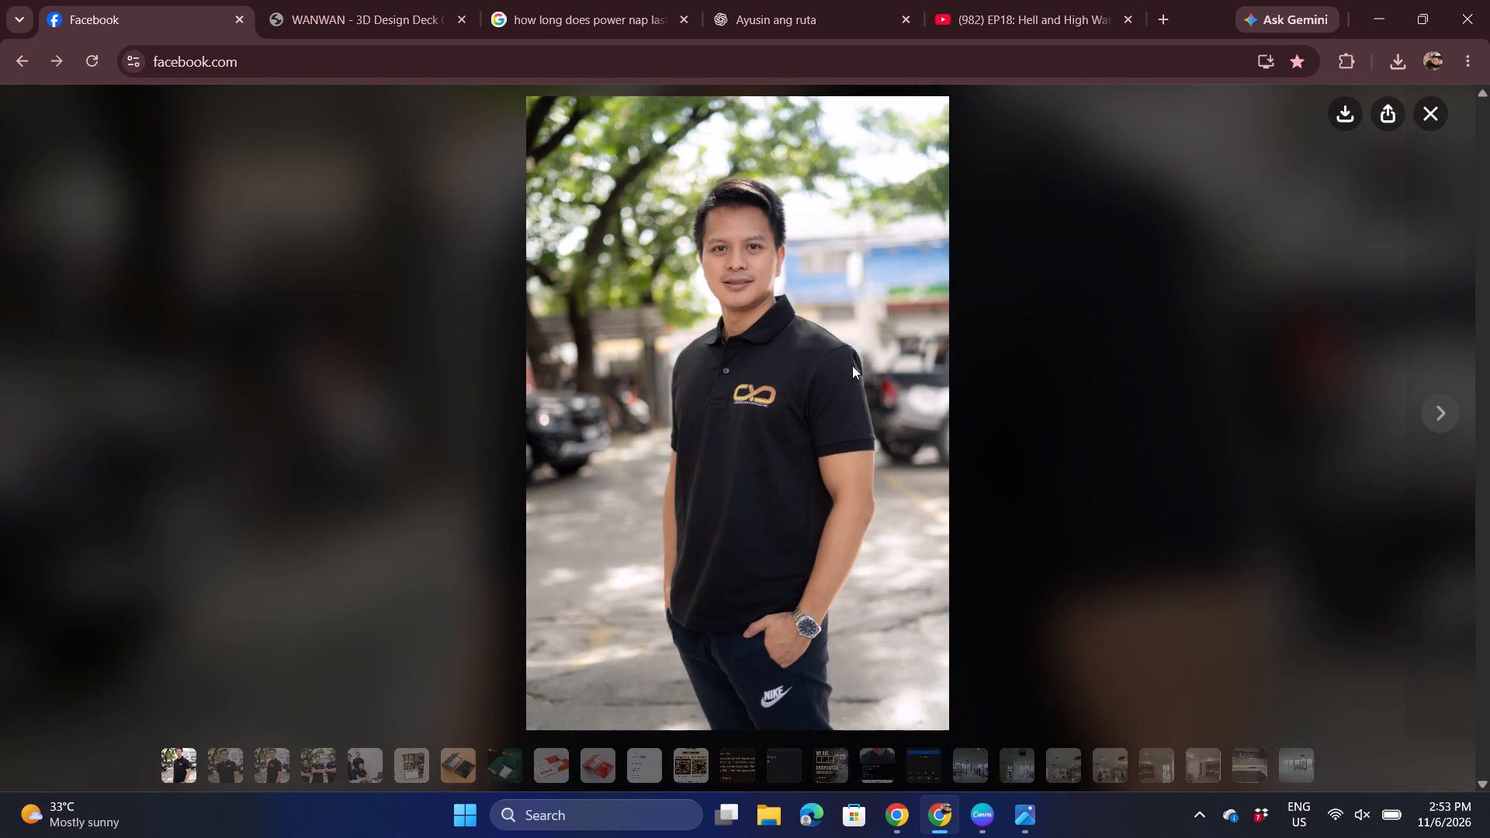
{"action": "scroll", "coordinate": [863, 335], "scroll_direction": "up", "scroll_amount": 1}
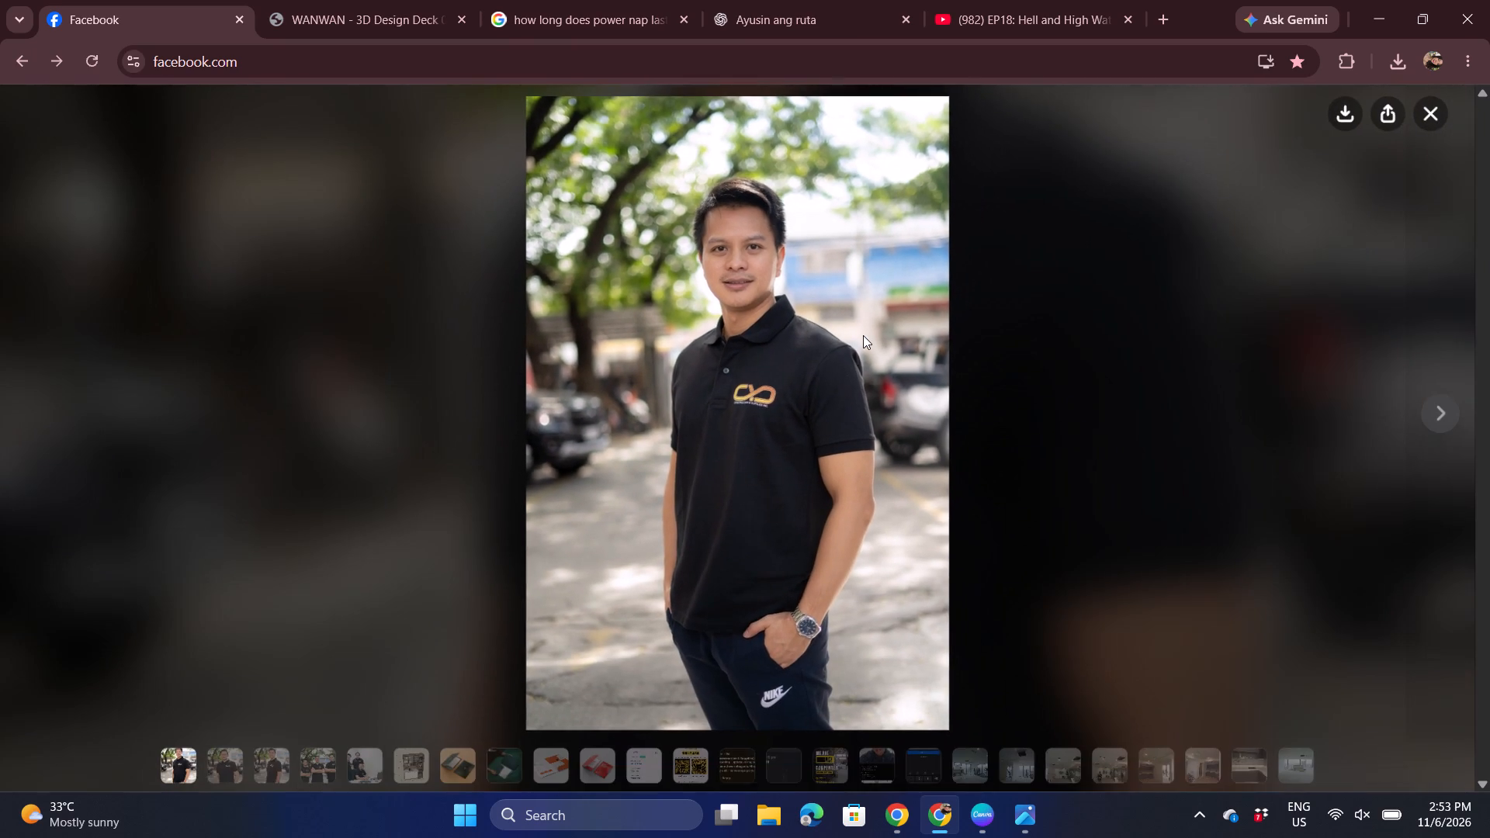
{"action": "key", "text": "Right"}
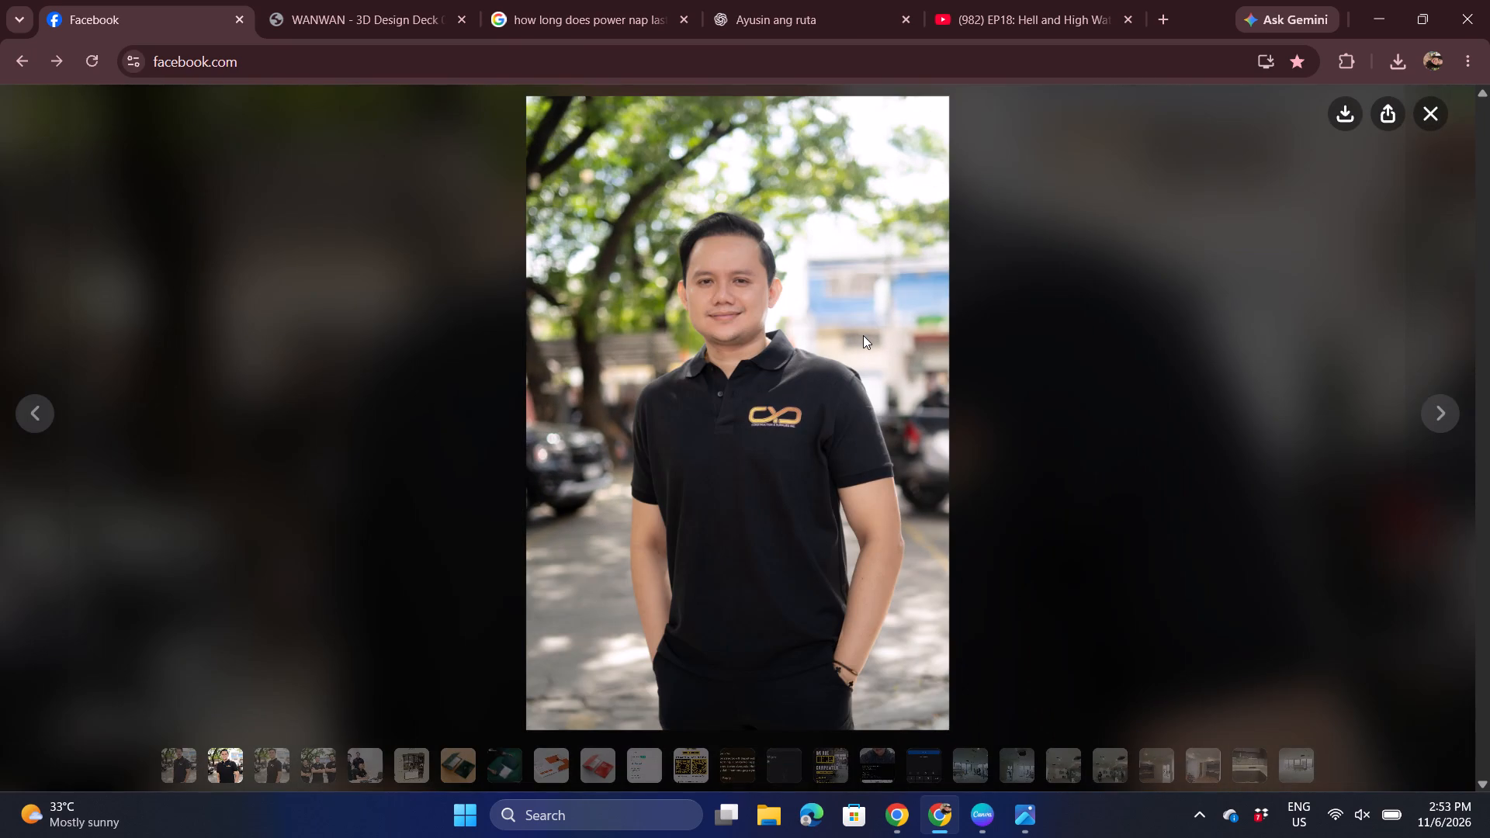
{"action": "key", "text": "Left"}
{"action": "key", "text": "Left"}
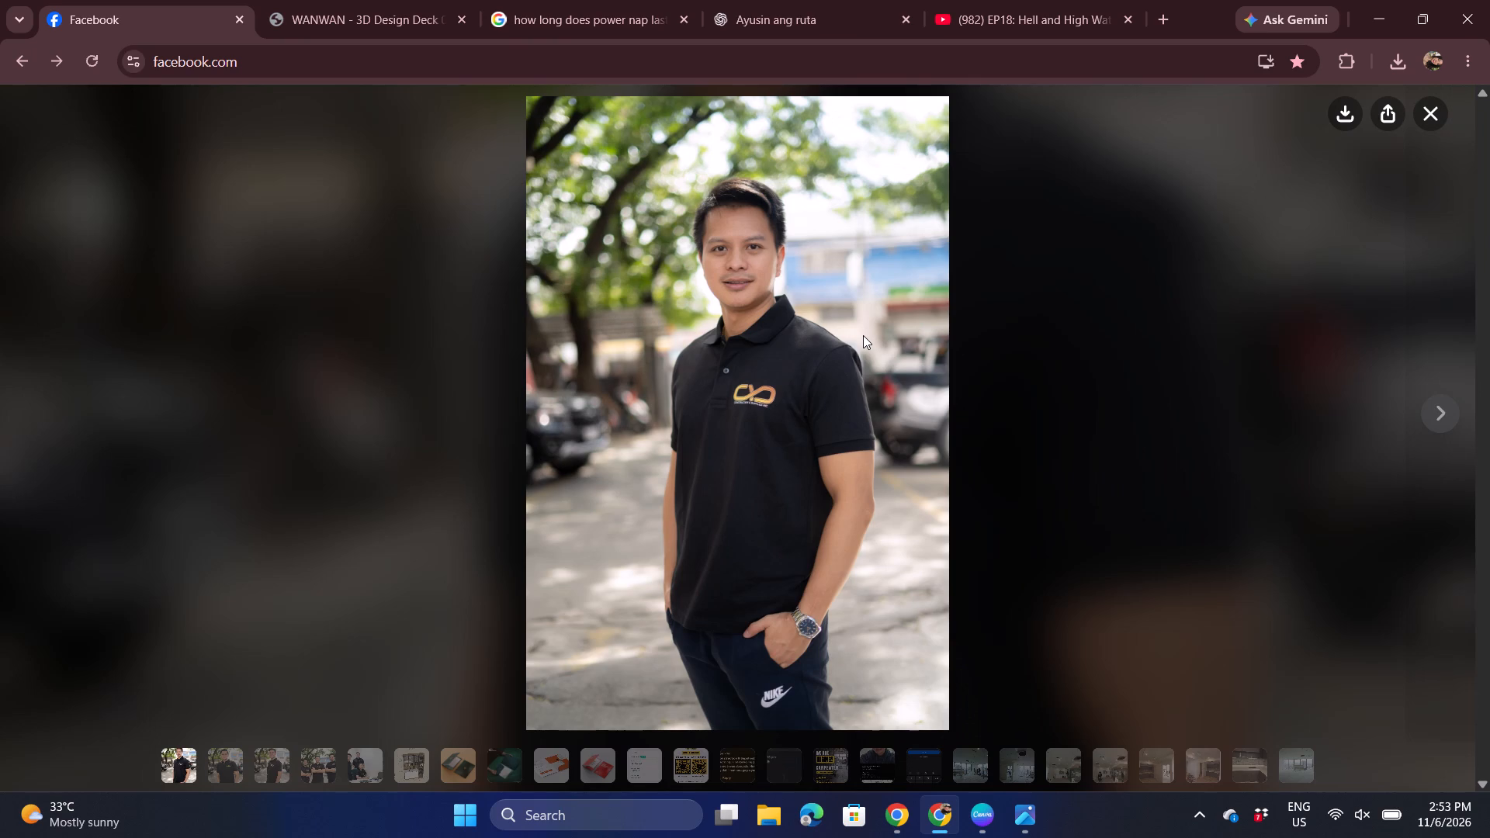
{"action": "key", "text": "Right"}
{"action": "key", "text": "Right"}
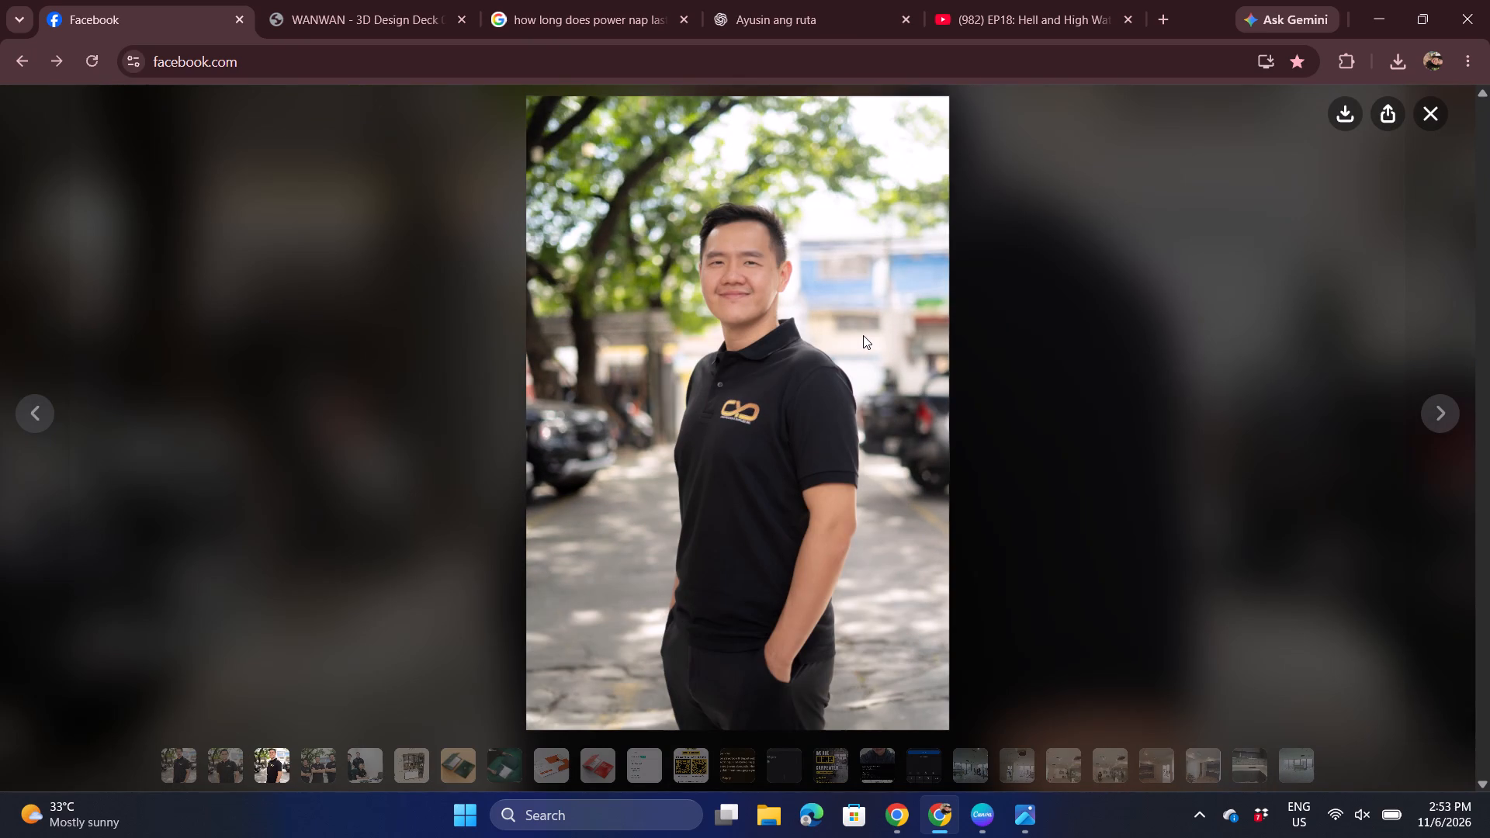
{"action": "key", "text": "Left"}
{"action": "key", "text": "Left"}
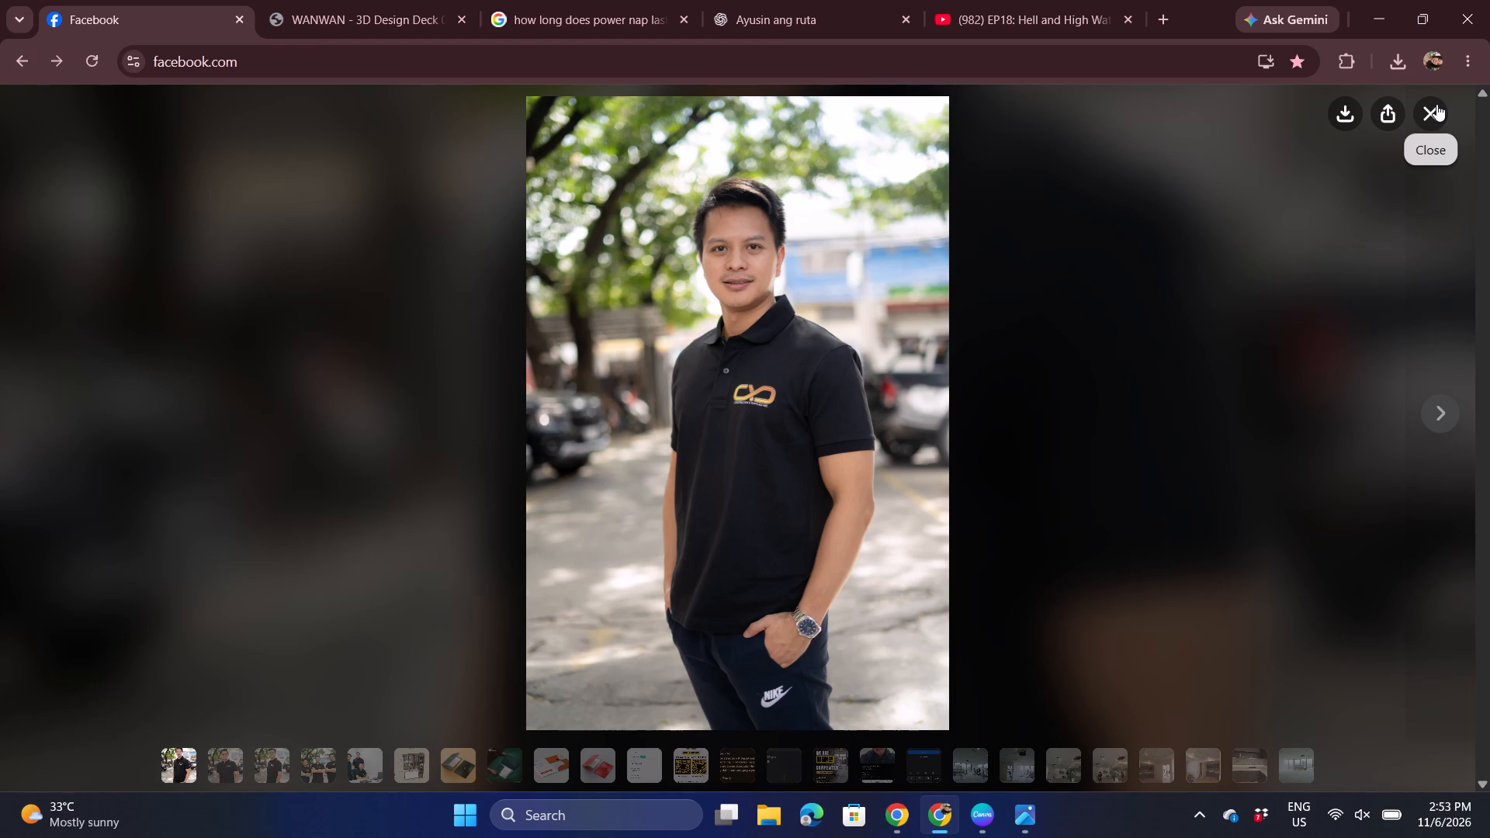
{"action": "left_click", "coordinate": [1446, 414]}
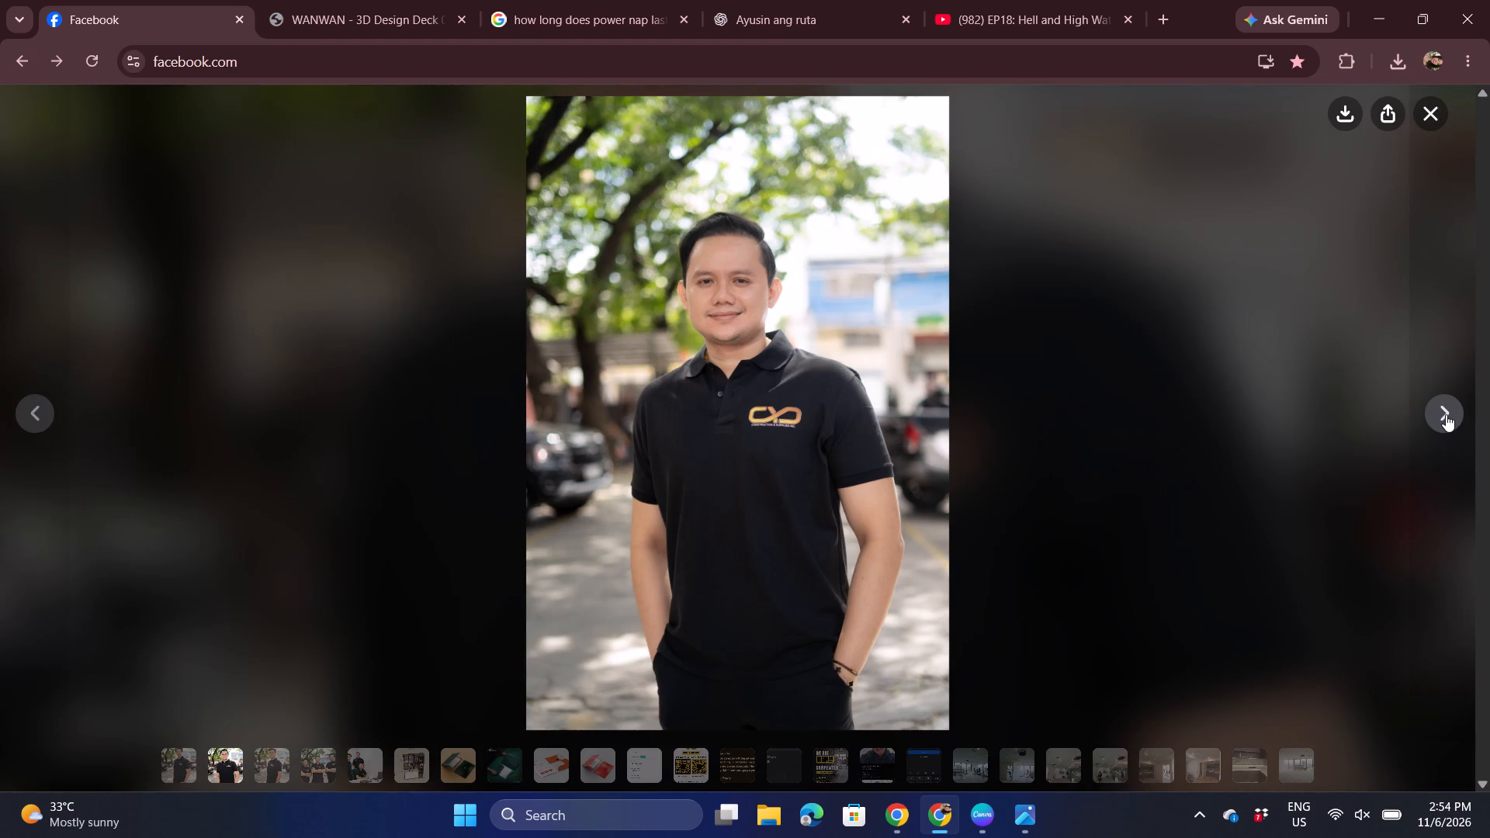
{"action": "left_click", "coordinate": [1446, 414]}
{"action": "left_click", "coordinate": [1446, 414]}
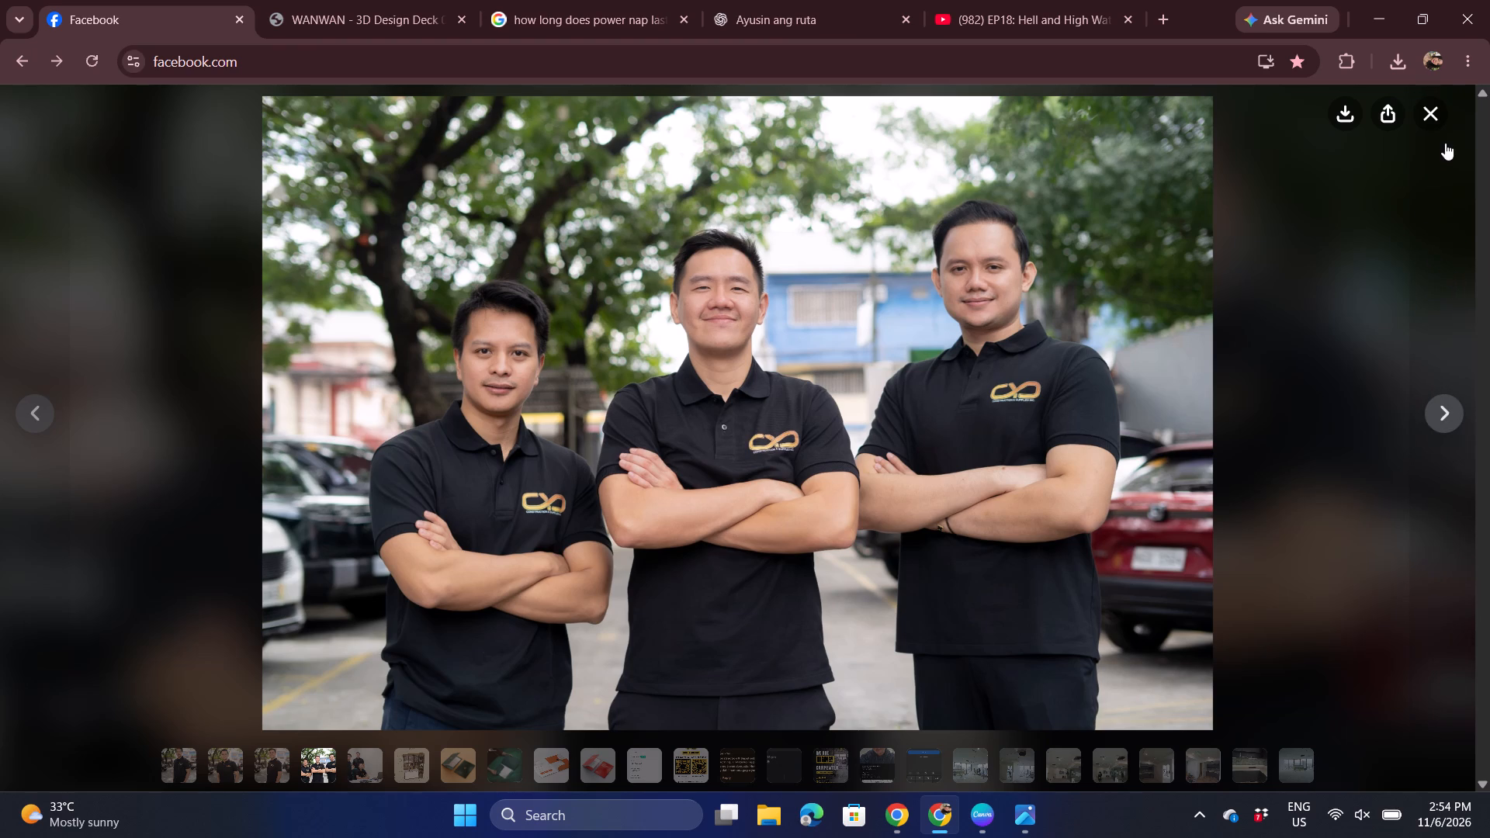
{"action": "left_click", "coordinate": [1429, 111]}
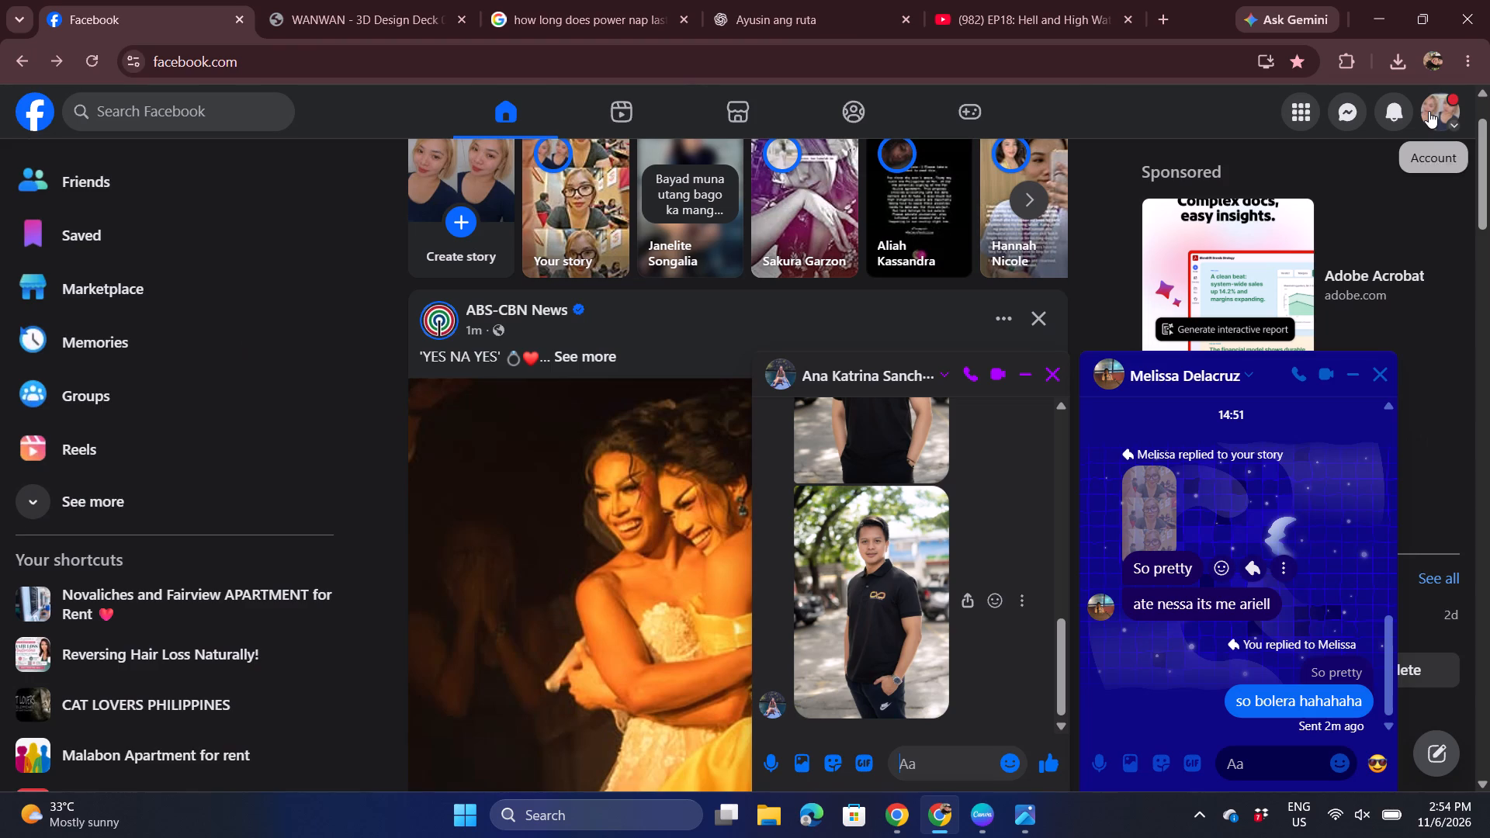
{"action": "left_click", "coordinate": [1063, 382]}
Browse the Facebook news feed down to the Kaya Natin voters registration post.
{"action": "scroll", "coordinate": [1042, 562], "scroll_direction": "down", "scroll_amount": 3}
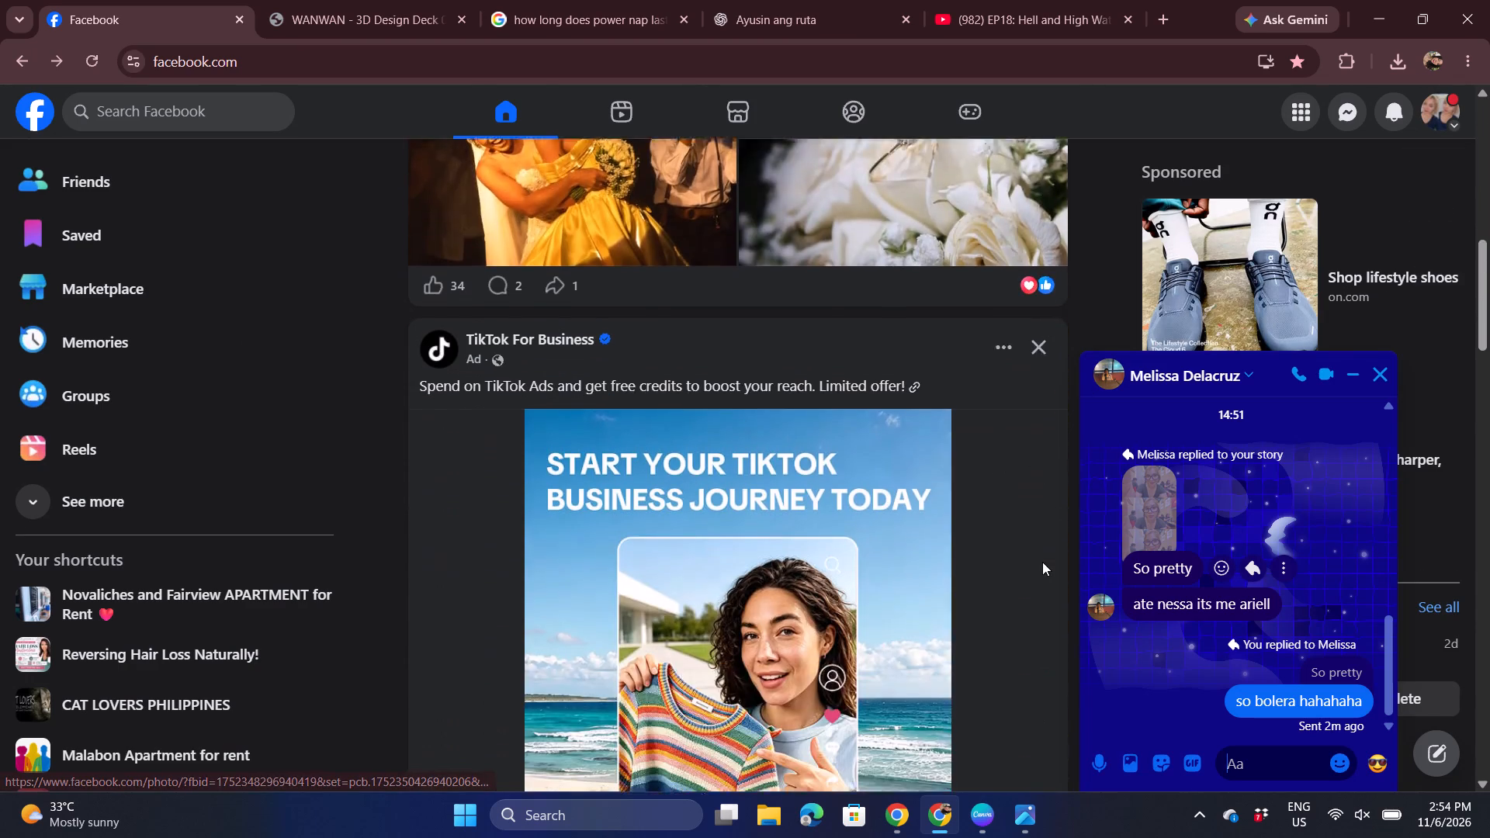
{"action": "scroll", "coordinate": [1042, 562], "scroll_direction": "down", "scroll_amount": 8}
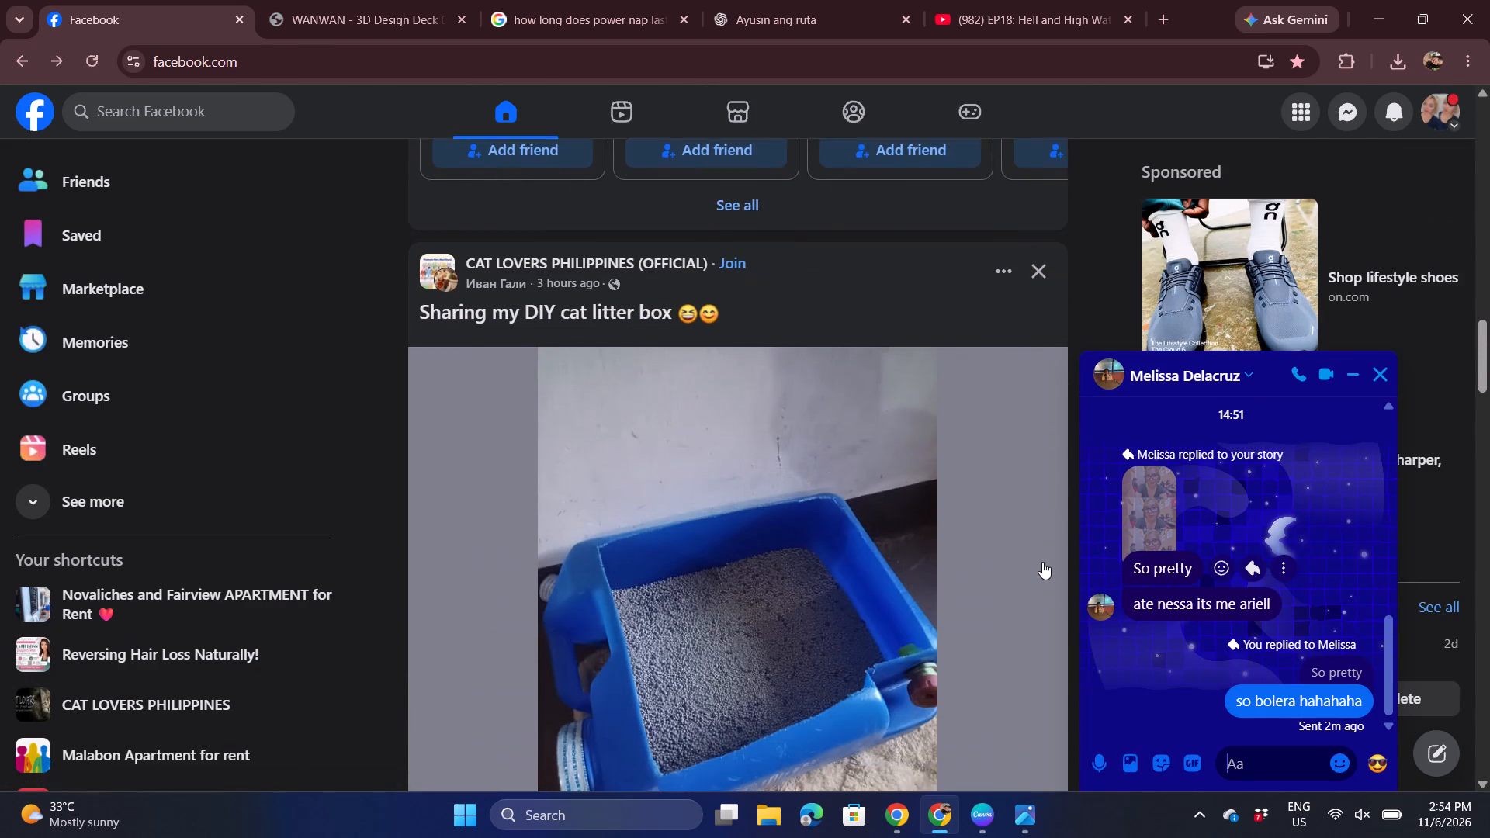
{"action": "scroll", "coordinate": [1042, 562], "scroll_direction": "down", "scroll_amount": 5}
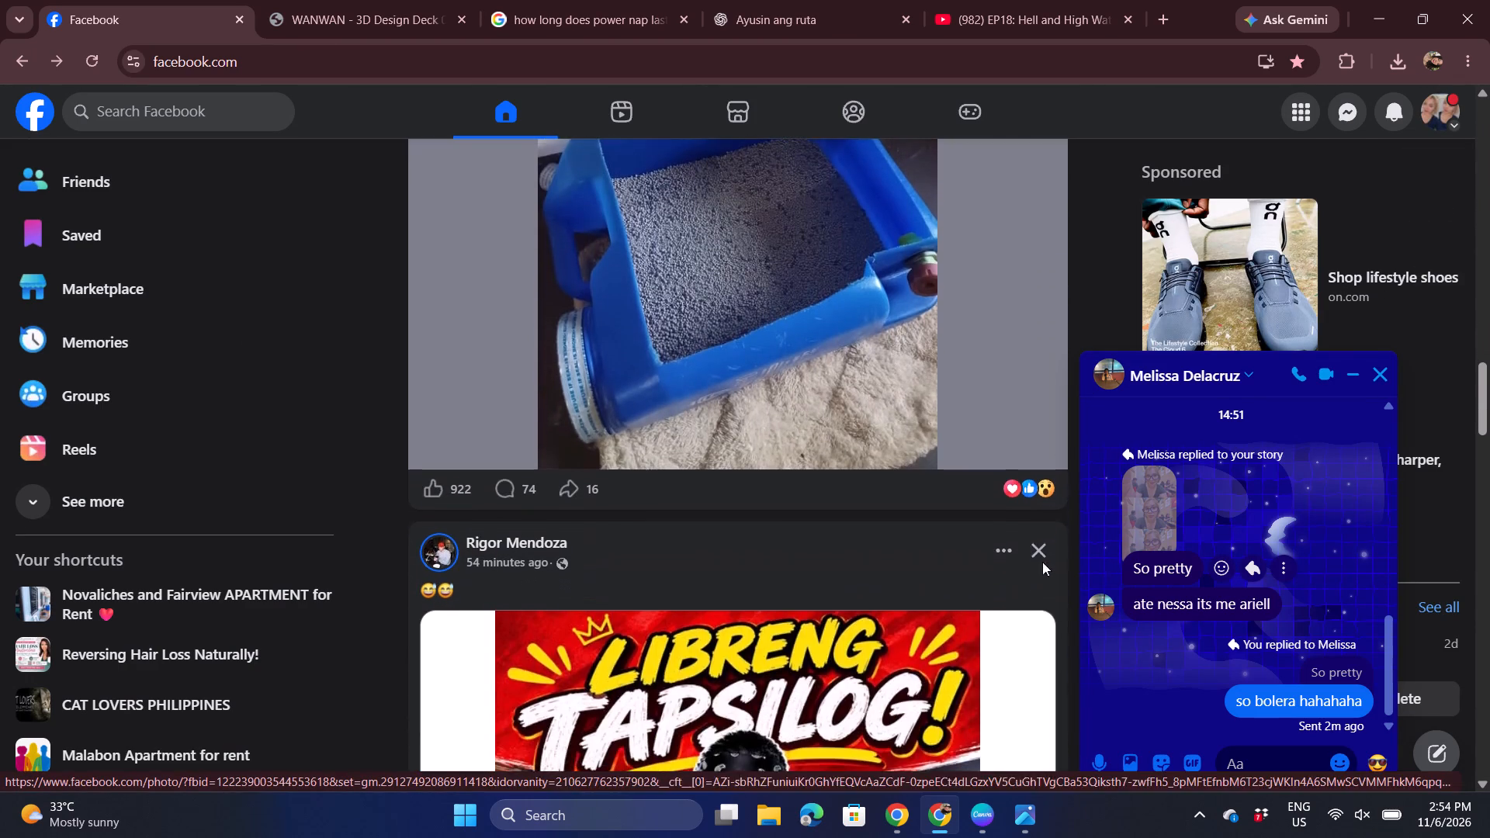
{"action": "scroll", "coordinate": [1042, 562], "scroll_direction": "down", "scroll_amount": 1}
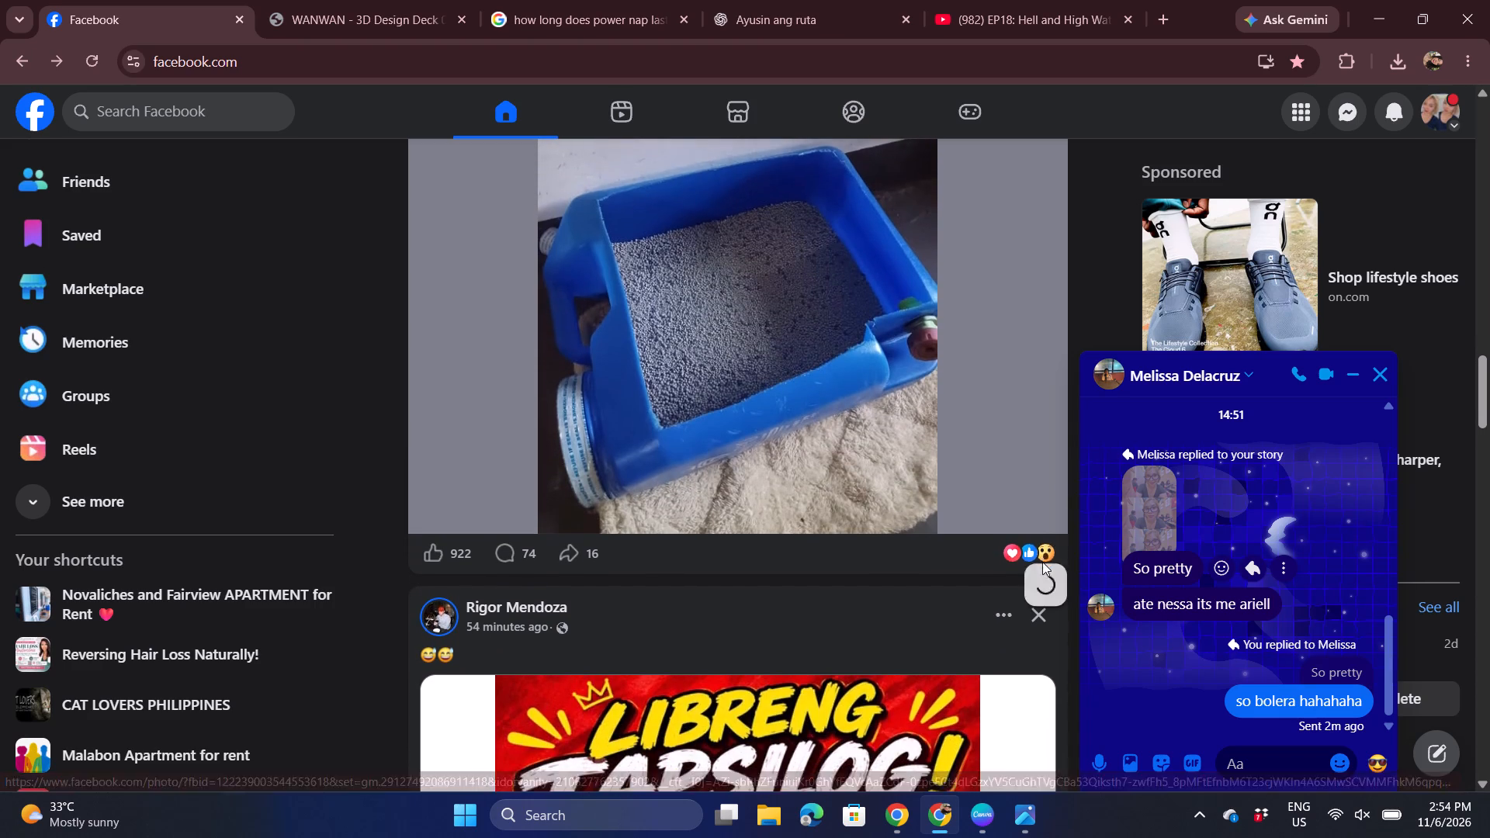
{"action": "scroll", "coordinate": [1042, 562], "scroll_direction": "down", "scroll_amount": 3}
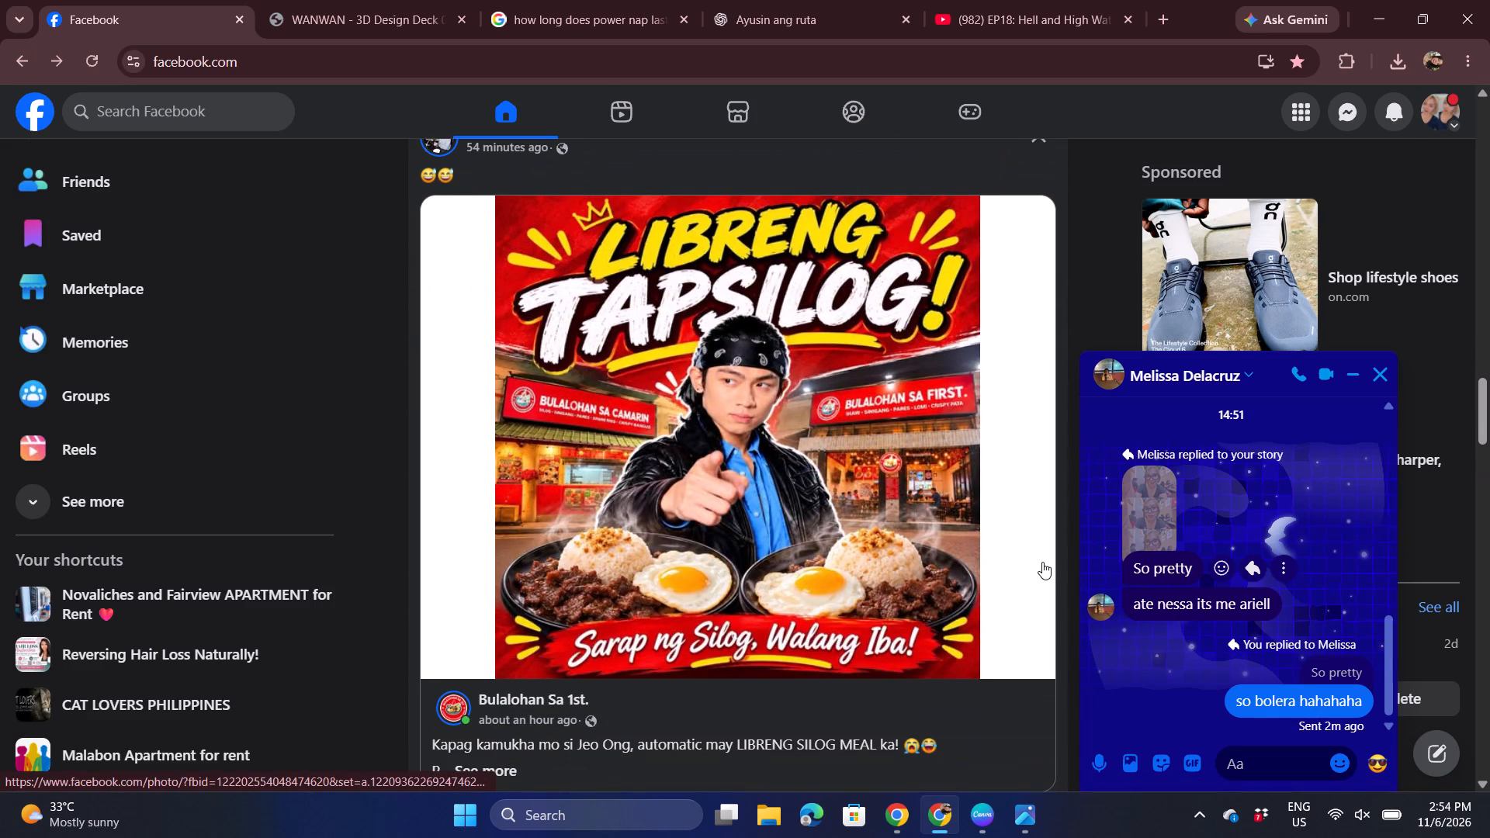
{"action": "scroll", "coordinate": [1042, 562], "scroll_direction": "down", "scroll_amount": 3}
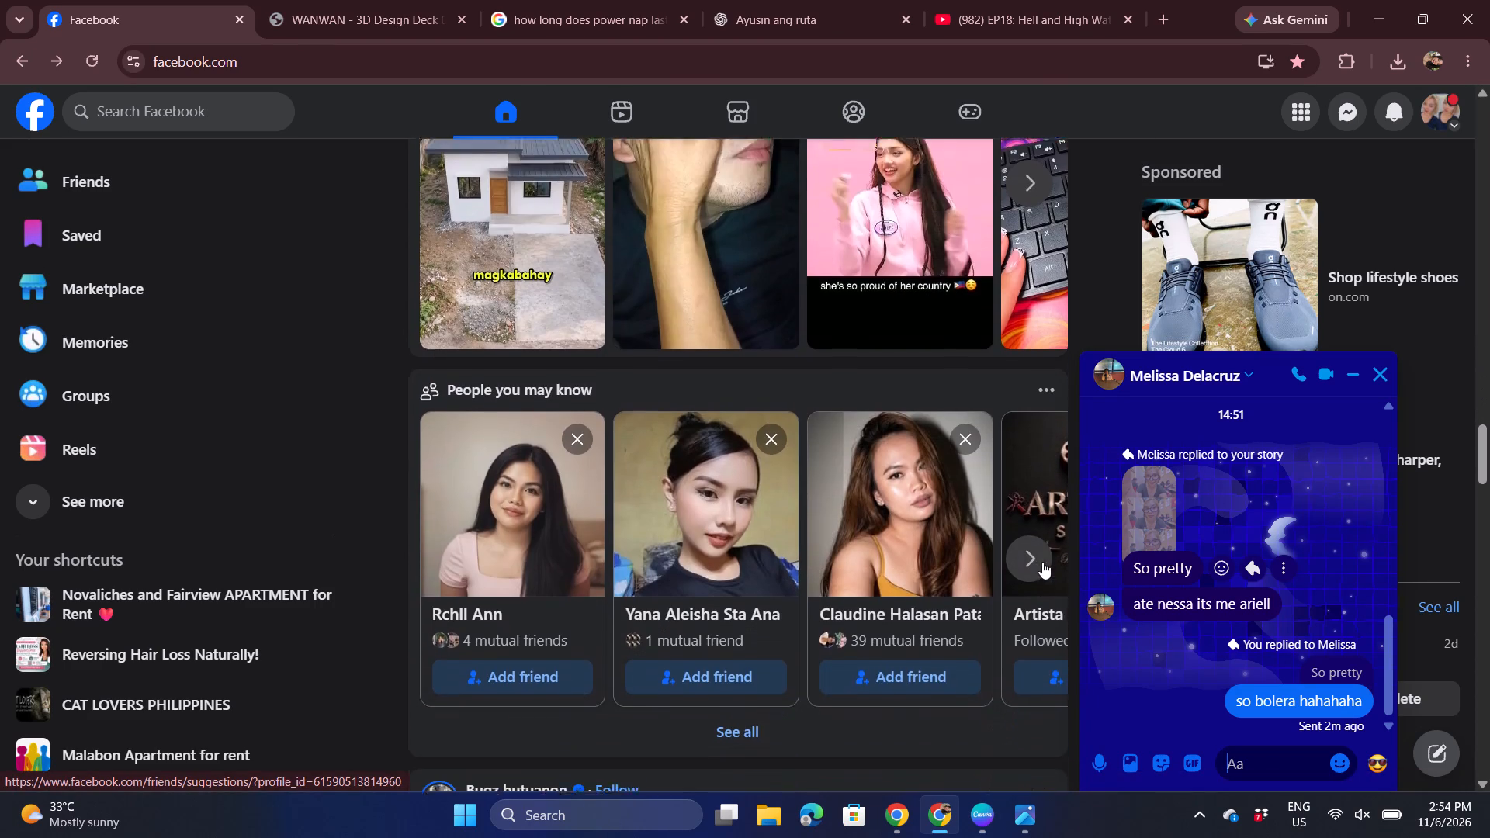
{"action": "scroll", "coordinate": [1042, 562], "scroll_direction": "down", "scroll_amount": 4}
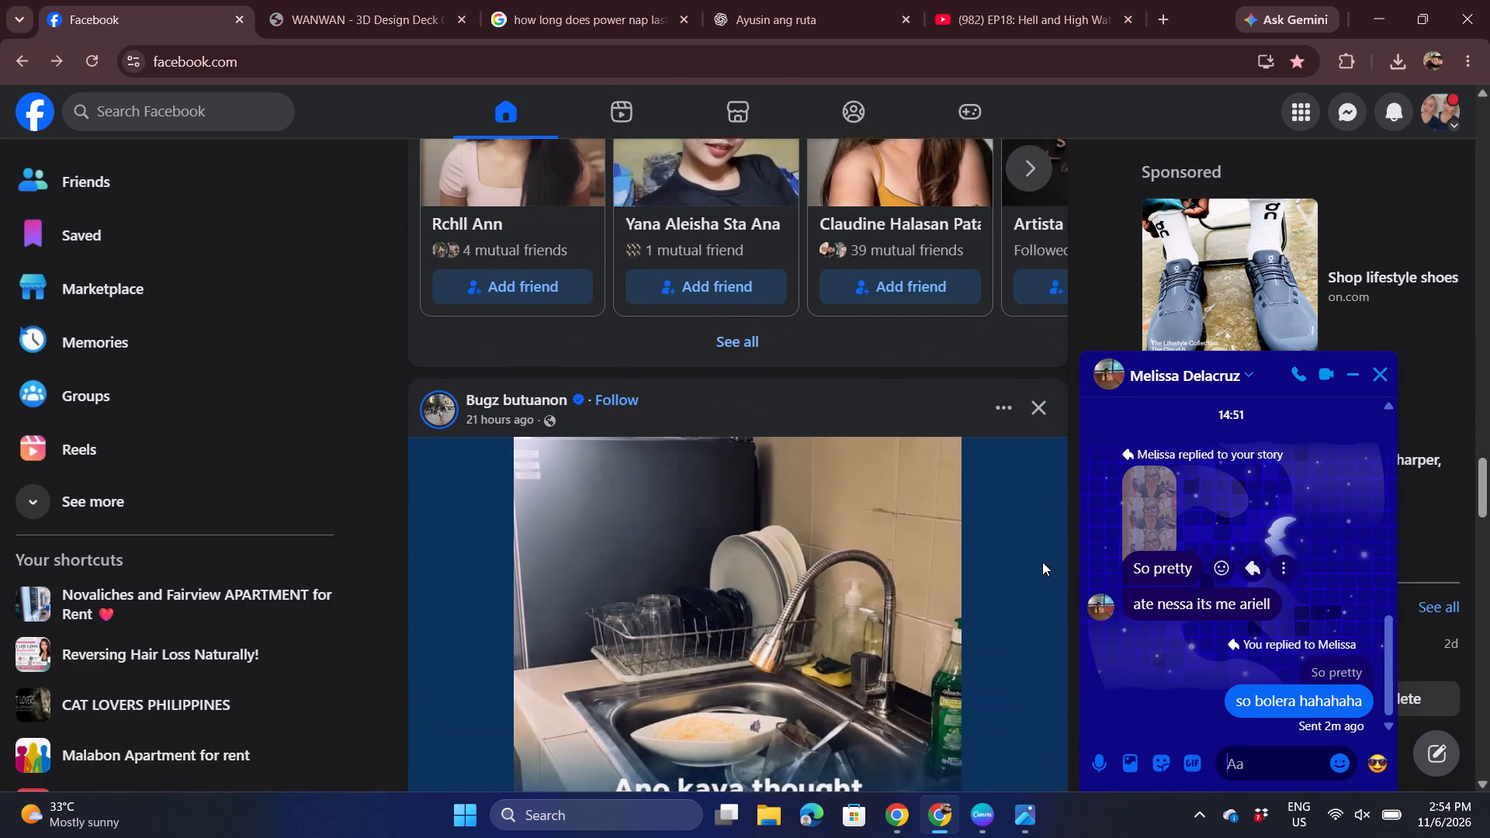
{"action": "scroll", "coordinate": [1042, 562], "scroll_direction": "down", "scroll_amount": 2}
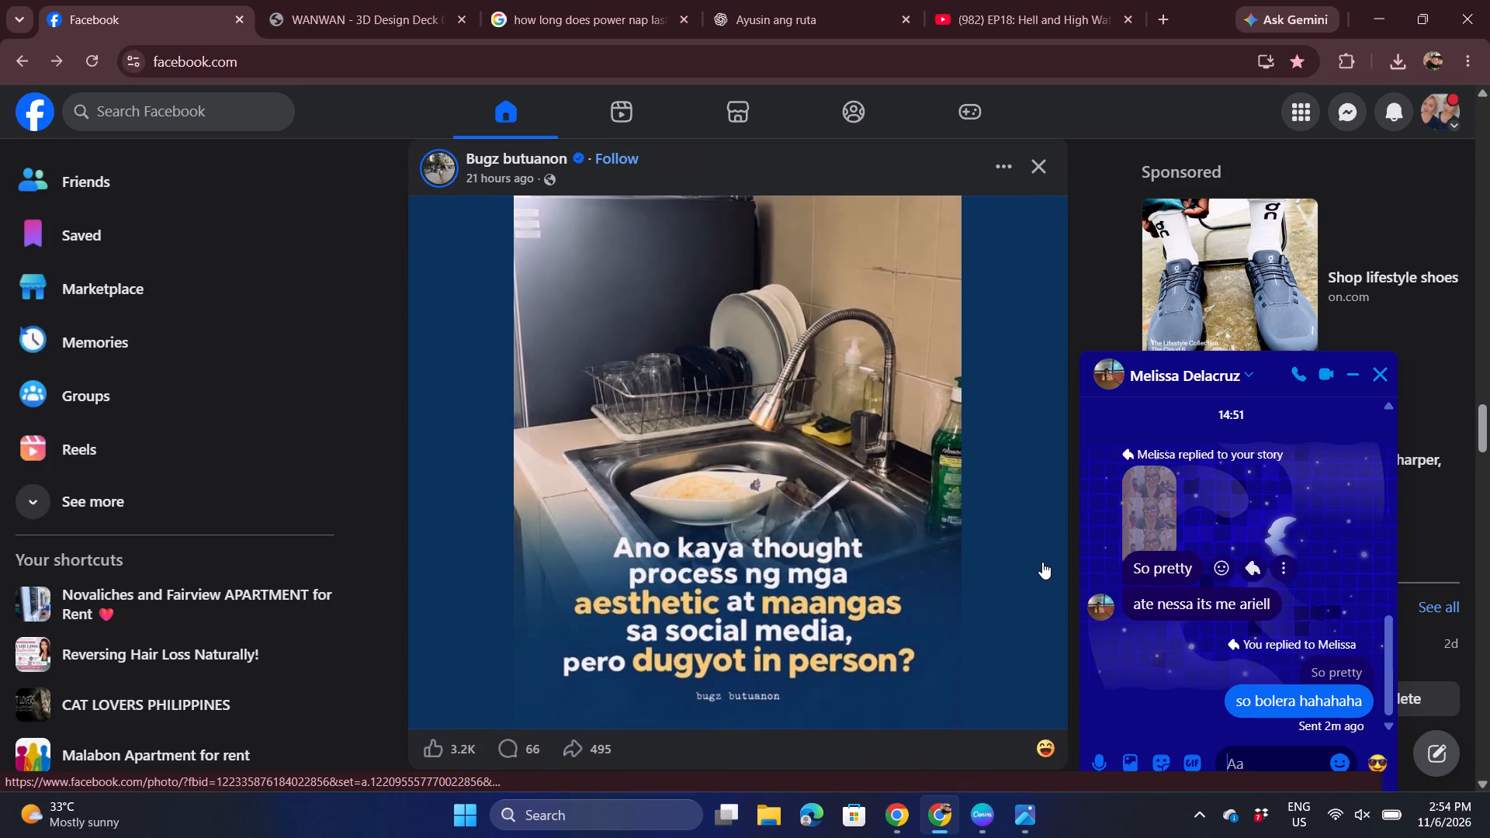
{"action": "scroll", "coordinate": [1042, 562], "scroll_direction": "down", "scroll_amount": 10}
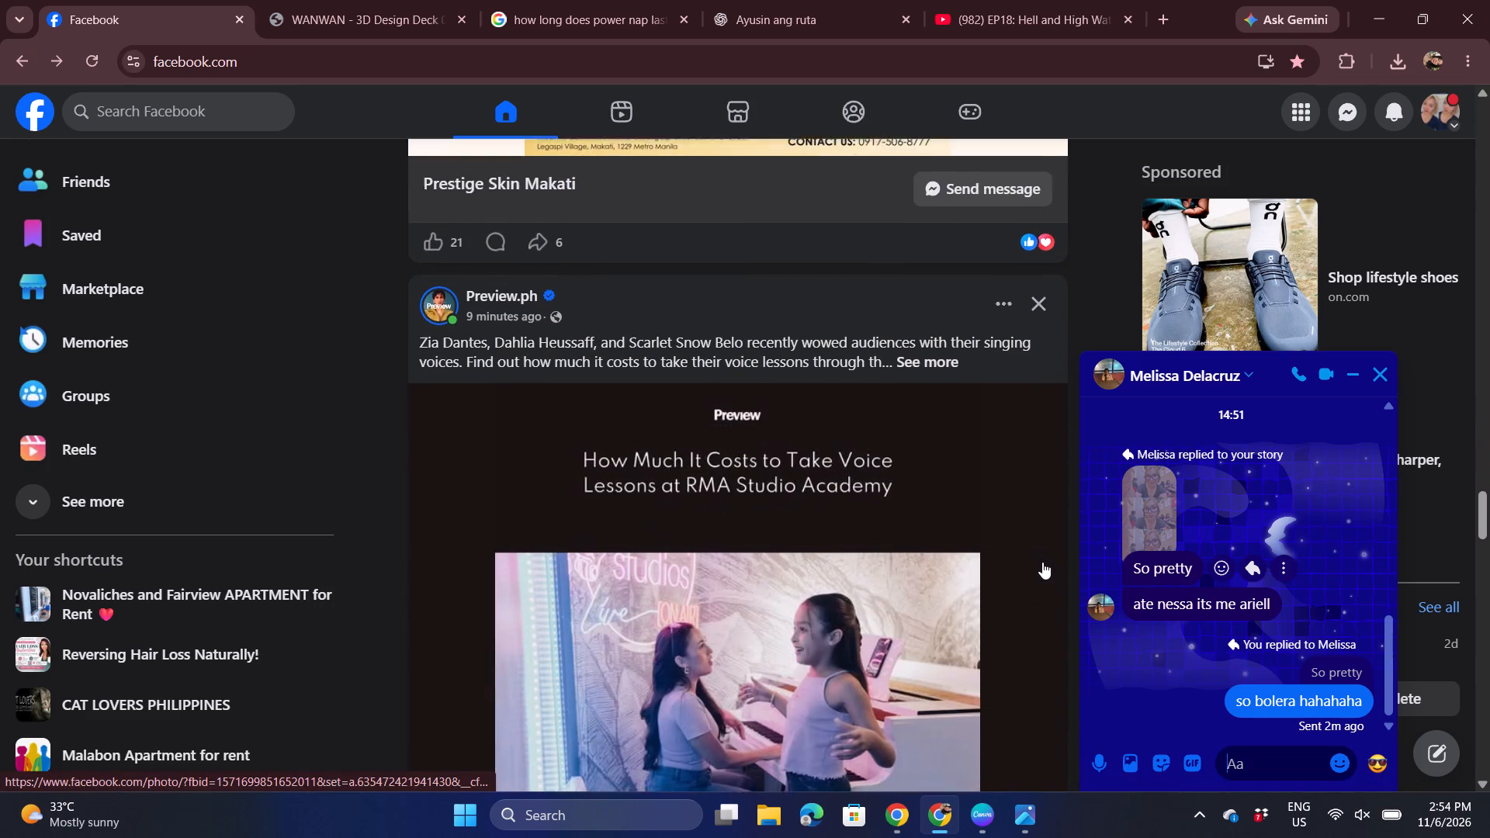
{"action": "scroll", "coordinate": [1042, 562], "scroll_direction": "down", "scroll_amount": 5}
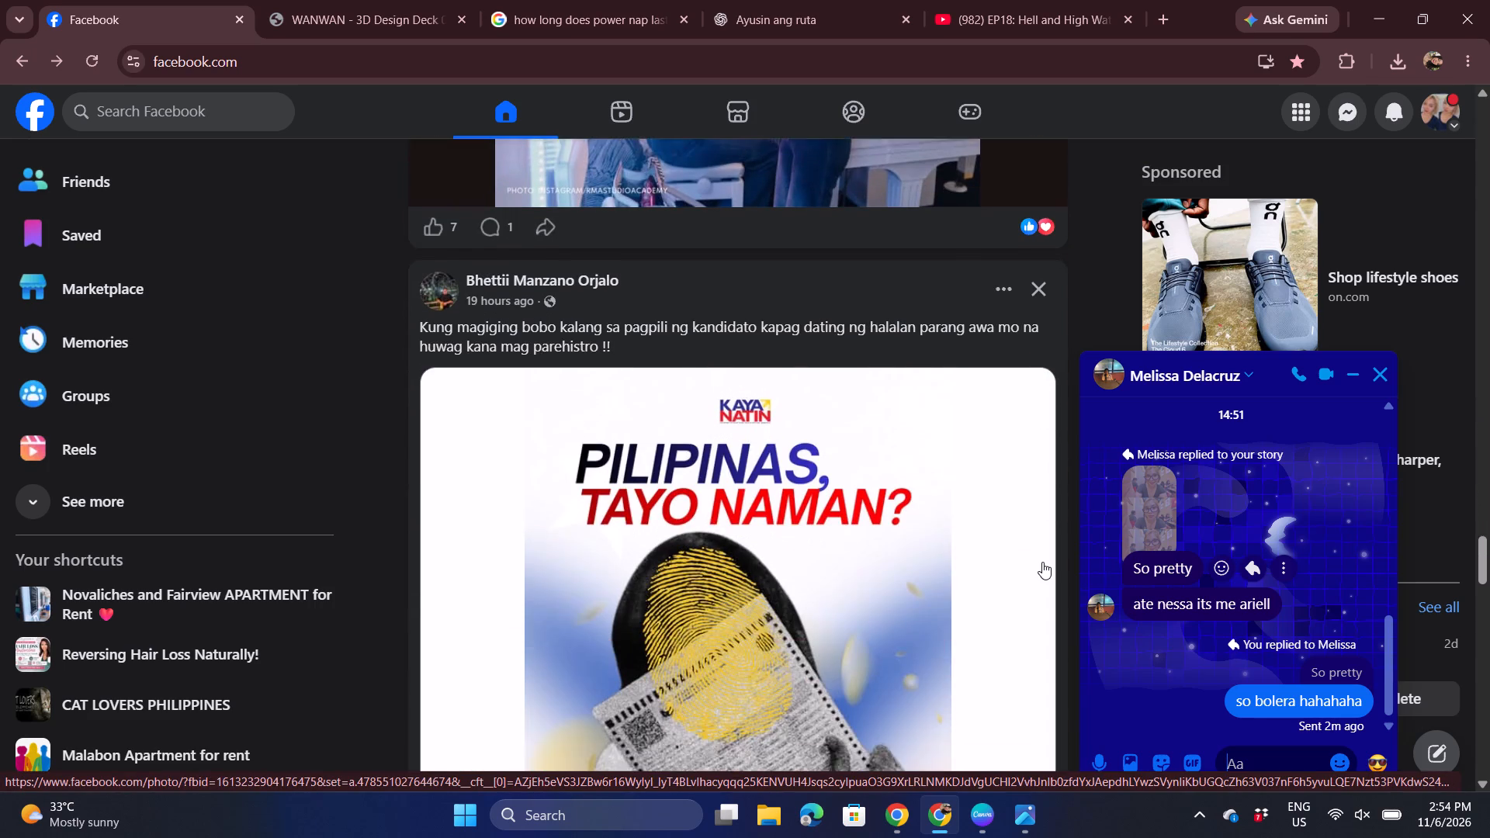
{"action": "scroll", "coordinate": [1042, 562], "scroll_direction": "down", "scroll_amount": 1}
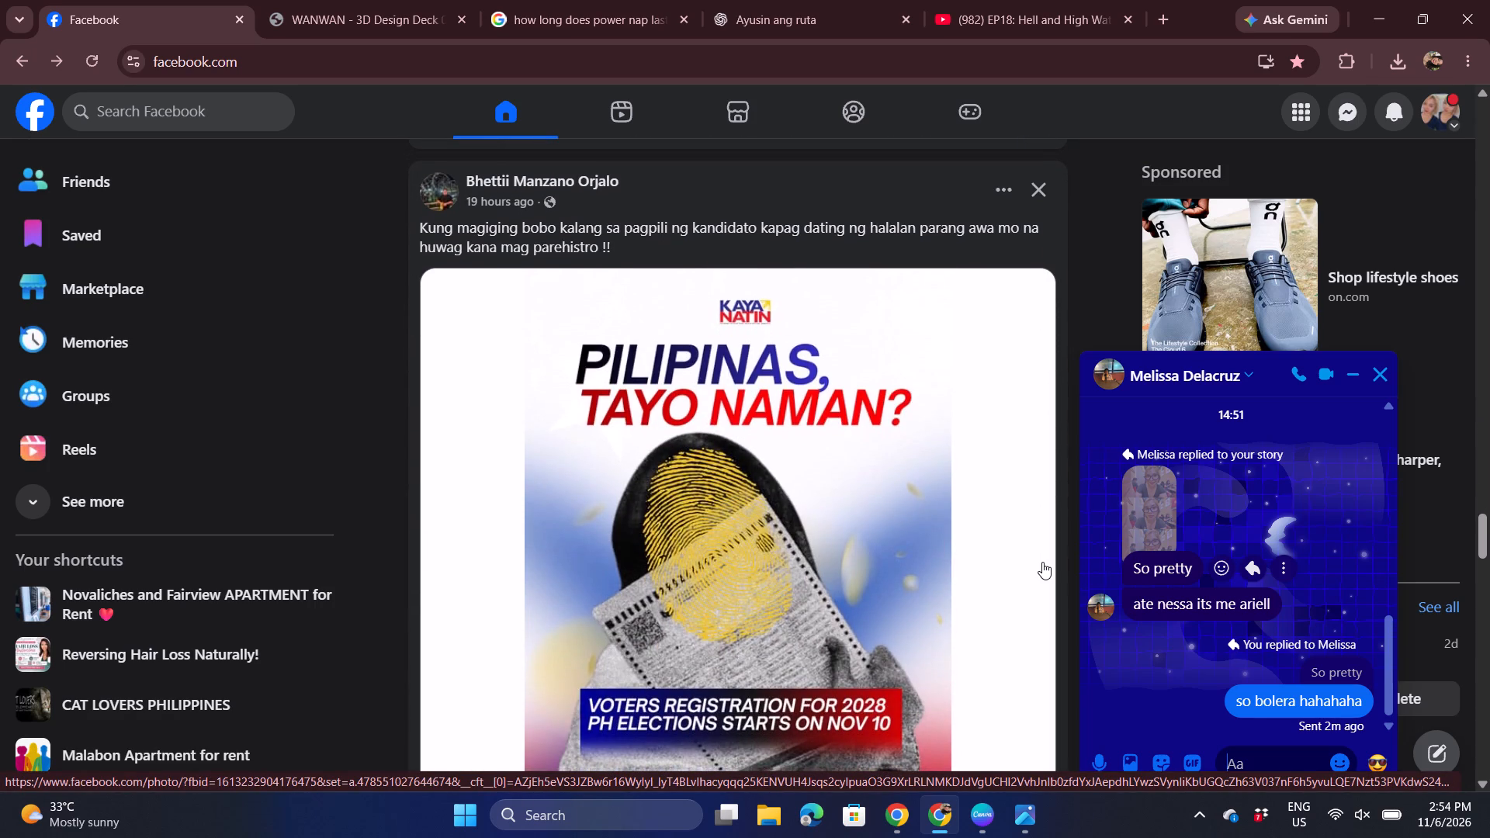
{"action": "scroll", "coordinate": [1042, 562], "scroll_direction": "down", "scroll_amount": 1}
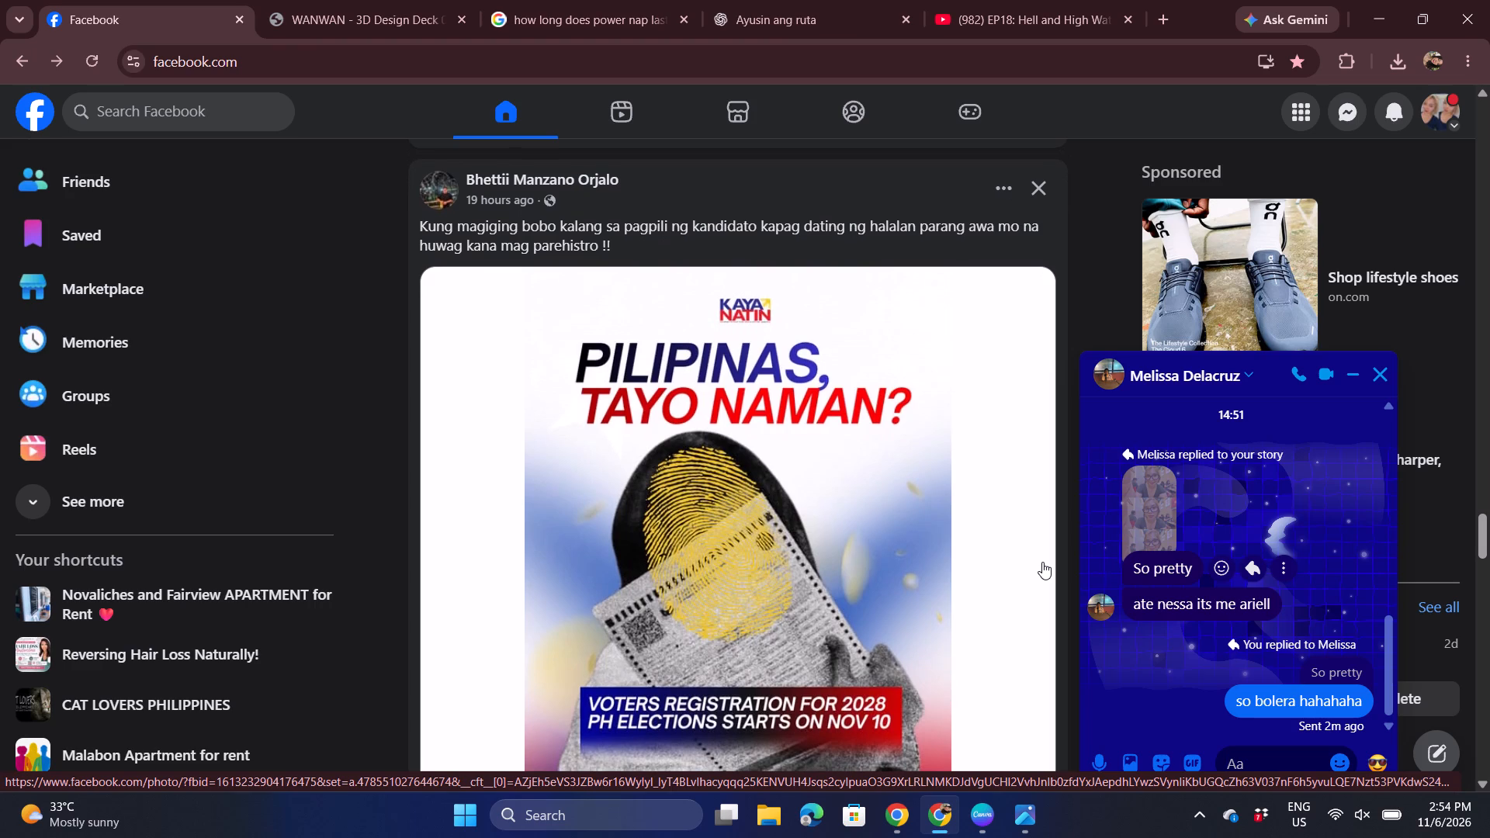
{"action": "scroll", "coordinate": [1042, 562], "scroll_direction": "down", "scroll_amount": 2}
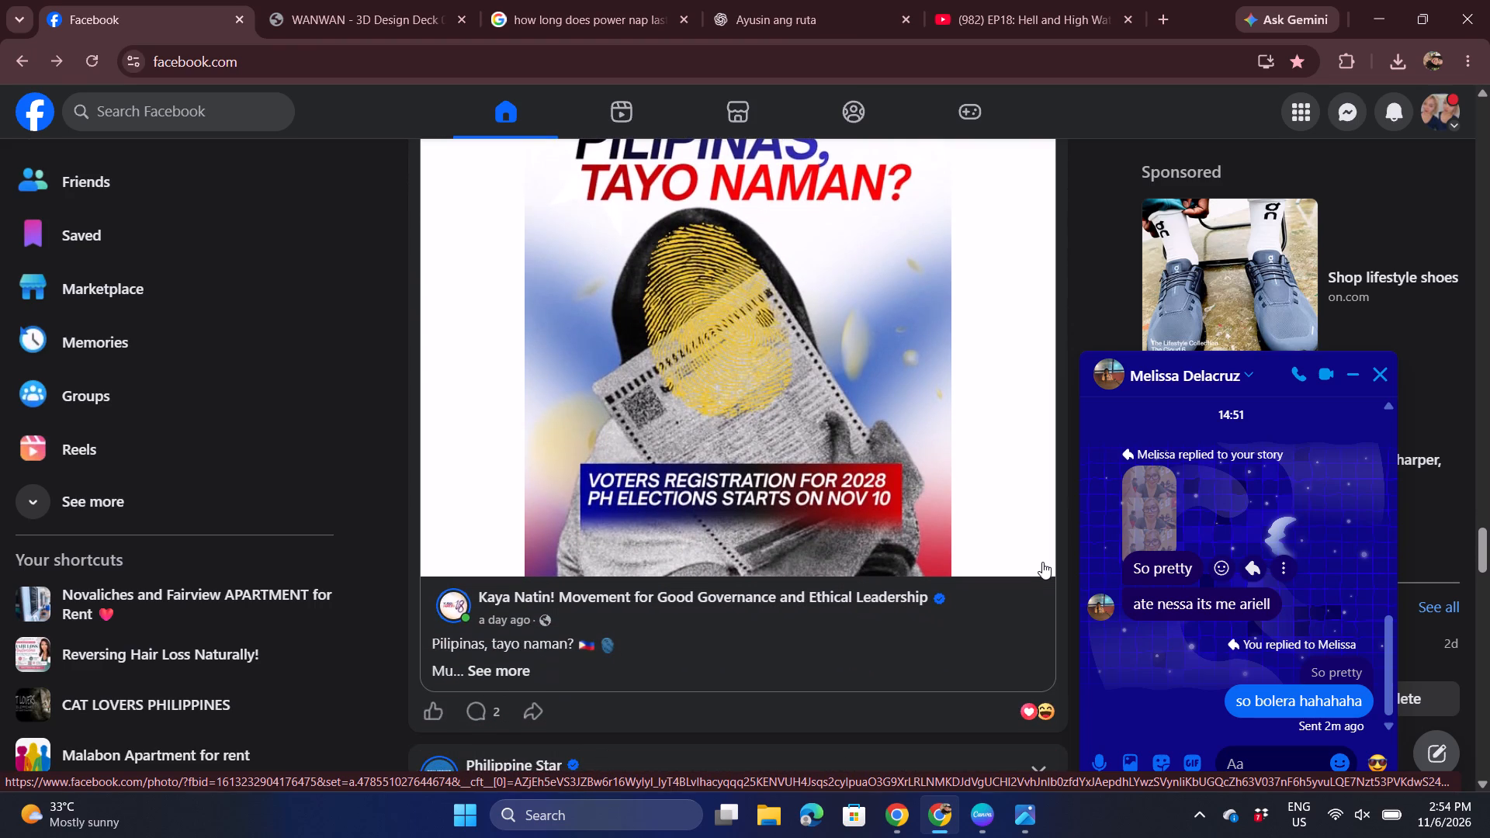
View the Kaya Natin voters registration image with its caption and comments, and return to the feed.
{"action": "left_click", "coordinate": [976, 441]}
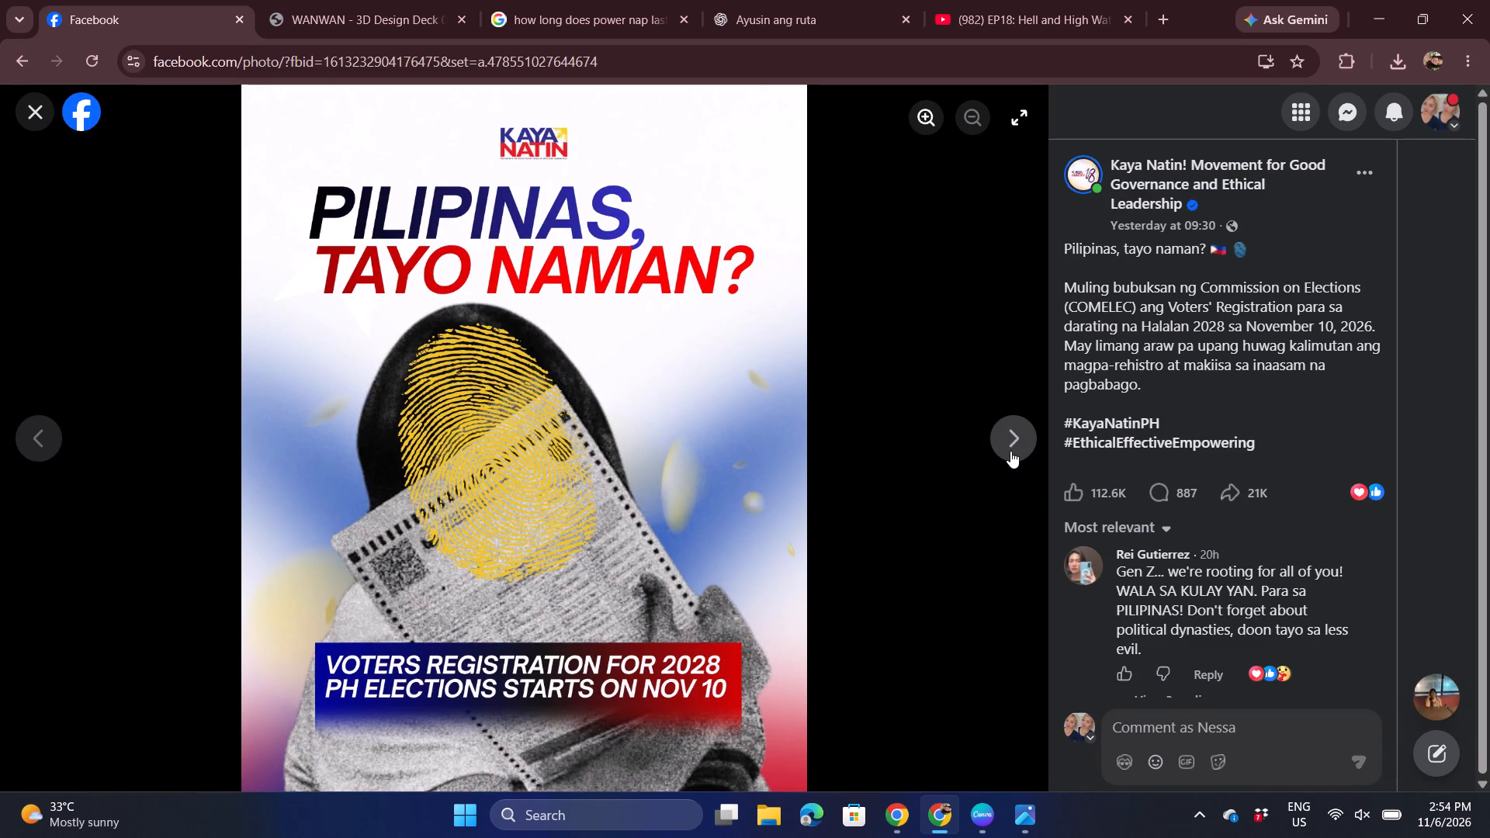
{"action": "scroll", "coordinate": [1158, 624], "scroll_direction": "down", "scroll_amount": 1}
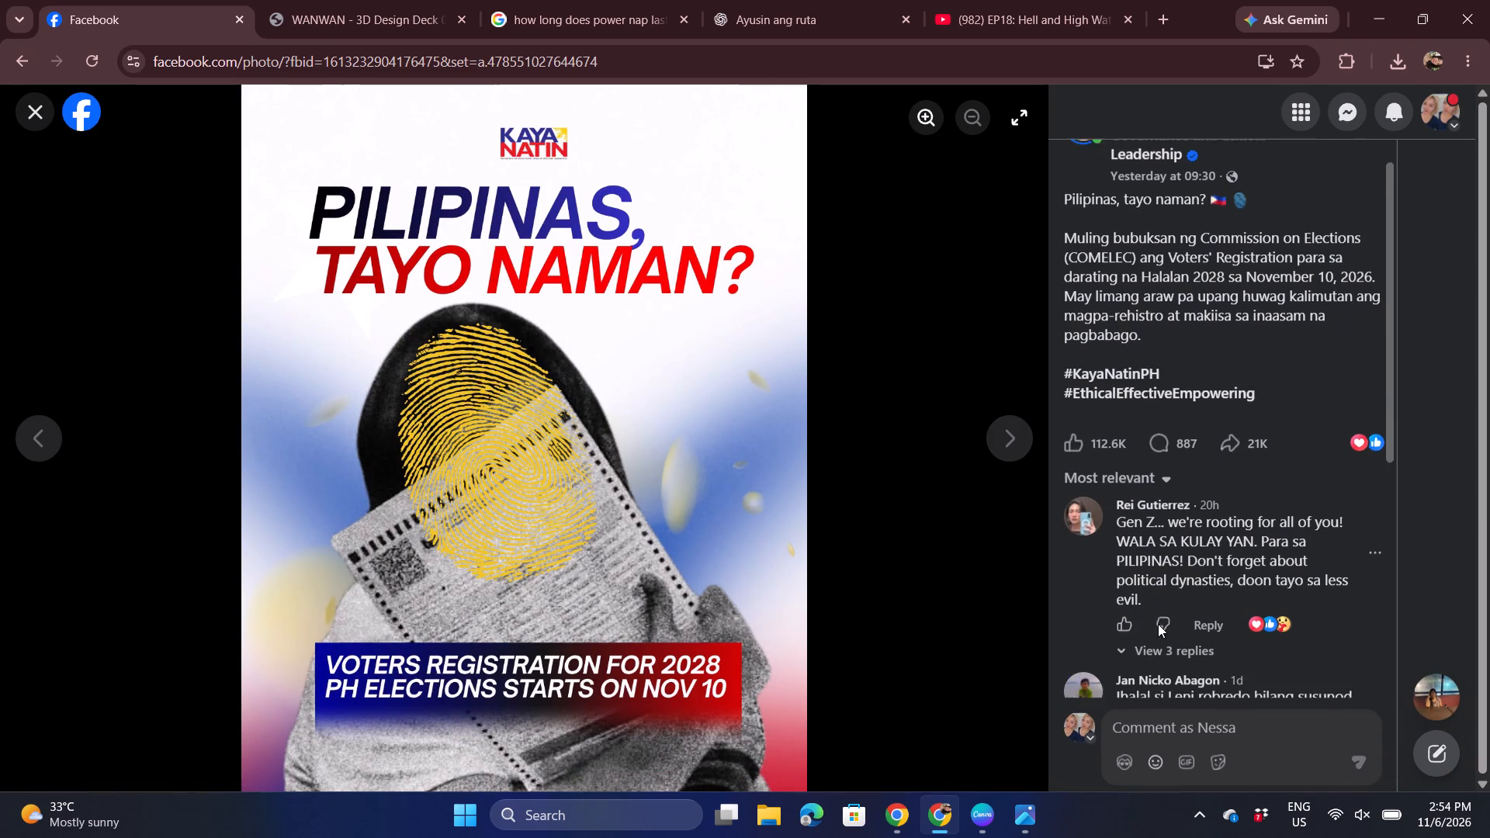
{"action": "scroll", "coordinate": [1158, 624], "scroll_direction": "down", "scroll_amount": 1}
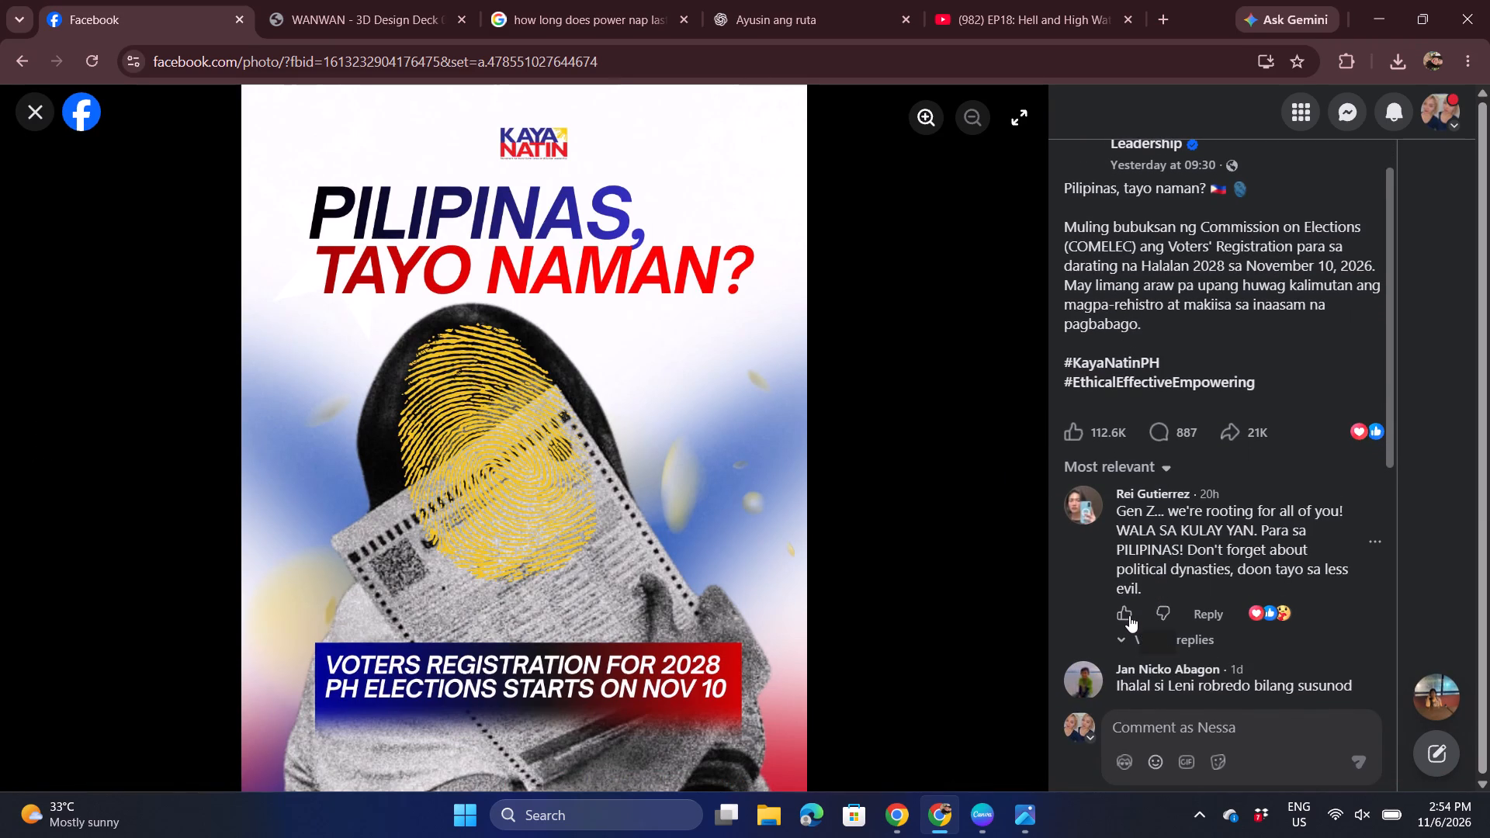
{"action": "left_click", "coordinate": [1165, 583]}
{"action": "left_click", "coordinate": [47, 97]}
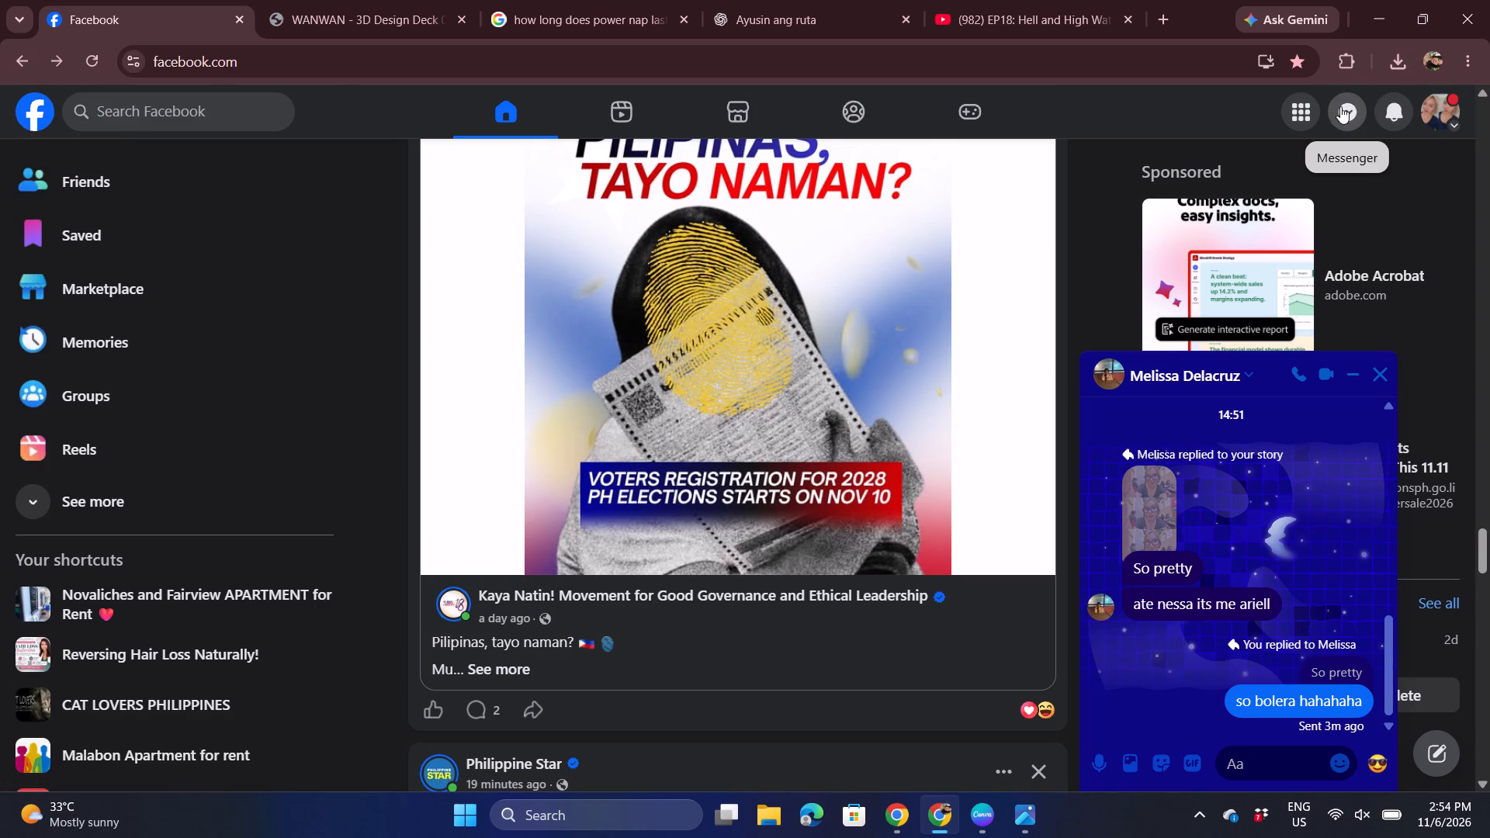
Reopen the Messenger conversation containing the CYD polo shirt portraits.
{"action": "left_click", "coordinate": [1345, 110]}
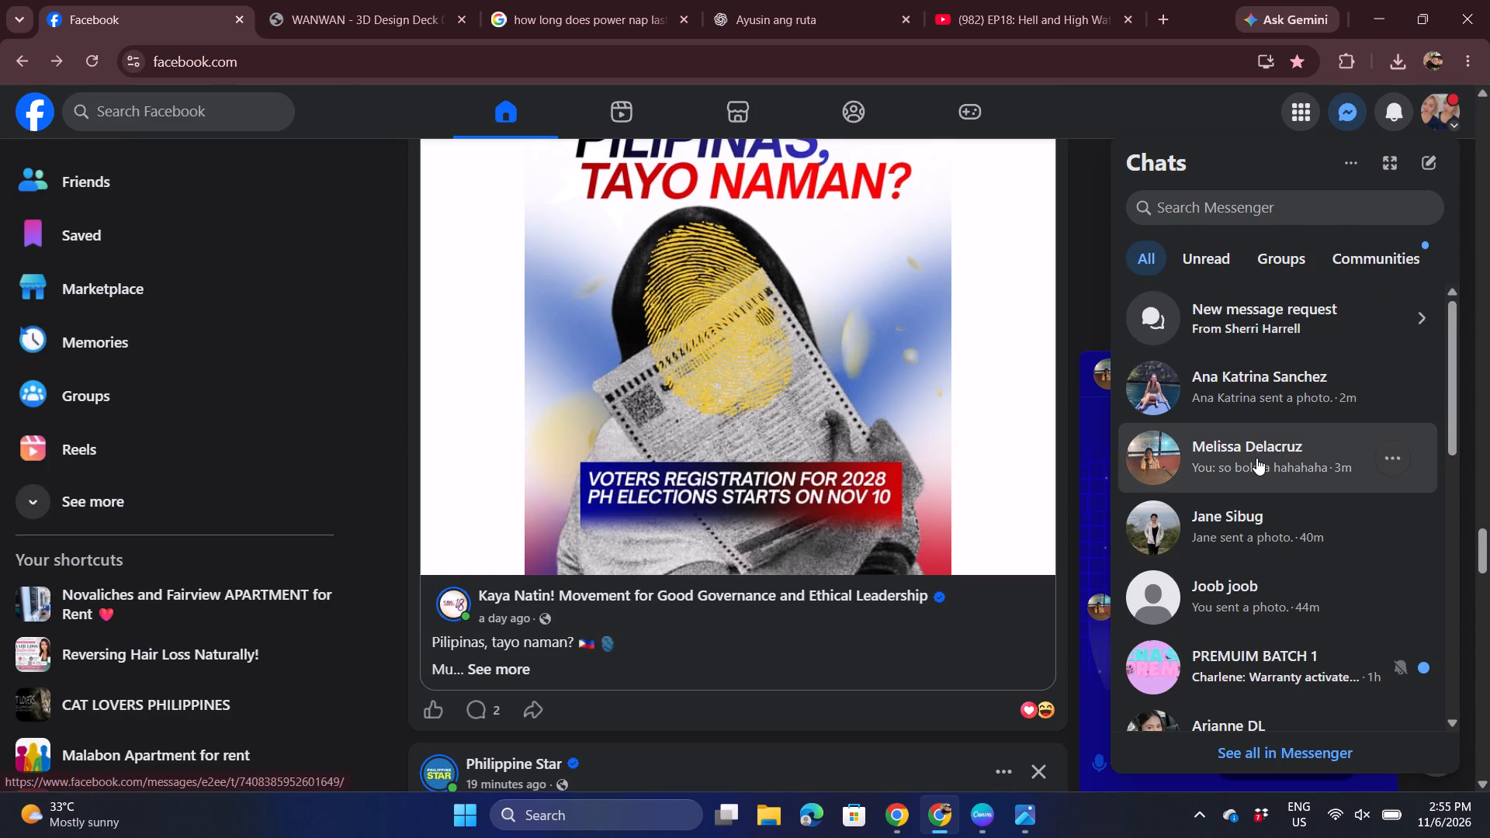
{"action": "left_click", "coordinate": [1239, 408]}
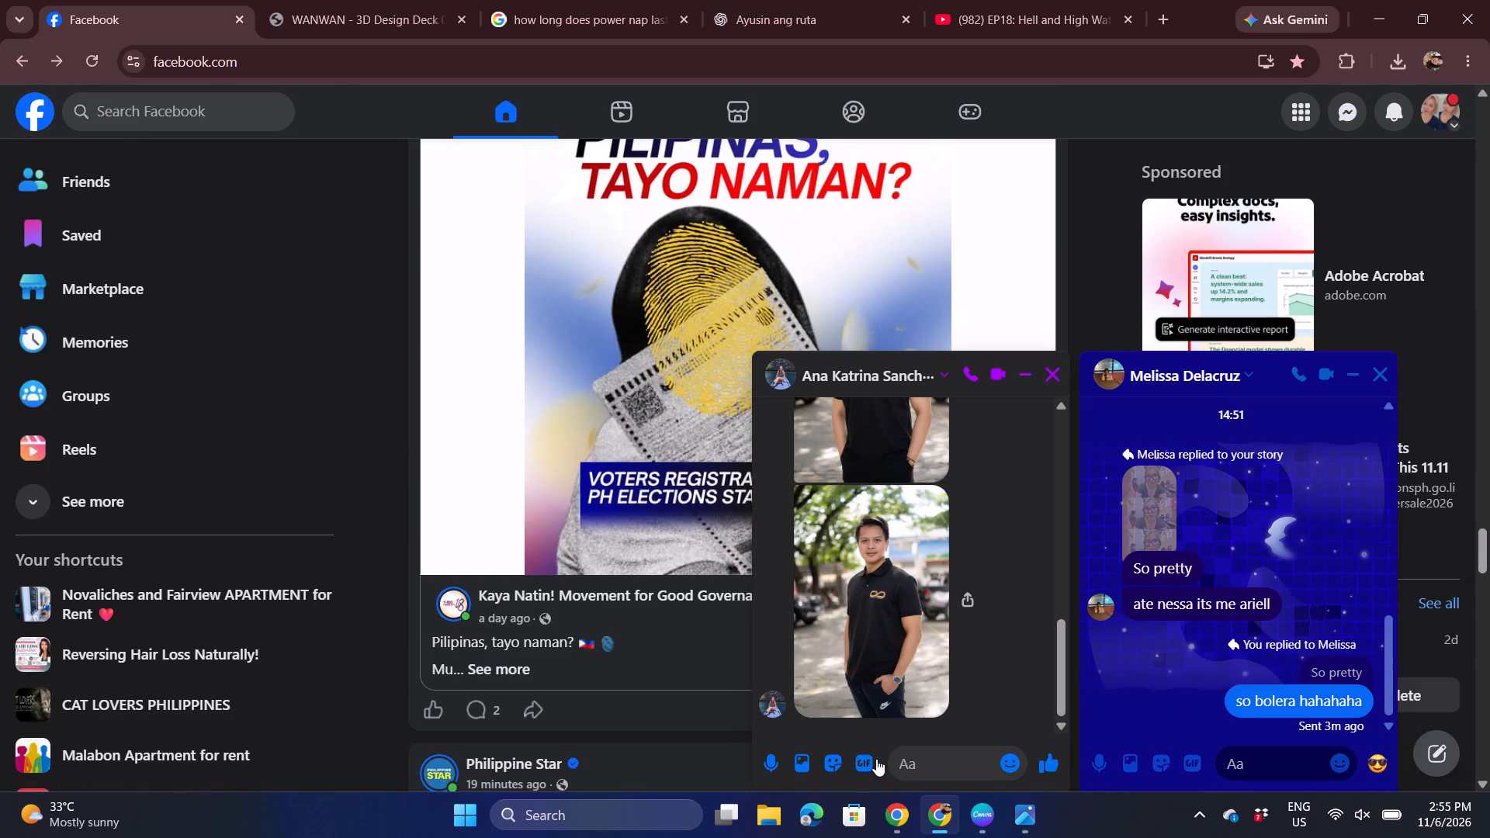
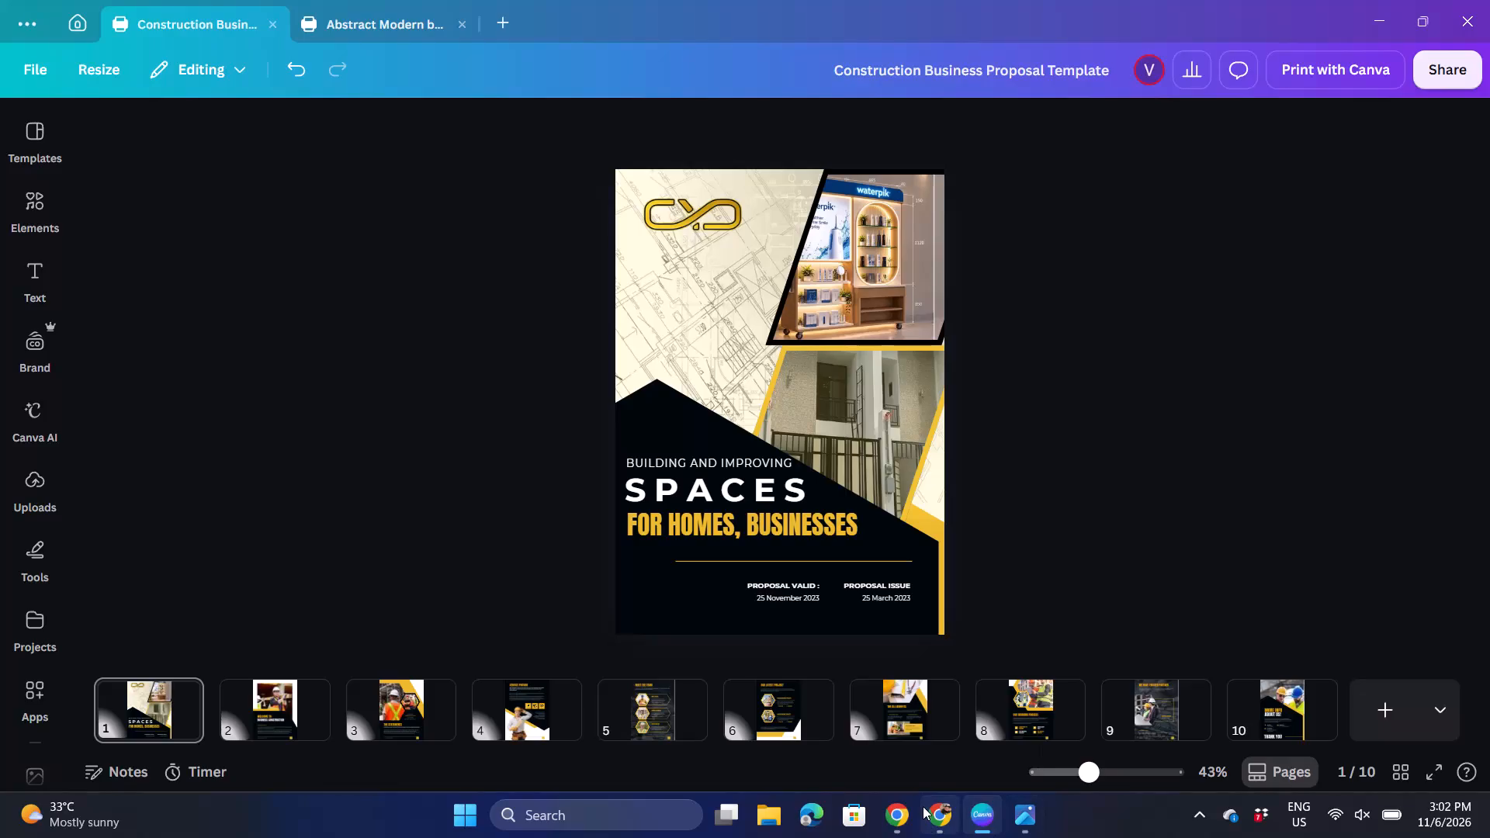
Switch to Facebook in the browser, close the open conversation, and check the Messenger chat list for recent messages.
{"action": "left_click", "coordinate": [923, 806]}
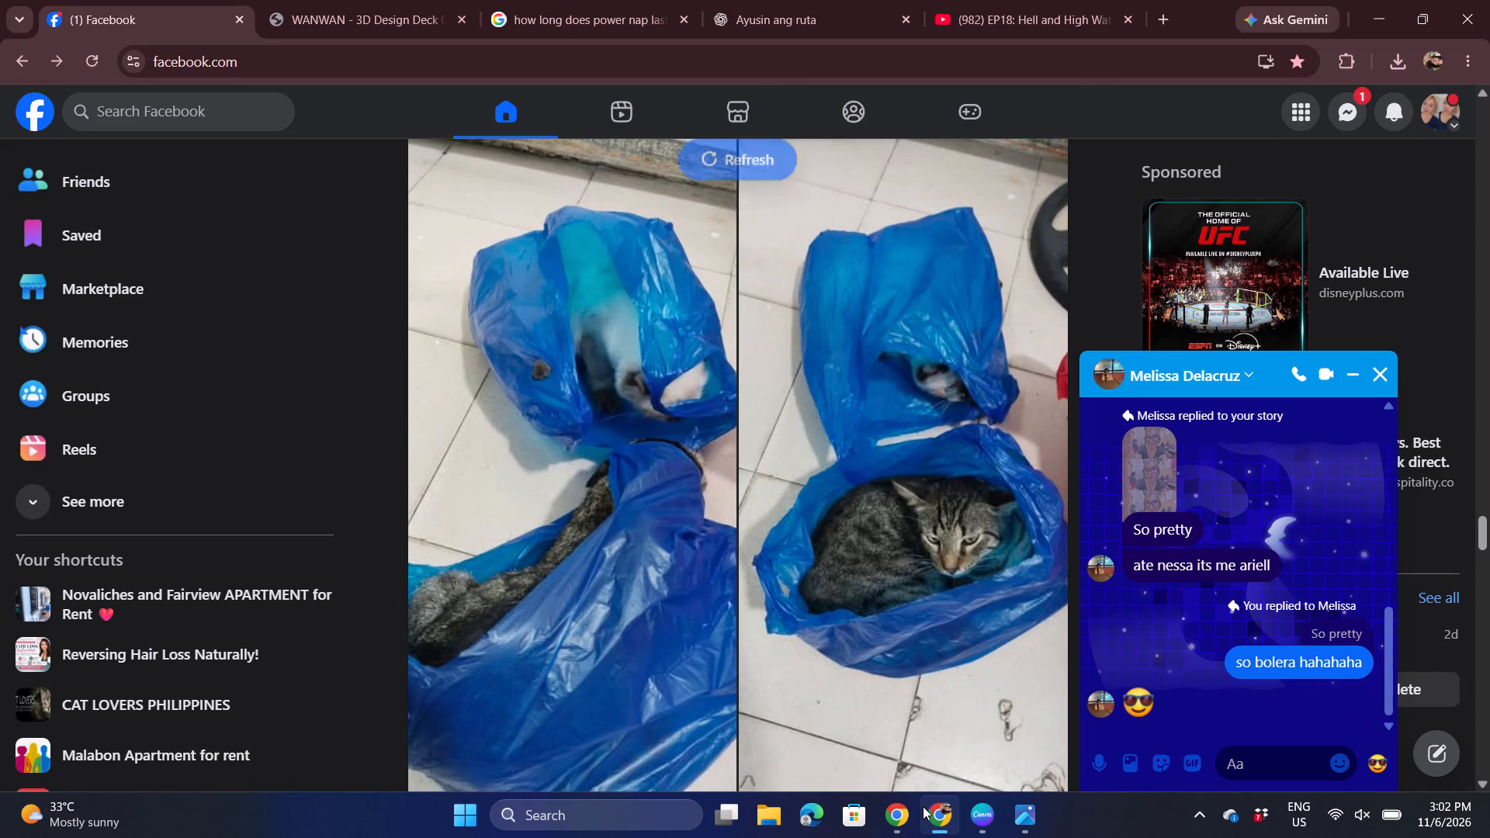
{"action": "left_click", "coordinate": [1386, 376]}
{"action": "left_click", "coordinate": [1349, 106]}
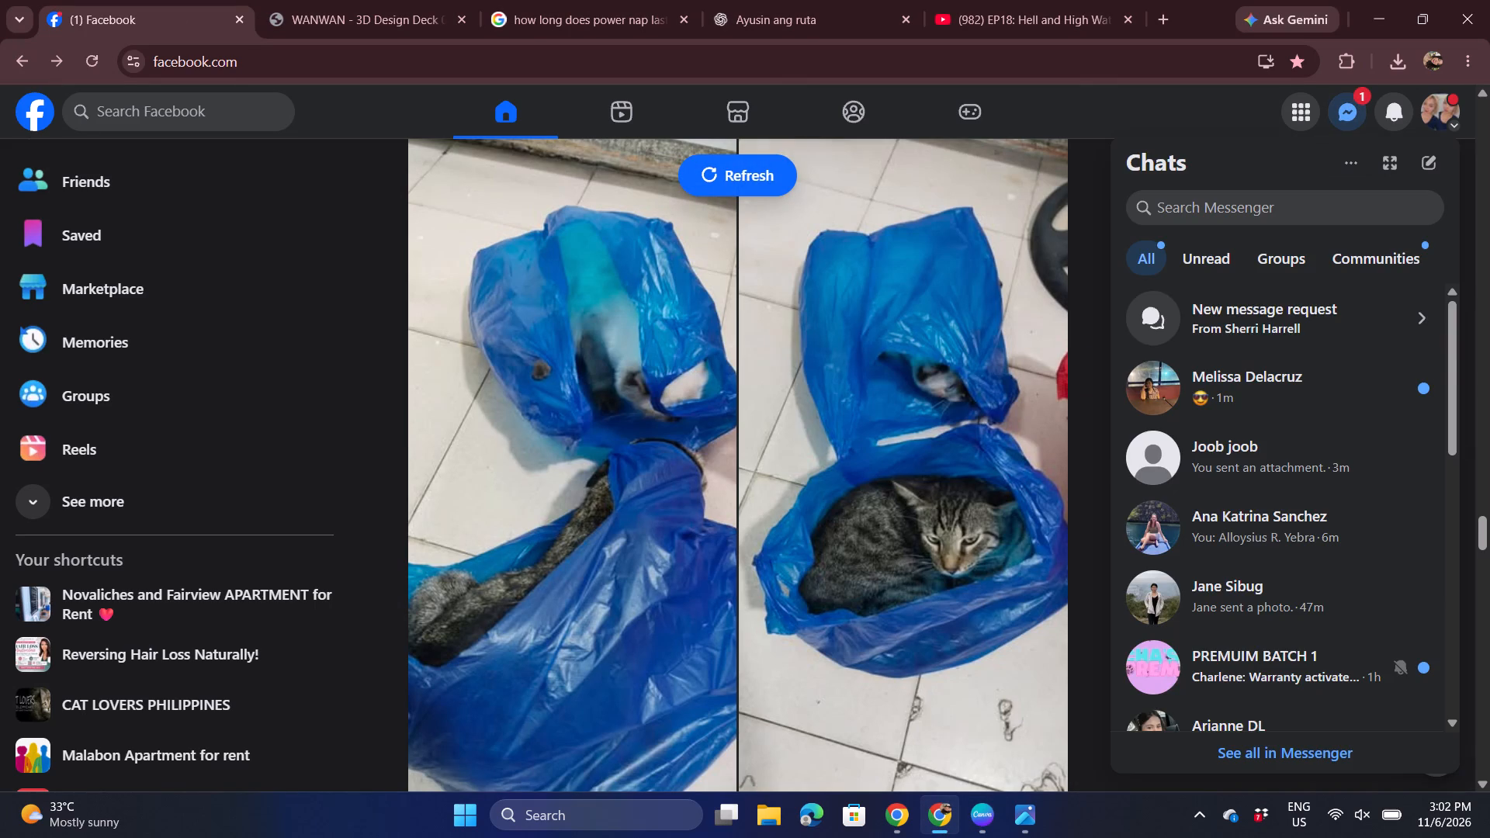
{"action": "scroll", "coordinate": [1316, 435], "scroll_direction": "down", "scroll_amount": 2}
{"action": "left_click", "coordinate": [1378, 1]}
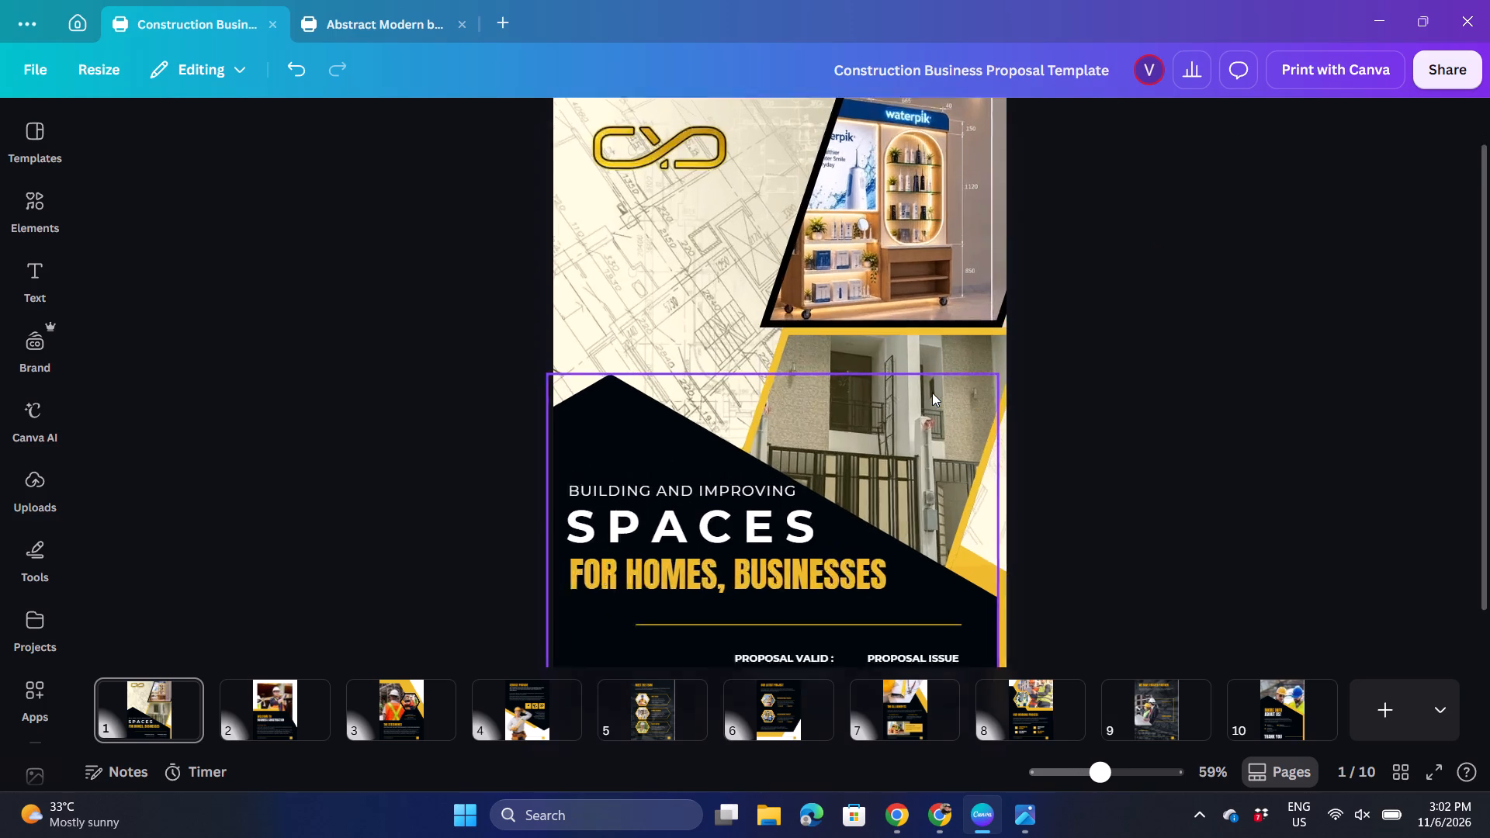
Select the large yellow shape covering the blueprint area of the proposal cover.
{"action": "scroll", "coordinate": [932, 393], "scroll_direction": "down", "scroll_amount": 1}
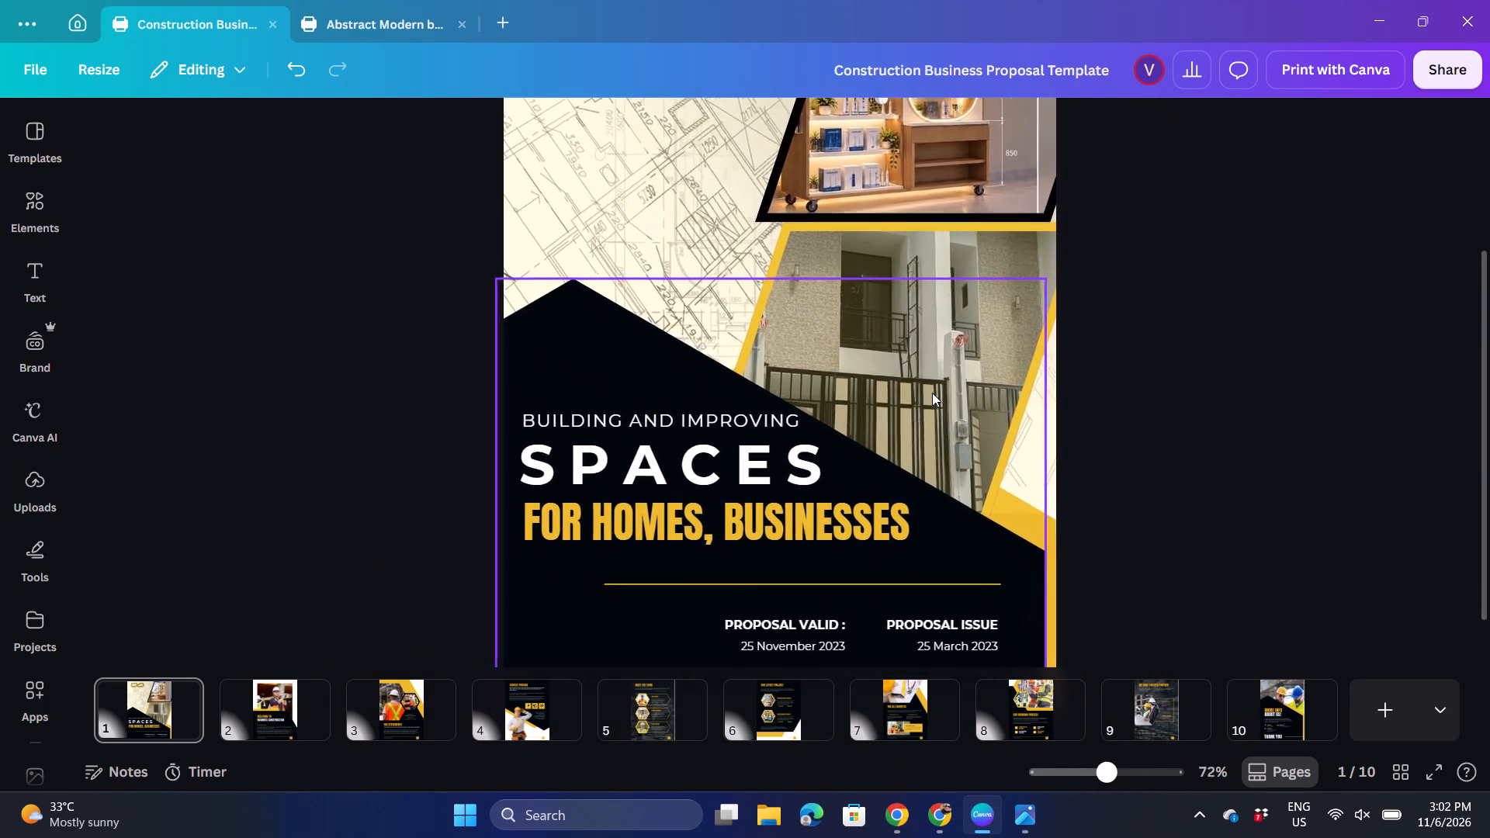
{"action": "left_click", "coordinate": [704, 171]}
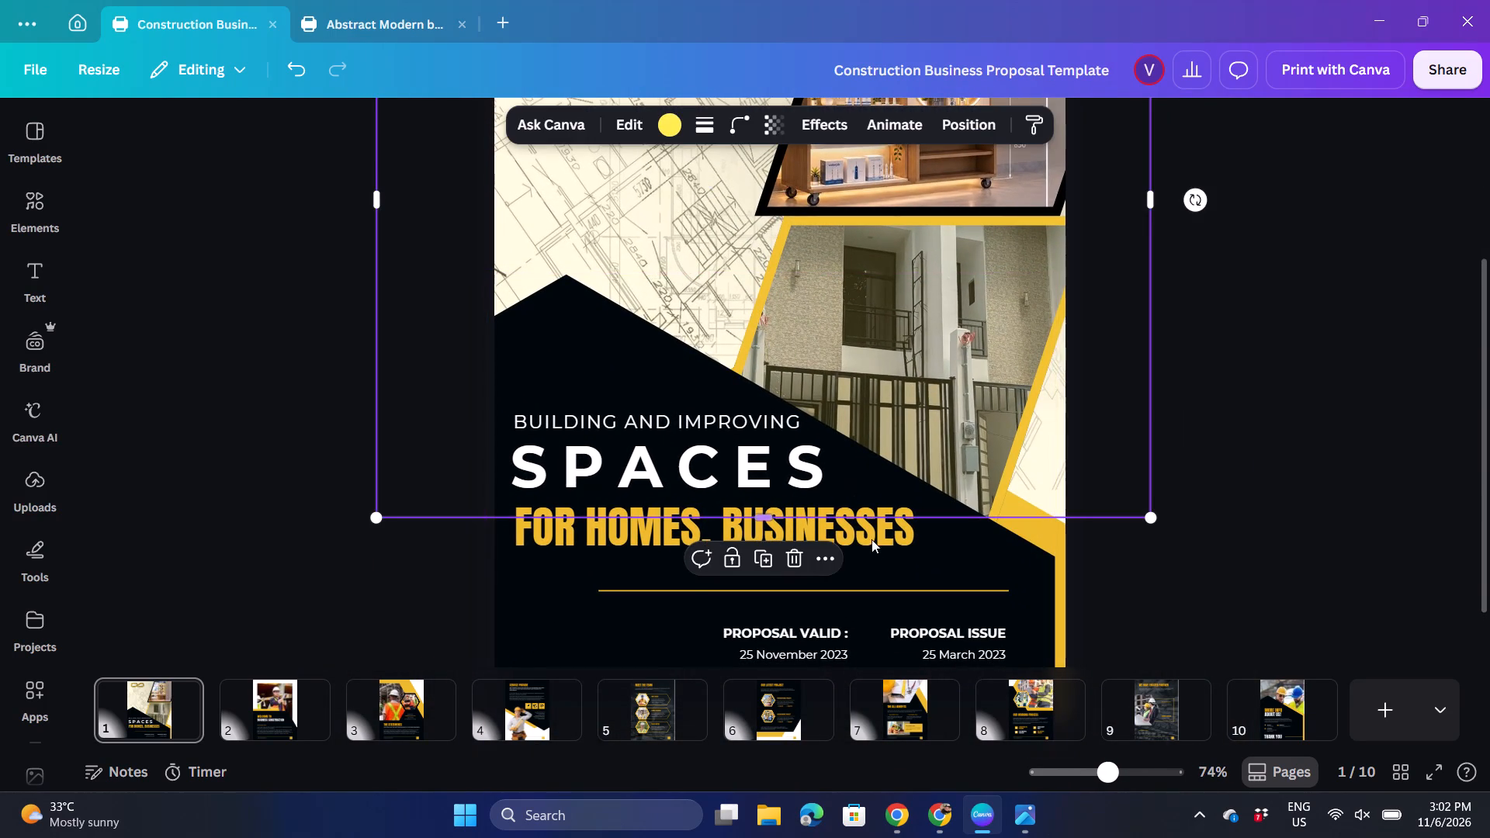
Send the yellow overlay shape one layer backward, behind the gate photo.
{"action": "left_click", "coordinate": [834, 554]}
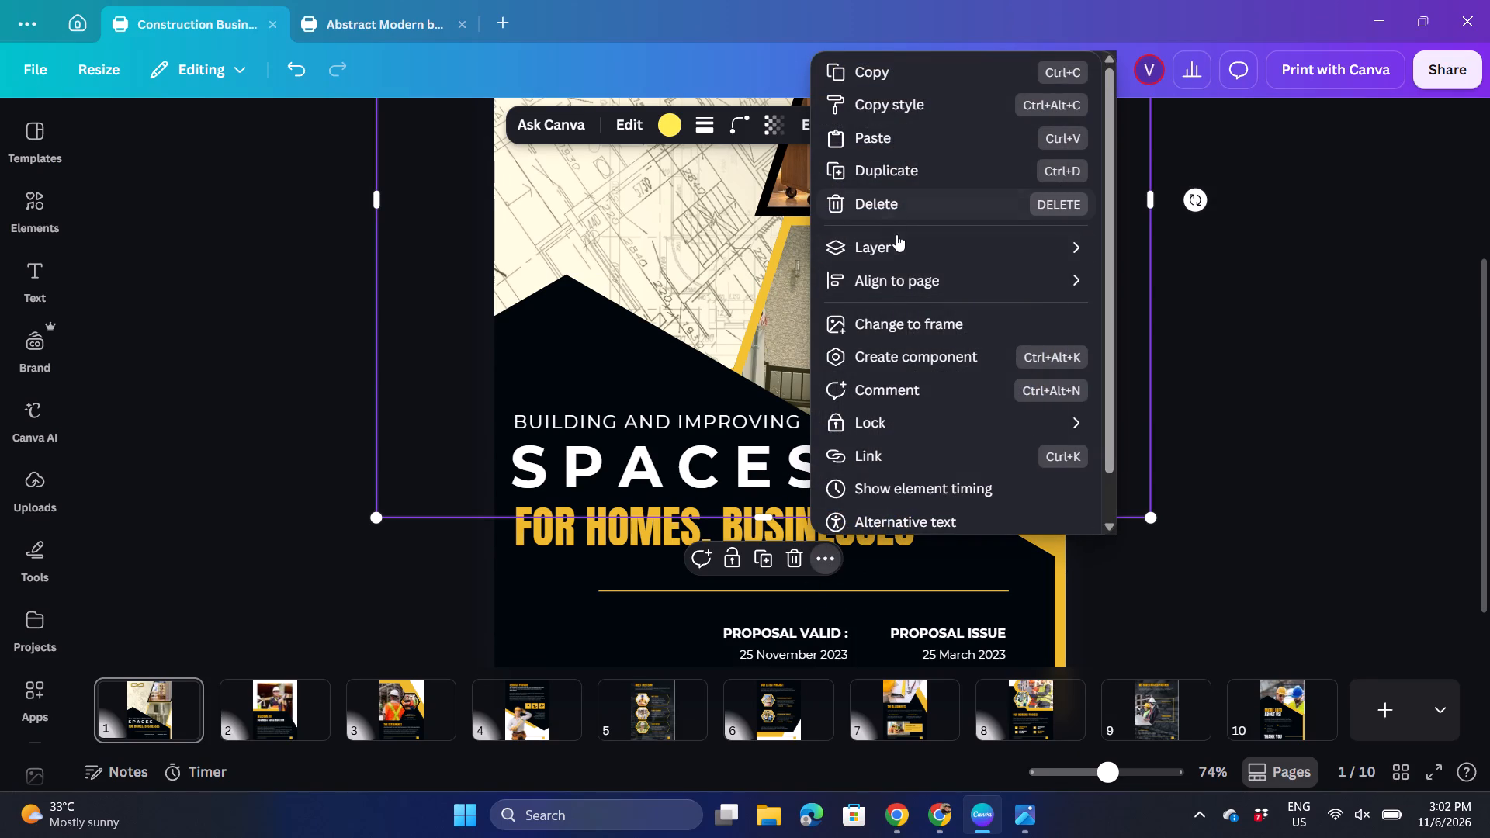
{"action": "left_click", "coordinate": [1143, 310]}
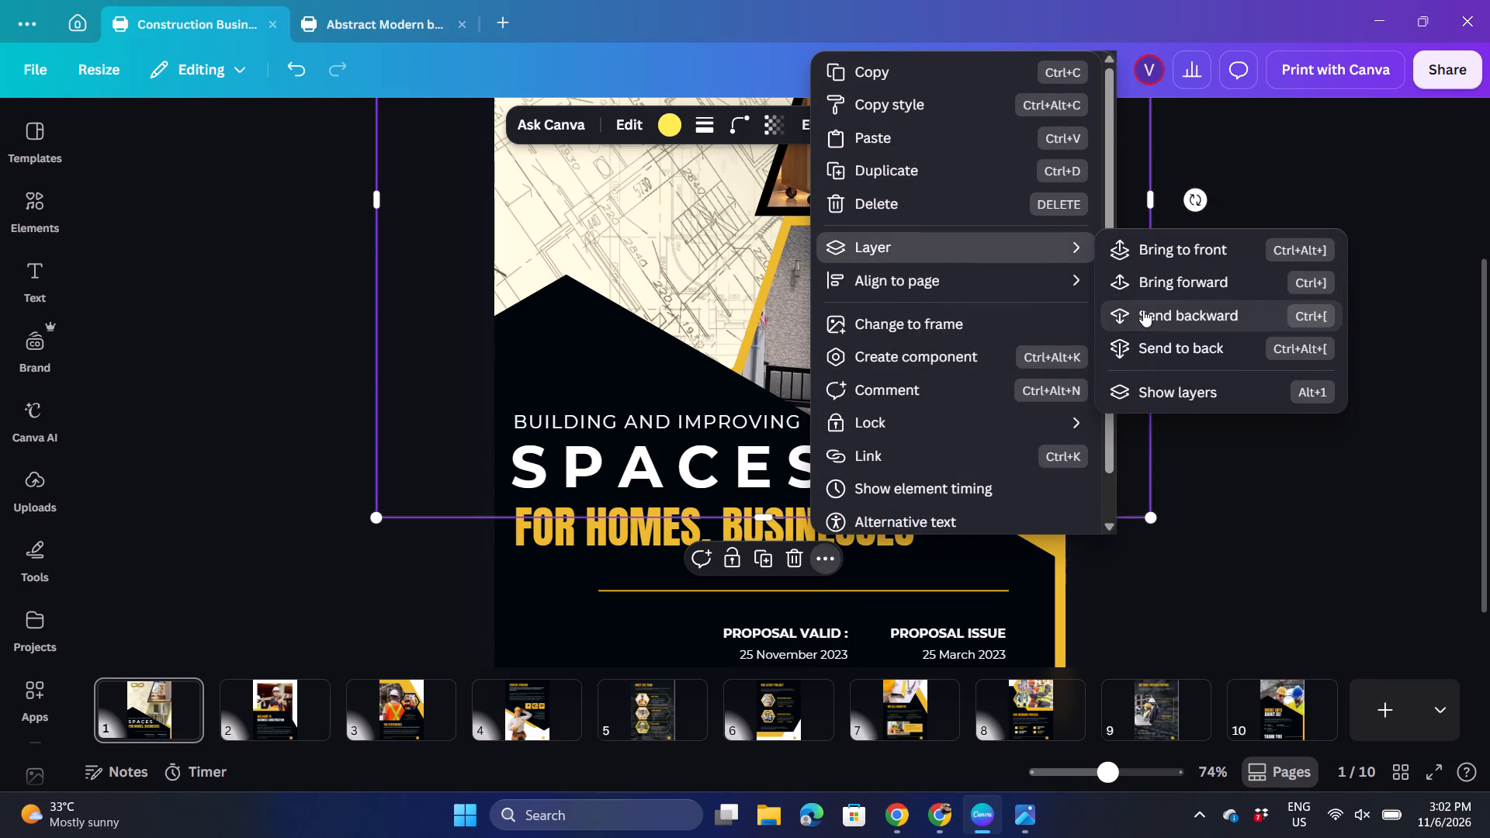
{"action": "left_click", "coordinate": [1350, 155]}
Move the angled house gate photo up so it meets the black lower border of the Waterpik display photo.
{"action": "scroll", "coordinate": [1350, 155], "scroll_direction": "up", "scroll_amount": 1}
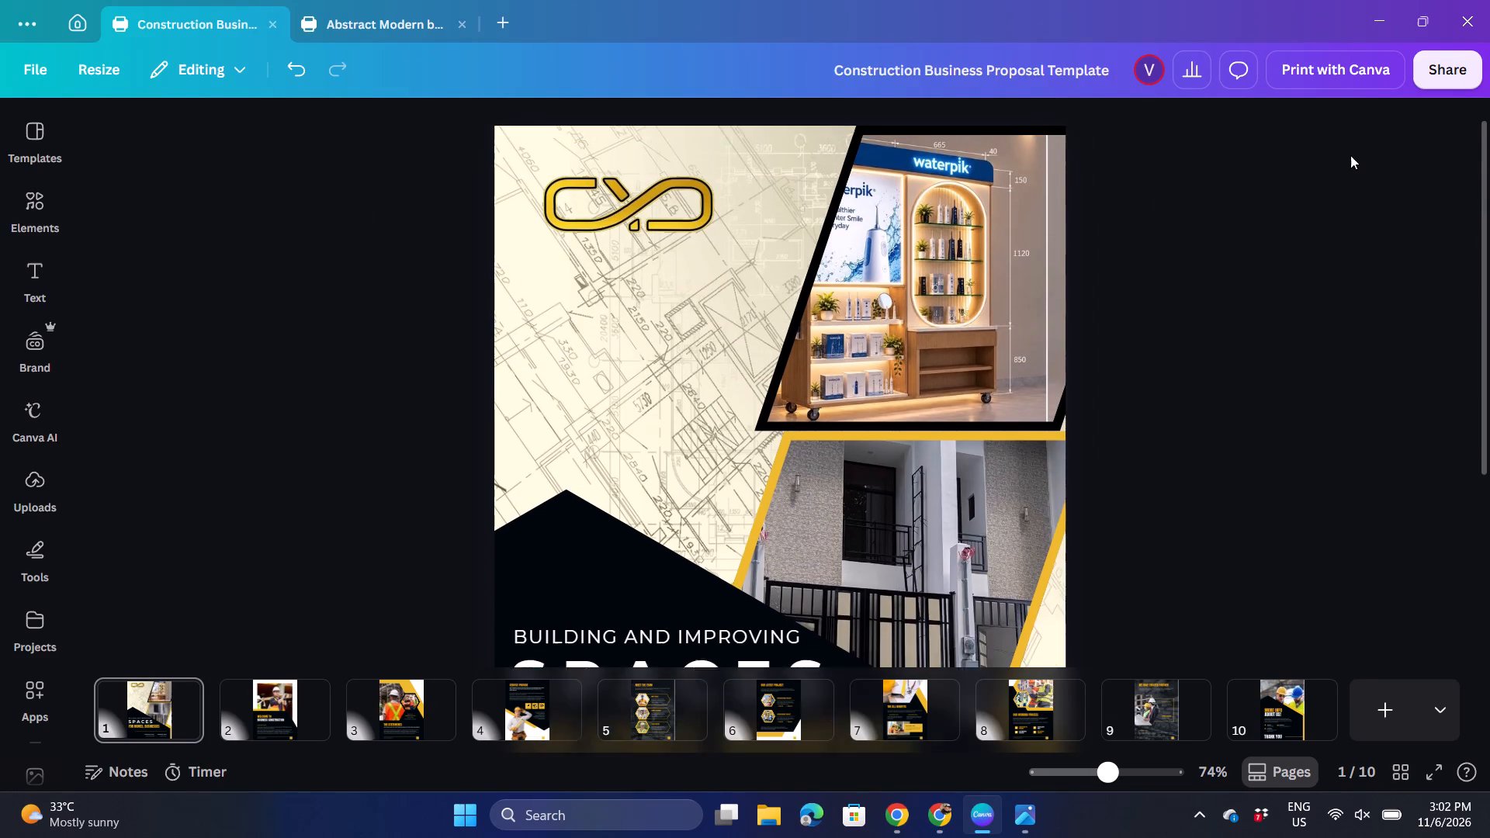
{"action": "scroll", "coordinate": [1350, 155], "scroll_direction": "up", "scroll_amount": 2}
{"action": "scroll", "coordinate": [1350, 155], "scroll_direction": "down", "scroll_amount": 1}
{"action": "scroll", "coordinate": [1366, 313], "scroll_direction": "down", "scroll_amount": 1}
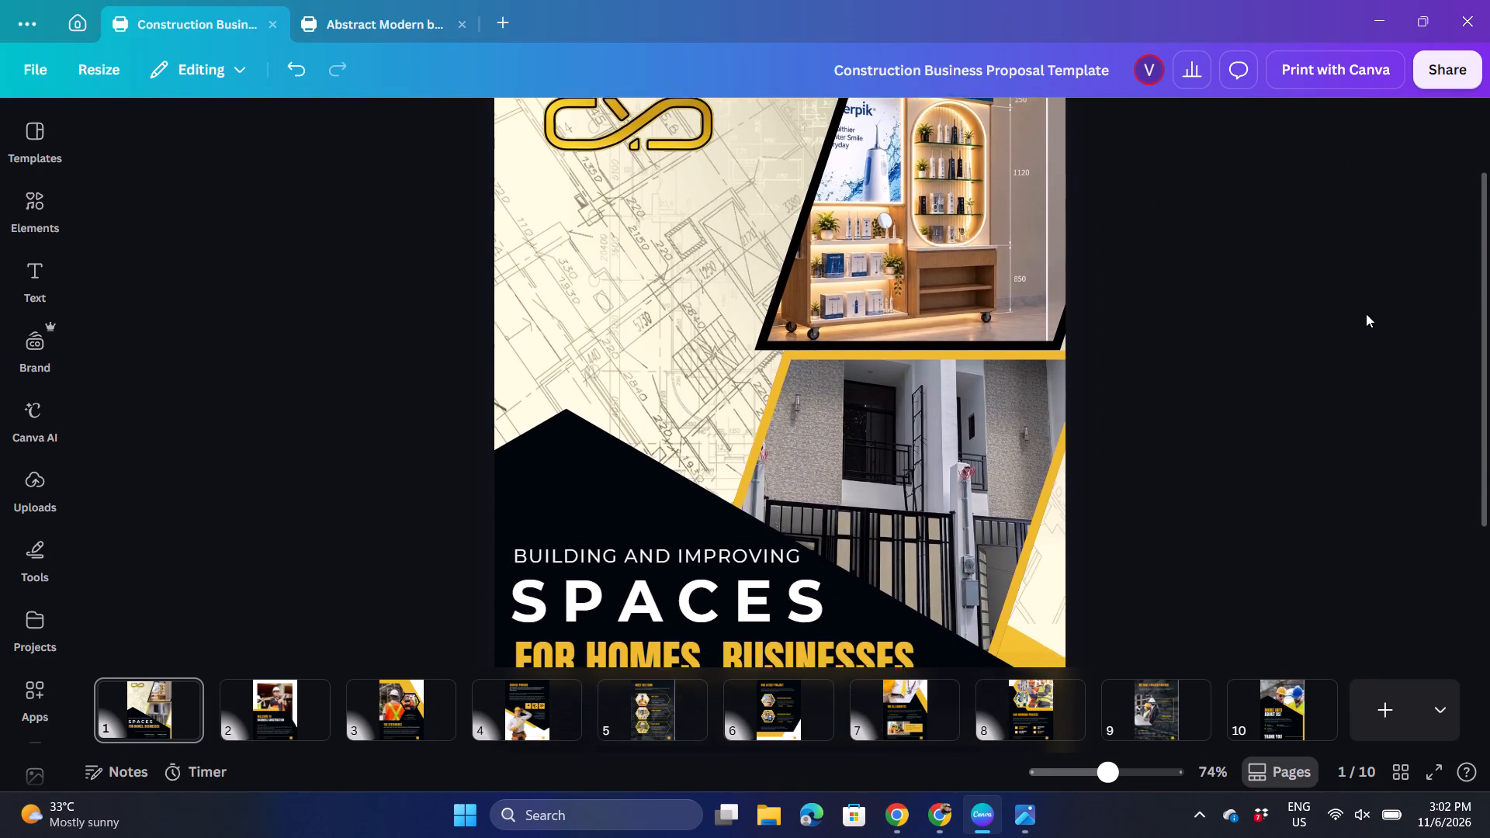
{"action": "scroll", "coordinate": [1366, 313], "scroll_direction": "down", "scroll_amount": 1}
{"action": "left_click", "coordinate": [1018, 351]}
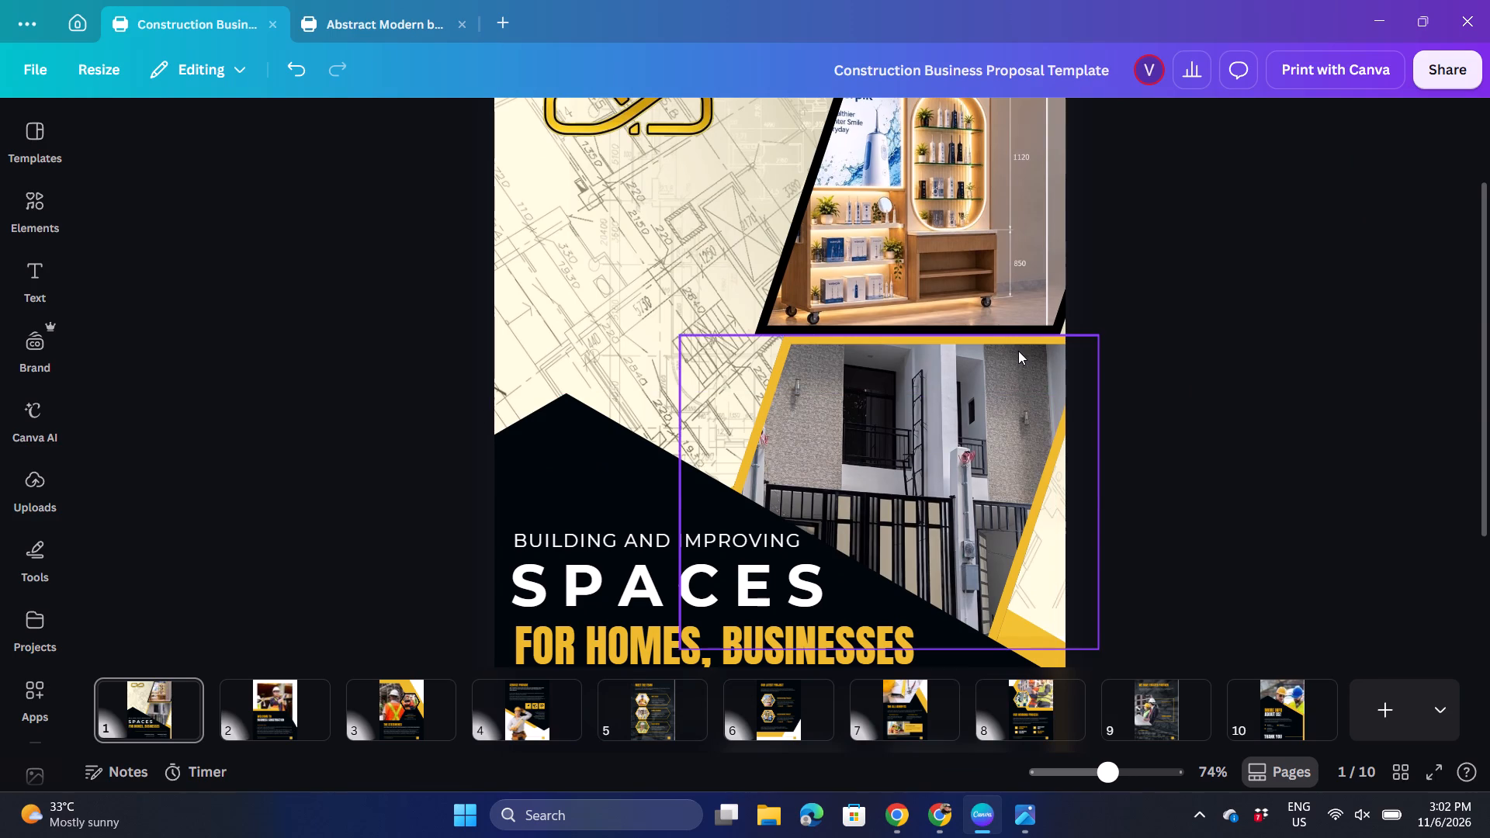
{"action": "left_click_drag", "start_coordinate": [1018, 351], "coordinate": [1028, 329]}
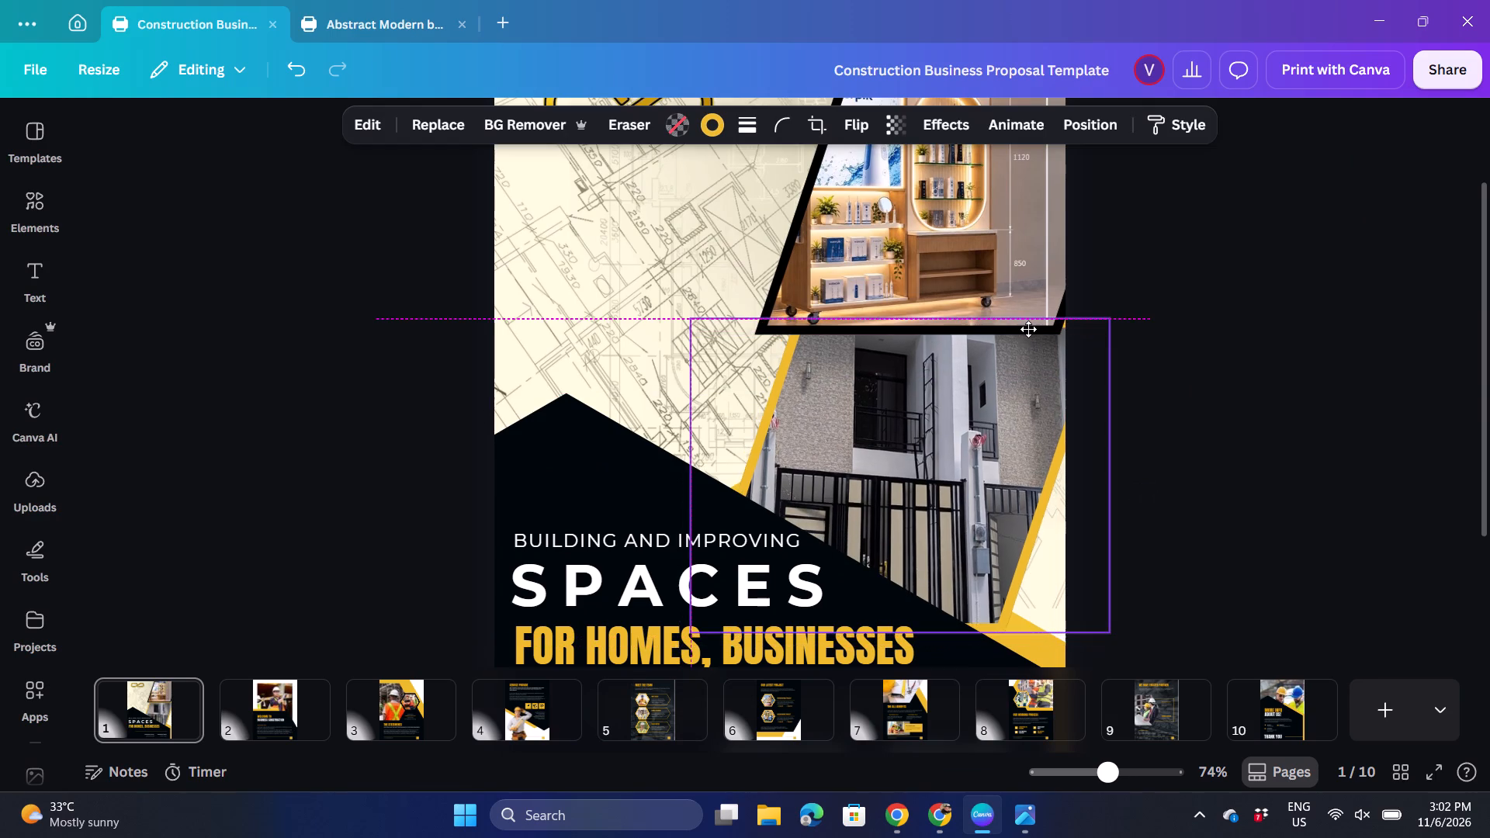
{"action": "left_click_drag", "start_coordinate": [1028, 329], "coordinate": [1015, 327]}
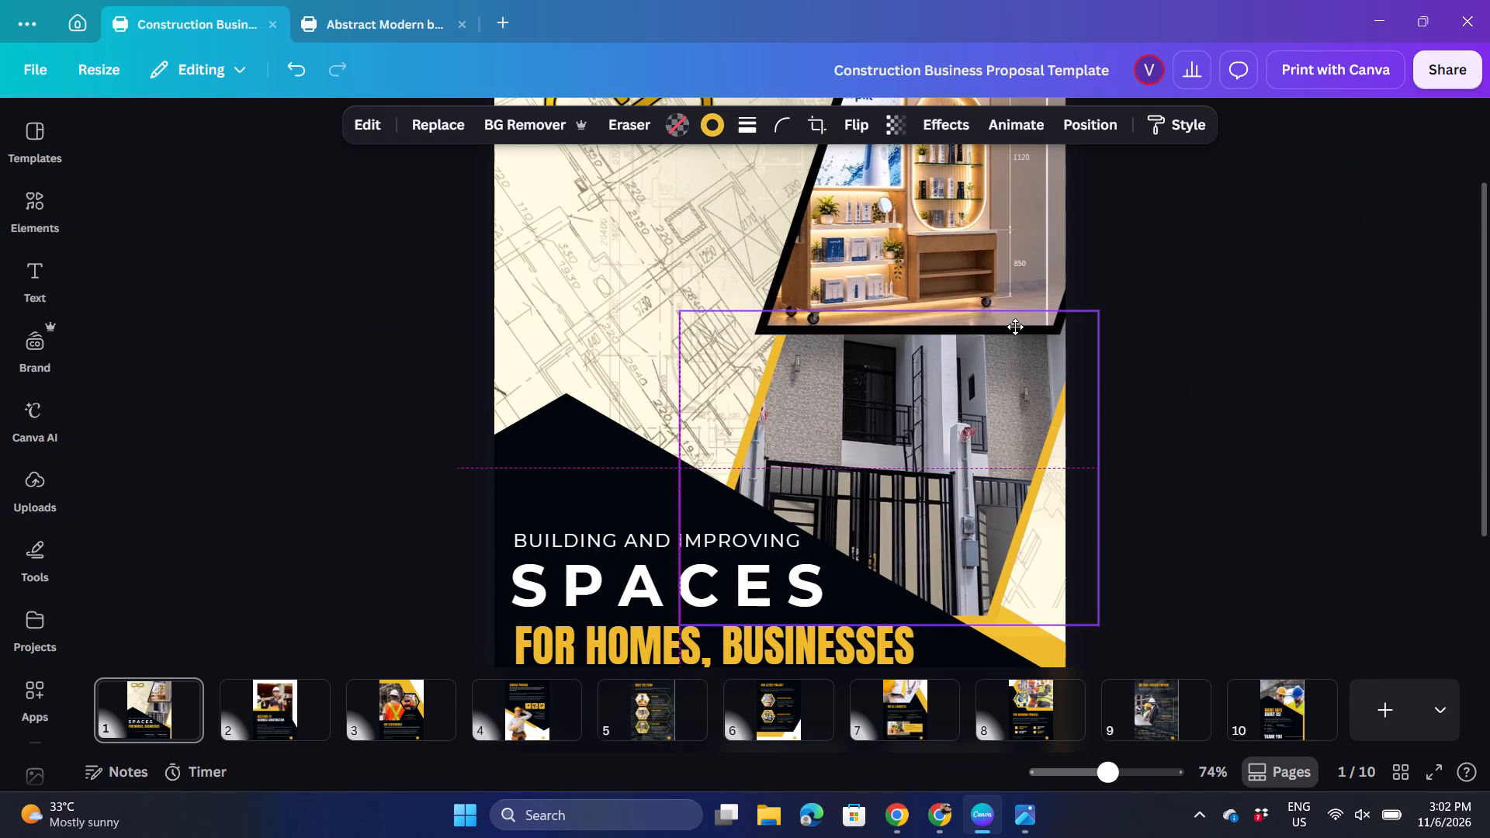
{"action": "left_click_drag", "start_coordinate": [1015, 327], "coordinate": [1020, 331]}
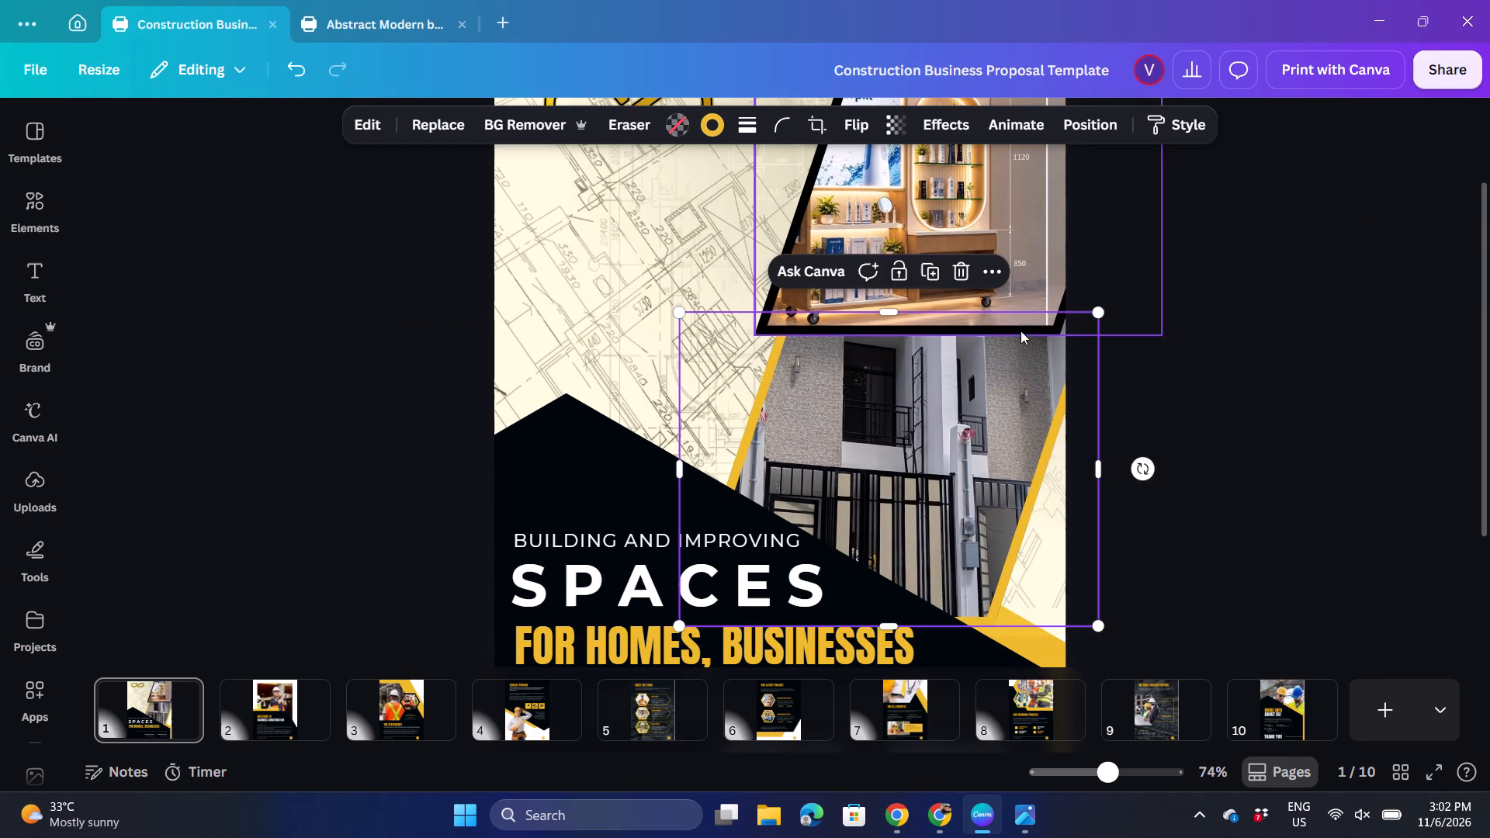
{"action": "left_click", "coordinate": [1272, 316]}
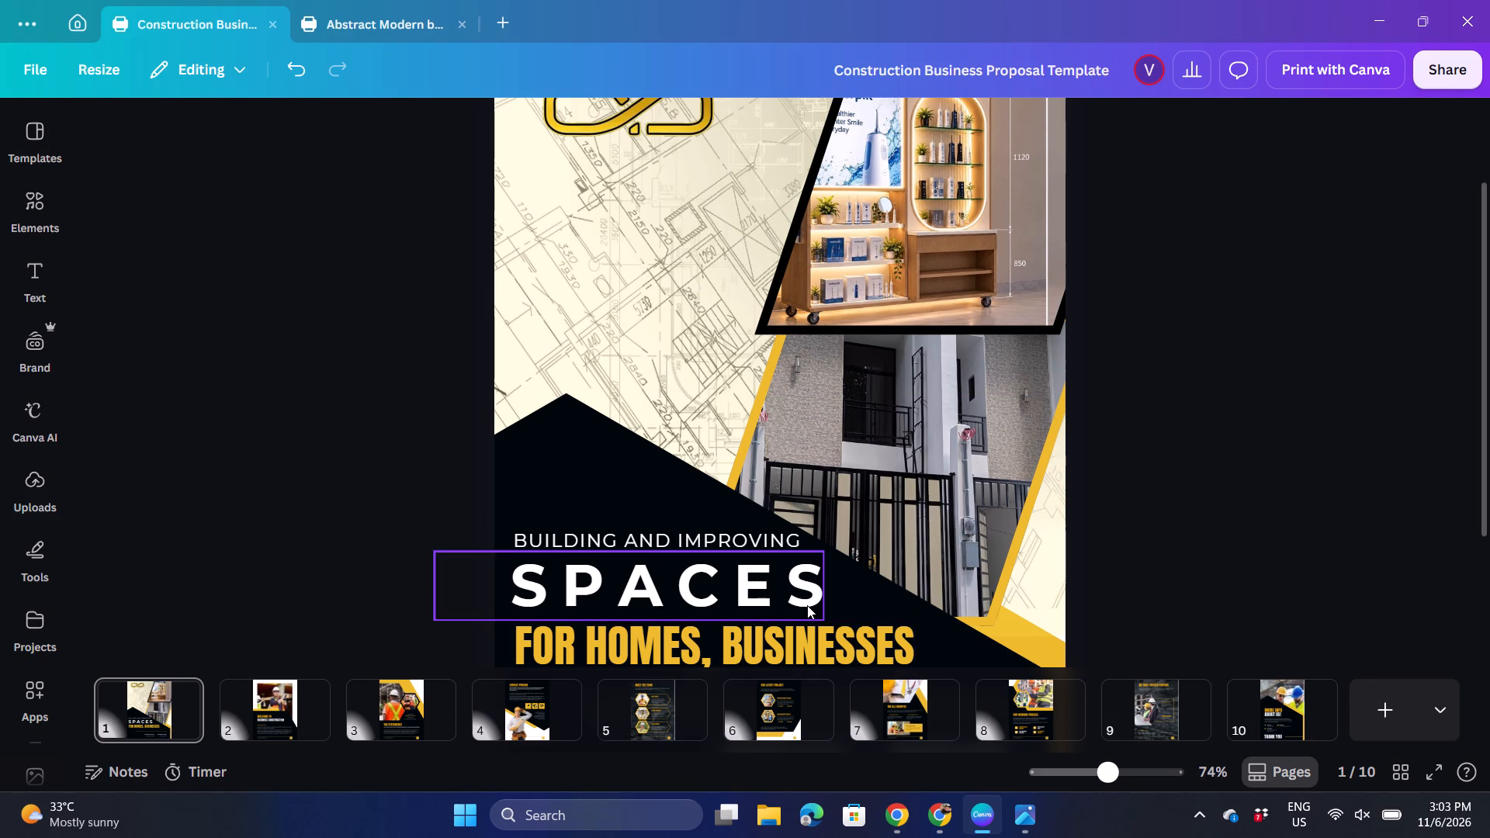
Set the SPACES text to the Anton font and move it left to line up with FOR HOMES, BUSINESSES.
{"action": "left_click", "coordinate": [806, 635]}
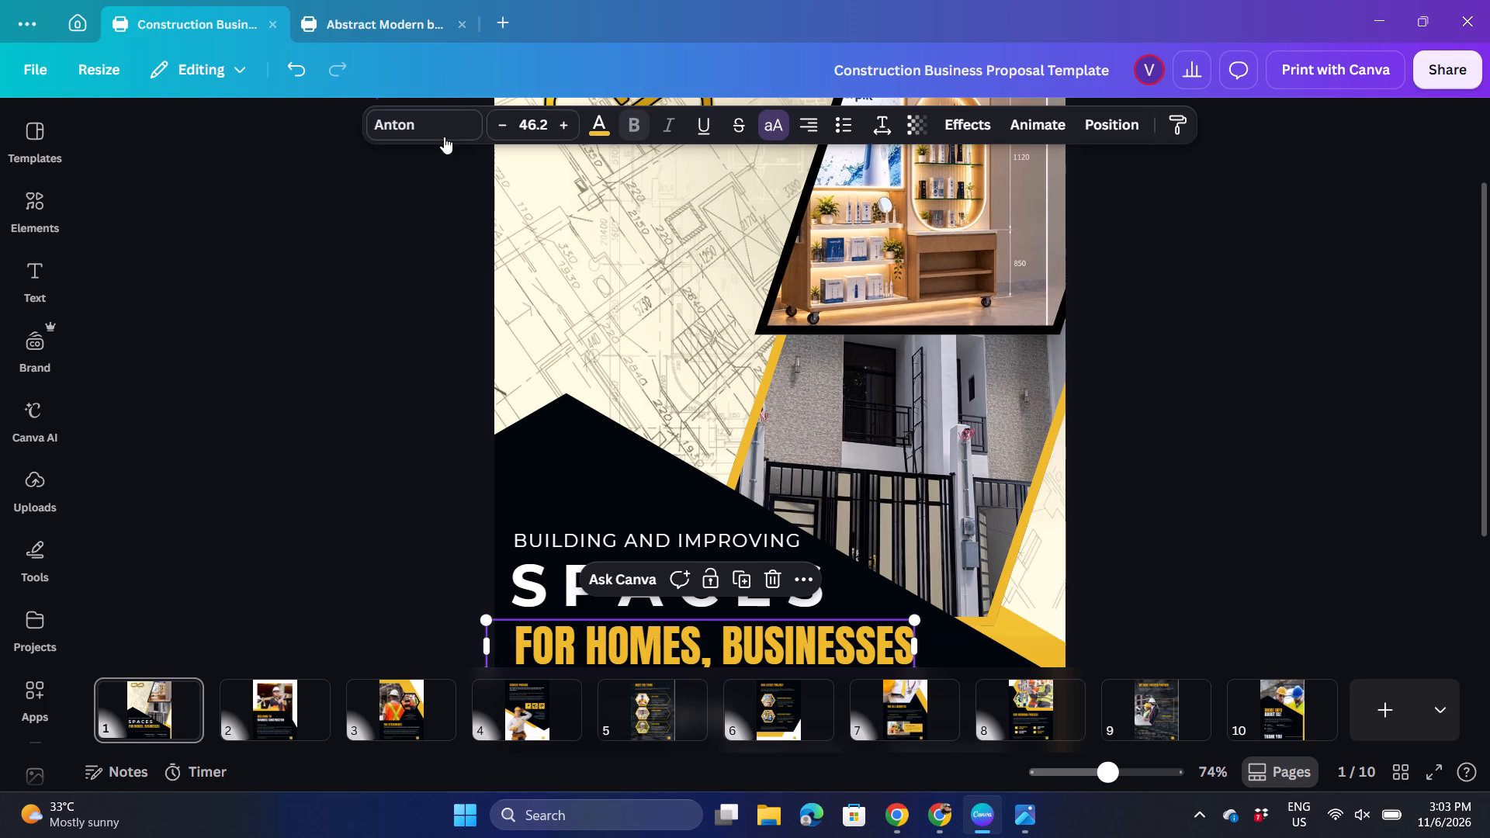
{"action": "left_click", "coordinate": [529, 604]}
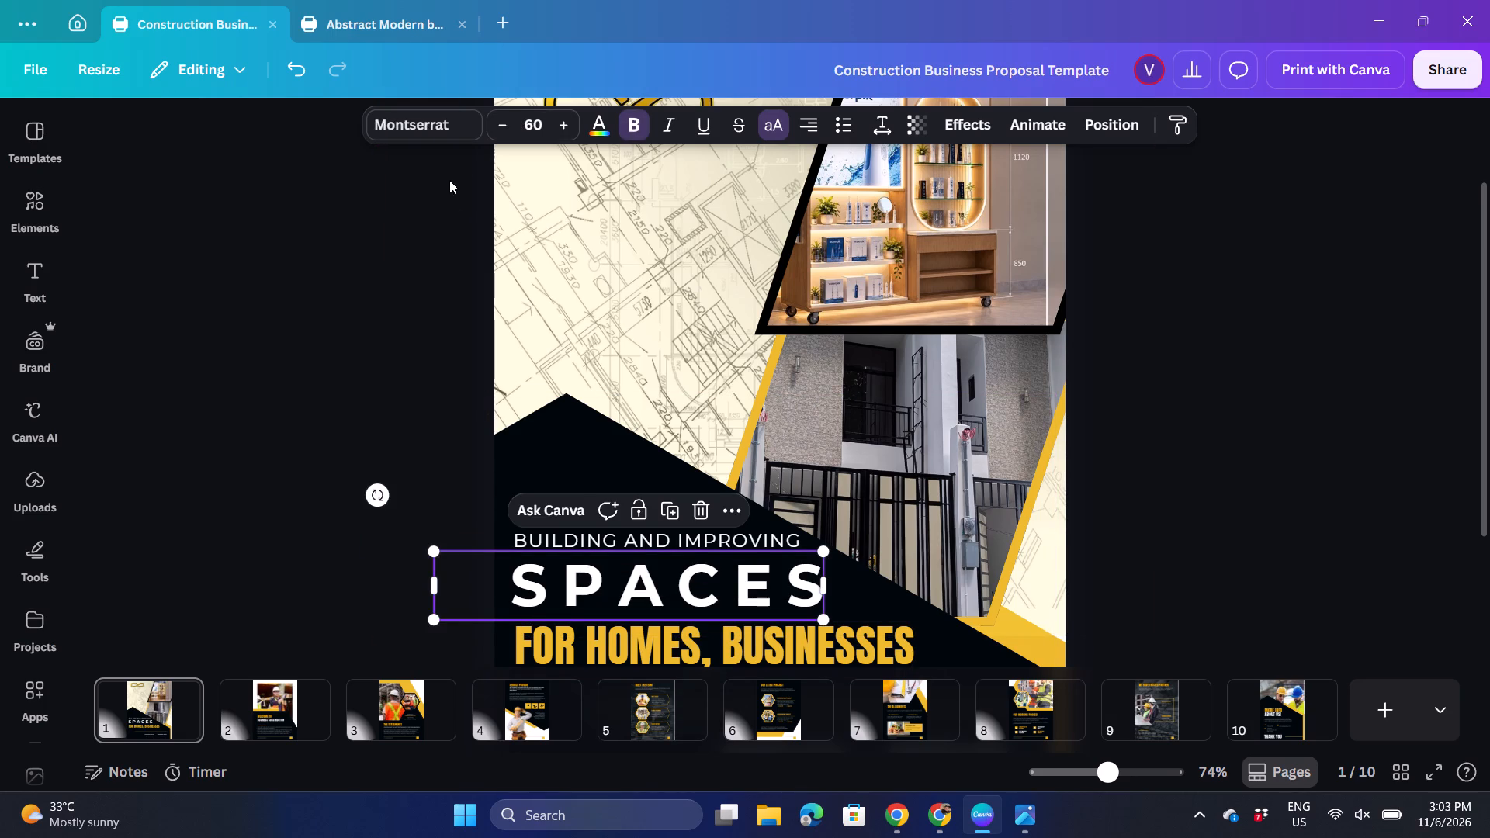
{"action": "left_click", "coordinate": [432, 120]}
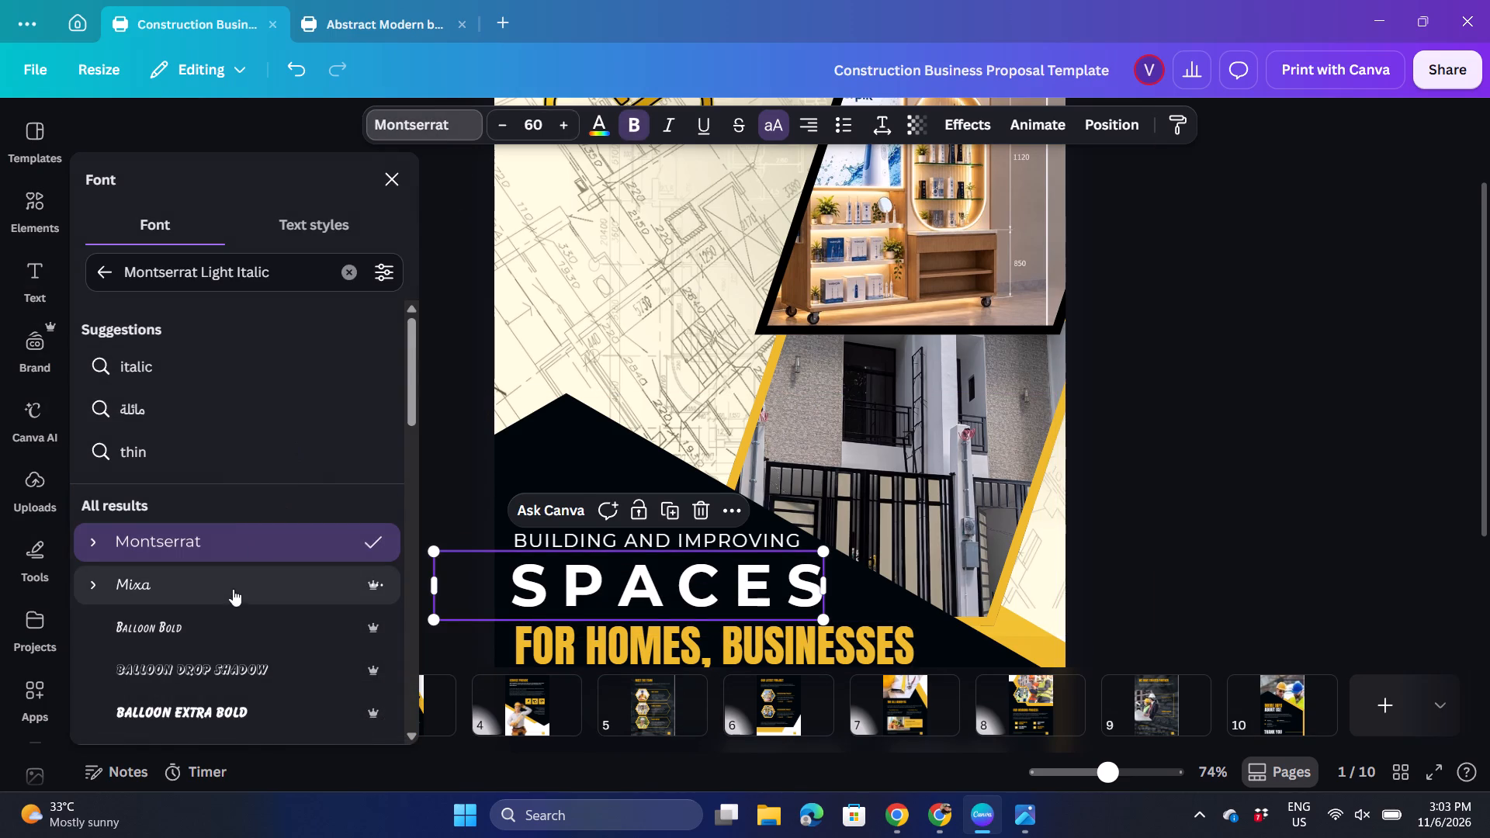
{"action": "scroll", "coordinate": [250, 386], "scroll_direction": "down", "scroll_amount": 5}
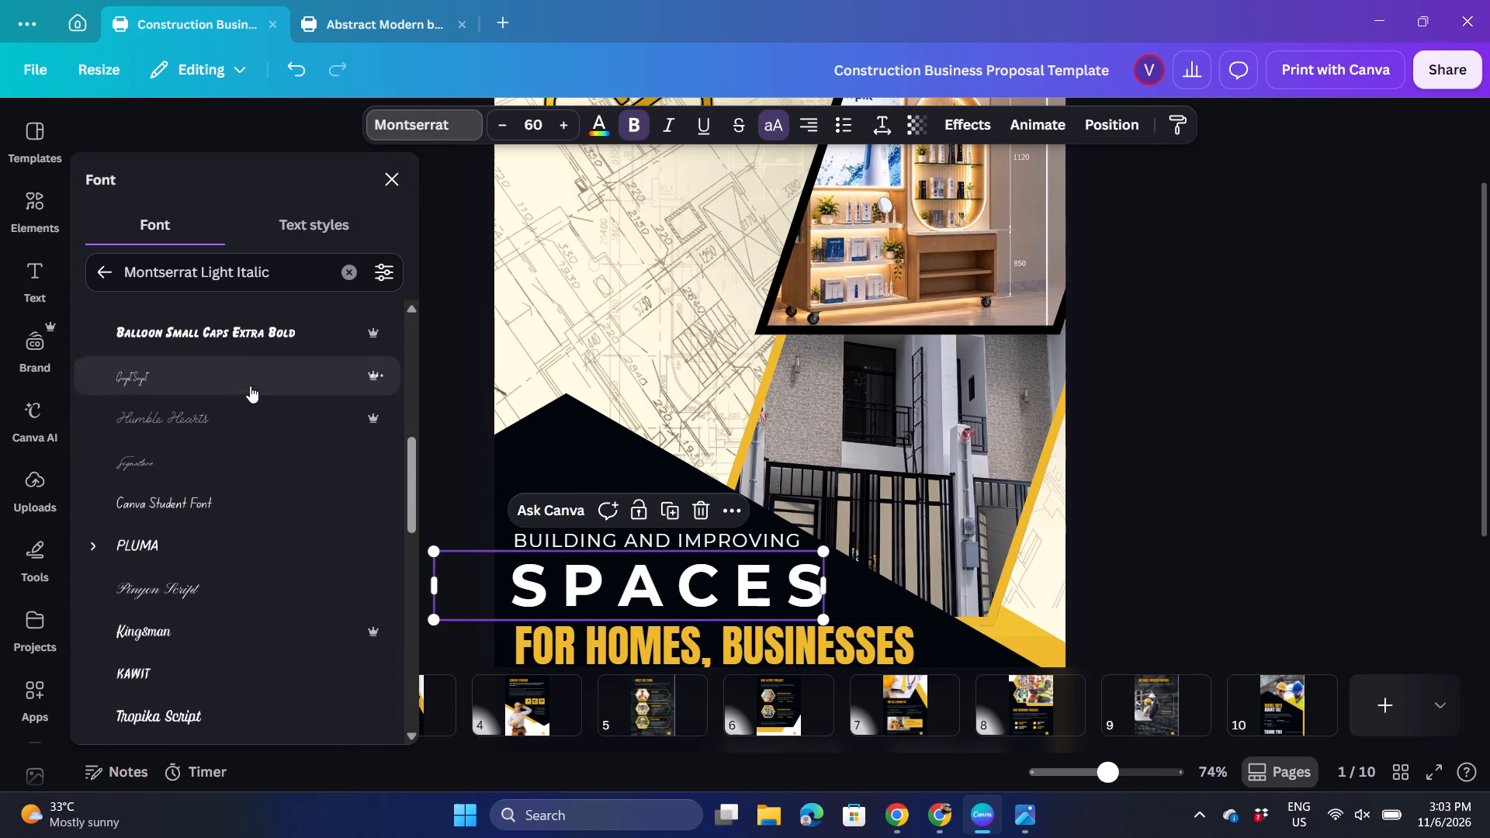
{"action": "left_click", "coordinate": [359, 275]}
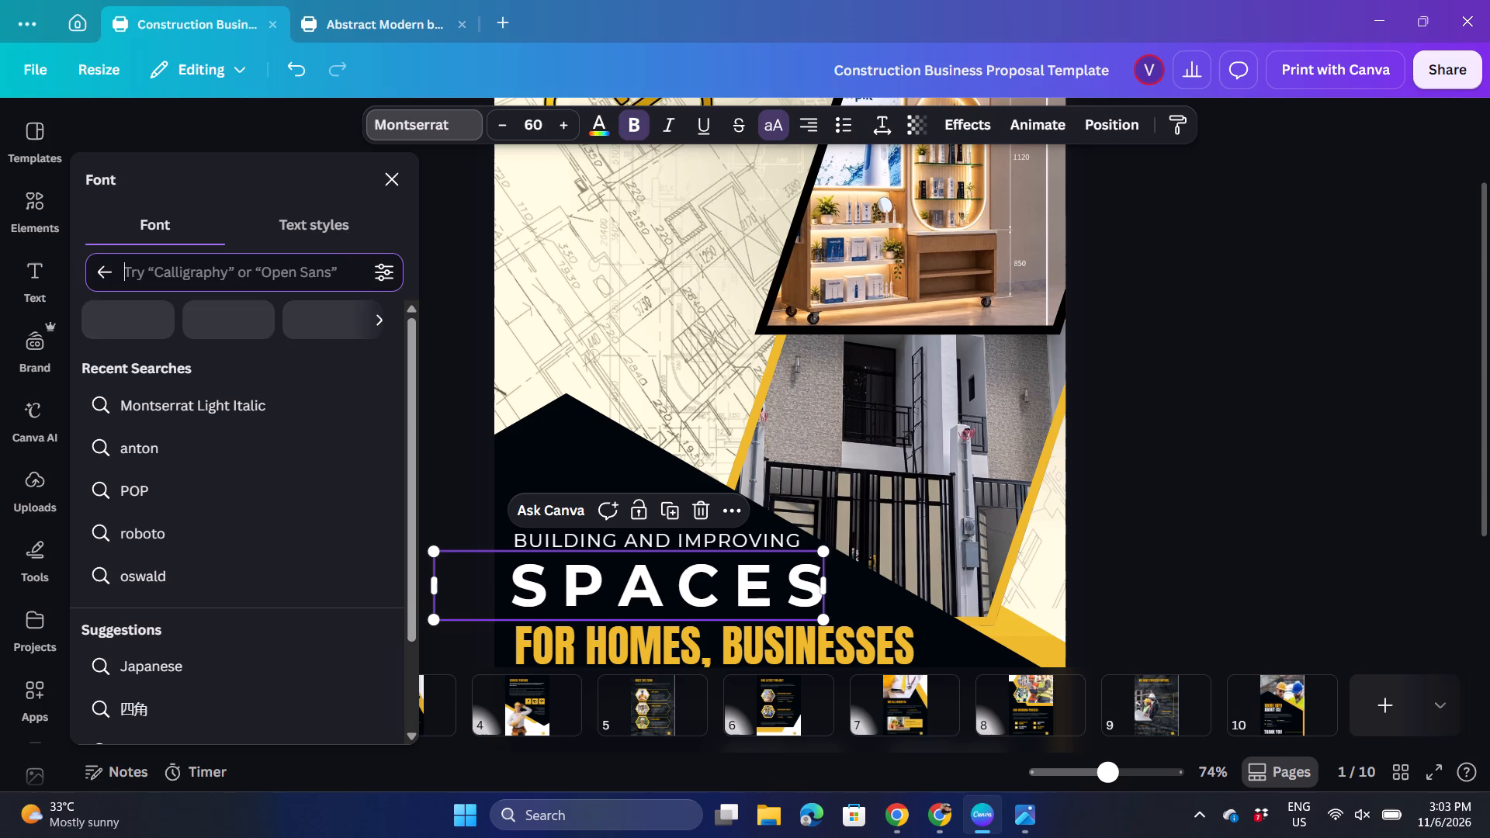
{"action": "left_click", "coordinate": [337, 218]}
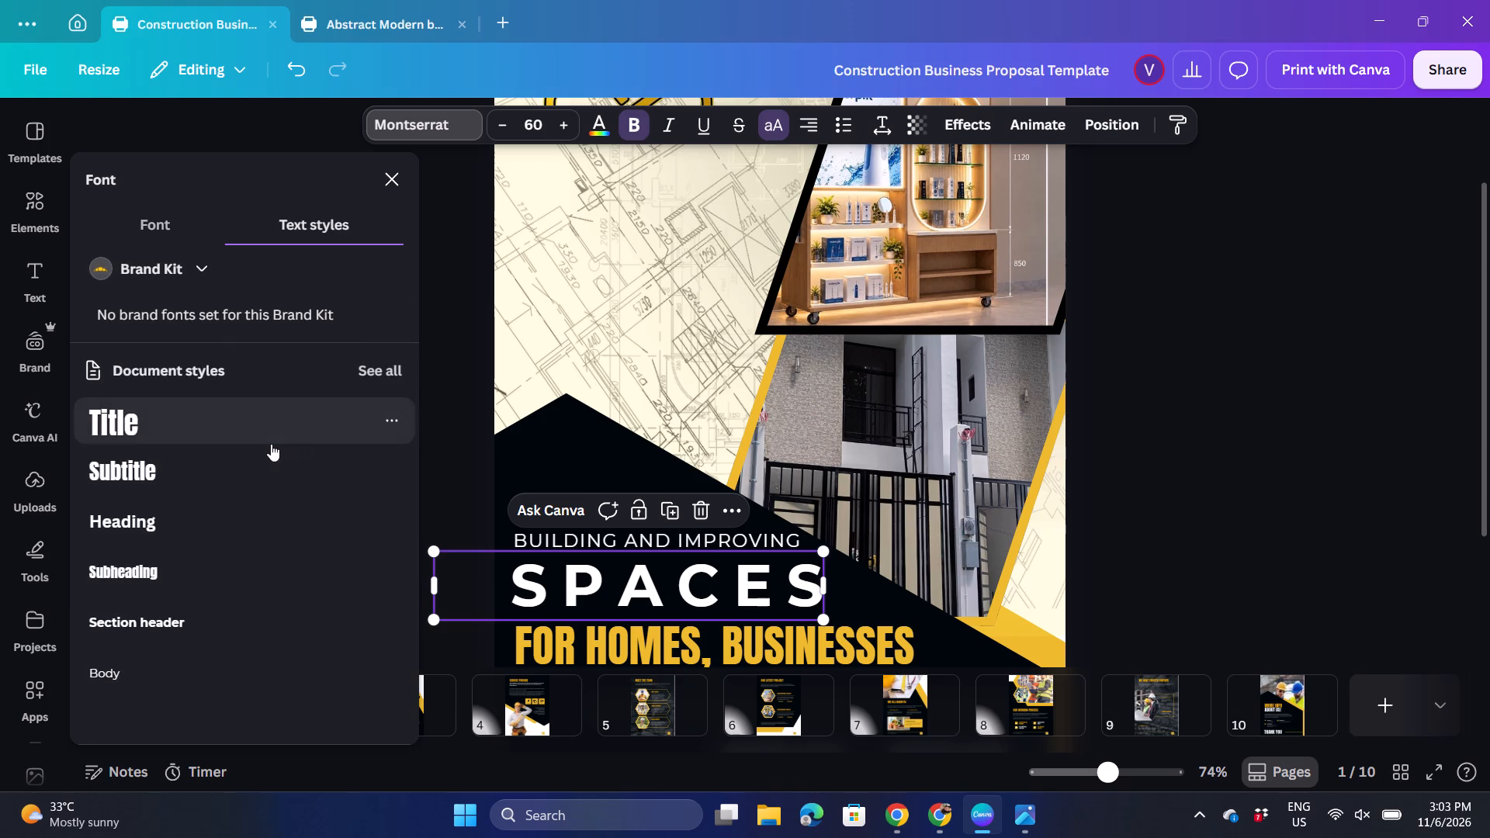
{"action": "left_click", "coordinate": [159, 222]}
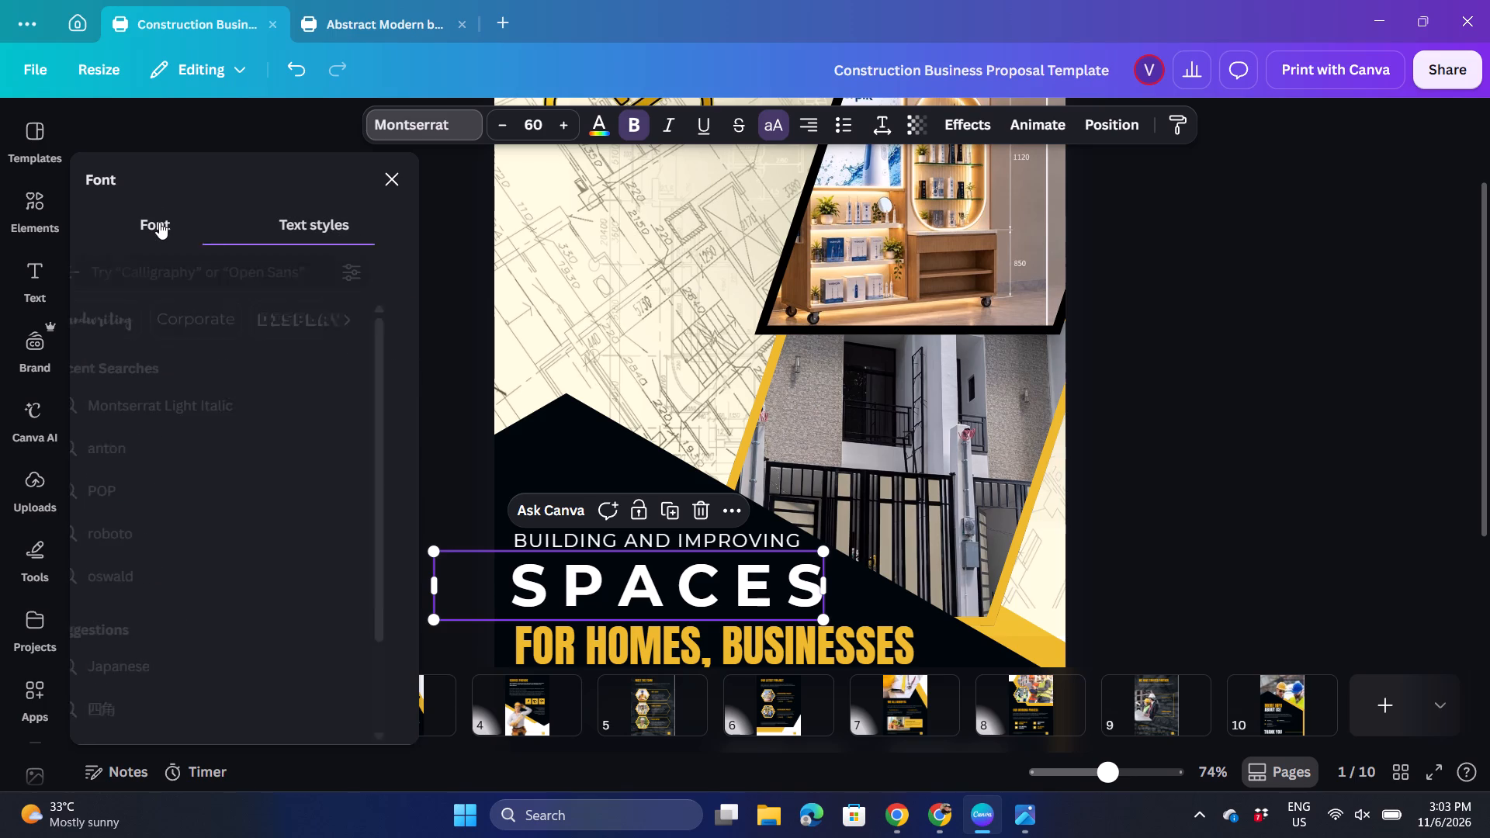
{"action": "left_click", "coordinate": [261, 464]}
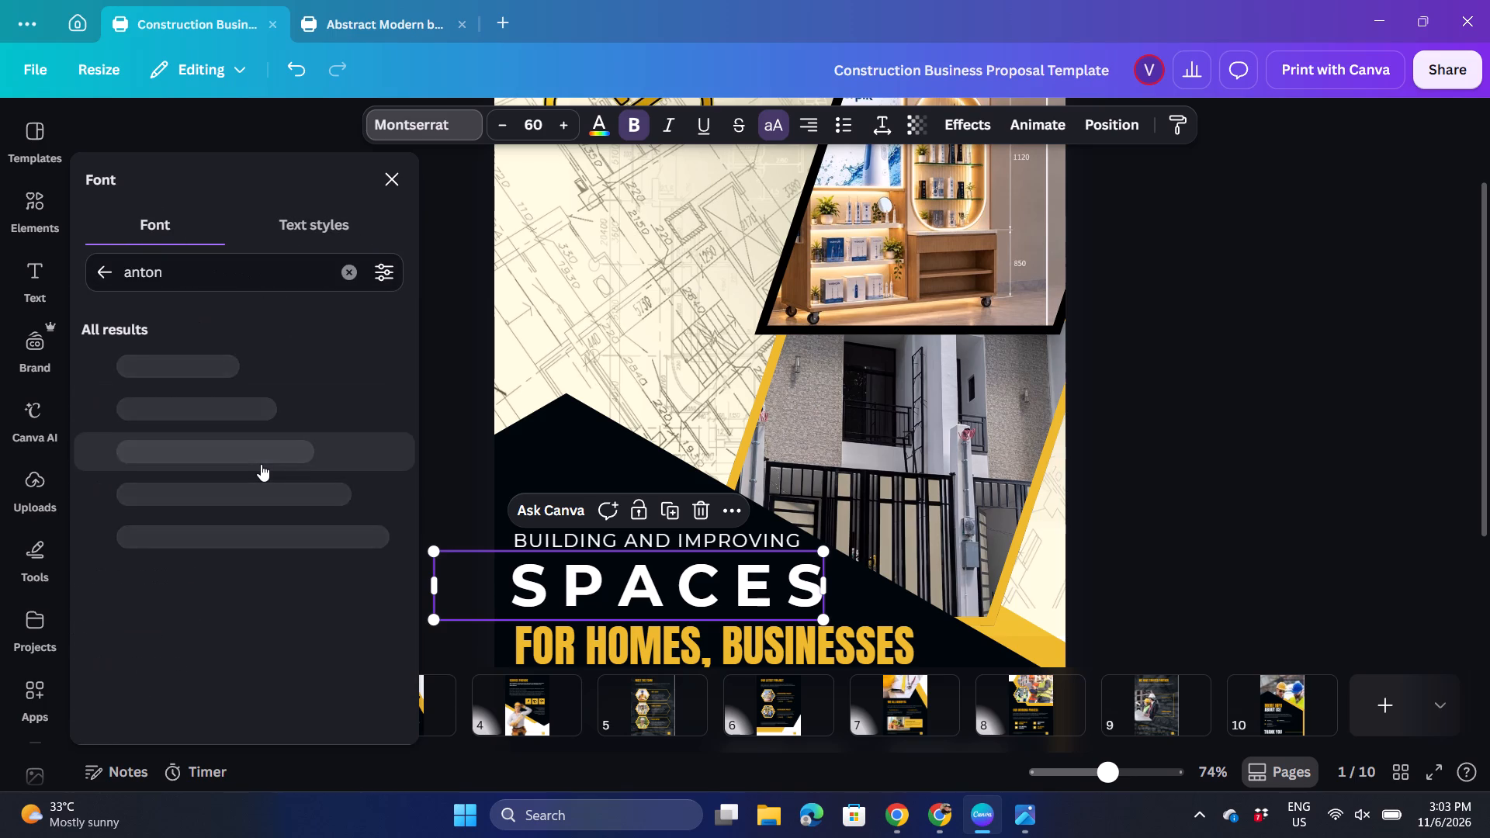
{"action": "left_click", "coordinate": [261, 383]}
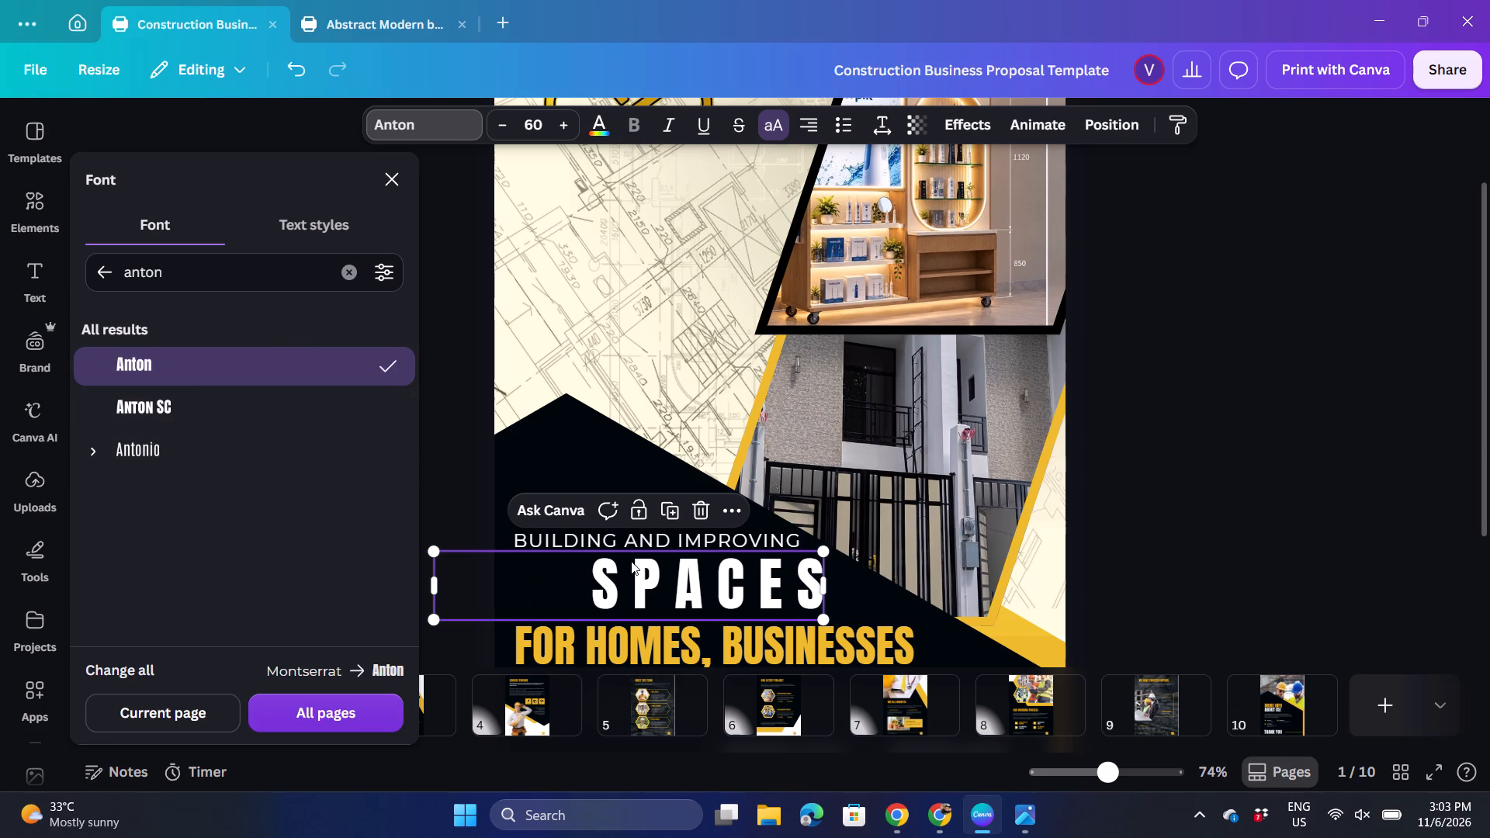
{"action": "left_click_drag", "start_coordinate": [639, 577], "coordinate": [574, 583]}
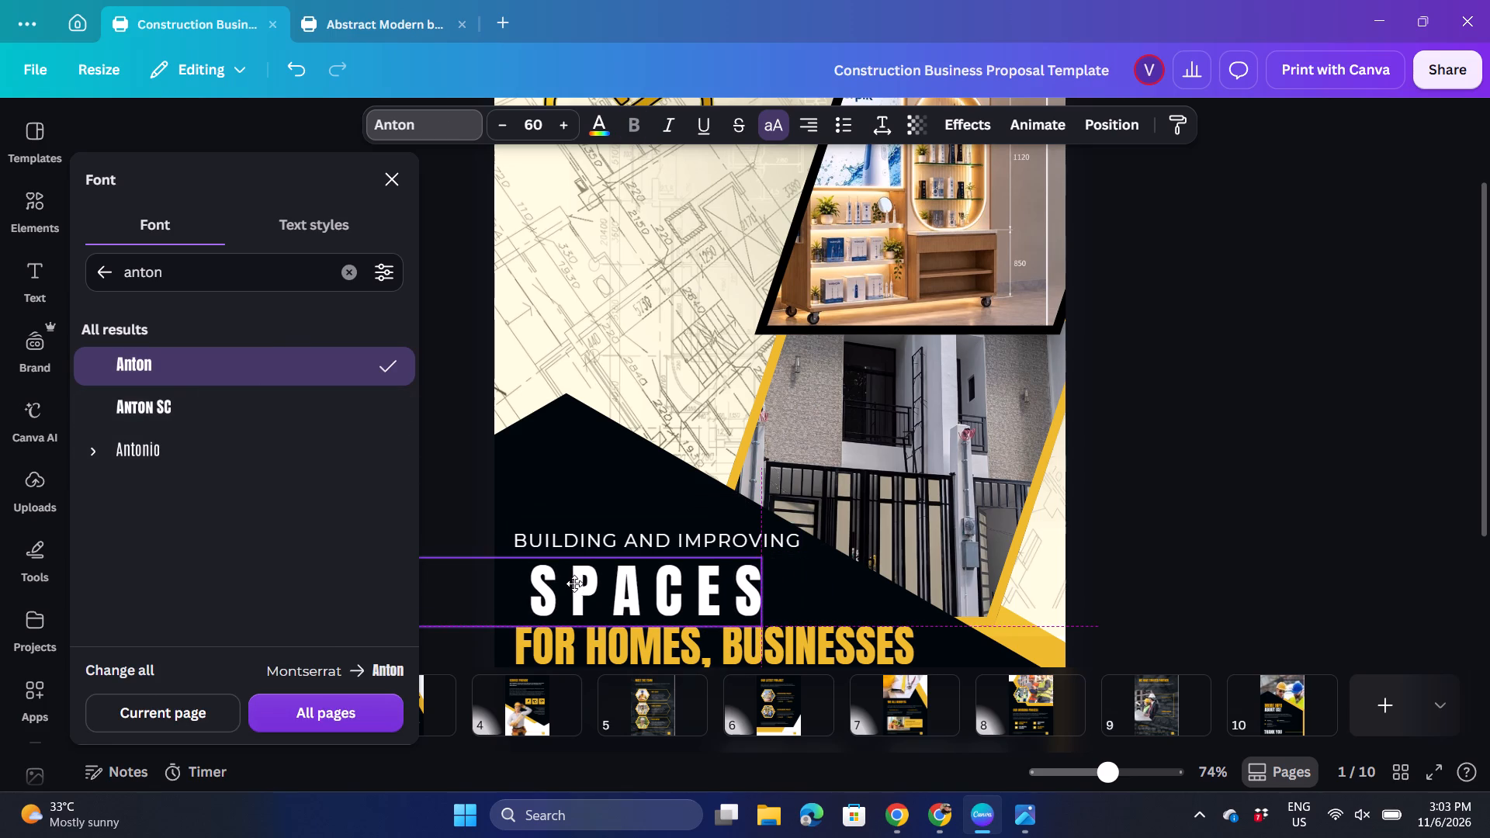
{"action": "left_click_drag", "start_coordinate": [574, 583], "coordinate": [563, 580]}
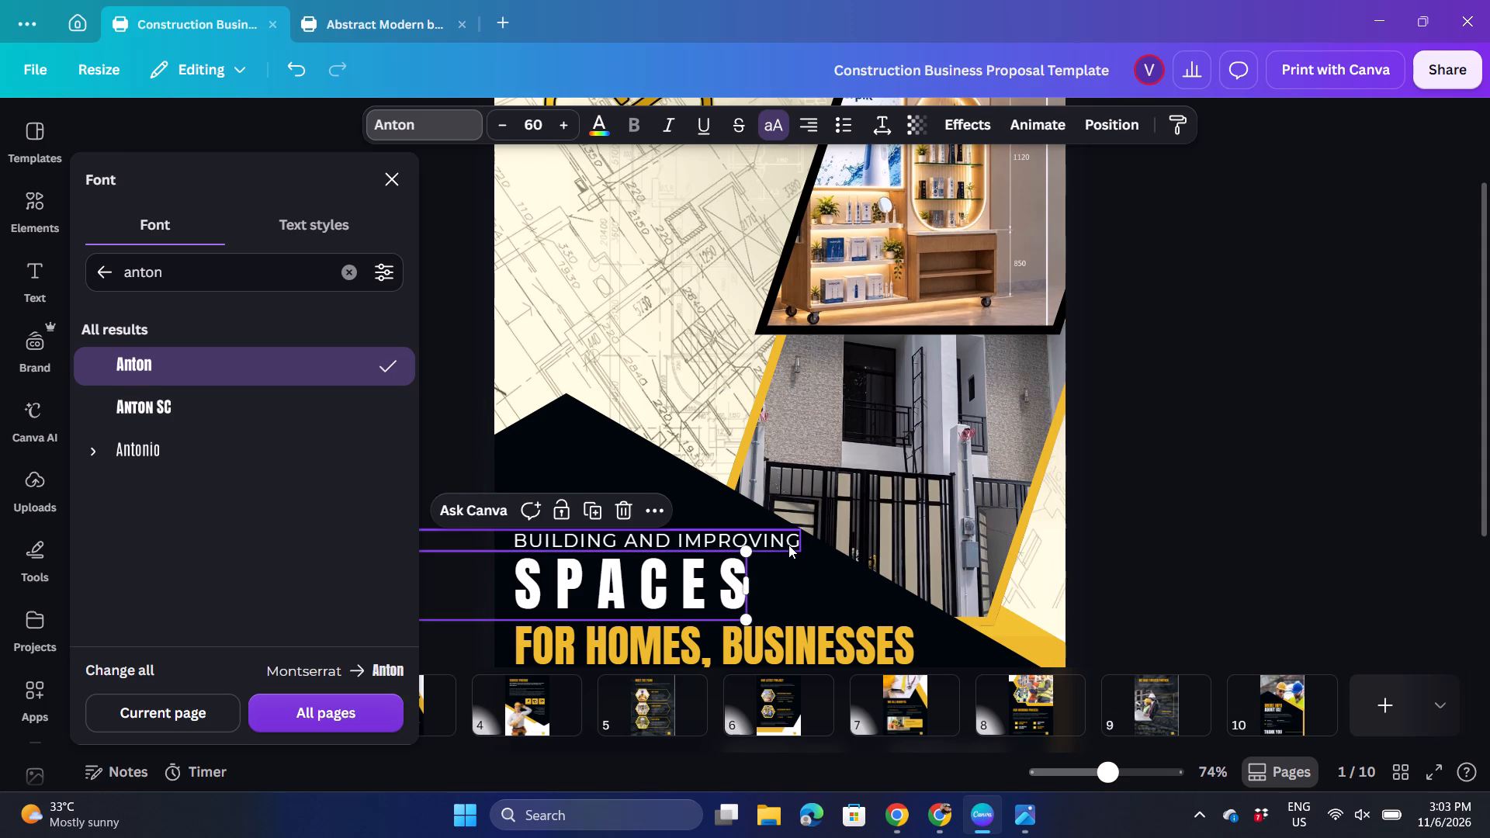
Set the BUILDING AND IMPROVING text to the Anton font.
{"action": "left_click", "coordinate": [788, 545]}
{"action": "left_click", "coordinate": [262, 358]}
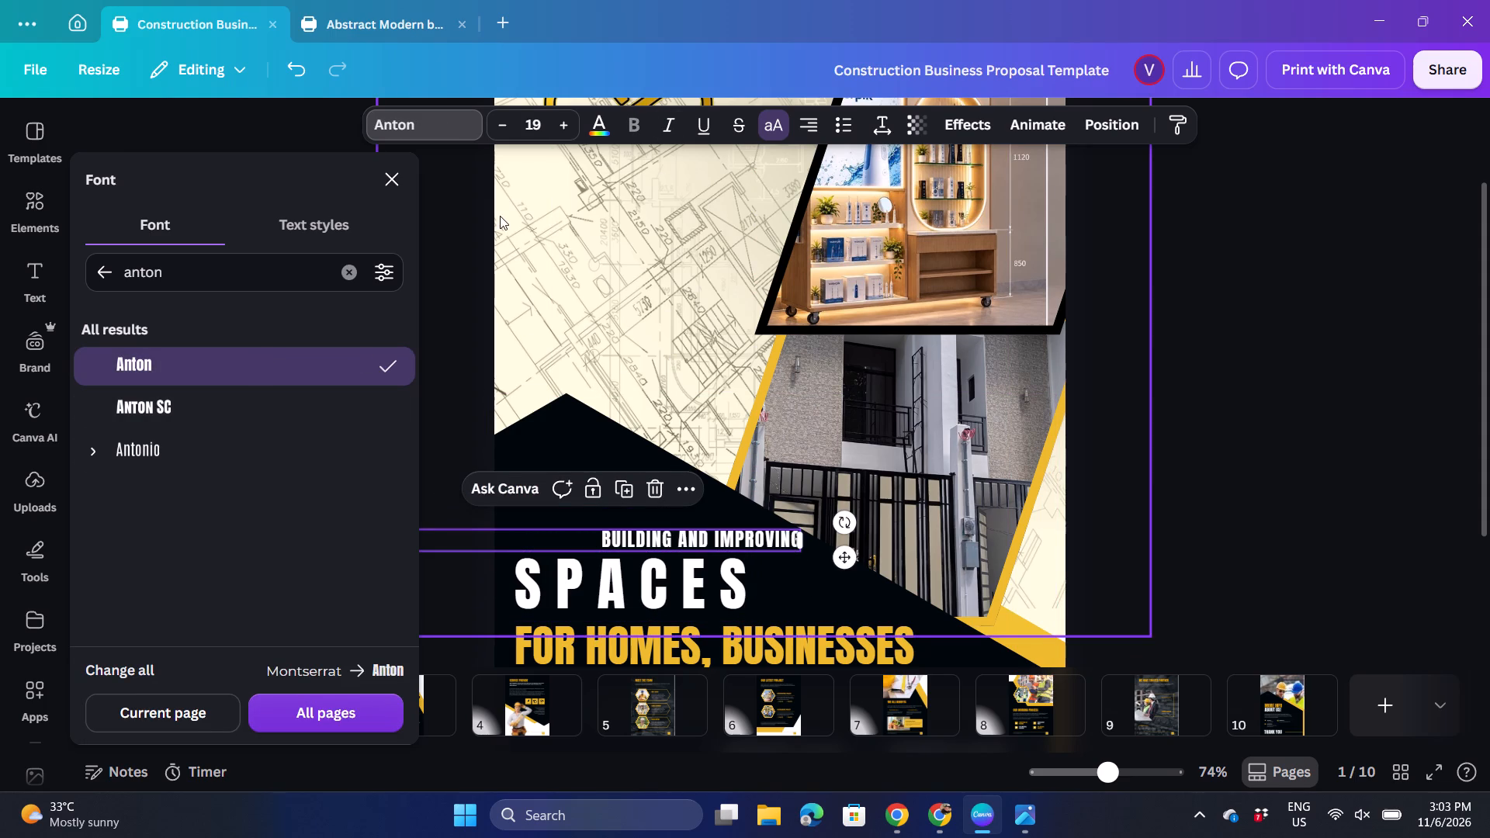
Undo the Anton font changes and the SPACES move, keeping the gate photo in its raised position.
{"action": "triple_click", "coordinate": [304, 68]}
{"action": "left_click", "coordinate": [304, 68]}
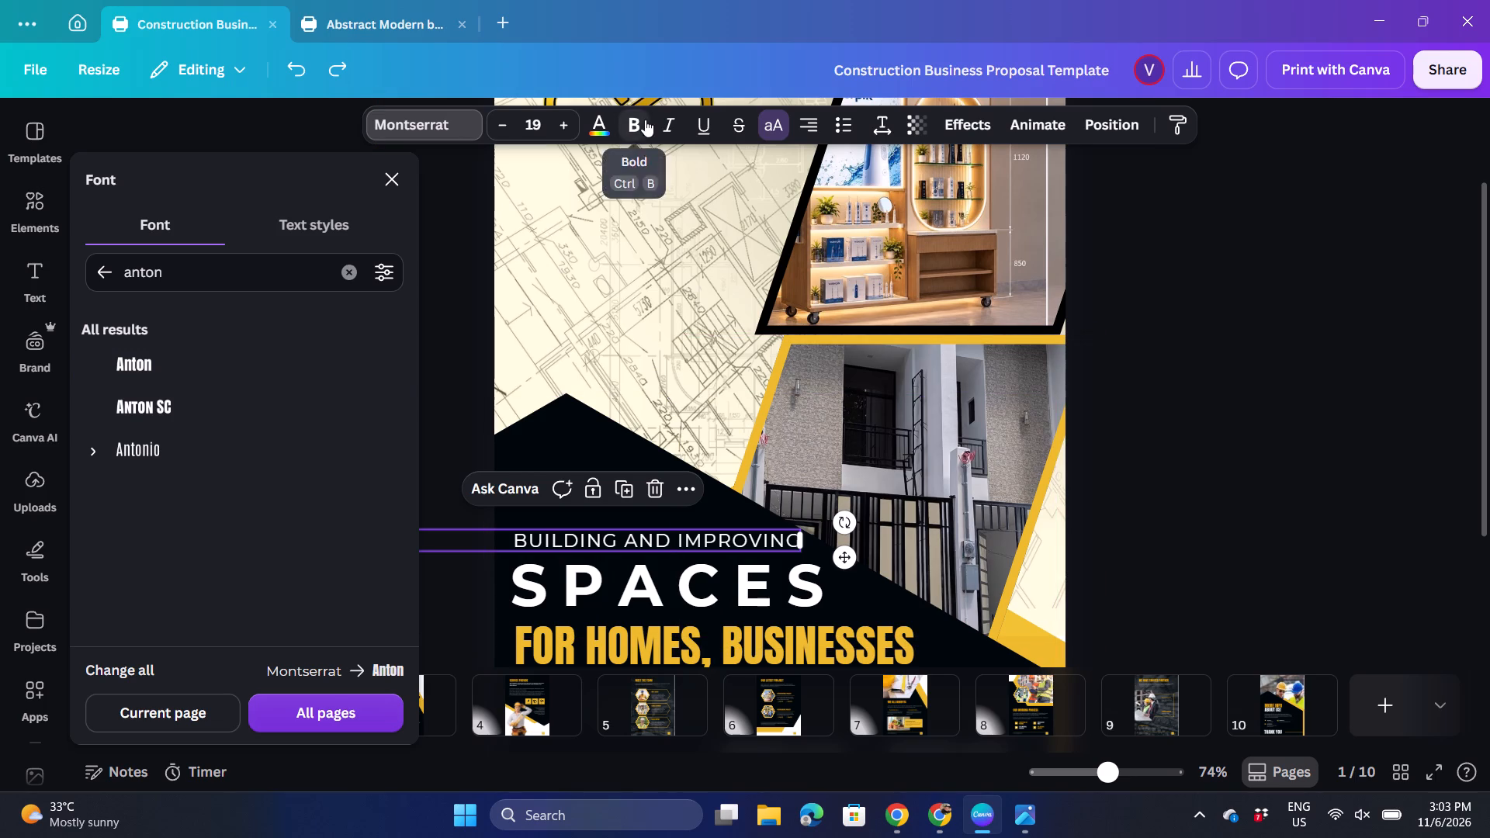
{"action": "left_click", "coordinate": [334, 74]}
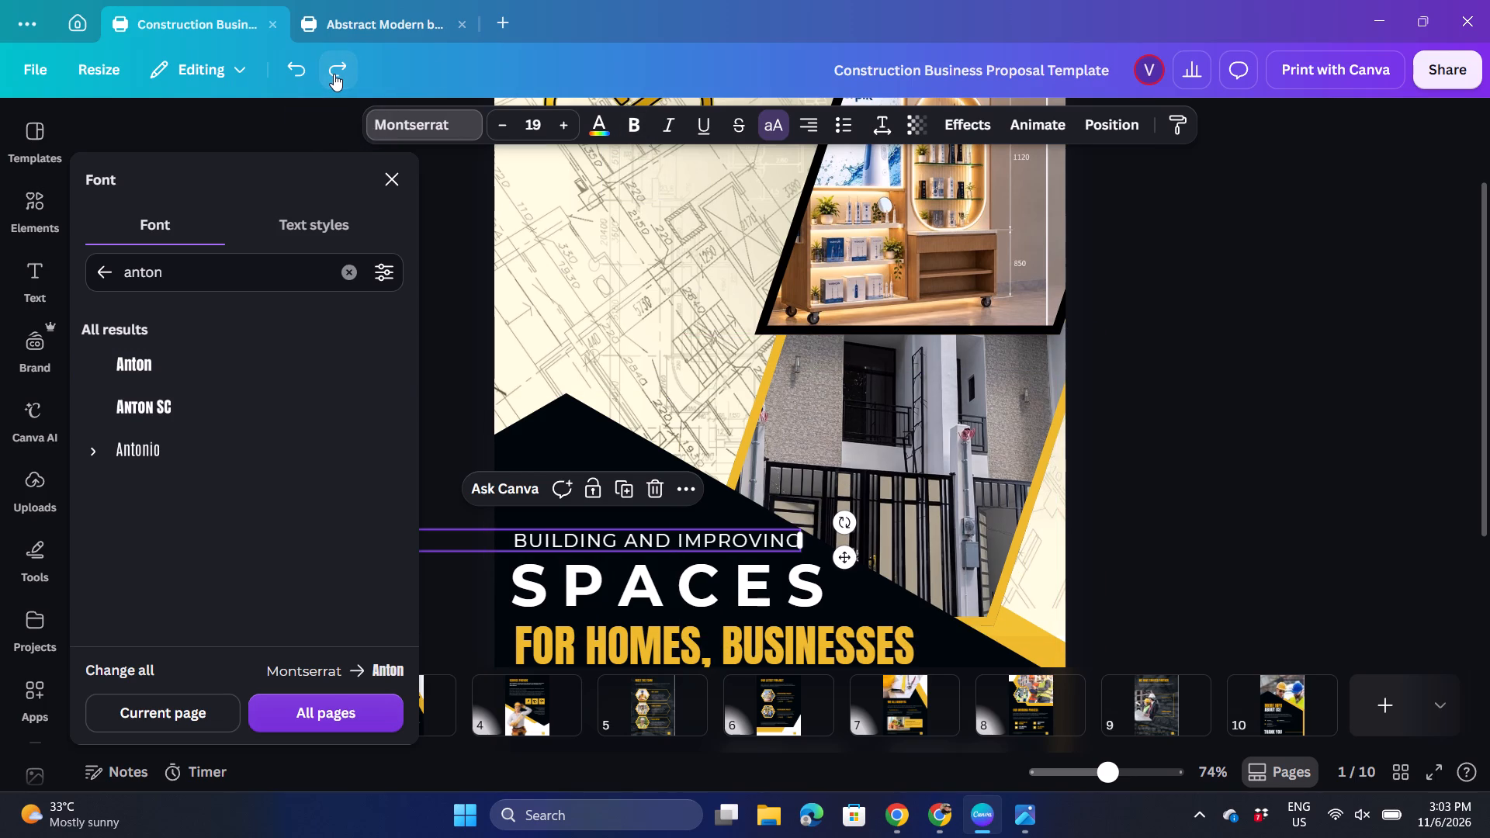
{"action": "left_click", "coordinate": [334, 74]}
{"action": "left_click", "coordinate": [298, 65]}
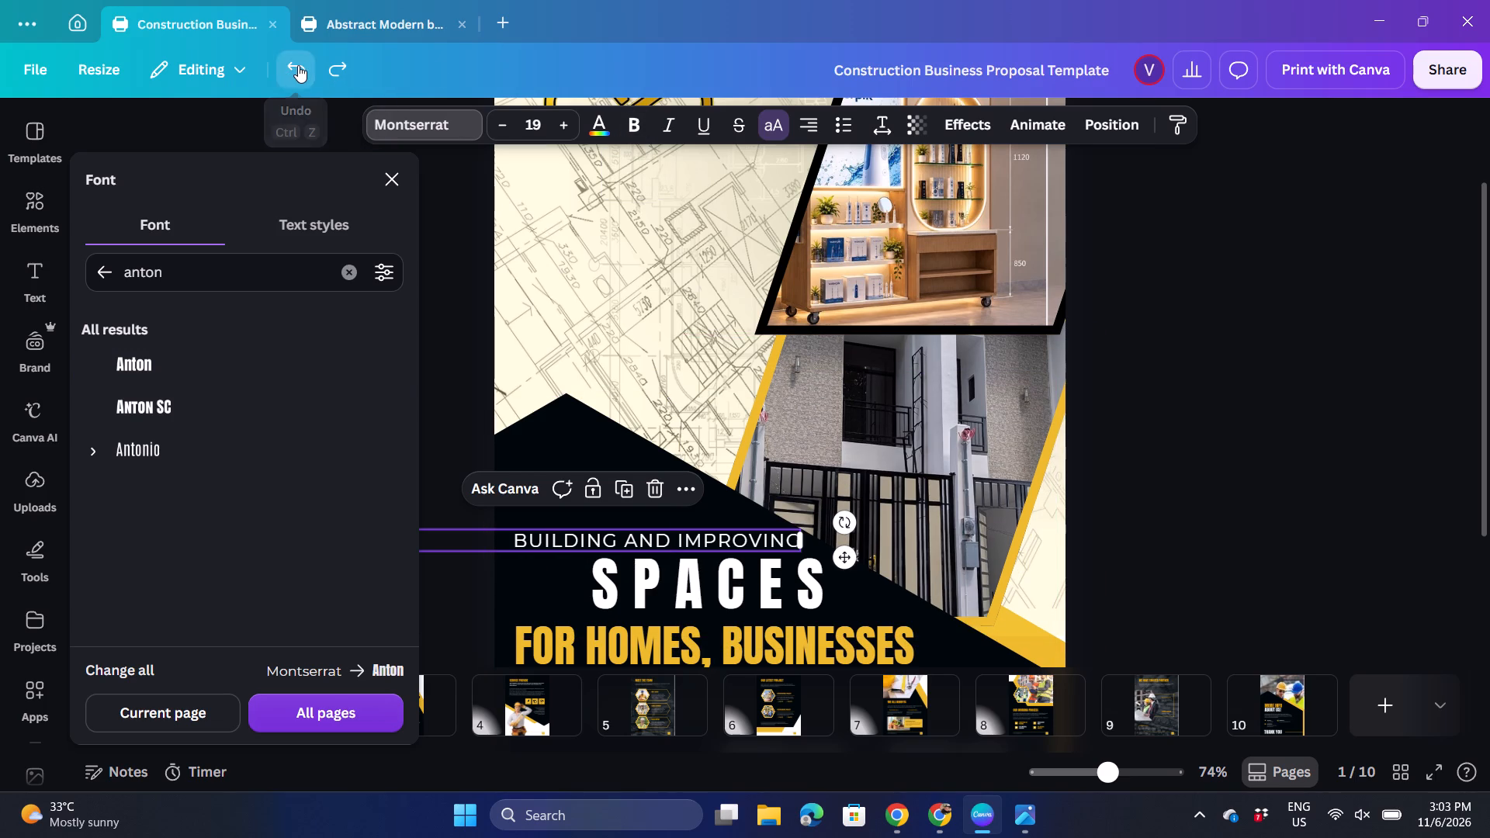
Set the FOR HOMES, BUSINESSES text to the Montserrat font.
{"action": "left_click", "coordinate": [707, 628]}
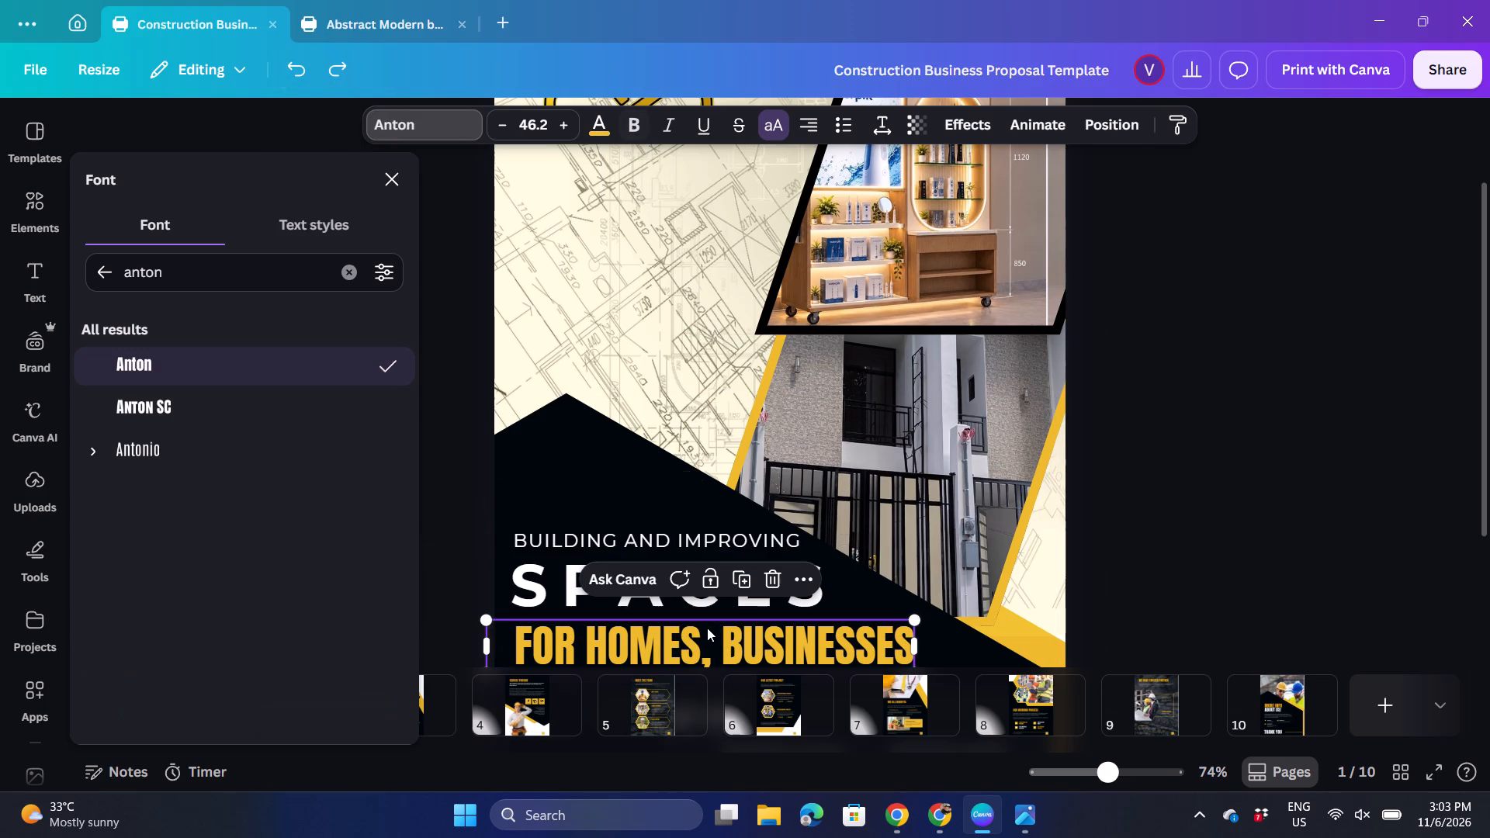
{"action": "left_click", "coordinate": [354, 275]}
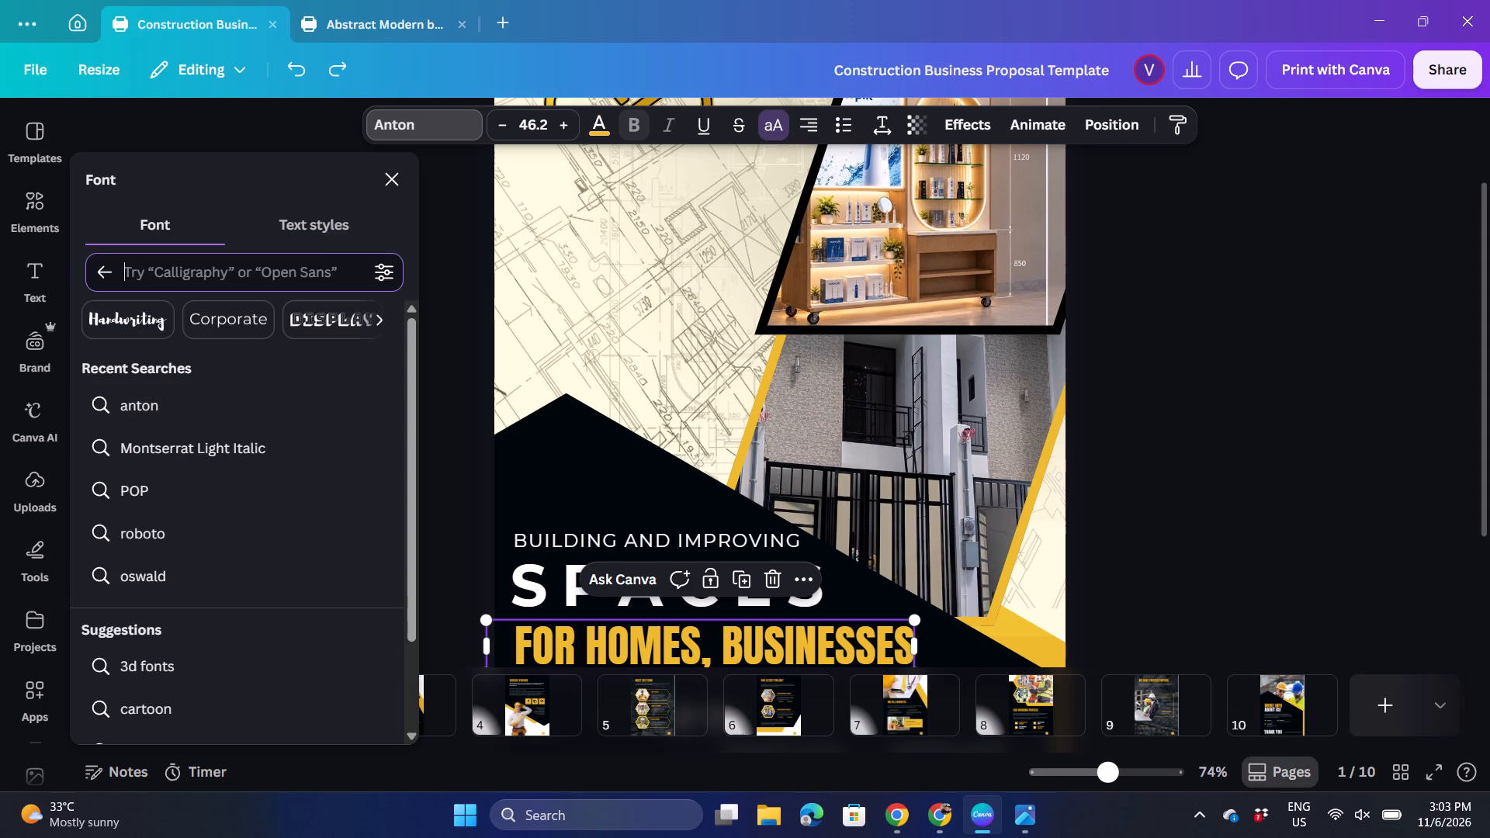
{"action": "left_click", "coordinate": [300, 466]}
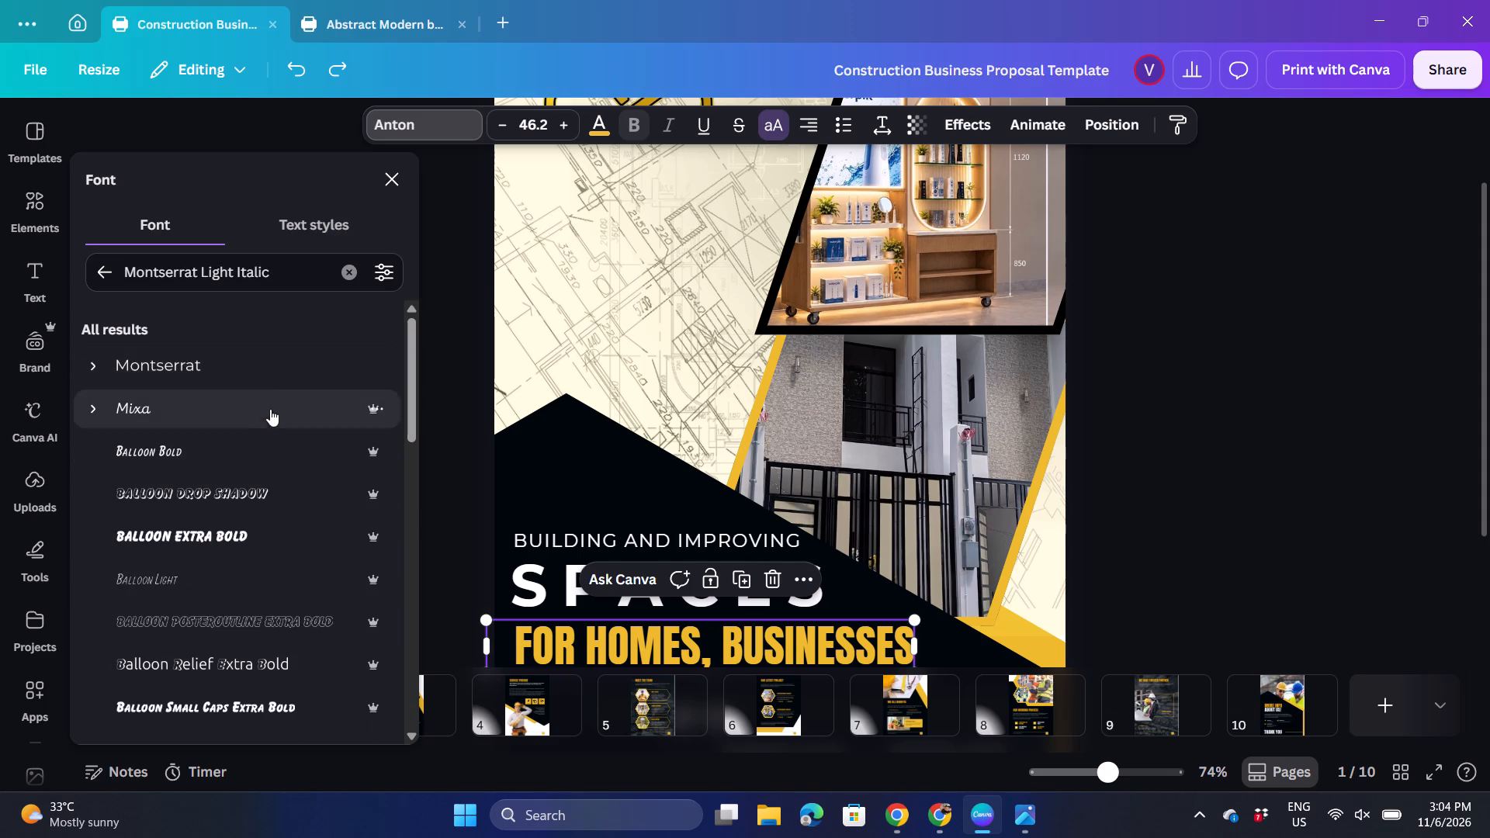
{"action": "left_click", "coordinate": [268, 383]}
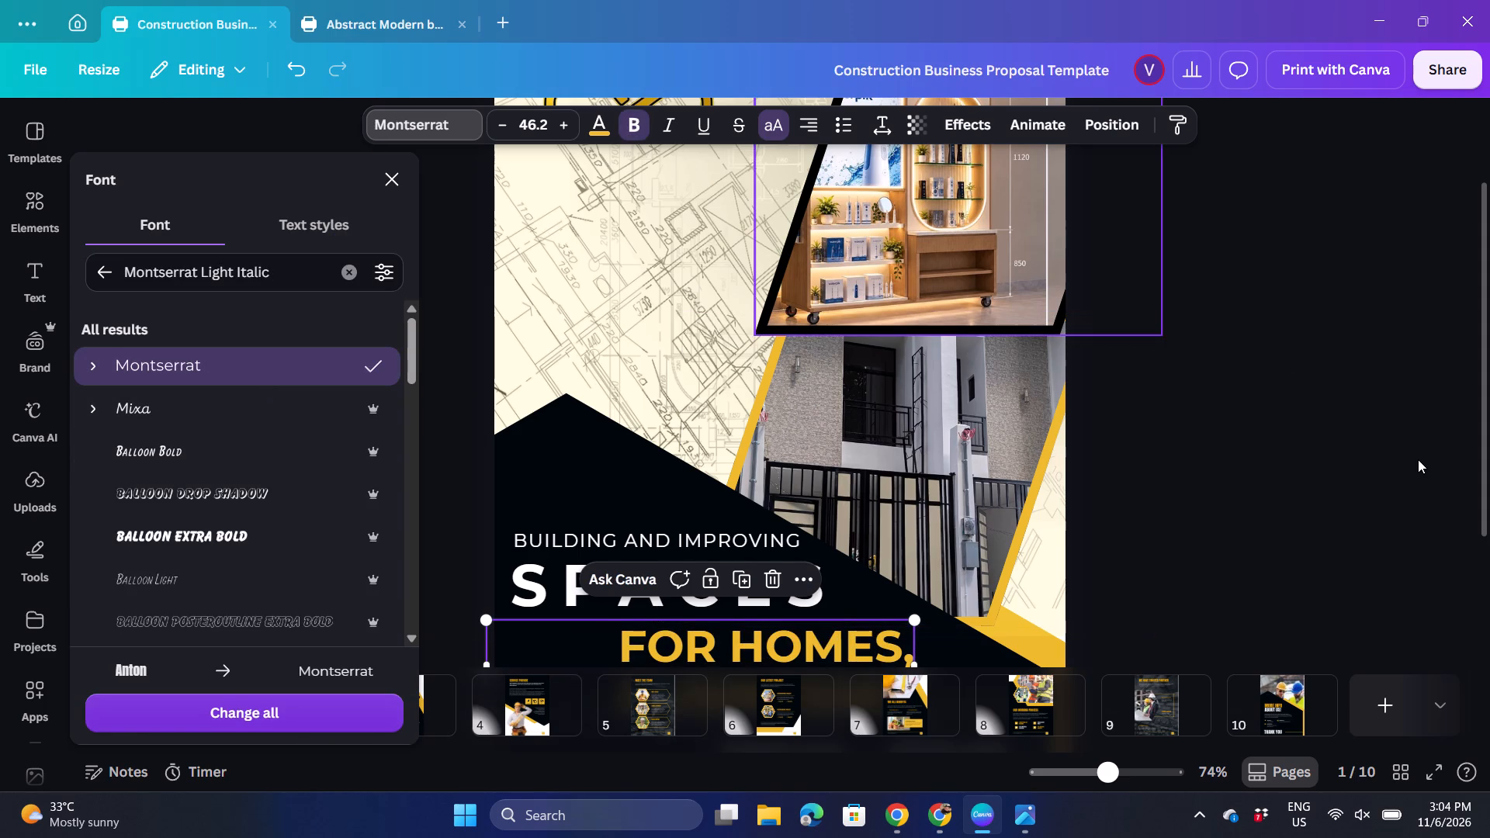
{"action": "left_click", "coordinate": [1418, 459]}
Widen the FOR HOMES, BUSINESSES text box past the page edge so the text fits on one line.
{"action": "scroll", "coordinate": [1418, 459], "scroll_direction": "down", "scroll_amount": 2}
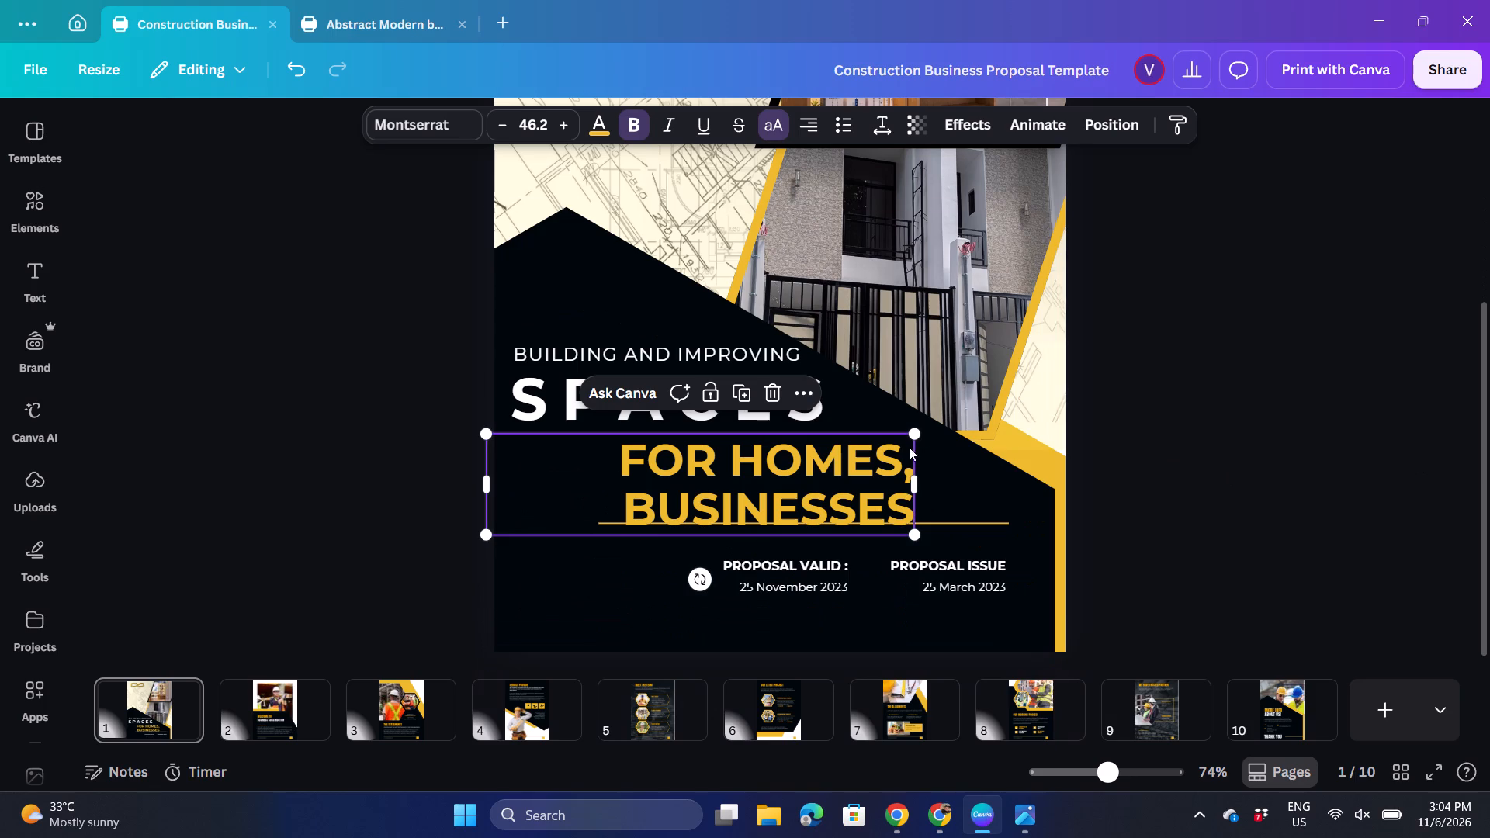
{"action": "left_click_drag", "start_coordinate": [918, 487], "coordinate": [944, 472]}
{"action": "left_click_drag", "start_coordinate": [944, 472], "coordinate": [844, 521]}
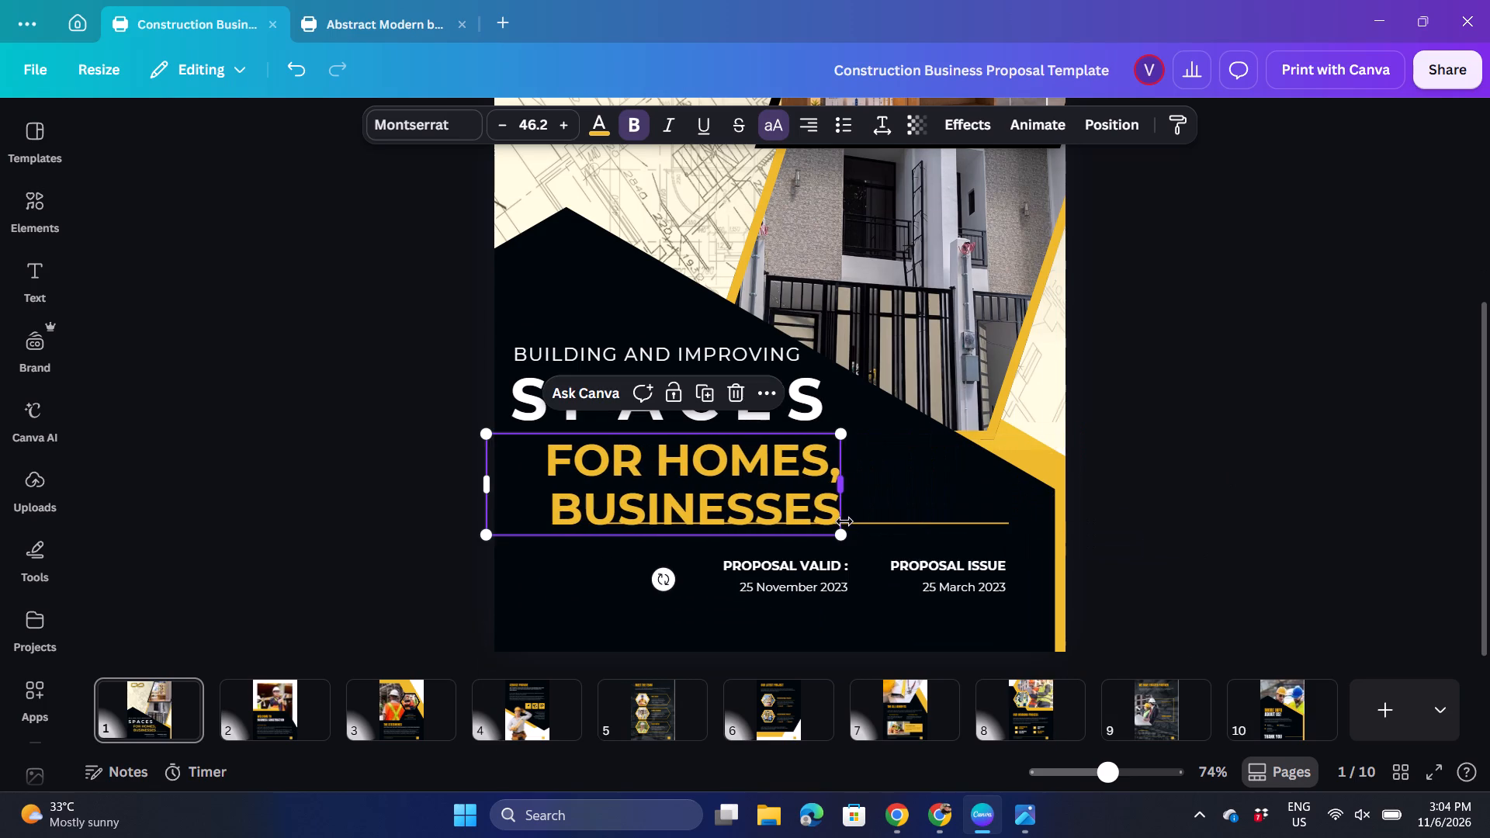
{"action": "left_click_drag", "start_coordinate": [850, 486], "coordinate": [939, 448]}
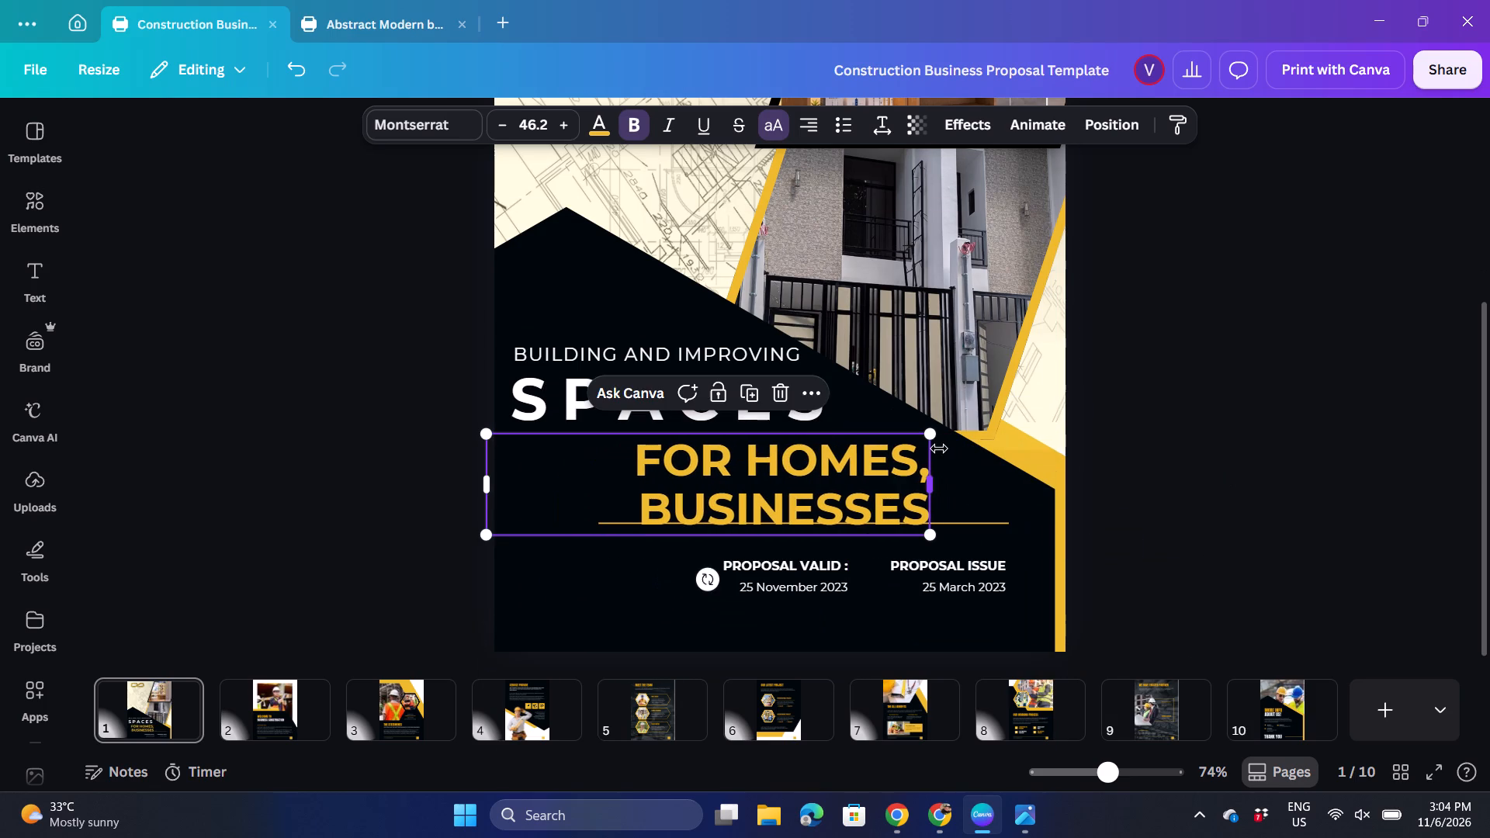
{"action": "left_click_drag", "start_coordinate": [934, 483], "coordinate": [955, 479]}
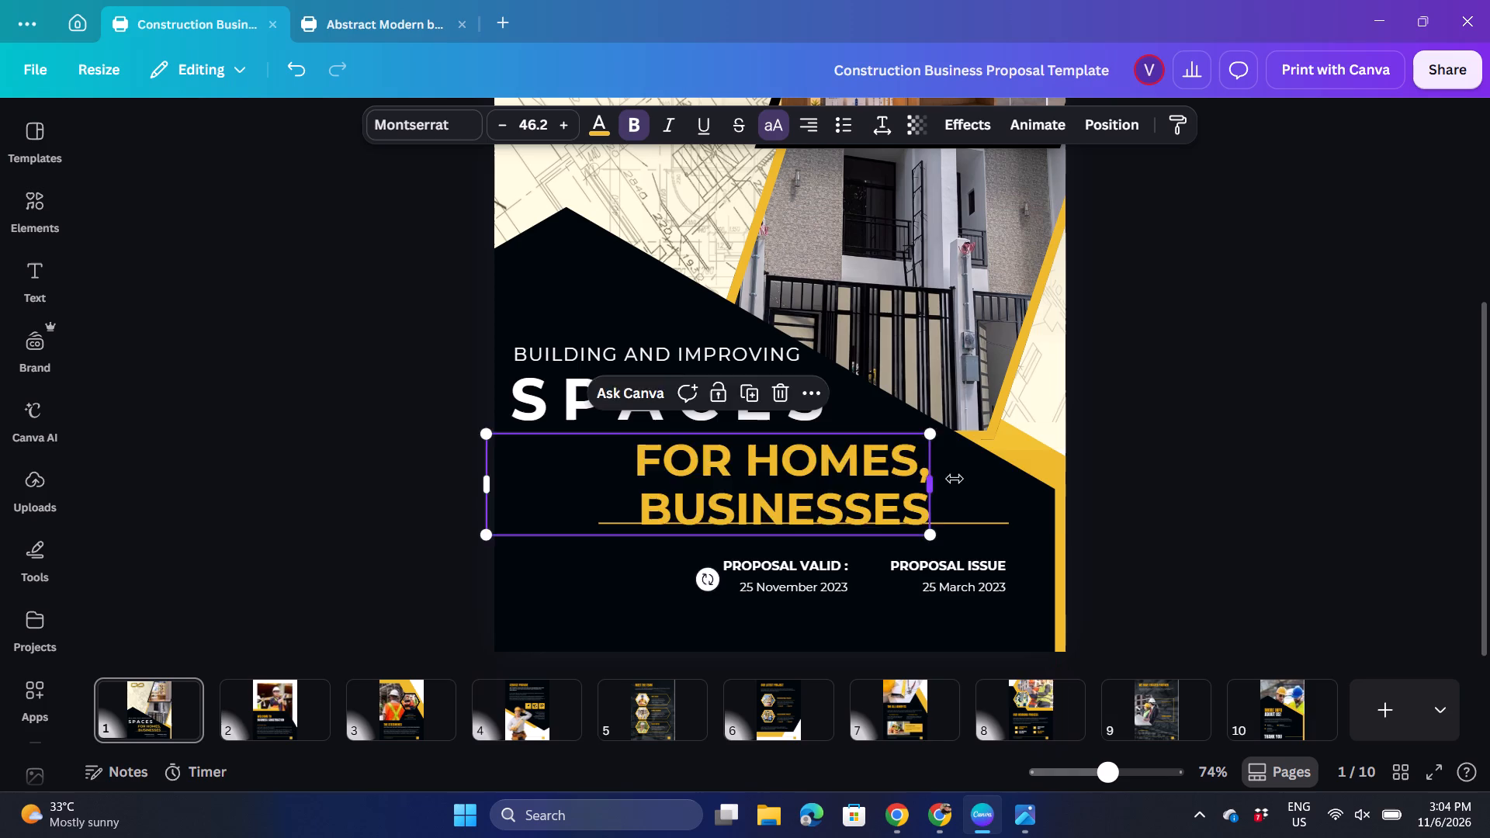
{"action": "left_click_drag", "start_coordinate": [955, 479], "coordinate": [1107, 440]}
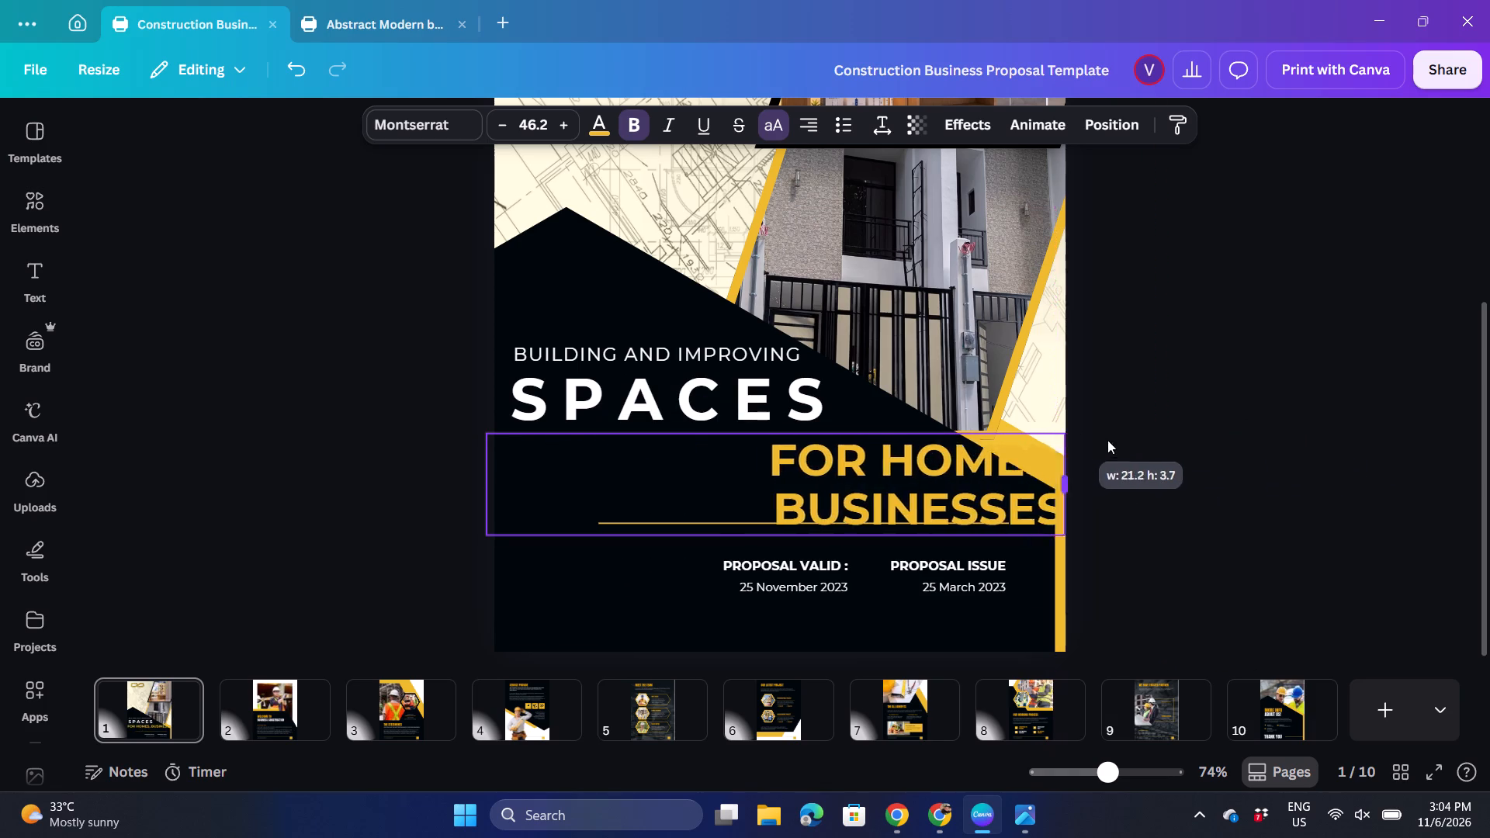
{"action": "left_click_drag", "start_coordinate": [1107, 440], "coordinate": [1139, 444]}
Scale the FOR HOMES, BUSINESSES text down to size 30.8 and move it up directly beneath SPACES.
{"action": "left_click_drag", "start_coordinate": [1141, 429], "coordinate": [978, 448]}
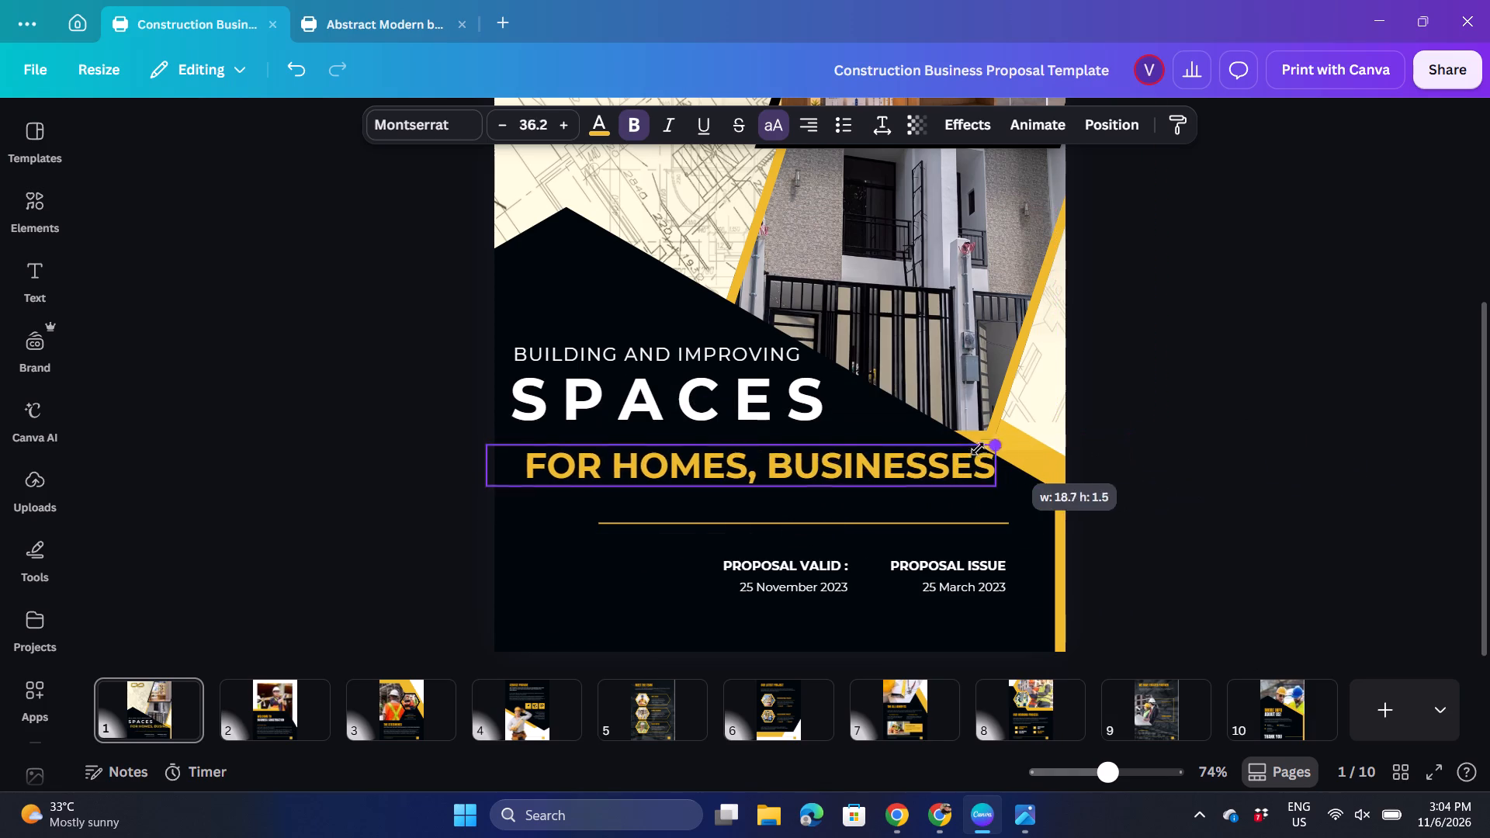
{"action": "left_click_drag", "start_coordinate": [978, 448], "coordinate": [926, 452]}
{"action": "left_click_drag", "start_coordinate": [879, 480], "coordinate": [879, 458]}
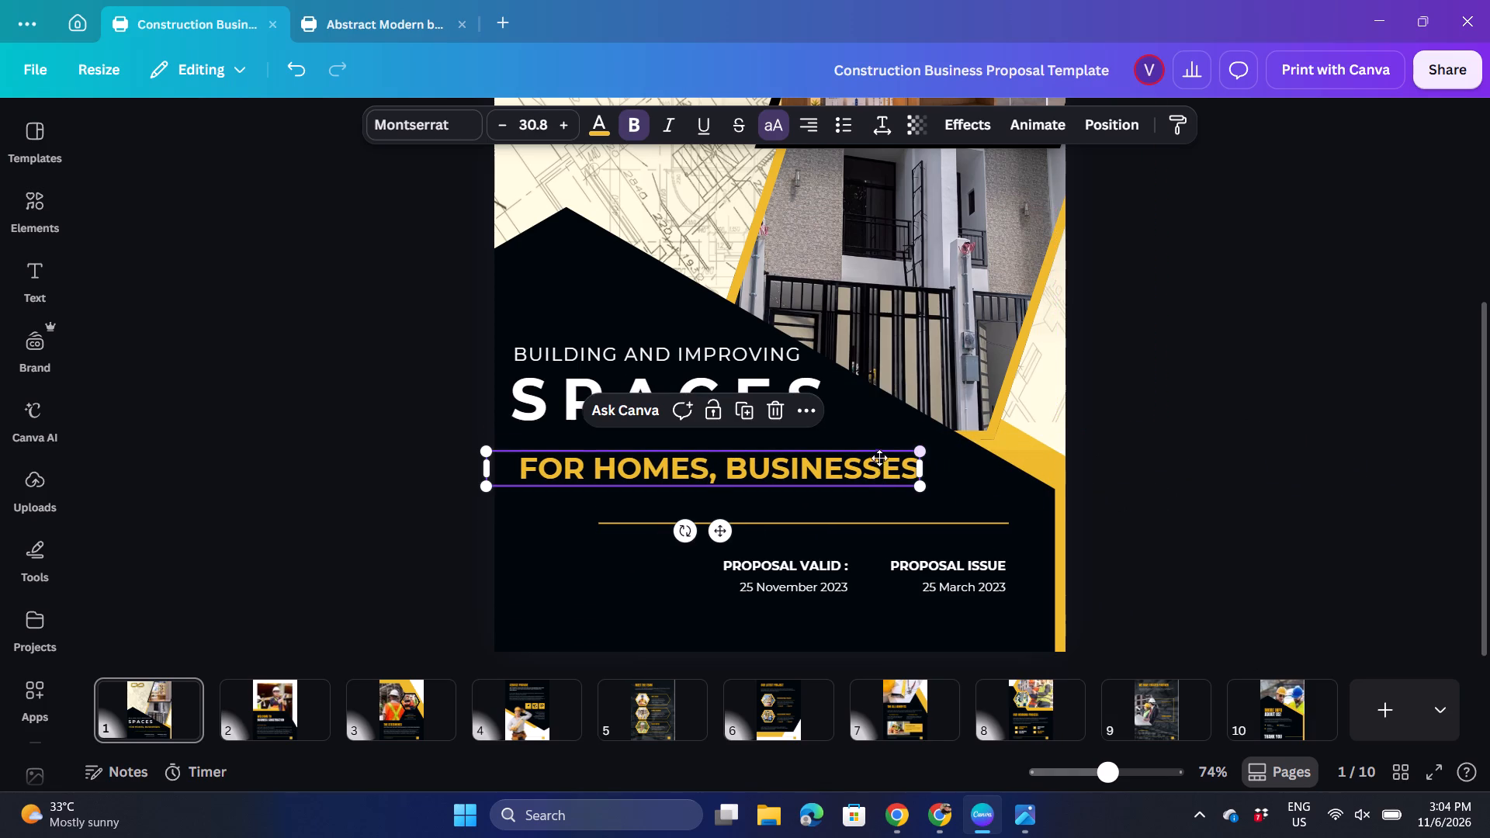
{"action": "left_click_drag", "start_coordinate": [879, 458], "coordinate": [867, 459]}
{"action": "left_click", "coordinate": [867, 459]}
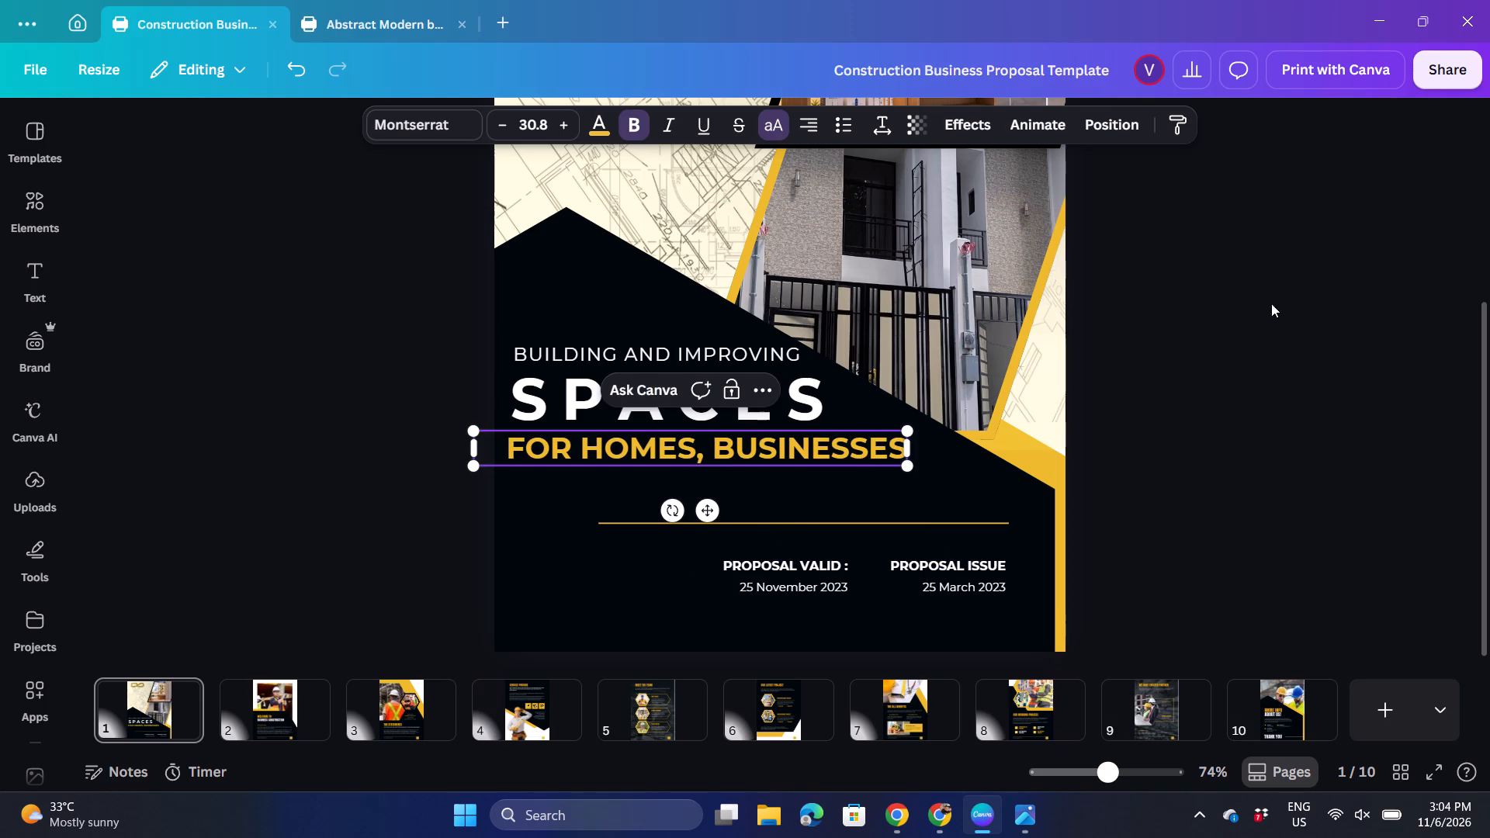
{"action": "left_click", "coordinate": [1308, 386]}
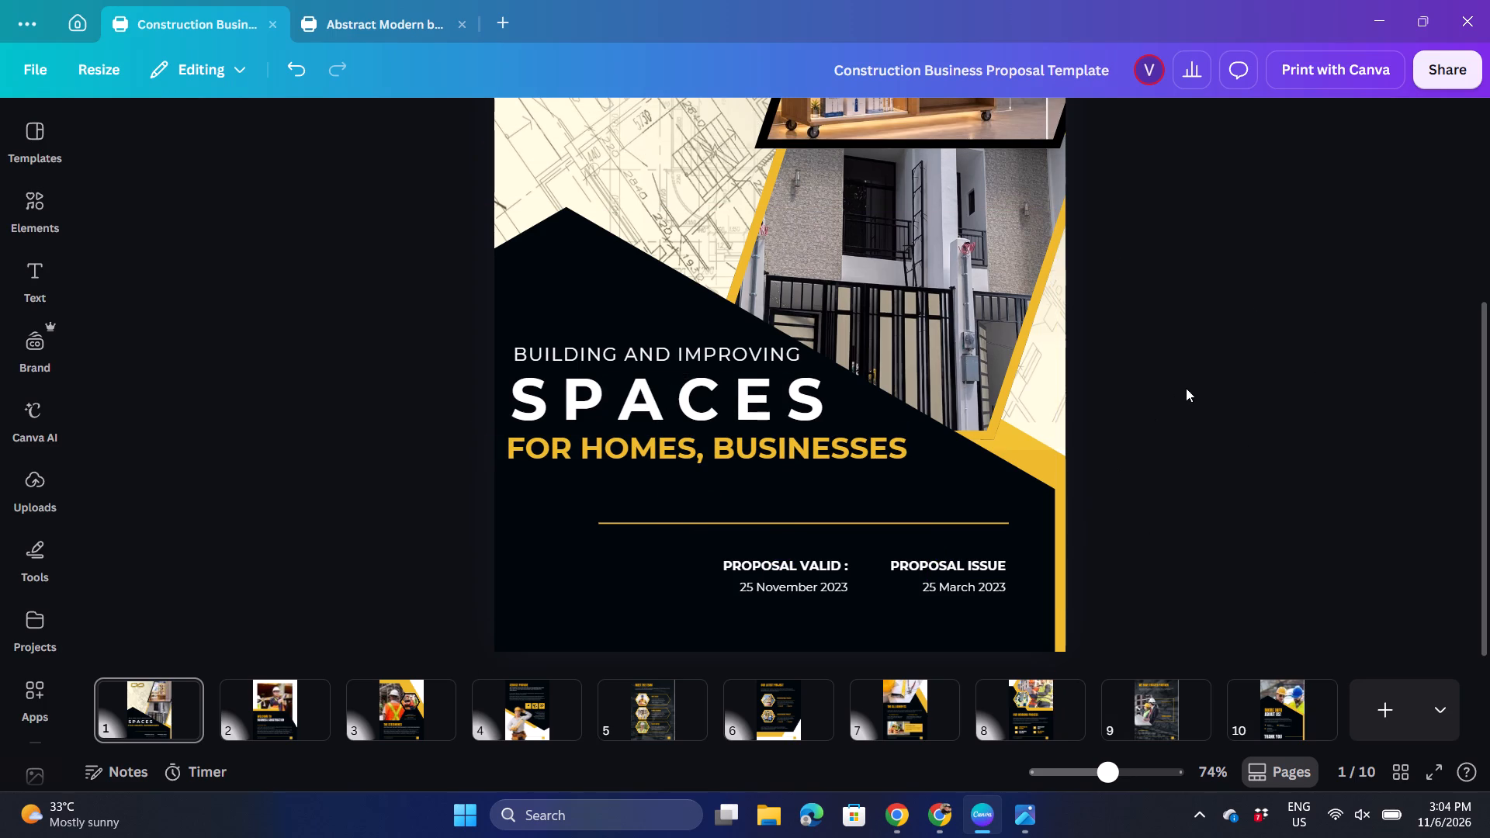
Set the FOR HOMES, BUSINESSES text to a letter spacing of -95 and a line spacing of 1.4.
{"action": "left_click", "coordinate": [837, 459]}
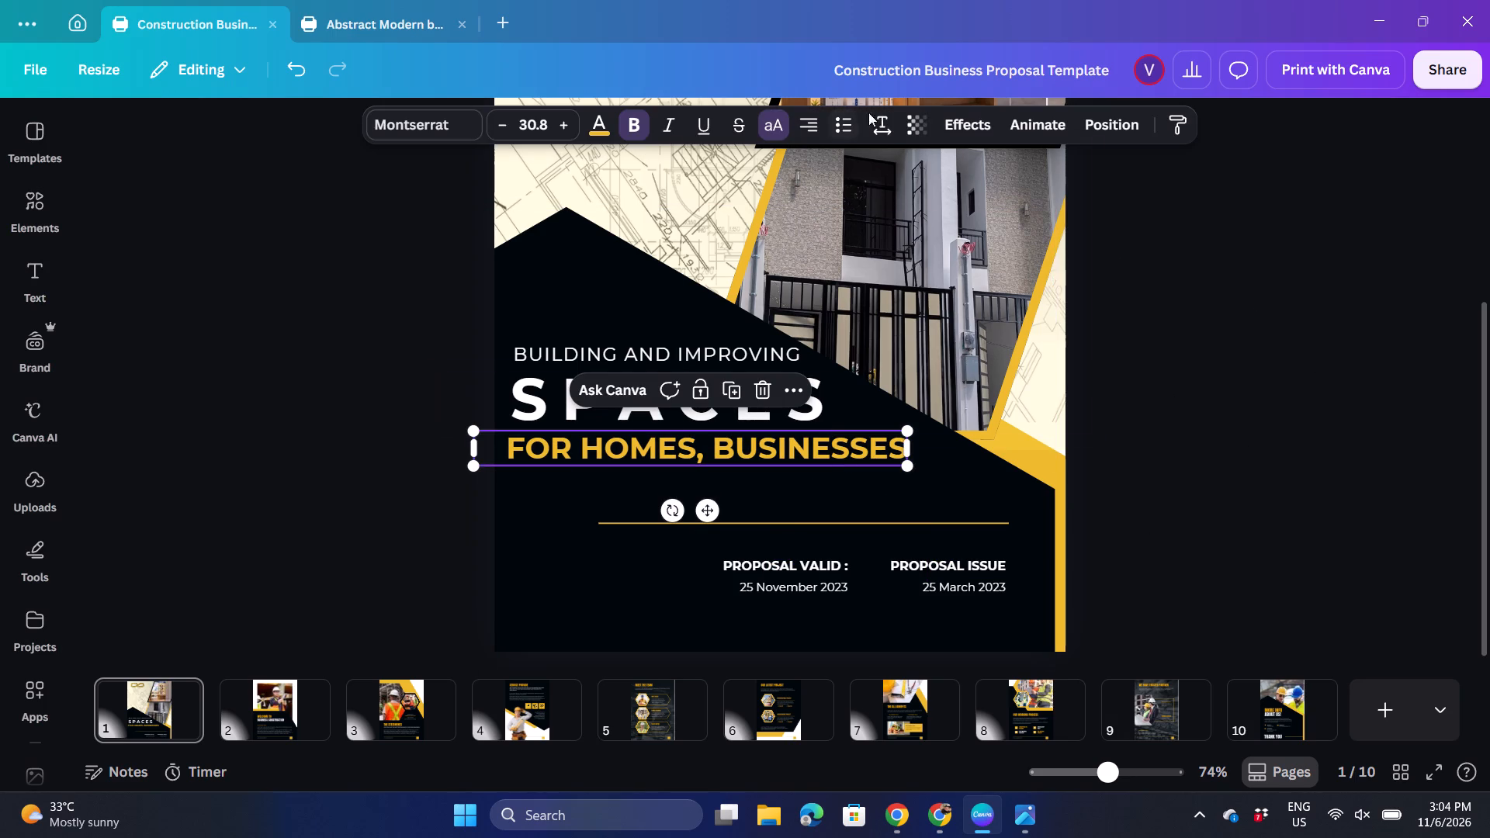
{"action": "left_click", "coordinate": [878, 128]}
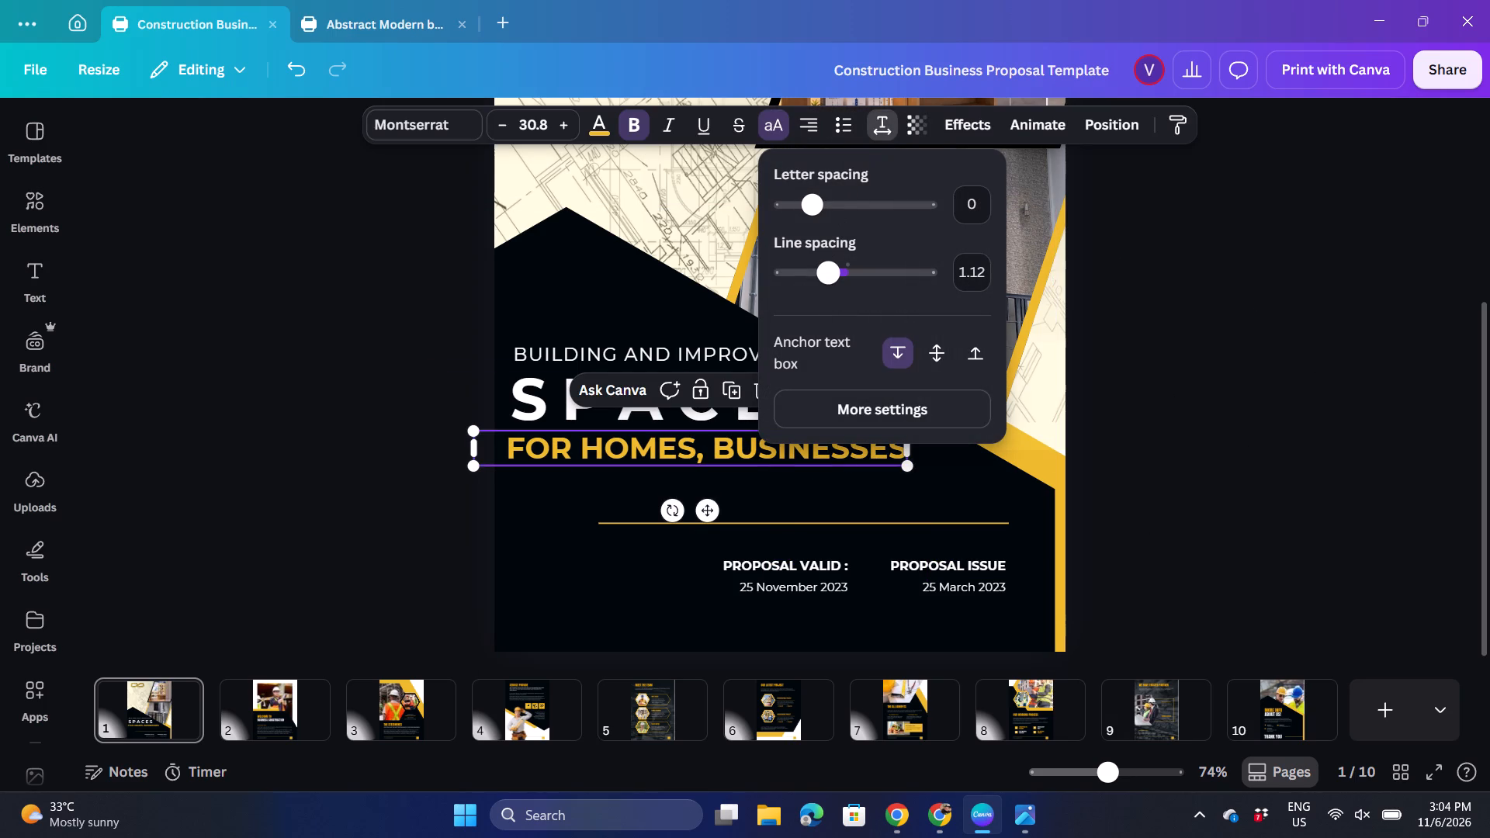
{"action": "left_click", "coordinate": [813, 281]}
{"action": "left_click", "coordinate": [858, 274]}
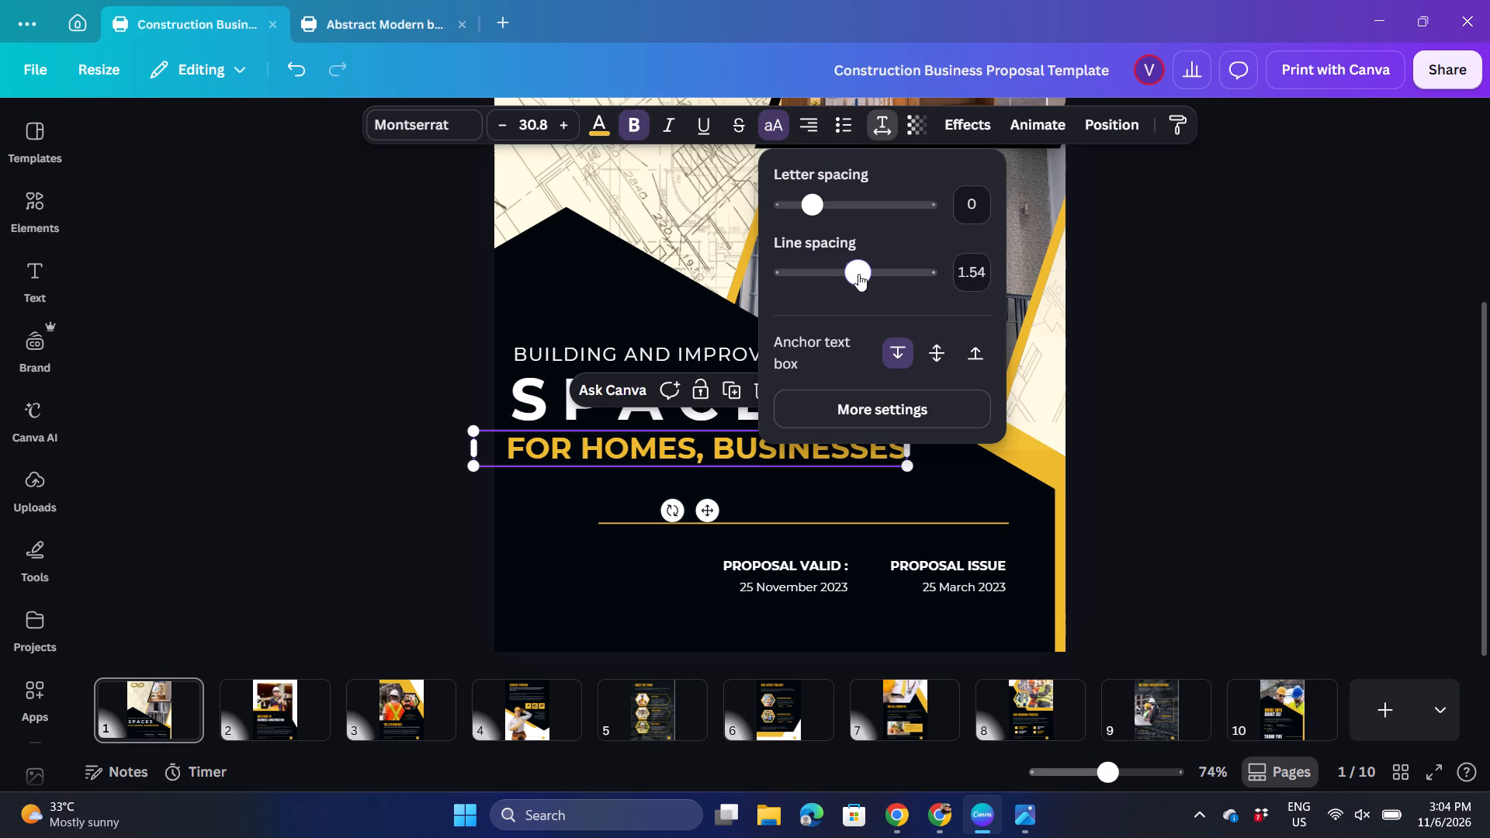
{"action": "left_click", "coordinate": [882, 272]}
{"action": "left_click", "coordinate": [847, 271]}
{"action": "left_click", "coordinate": [806, 203]}
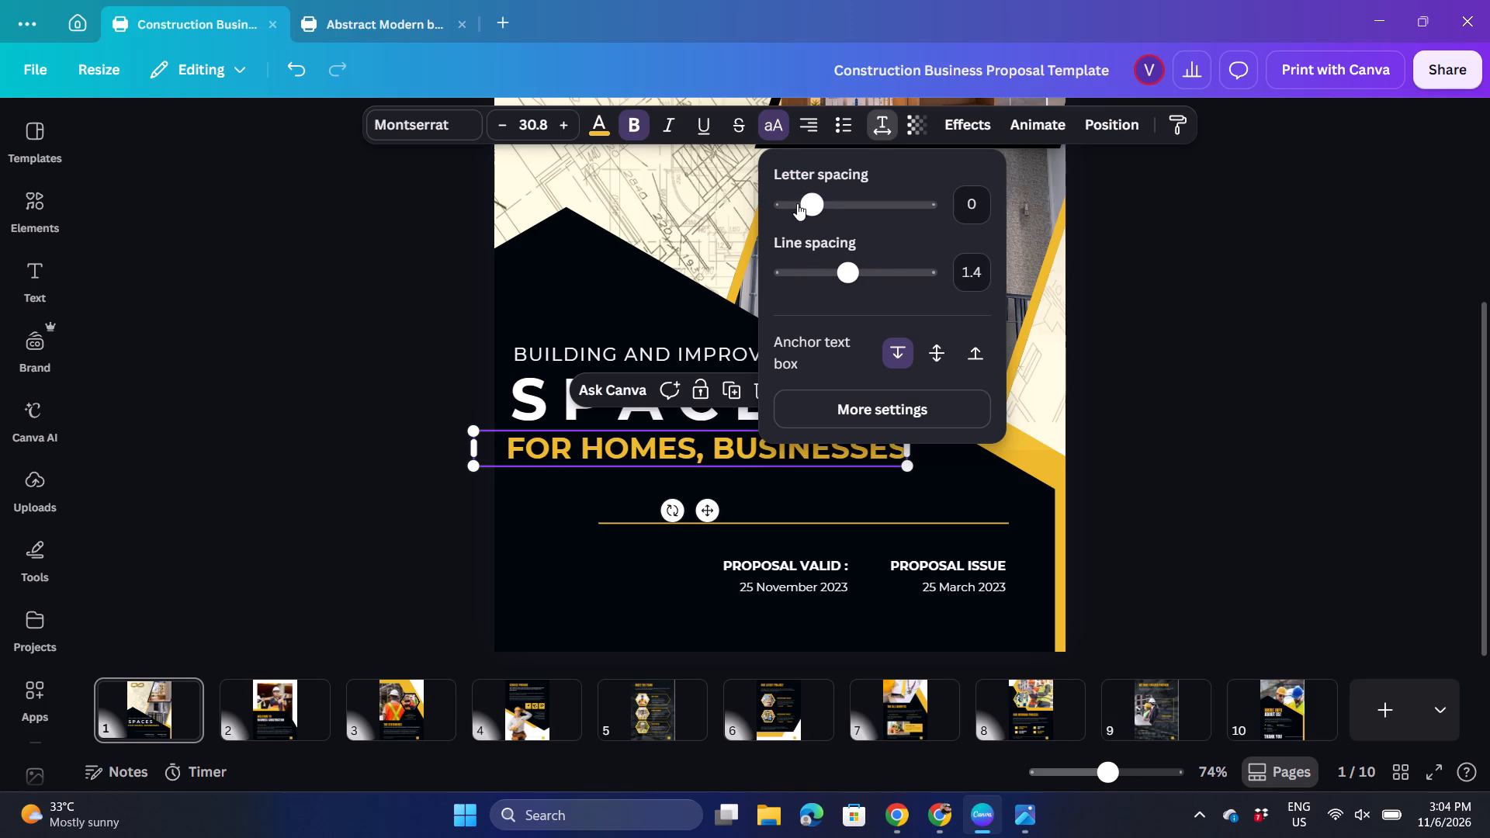
{"action": "left_click", "coordinate": [797, 207]}
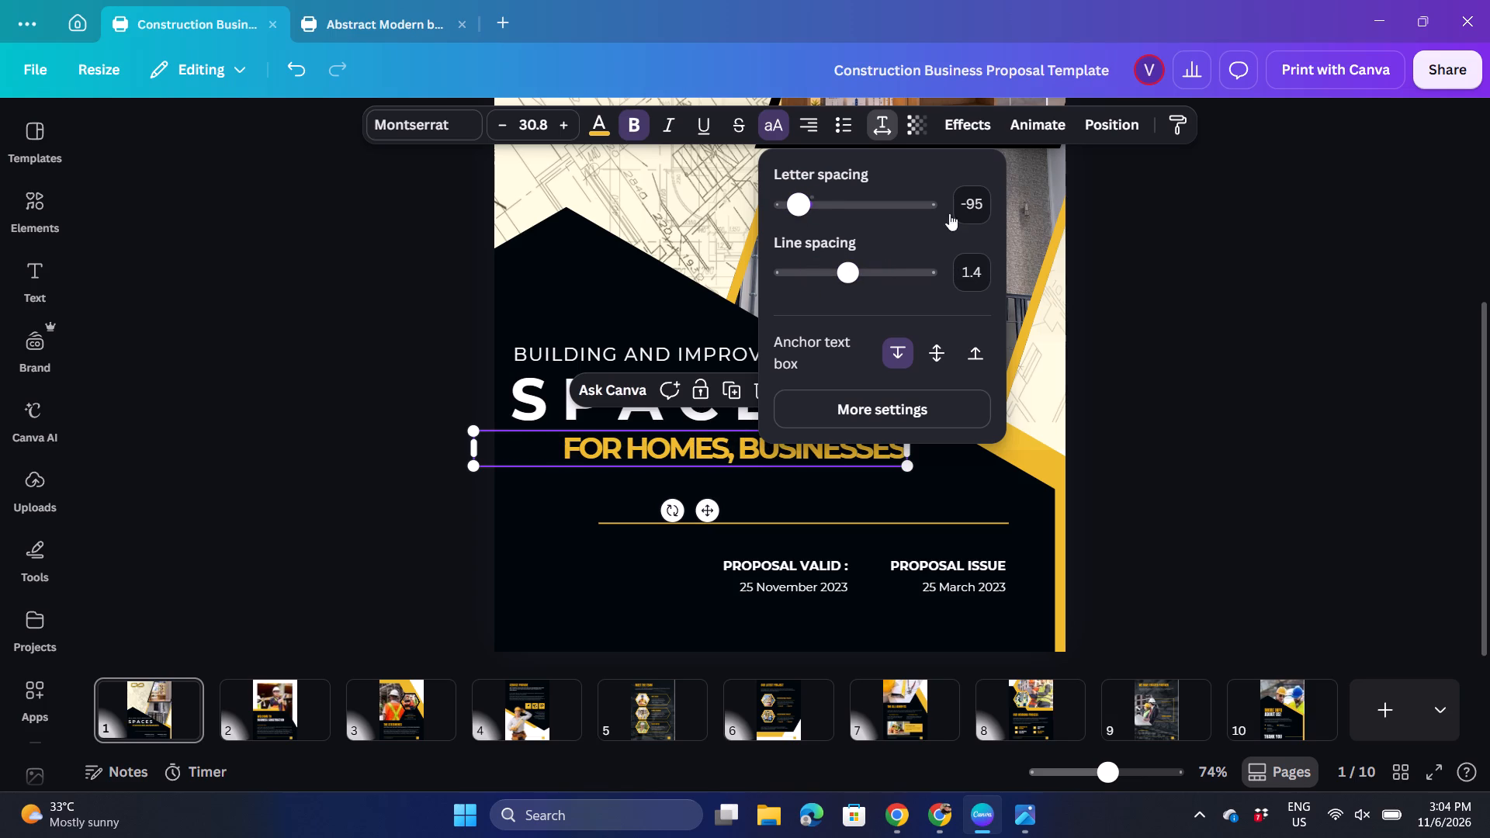
{"action": "left_click", "coordinate": [1220, 329]}
{"action": "left_click", "coordinate": [1249, 400]}
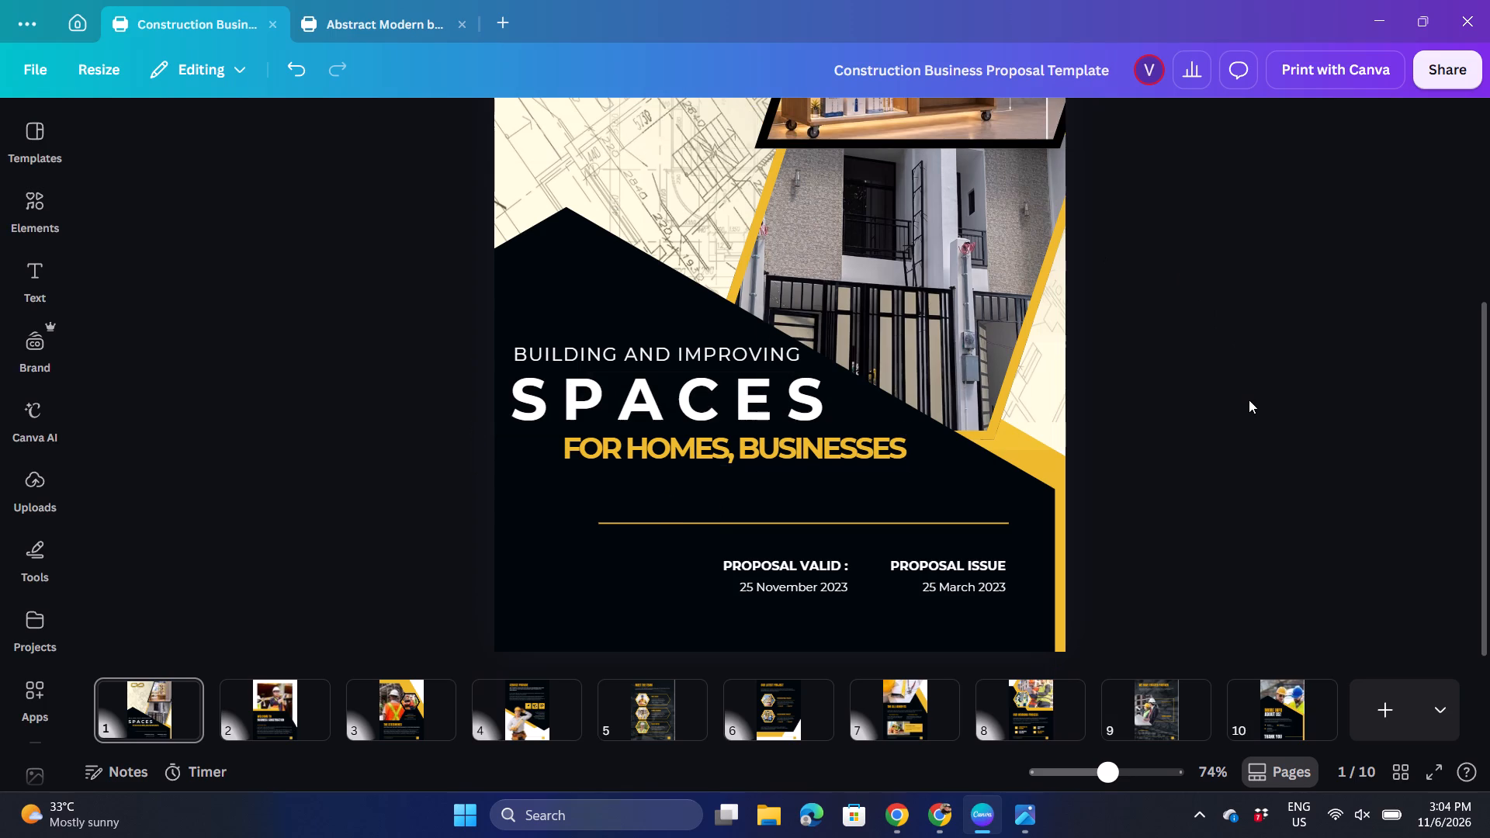
Move the FOR HOMES, BUSINESSES text so its start lines up with the S of SPACES.
{"action": "left_click_drag", "start_coordinate": [805, 456], "coordinate": [748, 452]}
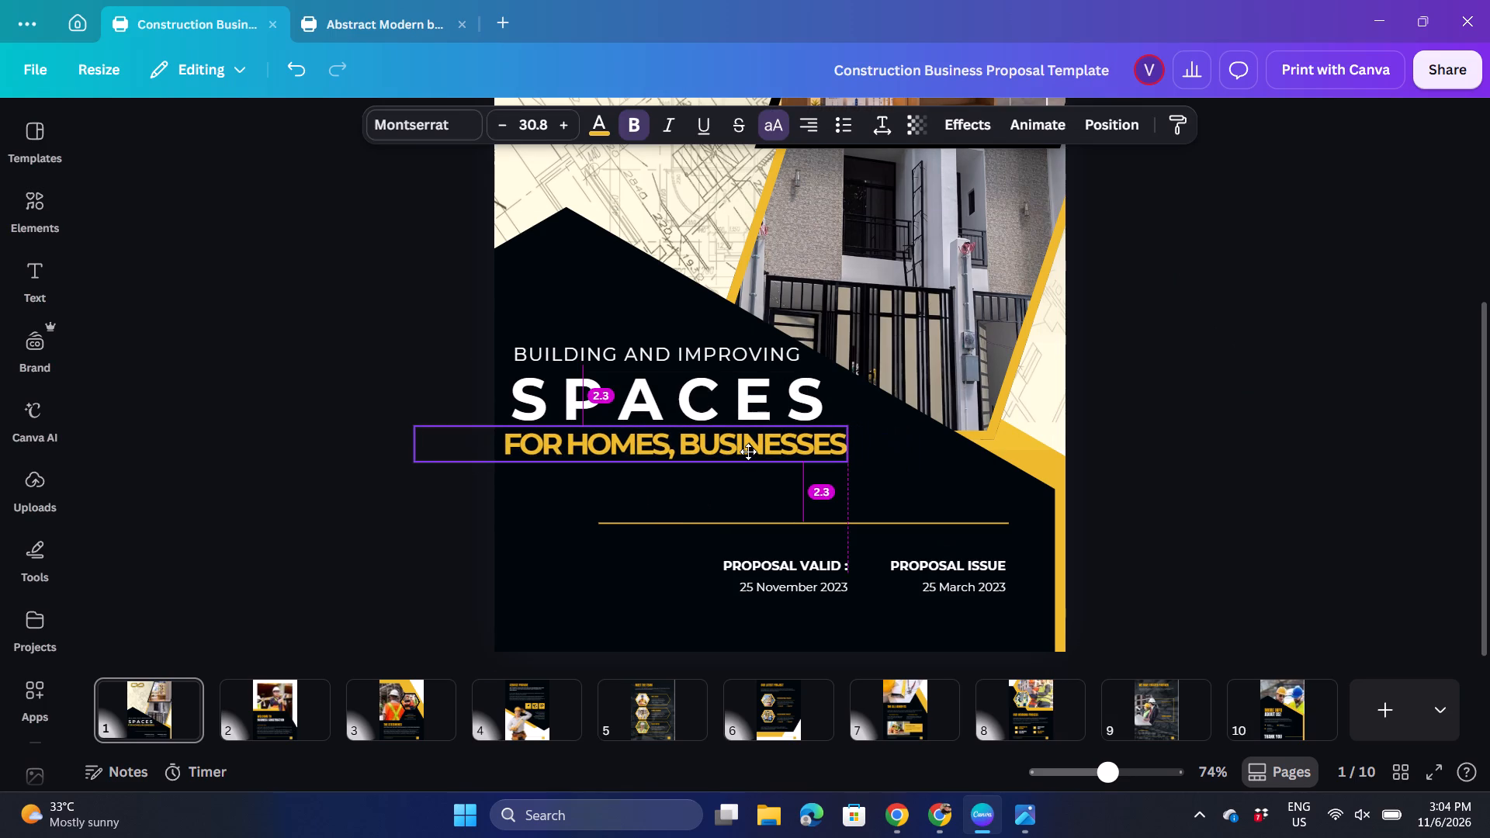
{"action": "left_click_drag", "start_coordinate": [748, 452], "coordinate": [751, 453]}
{"action": "left_click", "coordinate": [1217, 441]}
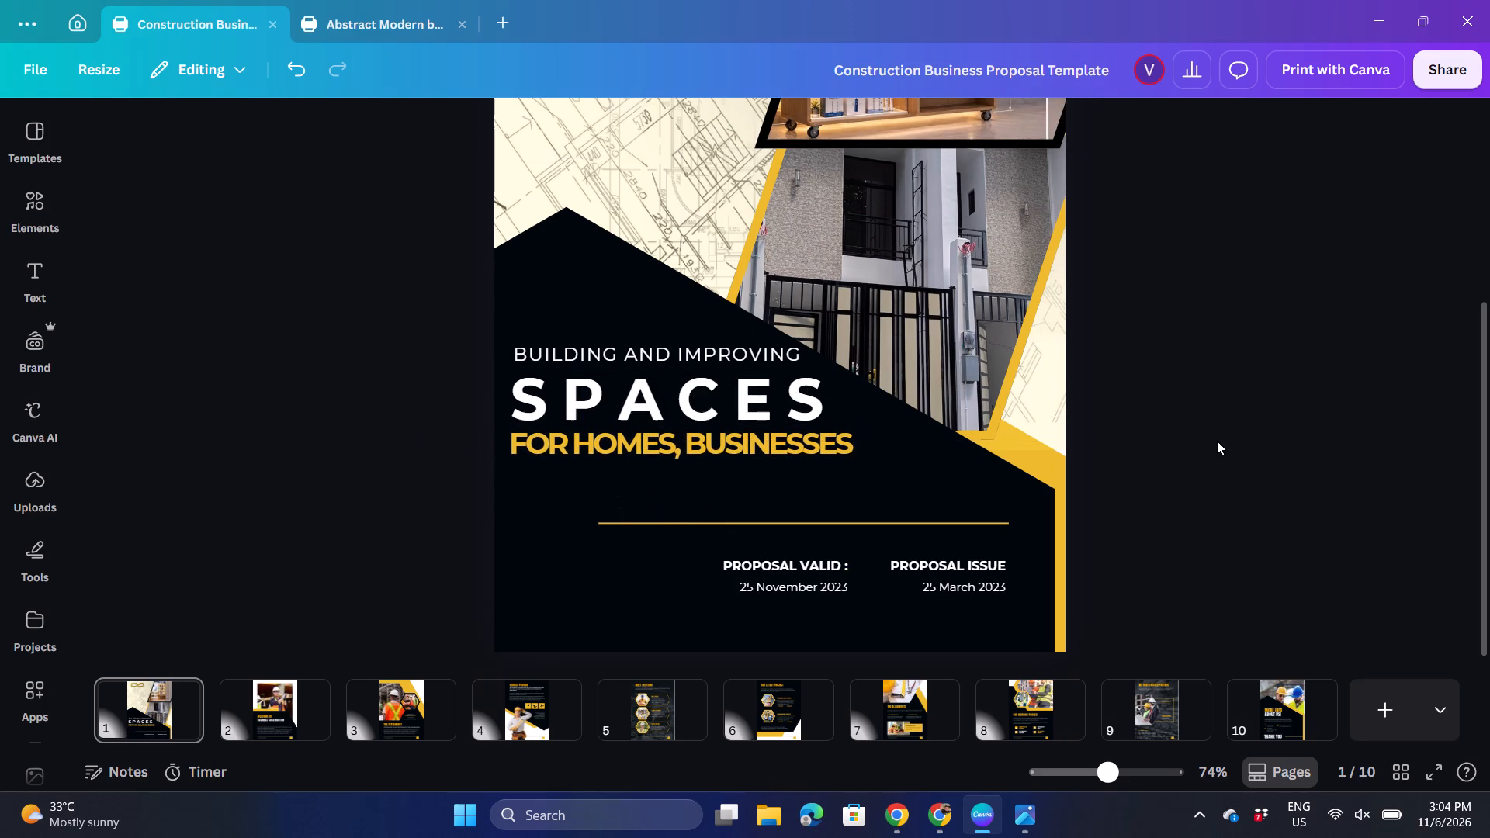
Check the reference poster image and italicize the FOR HOMES, BUSINESSES text to match it.
{"action": "left_click", "coordinate": [1041, 810]}
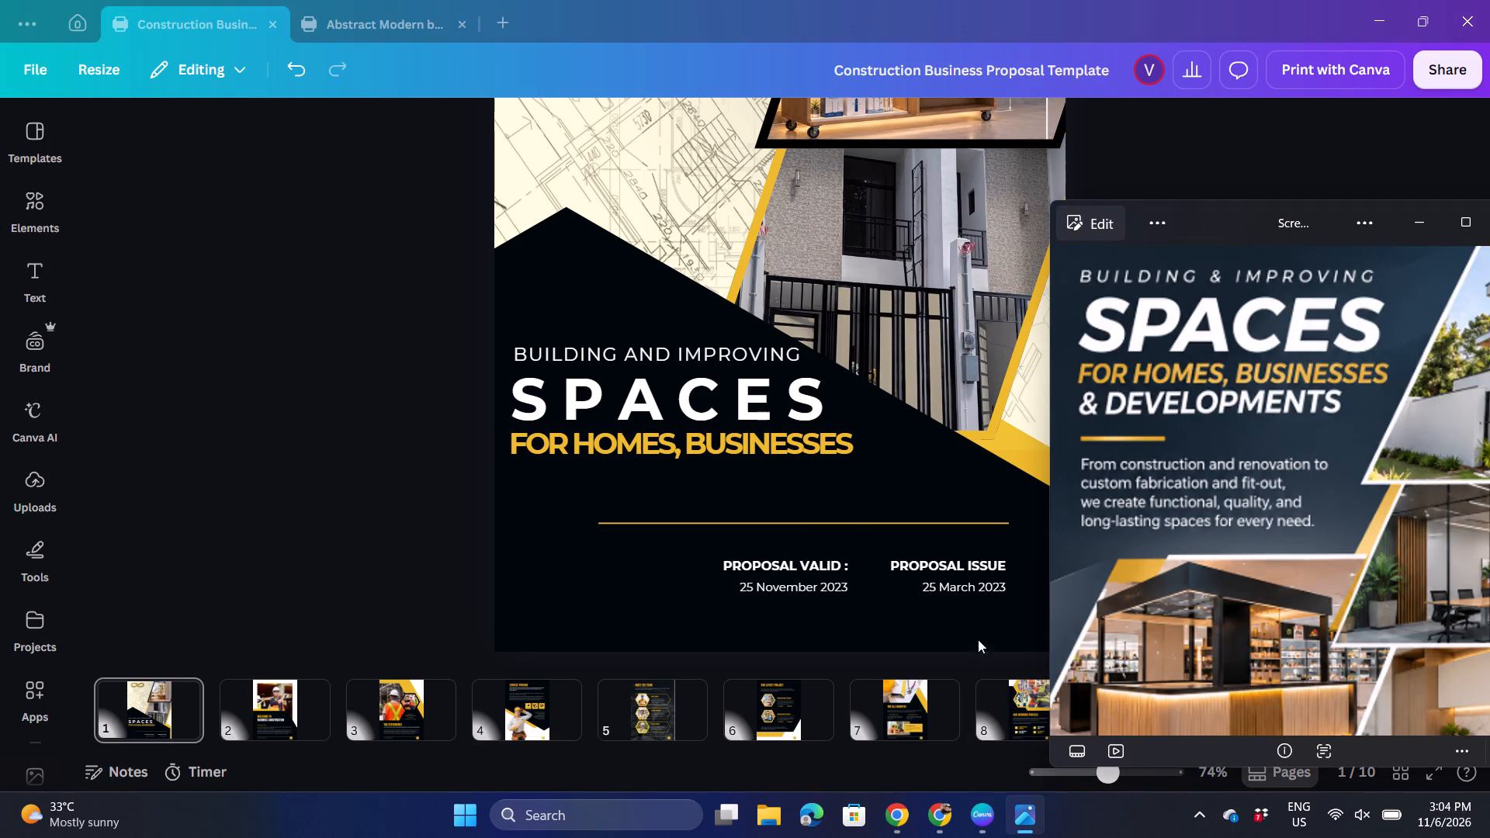
{"action": "left_click", "coordinate": [766, 438]}
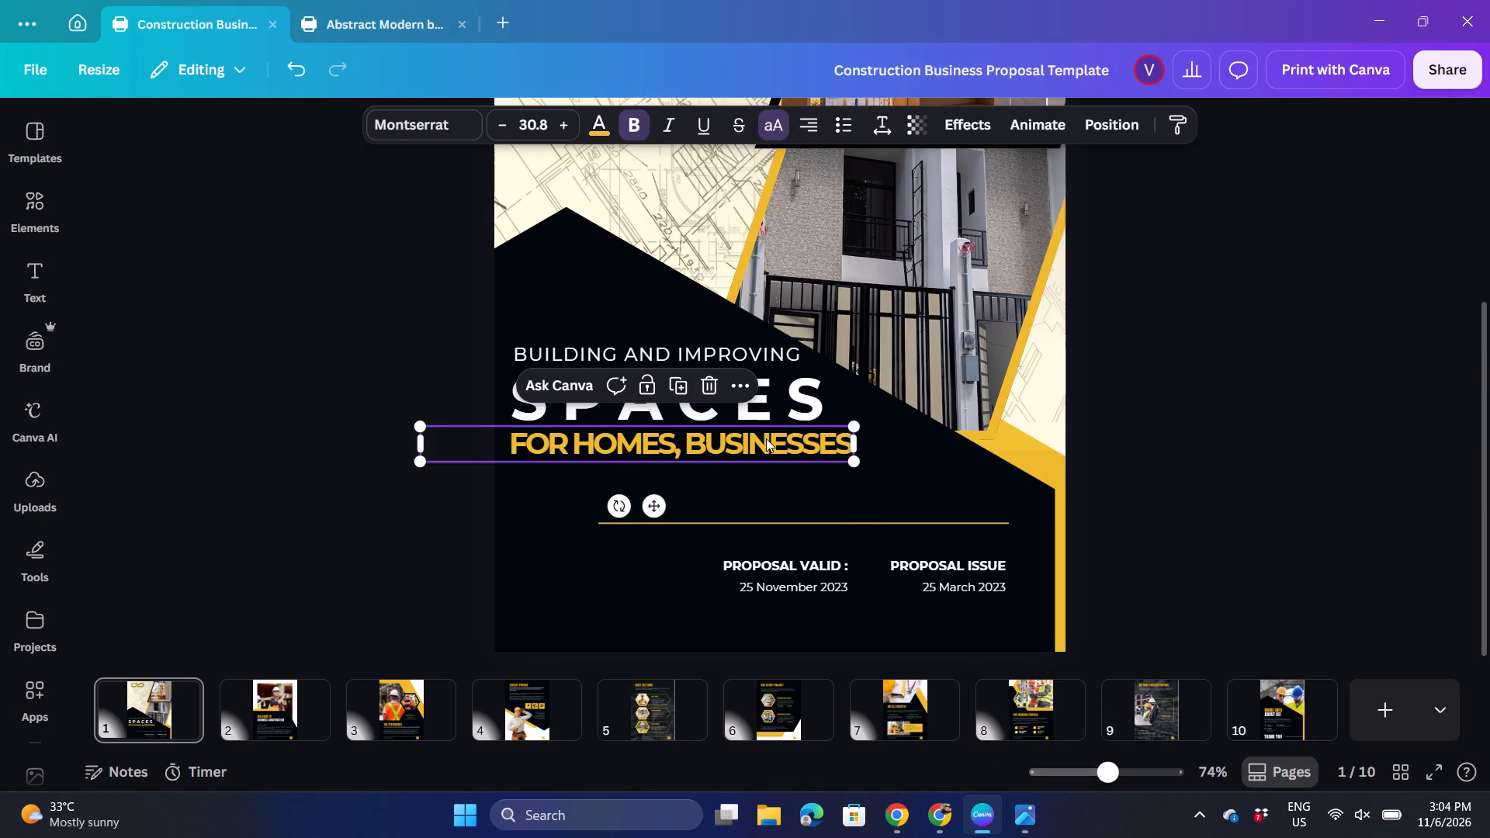
{"action": "left_click", "coordinate": [670, 119]}
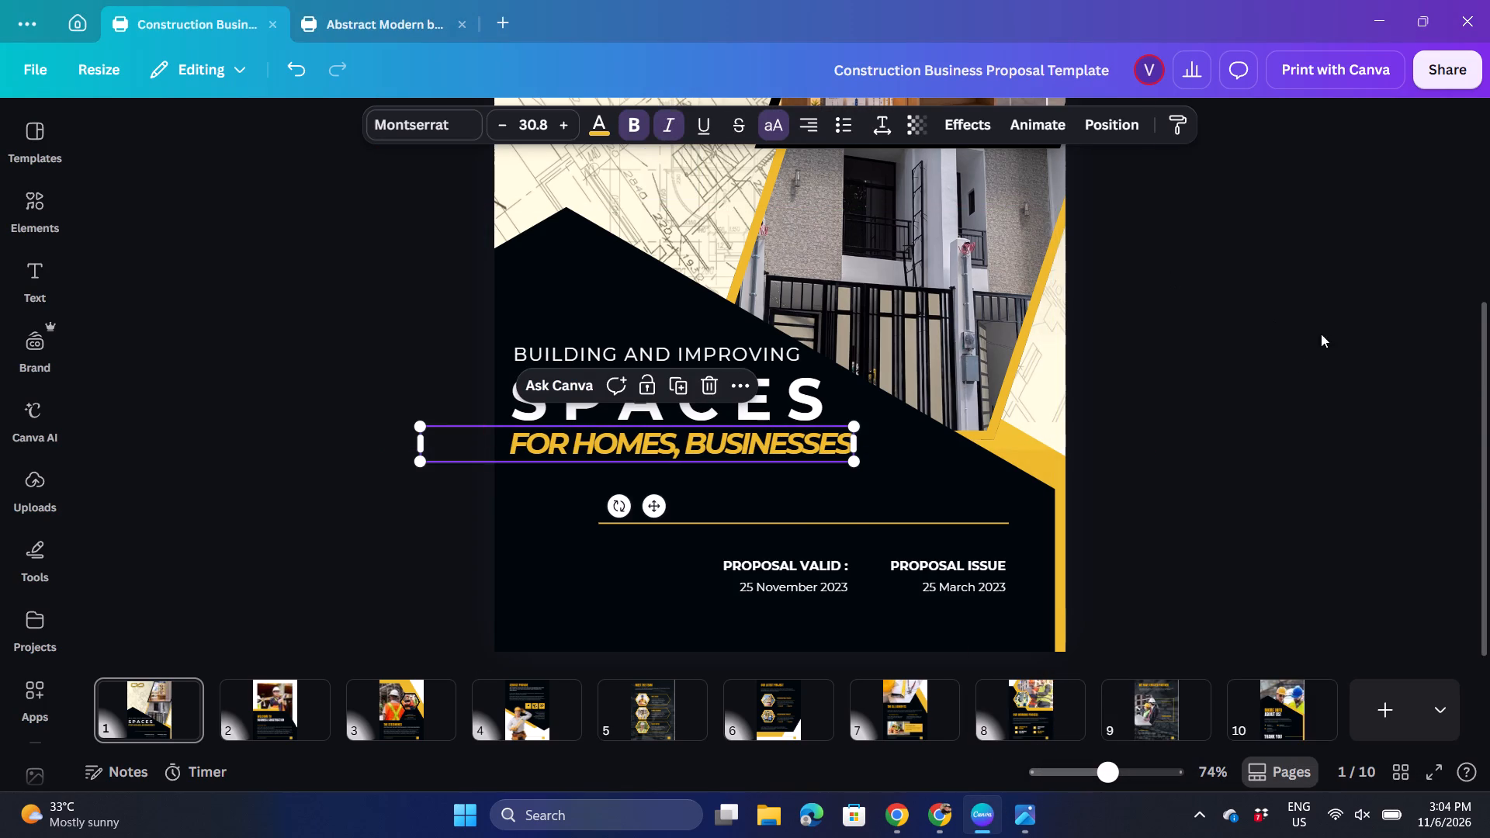
{"action": "left_click", "coordinate": [1298, 358]}
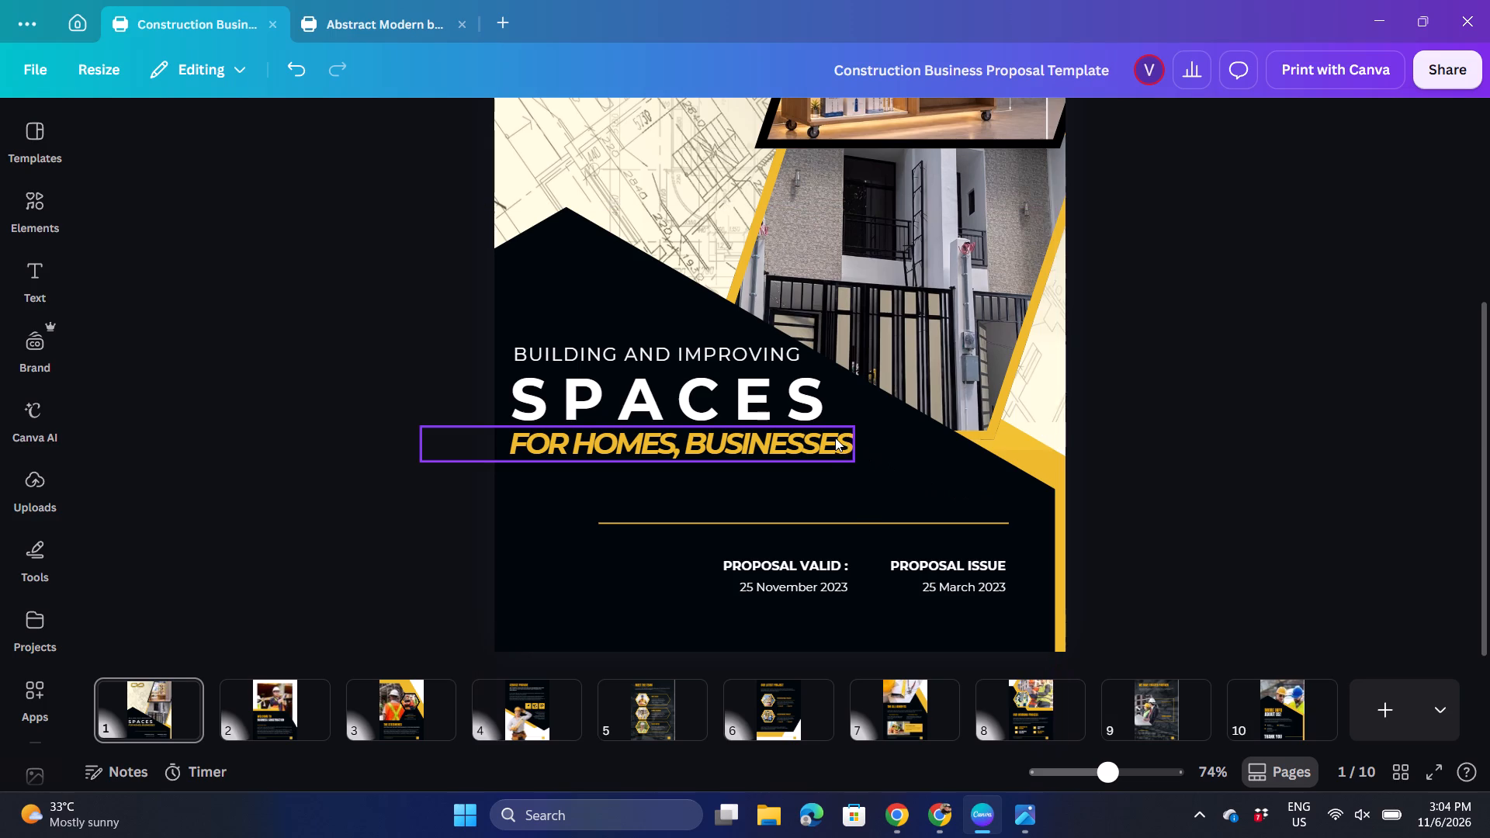
Duplicate the FOR HOMES, BUSINESSES text and place the copy directly below the original, aligned with it.
{"action": "left_click", "coordinate": [835, 438]}
{"action": "left_click", "coordinate": [682, 384]}
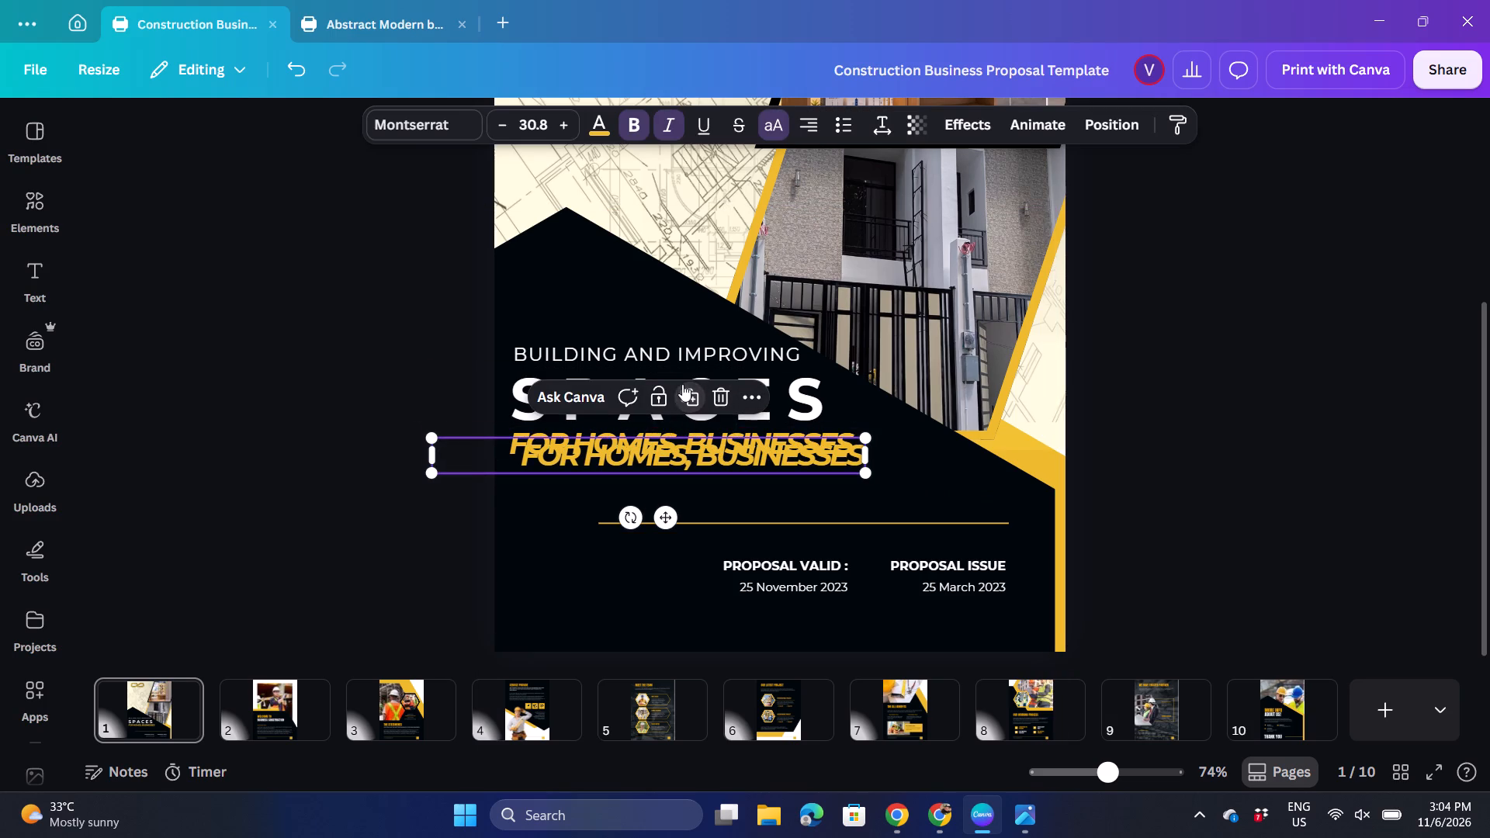
{"action": "left_click_drag", "start_coordinate": [687, 462], "coordinate": [673, 486]}
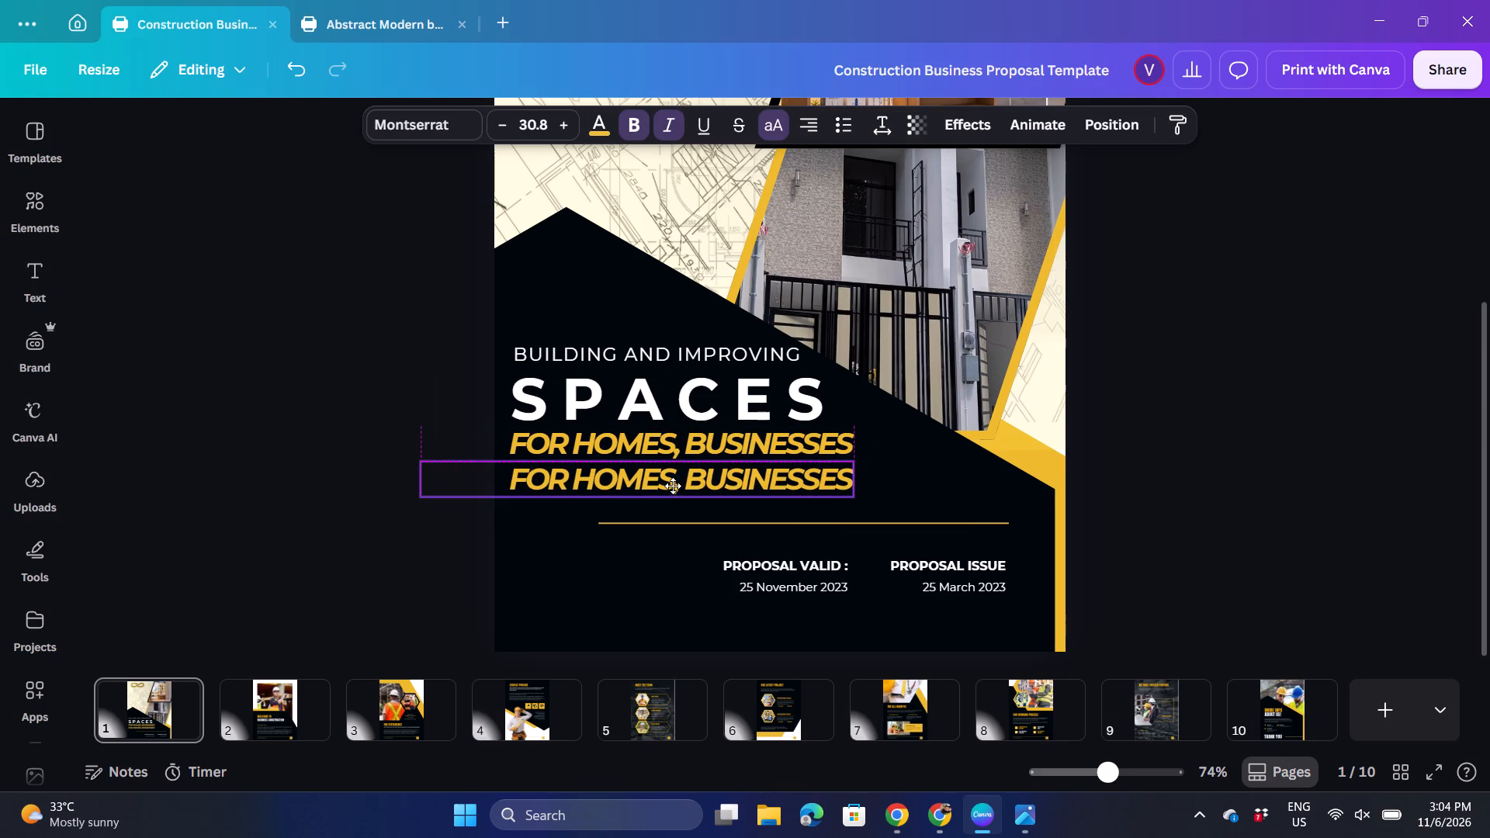
{"action": "left_click_drag", "start_coordinate": [673, 486], "coordinate": [675, 486]}
{"action": "left_click_drag", "start_coordinate": [675, 486], "coordinate": [677, 487]}
Replace the duplicated line's text with "& DEVELOPMENTS", following the reference poster's wording.
{"action": "left_click", "coordinate": [1014, 803]}
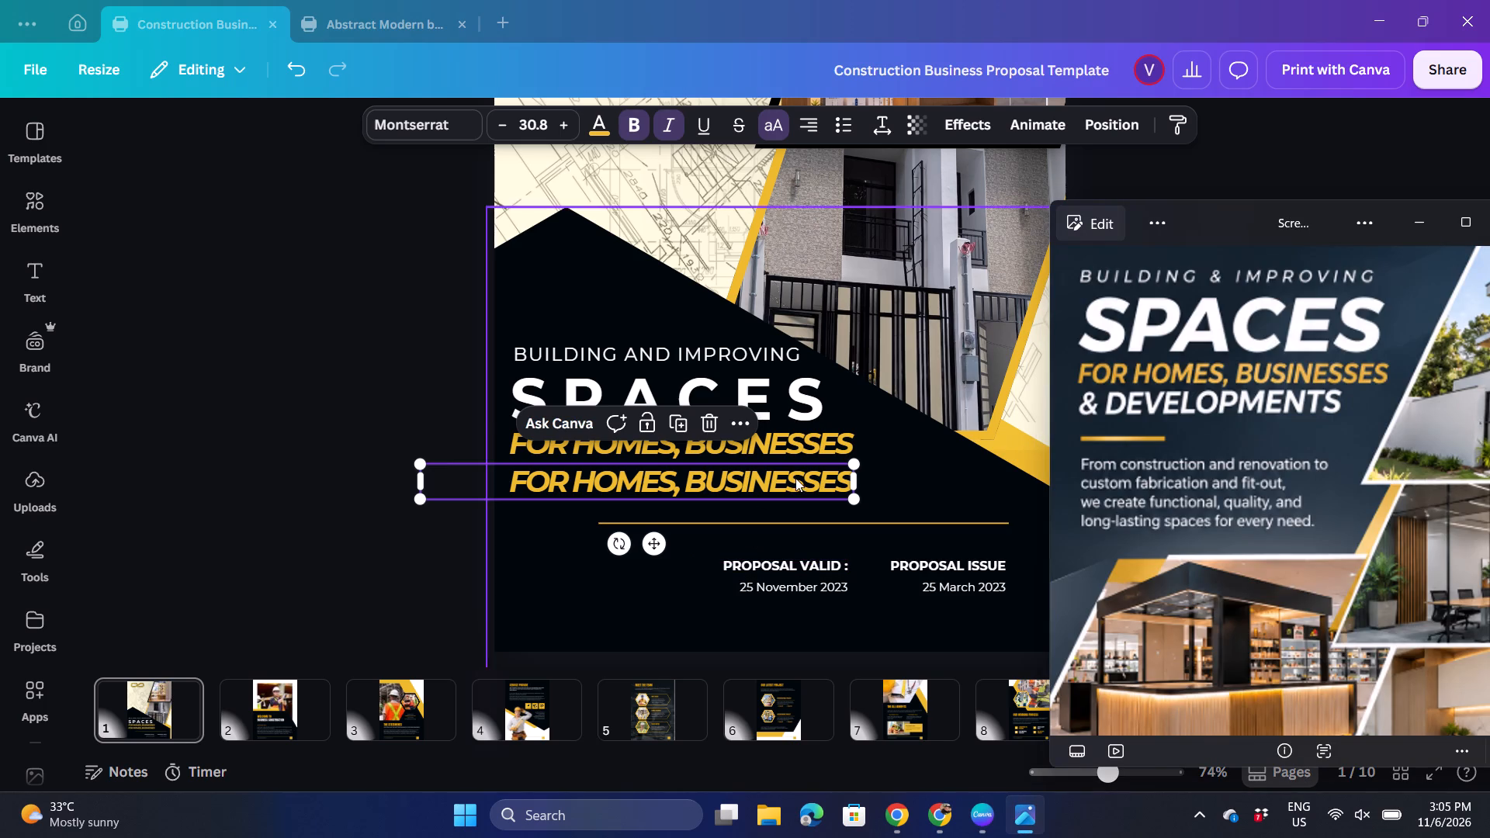
{"action": "double_click", "coordinate": [795, 478]}
{"action": "key", "text": "BackSpace"}
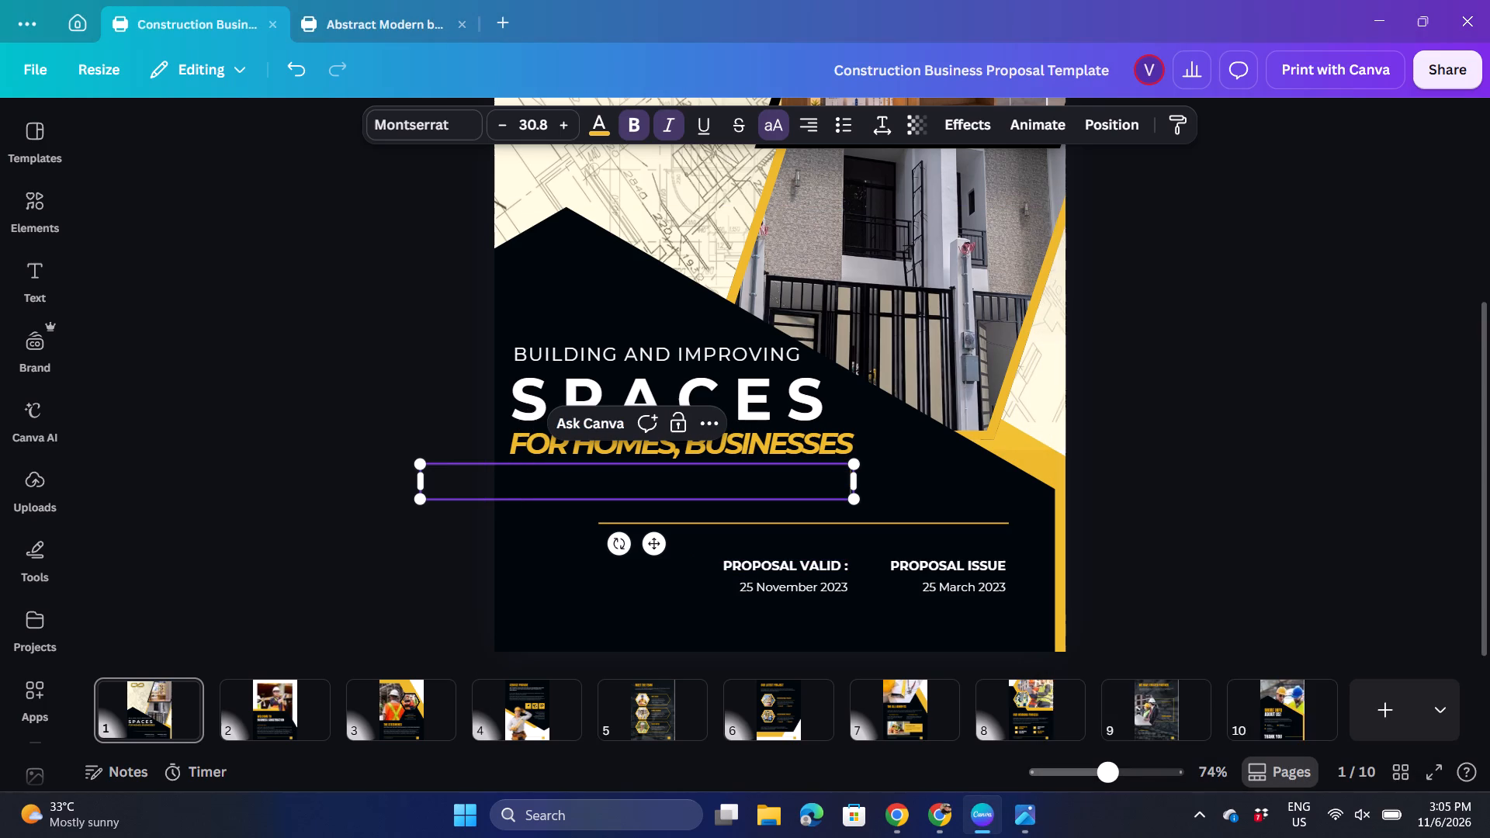
{"action": "type", "text": "&"}
{"action": "key", "text": "space"}
{"action": "type", "text": "DE"}
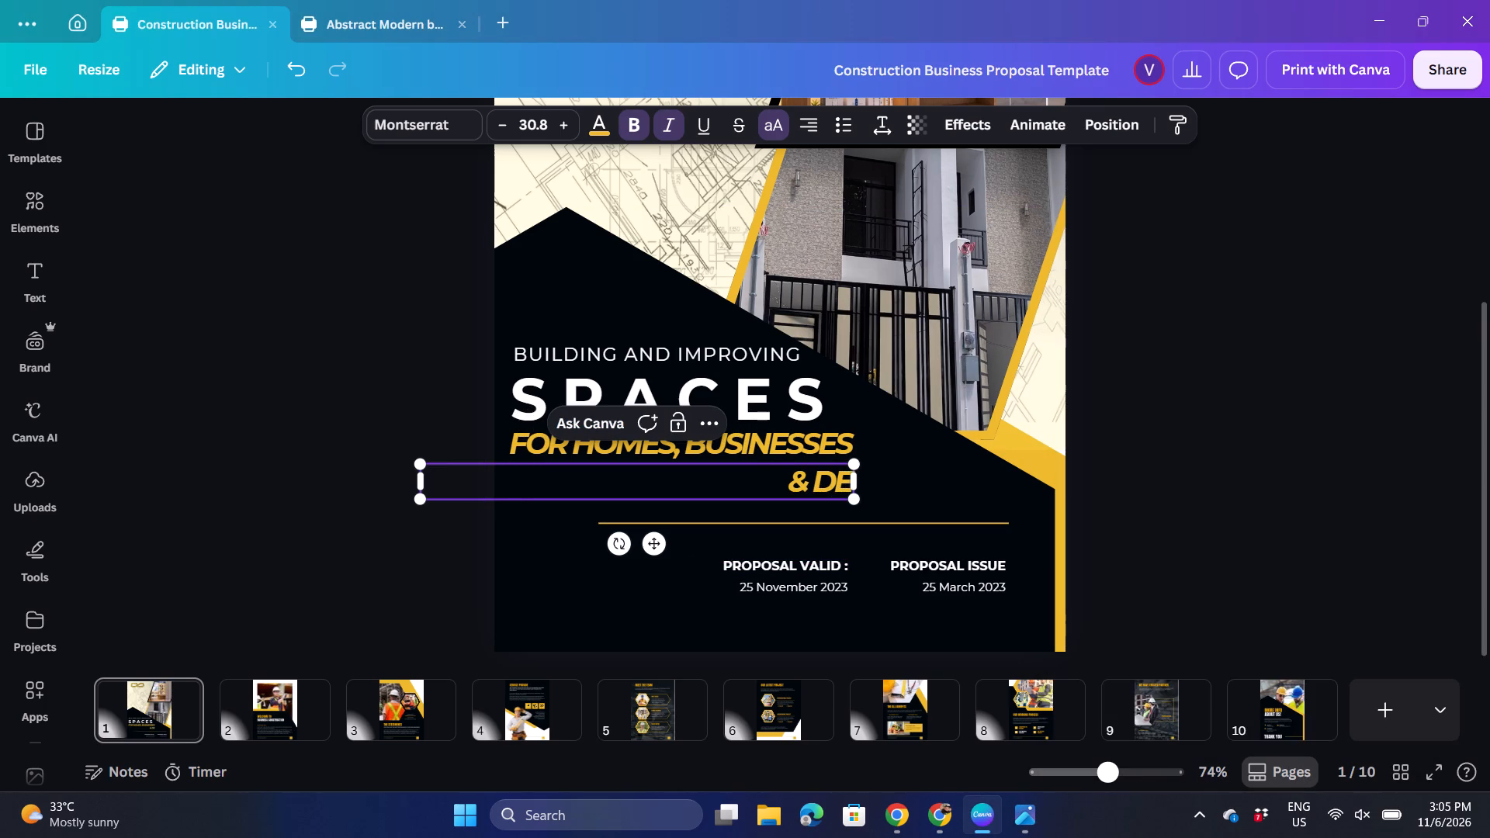
{"action": "type", "text": "VELOPMENTS"}
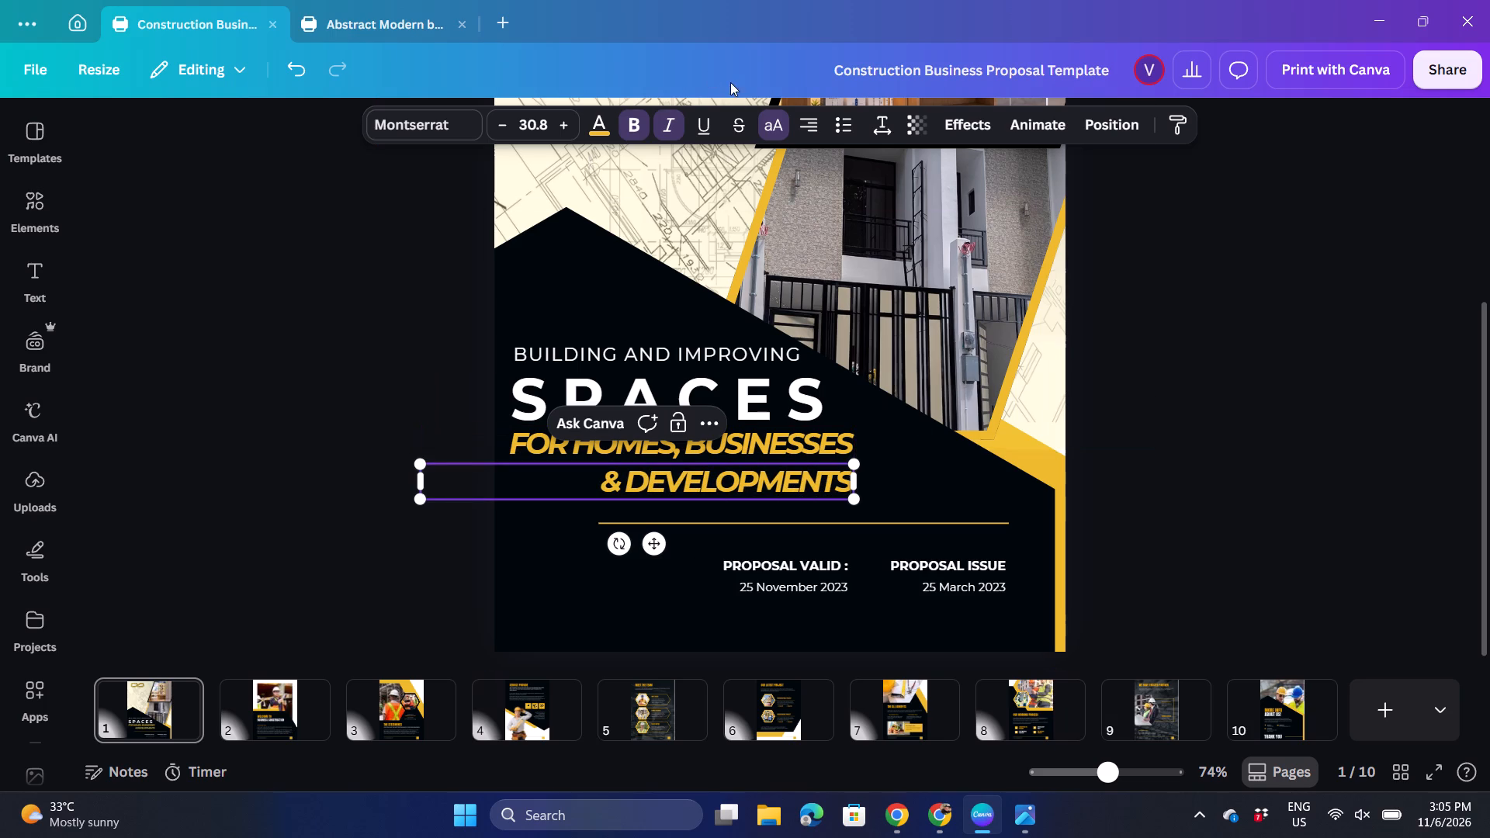
Justify the & DEVELOPMENTS text and move it so its start lines up beneath FOR HOMES, BUSINESSES.
{"action": "left_click", "coordinate": [802, 131]}
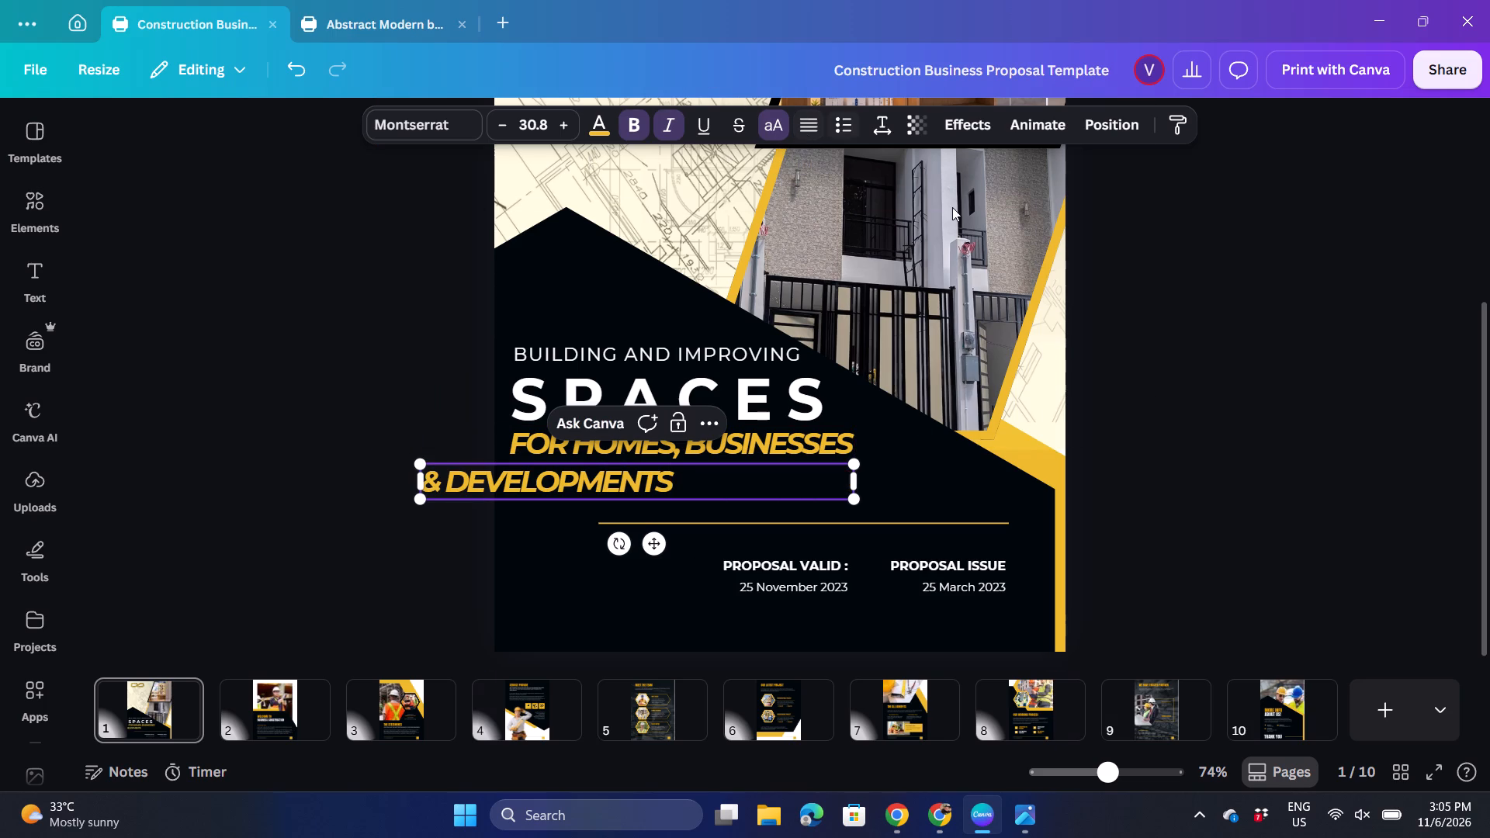
{"action": "left_click", "coordinate": [1235, 446]}
{"action": "left_click_drag", "start_coordinate": [650, 483], "coordinate": [743, 490]}
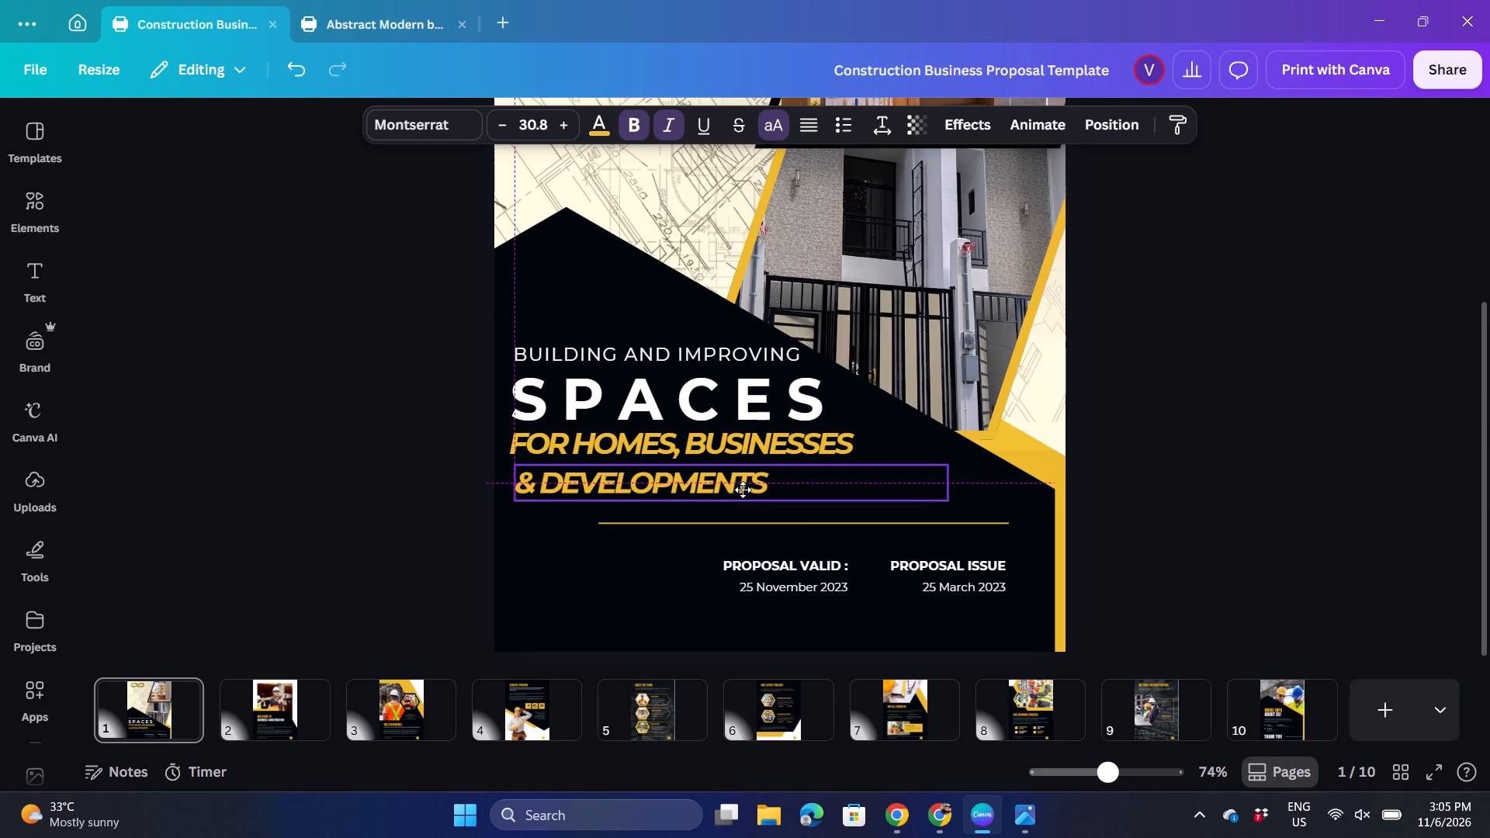
{"action": "left_click_drag", "start_coordinate": [743, 490], "coordinate": [738, 486]}
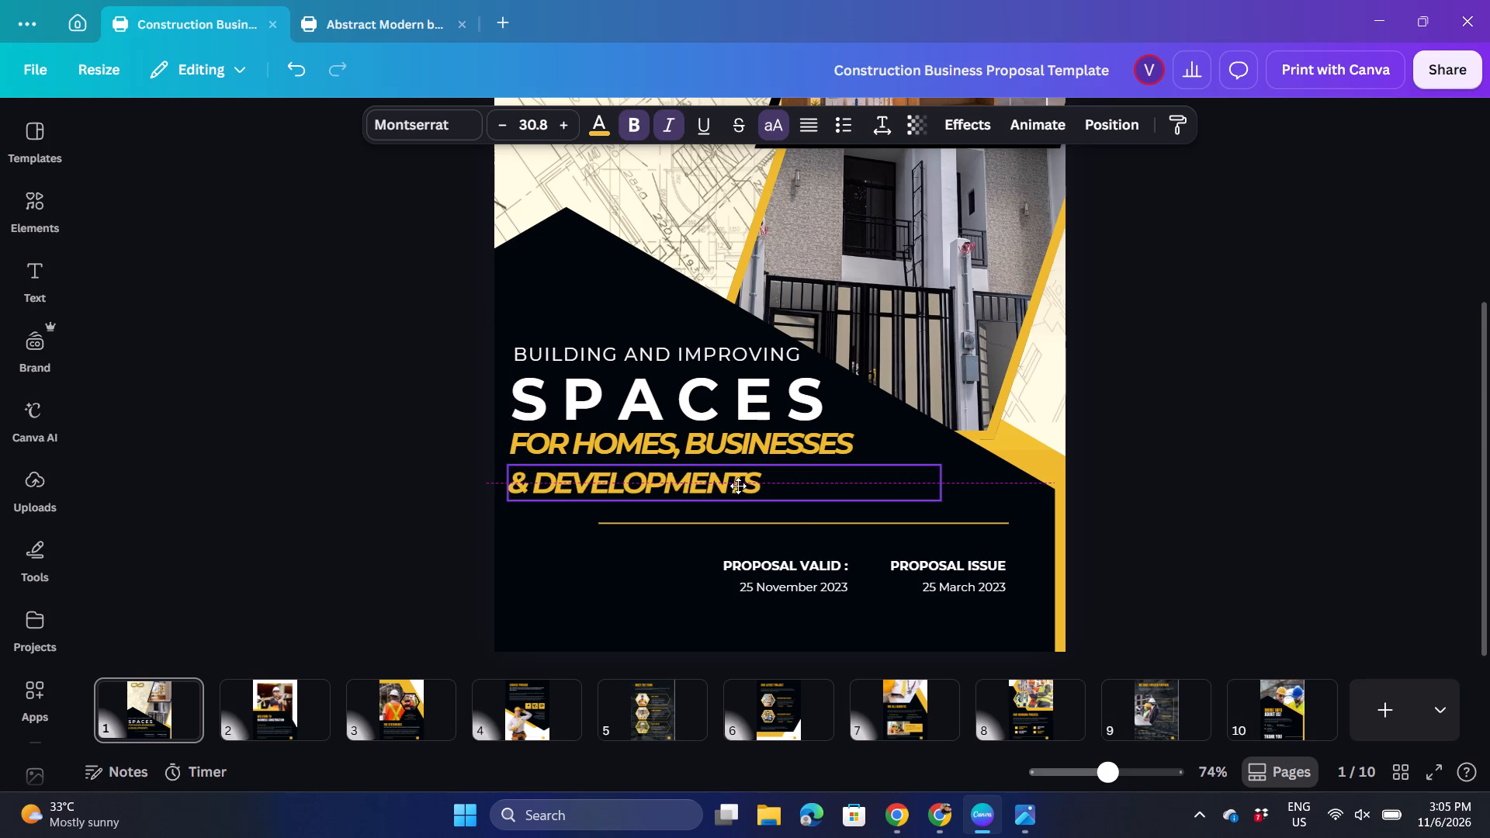
{"action": "left_click_drag", "start_coordinate": [738, 486], "coordinate": [738, 483]}
{"action": "left_click", "coordinate": [738, 483]}
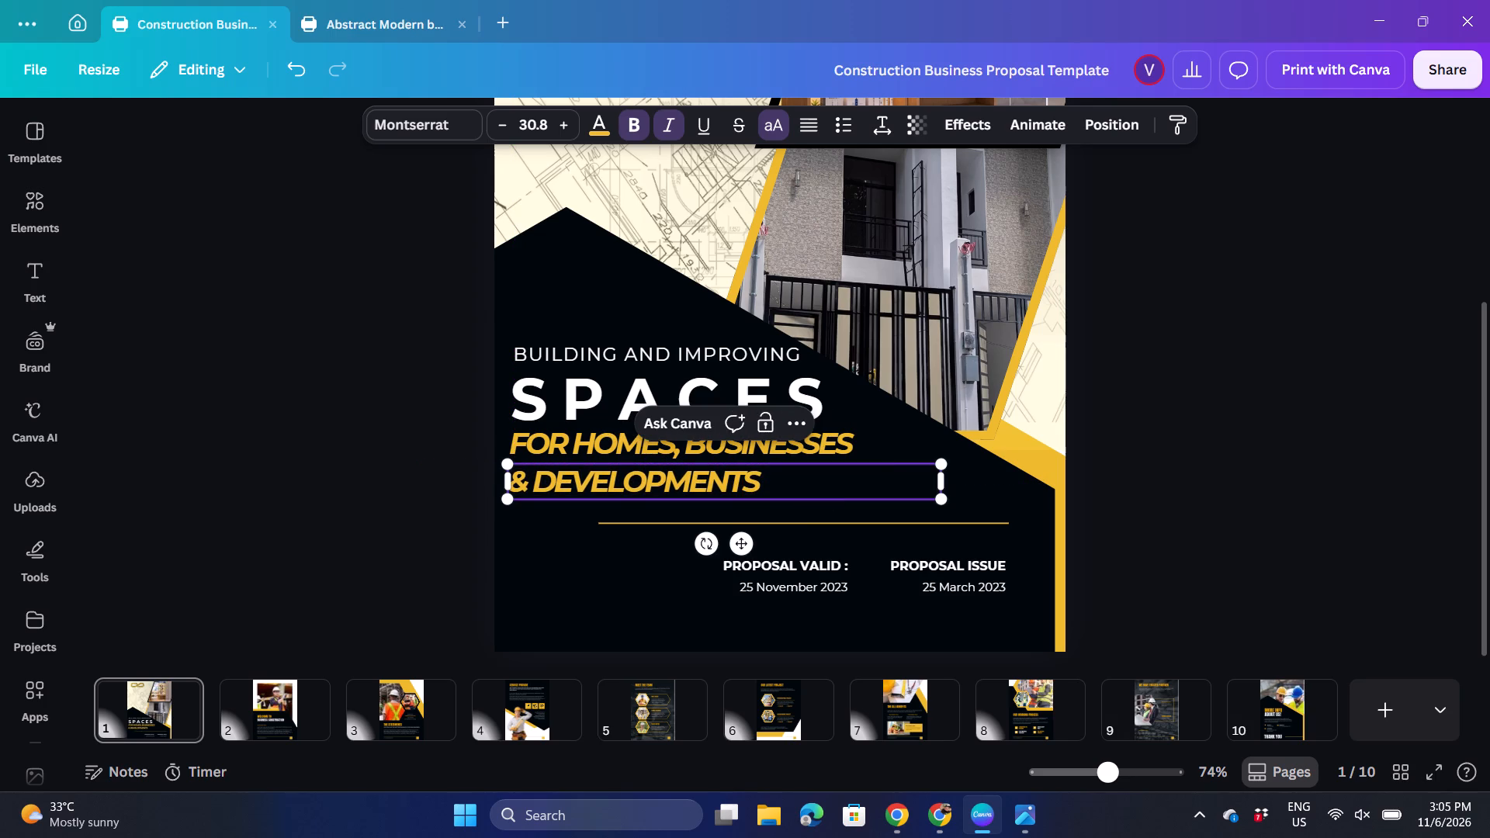
{"action": "double_click", "coordinate": [1286, 370]}
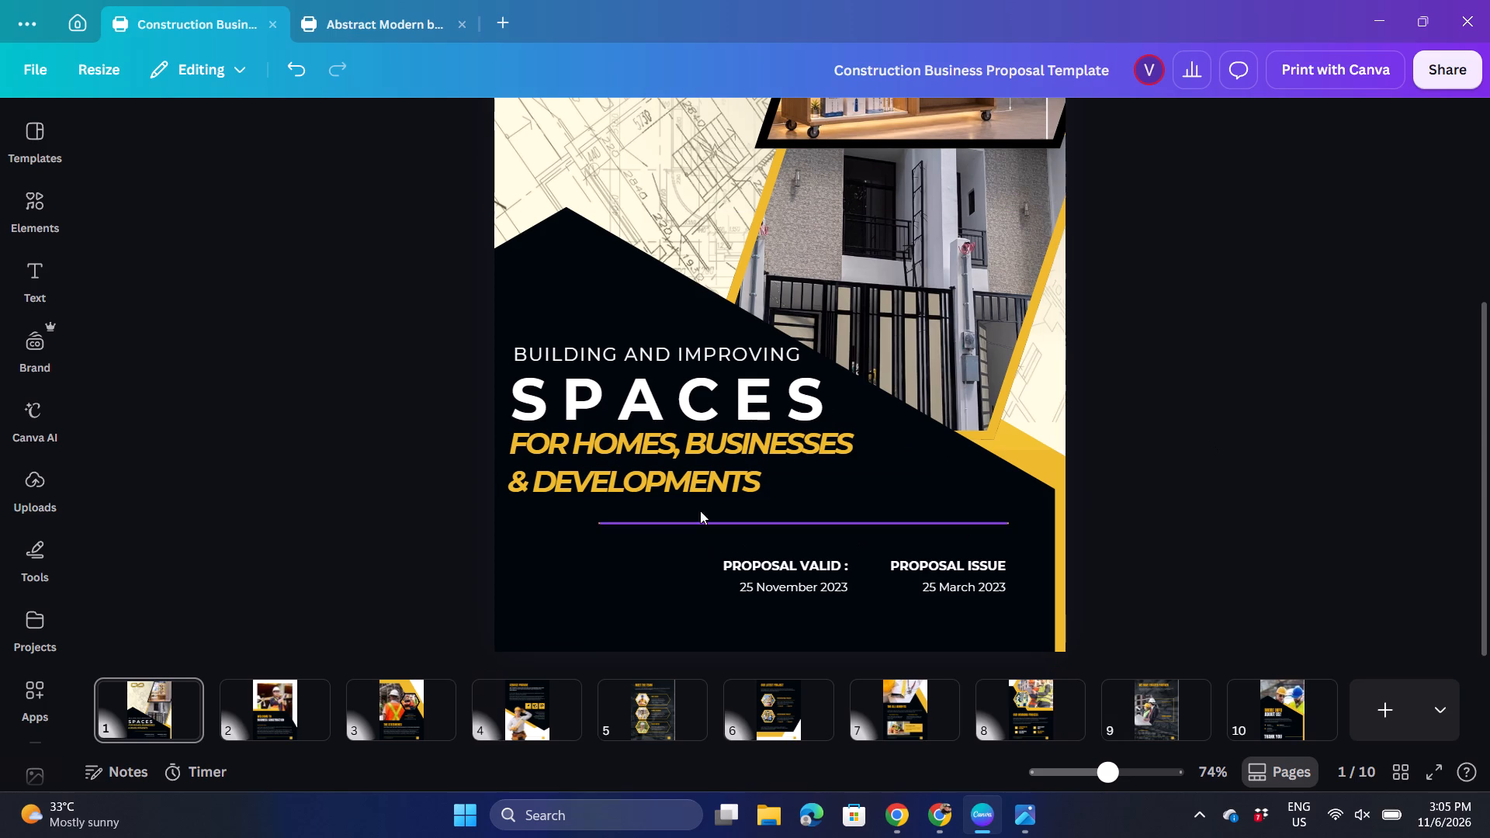
Change the & DEVELOPMENTS text color to white.
{"action": "left_click", "coordinate": [709, 479]}
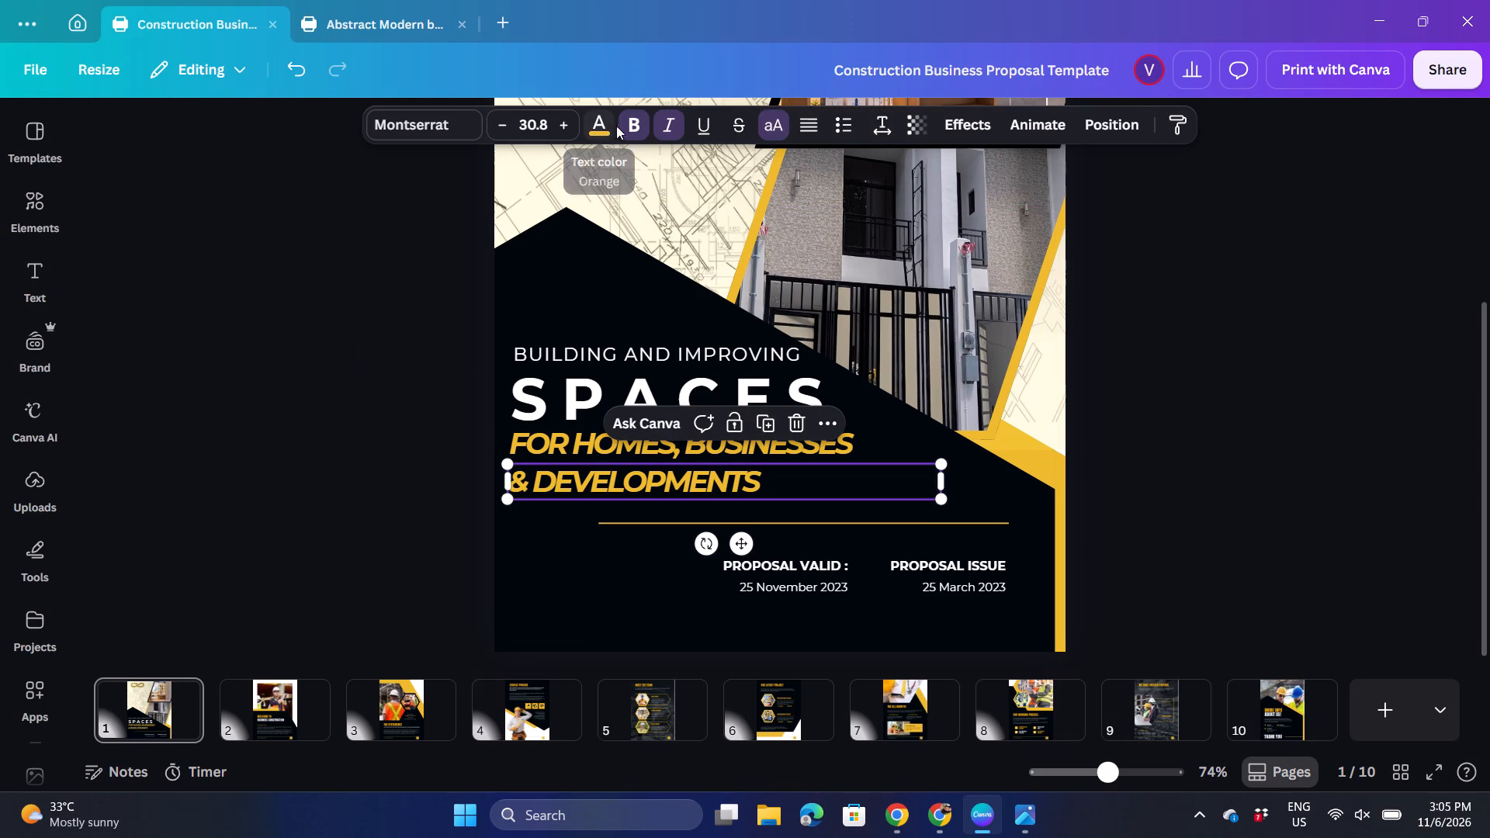
{"action": "left_click", "coordinate": [611, 129]}
{"action": "scroll", "coordinate": [581, 221], "scroll_direction": "up", "scroll_amount": 1}
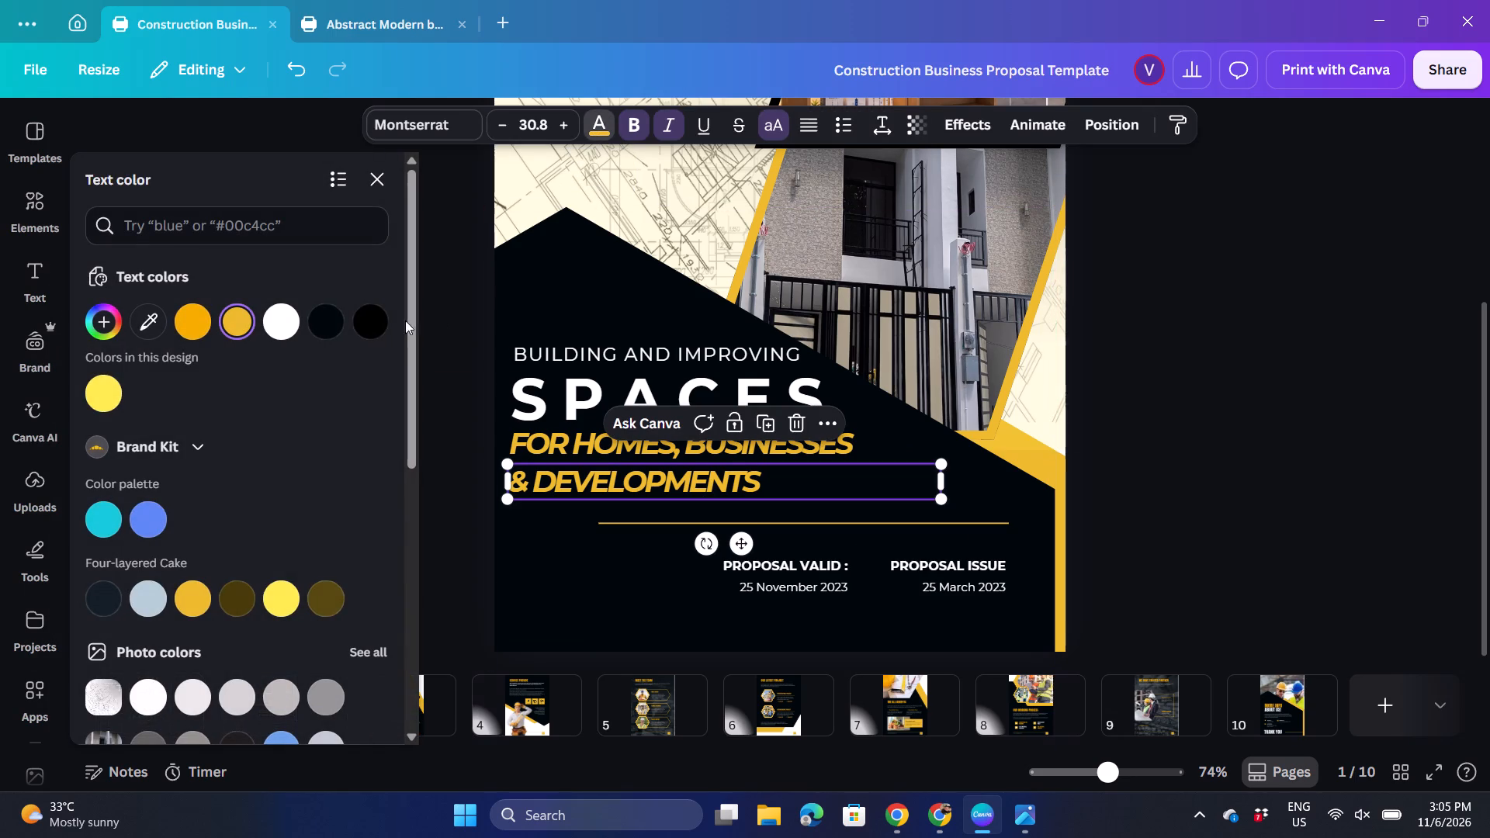
{"action": "scroll", "coordinate": [405, 320], "scroll_direction": "up", "scroll_amount": 1}
{"action": "left_click", "coordinate": [282, 324]}
{"action": "scroll", "coordinate": [293, 320], "scroll_direction": "right", "scroll_amount": 1}
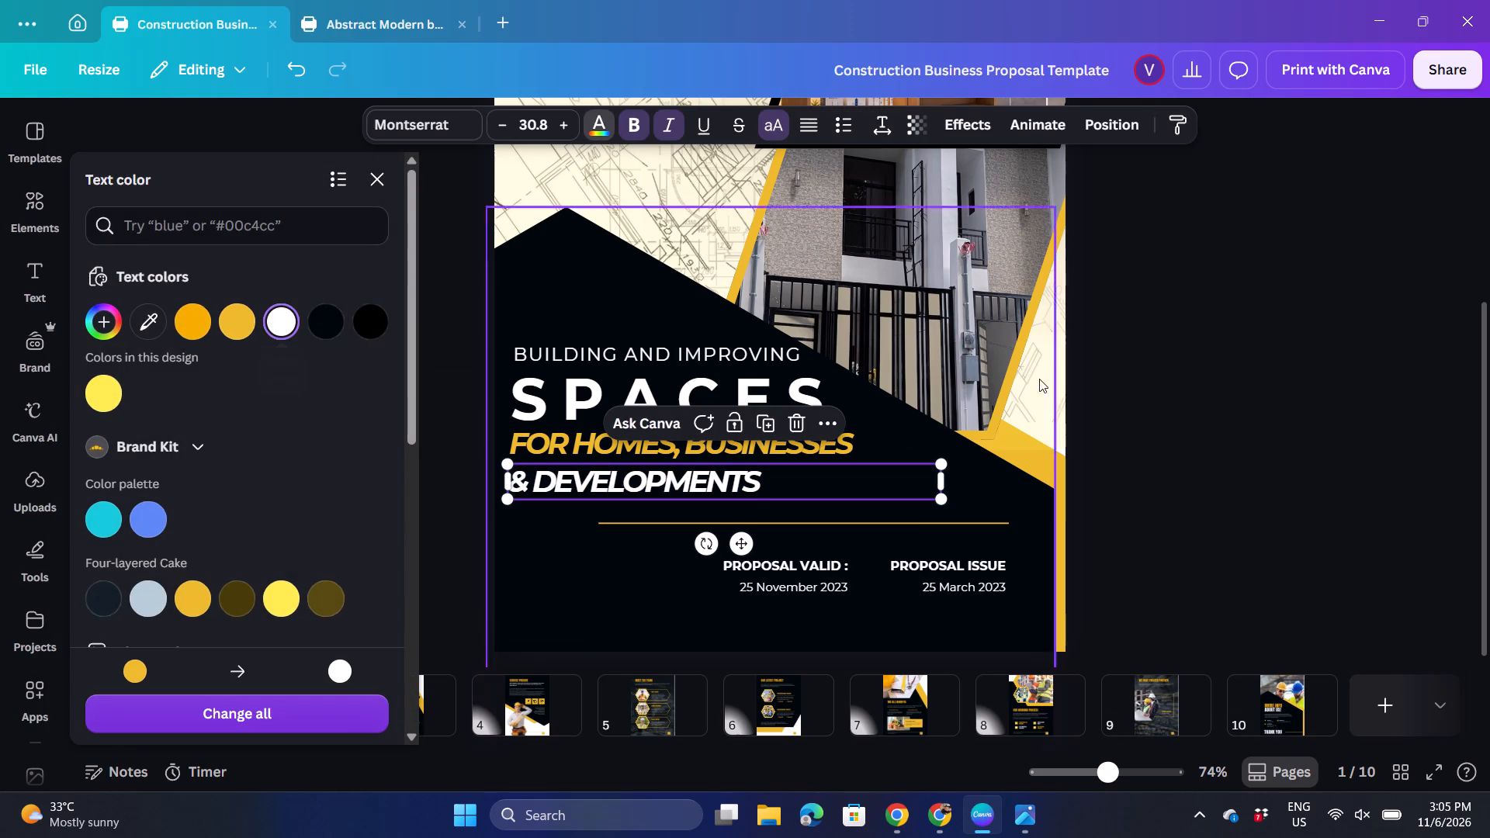
{"action": "scroll", "coordinate": [1039, 379], "scroll_direction": "right", "scroll_amount": 1}
{"action": "scroll", "coordinate": [1105, 414], "scroll_direction": "left", "scroll_amount": 1}
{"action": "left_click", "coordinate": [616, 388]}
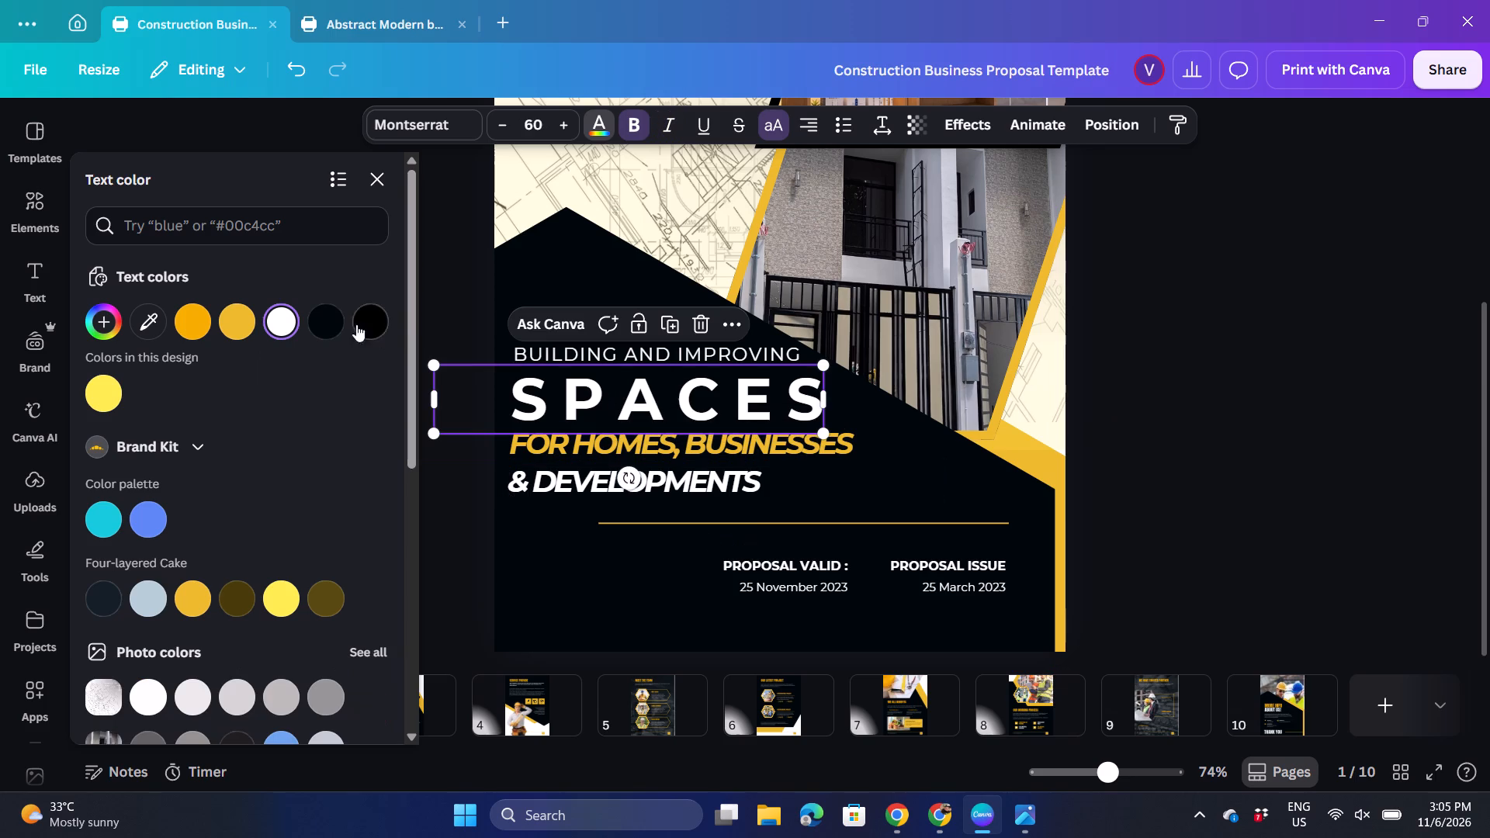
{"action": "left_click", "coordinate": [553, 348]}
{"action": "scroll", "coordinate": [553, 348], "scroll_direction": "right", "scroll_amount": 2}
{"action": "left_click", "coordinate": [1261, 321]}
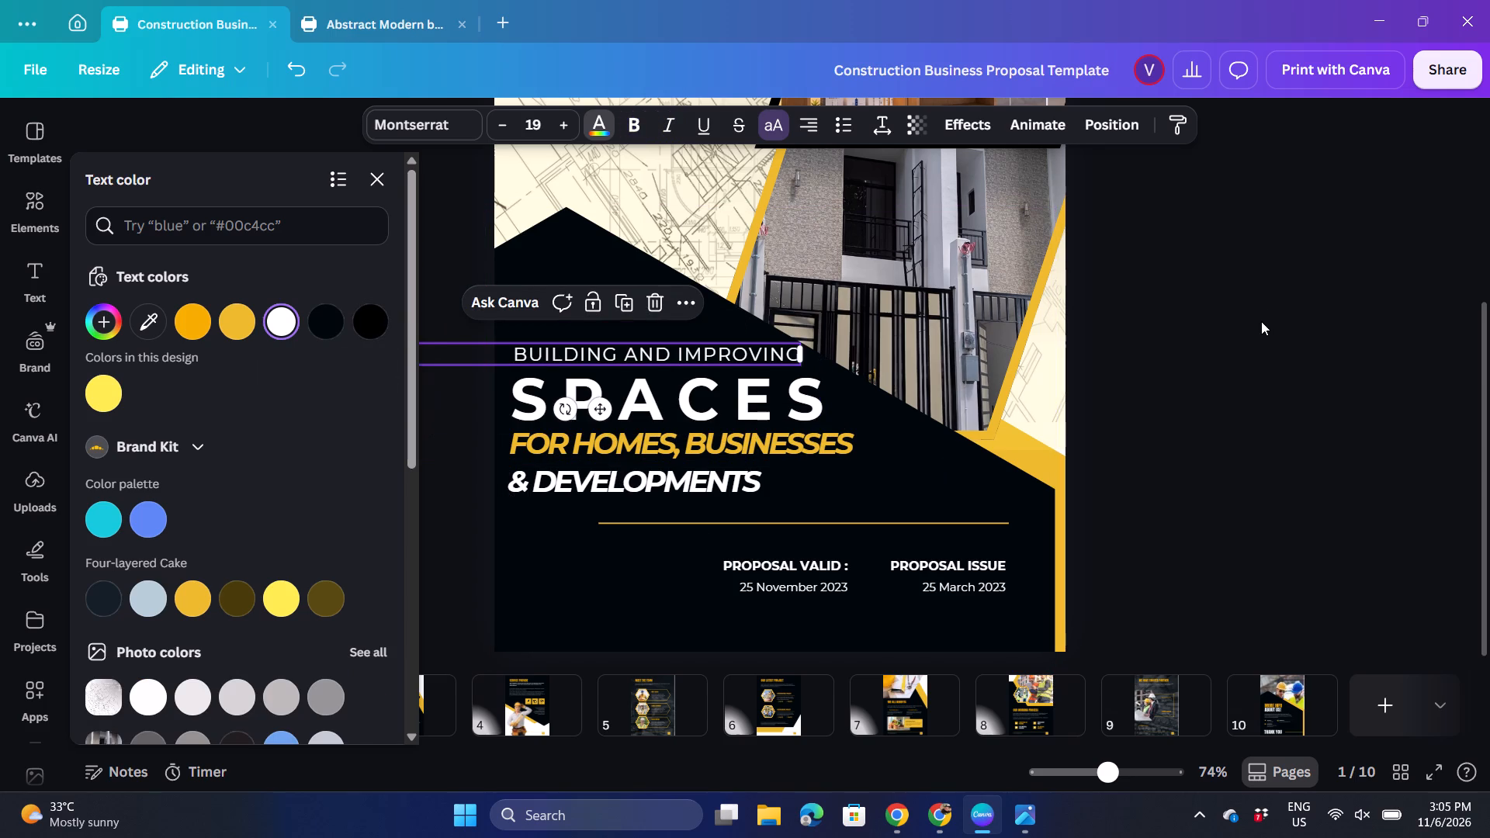
Following the reference poster, tighten the letter spacing of the SPACES headline to 131 and enlarge its font size to 67.
{"action": "scroll", "coordinate": [1269, 336], "scroll_direction": "up", "scroll_amount": 1}
{"action": "left_click", "coordinate": [1307, 416]}
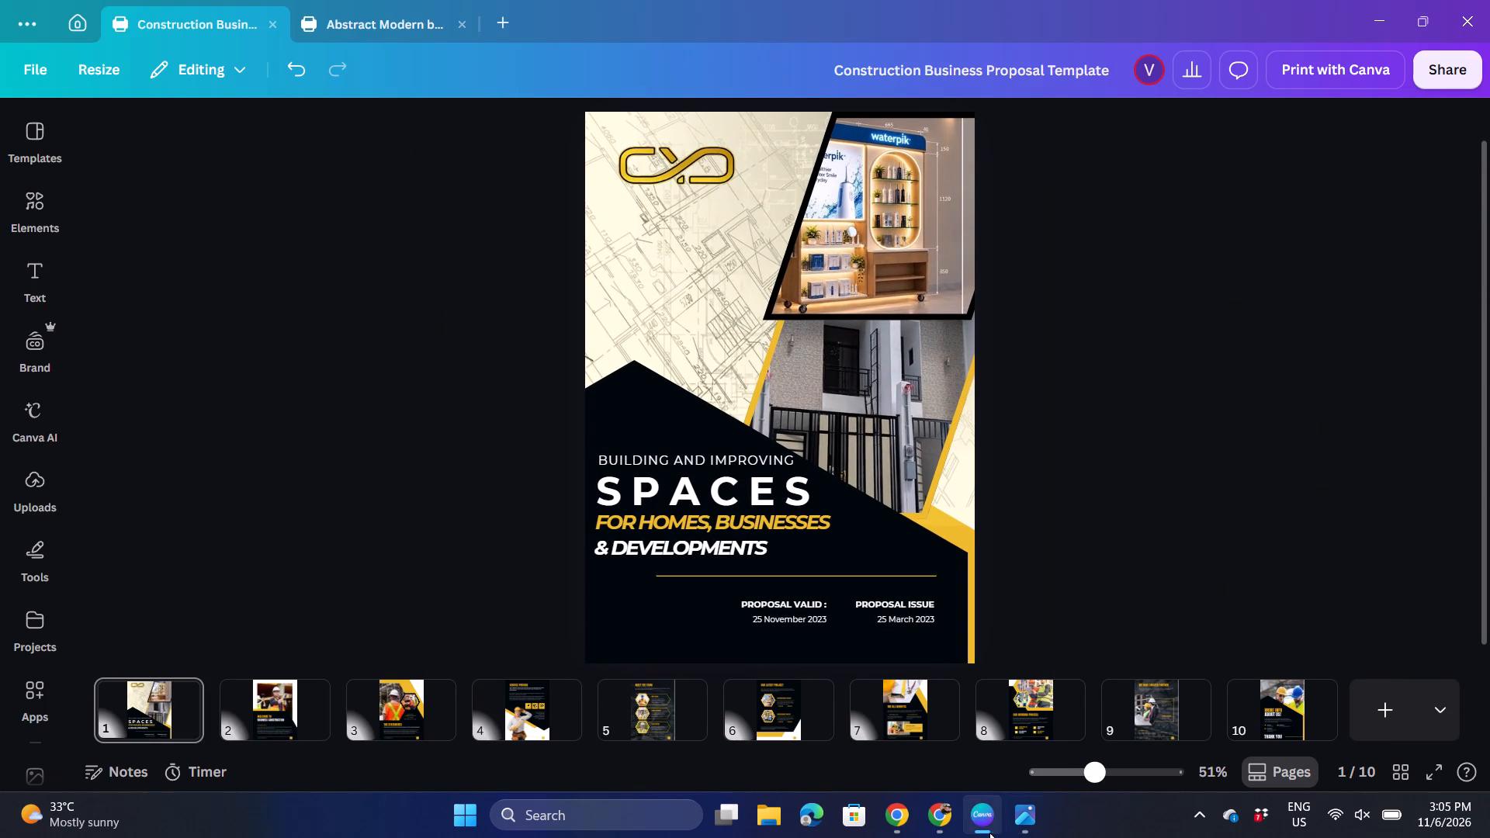
{"action": "left_click", "coordinate": [1029, 830]}
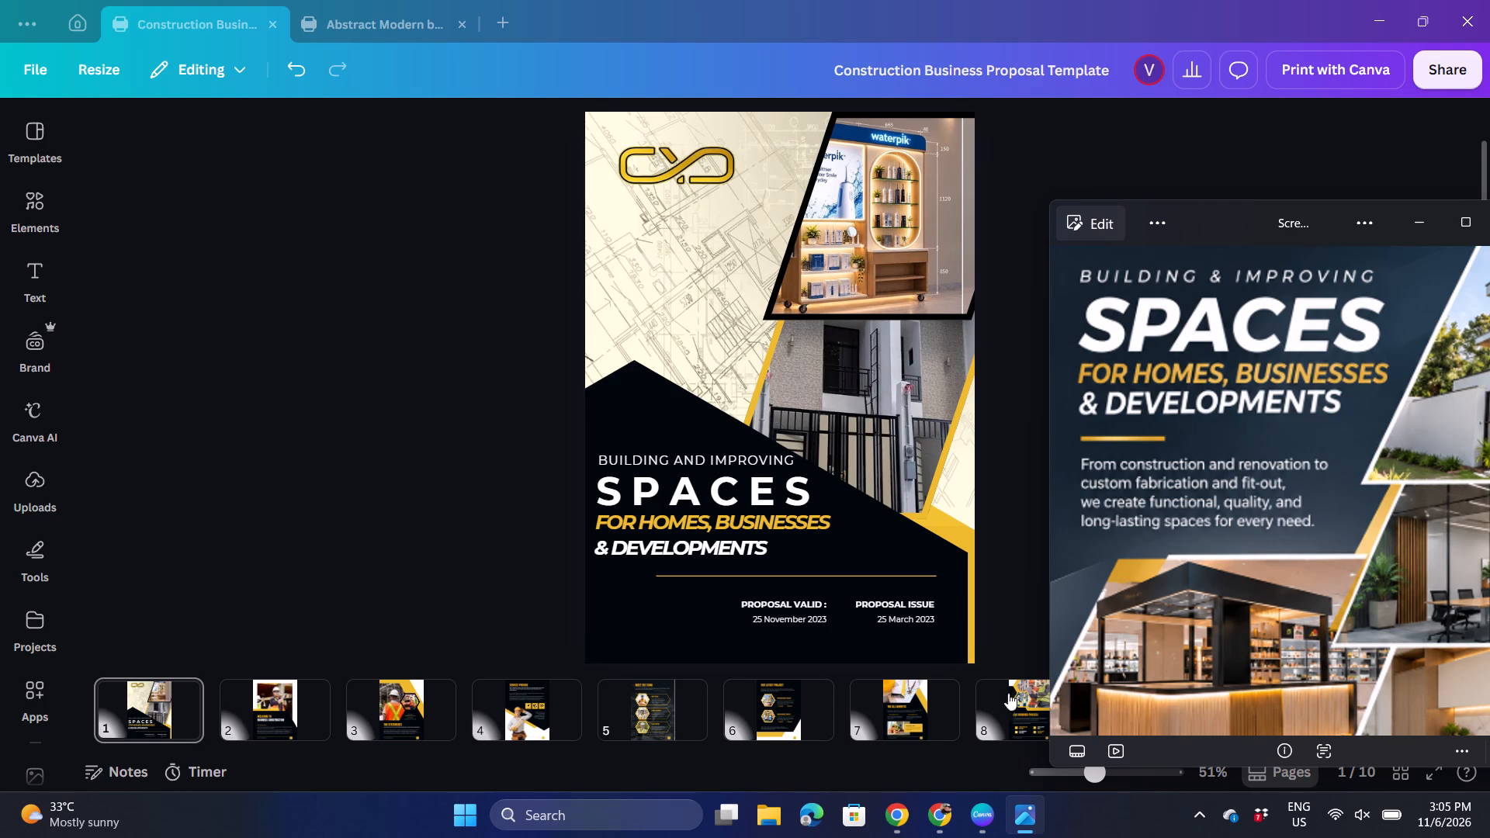
{"action": "left_click", "coordinate": [743, 489]}
{"action": "scroll", "coordinate": [663, 117], "scroll_direction": "right", "scroll_amount": 1}
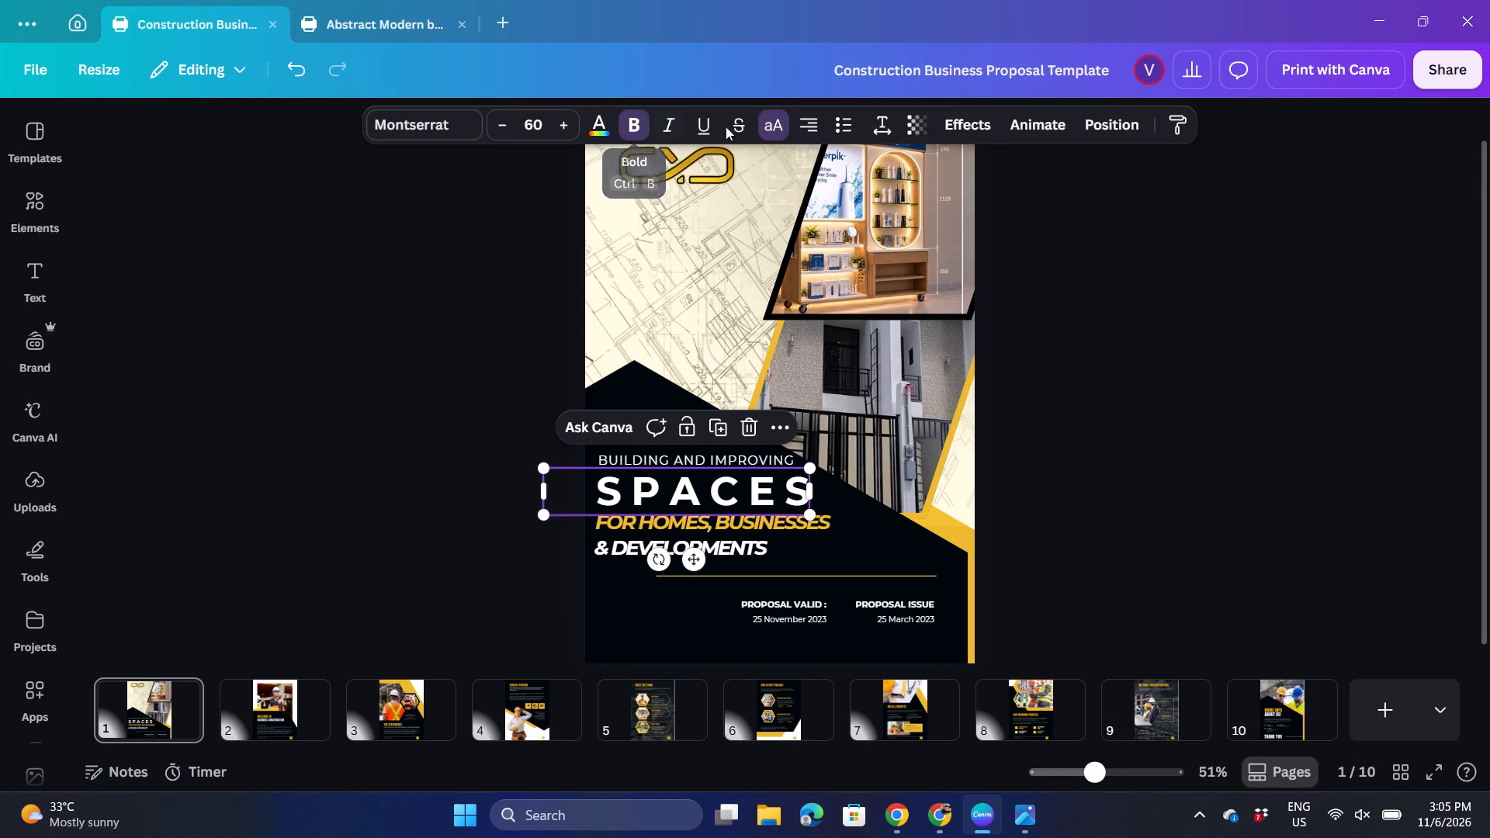
{"action": "scroll", "coordinate": [726, 126], "scroll_direction": "right", "scroll_amount": 1}
{"action": "left_click", "coordinate": [888, 123]}
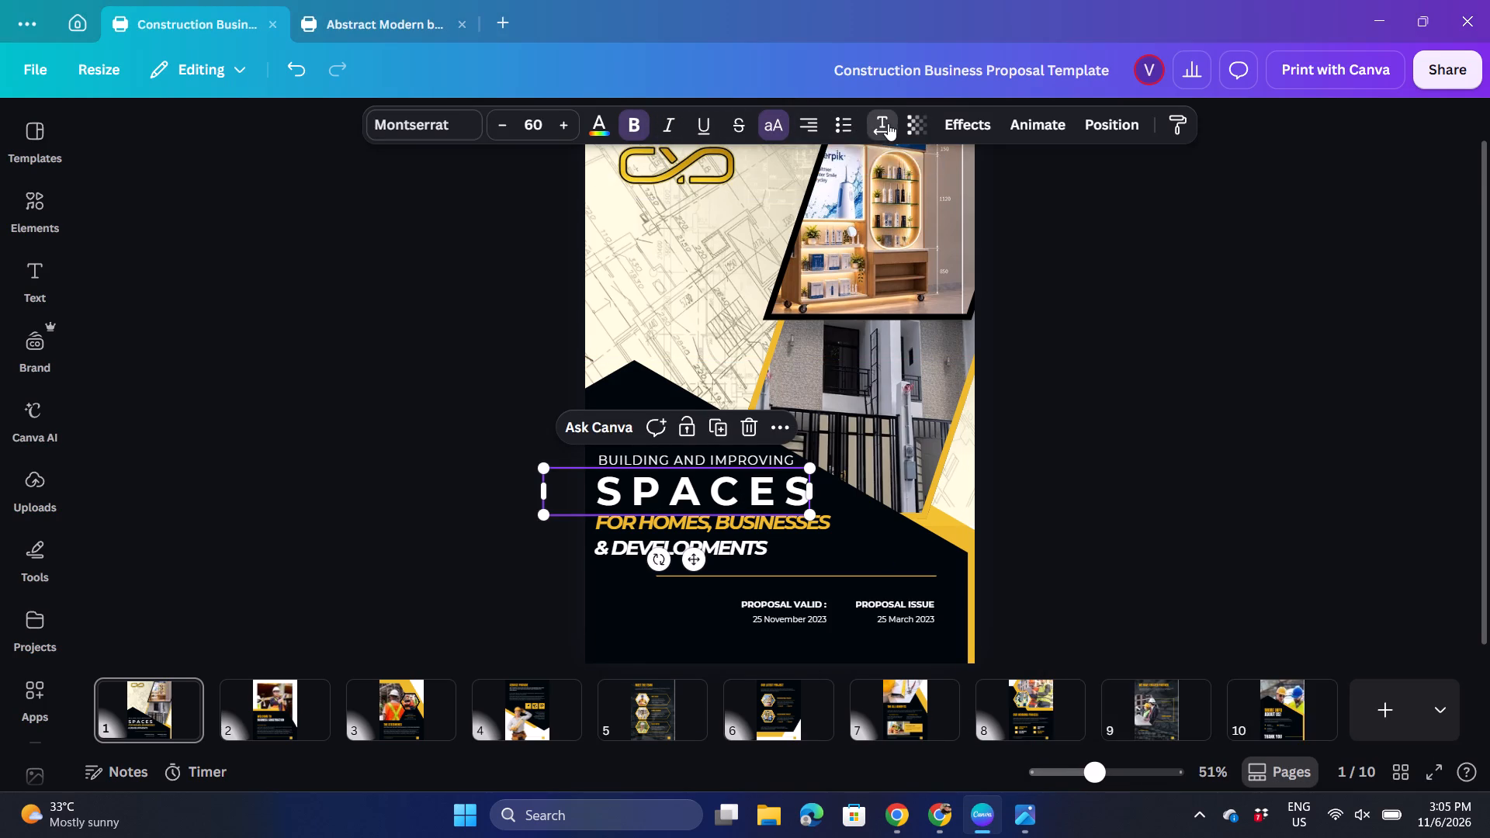
{"action": "left_click", "coordinate": [830, 205]}
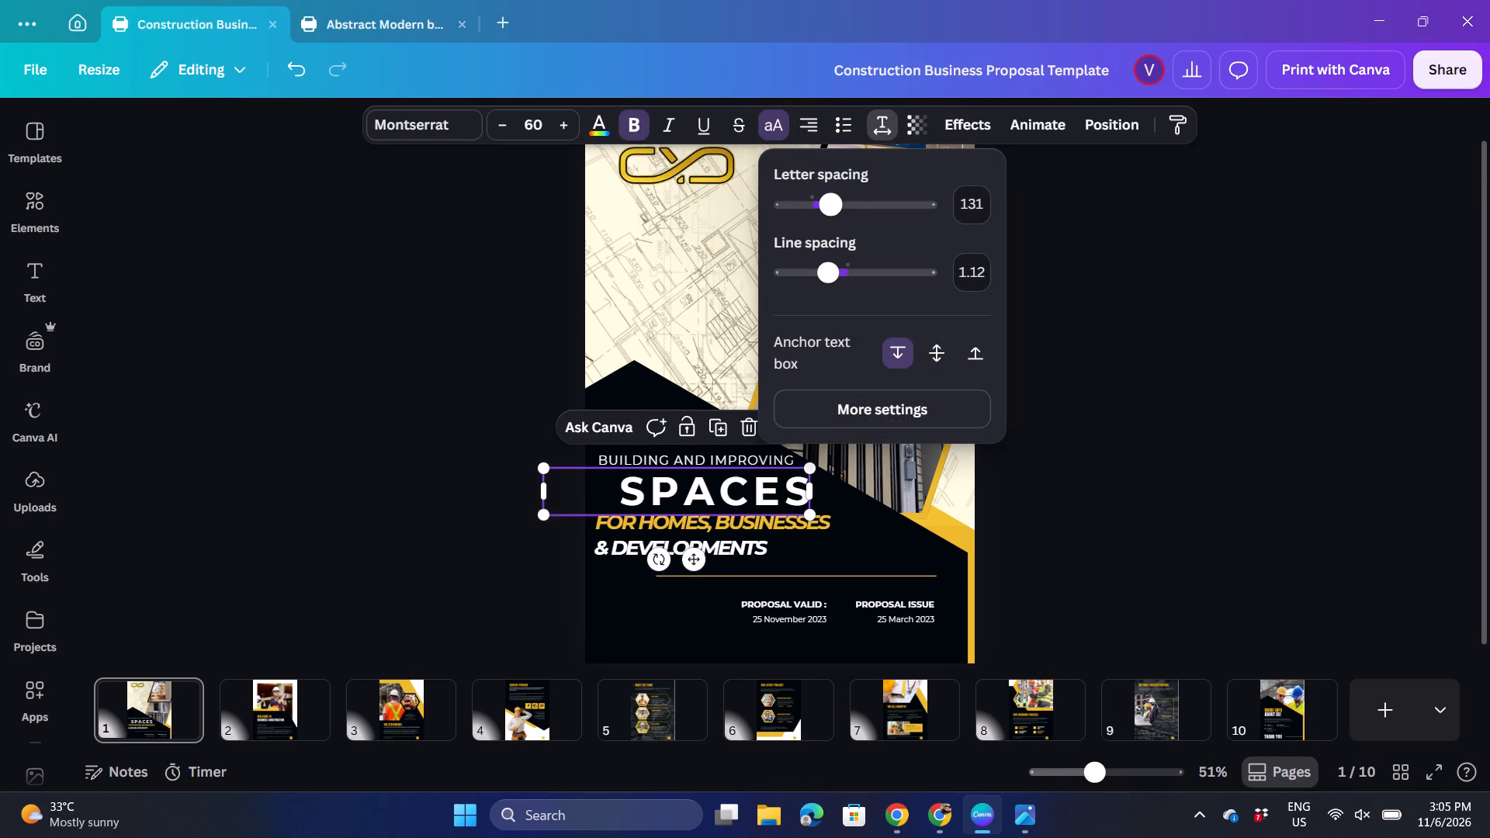
{"action": "scroll", "coordinate": [801, 204], "scroll_direction": "left", "scroll_amount": 1}
{"action": "triple_click", "coordinate": [563, 126]}
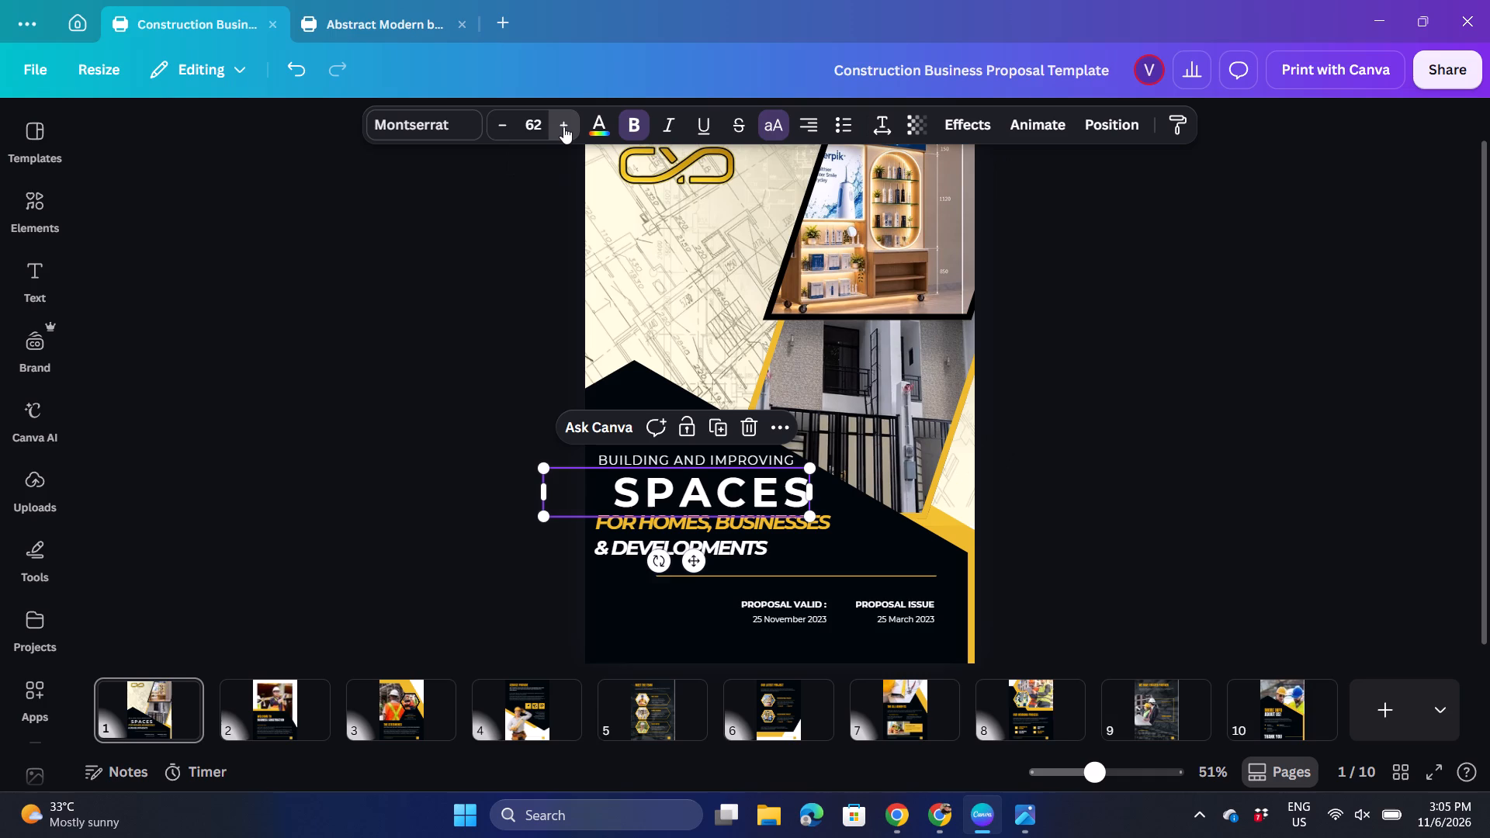
{"action": "triple_click", "coordinate": [563, 126]}
{"action": "left_click", "coordinate": [563, 126]}
Tighten the SPACES letter spacing further to 47 and increase its font size to 72.
{"action": "scroll", "coordinate": [586, 120], "scroll_direction": "right", "scroll_amount": 1}
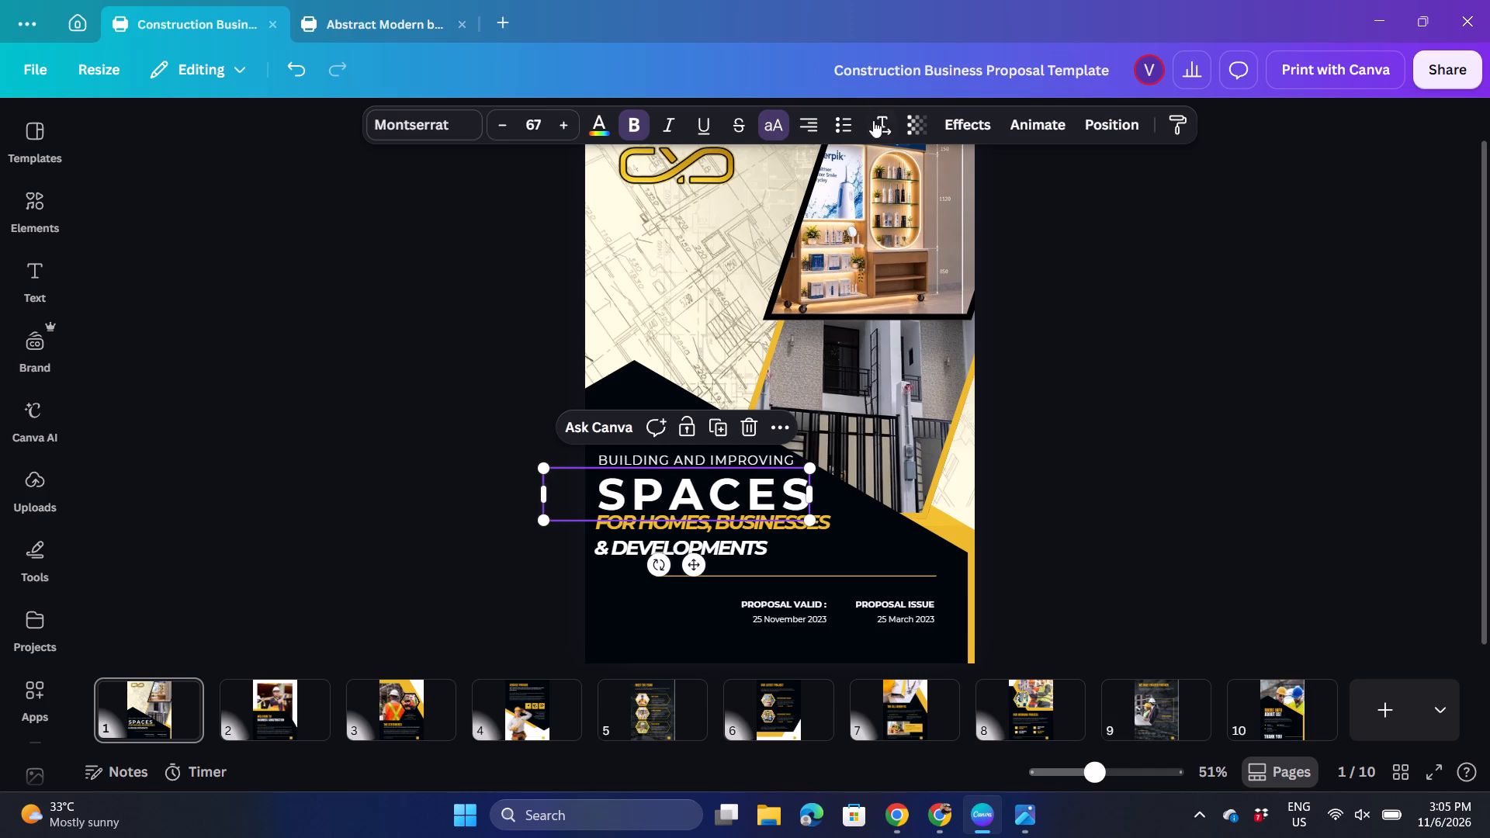
{"action": "scroll", "coordinate": [873, 120], "scroll_direction": "right", "scroll_amount": 1}
{"action": "left_click", "coordinate": [880, 122]}
{"action": "scroll", "coordinate": [875, 137], "scroll_direction": "up", "scroll_amount": 1}
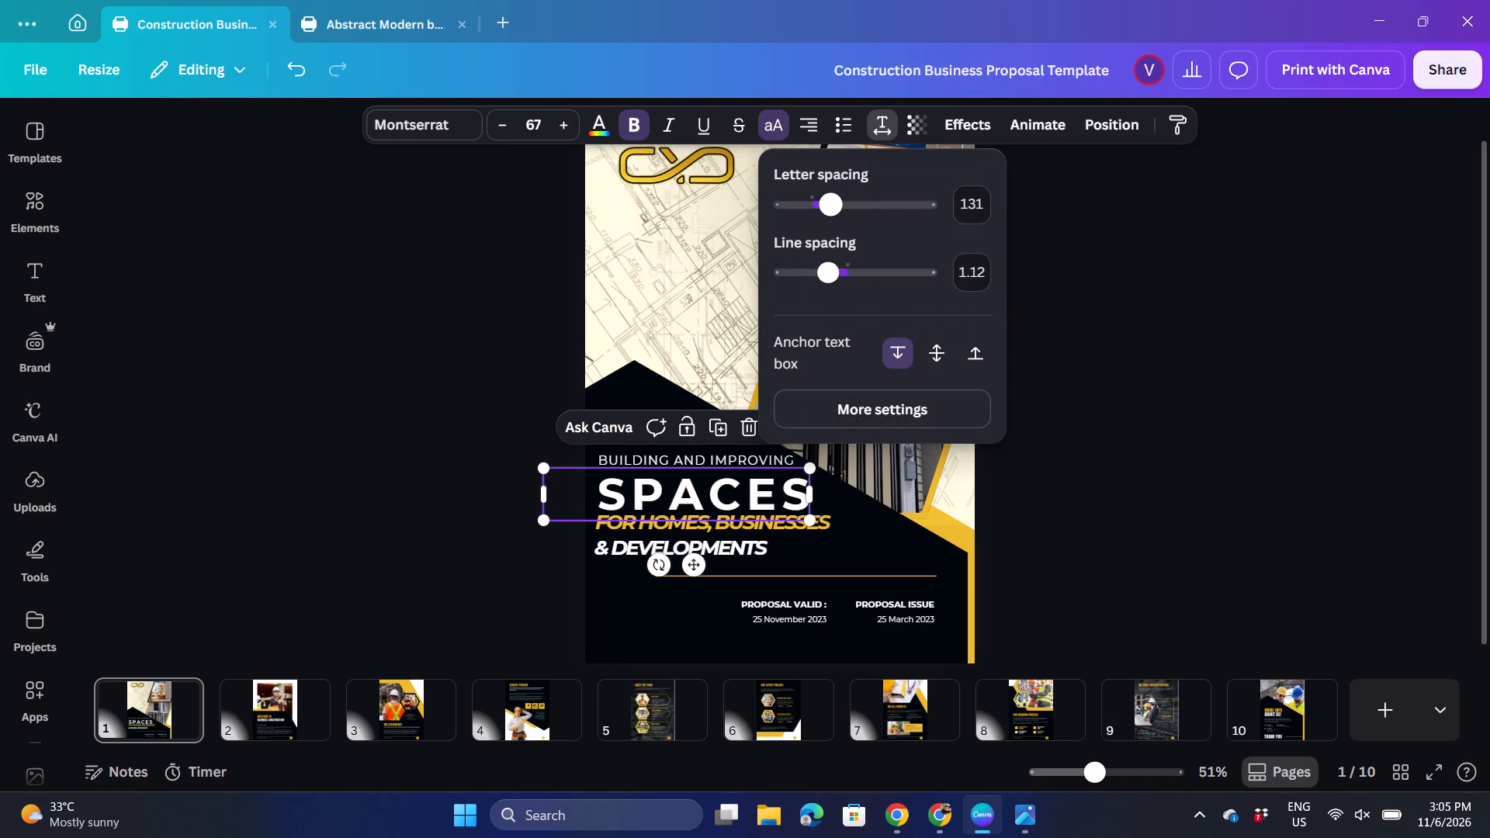
{"action": "left_click", "coordinate": [818, 216]}
{"action": "scroll", "coordinate": [818, 216], "scroll_direction": "up", "scroll_amount": 1}
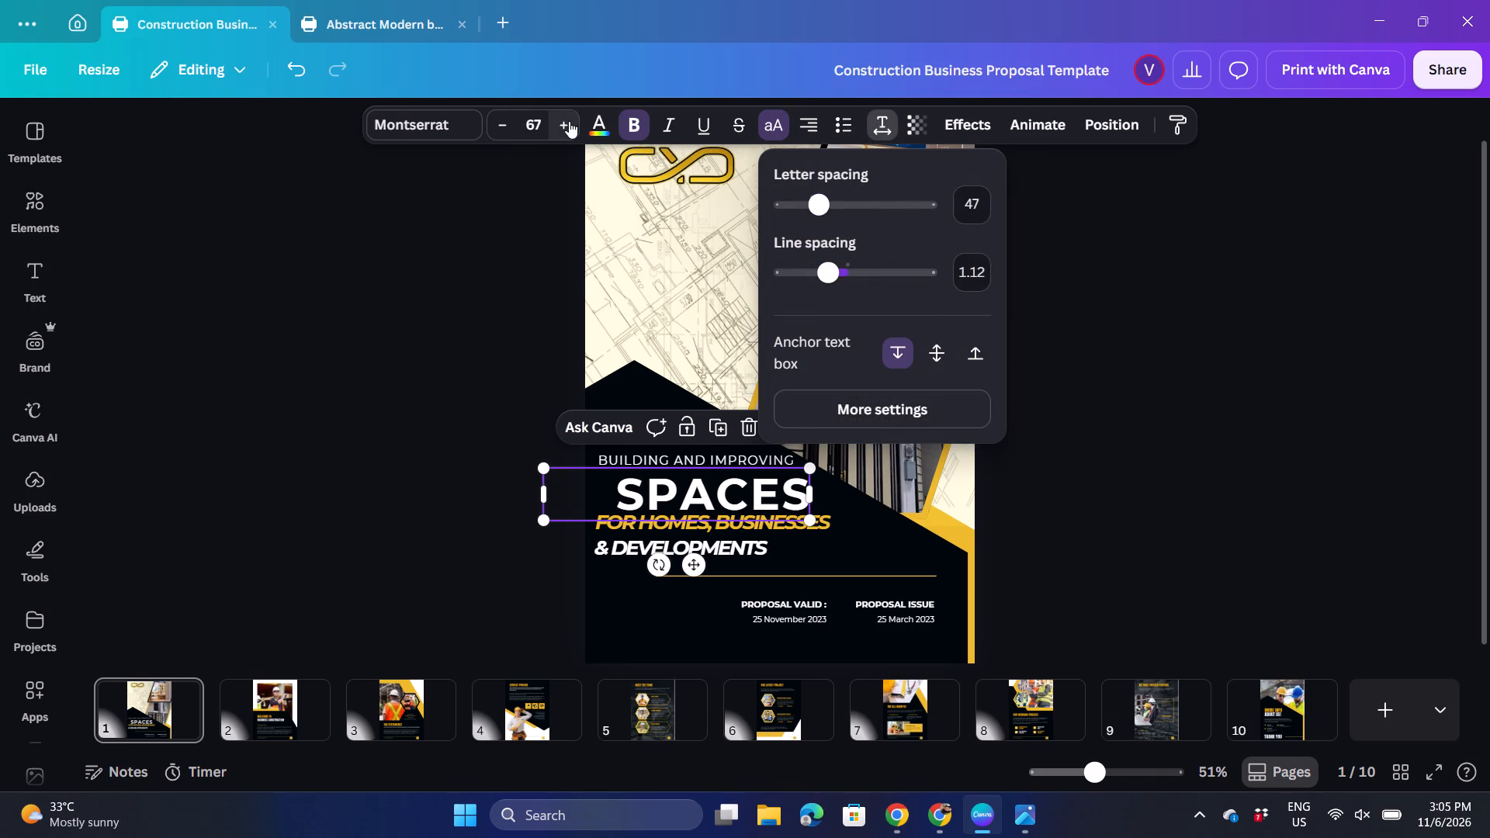
{"action": "triple_click", "coordinate": [570, 126]}
{"action": "double_click", "coordinate": [570, 126]}
{"action": "scroll", "coordinate": [579, 126], "scroll_direction": "right", "scroll_amount": 1}
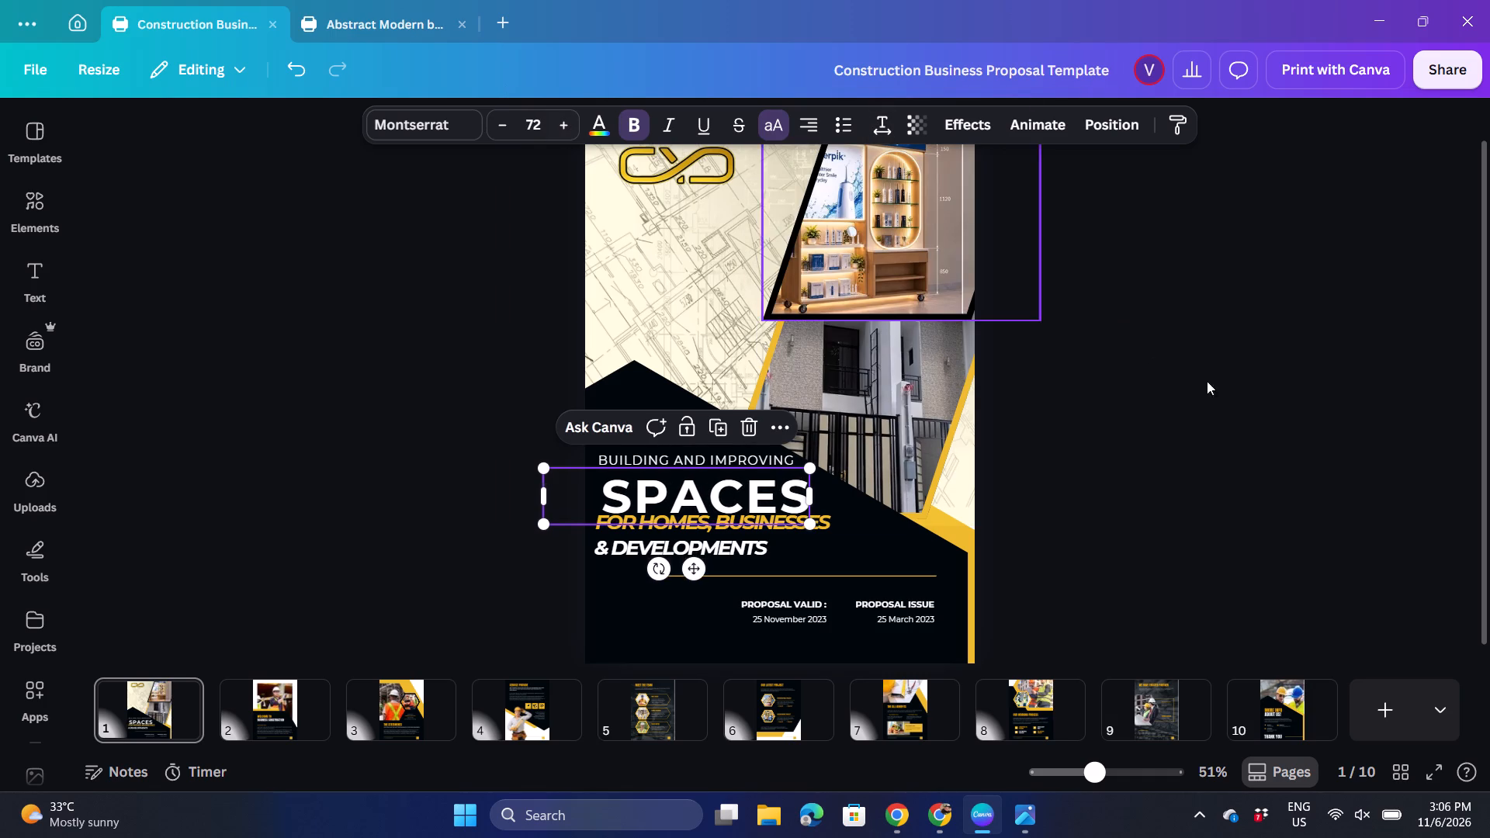
{"action": "scroll", "coordinate": [1207, 381], "scroll_direction": "right", "scroll_amount": 1}
{"action": "left_click", "coordinate": [1329, 487]}
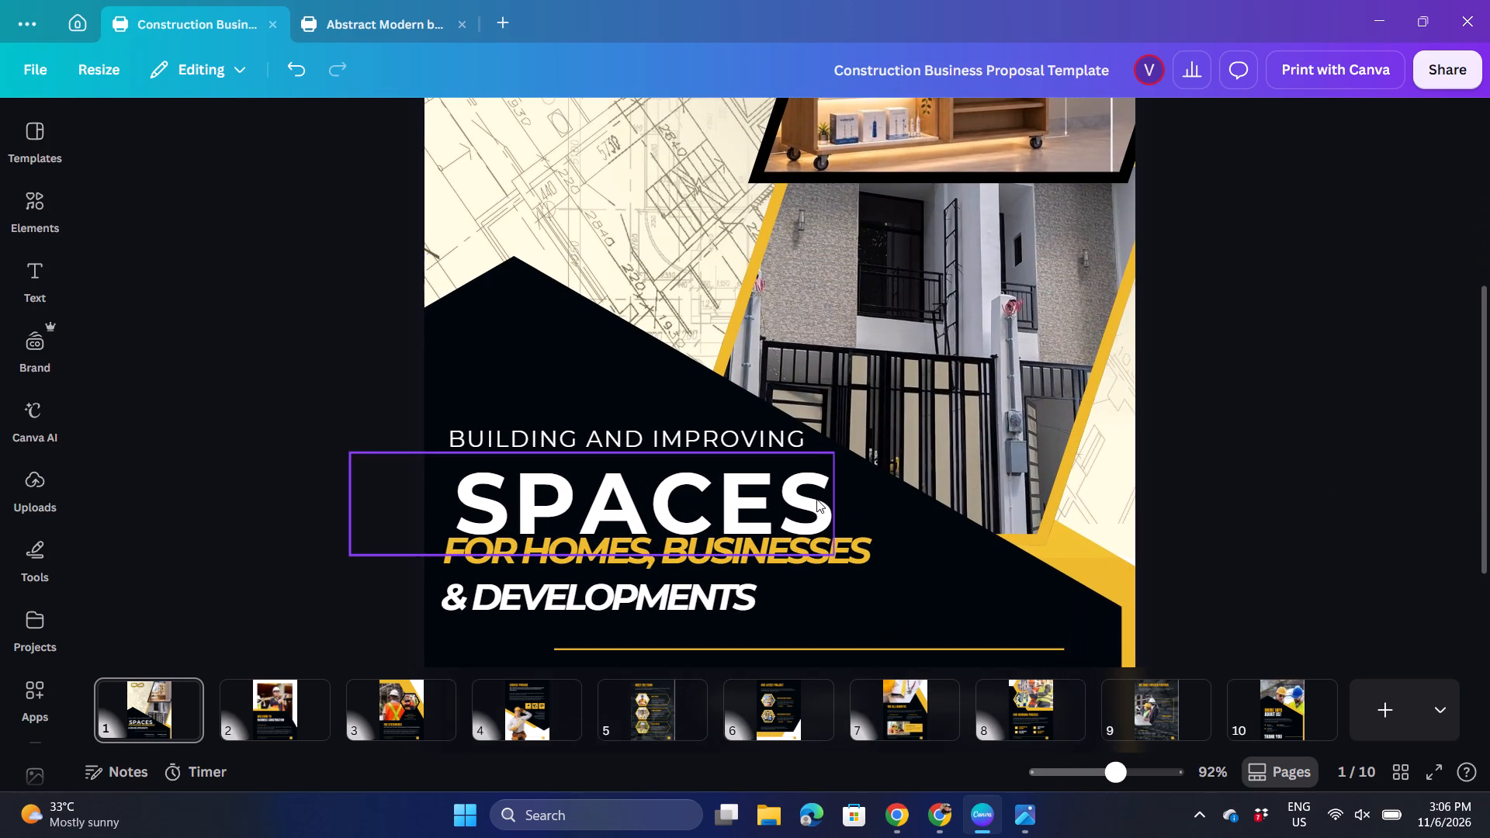
Move SPACES slightly up and left so it clears FOR HOMES, BUSINESSES and lines up with the start of the other headline lines.
{"action": "left_click", "coordinate": [796, 499]}
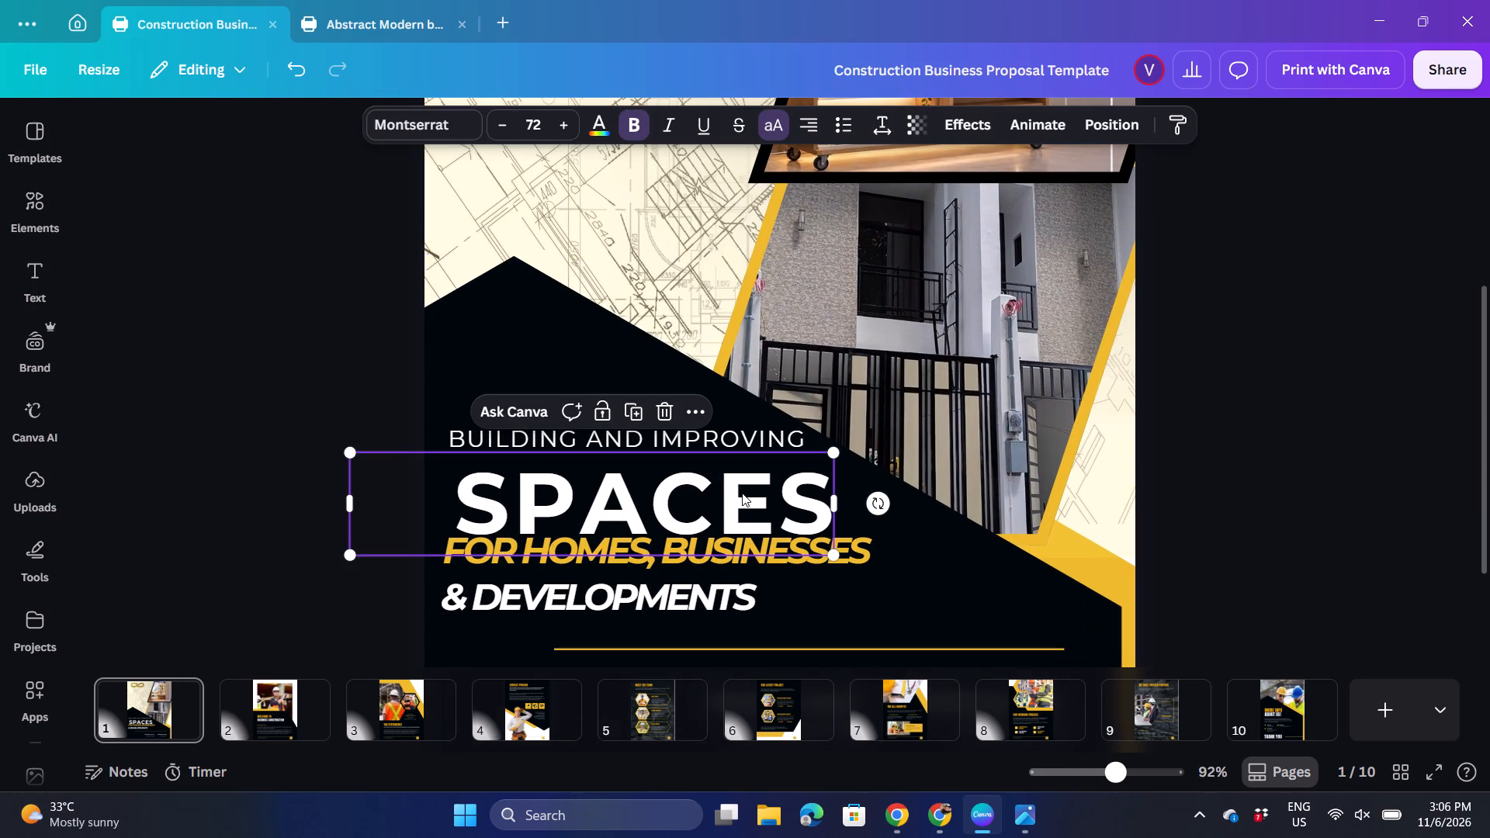
{"action": "left_click_drag", "start_coordinate": [739, 493], "coordinate": [732, 481]}
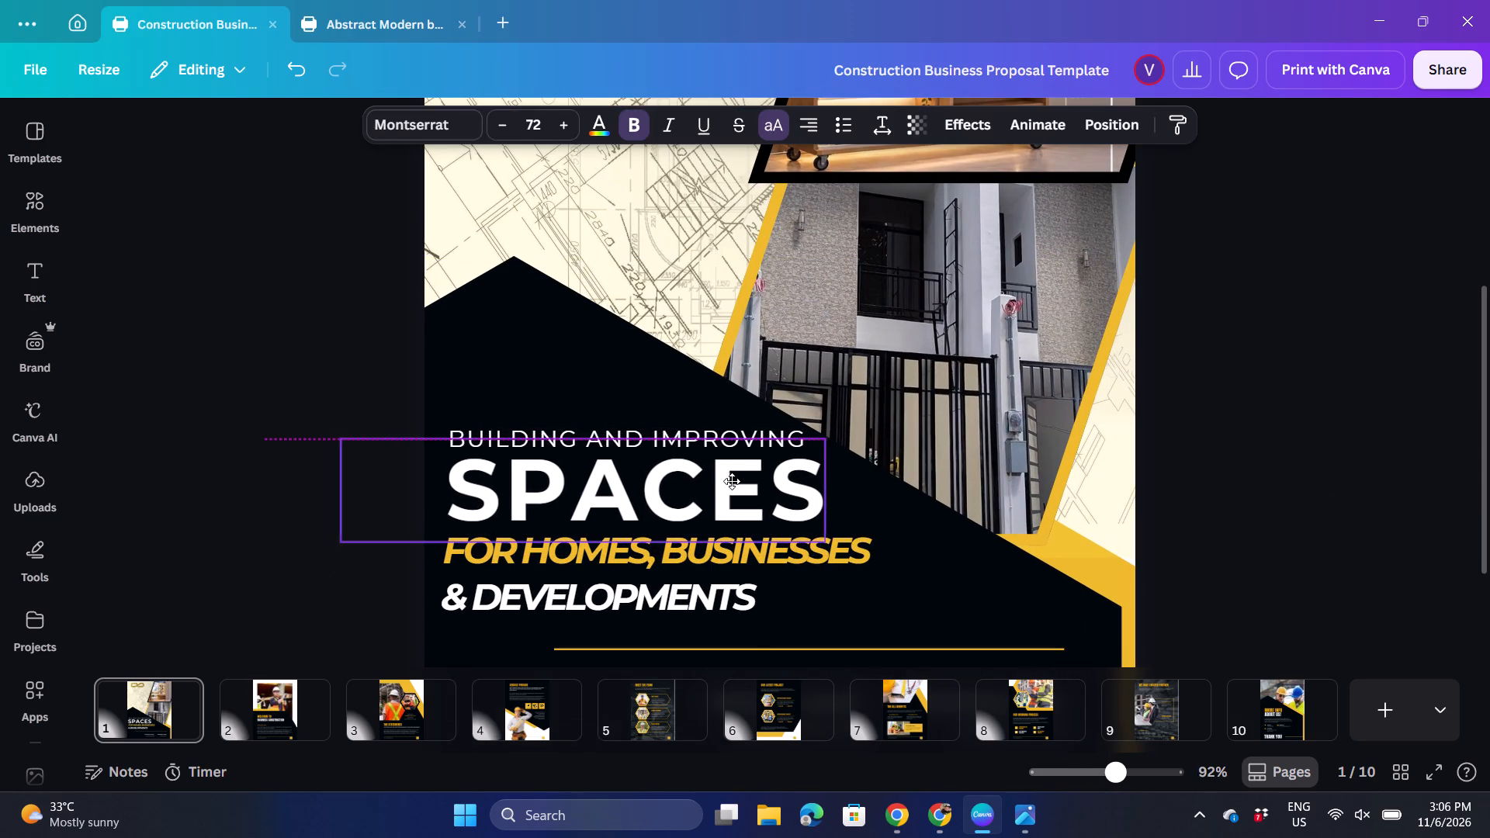
{"action": "left_click_drag", "start_coordinate": [732, 481], "coordinate": [729, 483]}
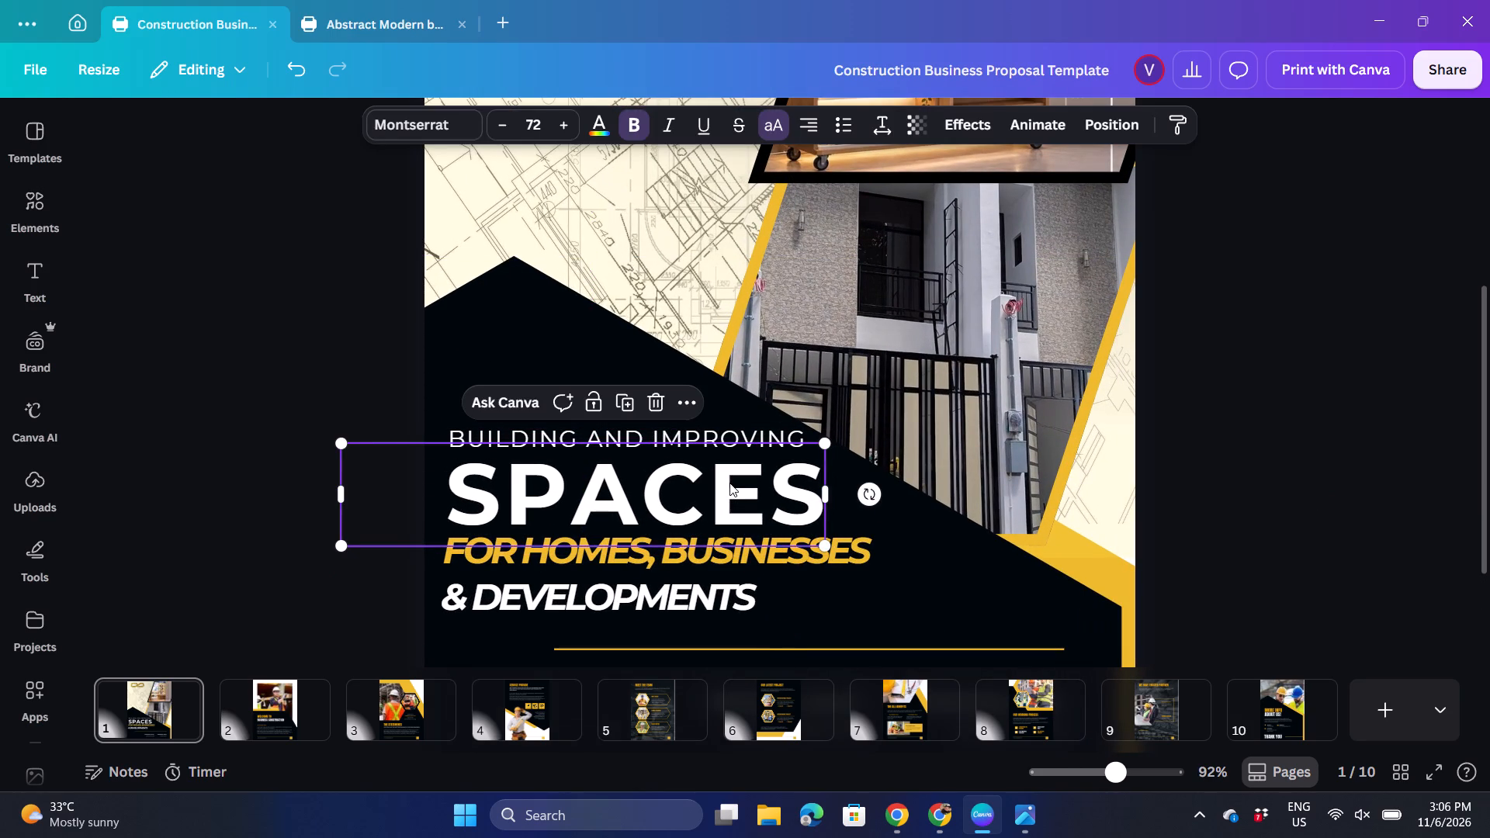
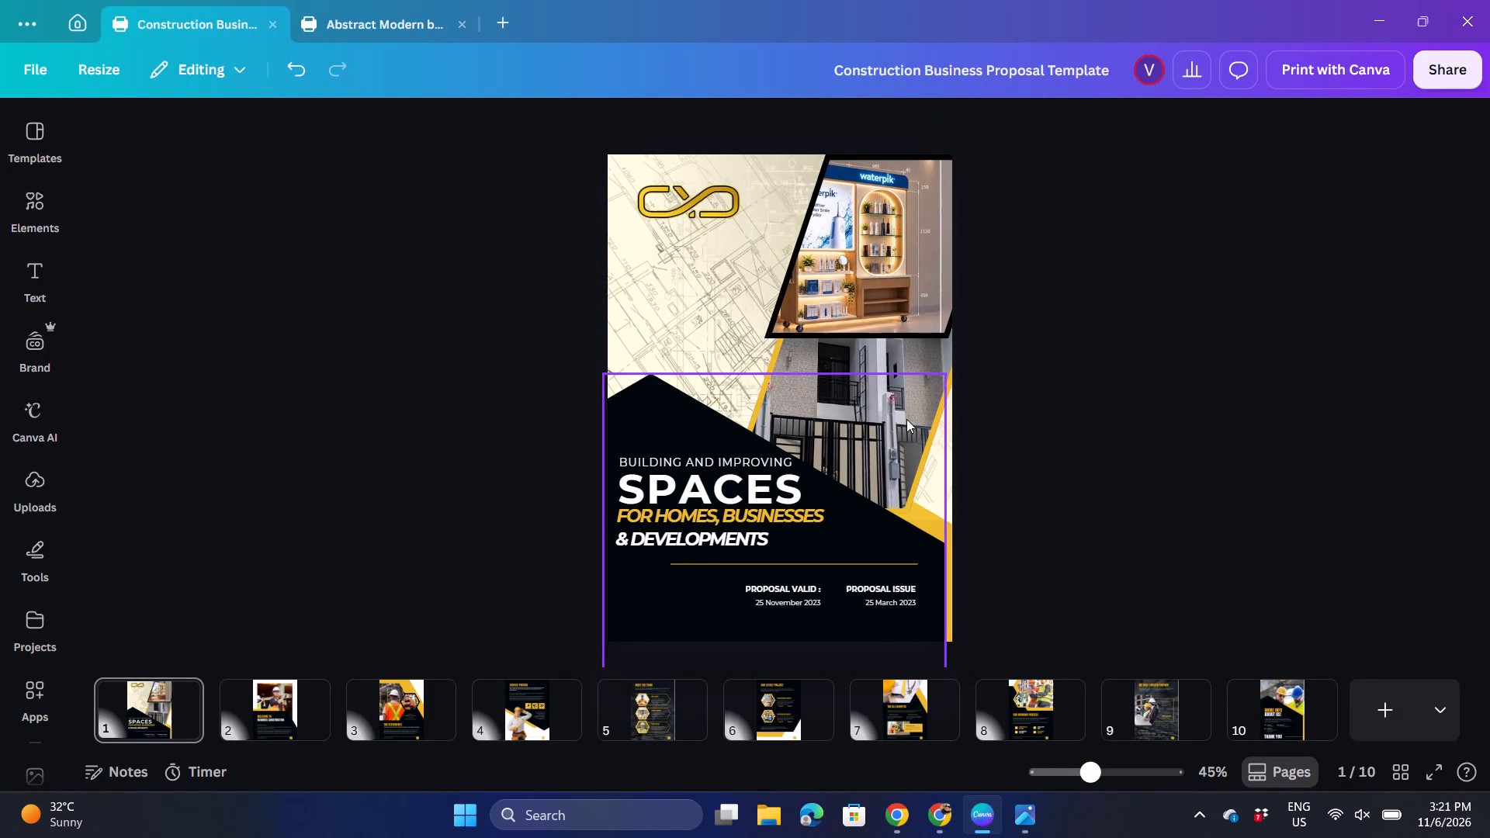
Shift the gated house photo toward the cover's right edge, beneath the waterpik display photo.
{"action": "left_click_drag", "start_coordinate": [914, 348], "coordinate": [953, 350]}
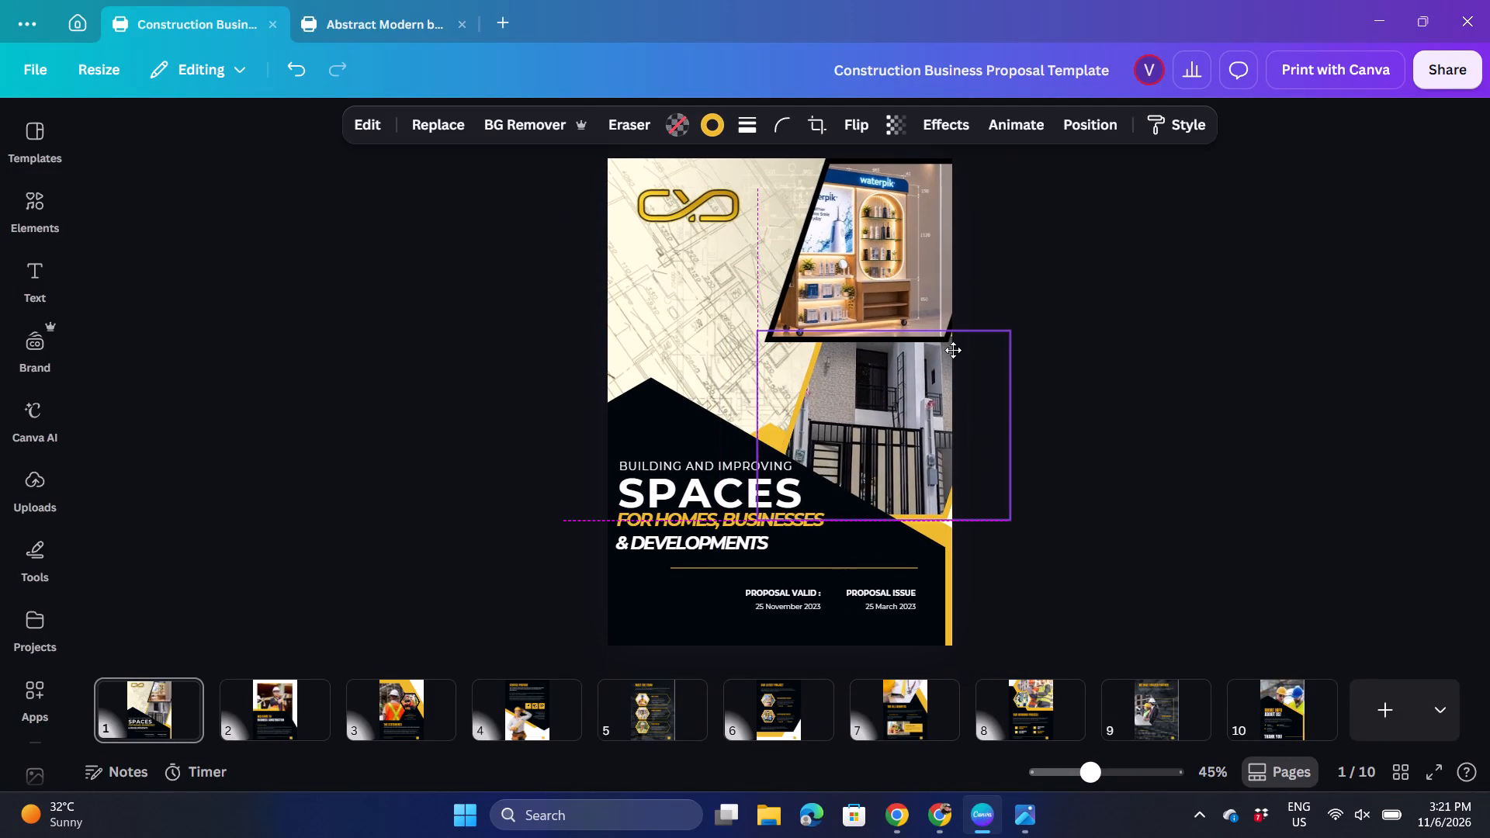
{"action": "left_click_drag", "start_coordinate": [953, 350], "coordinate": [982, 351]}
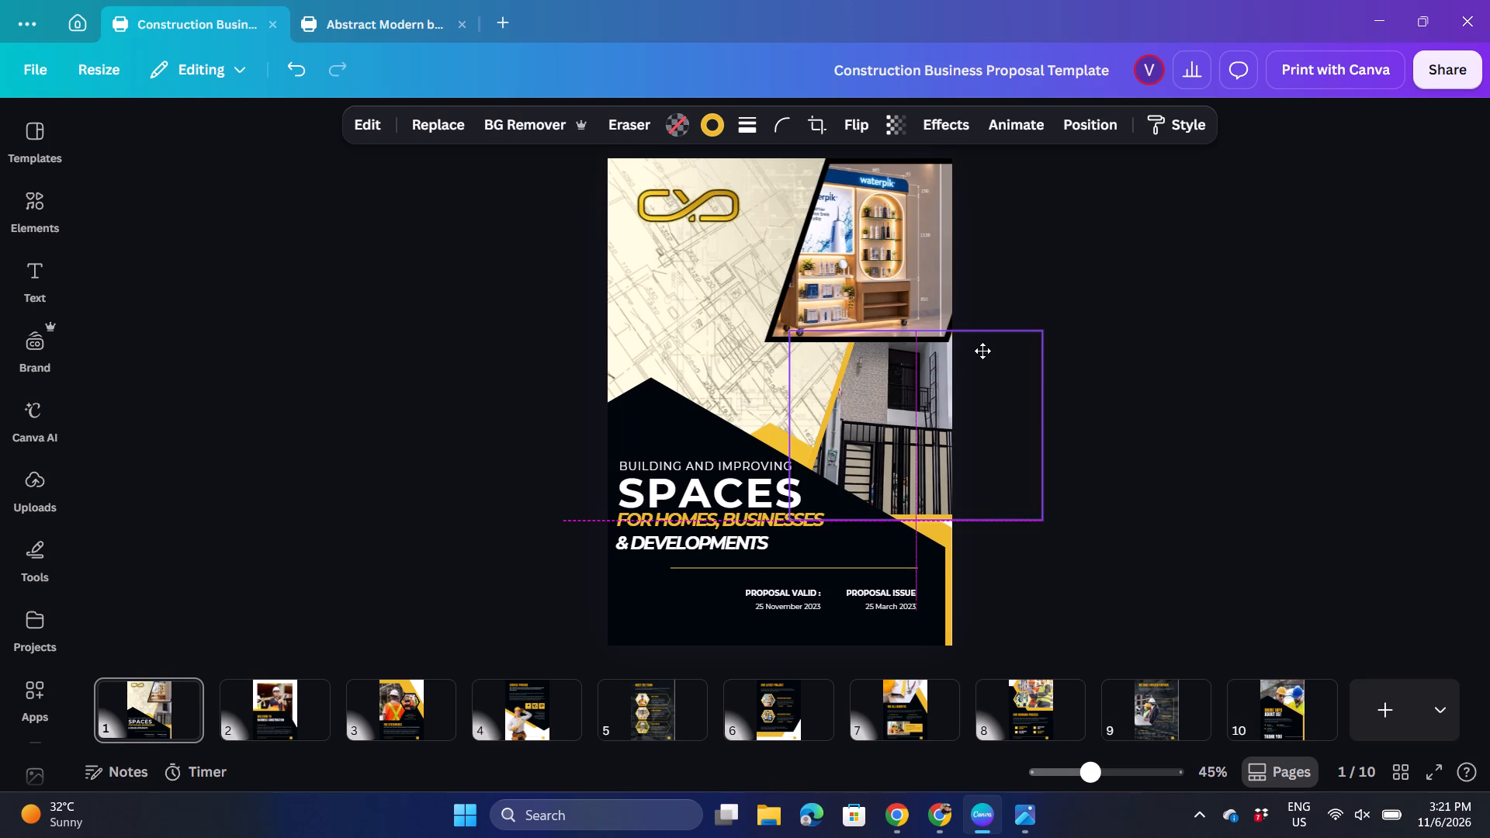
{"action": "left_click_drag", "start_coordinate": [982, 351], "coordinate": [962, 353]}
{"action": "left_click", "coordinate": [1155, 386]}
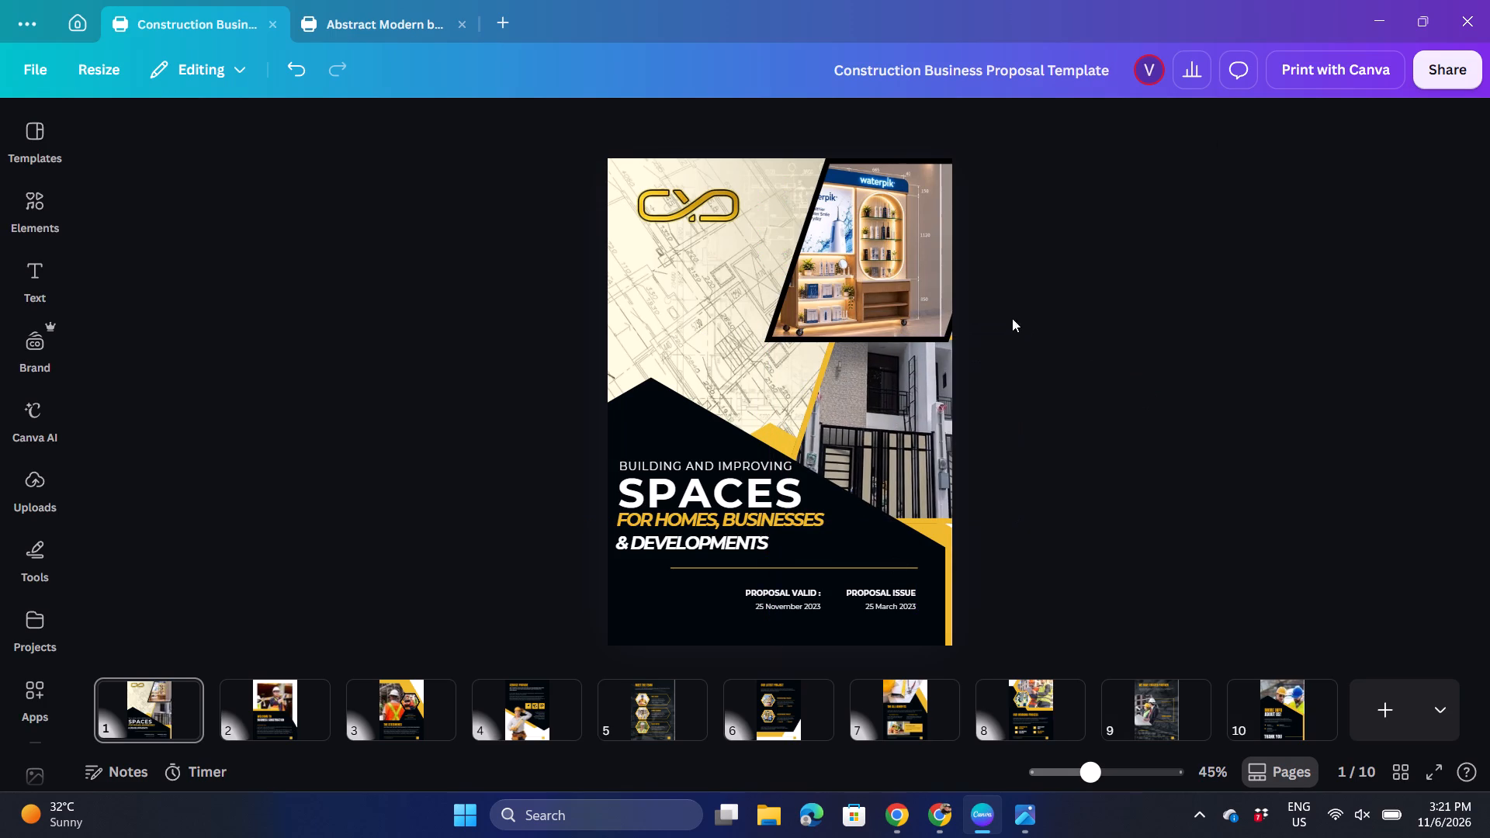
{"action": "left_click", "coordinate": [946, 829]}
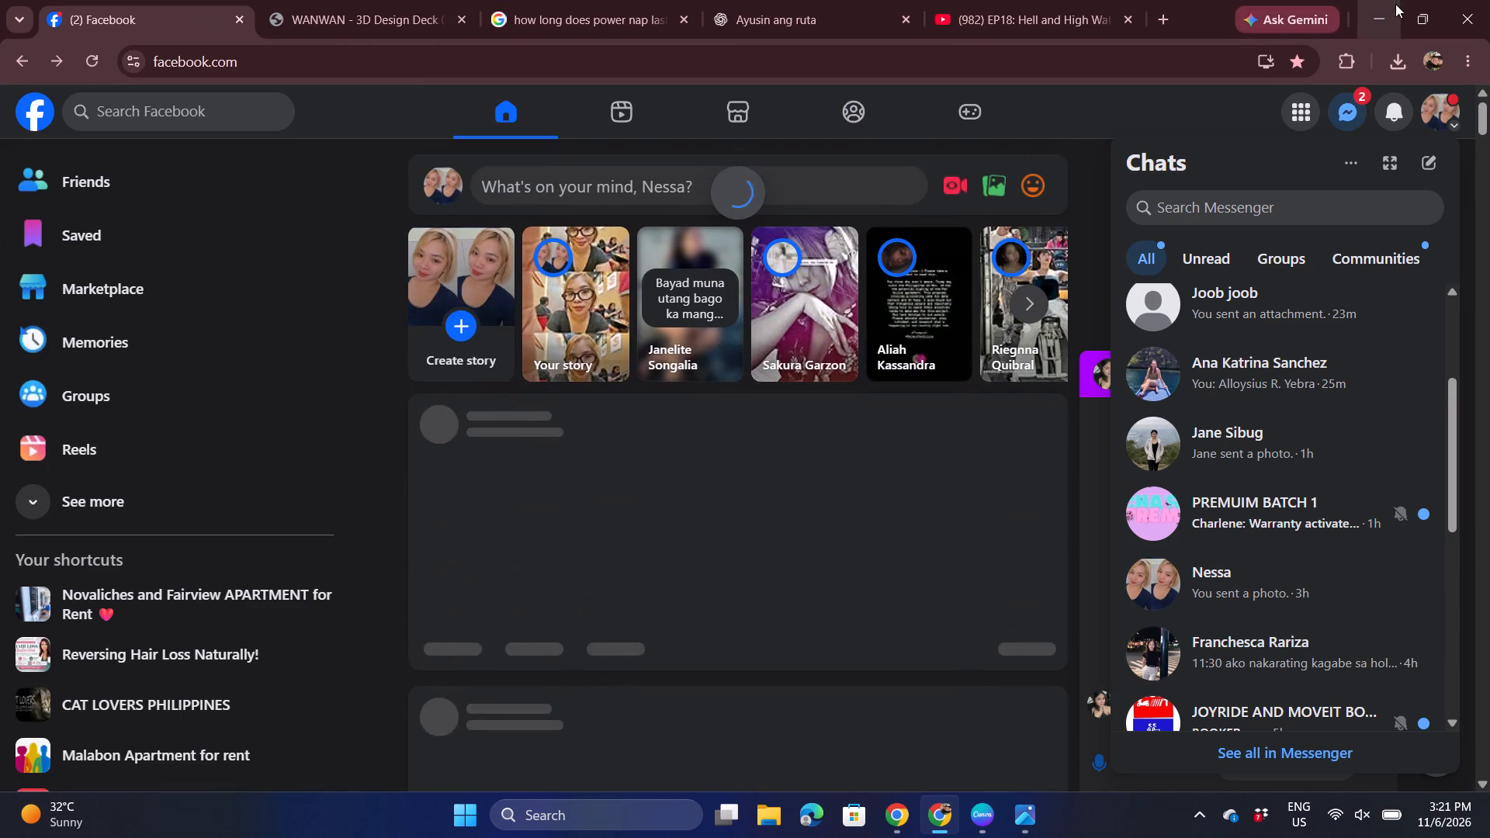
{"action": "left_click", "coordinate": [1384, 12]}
Delete the waterpik display photo and the gated house photo from the cover, leaving the blueprint background.
{"action": "left_click", "coordinate": [892, 253]}
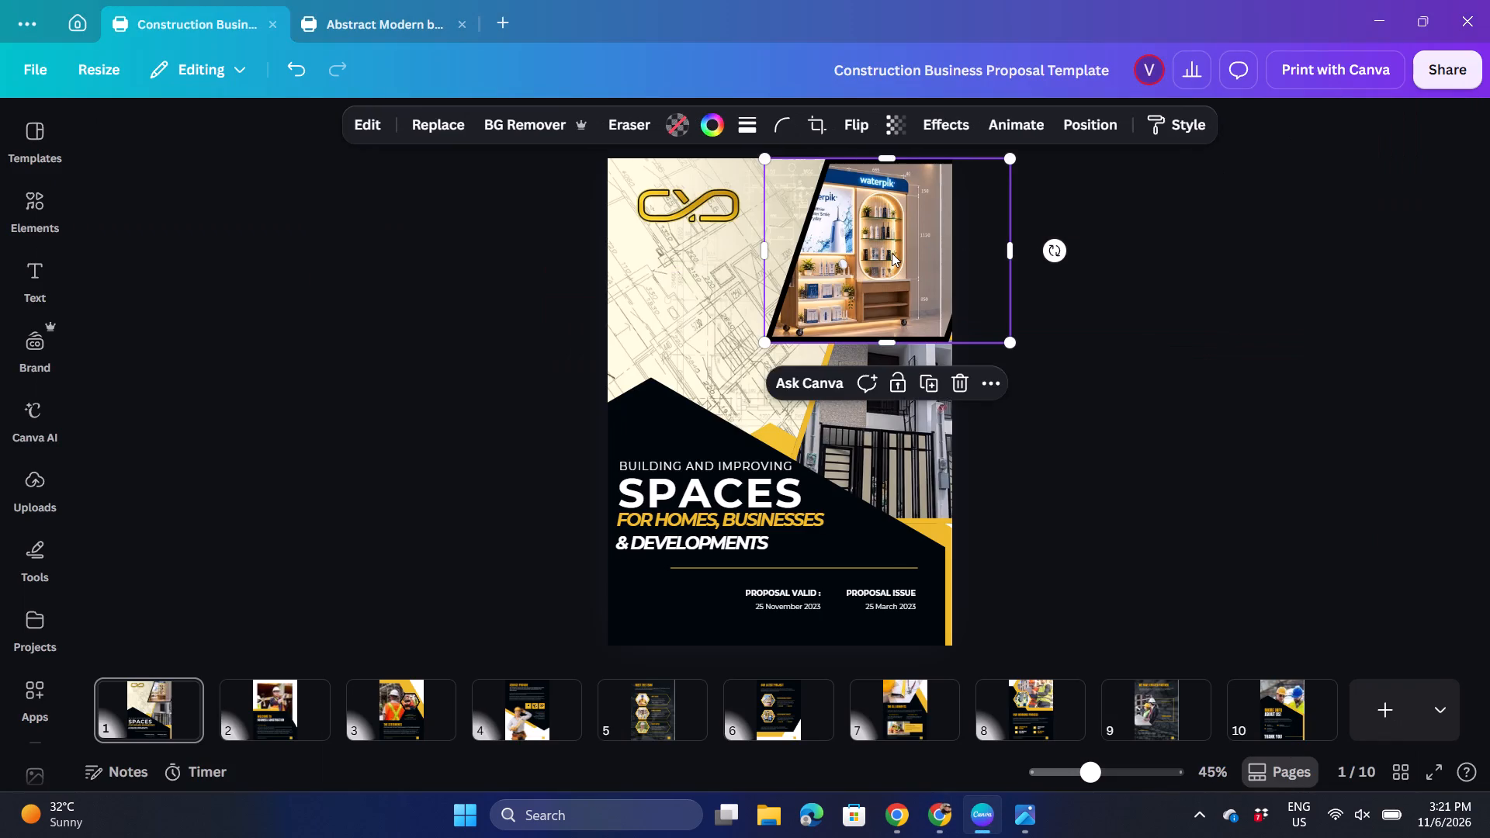
{"action": "key", "text": "Insert"}
{"action": "key", "text": "Delete"}
{"action": "key", "text": "Delete"}
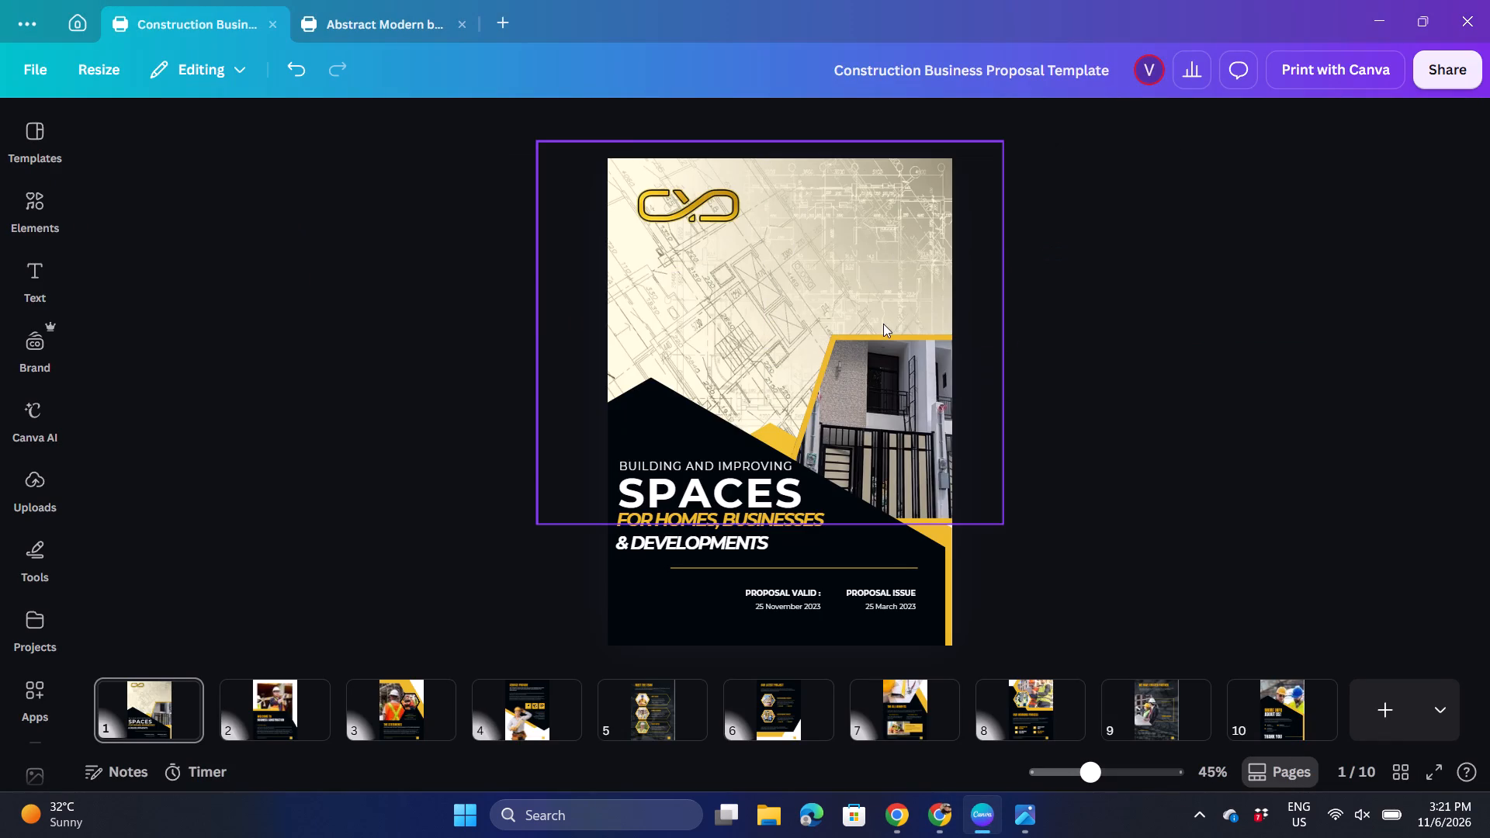
{"action": "left_click", "coordinate": [896, 386]}
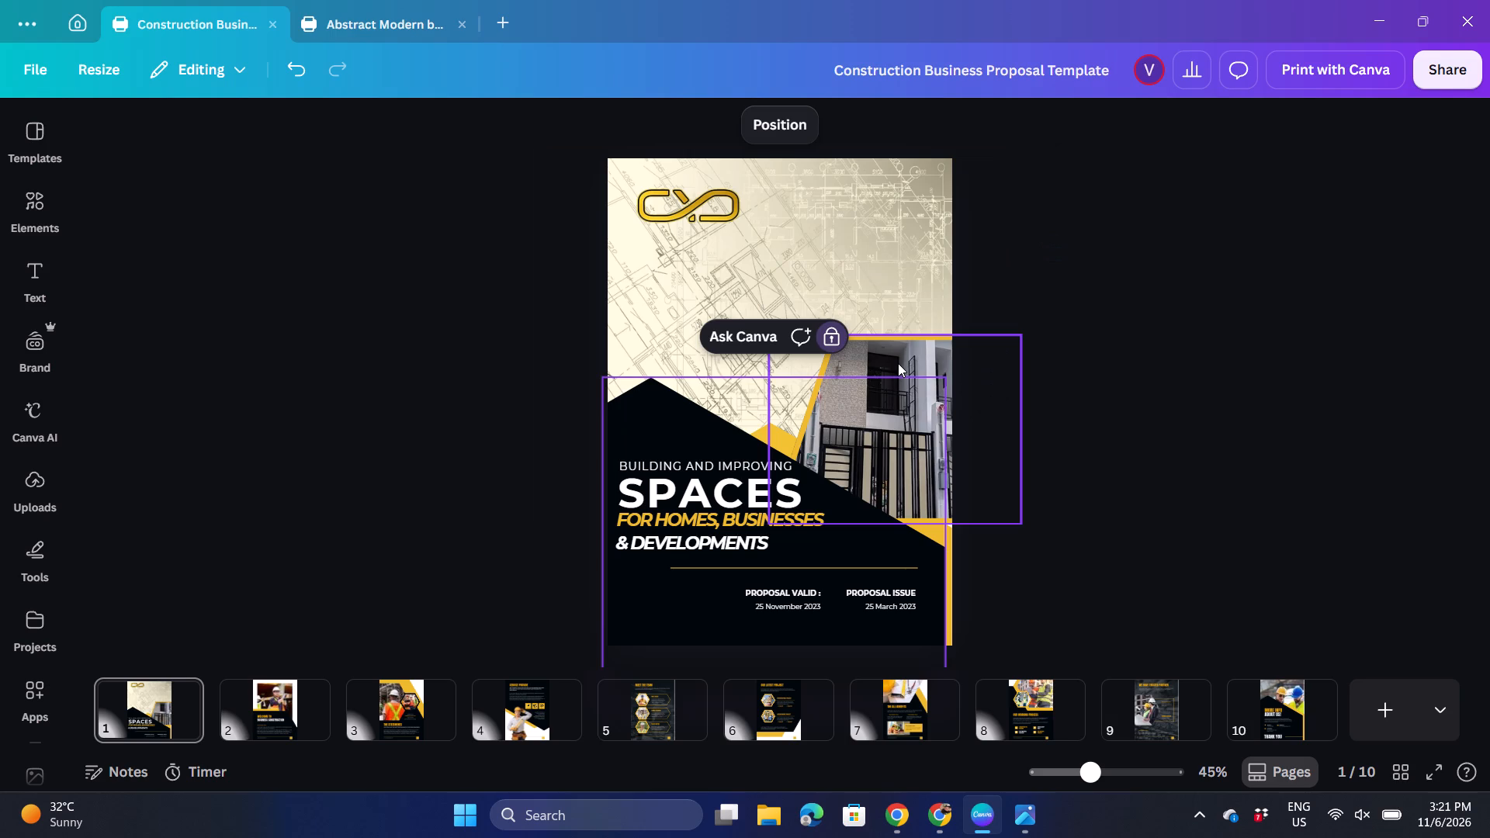
{"action": "left_click", "coordinate": [898, 363]}
{"action": "key", "text": "Delete"}
{"action": "key", "text": "Delete"}
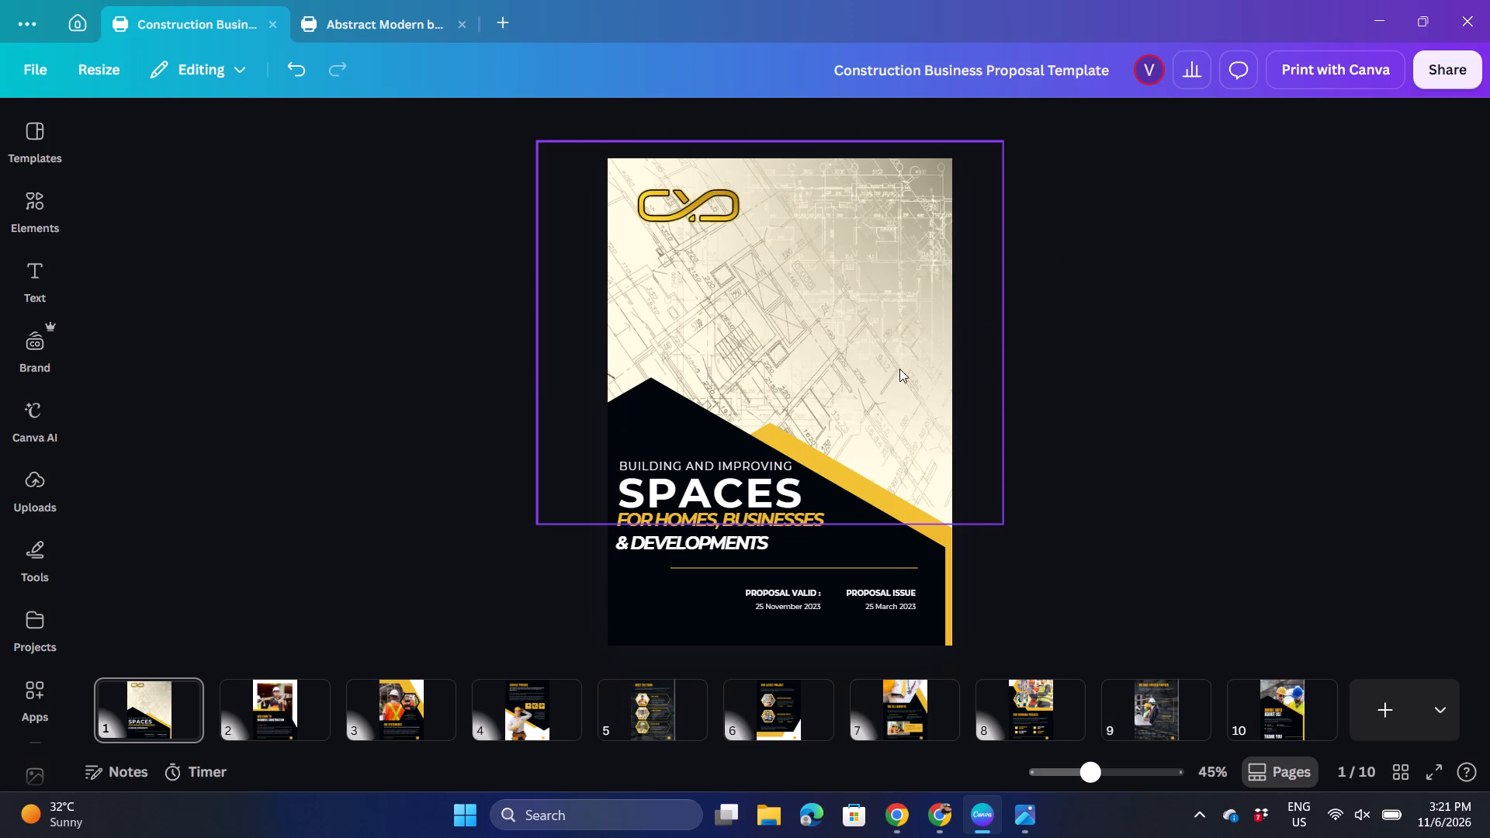
{"action": "left_click", "coordinate": [1220, 286]}
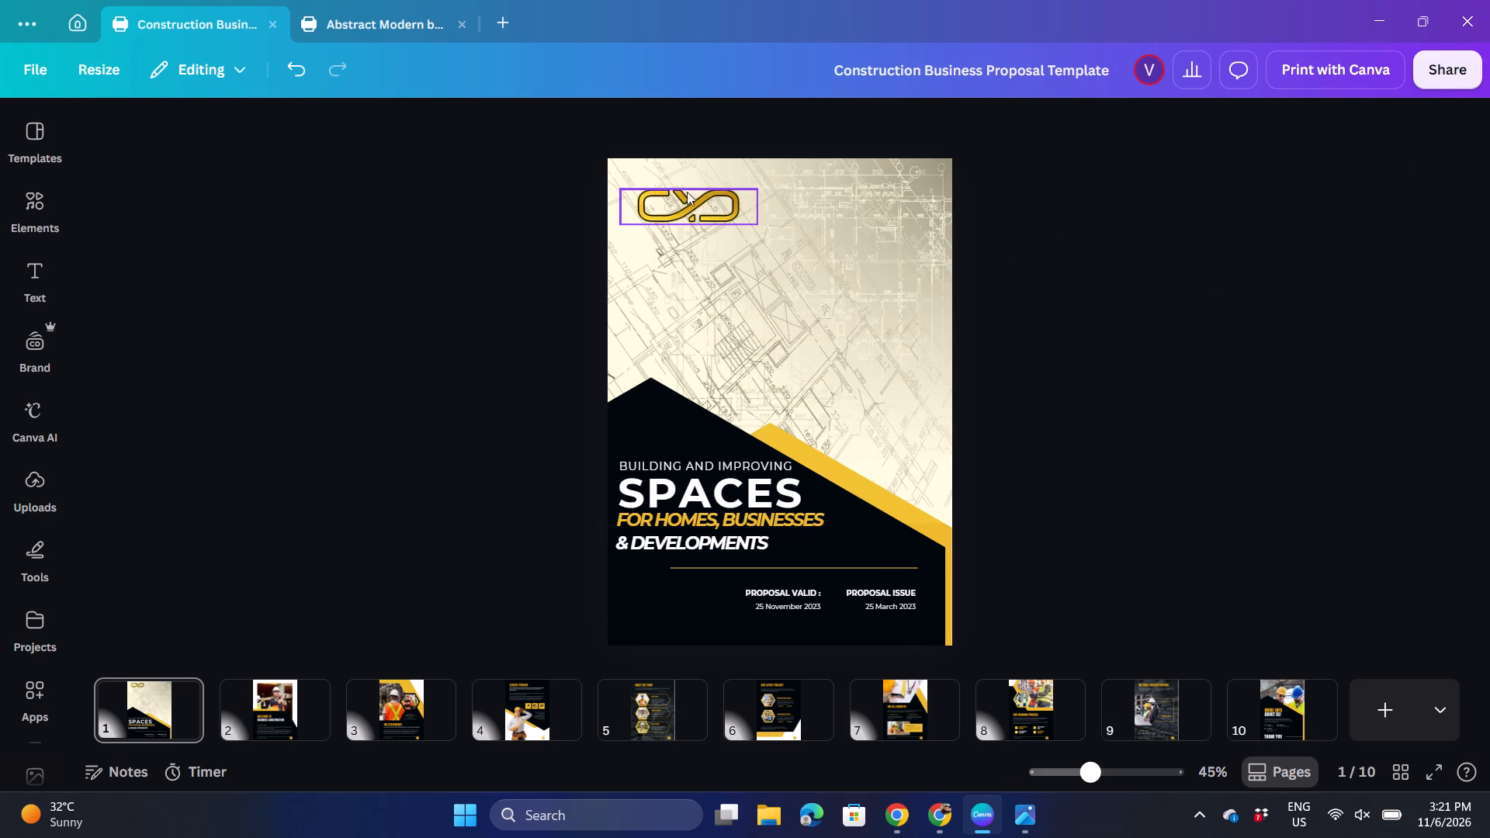
Move the gold company logo from the cover's upper-left area to its upper-right corner, fully inside the page.
{"action": "left_click_drag", "start_coordinate": [690, 192], "coordinate": [978, 248]}
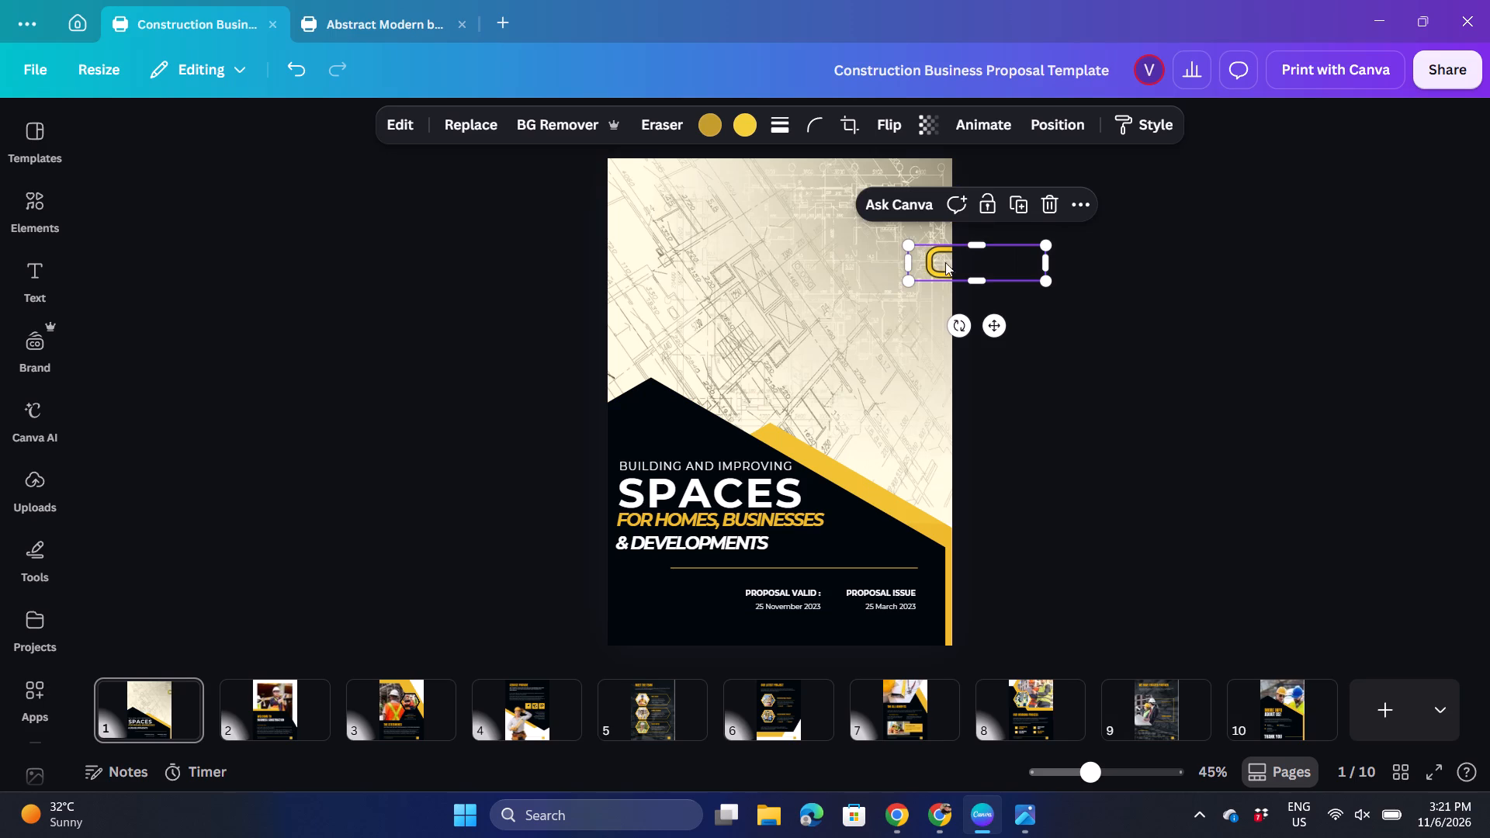
{"action": "left_click_drag", "start_coordinate": [938, 260], "coordinate": [842, 194], "text": "ctrl"}
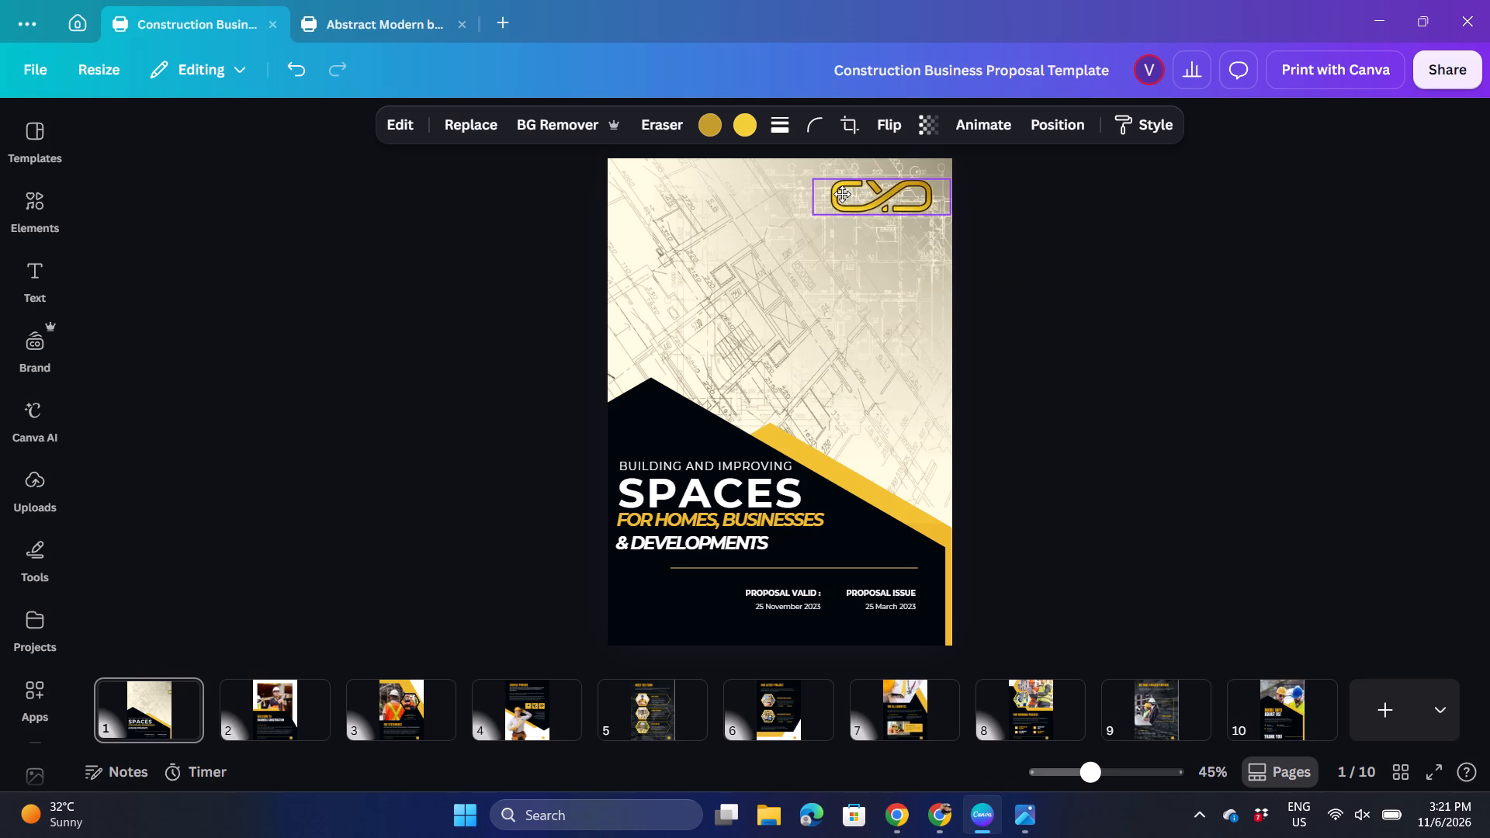
Nudge the gold CYD logo slightly up and to the right in the cover's upper-right corner.
{"action": "left_click_drag", "start_coordinate": [842, 194], "coordinate": [847, 190], "text": "ctrl"}
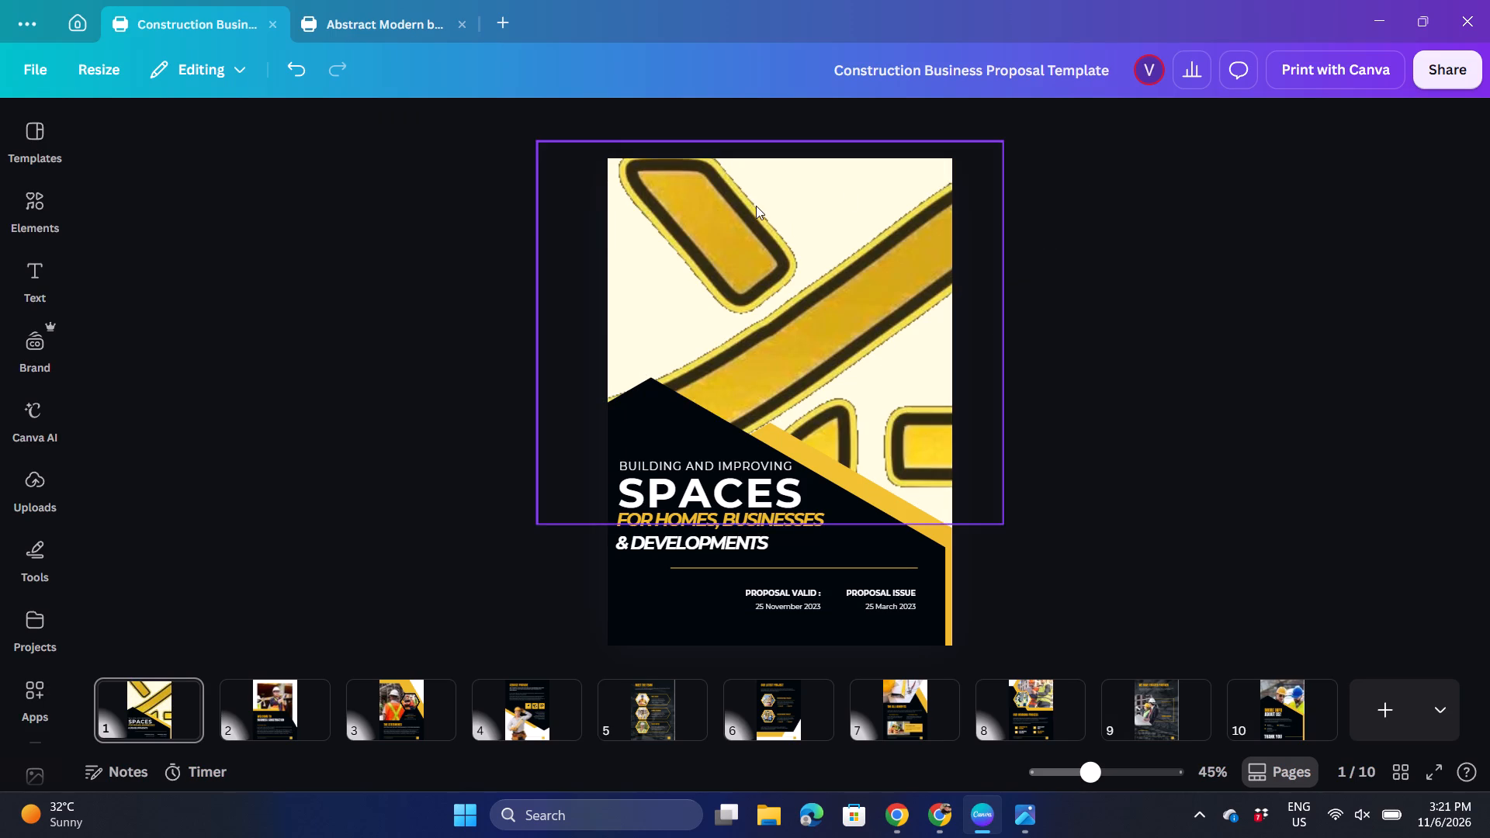
{"action": "left_click", "coordinate": [286, 70]}
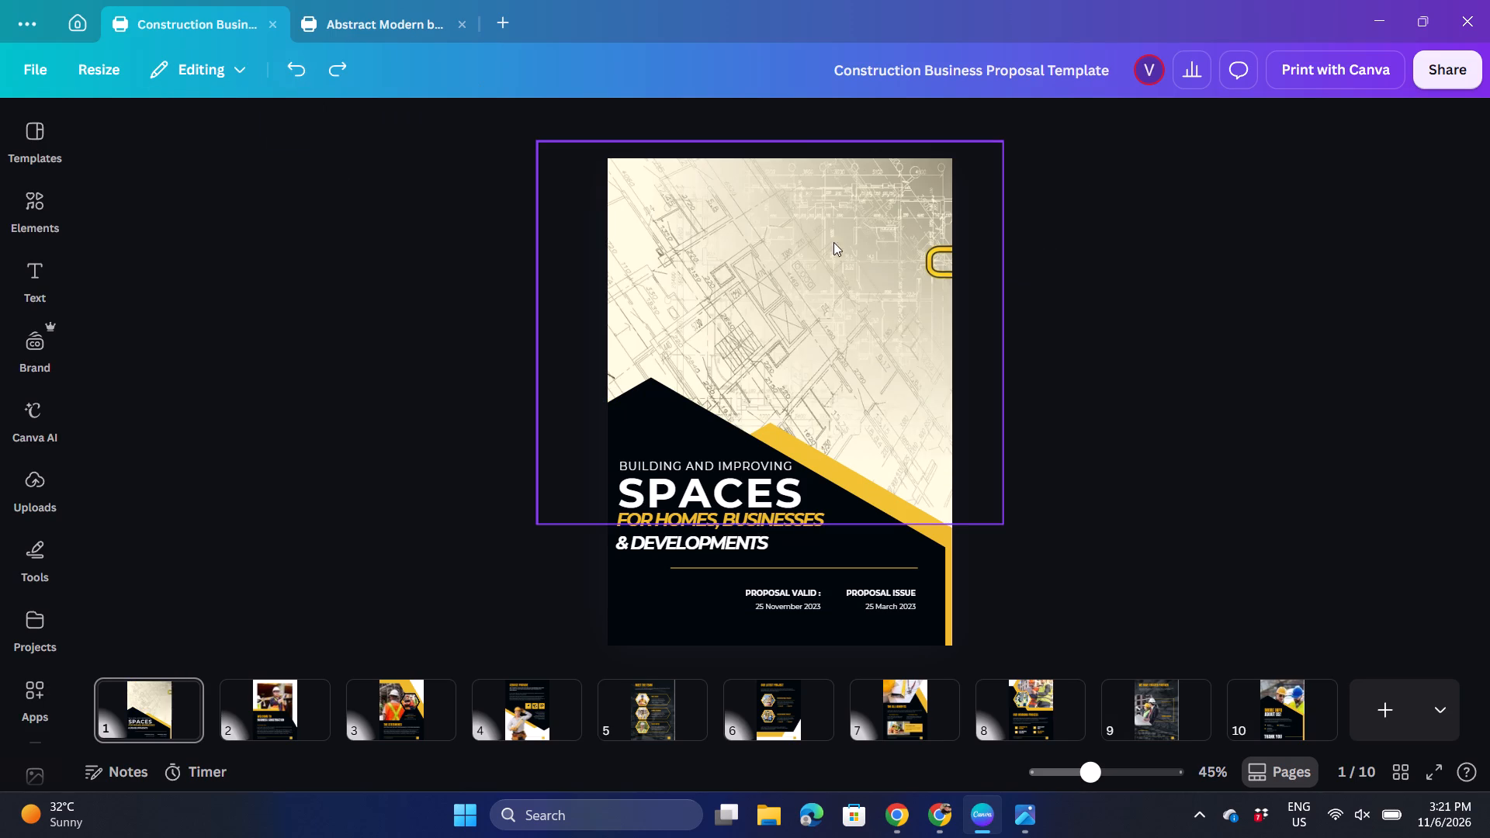
{"action": "left_click_drag", "start_coordinate": [940, 265], "coordinate": [864, 210], "text": "ctrl"}
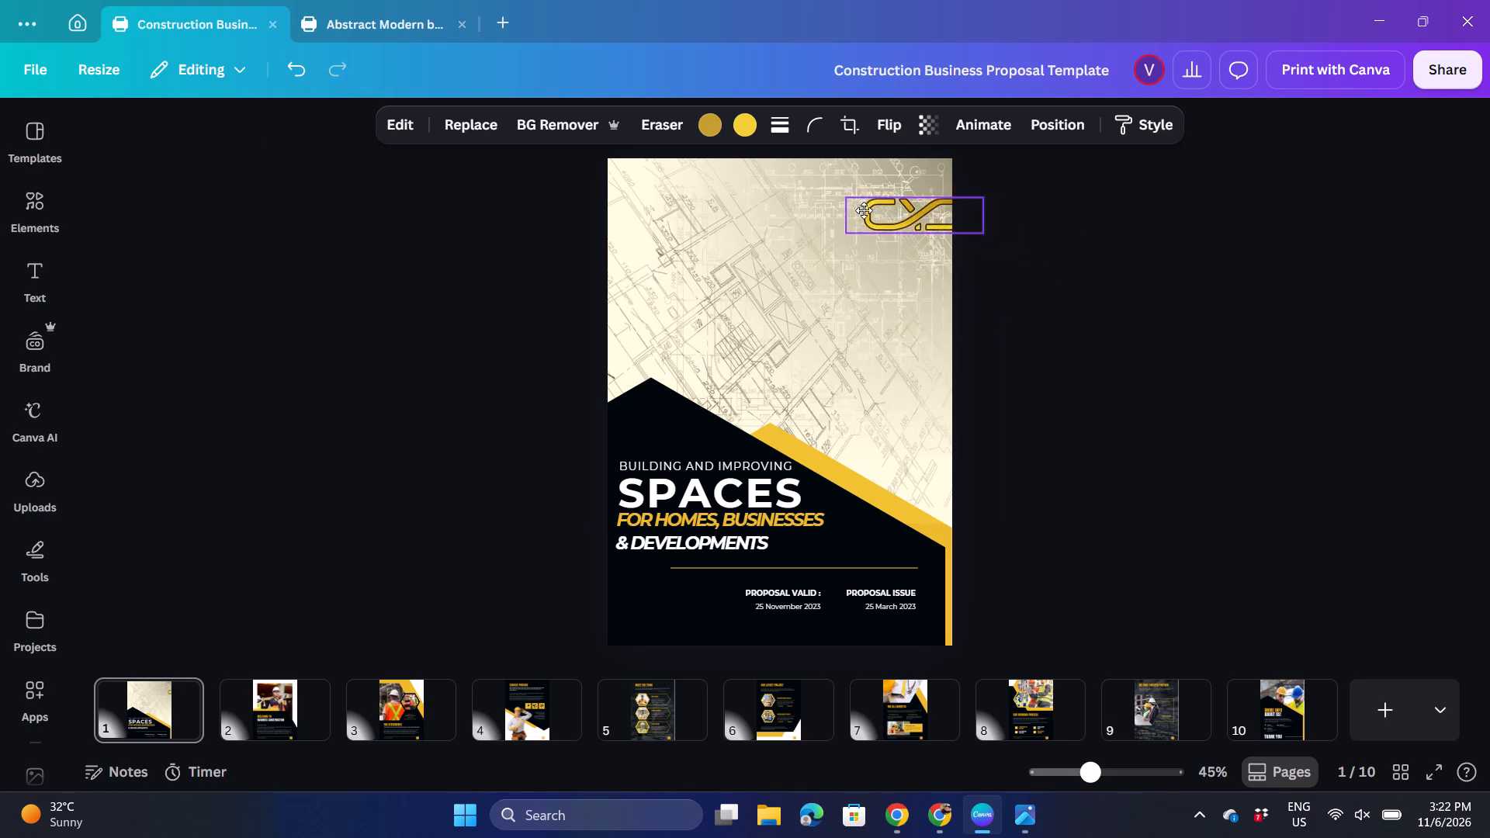
{"action": "left_click_drag", "start_coordinate": [864, 210], "coordinate": [852, 193], "text": "ctrl"}
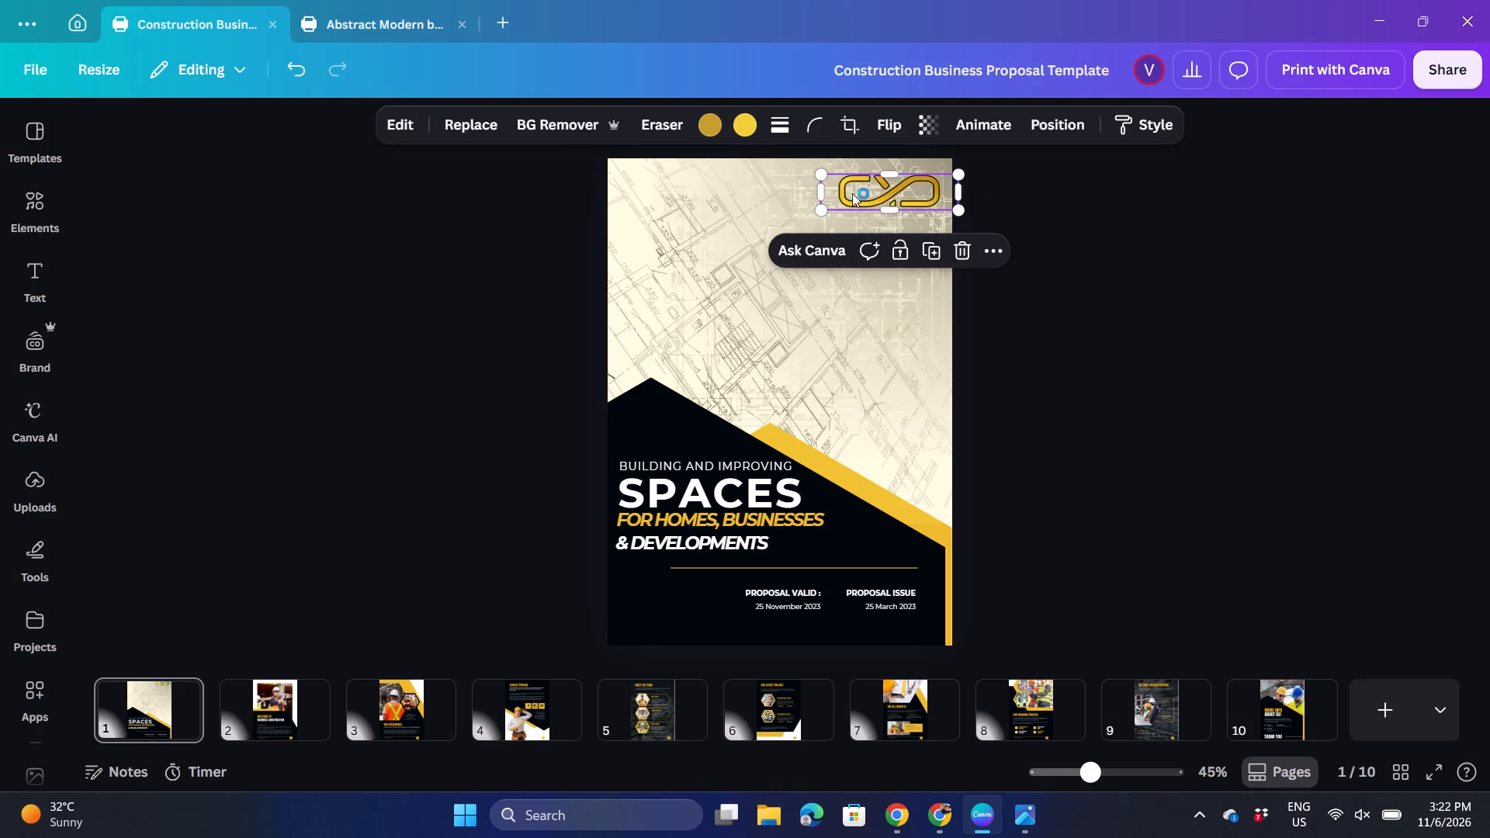
{"action": "left_click", "coordinate": [1066, 338]}
Move the thin gold divider line left and slightly up so it starts beneath & DEVELOPMENTS, aligned with the headline lines.
{"action": "scroll", "coordinate": [1066, 338], "scroll_direction": "down", "scroll_amount": 1}
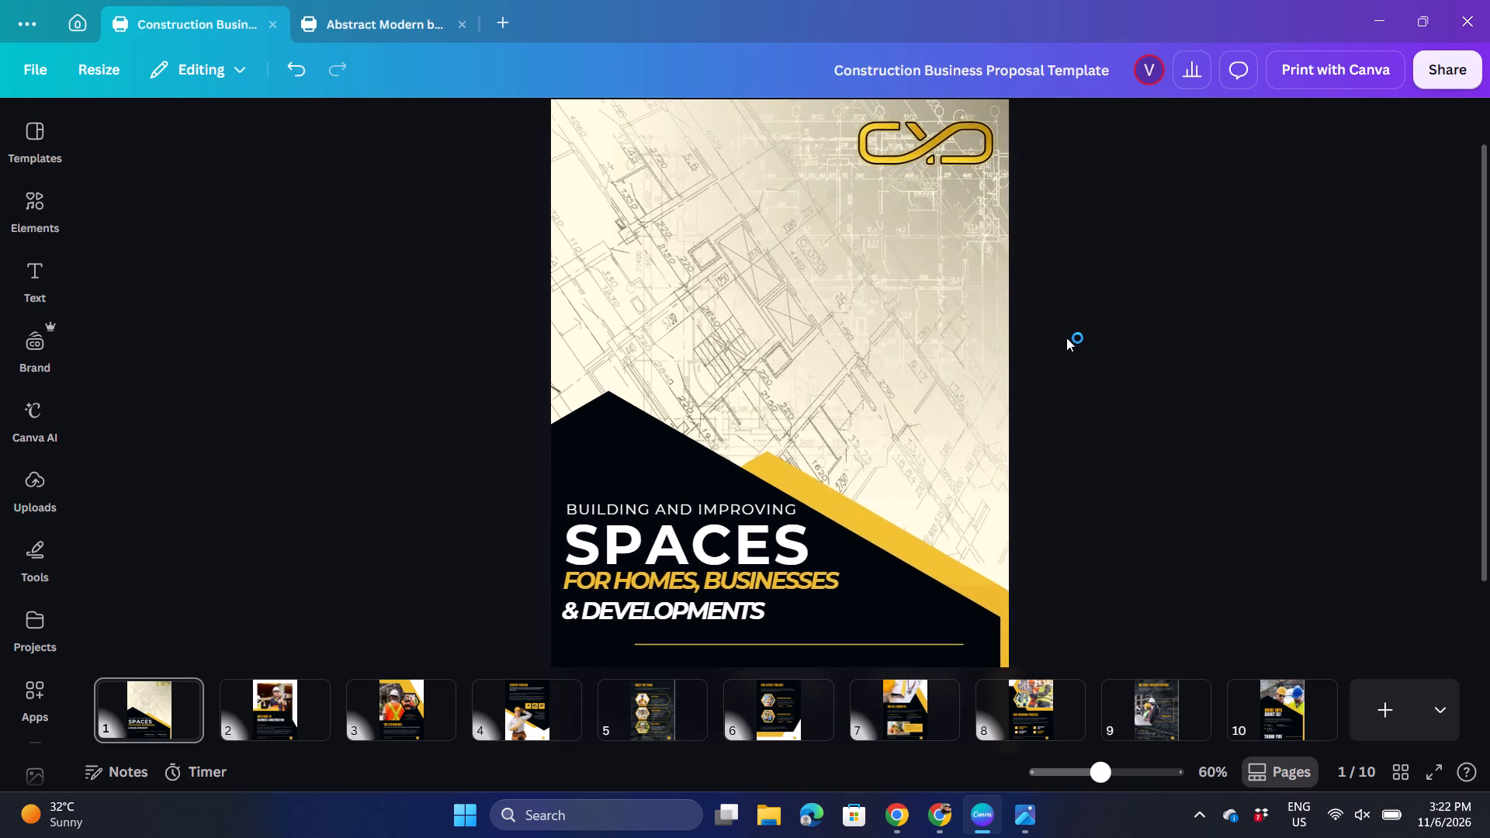
{"action": "scroll", "coordinate": [1066, 338], "scroll_direction": "down", "scroll_amount": 1}
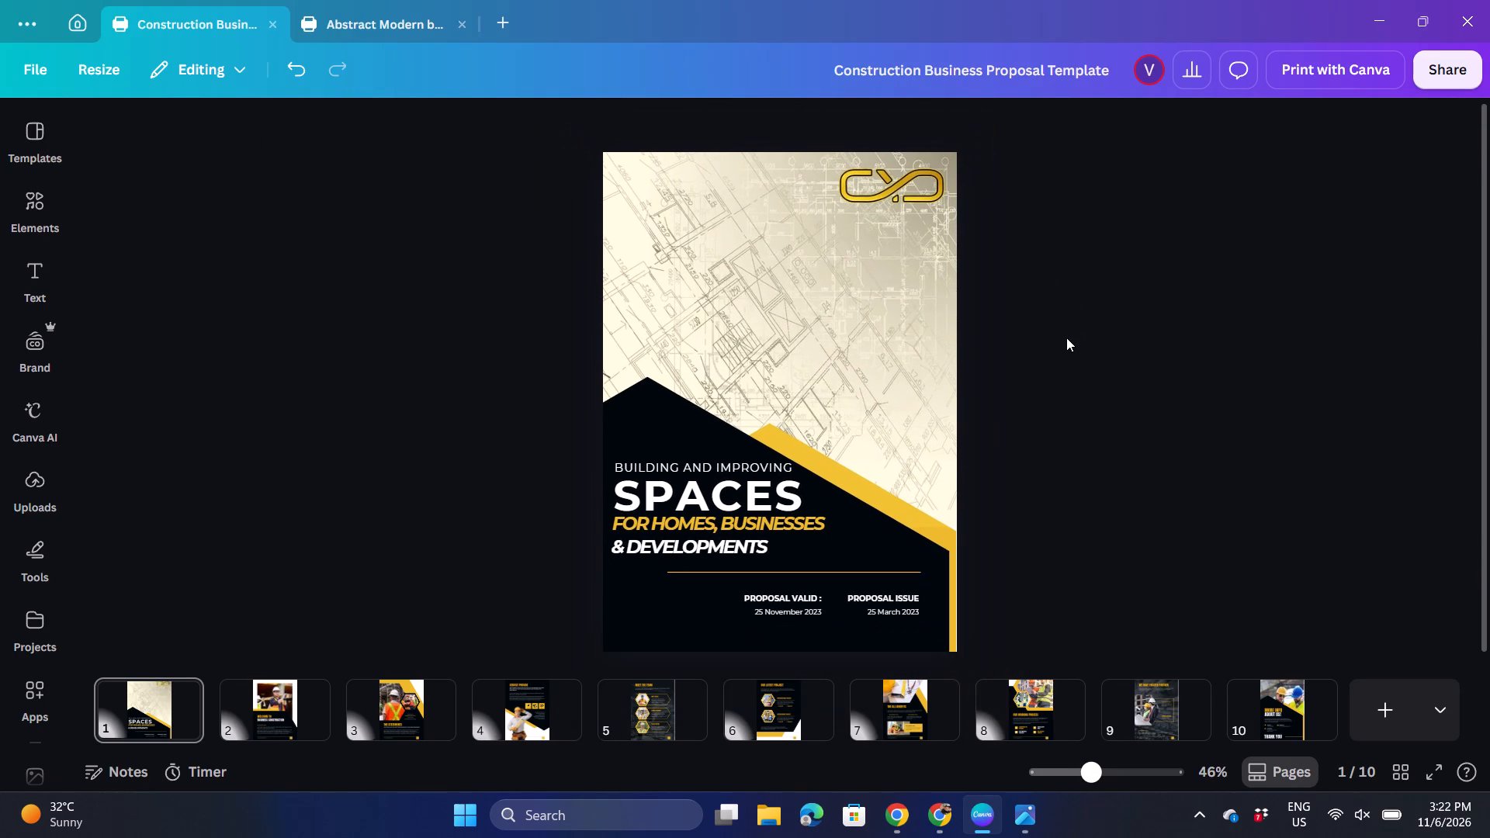
{"action": "scroll", "coordinate": [1066, 338], "scroll_direction": "down", "scroll_amount": 1}
{"action": "left_click_drag", "start_coordinate": [745, 570], "coordinate": [733, 570]}
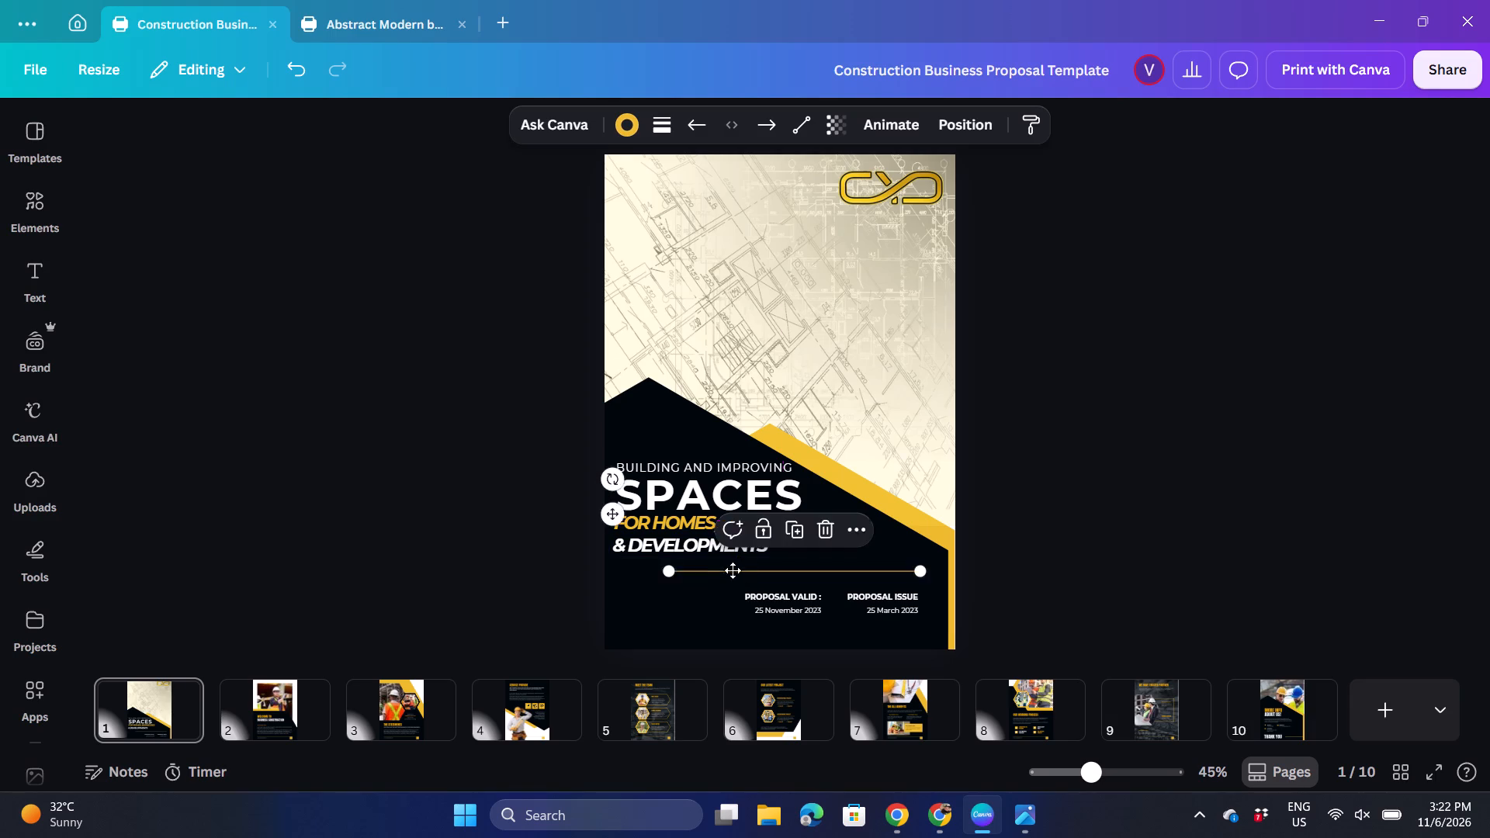
{"action": "left_click_drag", "start_coordinate": [733, 570], "coordinate": [691, 565]}
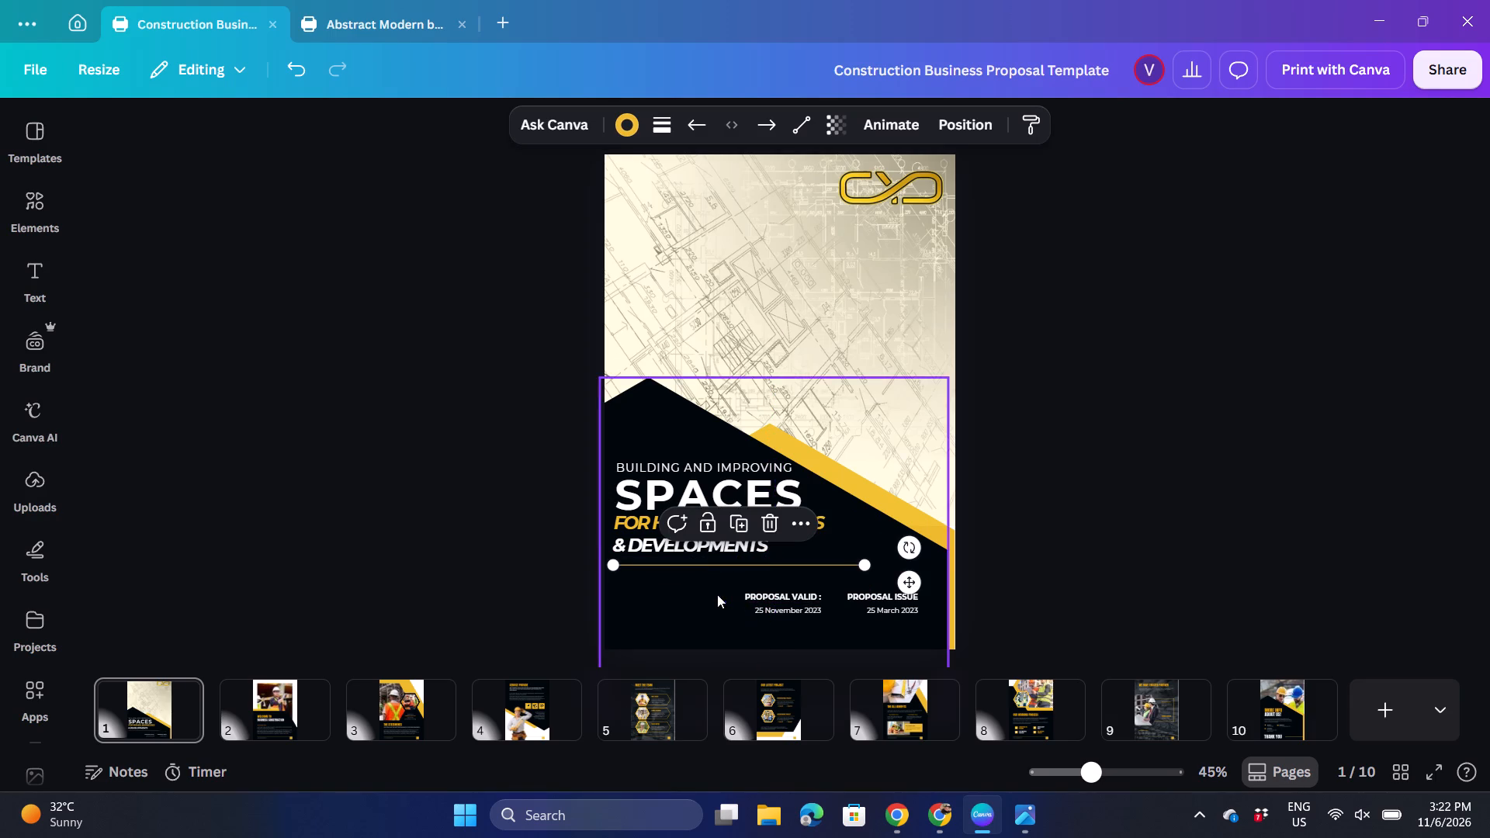
{"action": "left_click", "coordinate": [1052, 541]}
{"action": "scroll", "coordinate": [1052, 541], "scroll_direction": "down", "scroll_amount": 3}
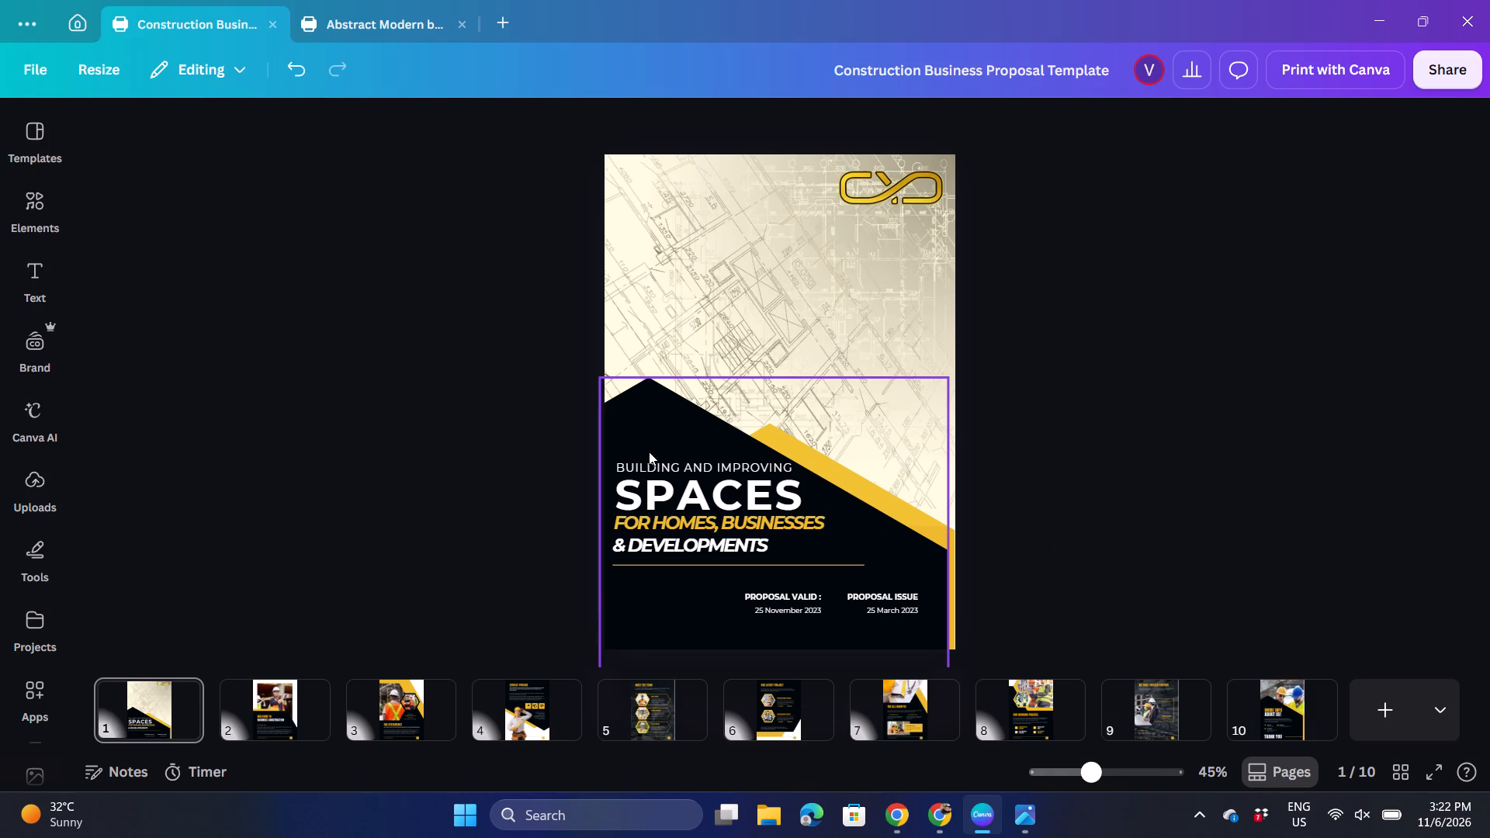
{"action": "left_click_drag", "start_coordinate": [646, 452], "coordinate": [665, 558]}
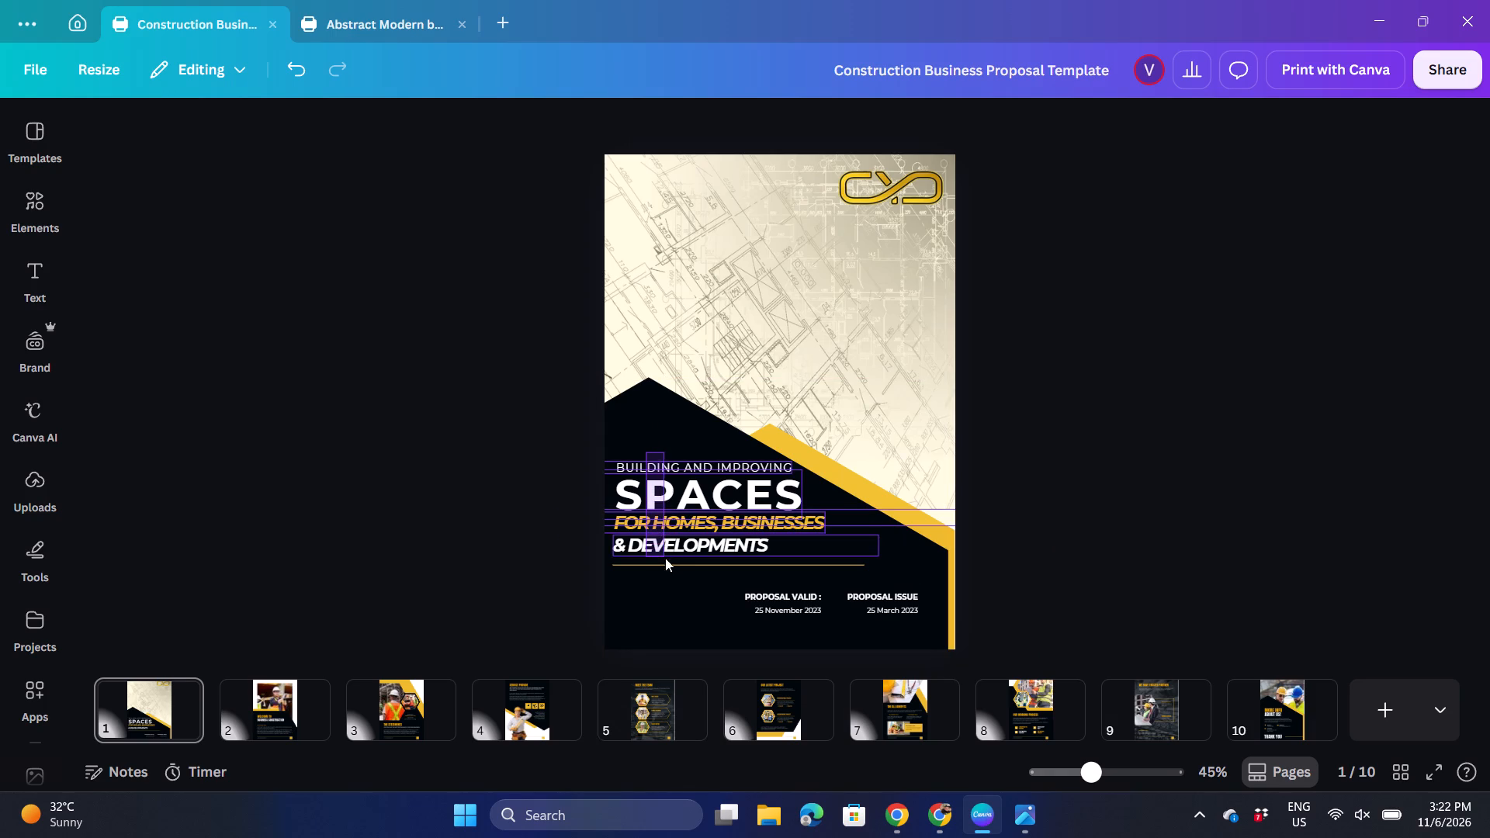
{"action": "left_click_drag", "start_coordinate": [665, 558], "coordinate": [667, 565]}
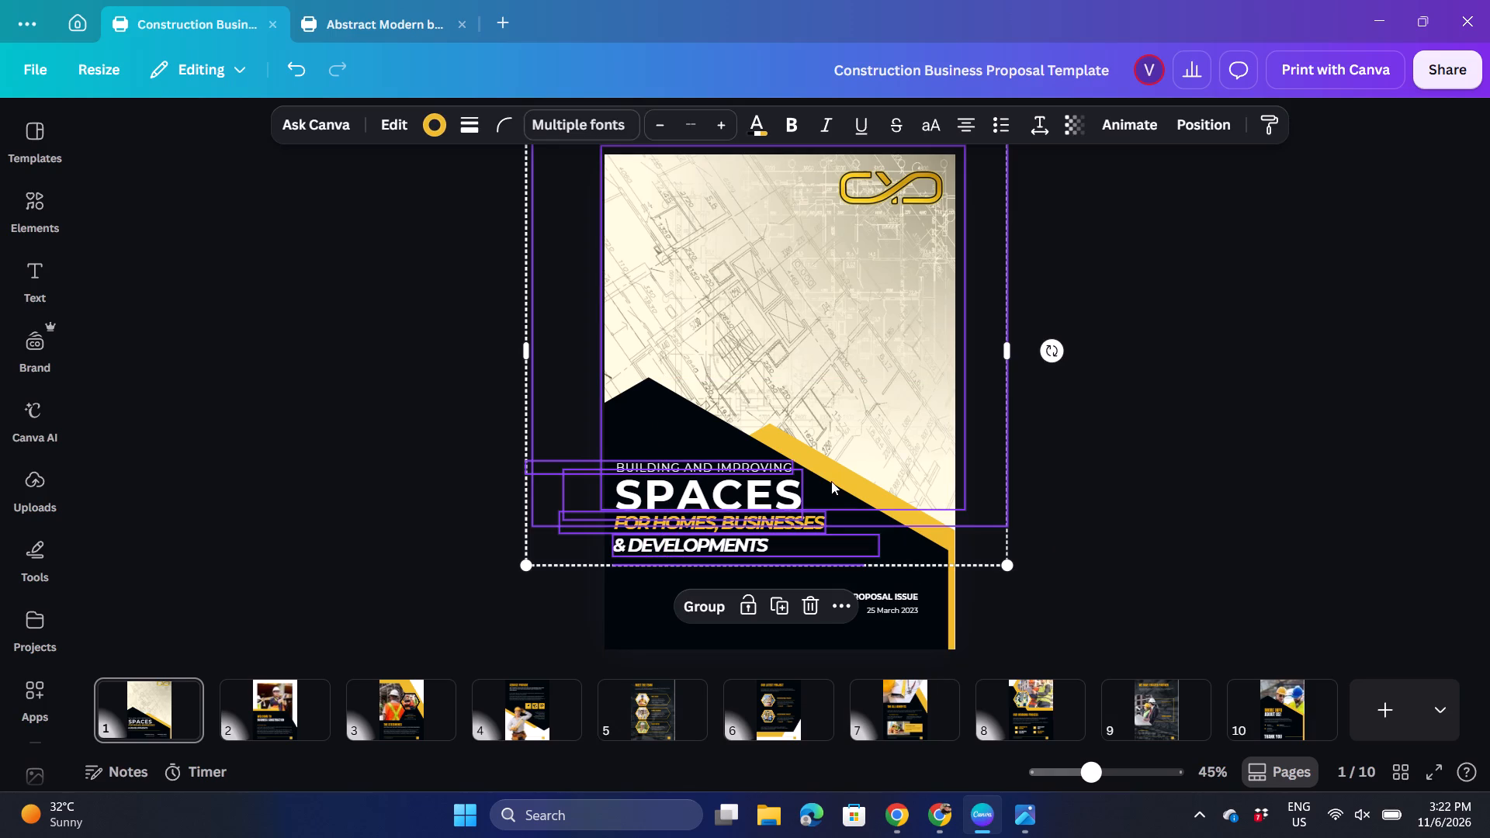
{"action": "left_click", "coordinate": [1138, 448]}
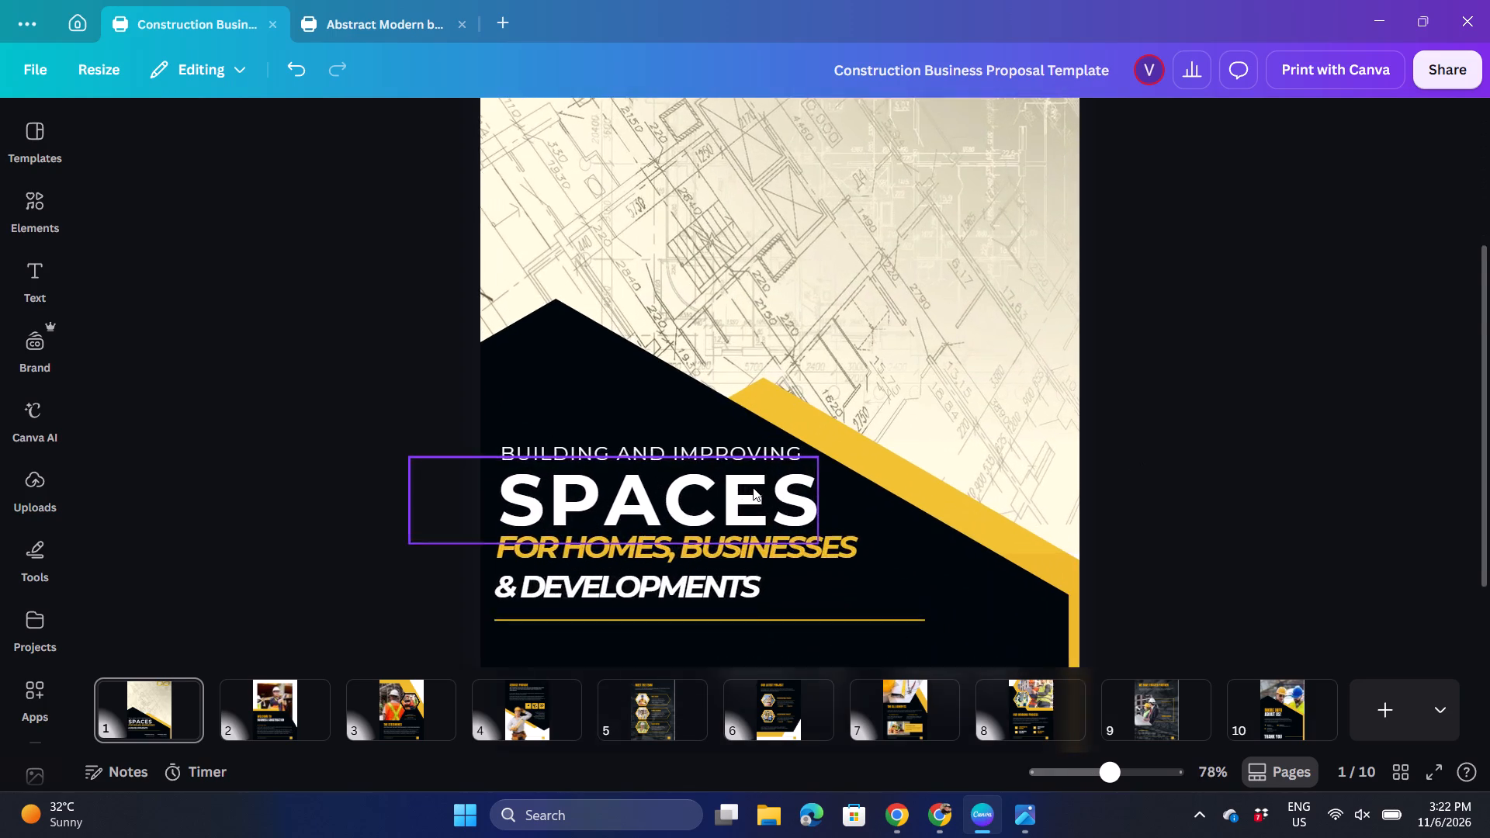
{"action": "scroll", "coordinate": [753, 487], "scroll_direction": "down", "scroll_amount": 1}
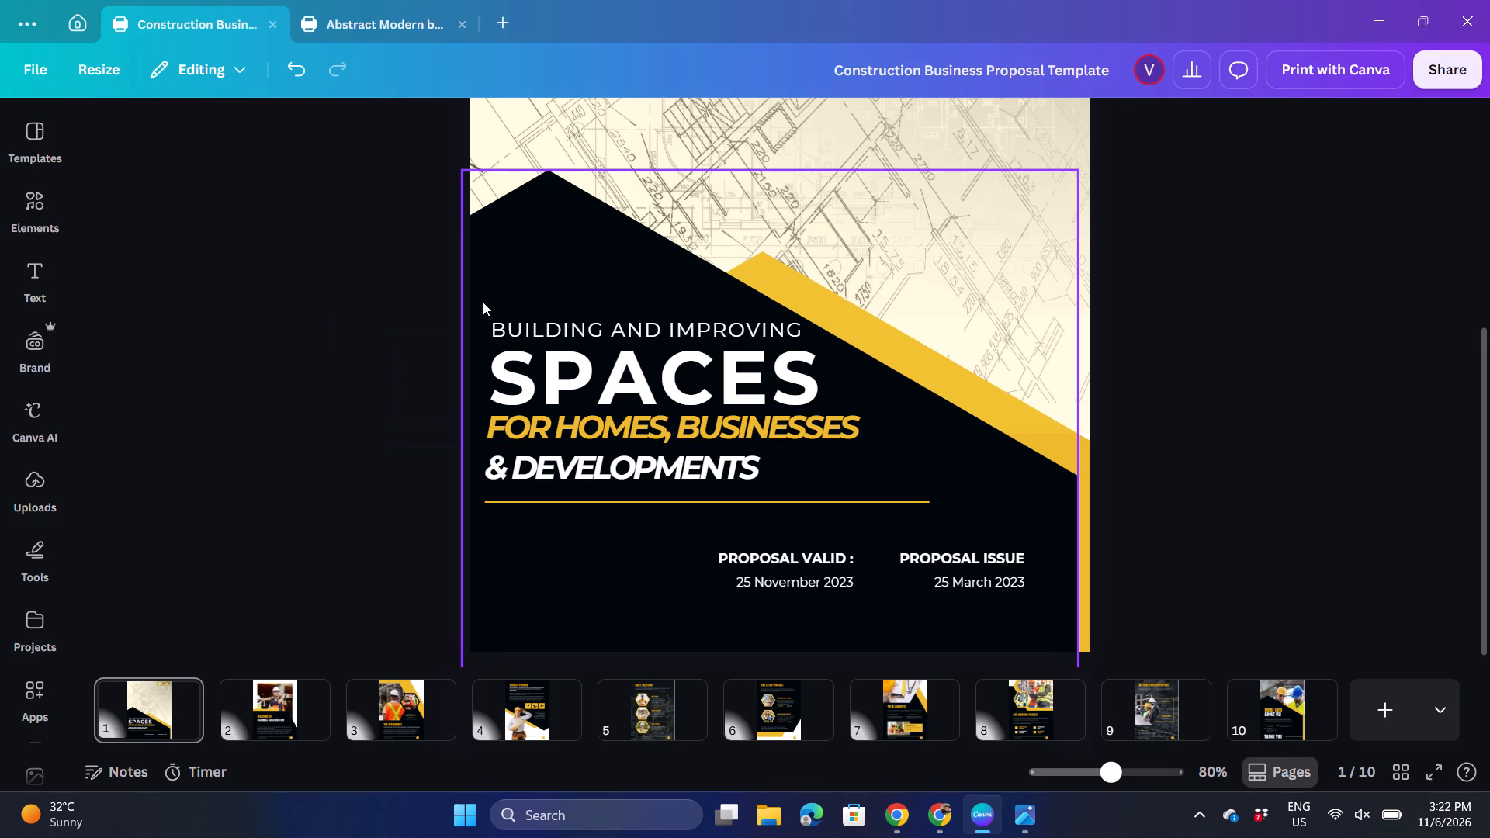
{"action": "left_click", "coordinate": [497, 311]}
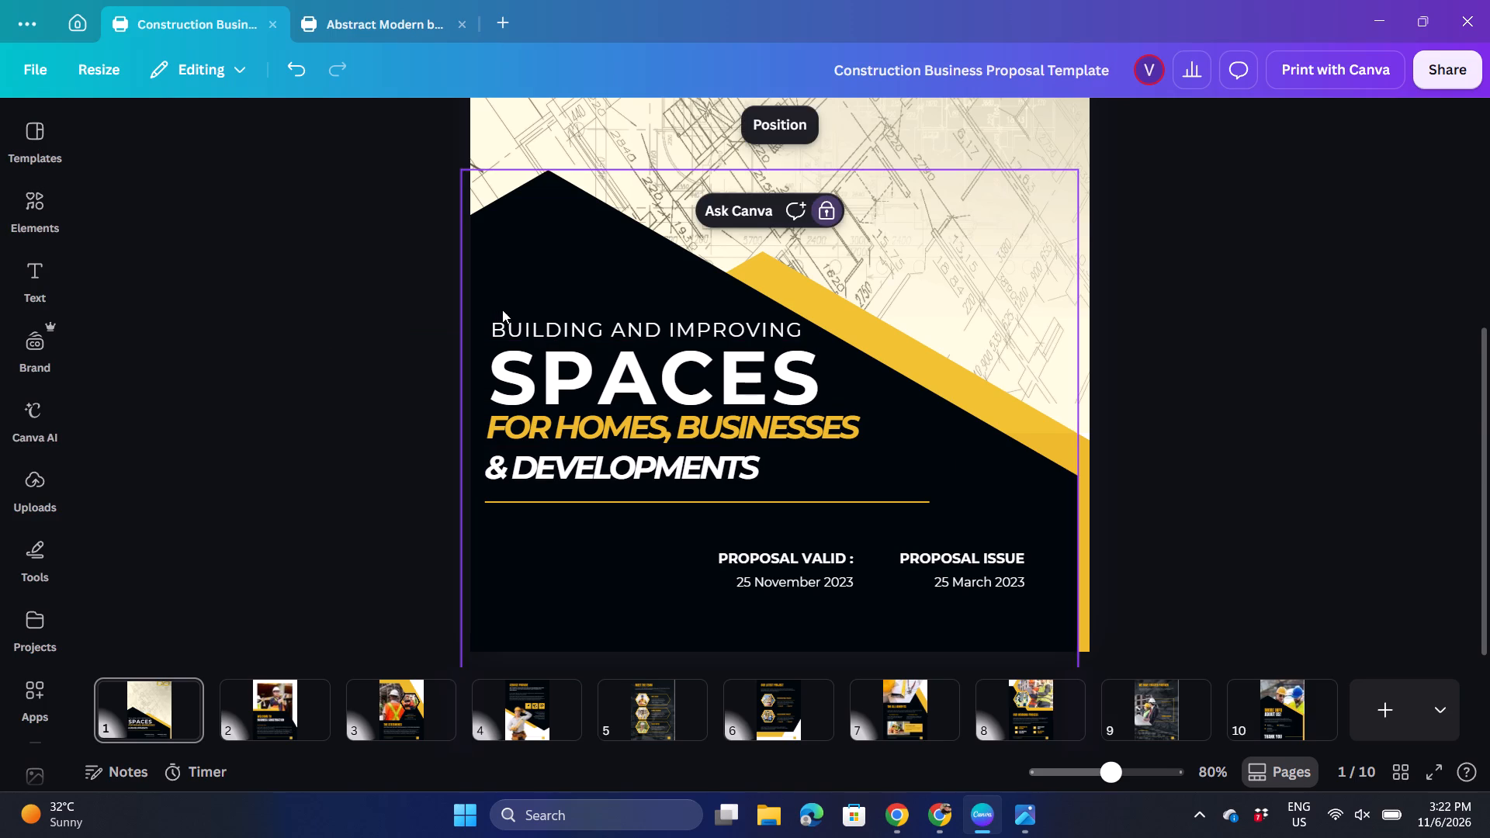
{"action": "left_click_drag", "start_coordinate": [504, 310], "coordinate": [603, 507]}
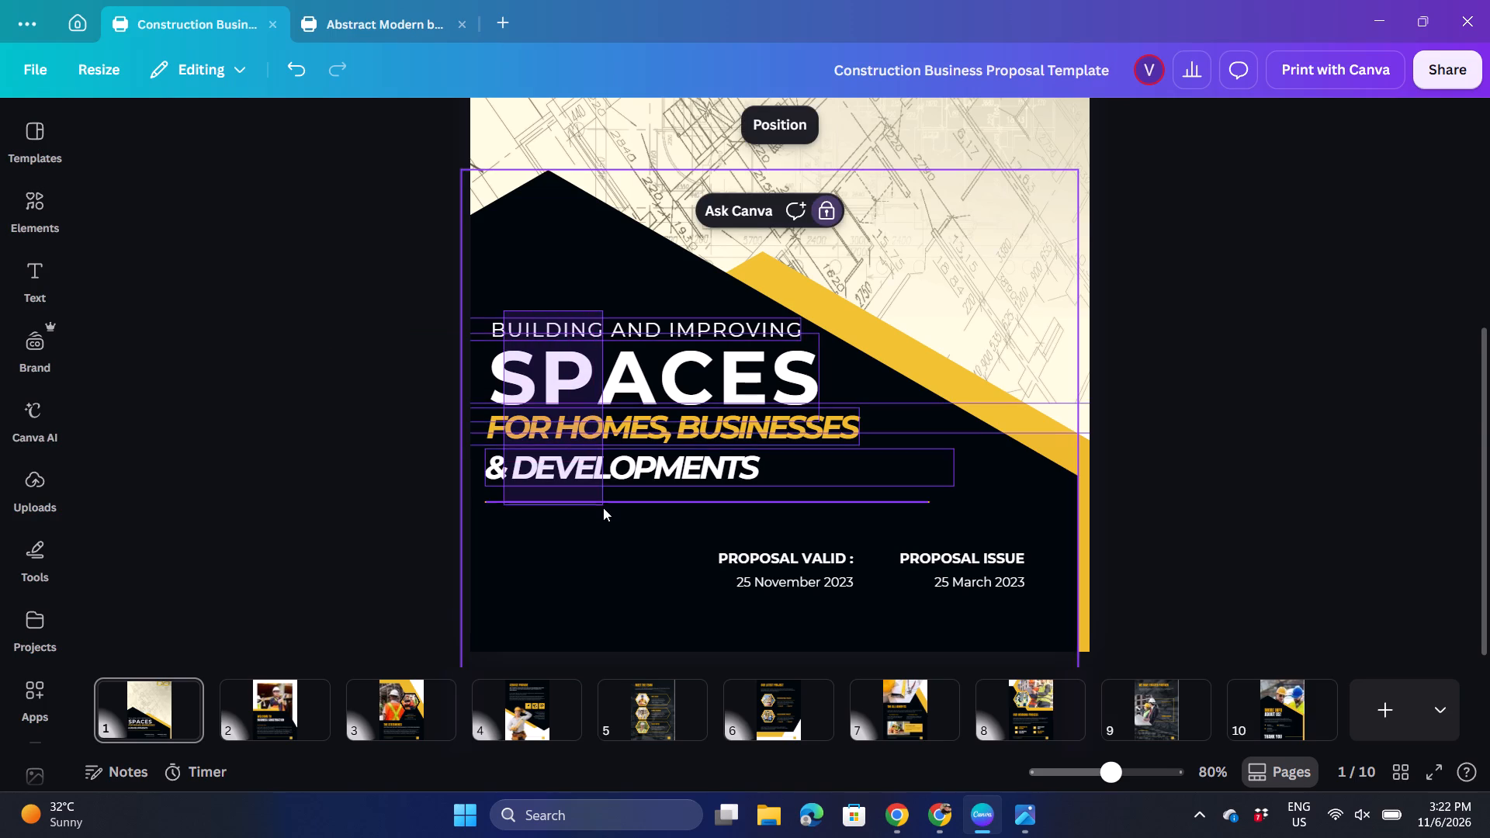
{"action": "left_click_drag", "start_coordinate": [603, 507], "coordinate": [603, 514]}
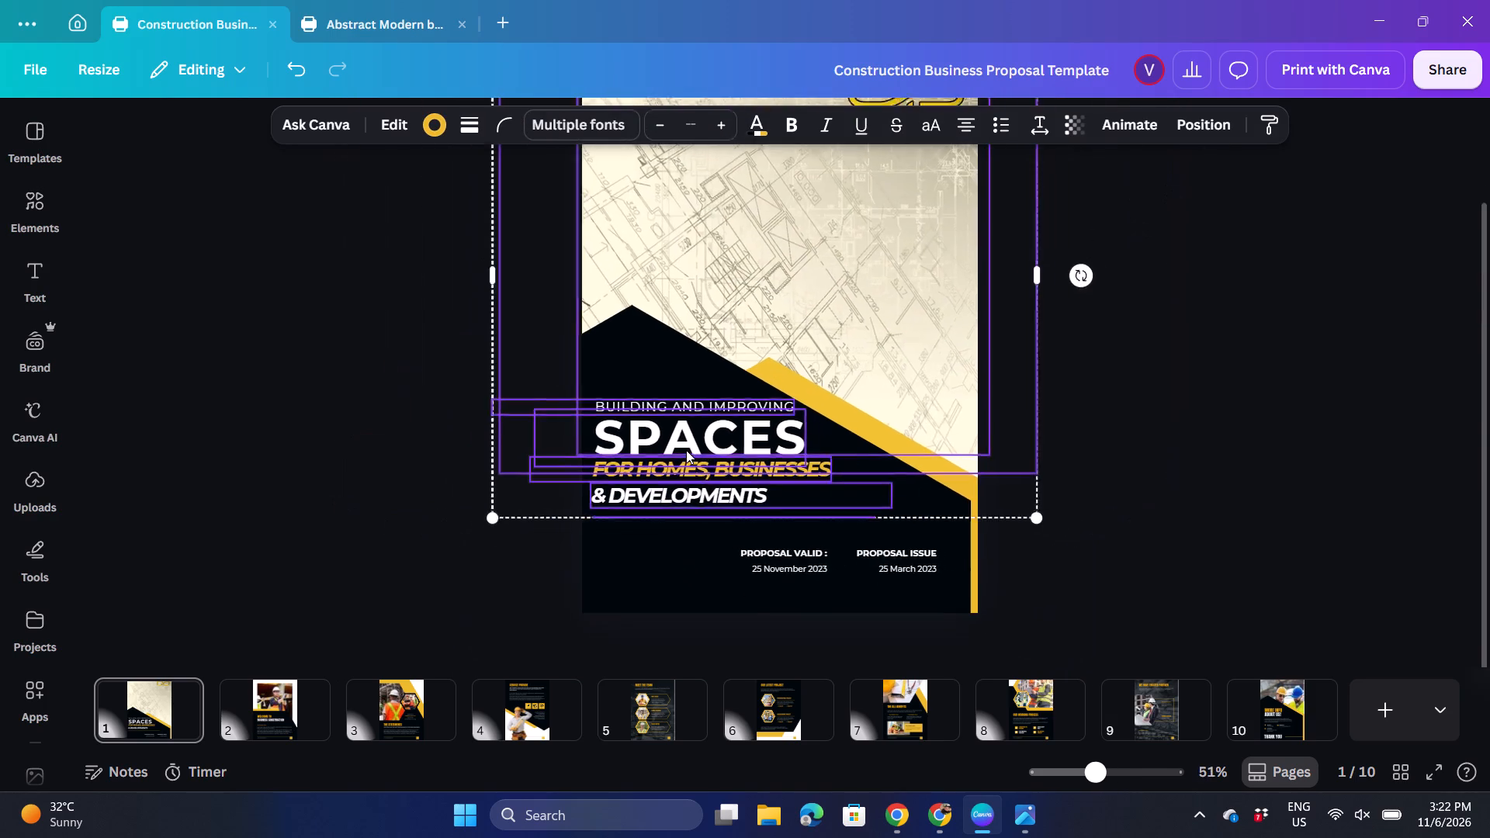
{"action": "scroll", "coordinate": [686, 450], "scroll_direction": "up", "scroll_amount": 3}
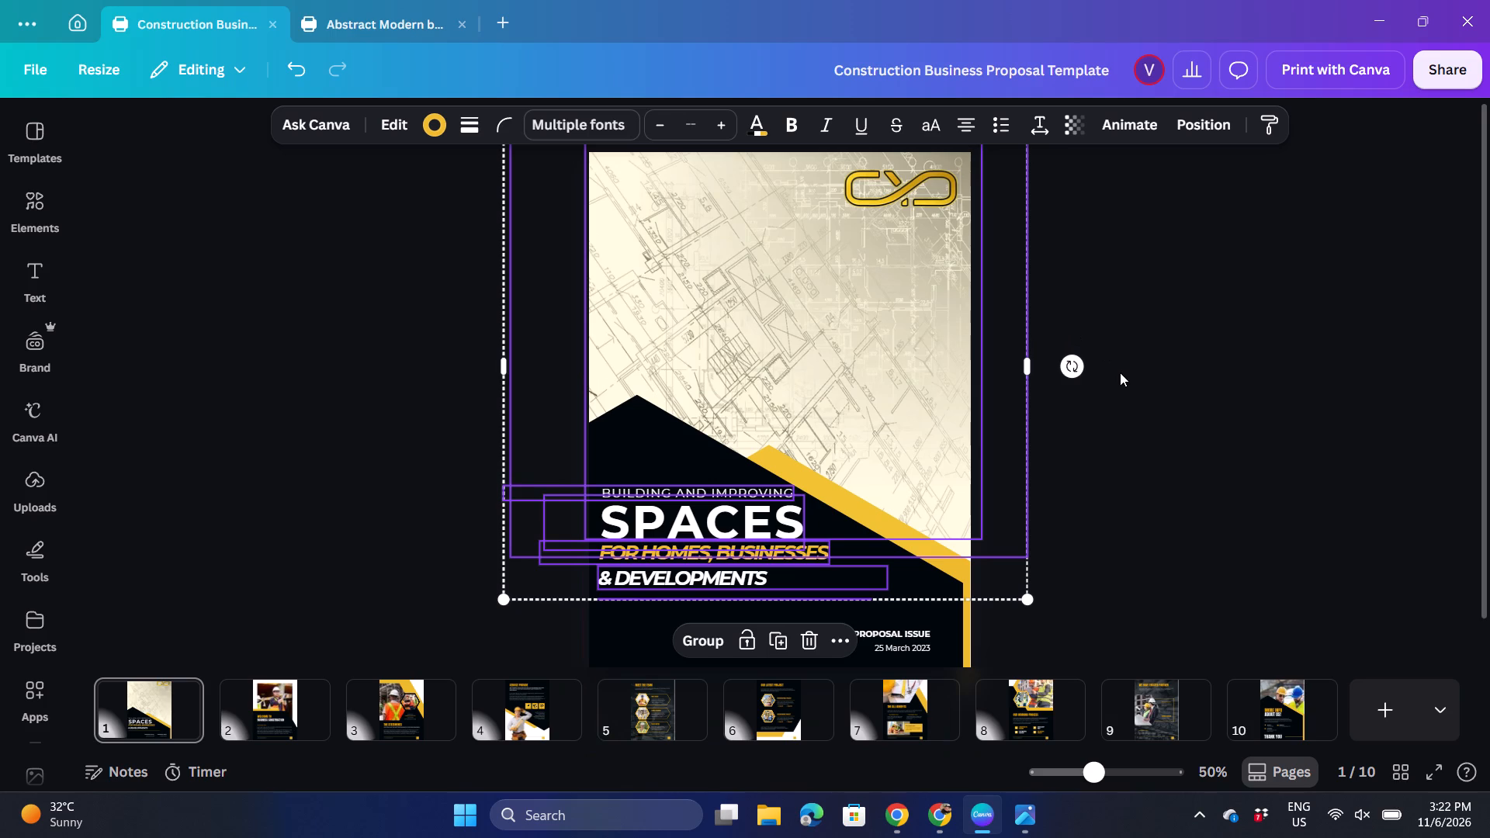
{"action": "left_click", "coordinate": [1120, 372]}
Lock the large yellow overlay shape covering the blueprint area of the cover.
{"action": "left_click", "coordinate": [906, 336]}
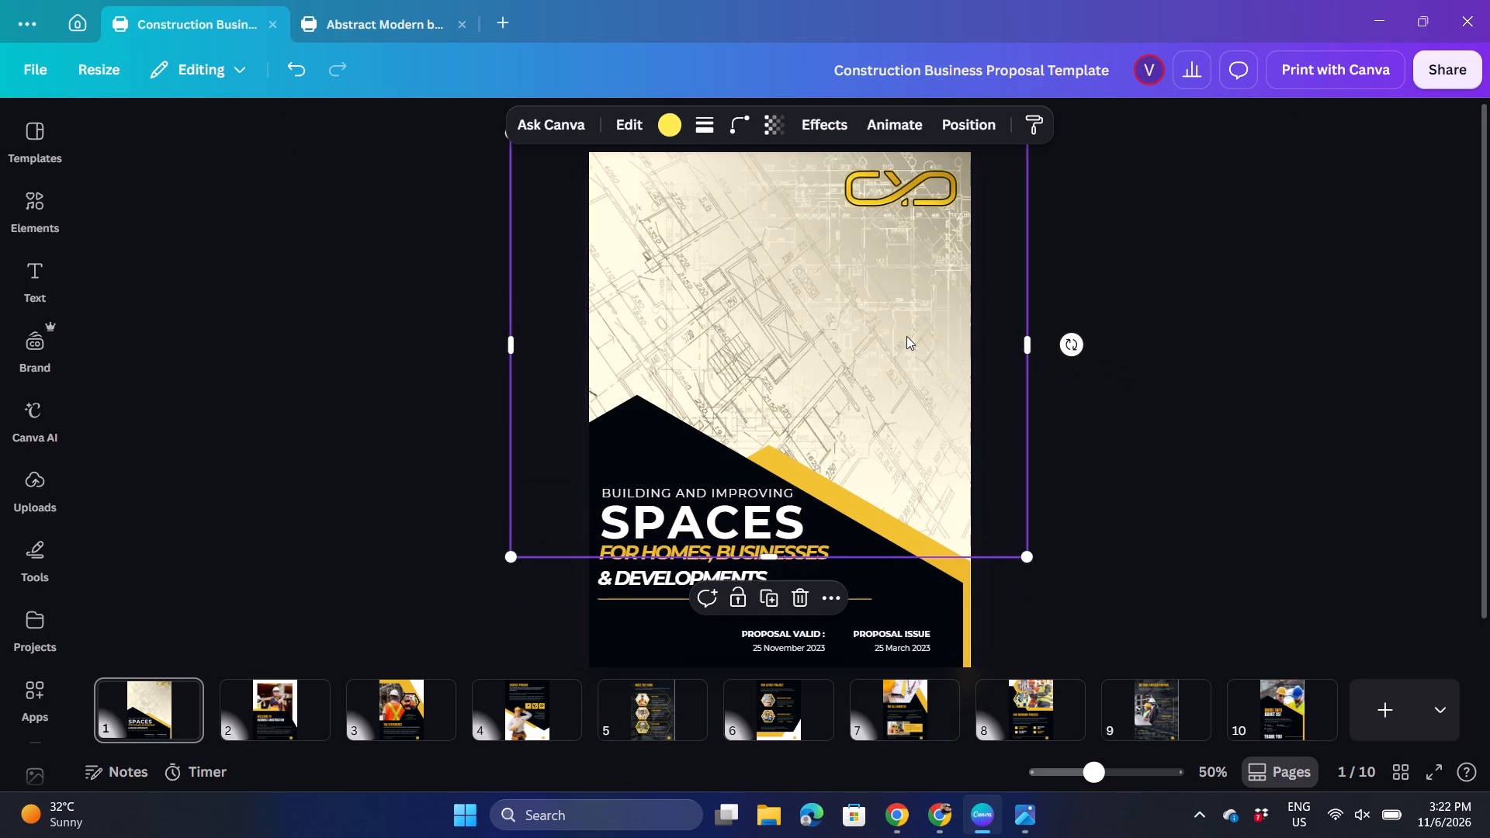
{"action": "left_click", "coordinate": [736, 605]}
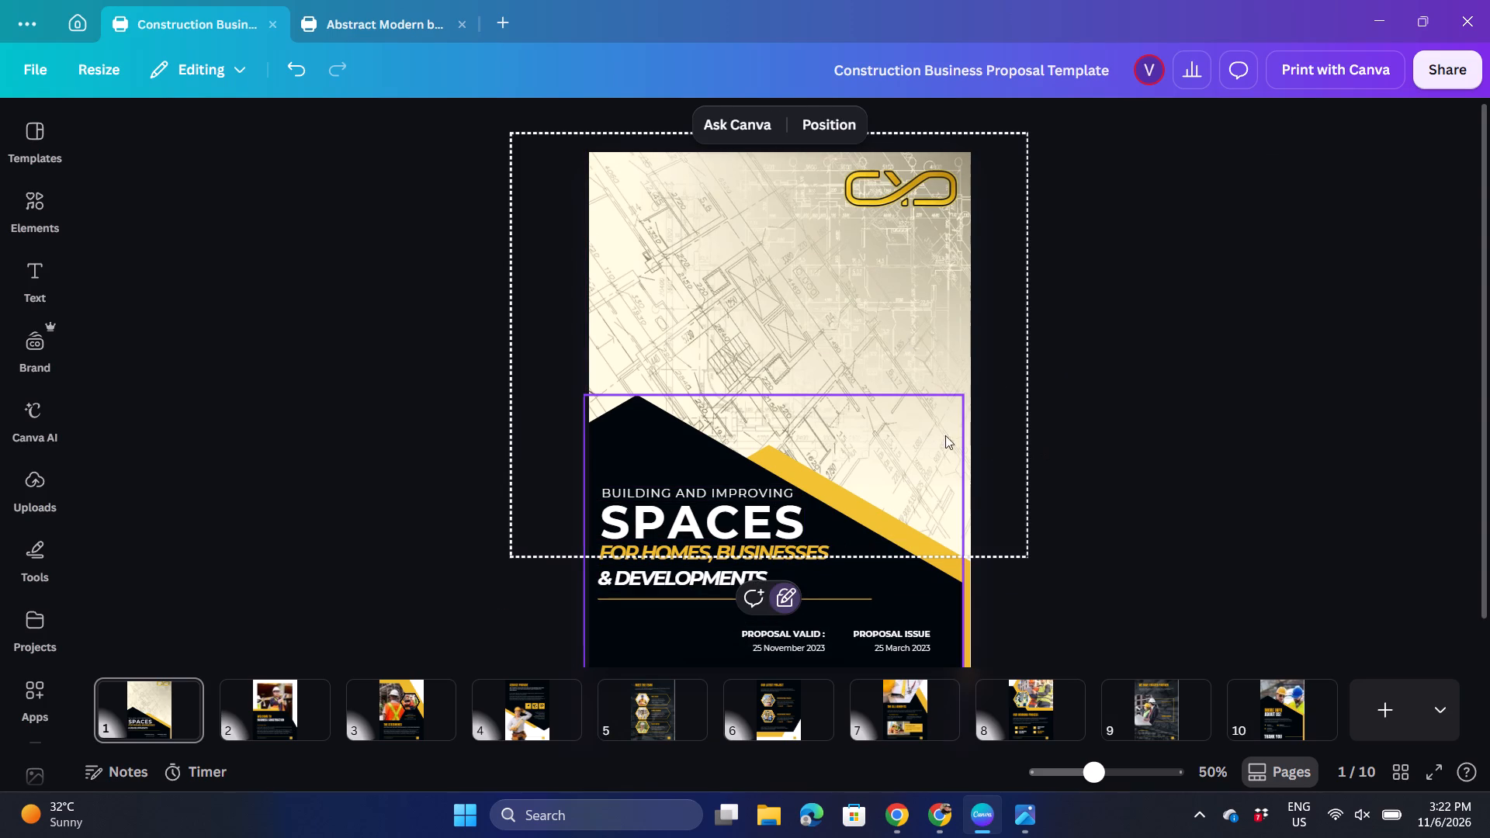
{"action": "left_click", "coordinate": [916, 499]}
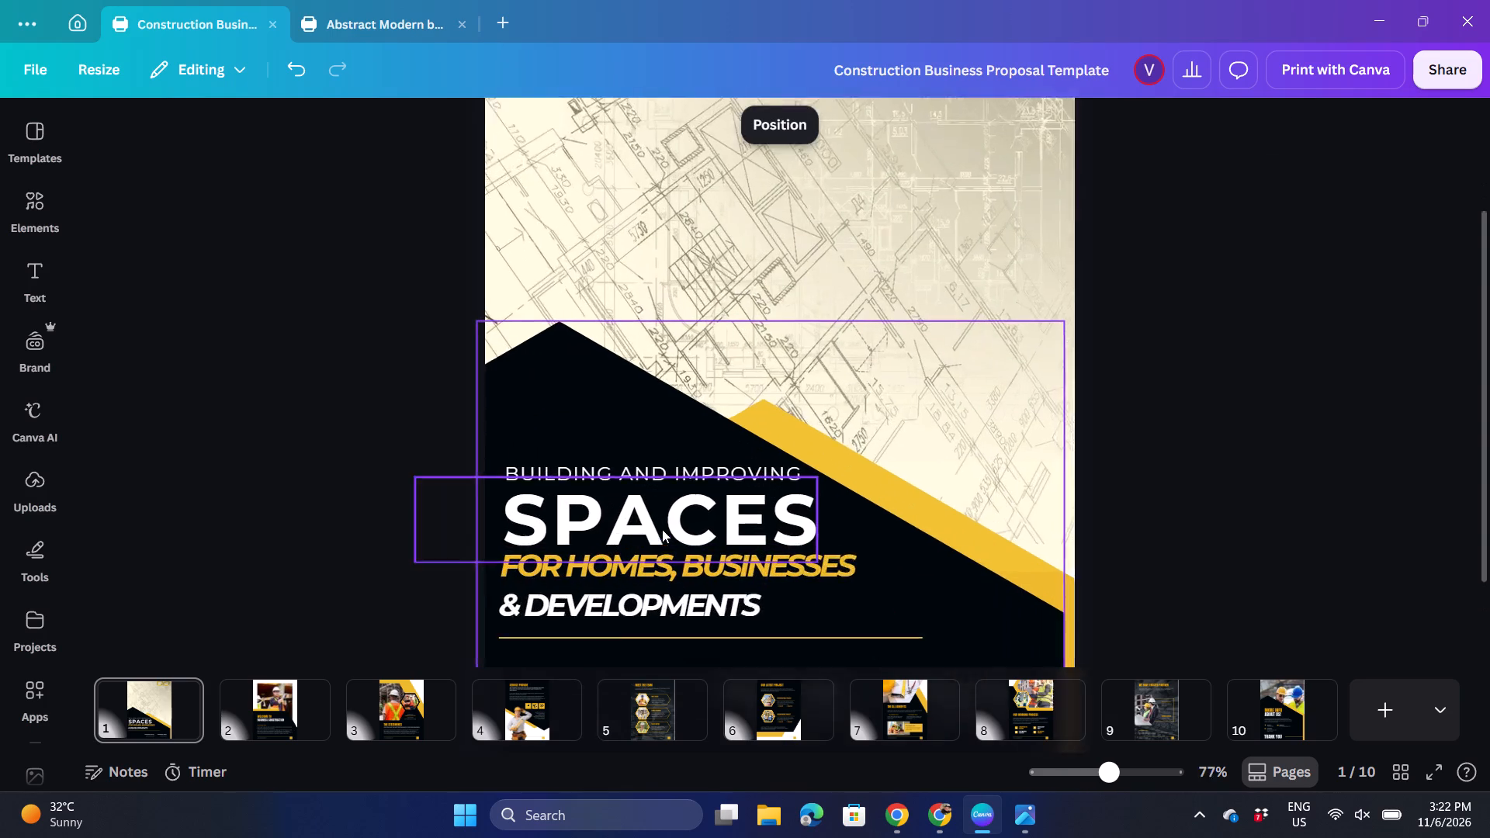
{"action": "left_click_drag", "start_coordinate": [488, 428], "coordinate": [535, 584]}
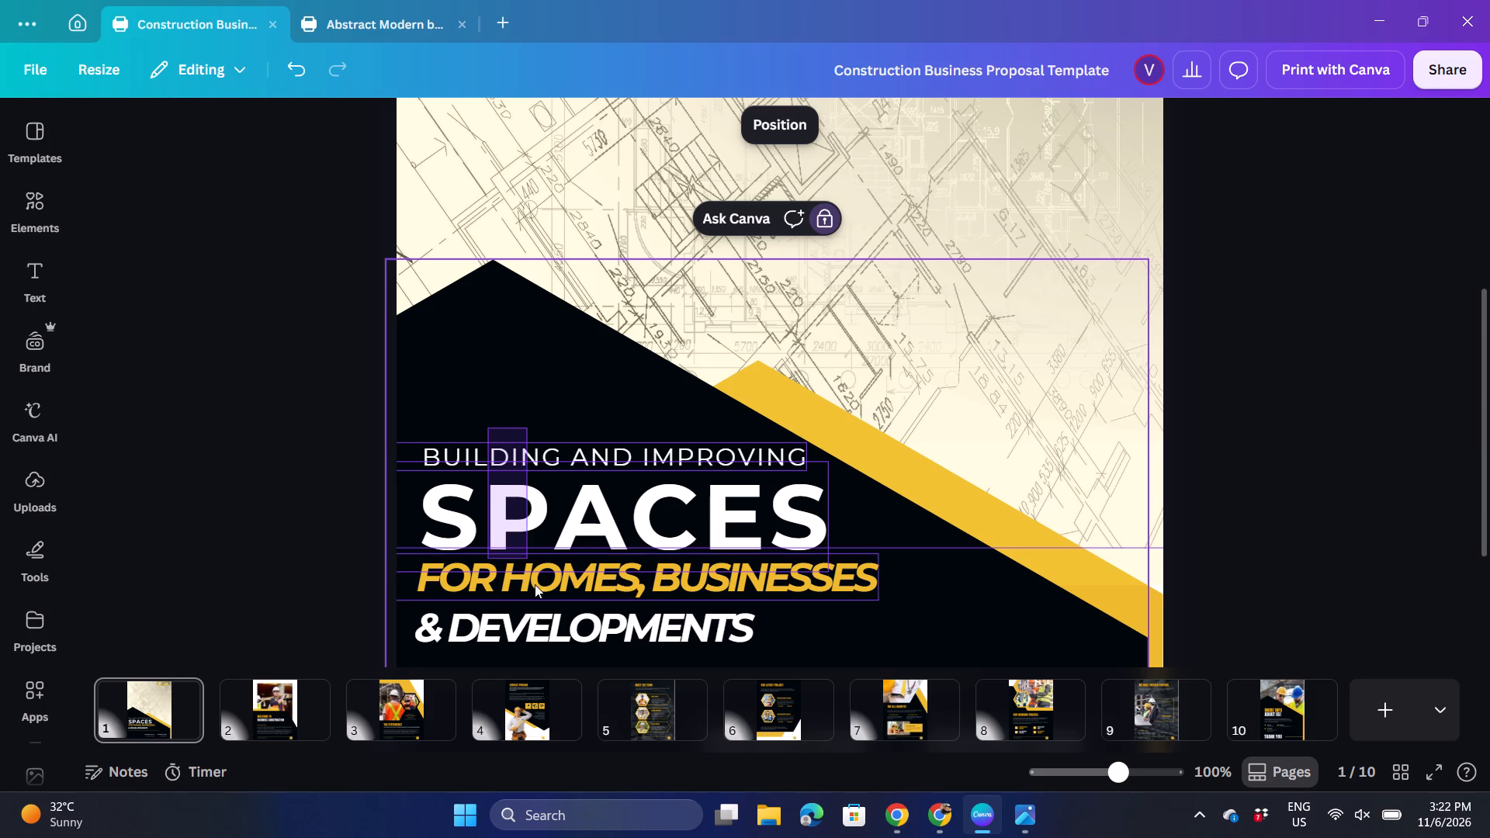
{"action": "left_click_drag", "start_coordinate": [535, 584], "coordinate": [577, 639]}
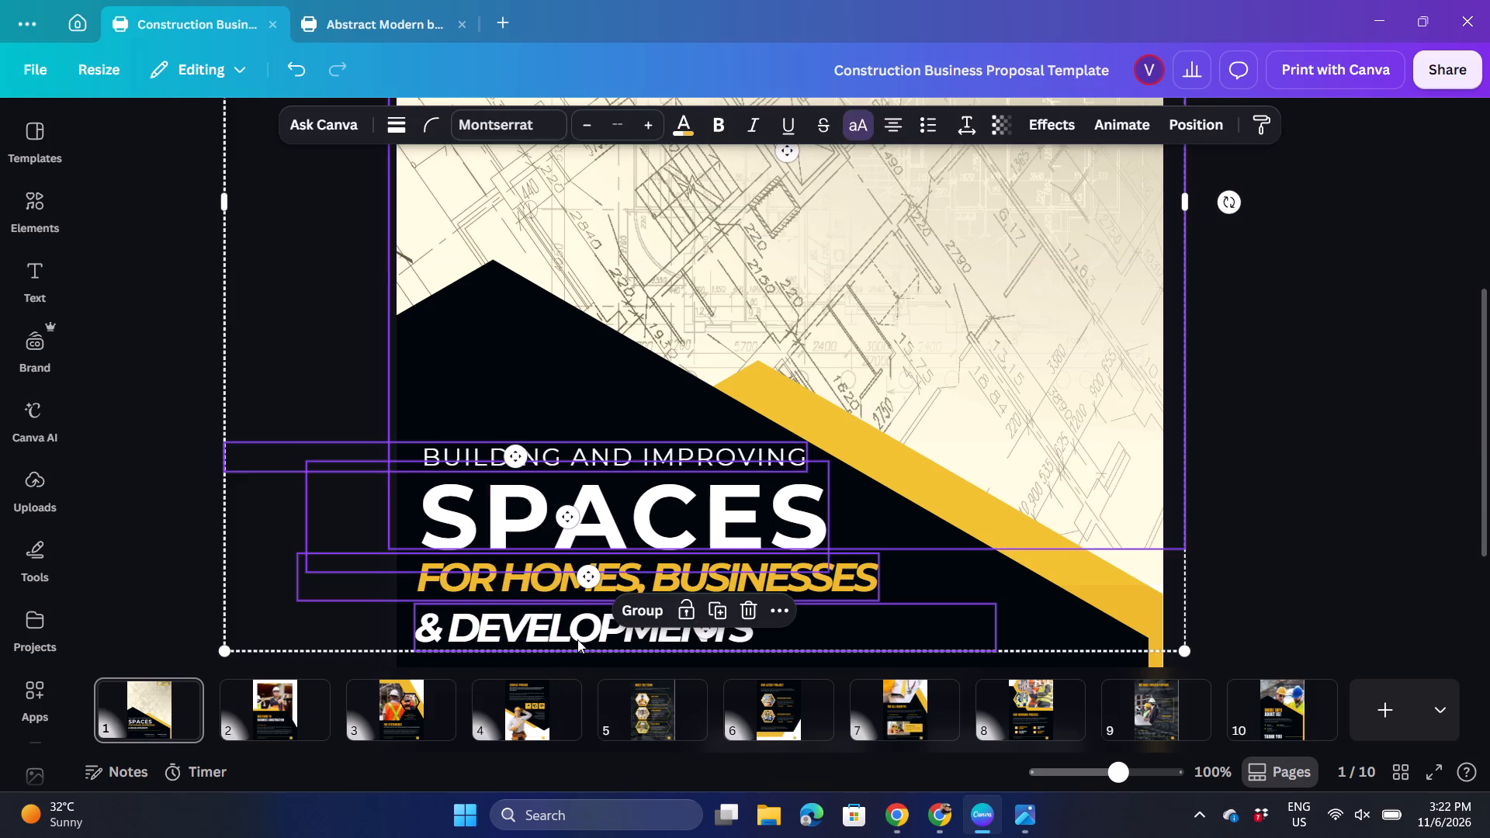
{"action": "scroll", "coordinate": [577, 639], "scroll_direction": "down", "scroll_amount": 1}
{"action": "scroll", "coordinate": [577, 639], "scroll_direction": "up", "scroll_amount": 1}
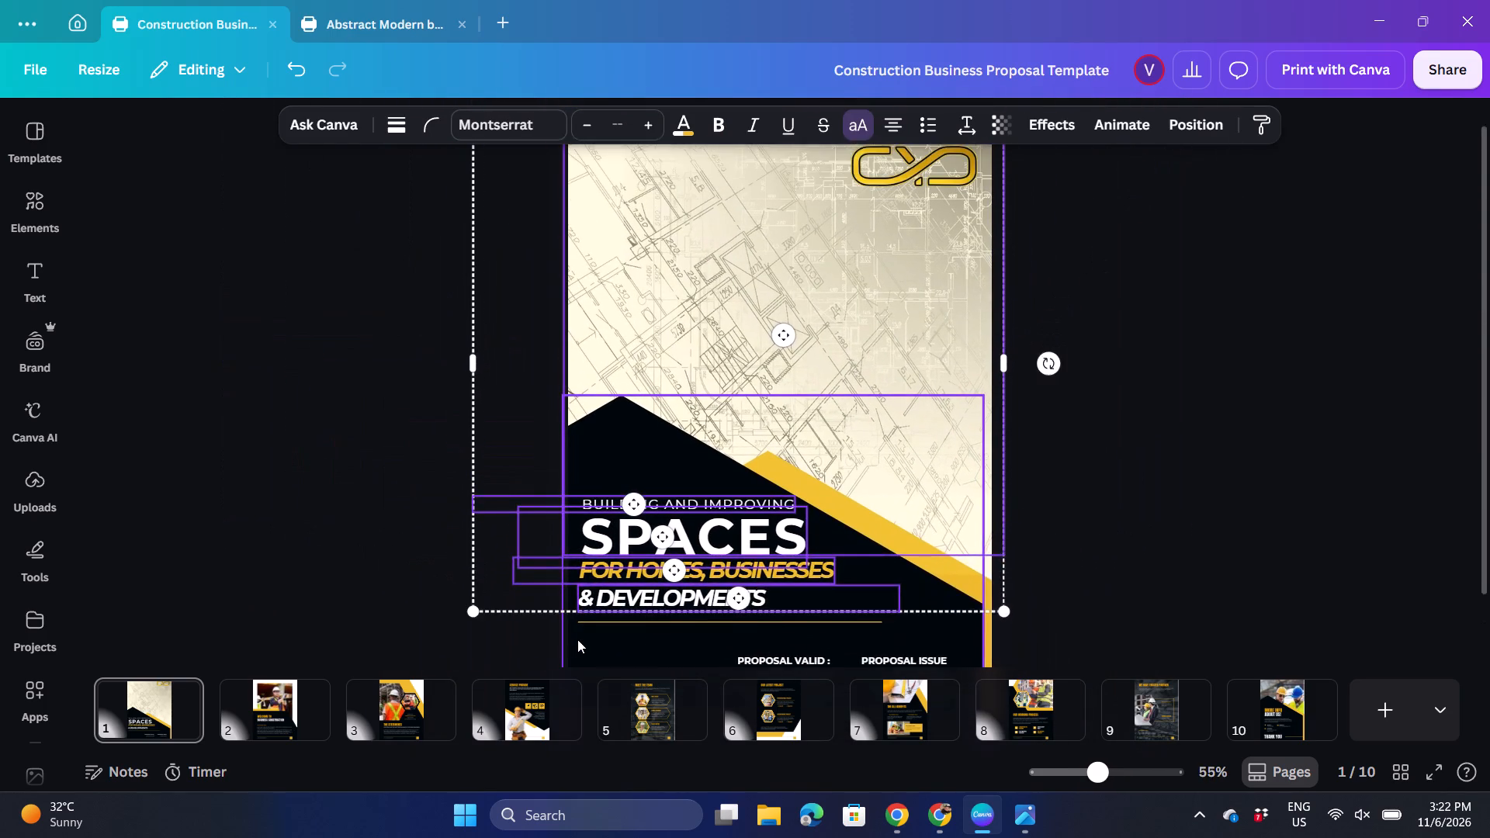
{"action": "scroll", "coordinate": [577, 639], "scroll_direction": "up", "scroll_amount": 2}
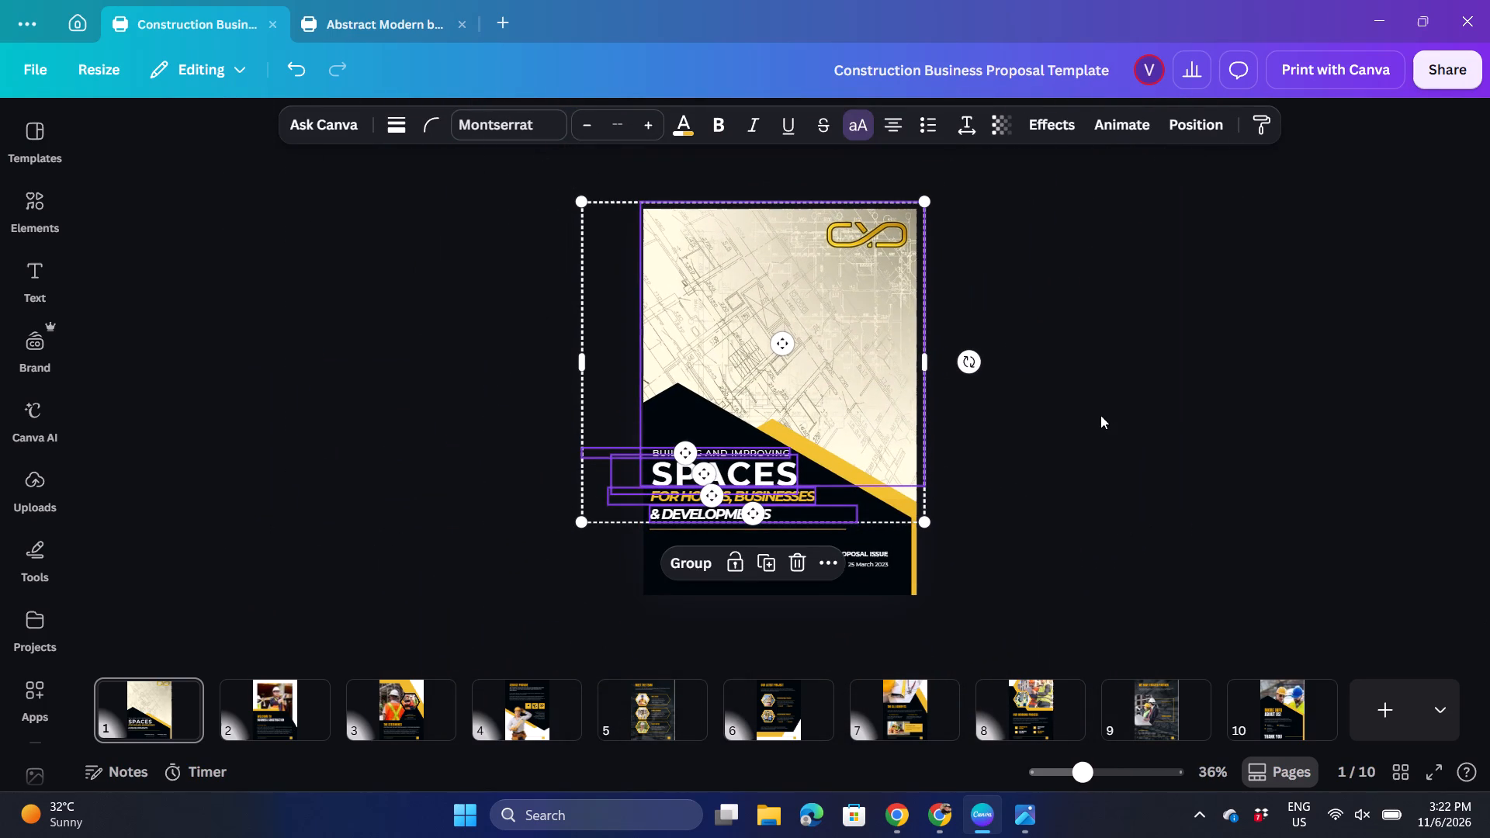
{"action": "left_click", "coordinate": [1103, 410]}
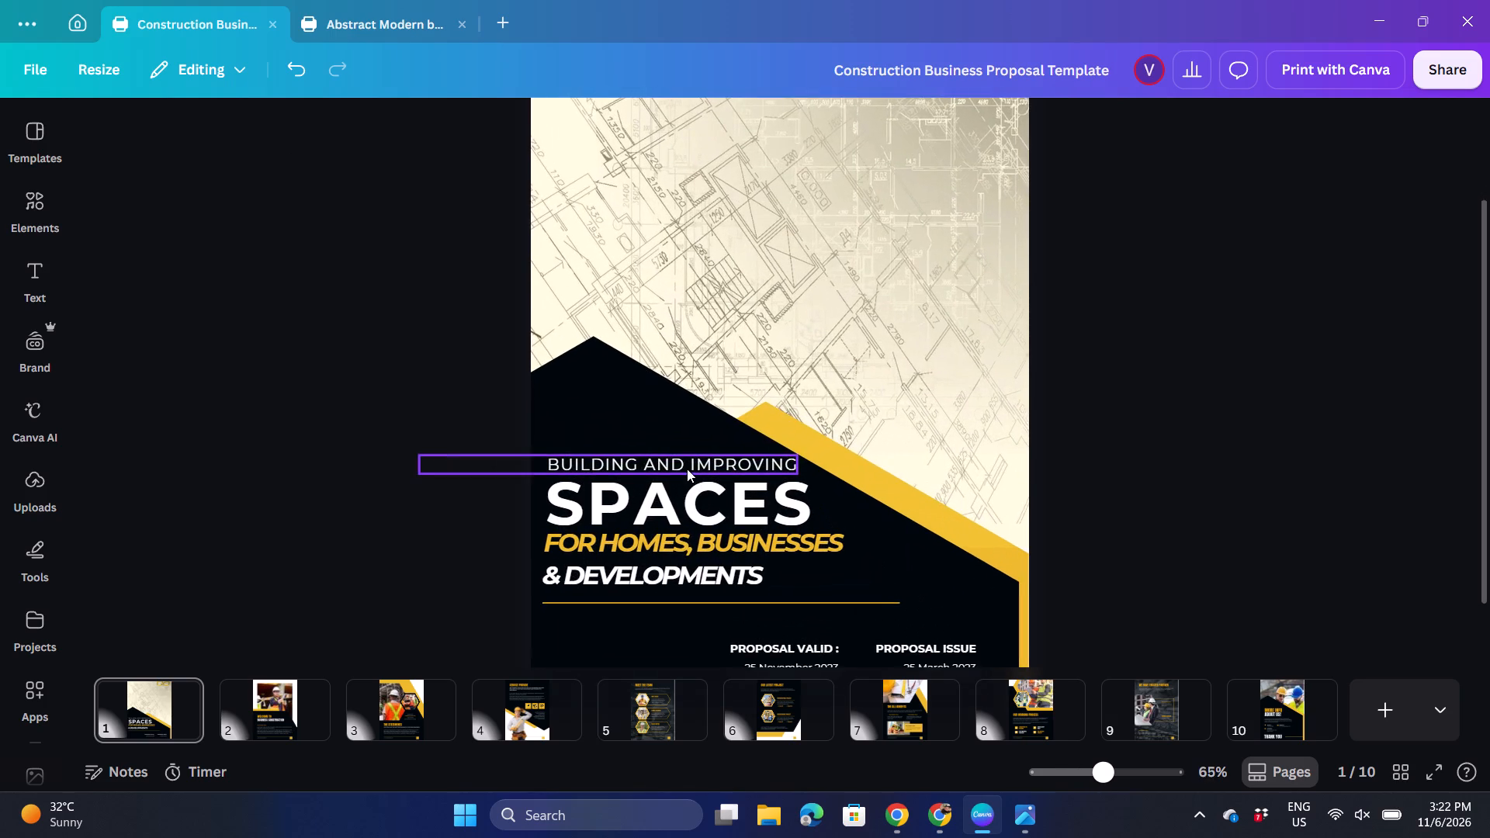
Select the four headline lines and the gold divider line together and move them down the black area.
{"action": "left_click_drag", "start_coordinate": [608, 440], "coordinate": [608, 582]}
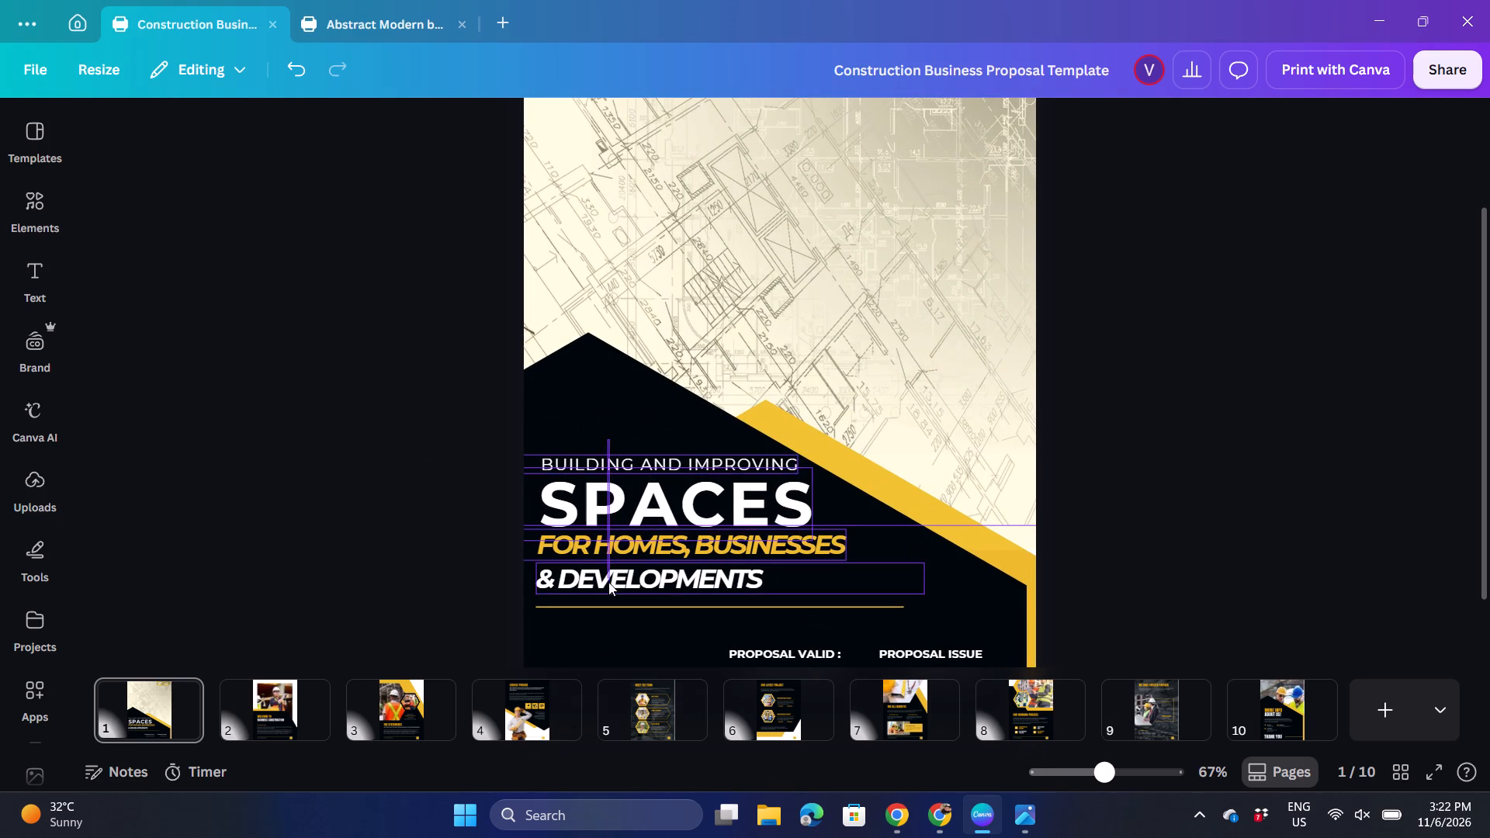
{"action": "left_click_drag", "start_coordinate": [608, 582], "coordinate": [619, 616]}
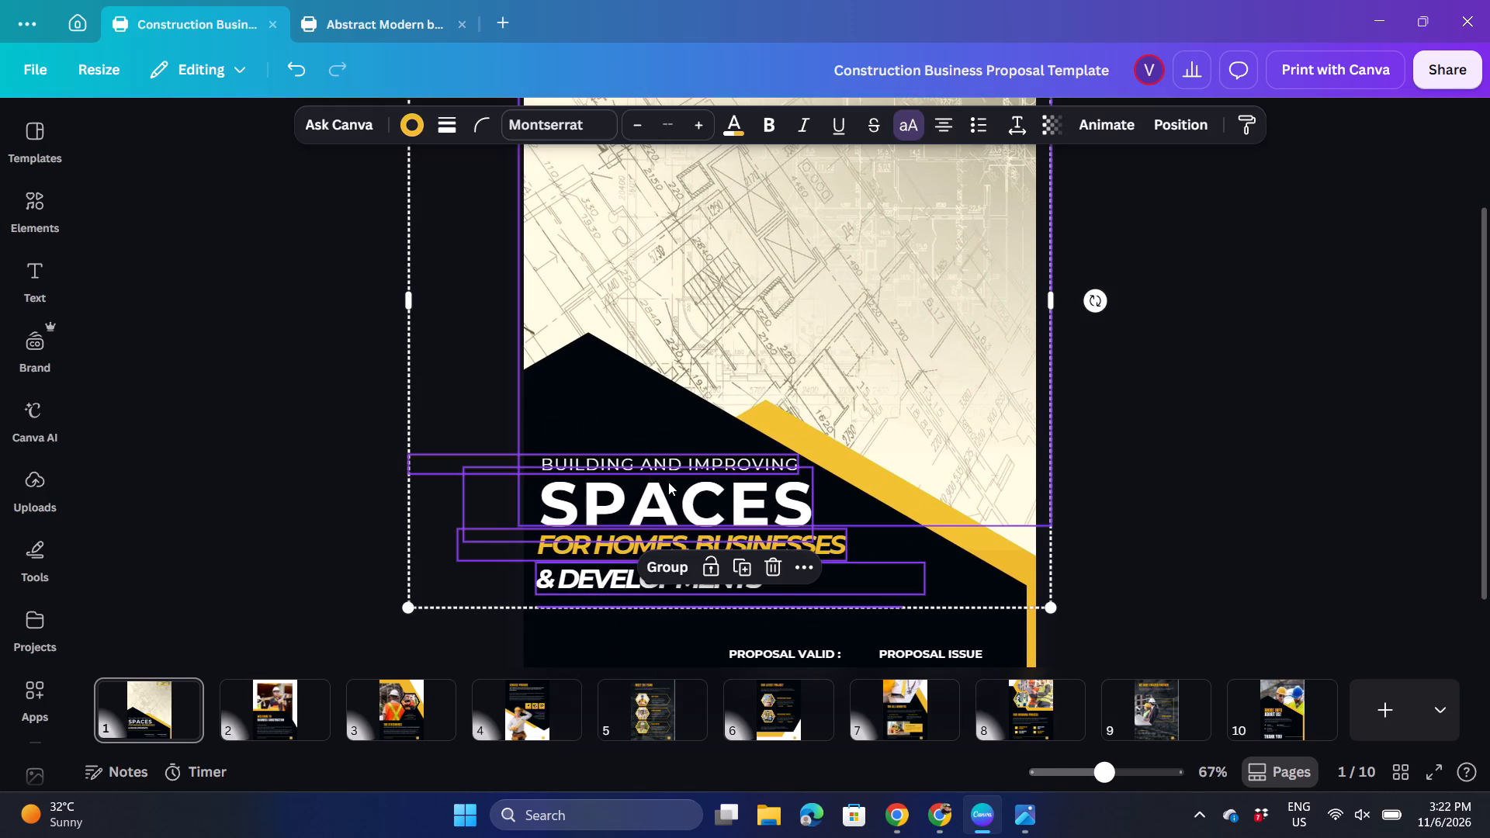
{"action": "left_click_drag", "start_coordinate": [668, 482], "coordinate": [677, 555]}
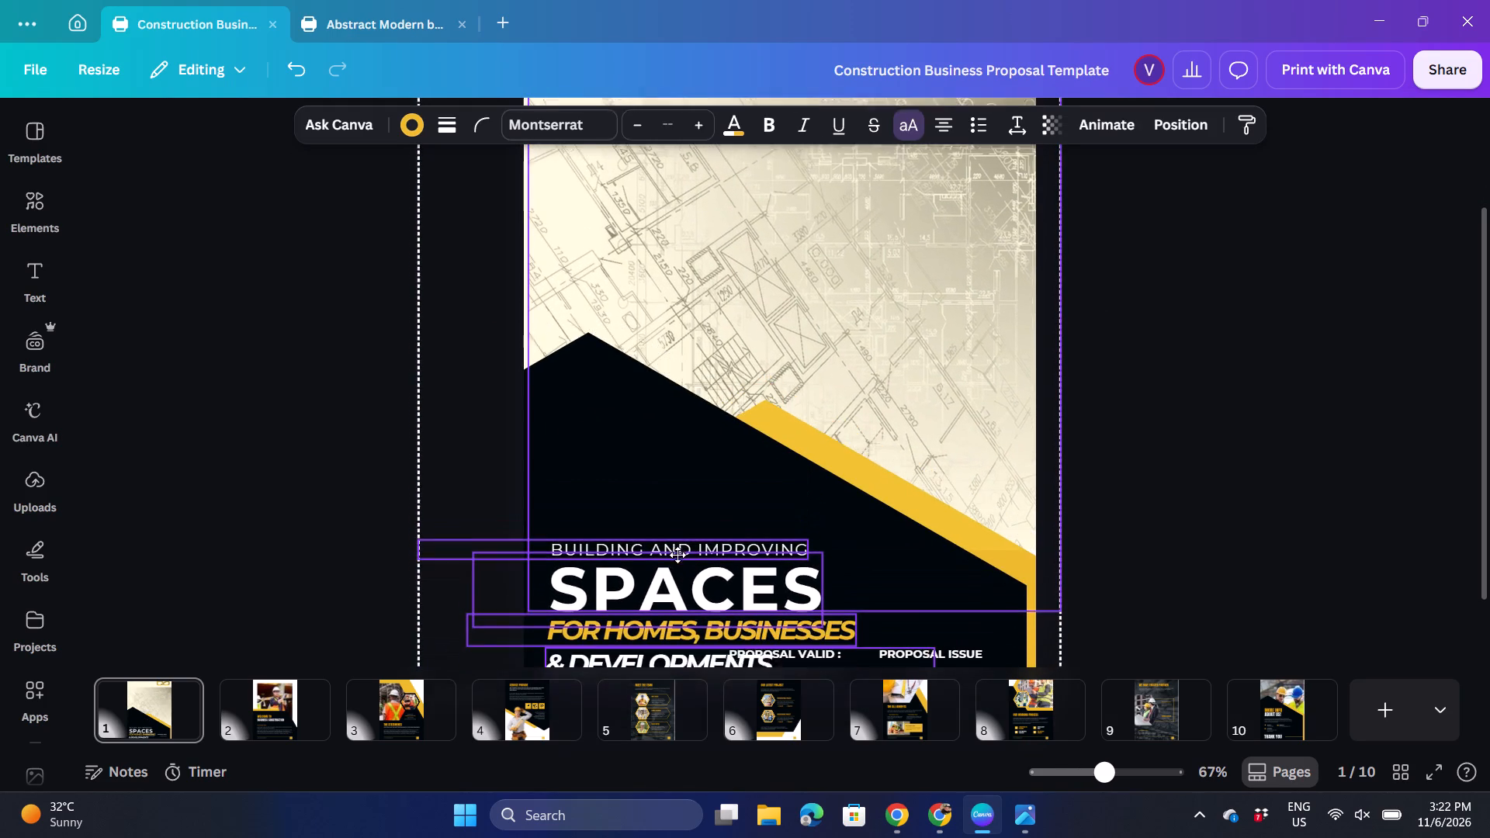
{"action": "left_click_drag", "start_coordinate": [677, 555], "coordinate": [677, 549]}
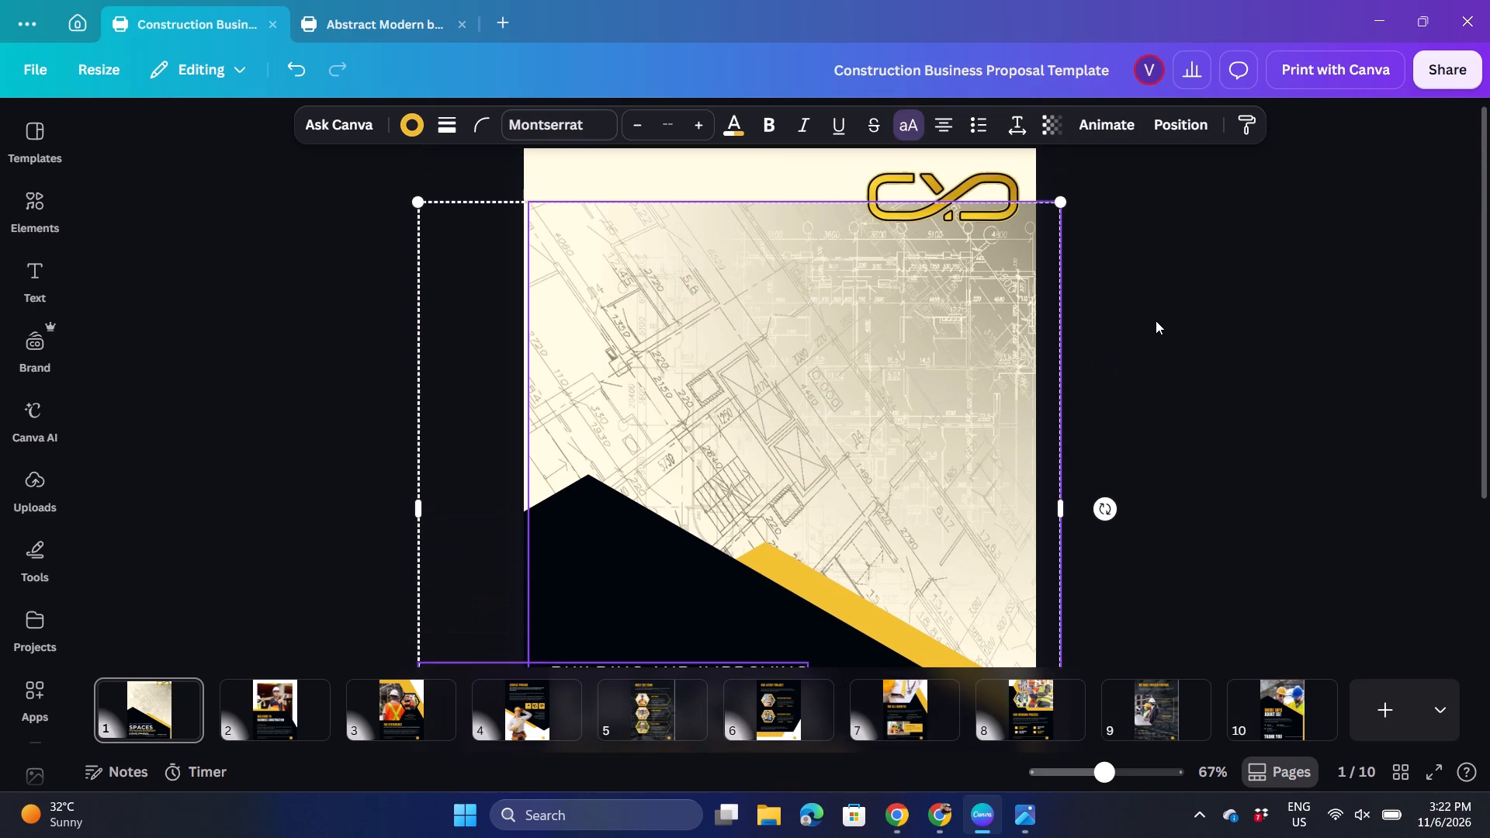
{"action": "left_click", "coordinate": [1090, 405]}
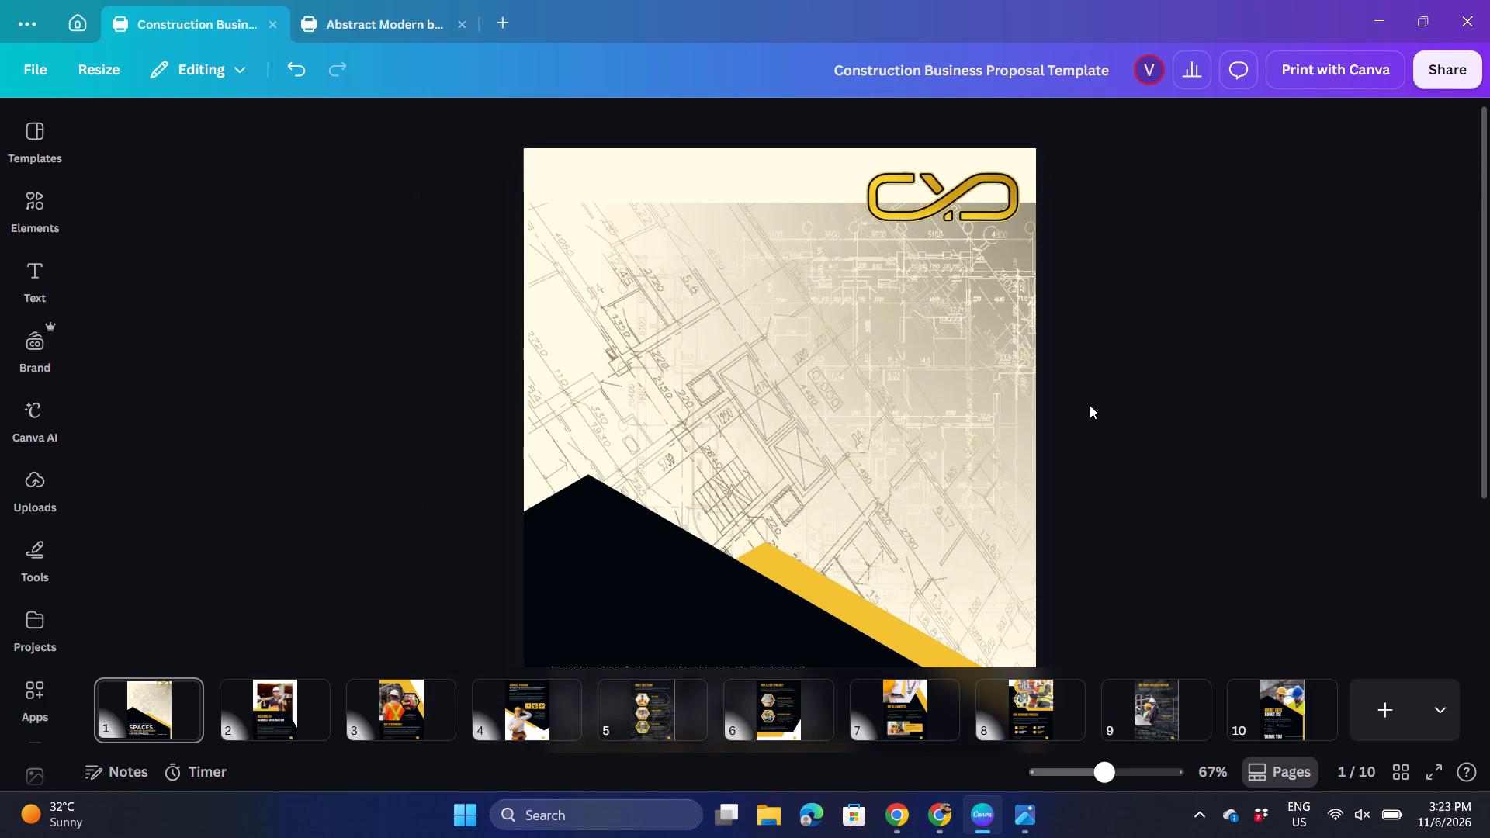
Move the four headline lines and gold divider together up and slightly left so they clear the proposal dates.
{"action": "scroll", "coordinate": [1090, 405], "scroll_direction": "down", "scroll_amount": 2}
{"action": "scroll", "coordinate": [1063, 262], "scroll_direction": "down", "scroll_amount": 2}
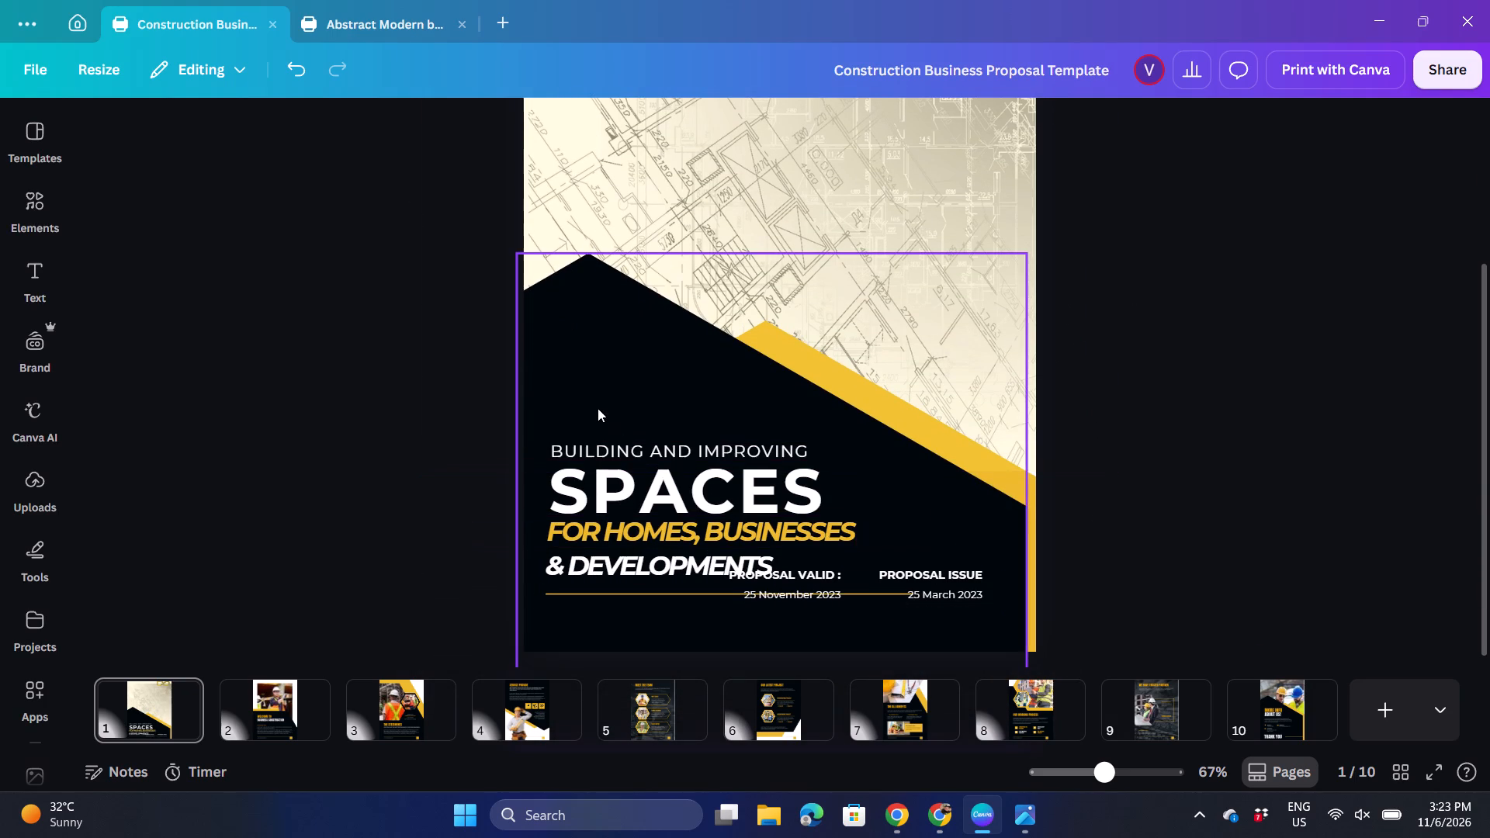
{"action": "left_click_drag", "start_coordinate": [568, 427], "coordinate": [598, 580]}
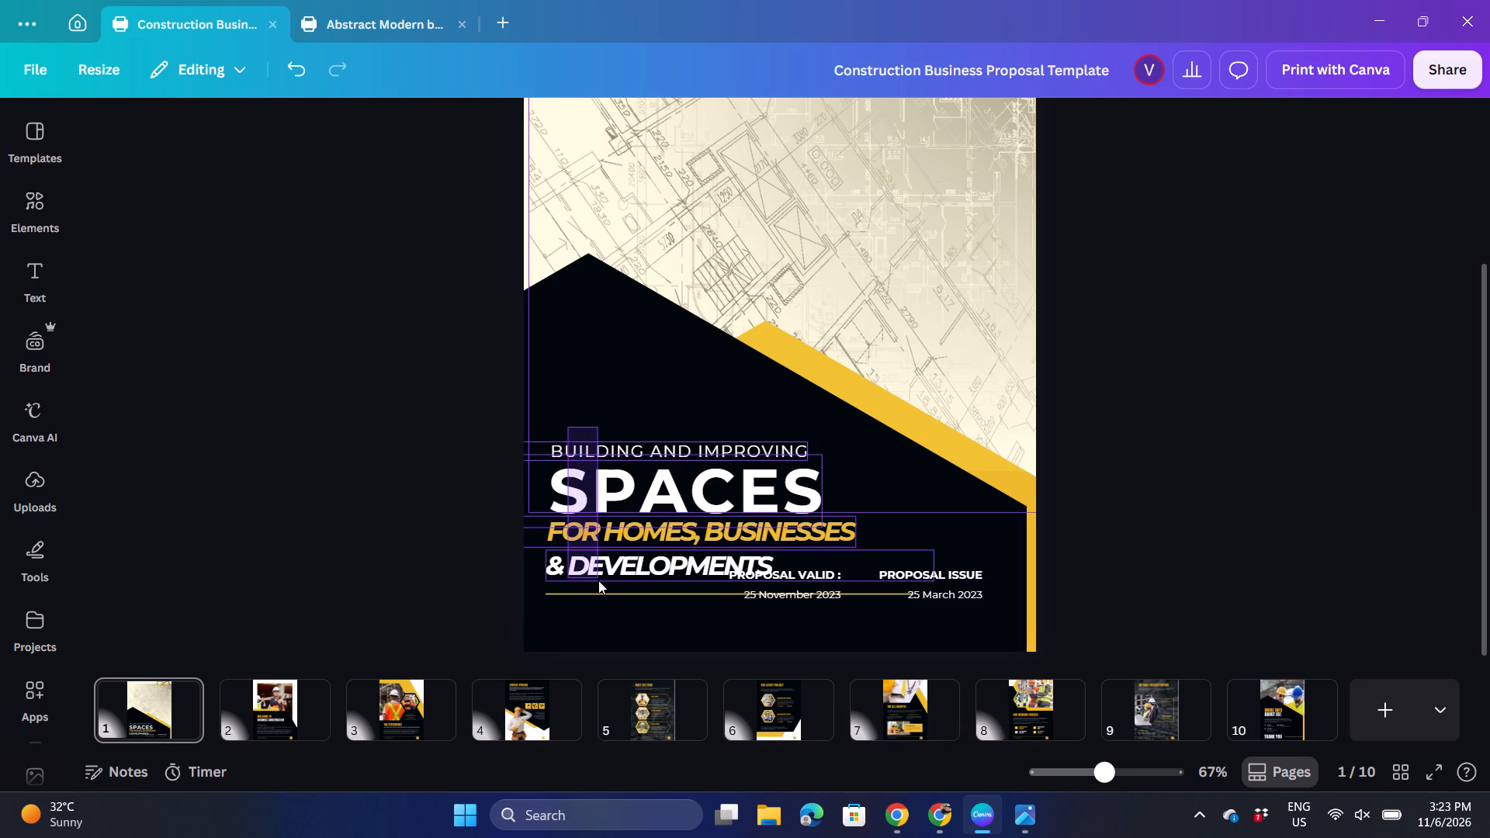
{"action": "left_click_drag", "start_coordinate": [598, 580], "coordinate": [600, 595]}
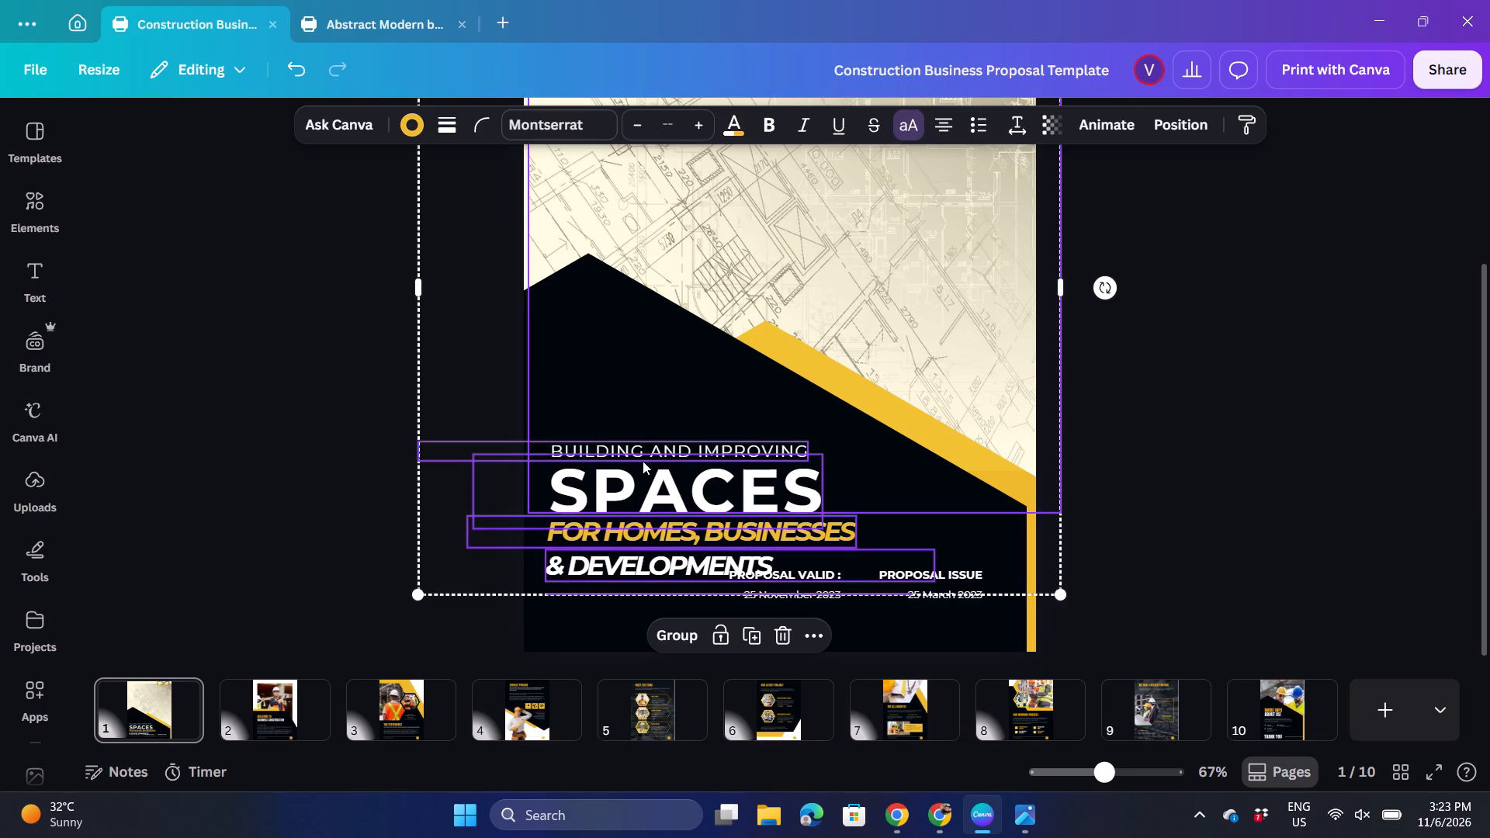
{"action": "left_click_drag", "start_coordinate": [643, 461], "coordinate": [636, 410]}
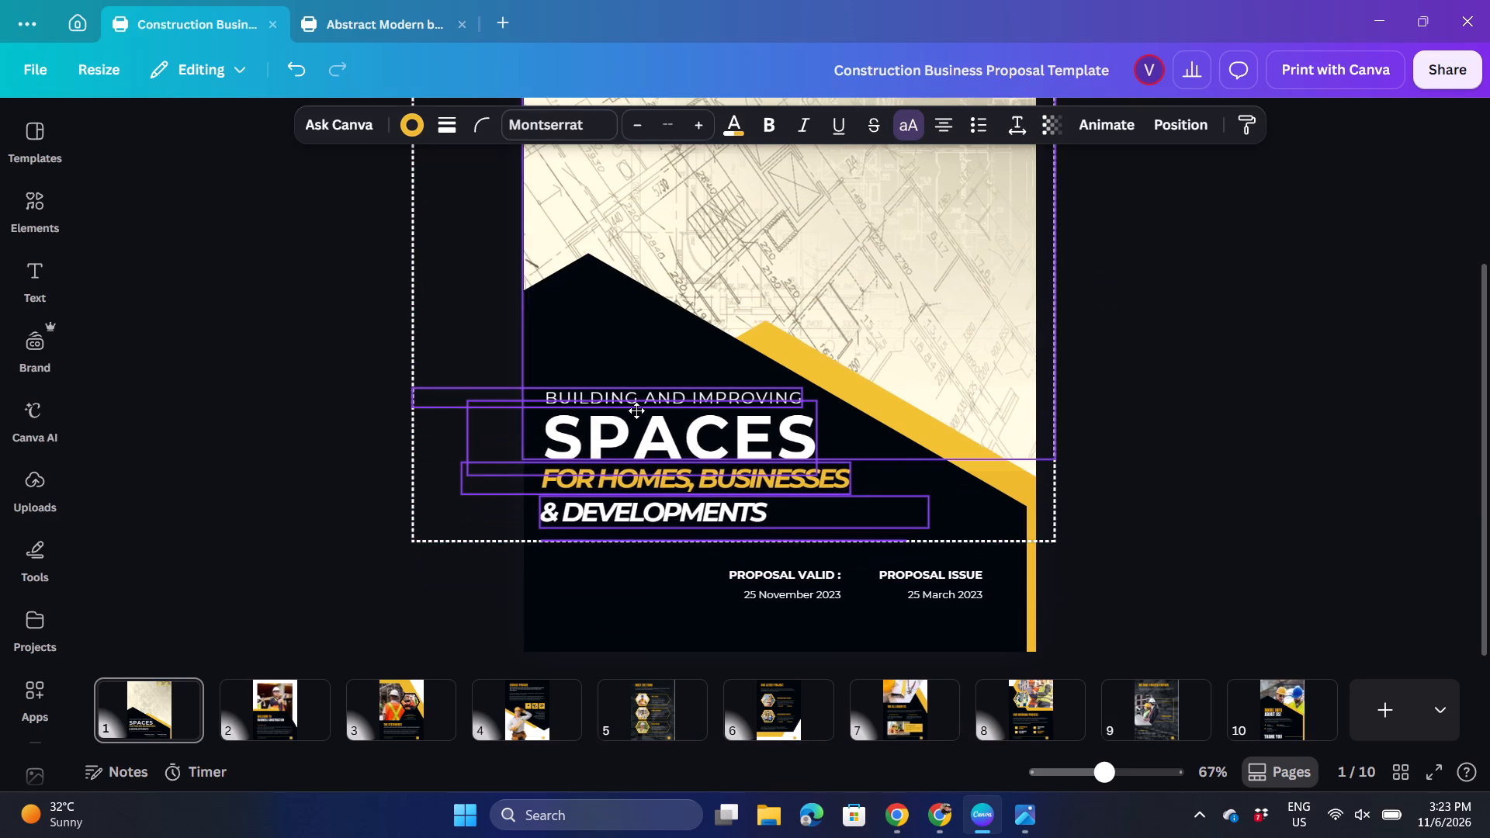
{"action": "left_click_drag", "start_coordinate": [636, 410], "coordinate": [637, 422]}
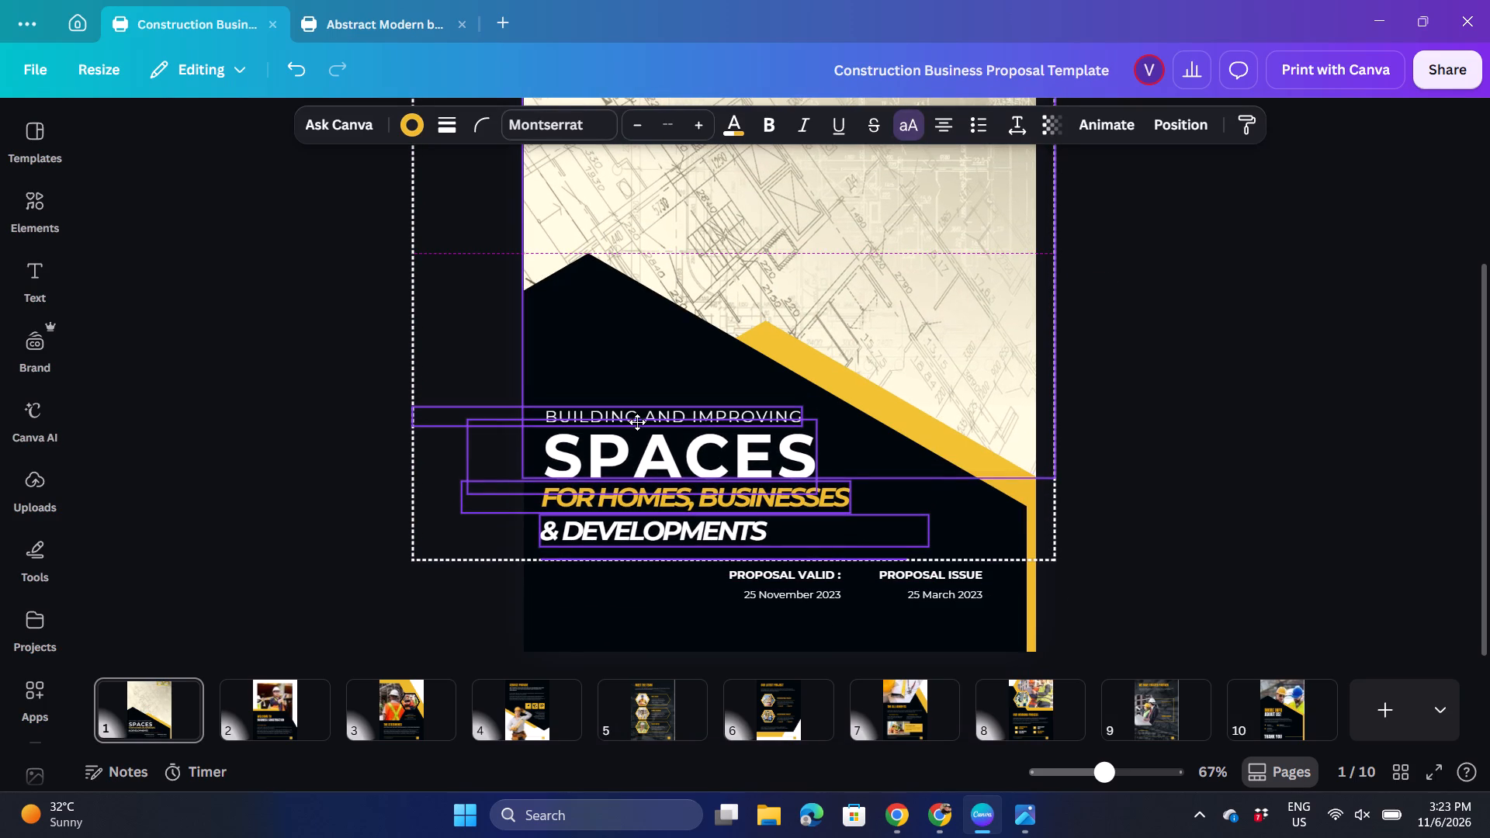
{"action": "left_click_drag", "start_coordinate": [637, 422], "coordinate": [637, 424]}
{"action": "left_click_drag", "start_coordinate": [637, 424], "coordinate": [641, 424]}
{"action": "left_click", "coordinate": [1275, 516]}
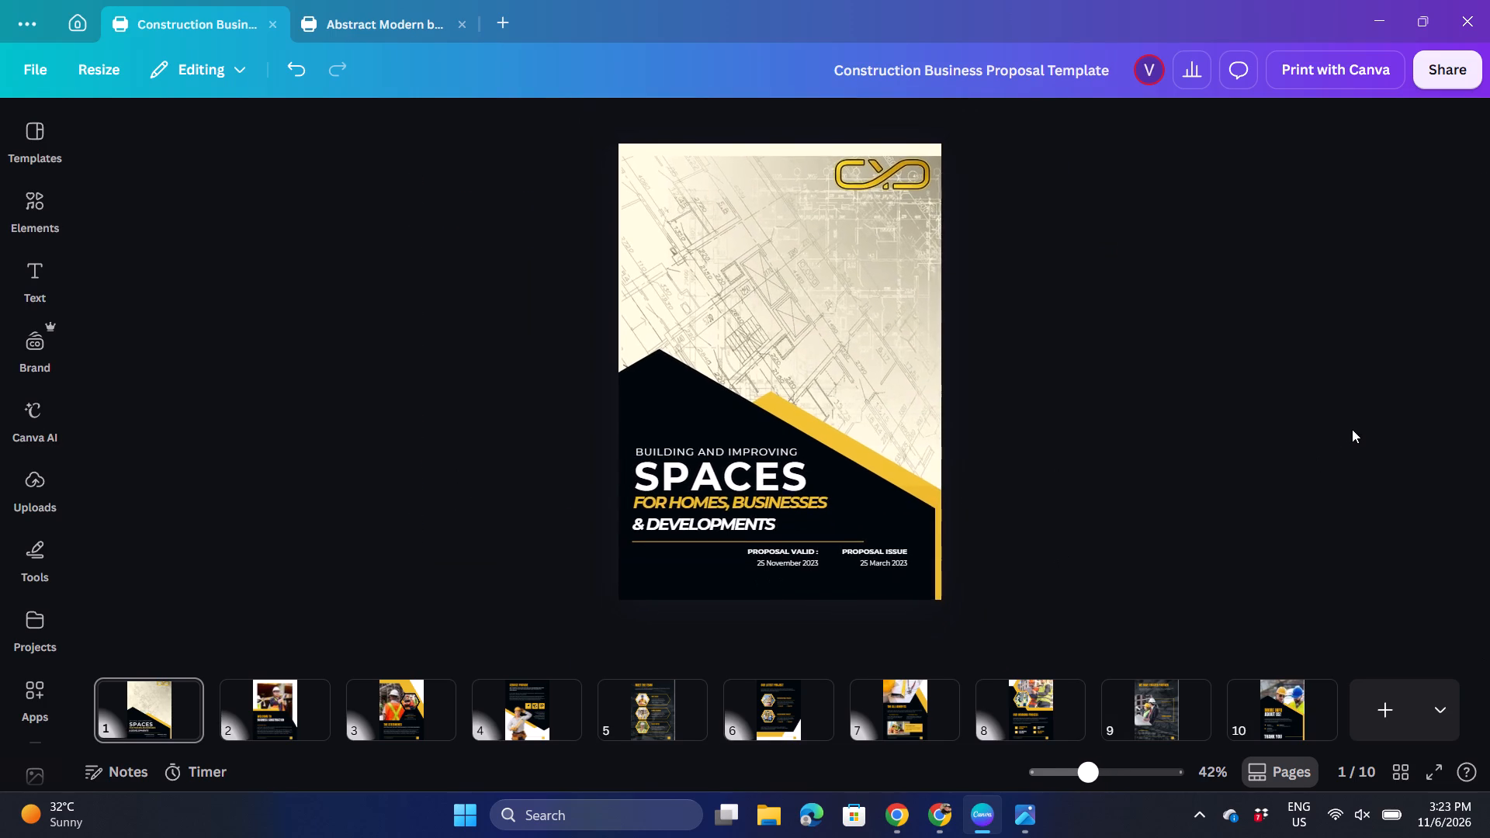
Delete the PROPOSAL ISSUE label and its 25 March 2023 date from the cover.
{"action": "scroll", "coordinate": [1352, 429], "scroll_direction": "down", "scroll_amount": 1}
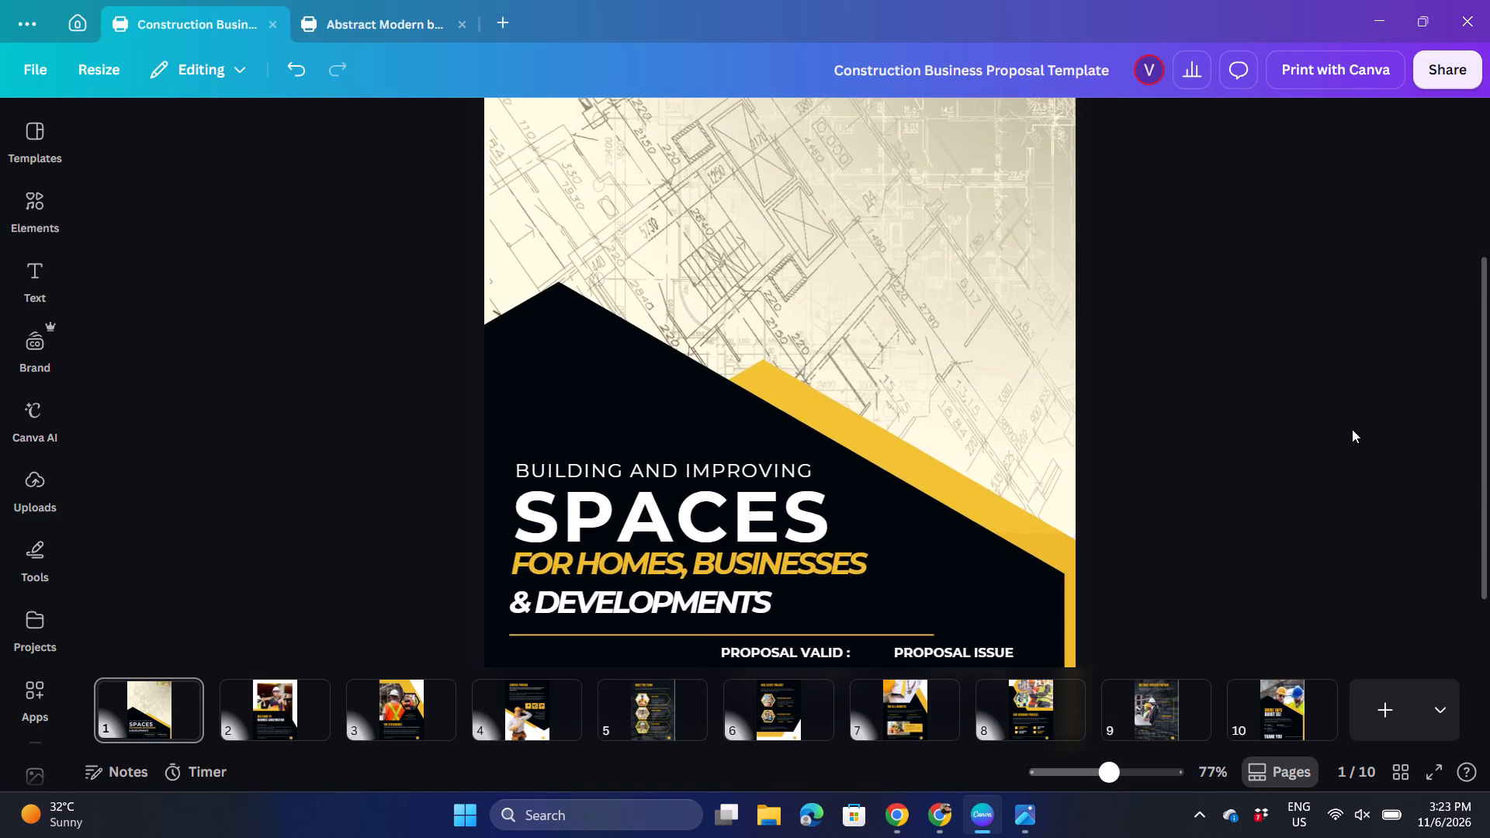
{"action": "scroll", "coordinate": [1352, 429], "scroll_direction": "down", "scroll_amount": 2}
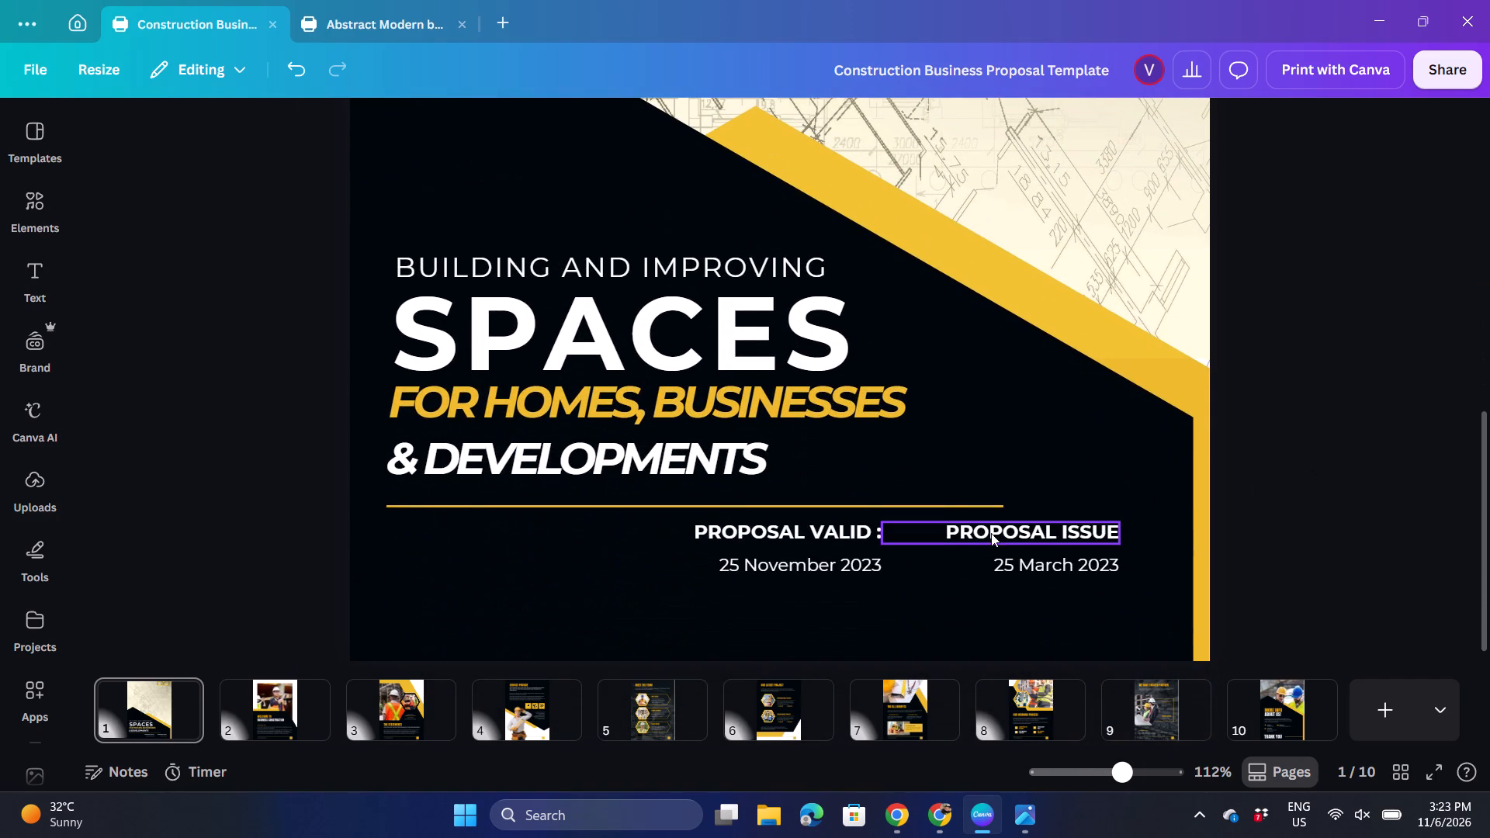
{"action": "scroll", "coordinate": [991, 533], "scroll_direction": "down", "scroll_amount": 1}
{"action": "left_click_drag", "start_coordinate": [1023, 593], "coordinate": [1025, 538]}
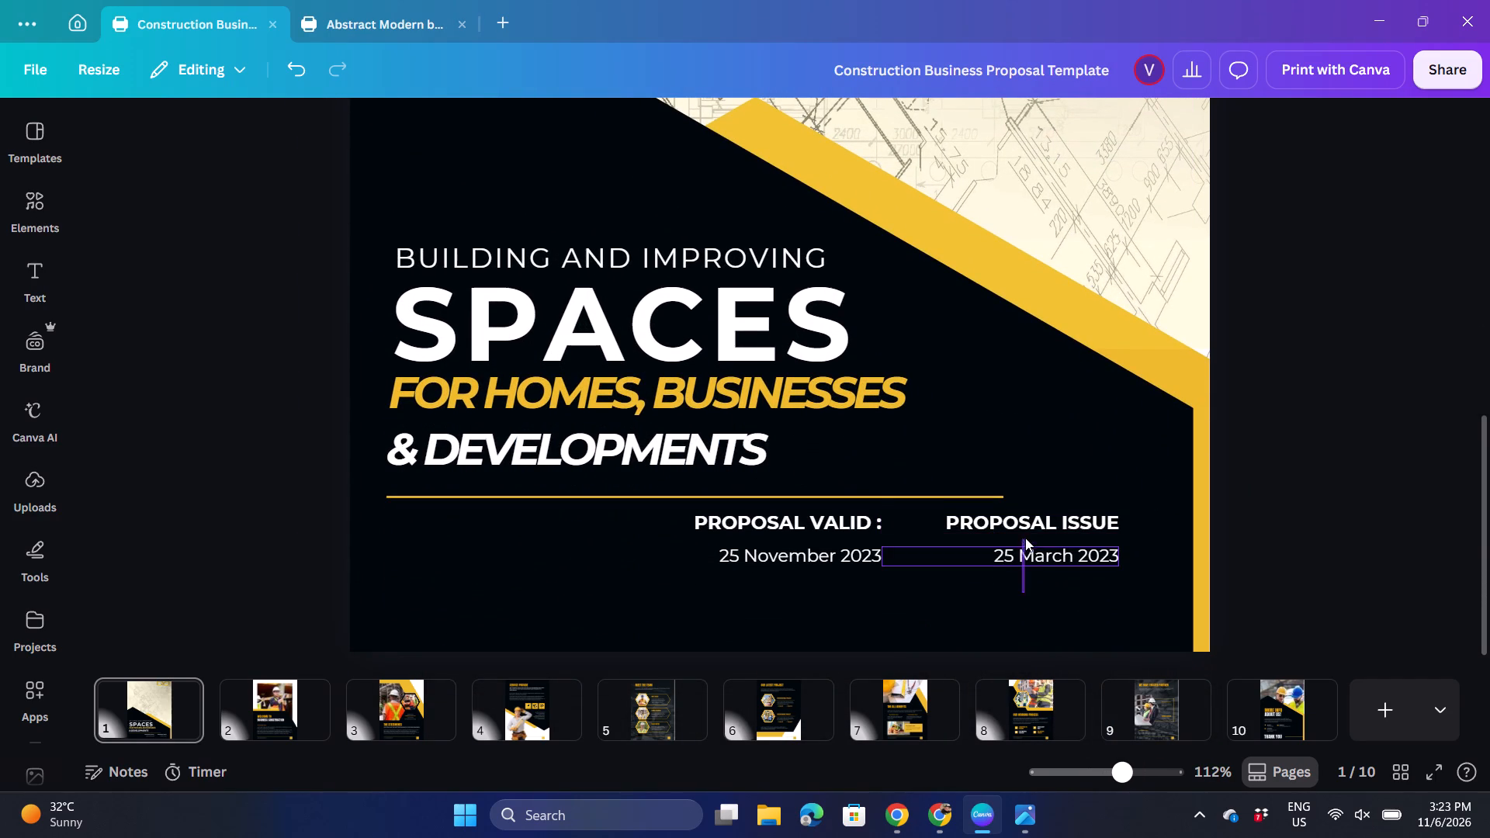
{"action": "left_click_drag", "start_coordinate": [1025, 538], "coordinate": [1026, 525]}
{"action": "key", "text": "Delete"}
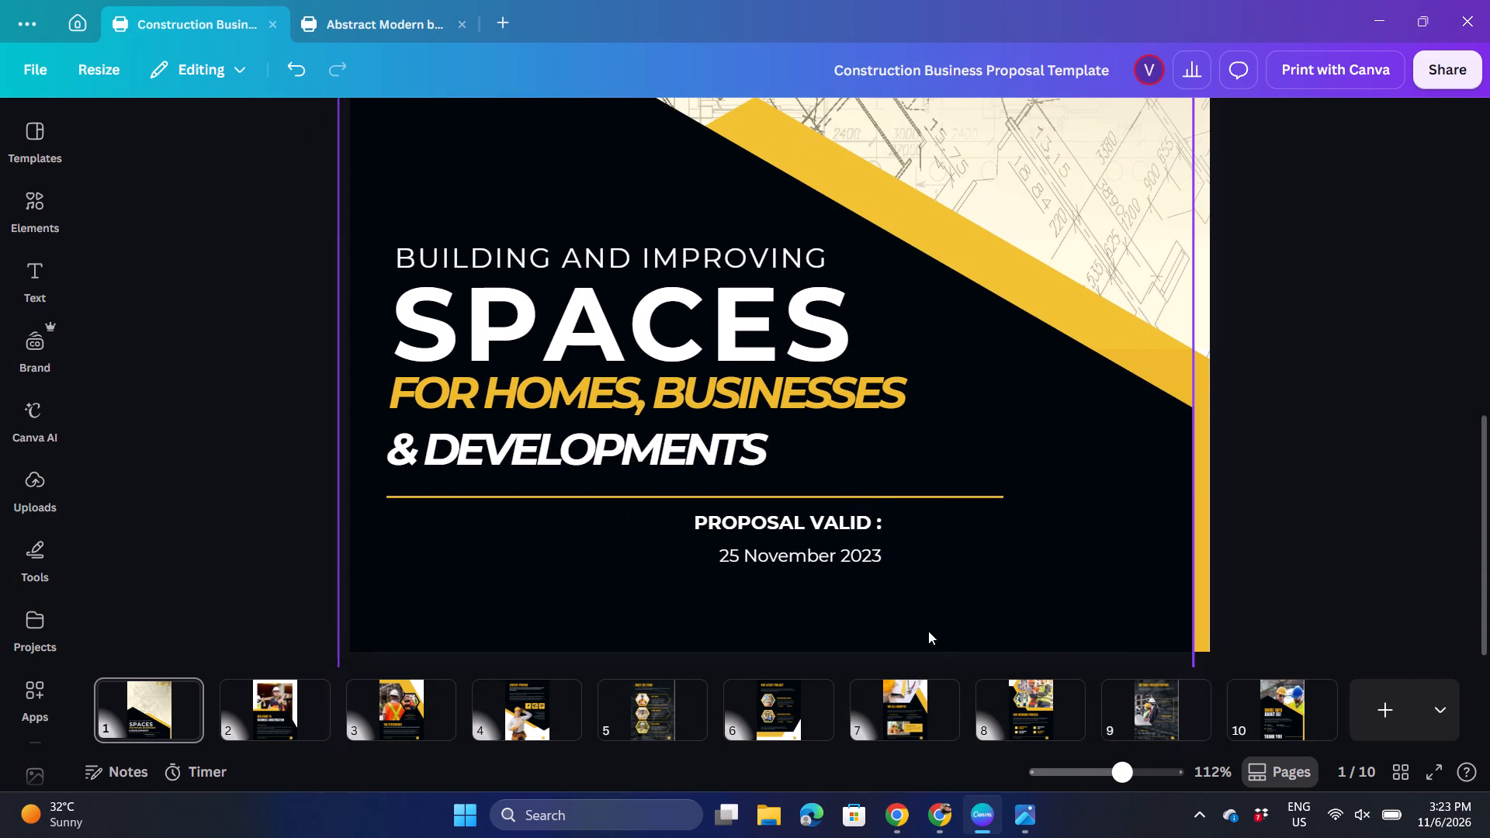
Unlock the large yellow overlay shape and move it down to expose the top of the blueprint image.
{"action": "scroll", "coordinate": [1001, 484], "scroll_direction": "down", "scroll_amount": 1}
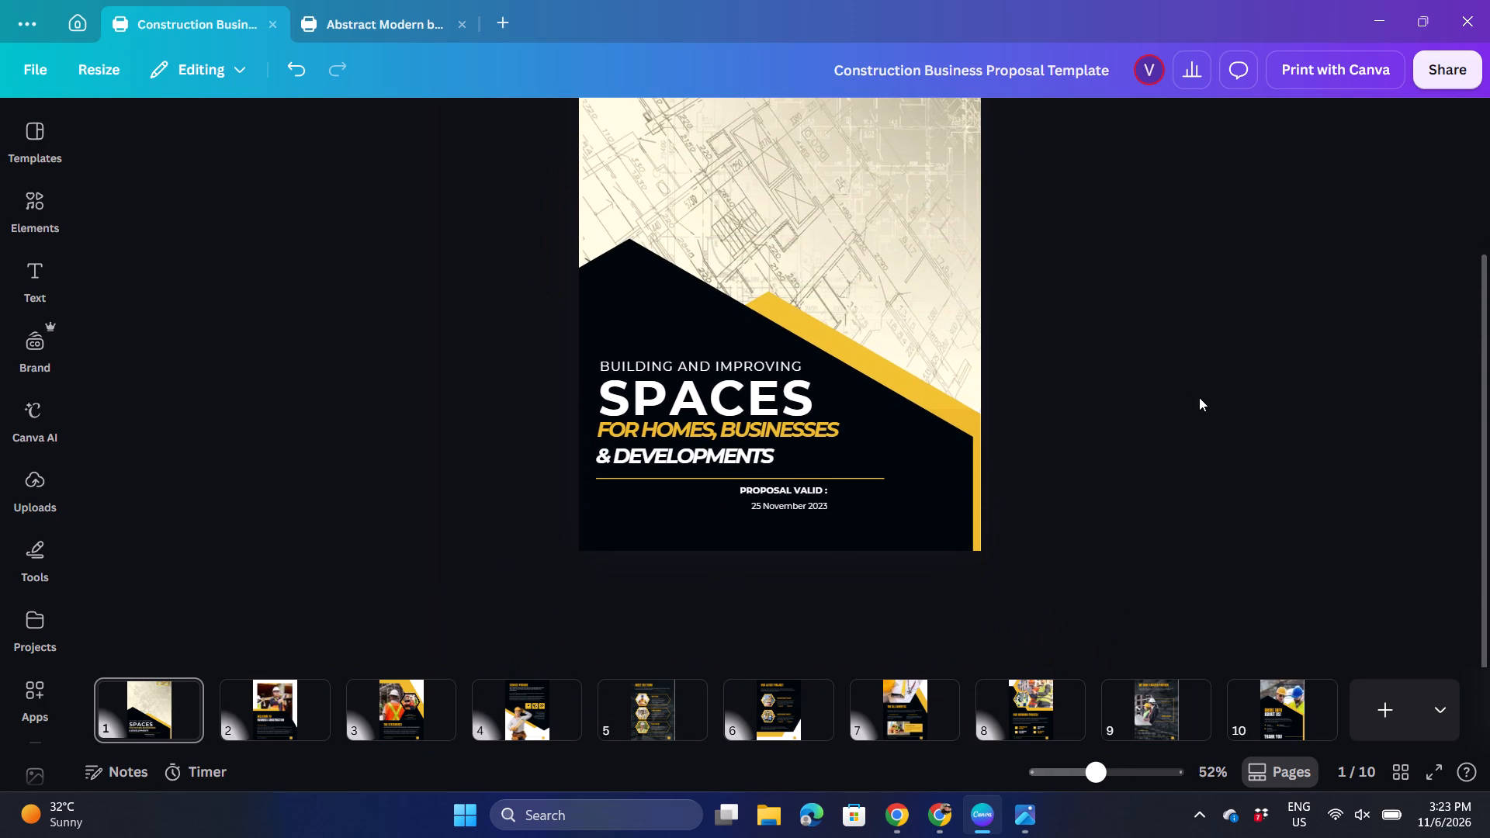
{"action": "scroll", "coordinate": [1199, 397], "scroll_direction": "up", "scroll_amount": 3}
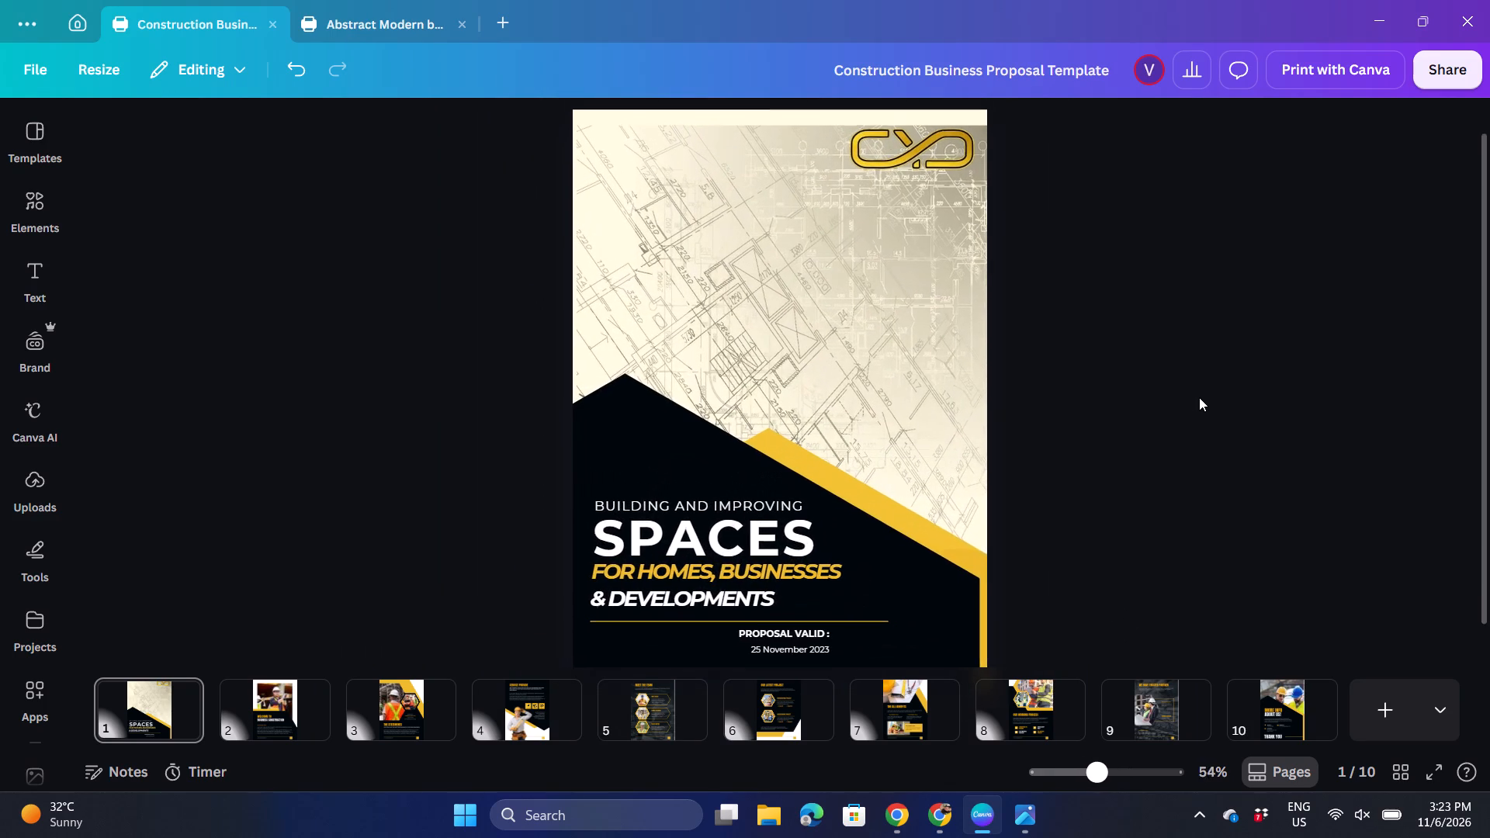
{"action": "left_click", "coordinate": [842, 347]}
{"action": "scroll", "coordinate": [842, 347], "scroll_direction": "up", "scroll_amount": 2}
{"action": "scroll", "coordinate": [842, 347], "scroll_direction": "down", "scroll_amount": 1}
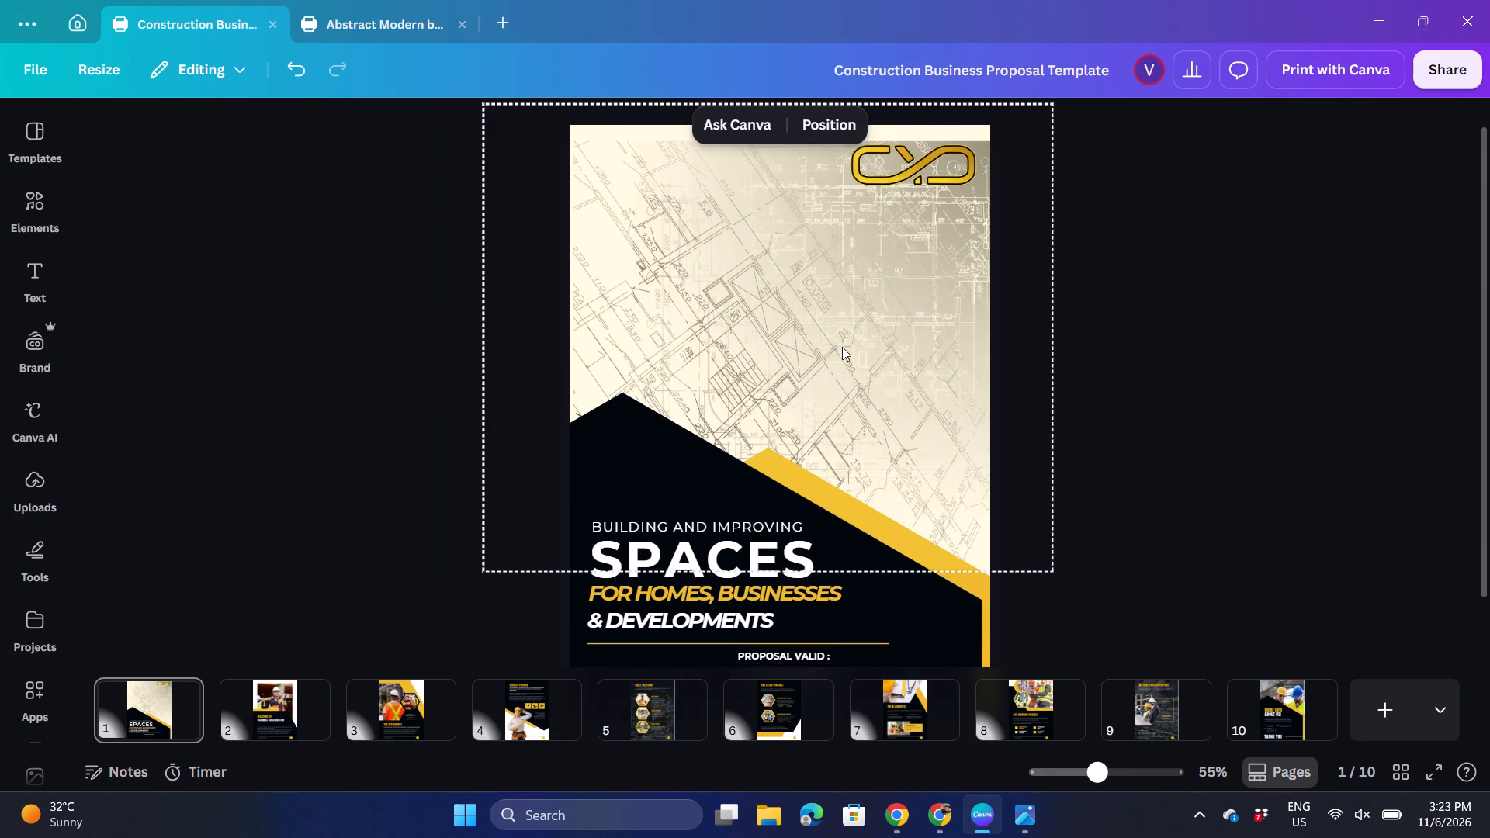
{"action": "scroll", "coordinate": [842, 347], "scroll_direction": "down", "scroll_amount": 1}
{"action": "left_click", "coordinate": [838, 308]}
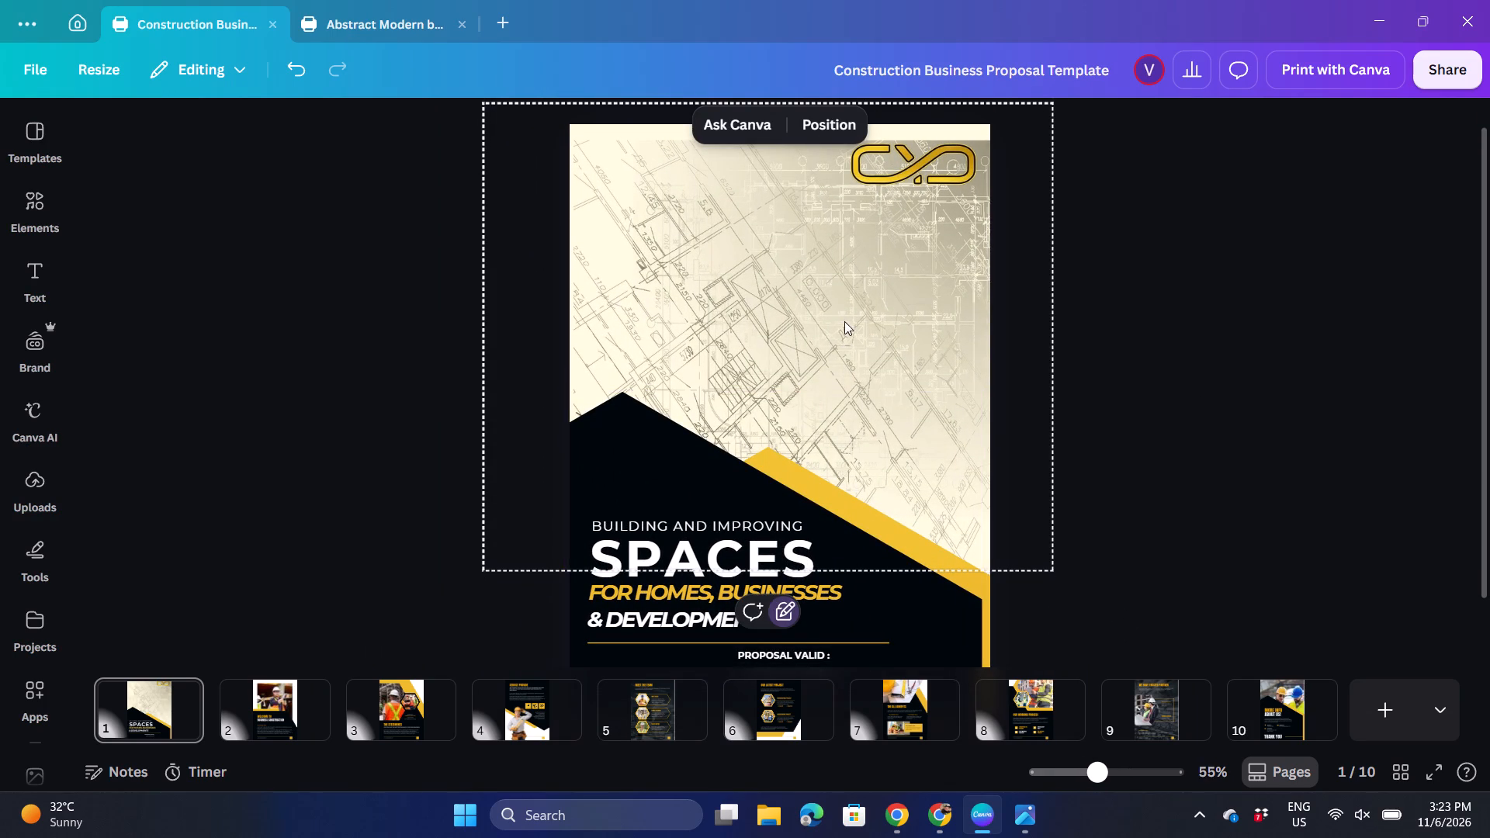
{"action": "left_click", "coordinate": [788, 611]}
{"action": "left_click", "coordinate": [788, 611]}
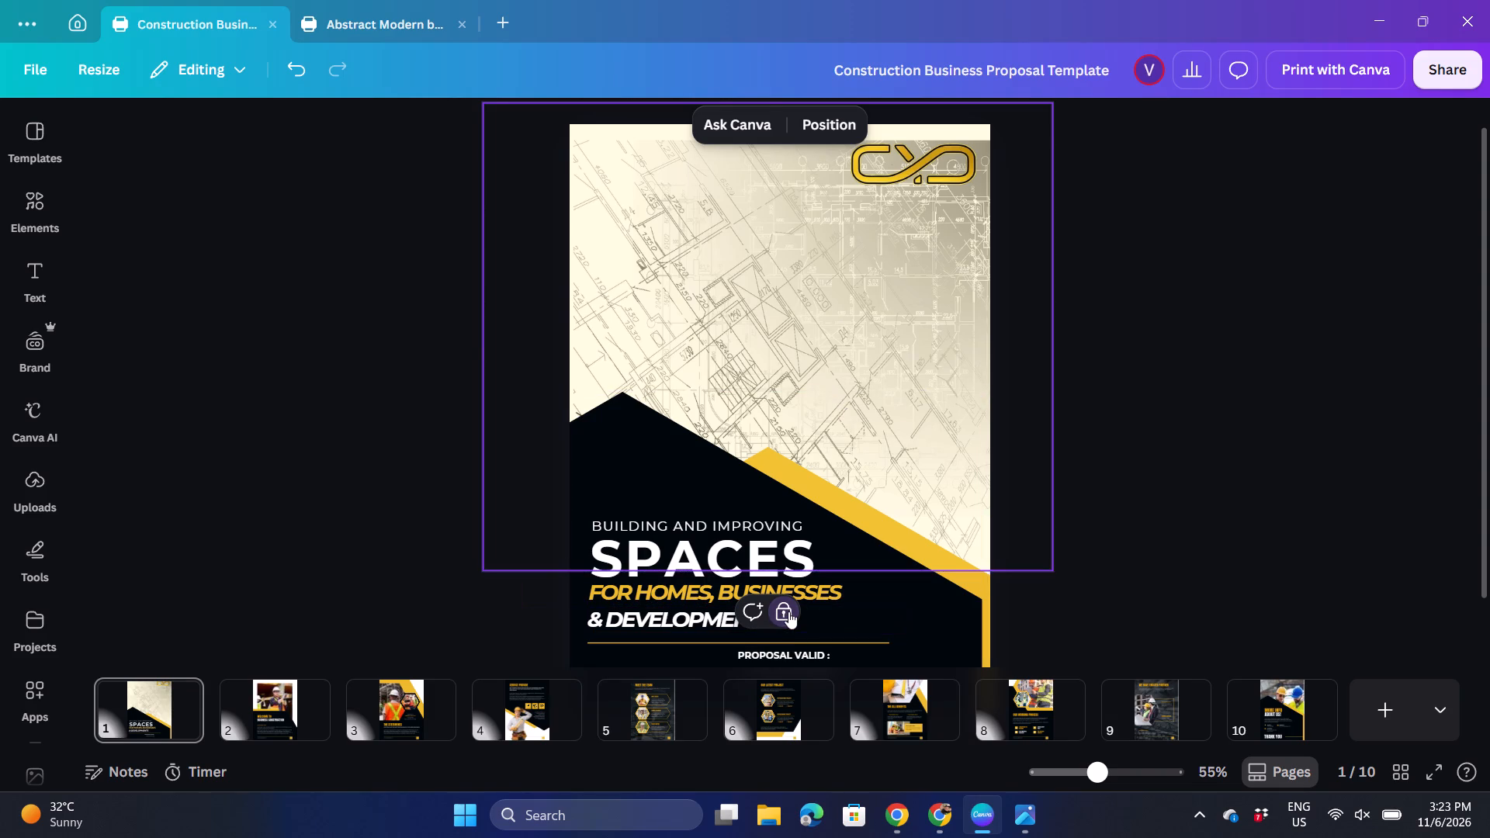
{"action": "scroll", "coordinate": [774, 328], "scroll_direction": "up", "scroll_amount": 1}
{"action": "left_click_drag", "start_coordinate": [774, 328], "coordinate": [774, 319]}
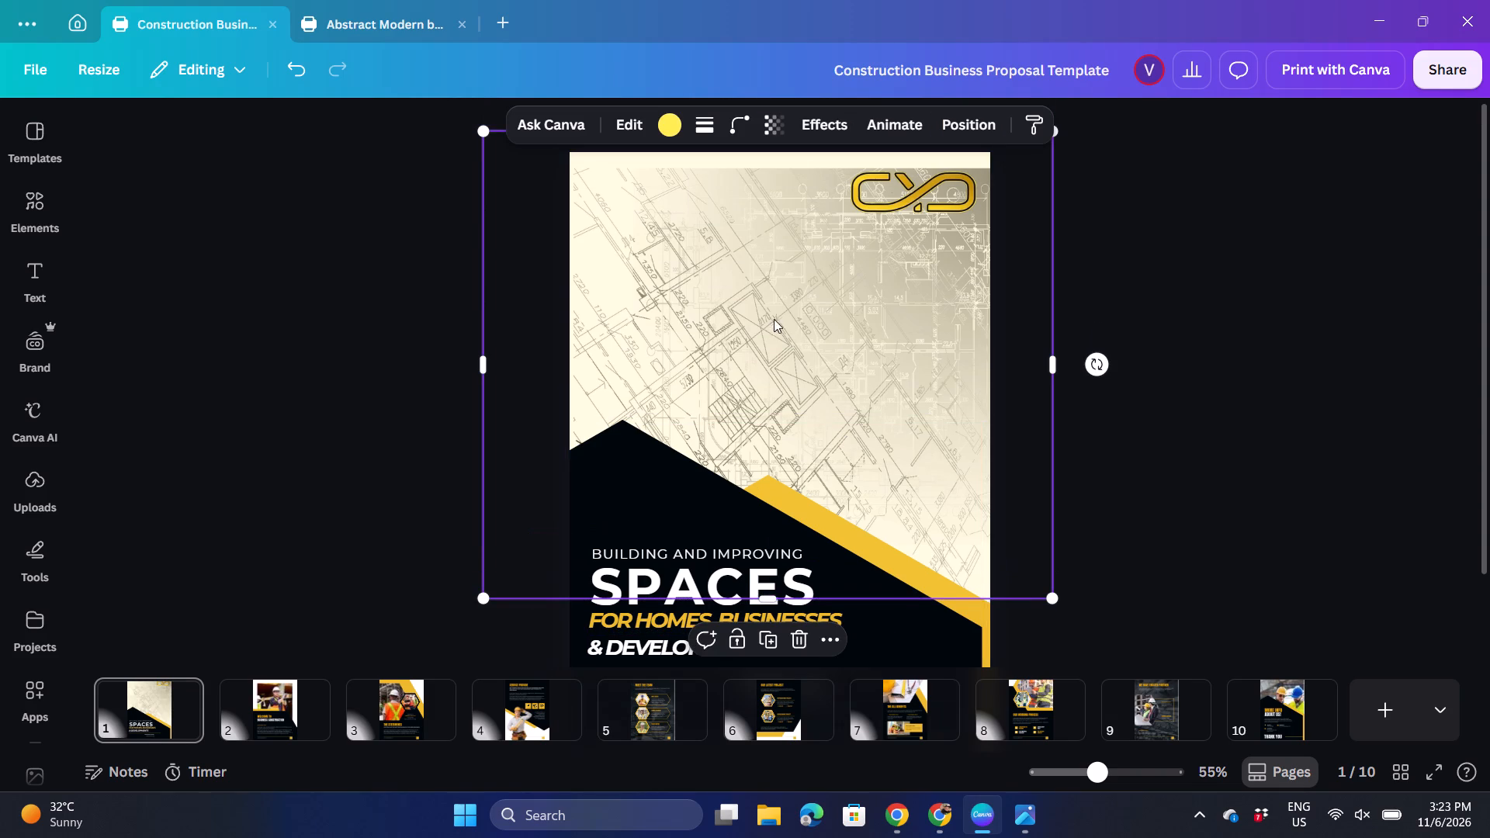
{"action": "left_click_drag", "start_coordinate": [774, 319], "coordinate": [836, 449]}
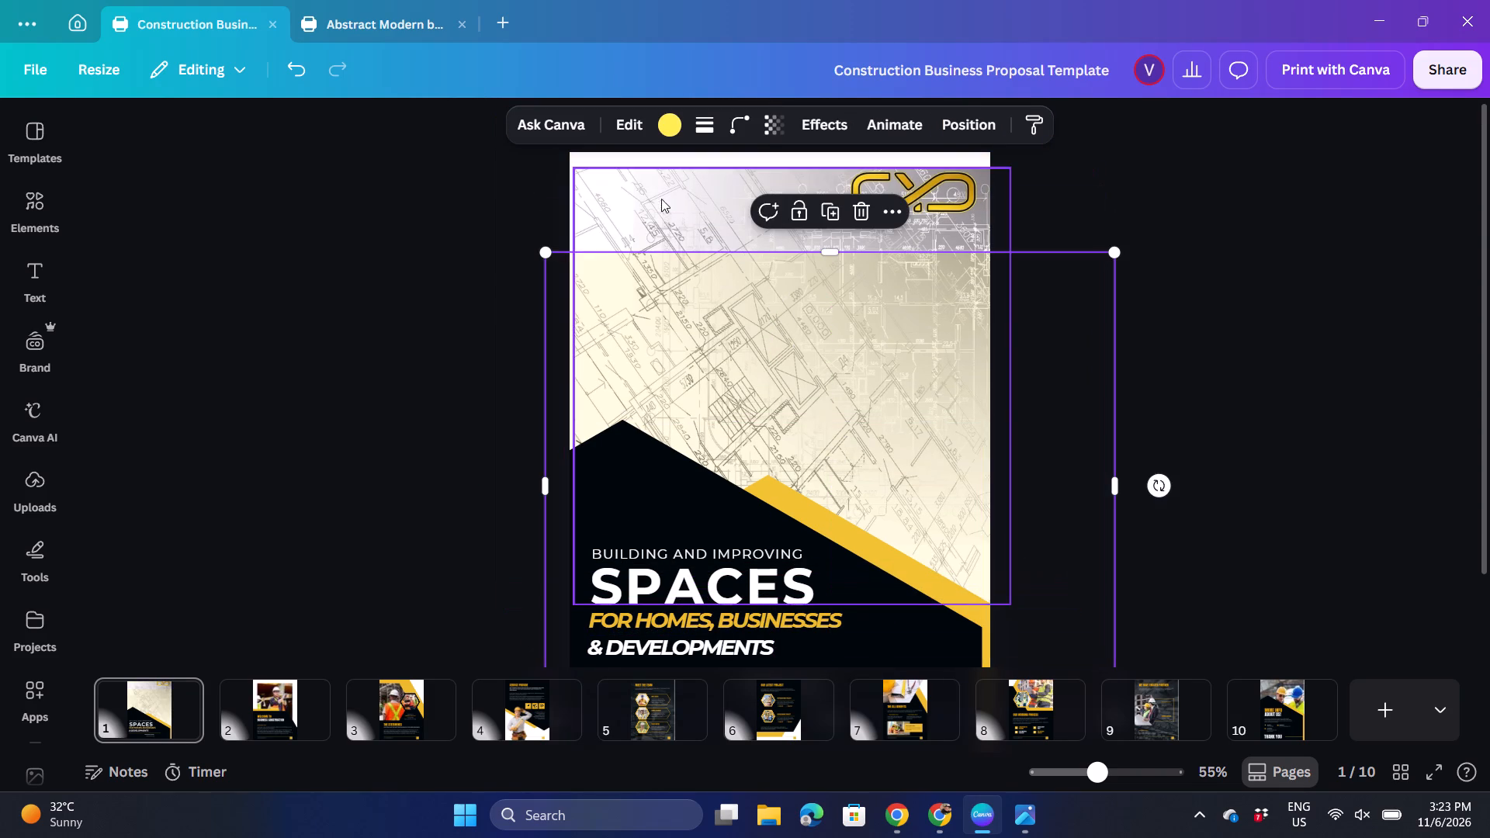
Move the blueprint image up to cover the page's top edge and lock it in place.
{"action": "left_click_drag", "start_coordinate": [660, 192], "coordinate": [657, 166]}
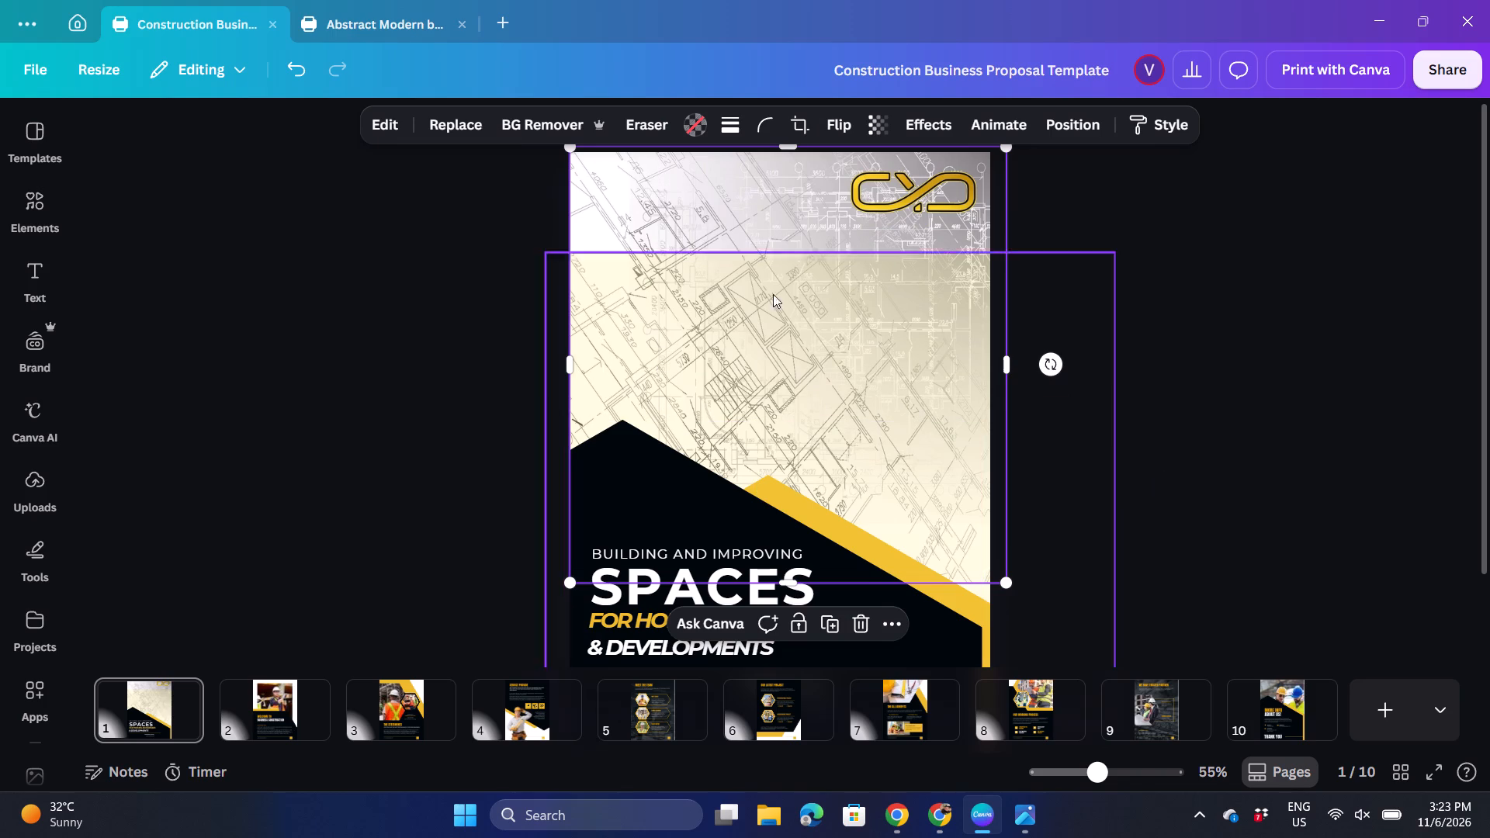
{"action": "left_click", "coordinate": [770, 176]}
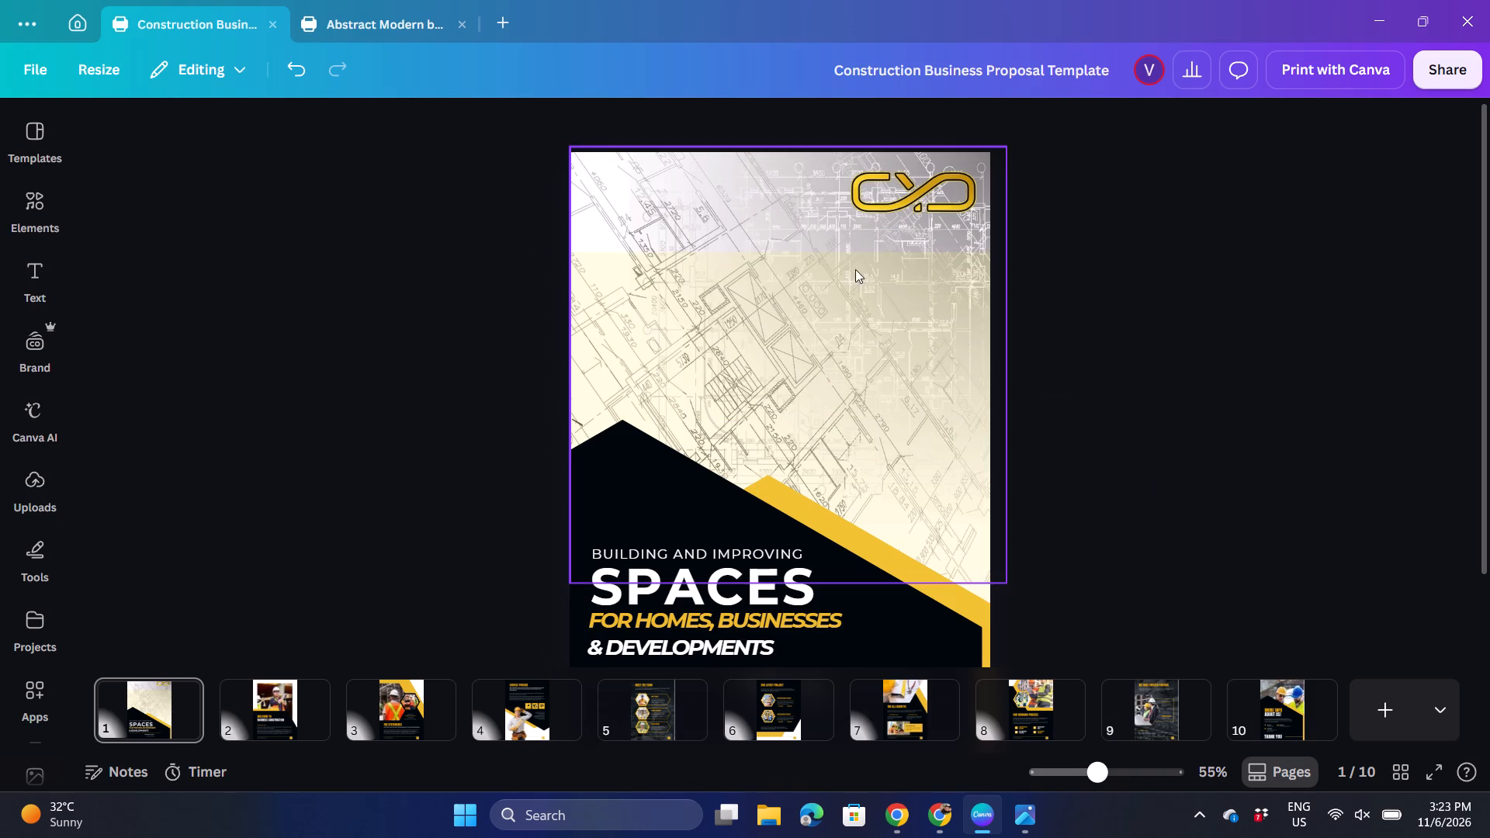
{"action": "left_click", "coordinate": [753, 200]}
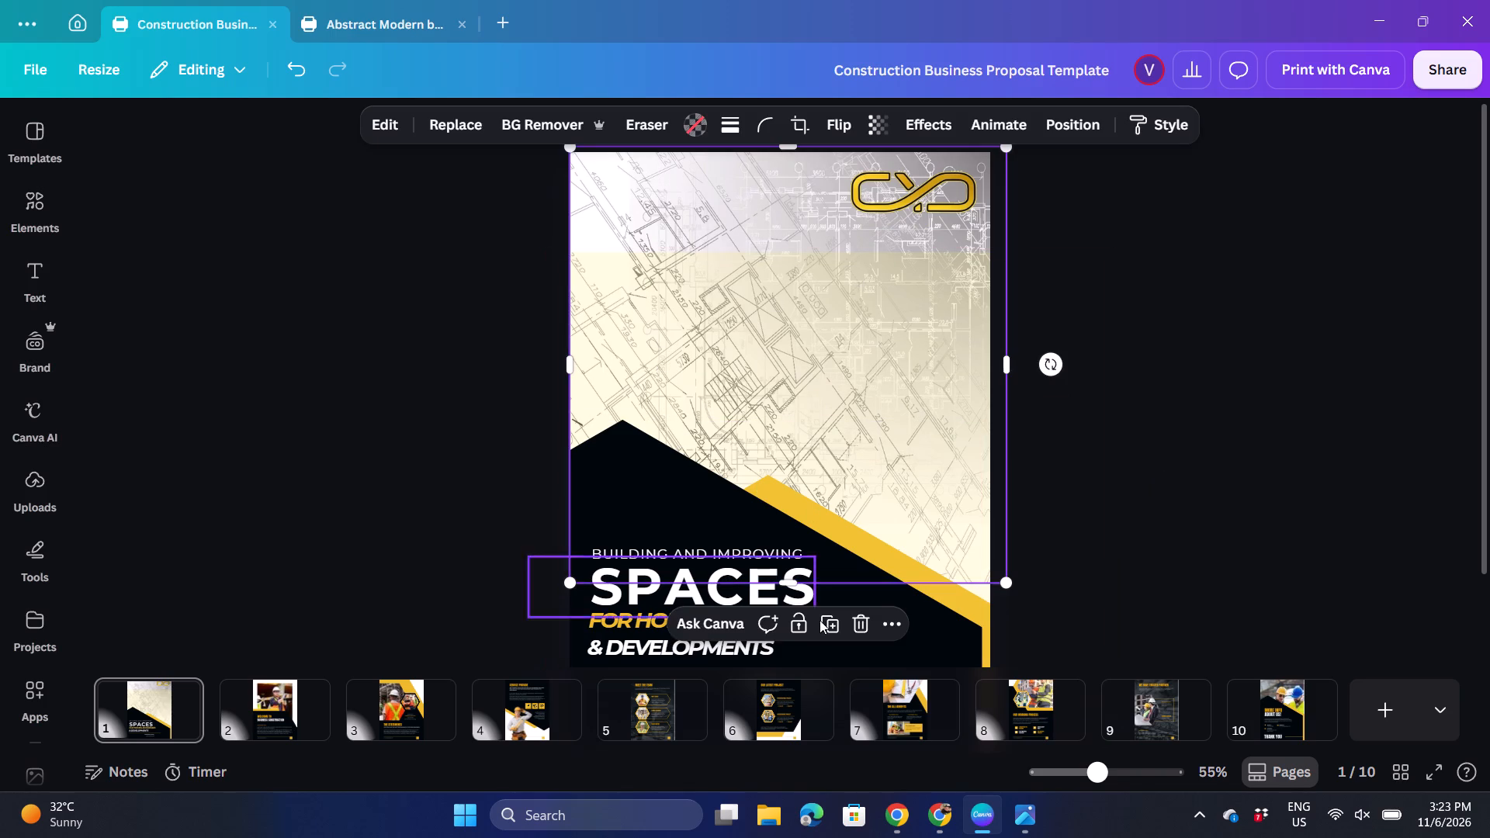
{"action": "left_click", "coordinate": [803, 626]}
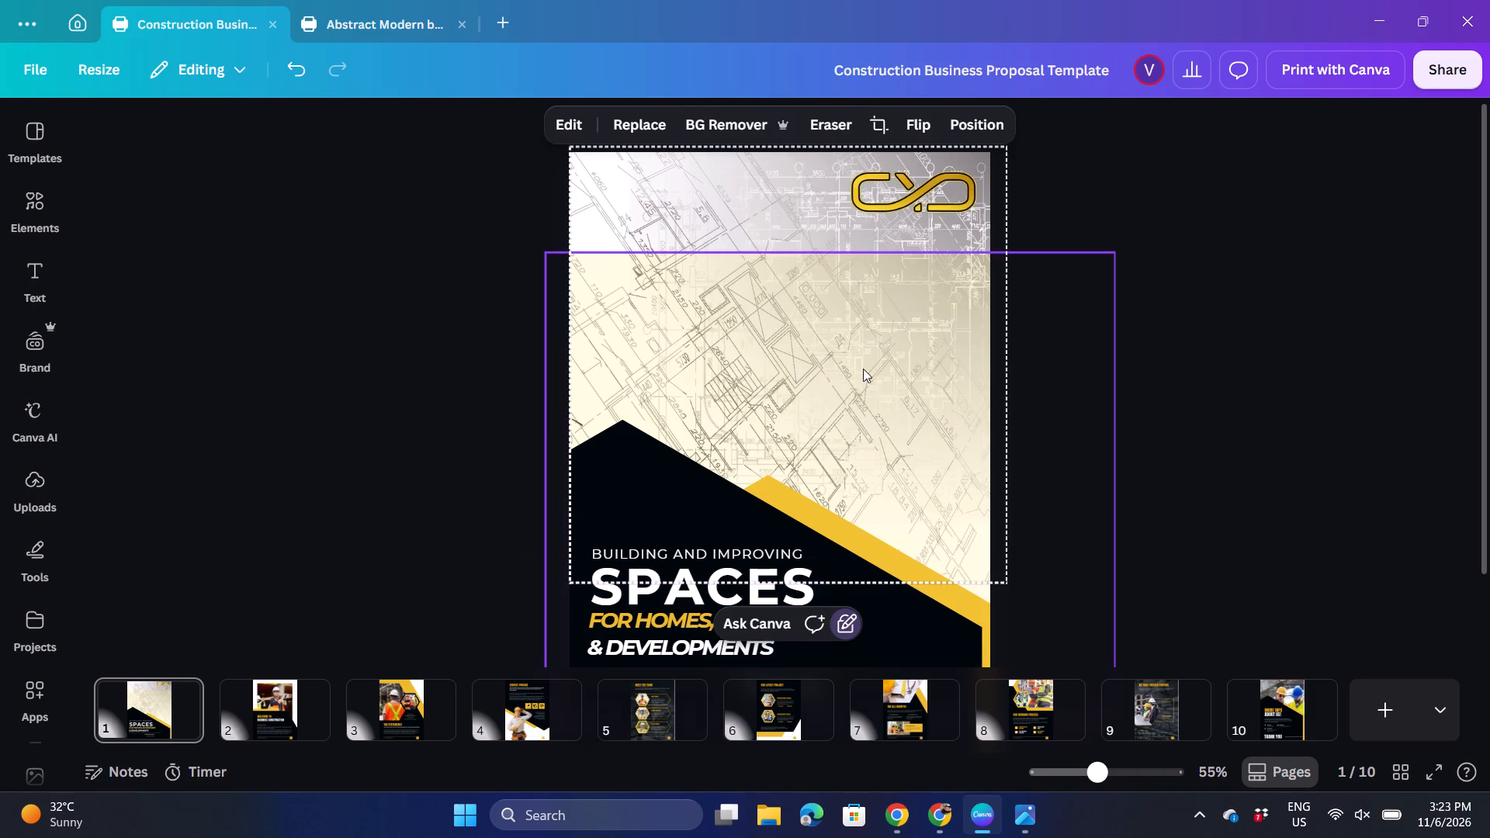
Move the yellow overlay shape back up so it covers the whole blueprint area to the page's top edge.
{"action": "left_click_drag", "start_coordinate": [869, 343], "coordinate": [862, 224]}
{"action": "left_click", "coordinate": [837, 359]}
{"action": "left_click_drag", "start_coordinate": [837, 359], "coordinate": [832, 237]}
{"action": "left_click", "coordinate": [1229, 343]}
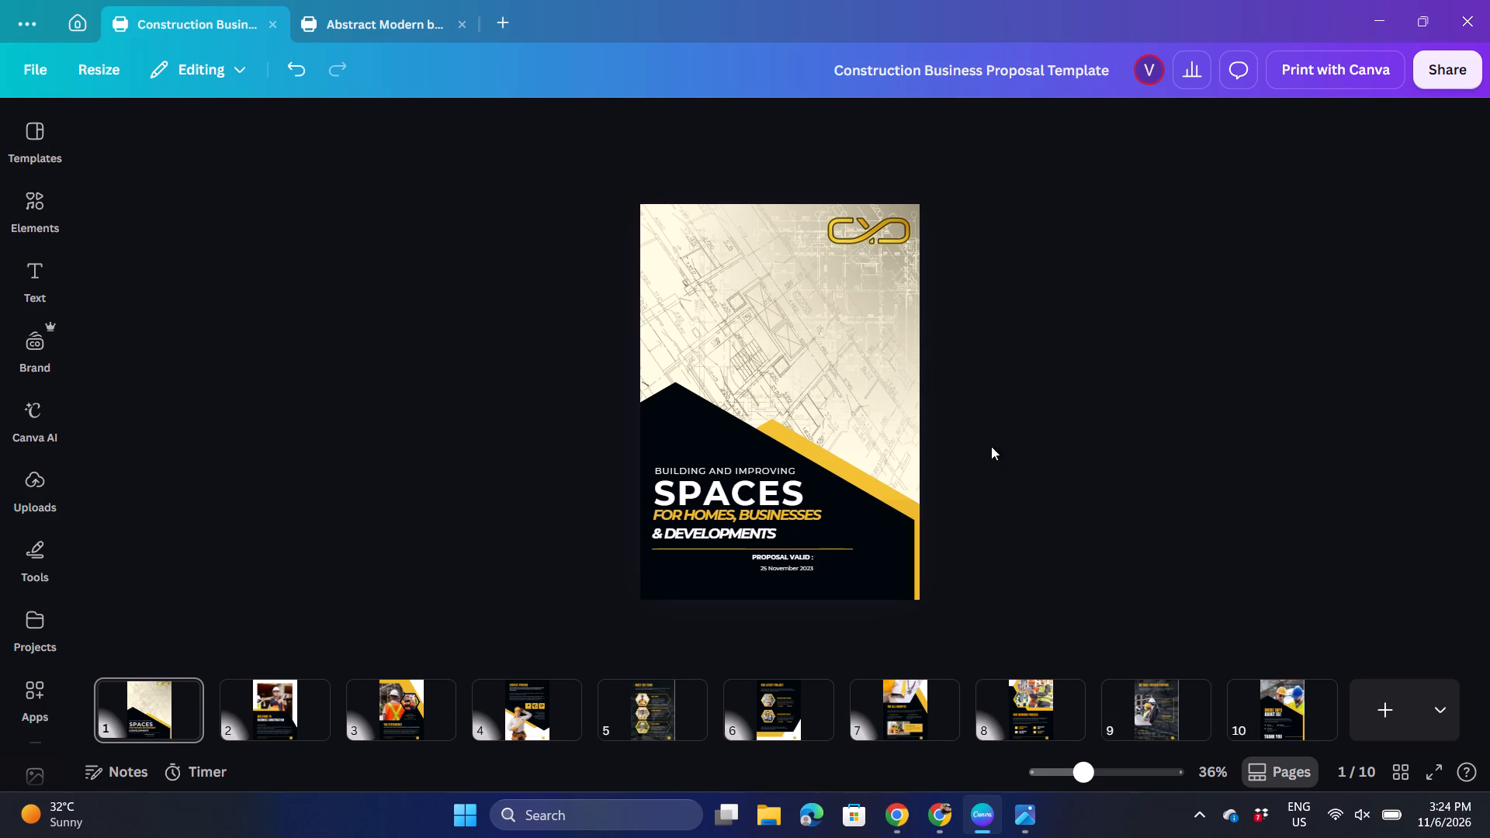
Unlock the black roof-shaped block and nudge it slightly up and left, widening the gold band beside it.
{"action": "left_click", "coordinate": [877, 487]}
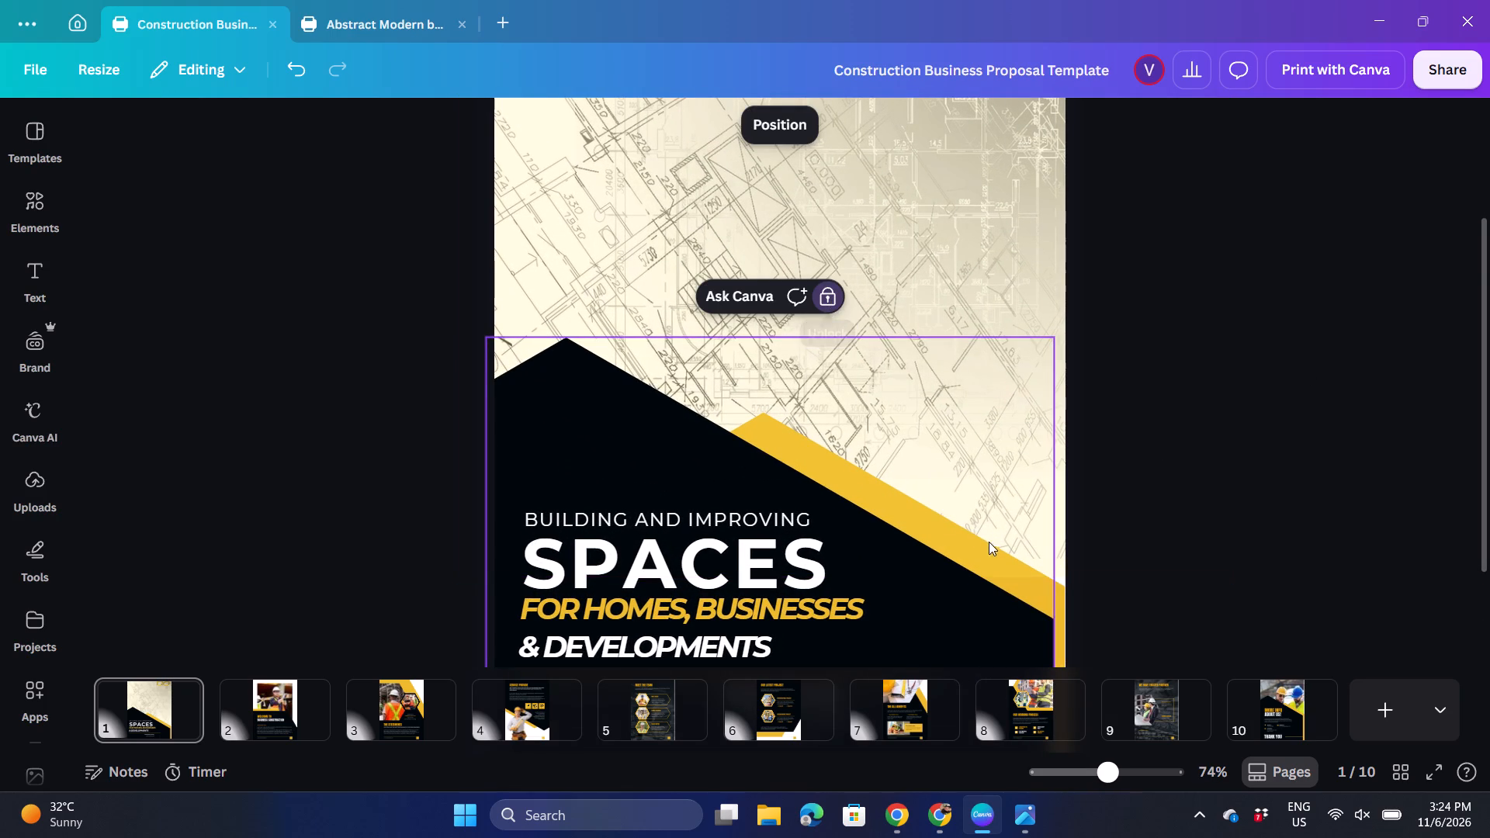
{"action": "scroll", "coordinate": [988, 542], "scroll_direction": "down", "scroll_amount": 2}
{"action": "left_click", "coordinate": [1064, 579]}
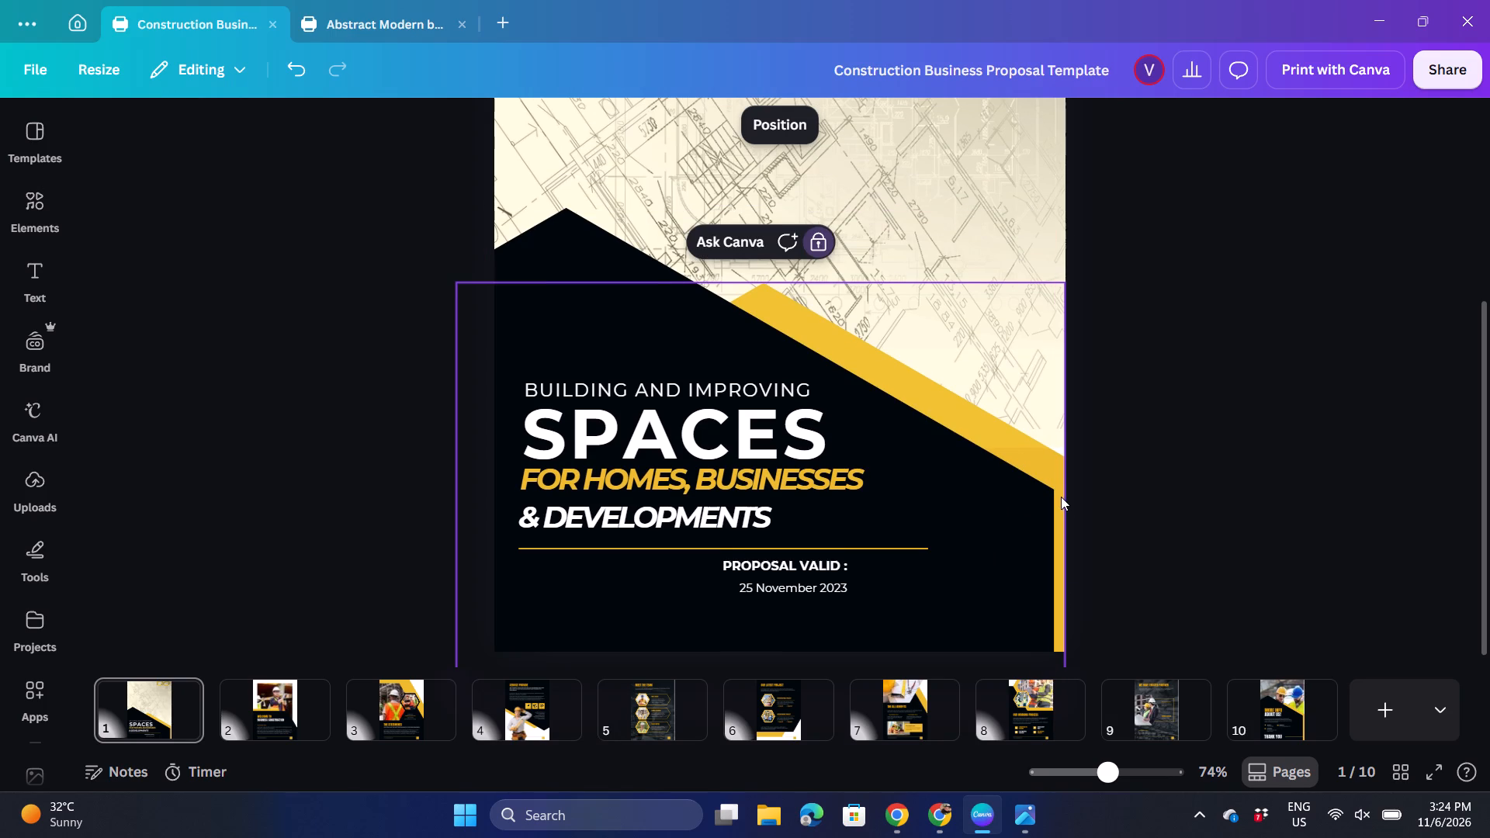
{"action": "left_click", "coordinate": [1054, 408]}
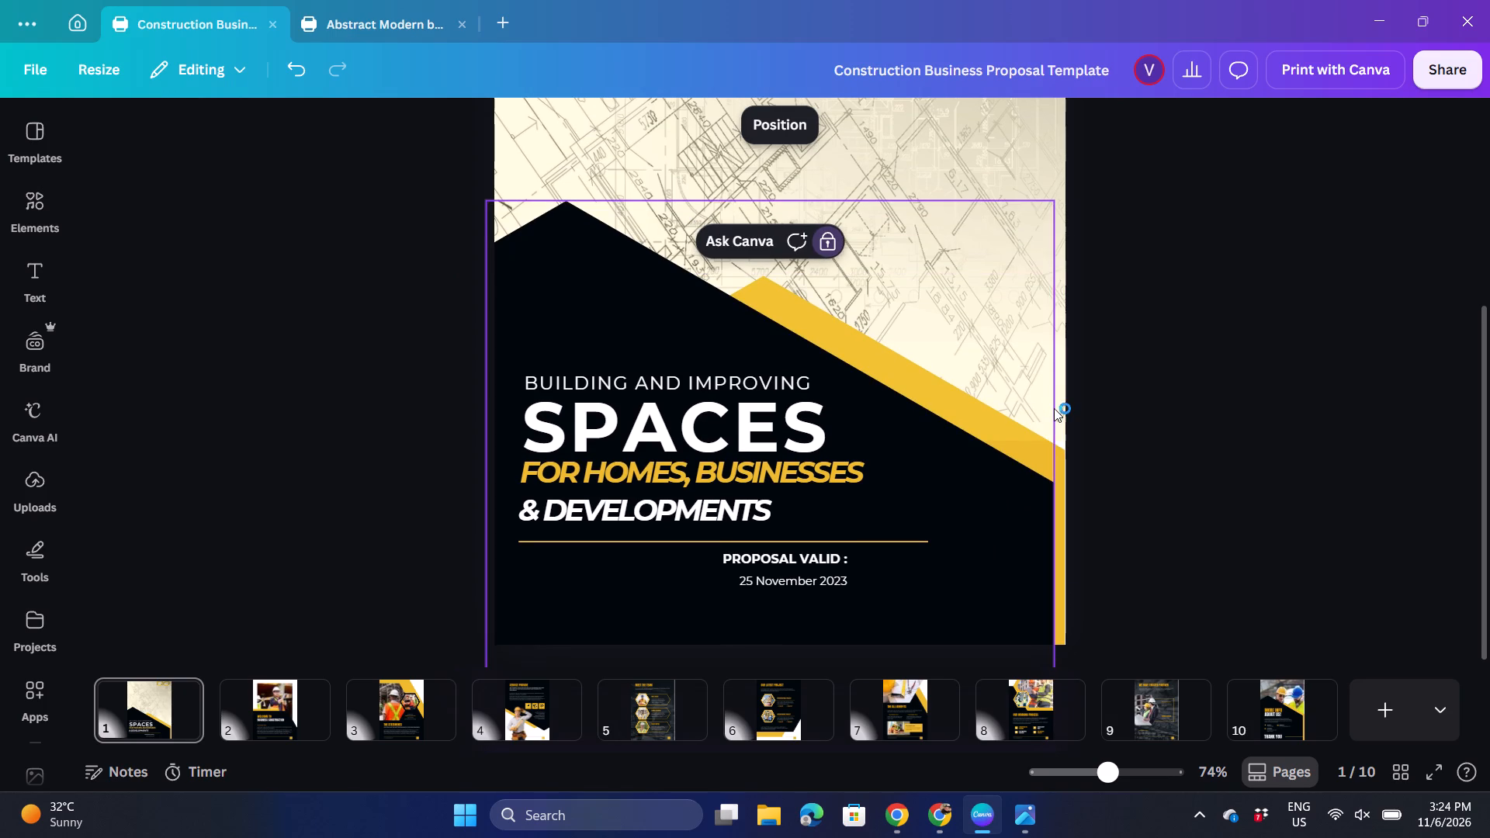
{"action": "left_click", "coordinate": [835, 241]}
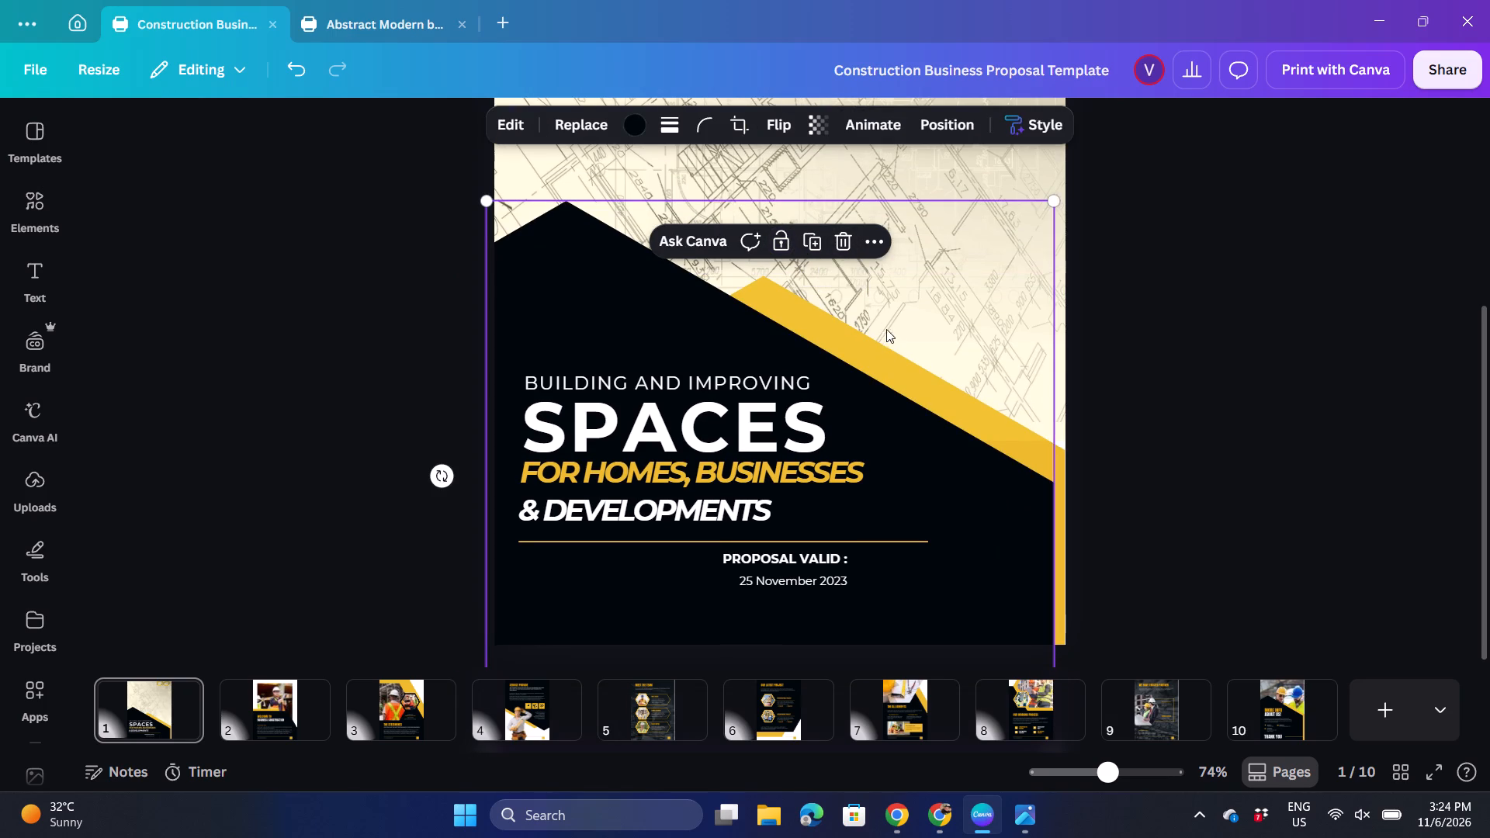
{"action": "left_click_drag", "start_coordinate": [890, 355], "coordinate": [903, 362]}
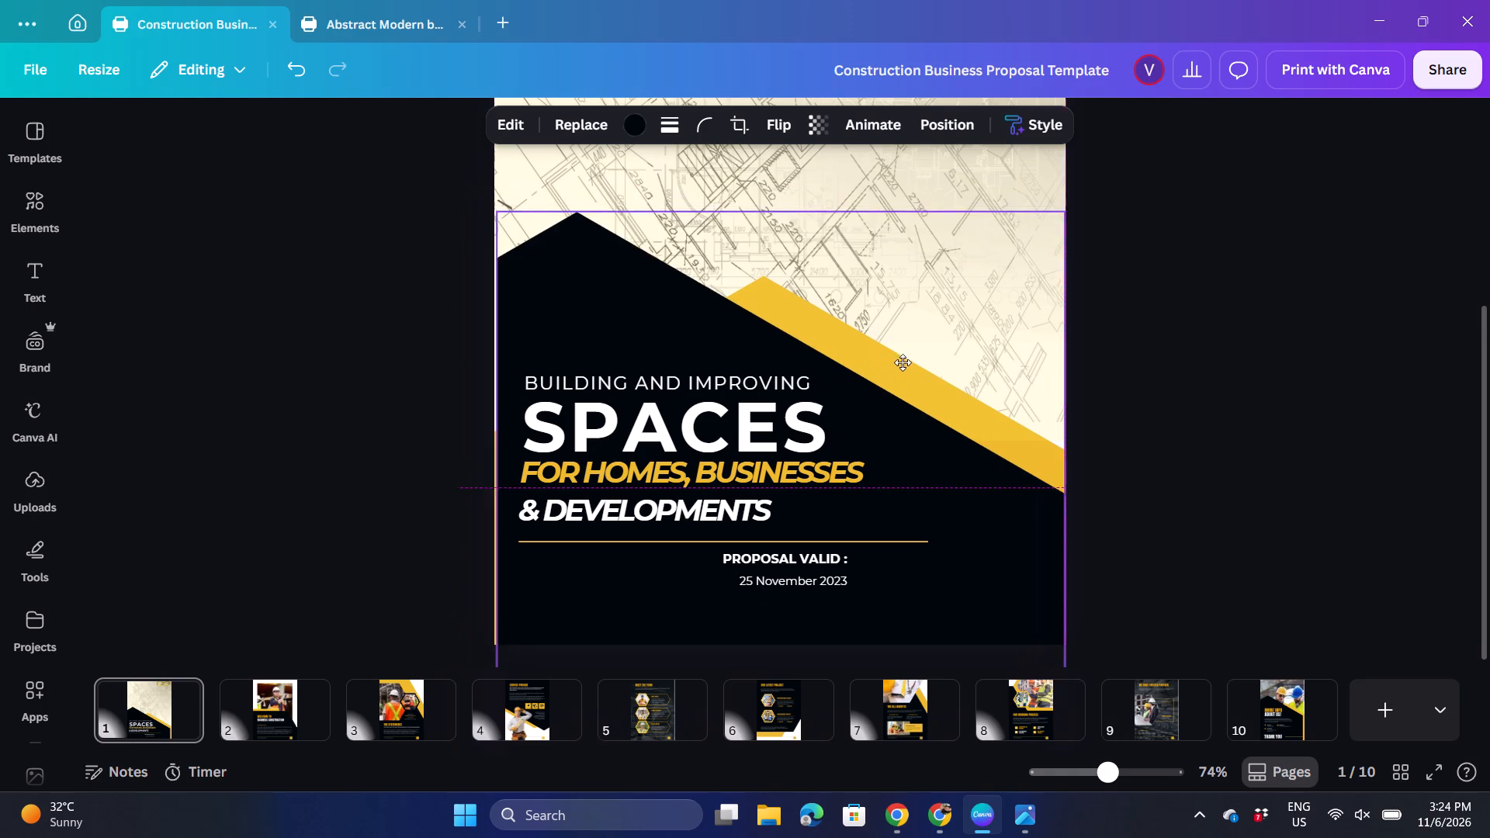
{"action": "left_click_drag", "start_coordinate": [903, 362], "coordinate": [888, 344]}
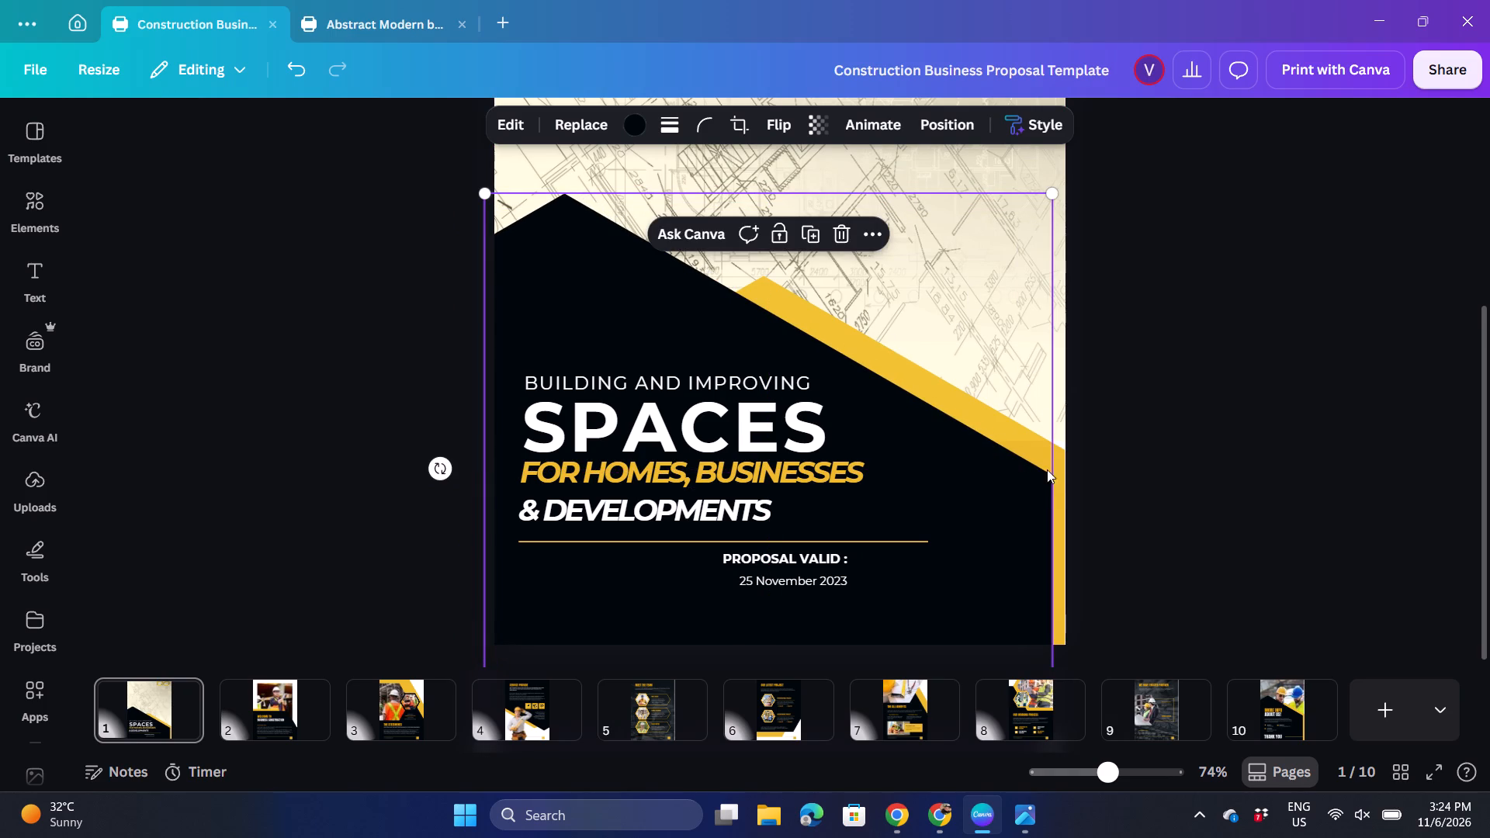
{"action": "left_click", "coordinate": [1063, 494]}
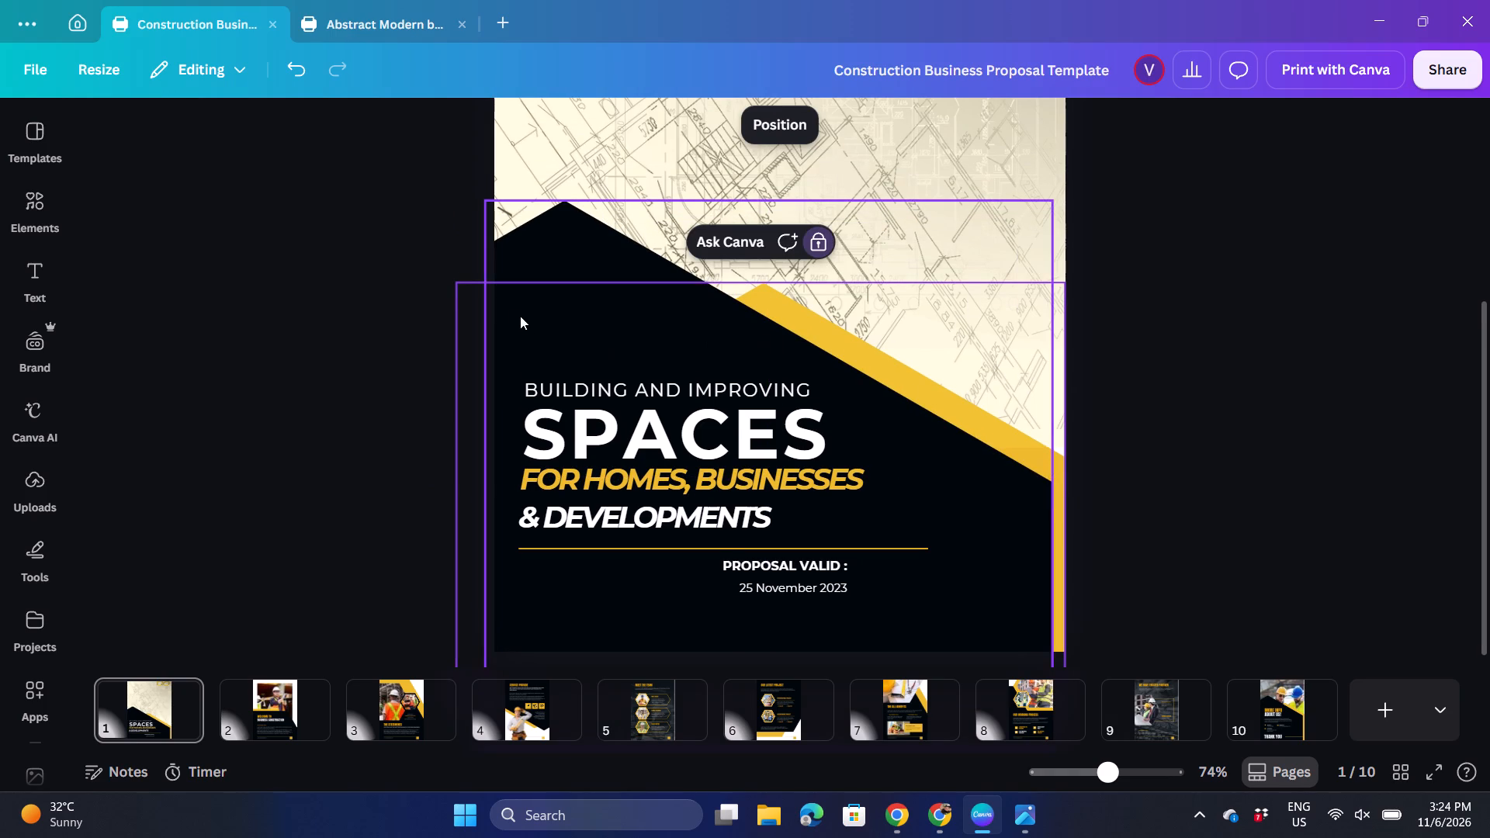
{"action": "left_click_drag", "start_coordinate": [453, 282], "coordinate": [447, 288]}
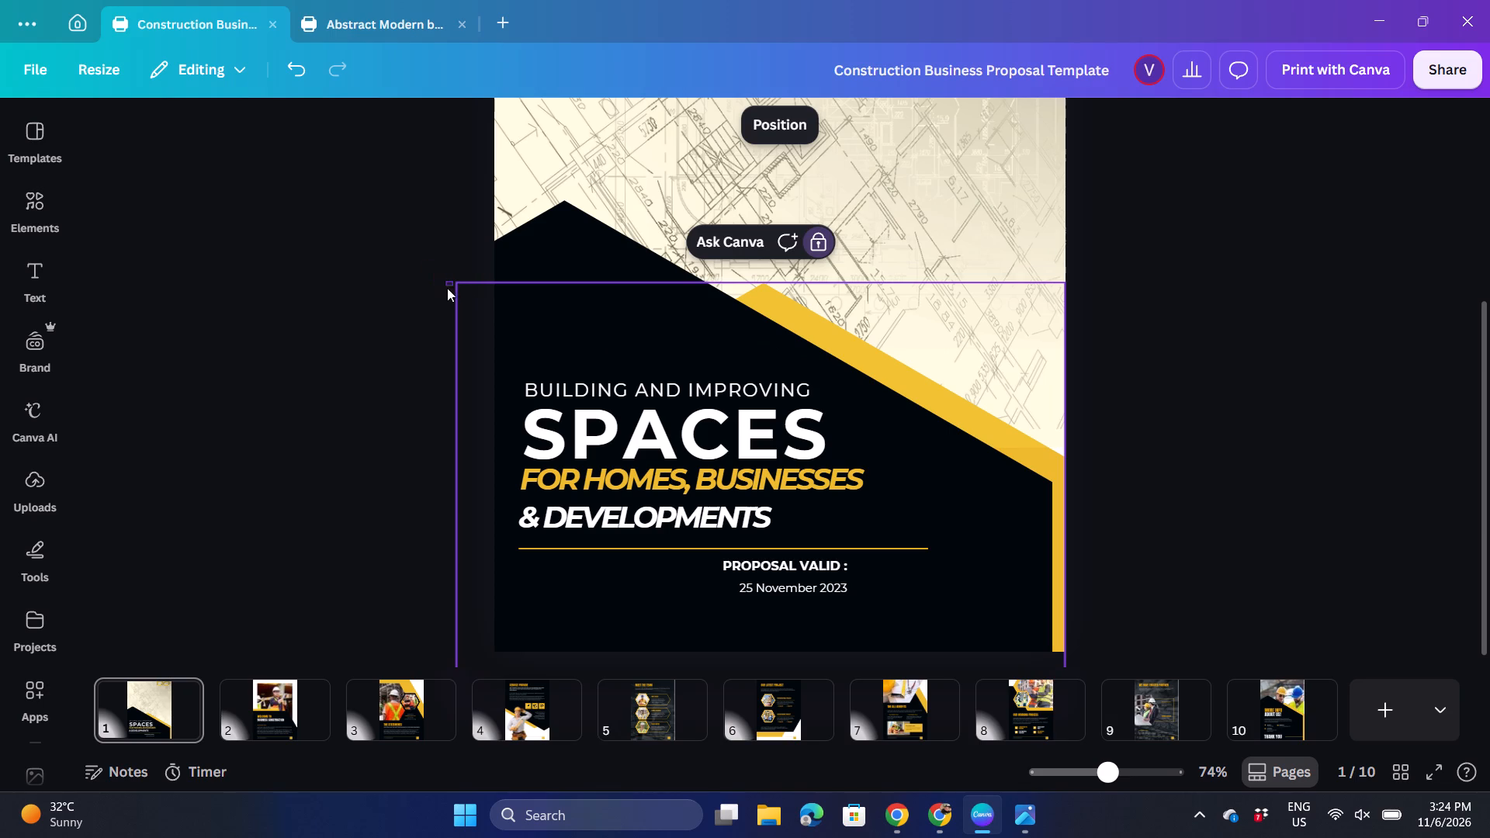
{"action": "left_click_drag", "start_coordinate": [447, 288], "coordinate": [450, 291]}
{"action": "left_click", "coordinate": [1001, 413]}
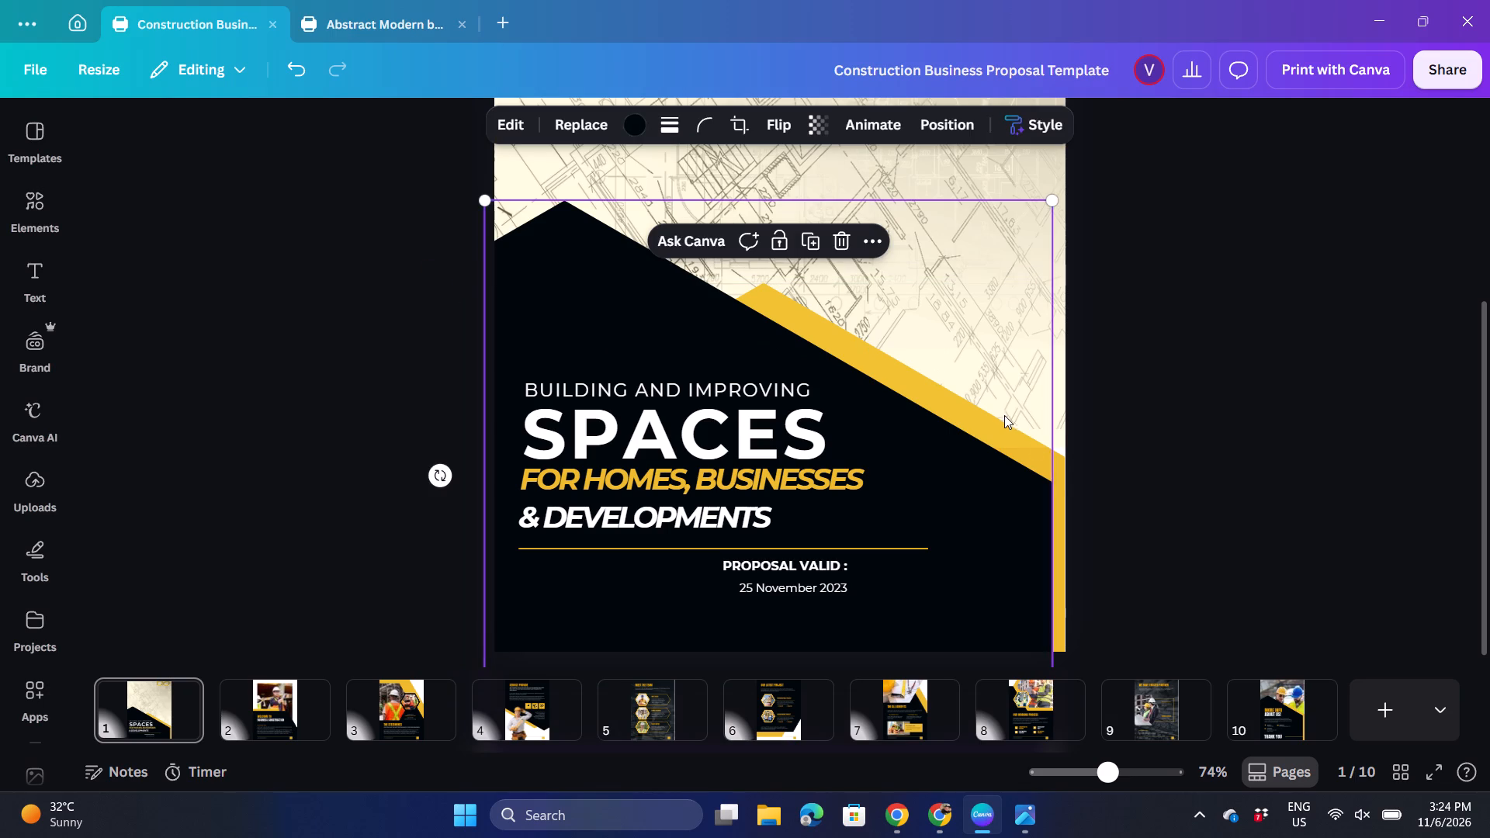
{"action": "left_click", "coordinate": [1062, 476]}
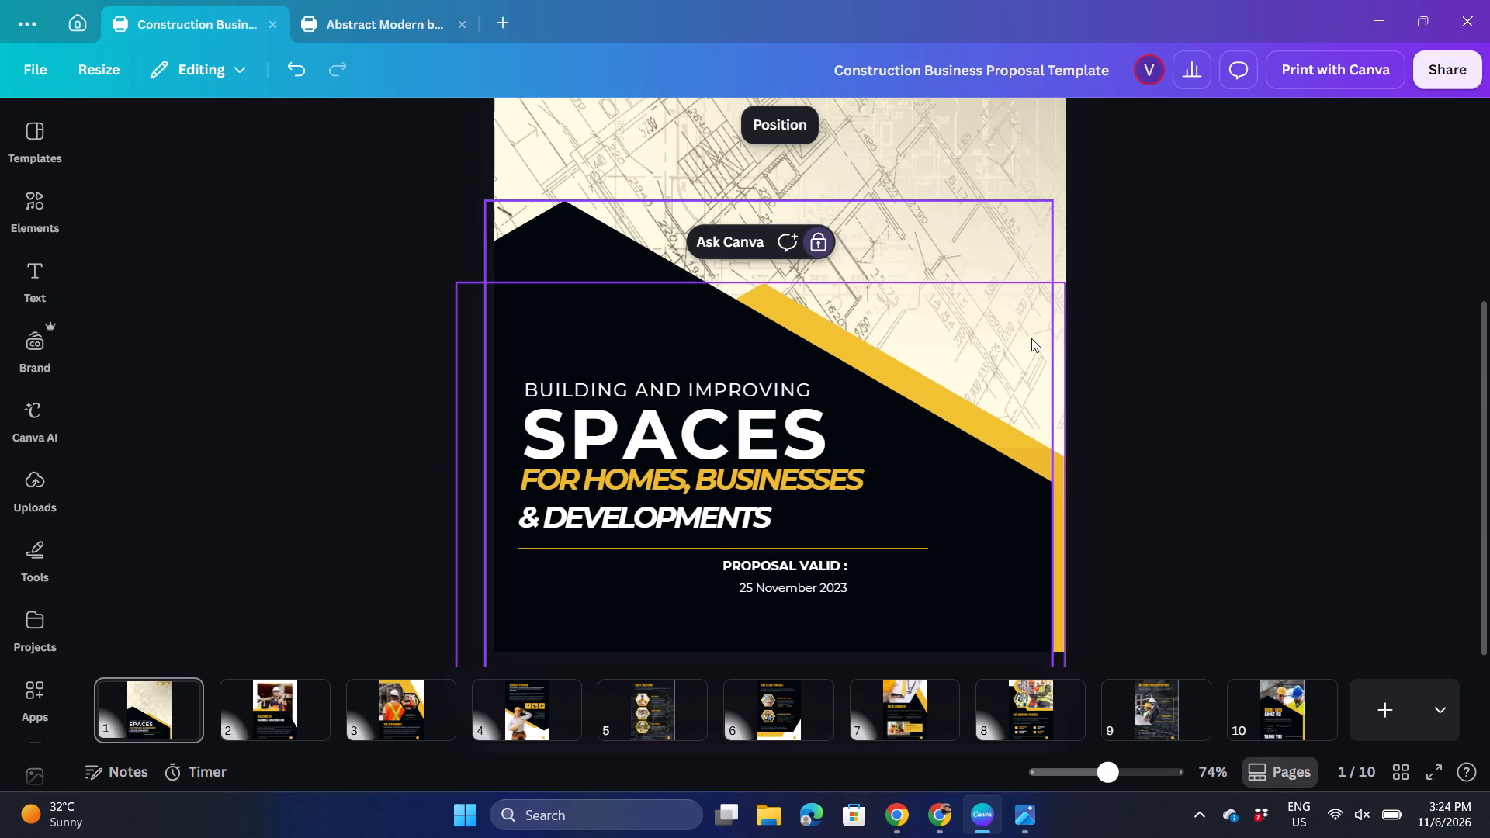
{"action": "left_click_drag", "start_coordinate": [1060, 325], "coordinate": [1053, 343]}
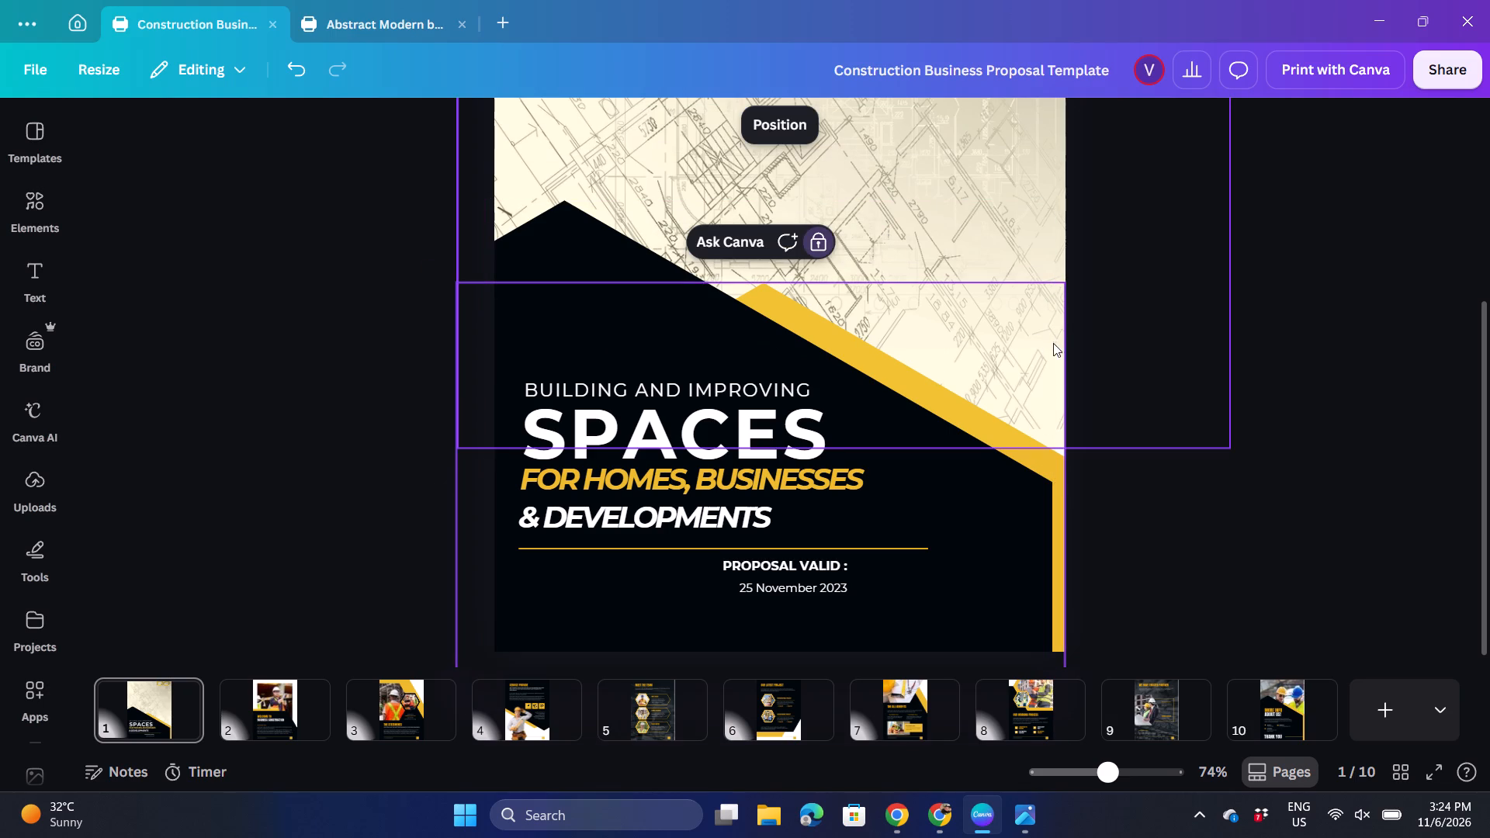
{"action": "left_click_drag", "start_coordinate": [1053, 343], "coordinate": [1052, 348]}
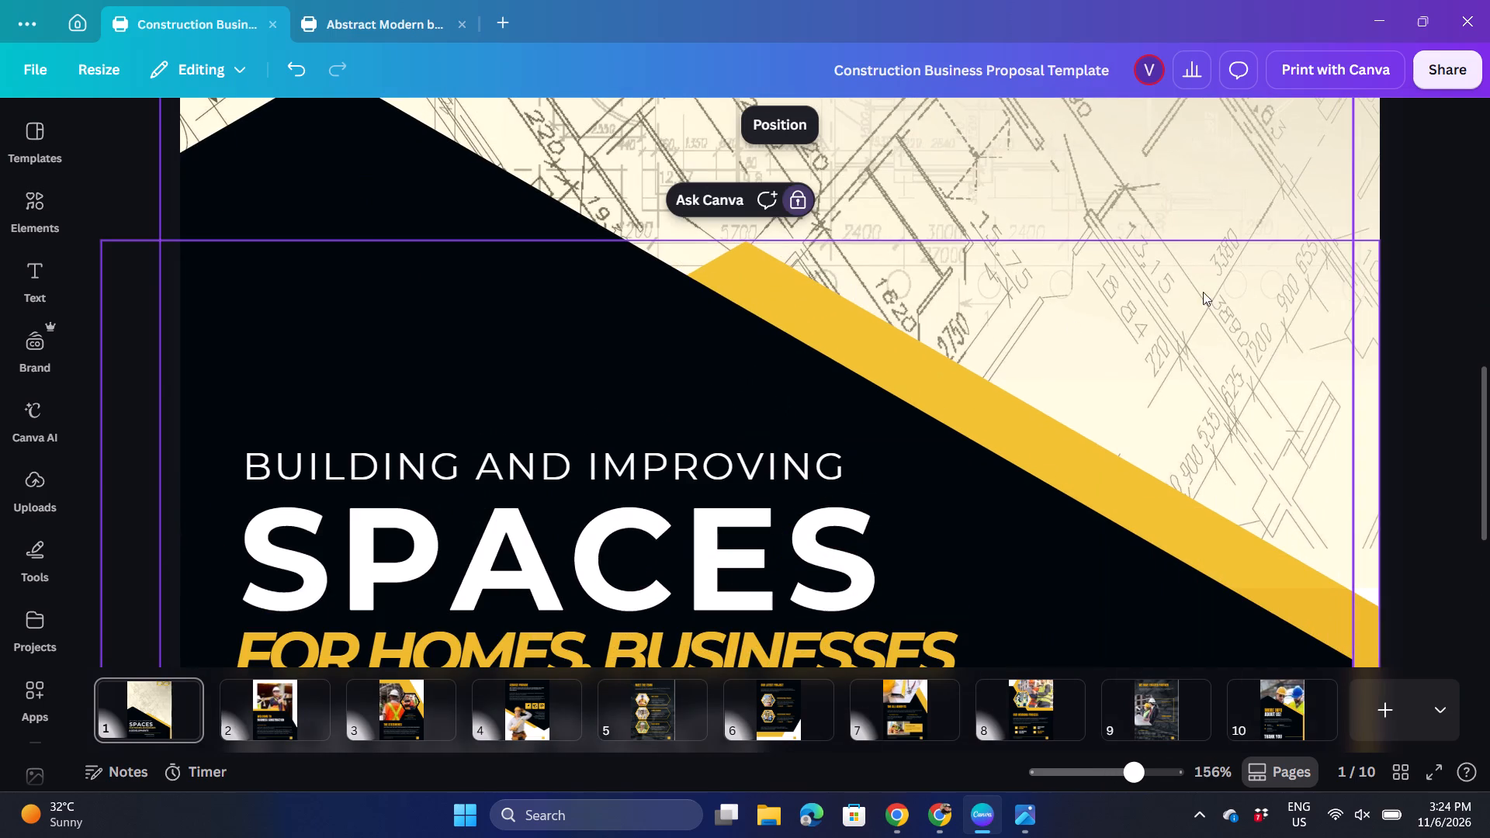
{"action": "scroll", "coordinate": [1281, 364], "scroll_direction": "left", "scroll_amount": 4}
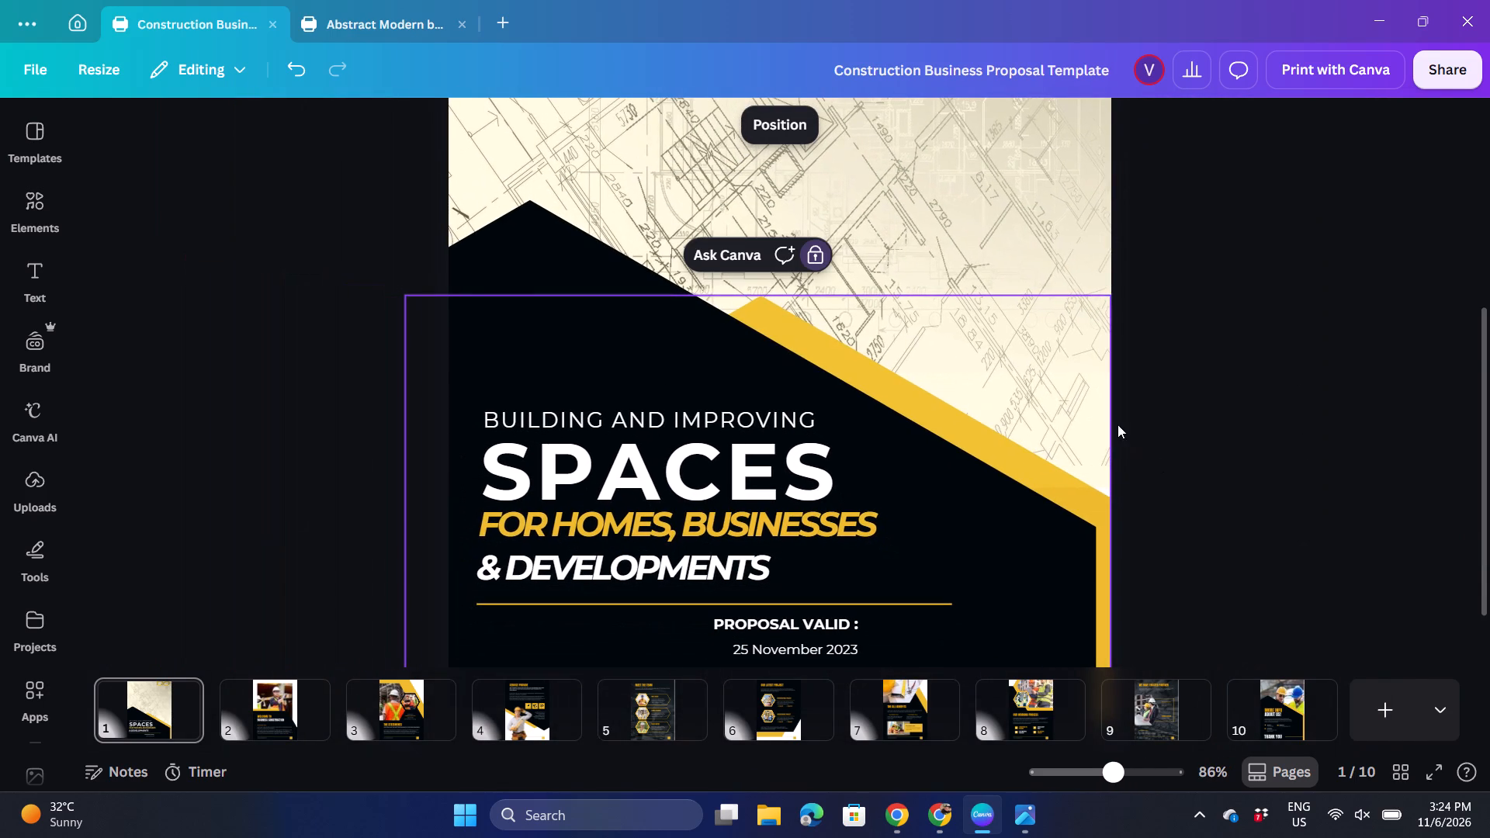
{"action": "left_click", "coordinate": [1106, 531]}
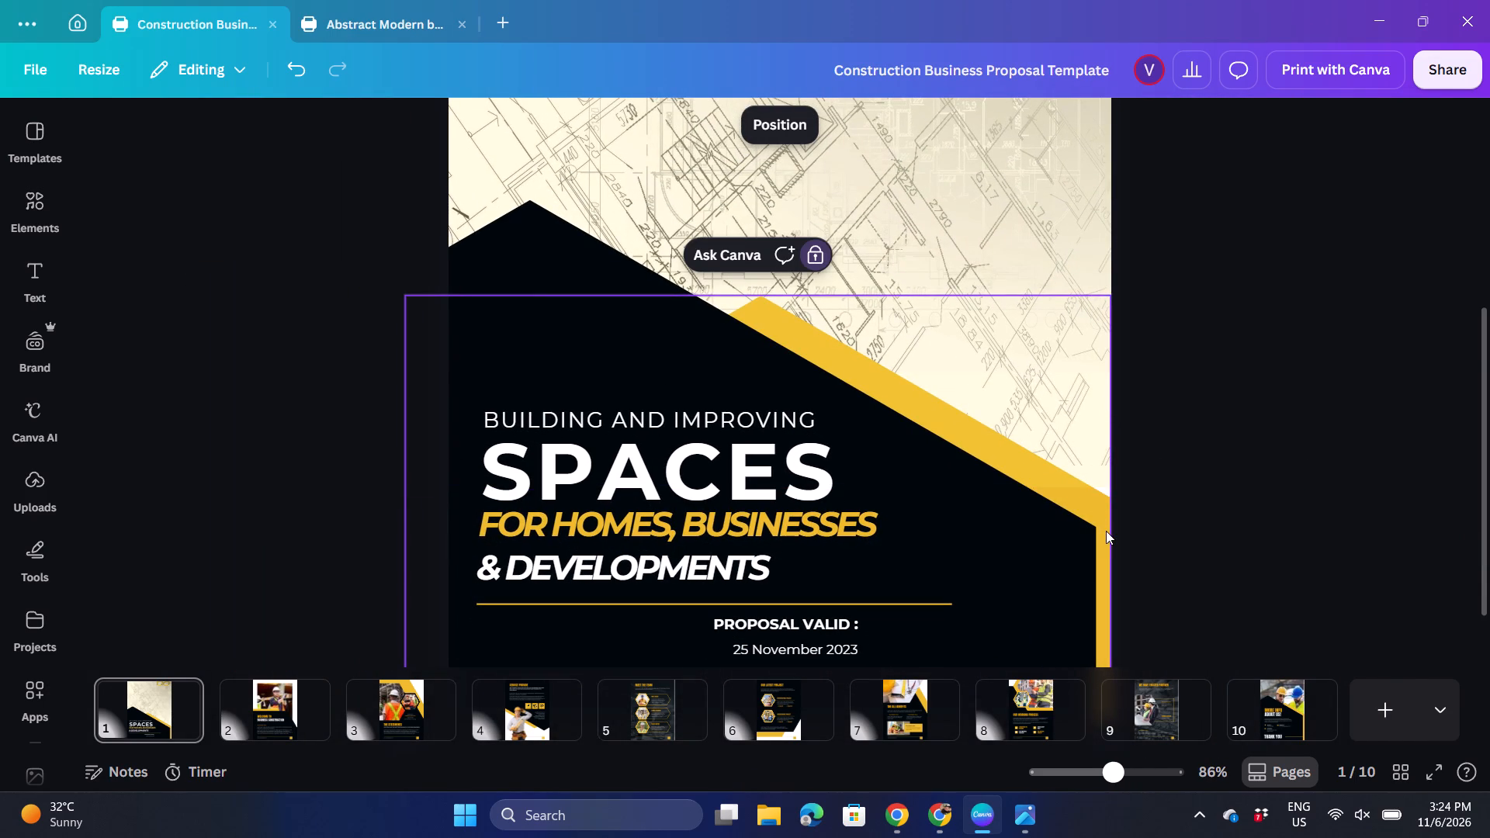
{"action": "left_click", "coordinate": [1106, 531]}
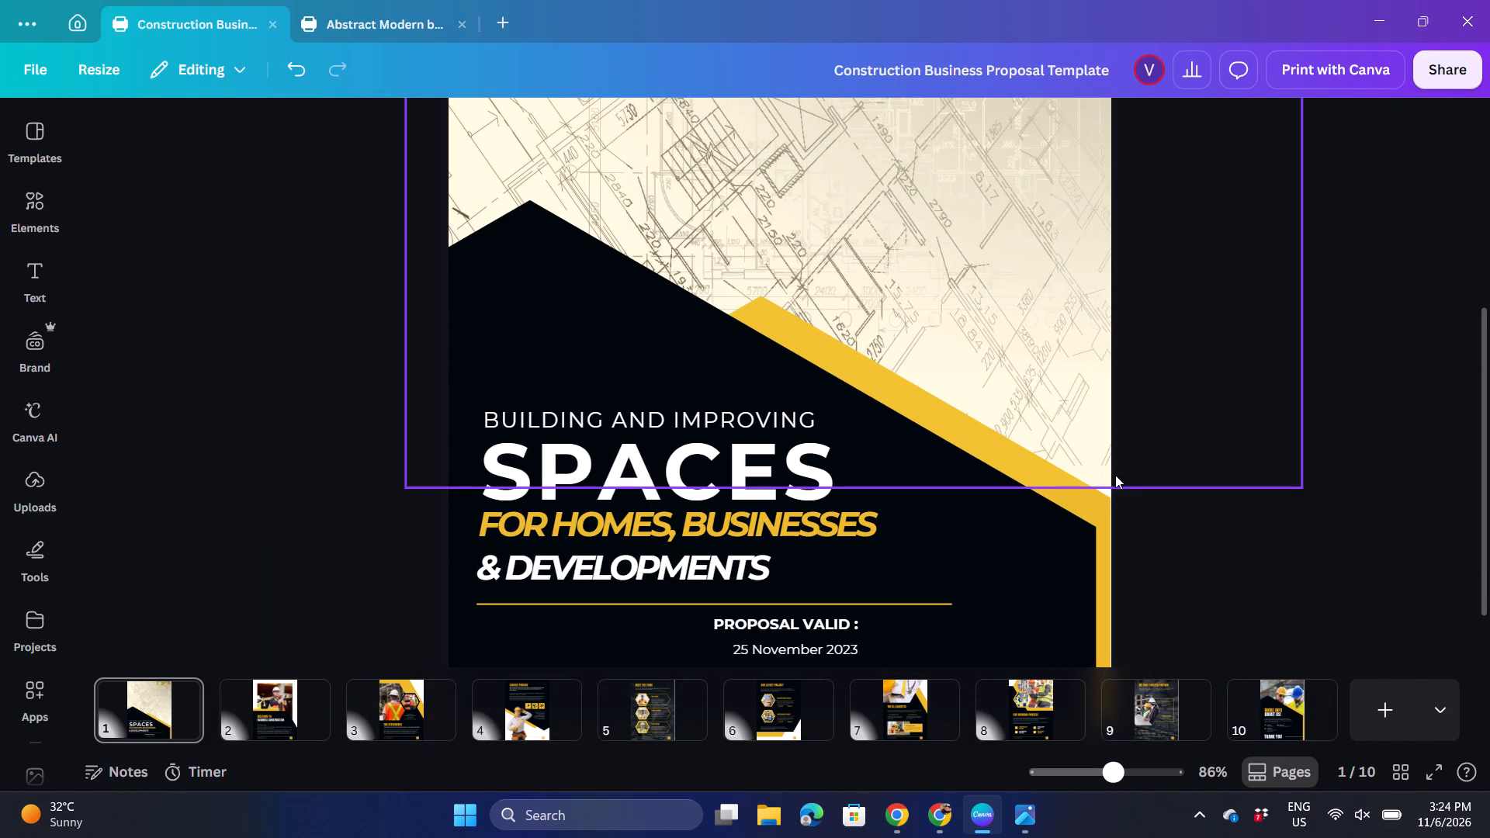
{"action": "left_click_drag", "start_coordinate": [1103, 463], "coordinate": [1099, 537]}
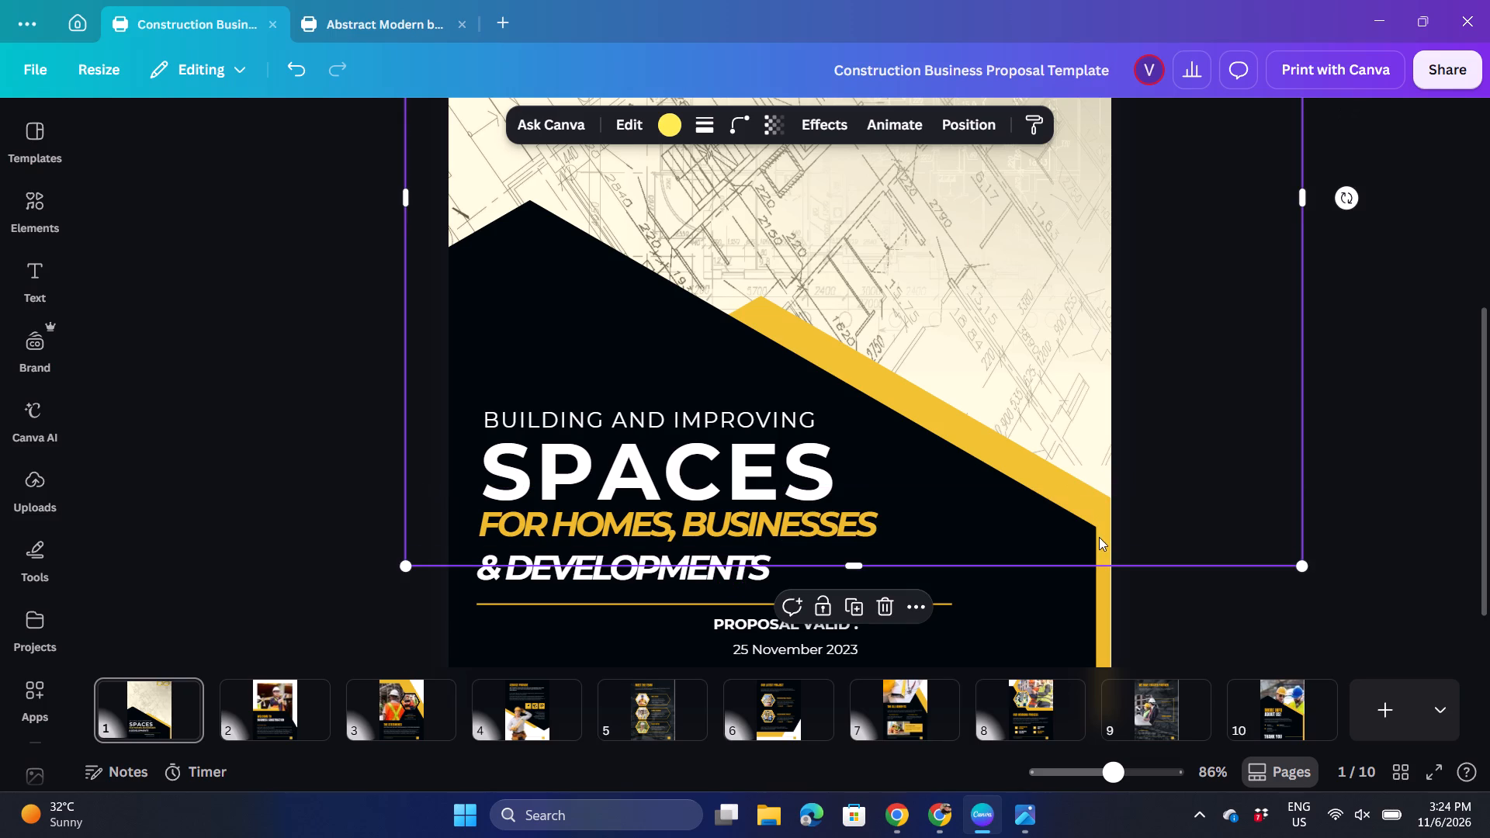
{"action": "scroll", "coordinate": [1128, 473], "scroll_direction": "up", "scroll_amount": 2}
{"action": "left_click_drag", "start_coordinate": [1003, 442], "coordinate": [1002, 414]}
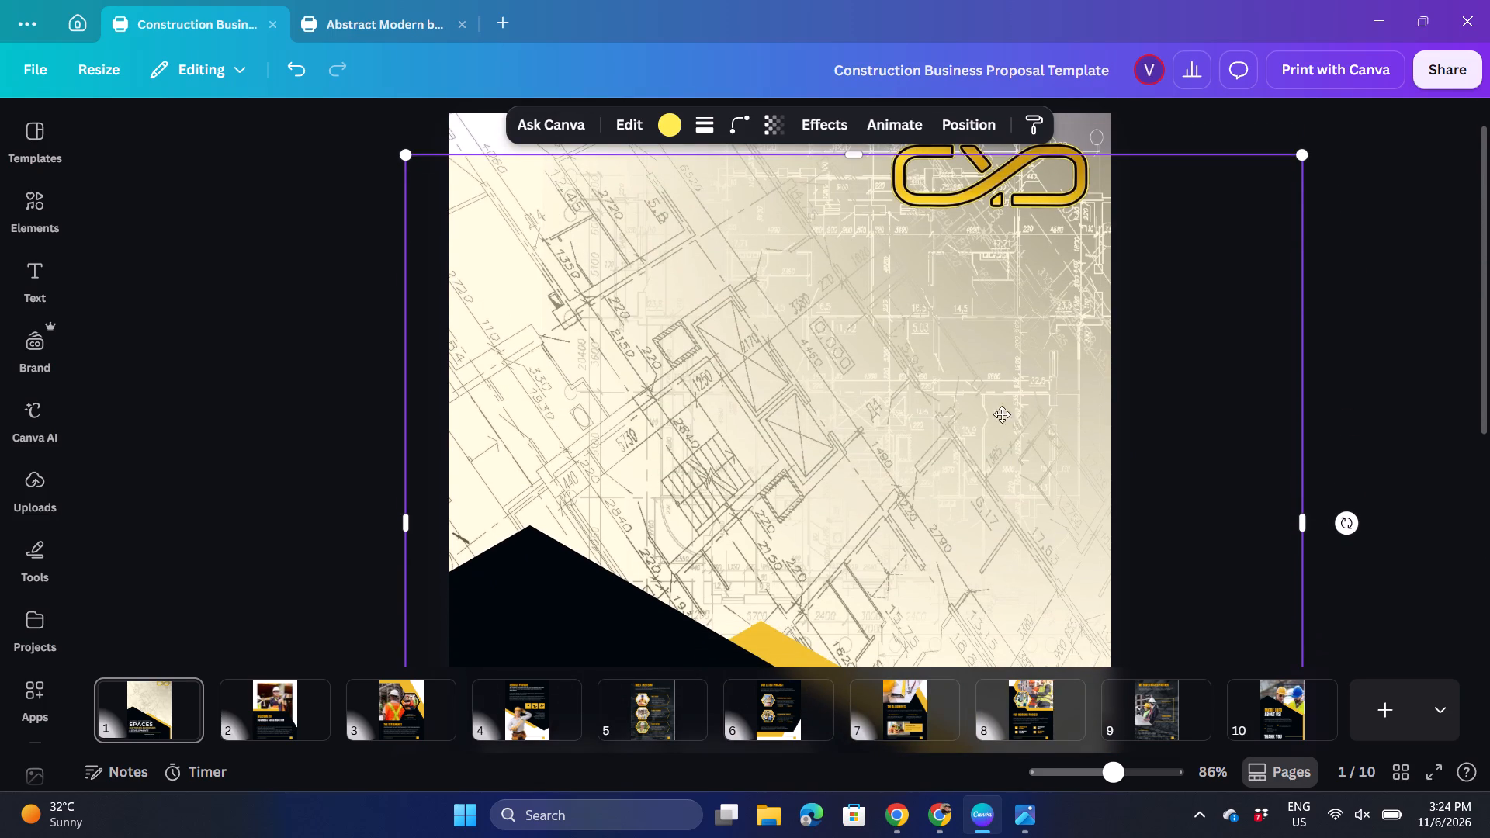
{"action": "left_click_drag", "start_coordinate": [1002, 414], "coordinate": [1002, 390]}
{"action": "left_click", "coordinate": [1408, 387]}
Unlock the gold roof-shaped block behind the black one and nudge it slightly up, keeping it flush with the page's right edge.
{"action": "scroll", "coordinate": [1408, 387], "scroll_direction": "down", "scroll_amount": 2}
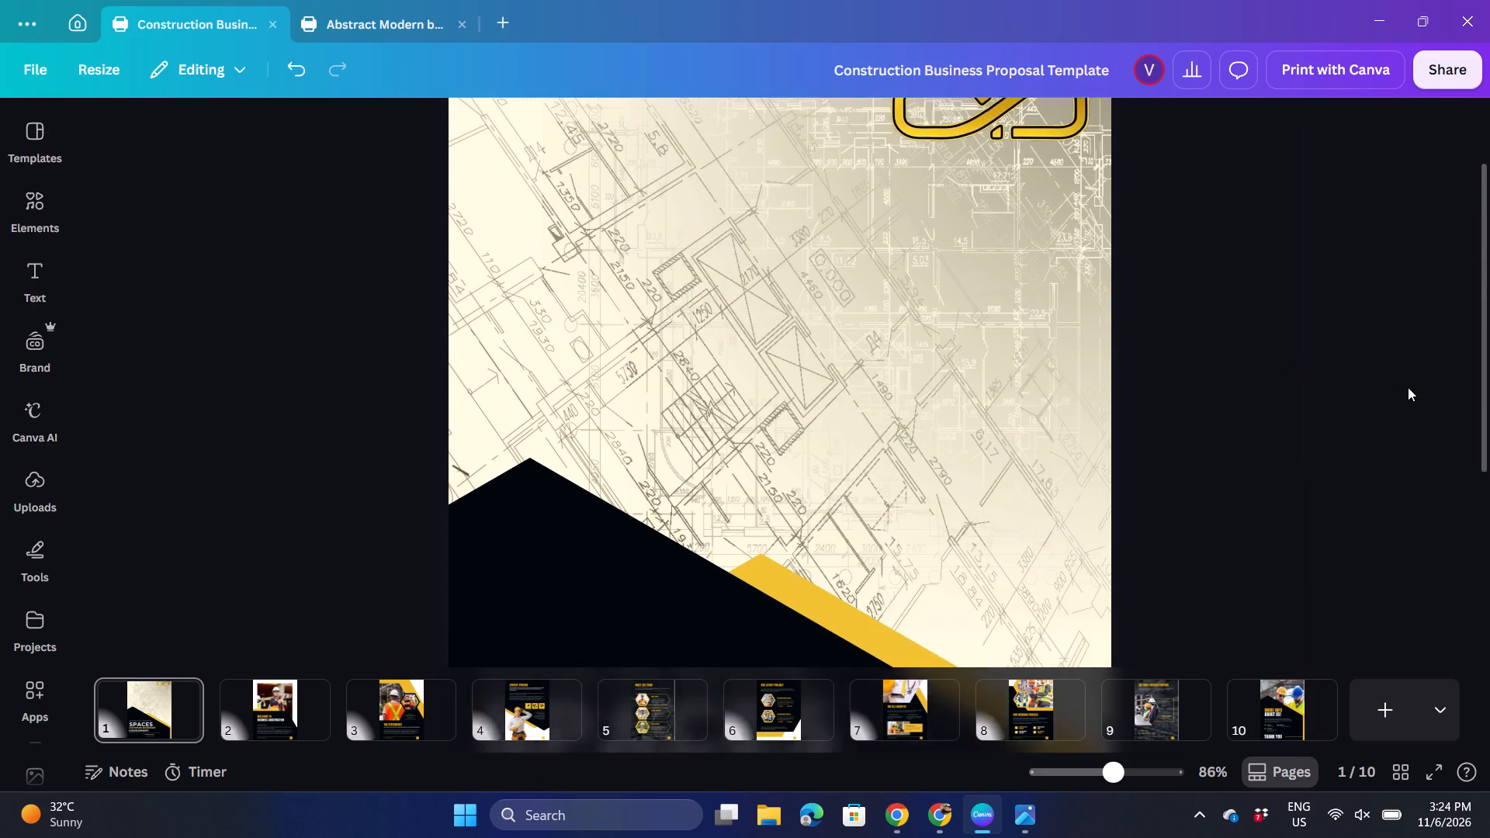
{"action": "scroll", "coordinate": [1408, 387], "scroll_direction": "down", "scroll_amount": 2}
{"action": "left_click", "coordinate": [1104, 568]}
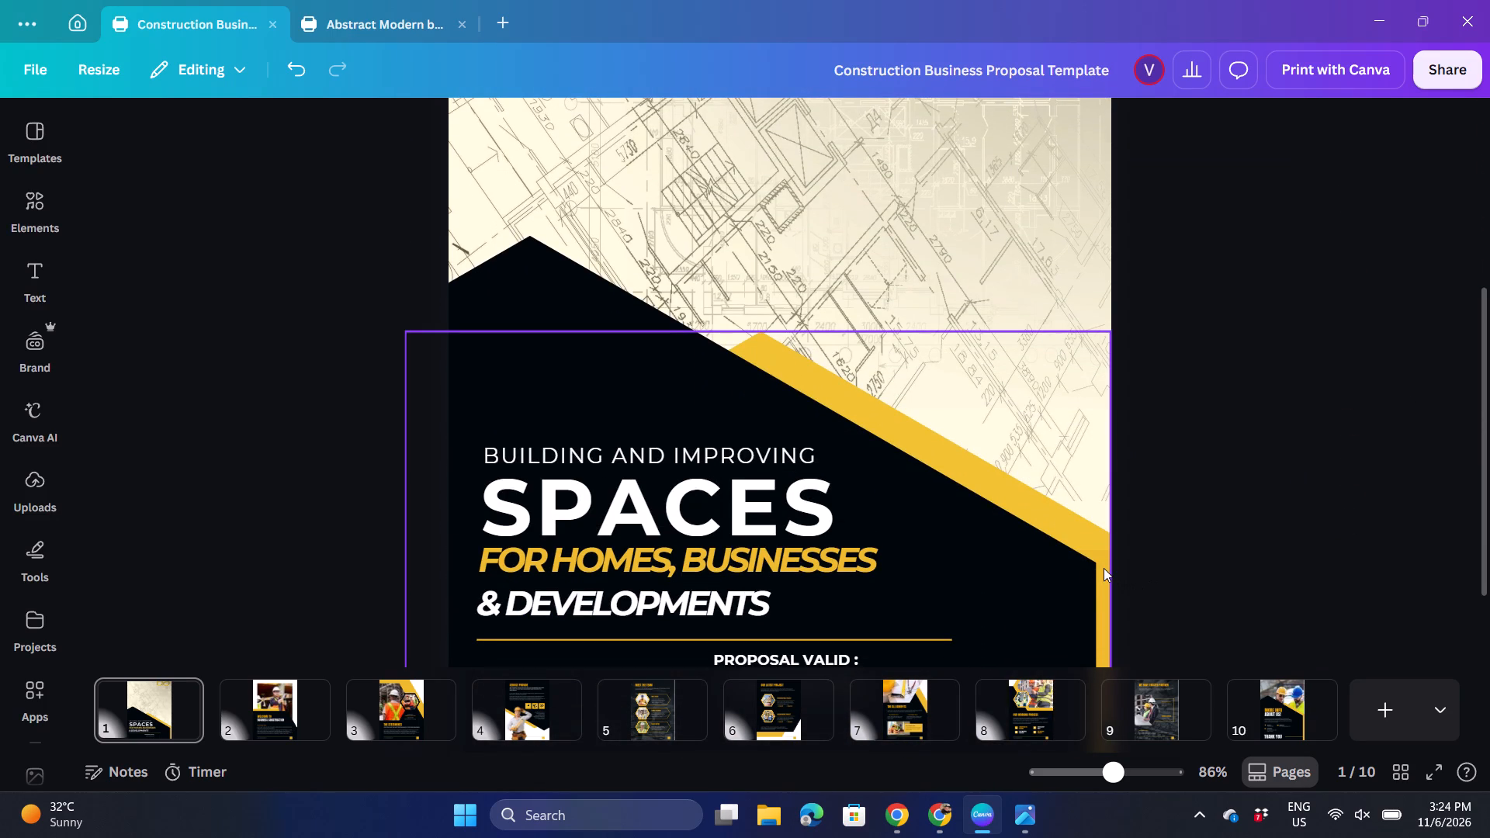
{"action": "left_click", "coordinate": [816, 288]}
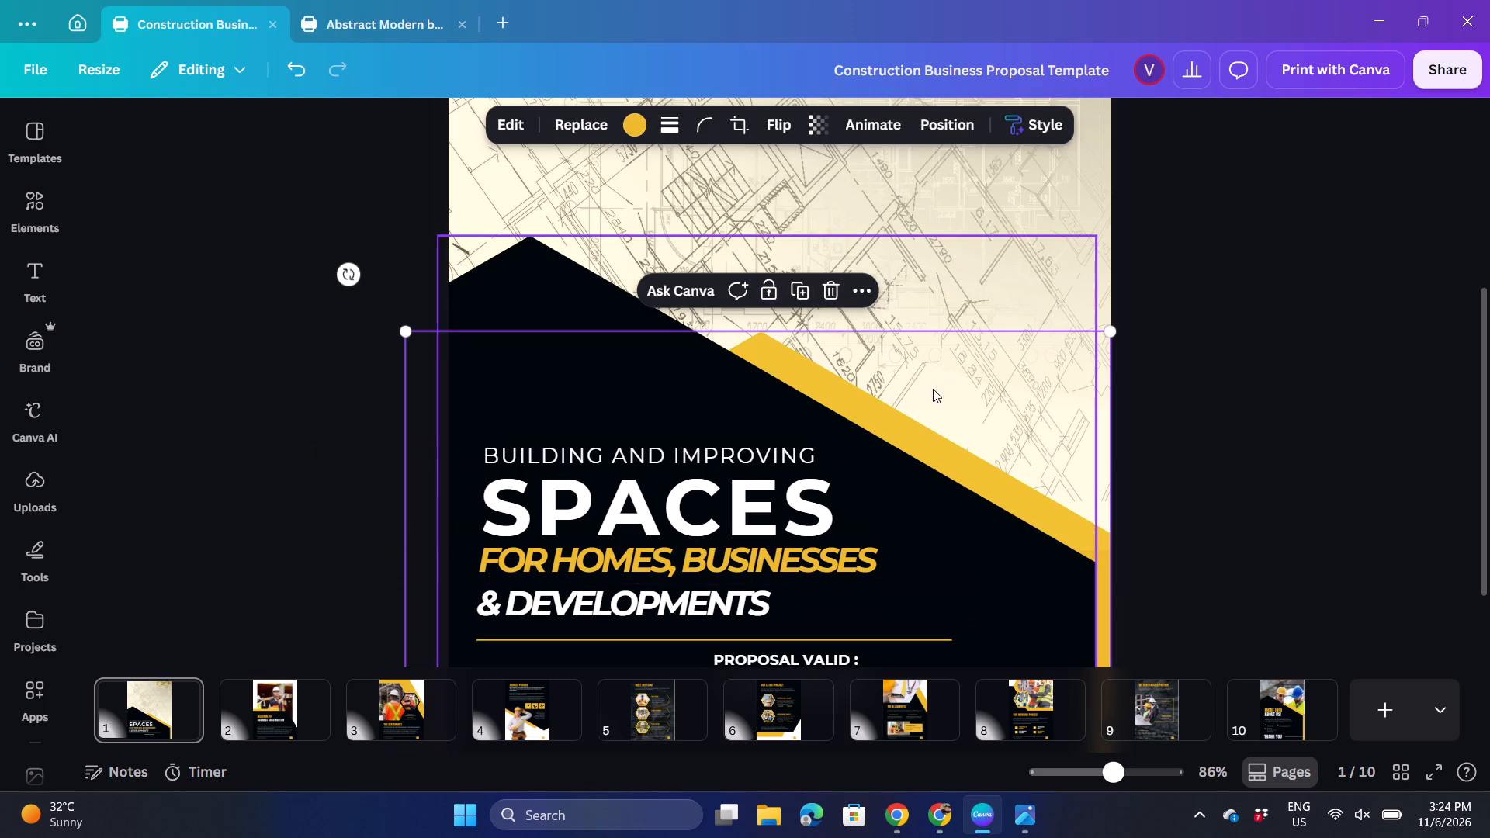
{"action": "left_click_drag", "start_coordinate": [952, 438], "coordinate": [948, 421]}
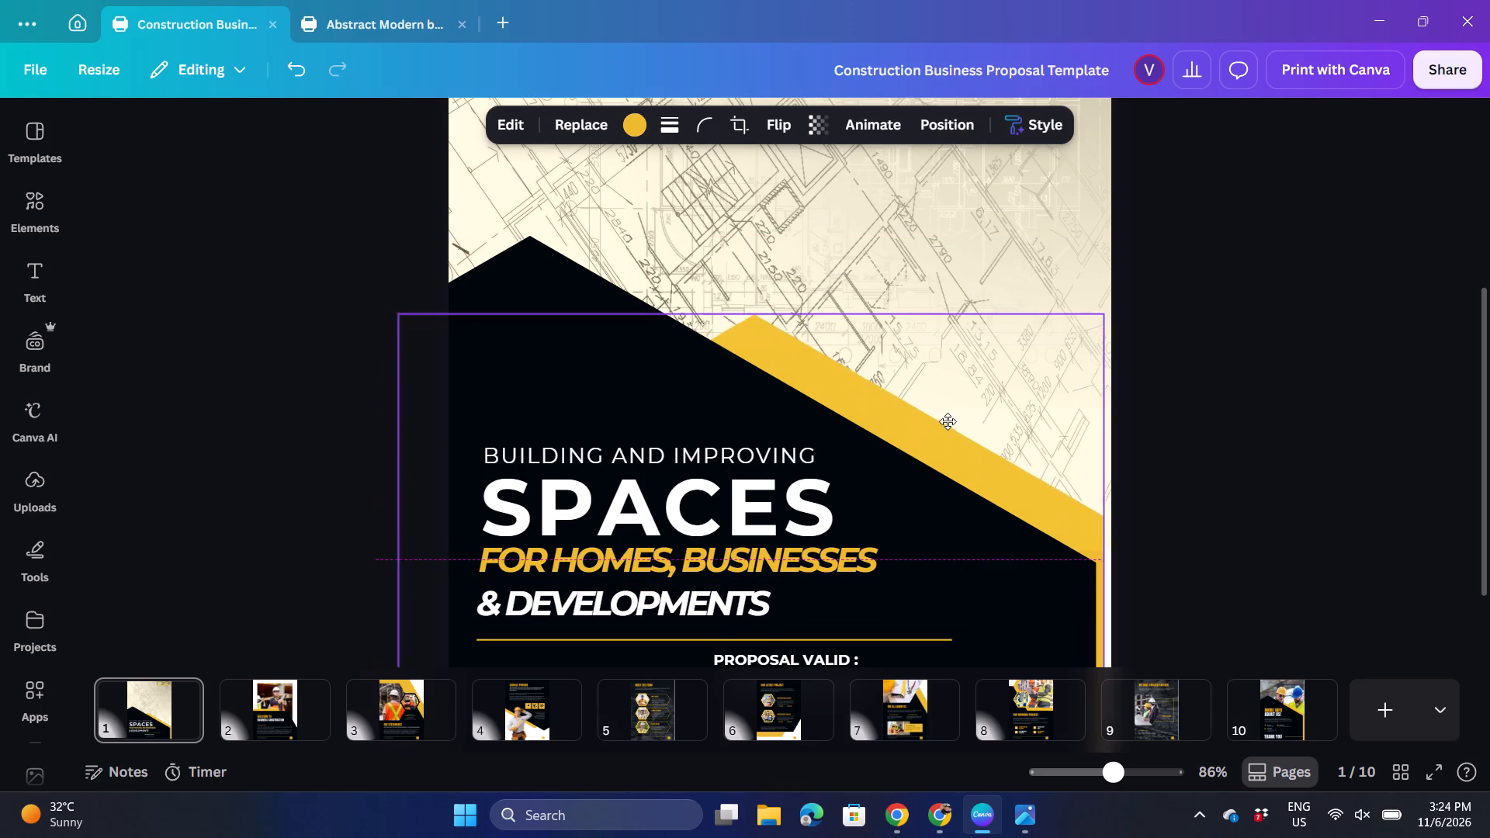
{"action": "left_click_drag", "start_coordinate": [948, 421], "coordinate": [951, 430]}
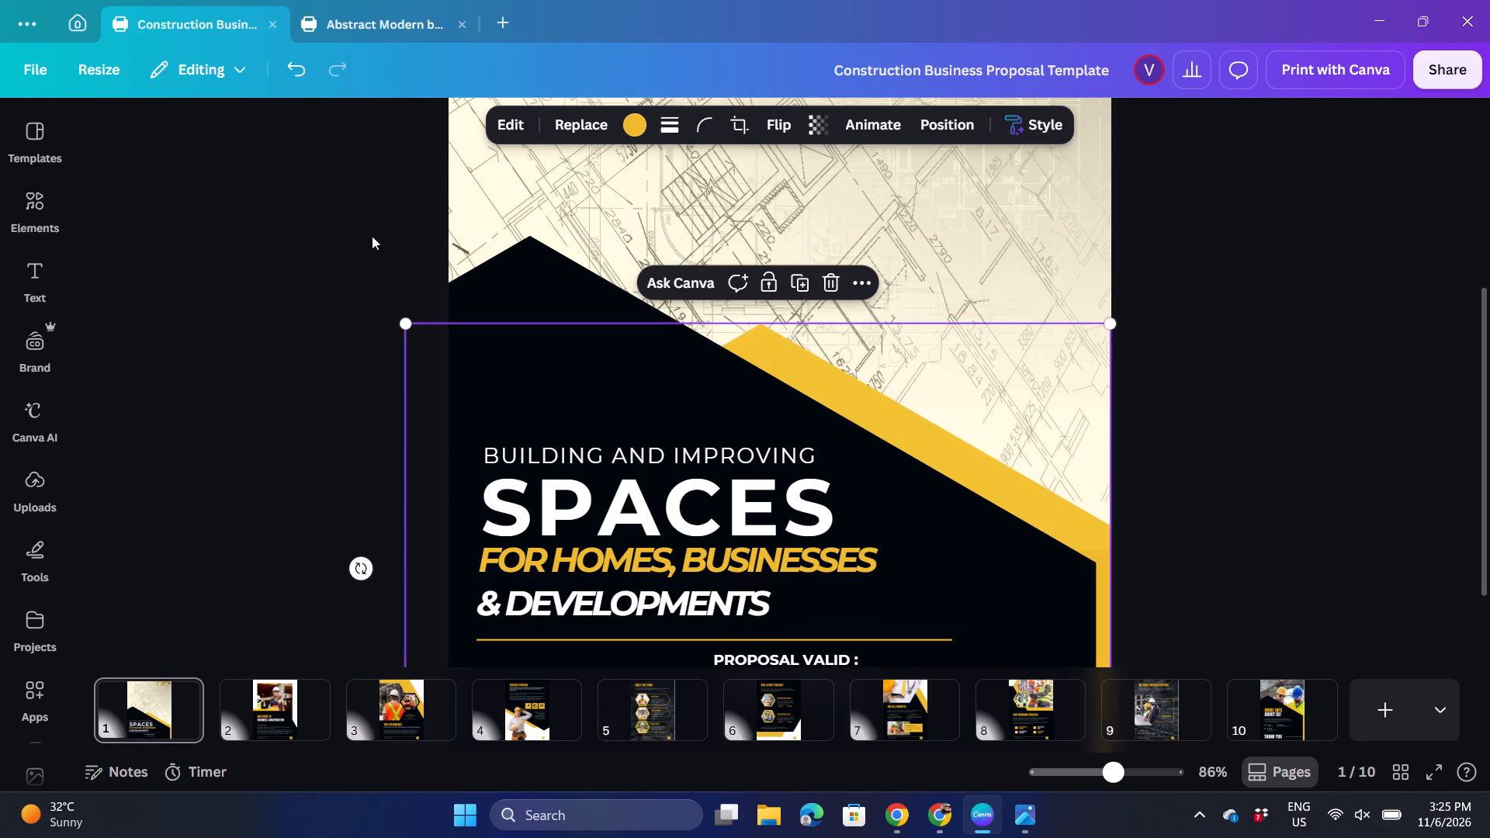
Enlarge the gold block up and to the left to widen its sloping band, keeping it flush with the page's right edge.
{"action": "left_click_drag", "start_coordinate": [406, 325], "coordinate": [330, 326]}
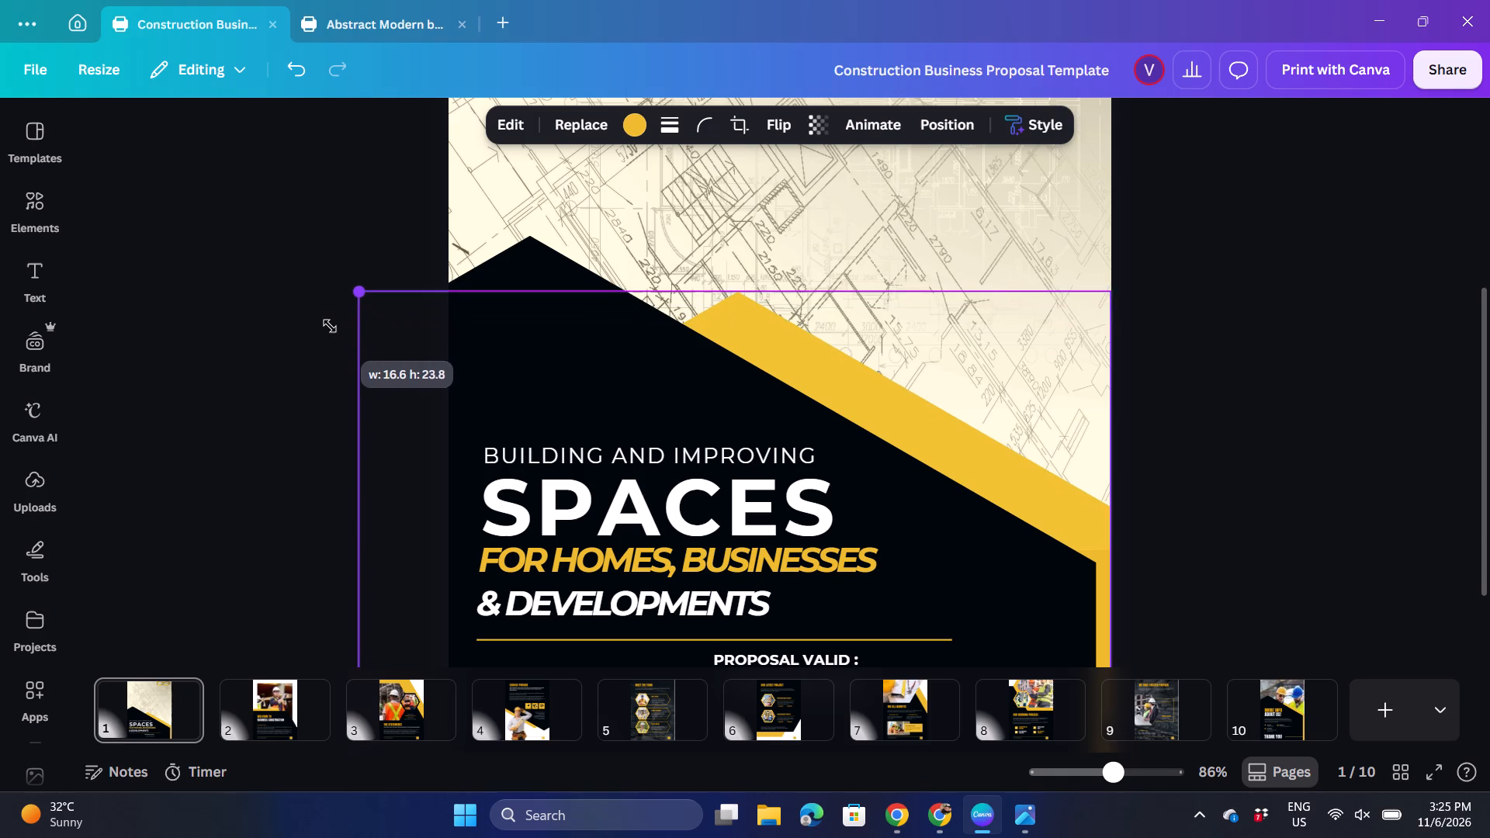
{"action": "left_click_drag", "start_coordinate": [330, 326], "coordinate": [300, 356]}
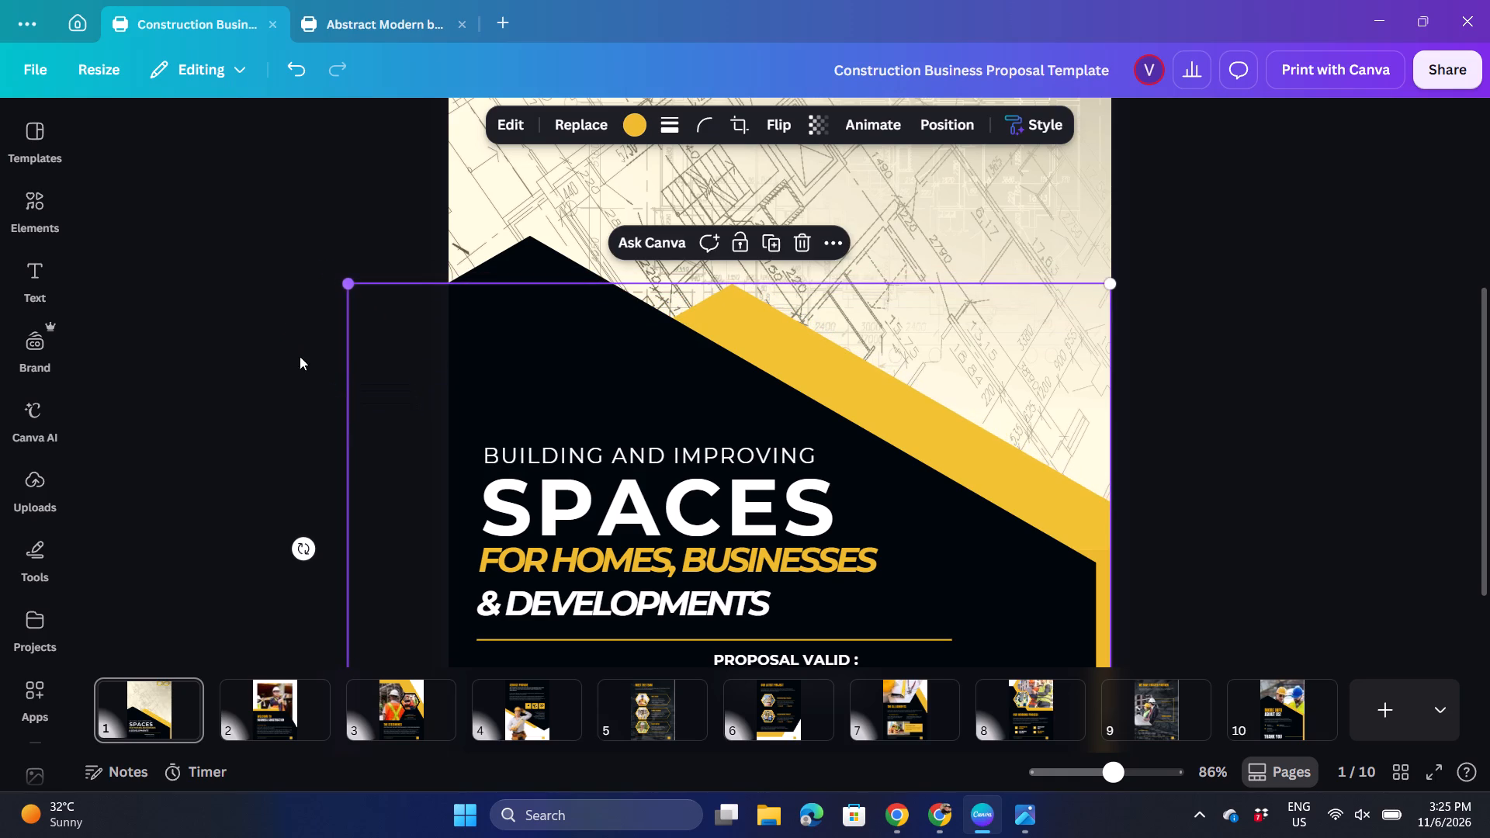
{"action": "left_click_drag", "start_coordinate": [401, 348], "coordinate": [372, 354]}
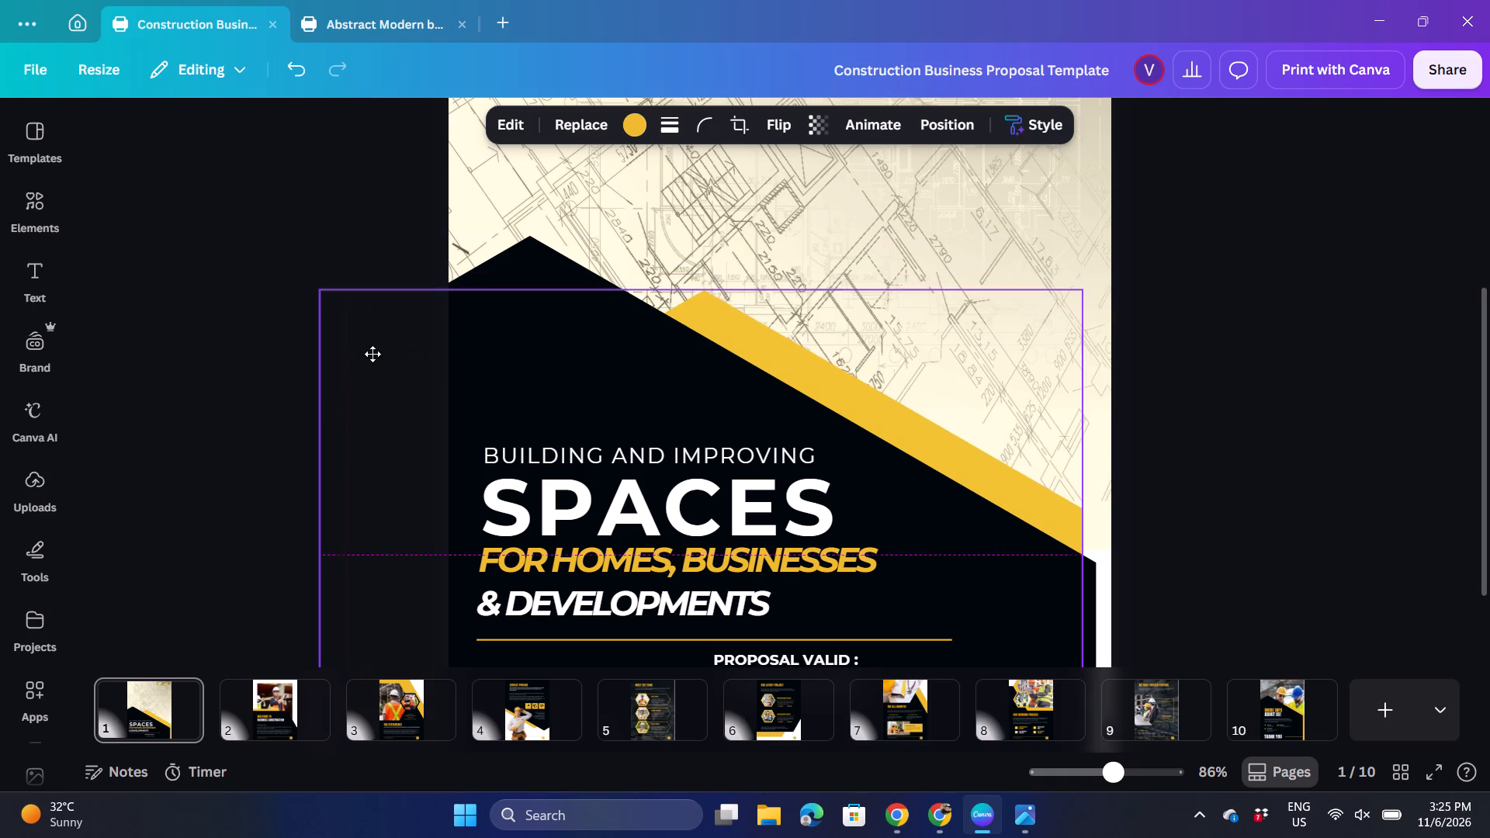
{"action": "left_click_drag", "start_coordinate": [372, 354], "coordinate": [383, 355]}
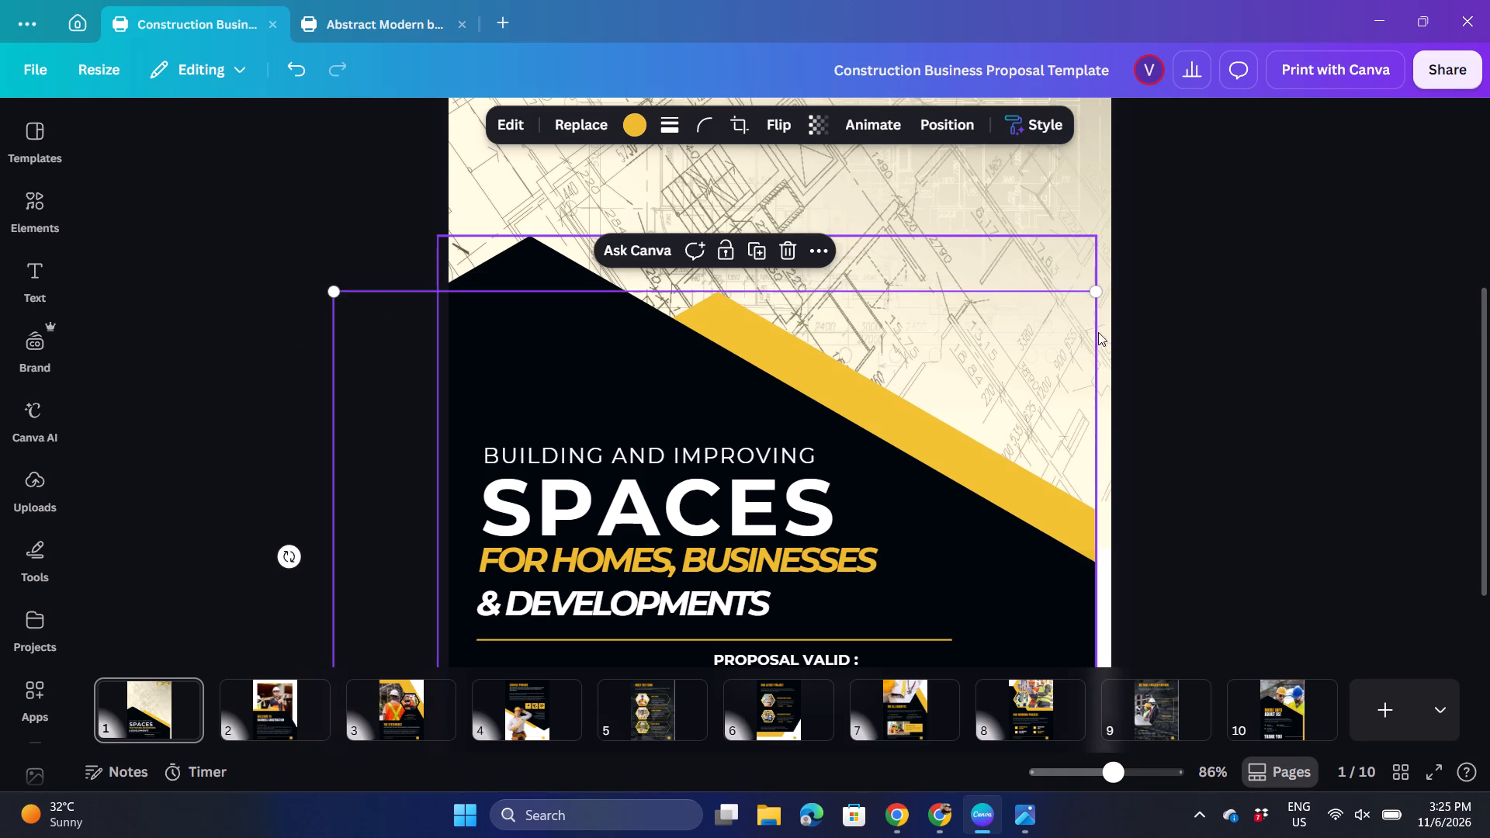
{"action": "scroll", "coordinate": [1128, 466], "scroll_direction": "down", "scroll_amount": 1}
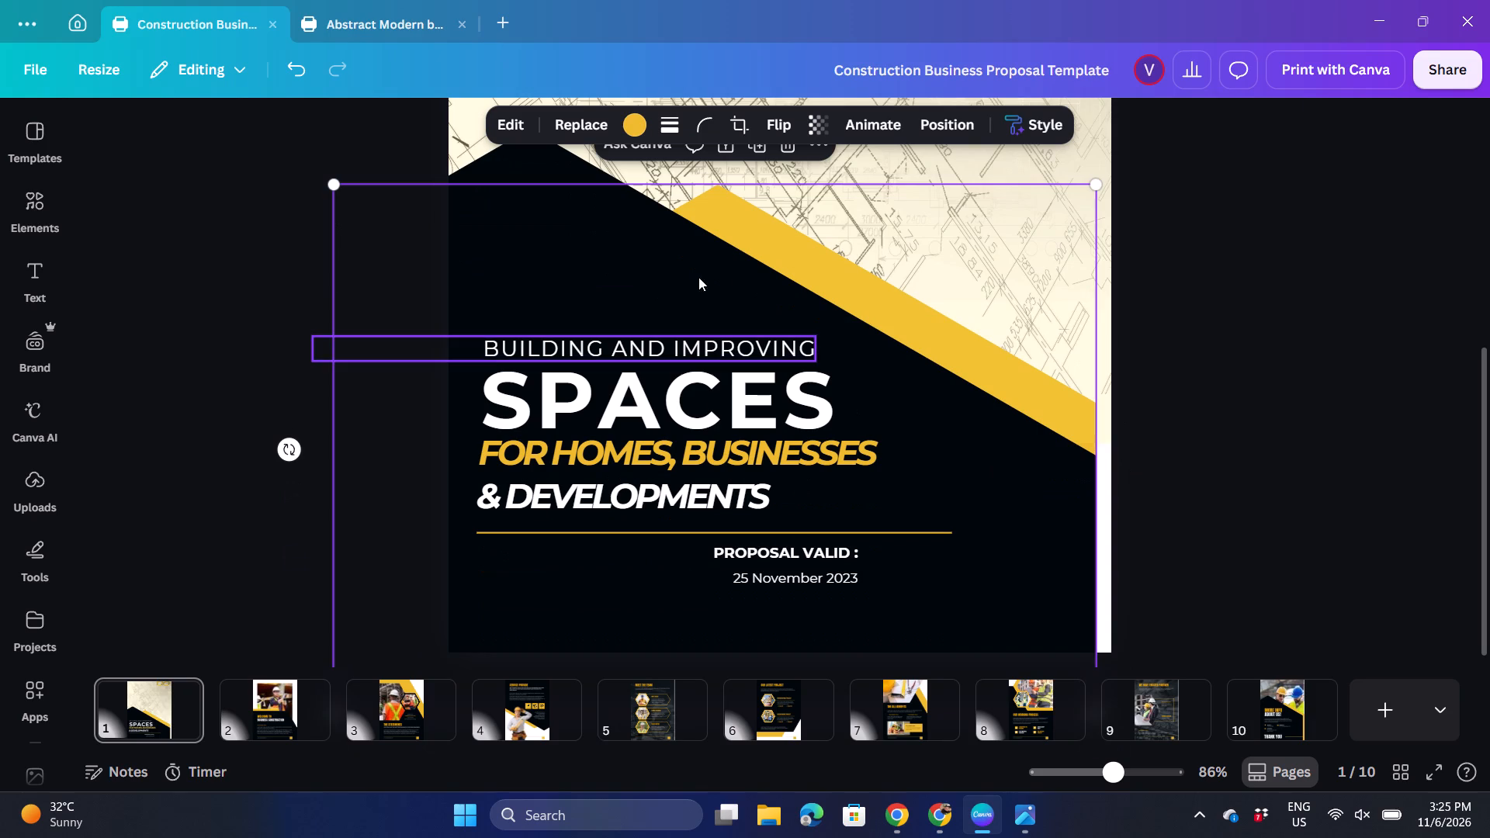
{"action": "left_click_drag", "start_coordinate": [361, 325], "coordinate": [376, 327]}
Enlarge the gold block further from its upper-left corner, and move it down to slim the sloping band above the black block.
{"action": "left_click_drag", "start_coordinate": [349, 186], "coordinate": [334, 189]}
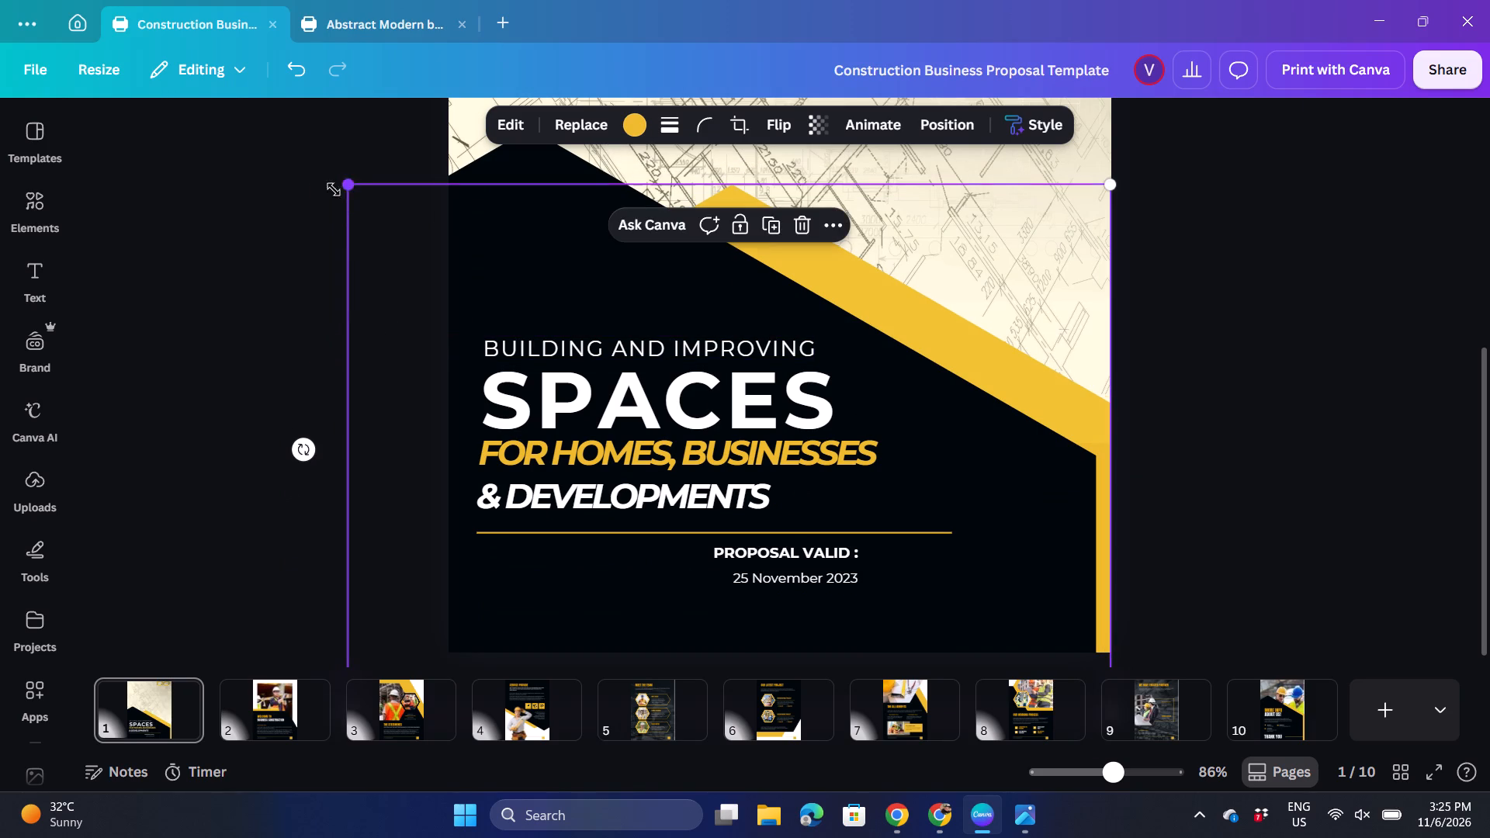
{"action": "left_click_drag", "start_coordinate": [334, 189], "coordinate": [246, 189]}
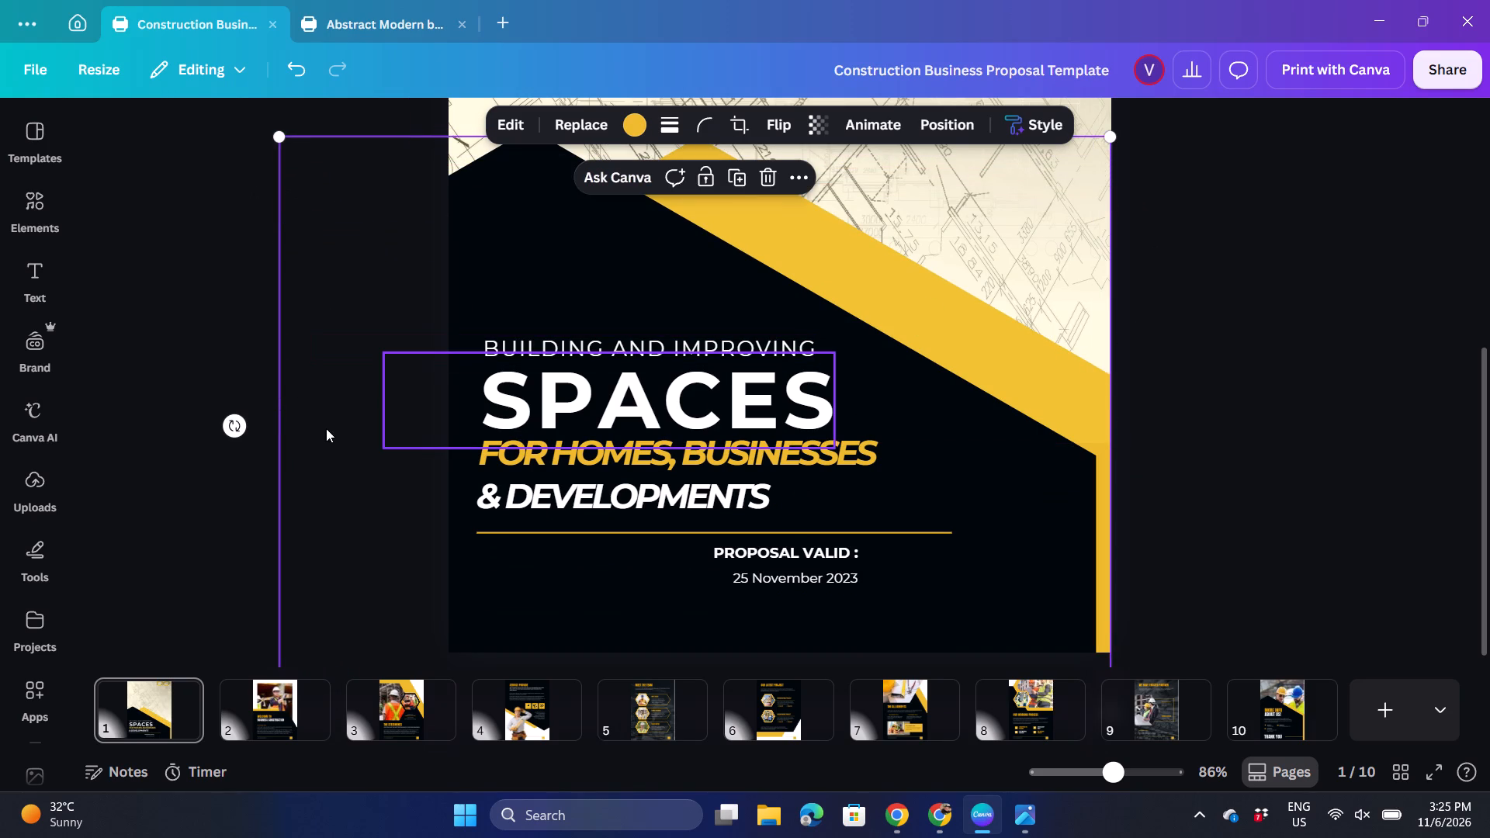
{"action": "left_click_drag", "start_coordinate": [324, 435], "coordinate": [321, 456]}
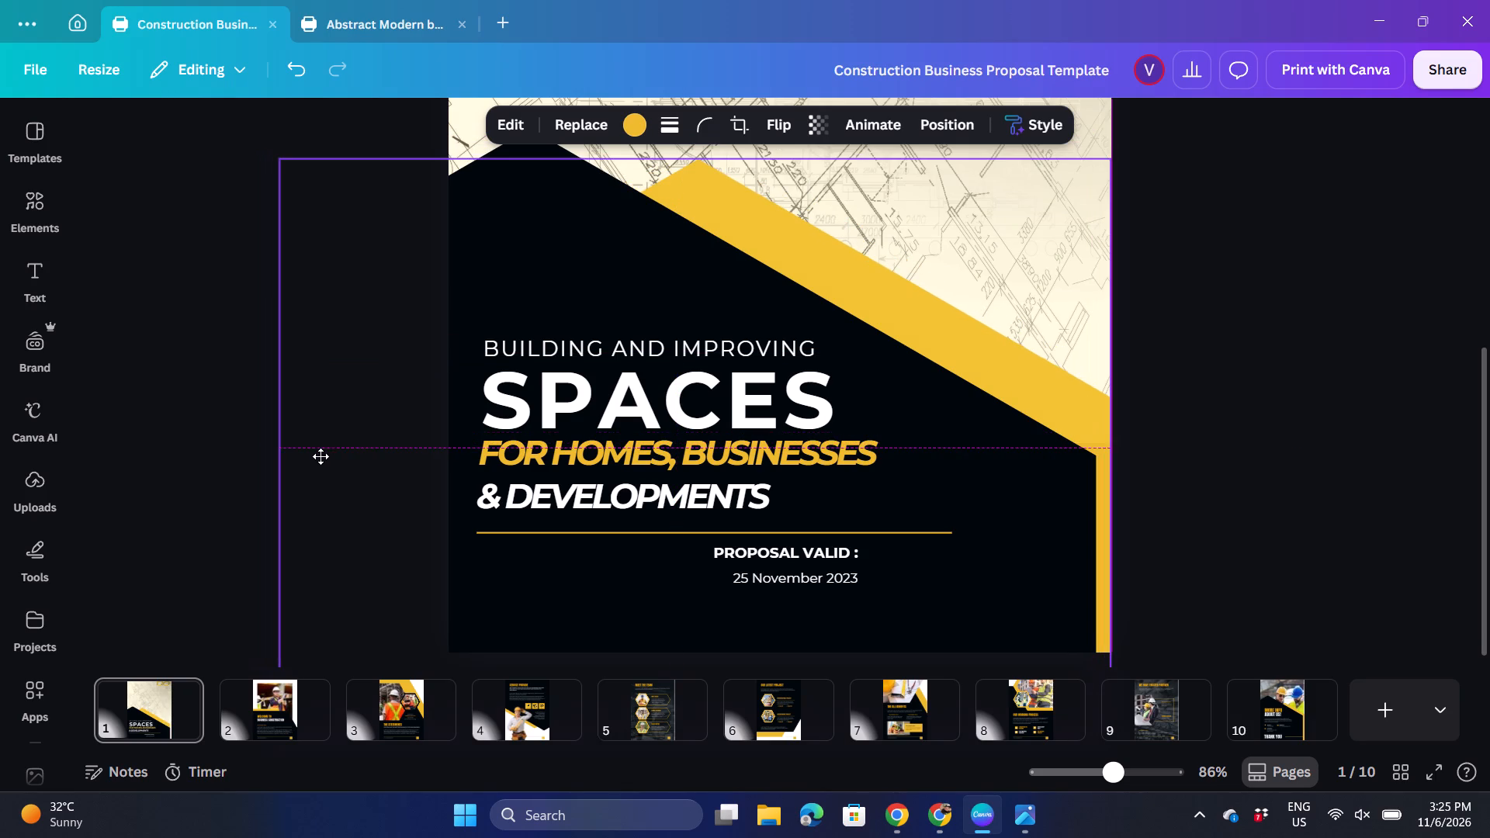
{"action": "left_click_drag", "start_coordinate": [321, 456], "coordinate": [321, 471]}
{"action": "left_click", "coordinate": [1357, 419]}
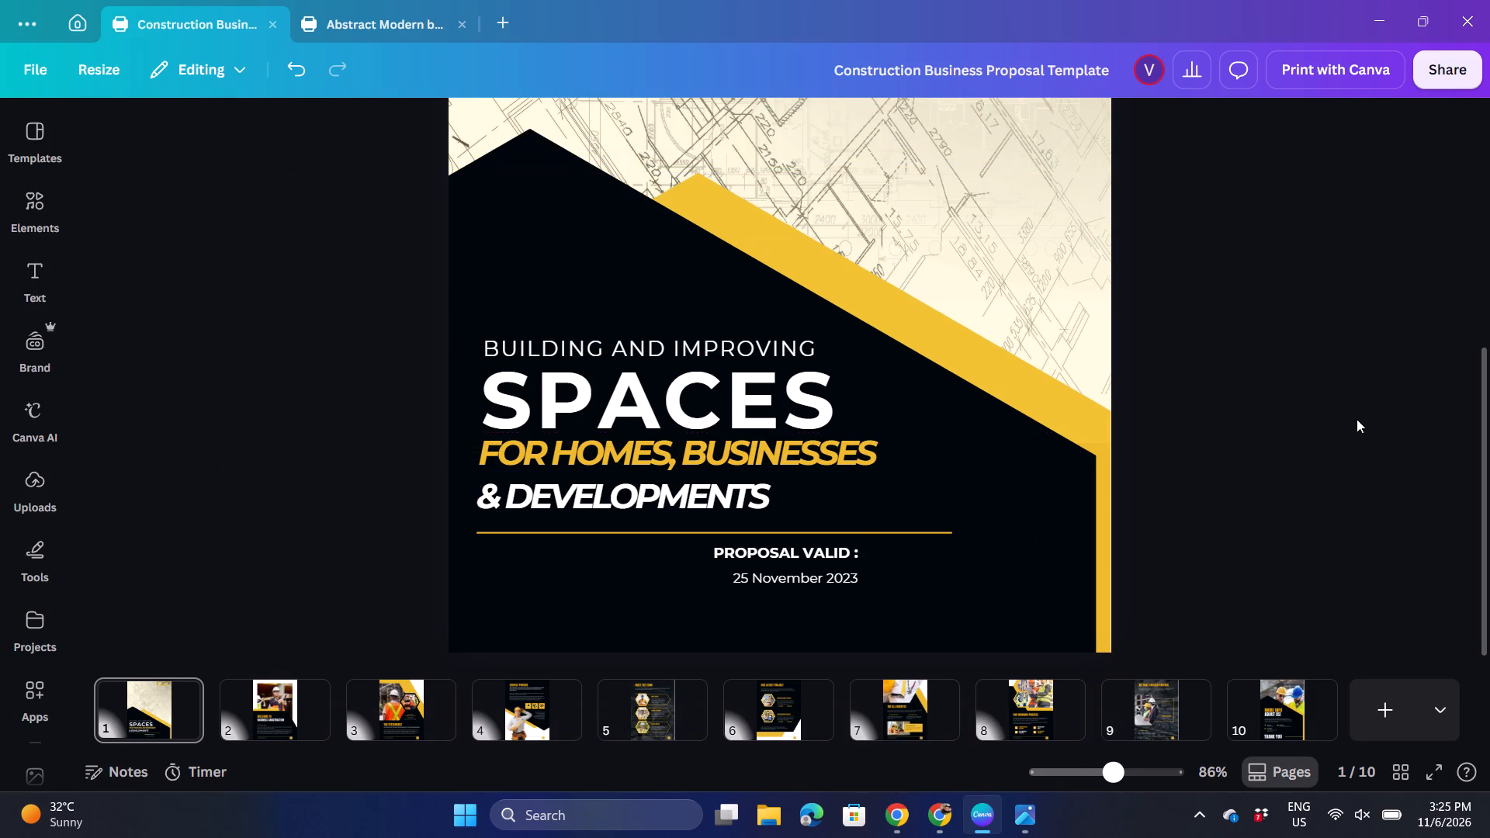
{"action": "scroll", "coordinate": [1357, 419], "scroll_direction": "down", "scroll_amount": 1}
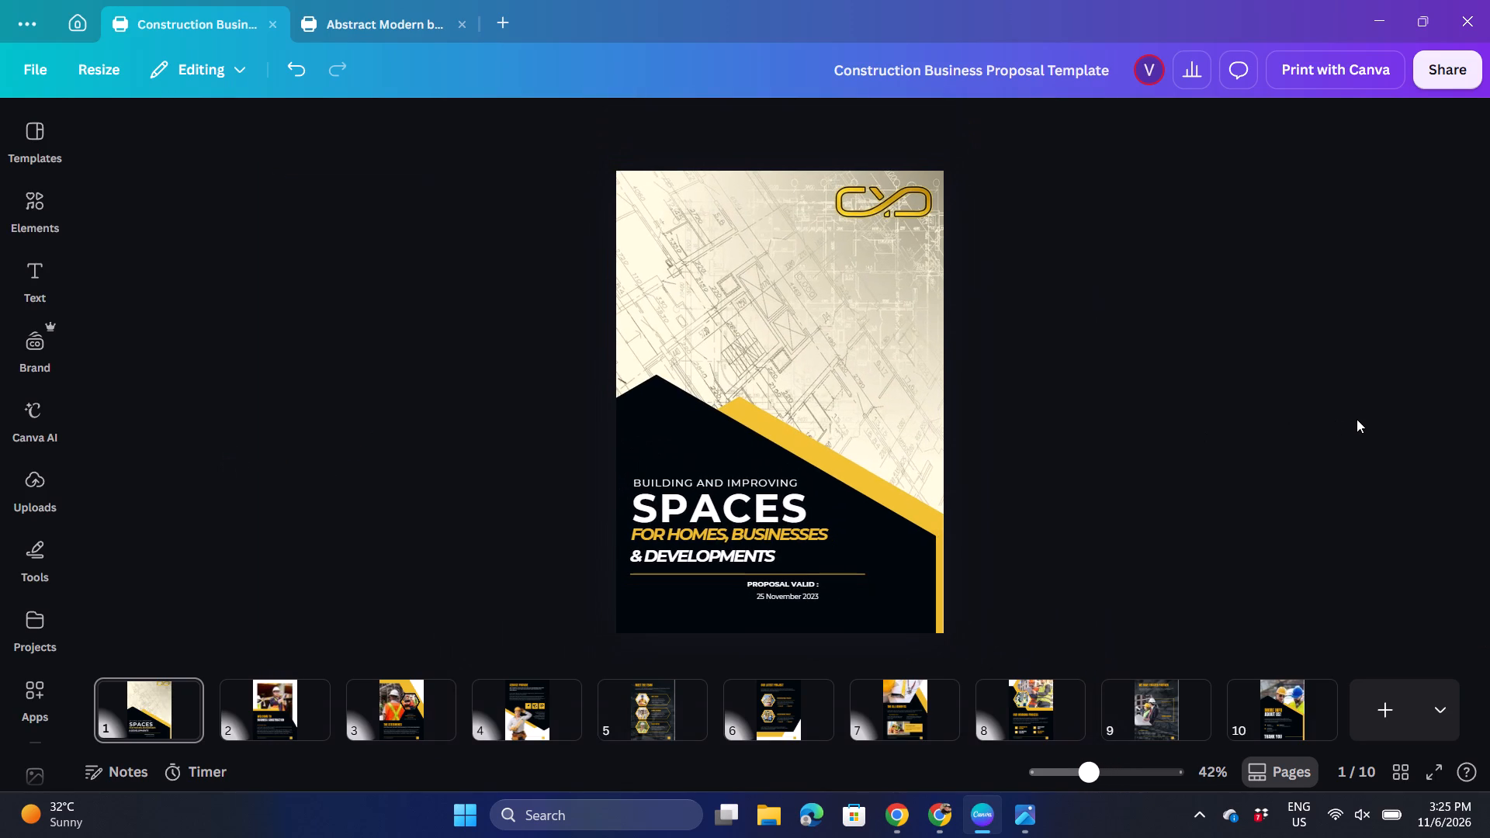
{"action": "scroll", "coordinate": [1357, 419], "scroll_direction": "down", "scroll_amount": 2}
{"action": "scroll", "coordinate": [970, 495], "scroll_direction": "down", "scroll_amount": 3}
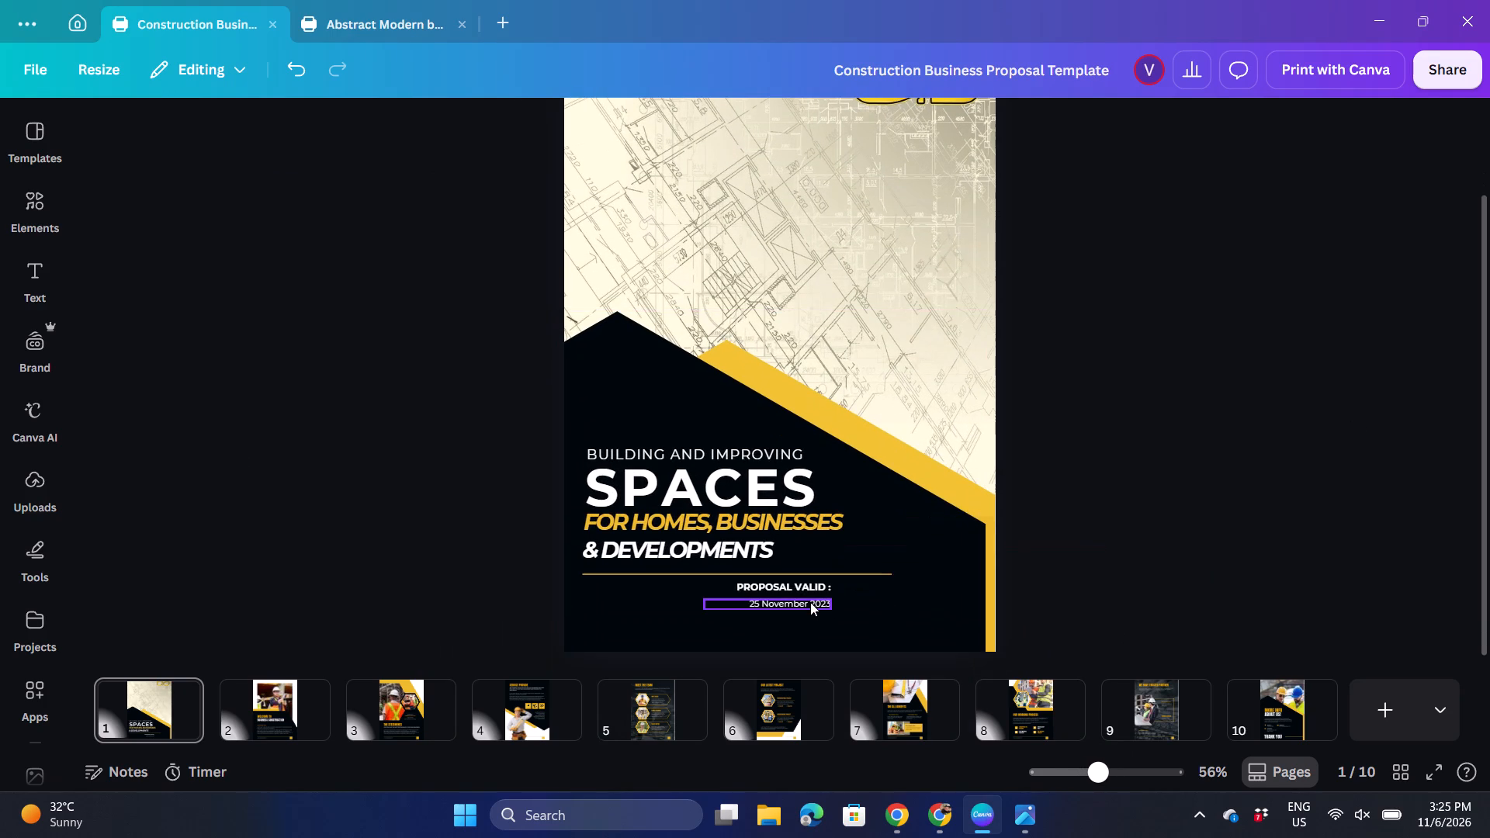
Delete the "25 November 2023" date and the "PROPOSAL VALID :" label beneath the cover's gold divider line.
{"action": "left_click", "coordinate": [810, 602]}
{"action": "key", "text": "Delete"}
{"action": "left_click", "coordinate": [810, 581]}
{"action": "key", "text": "Delete"}
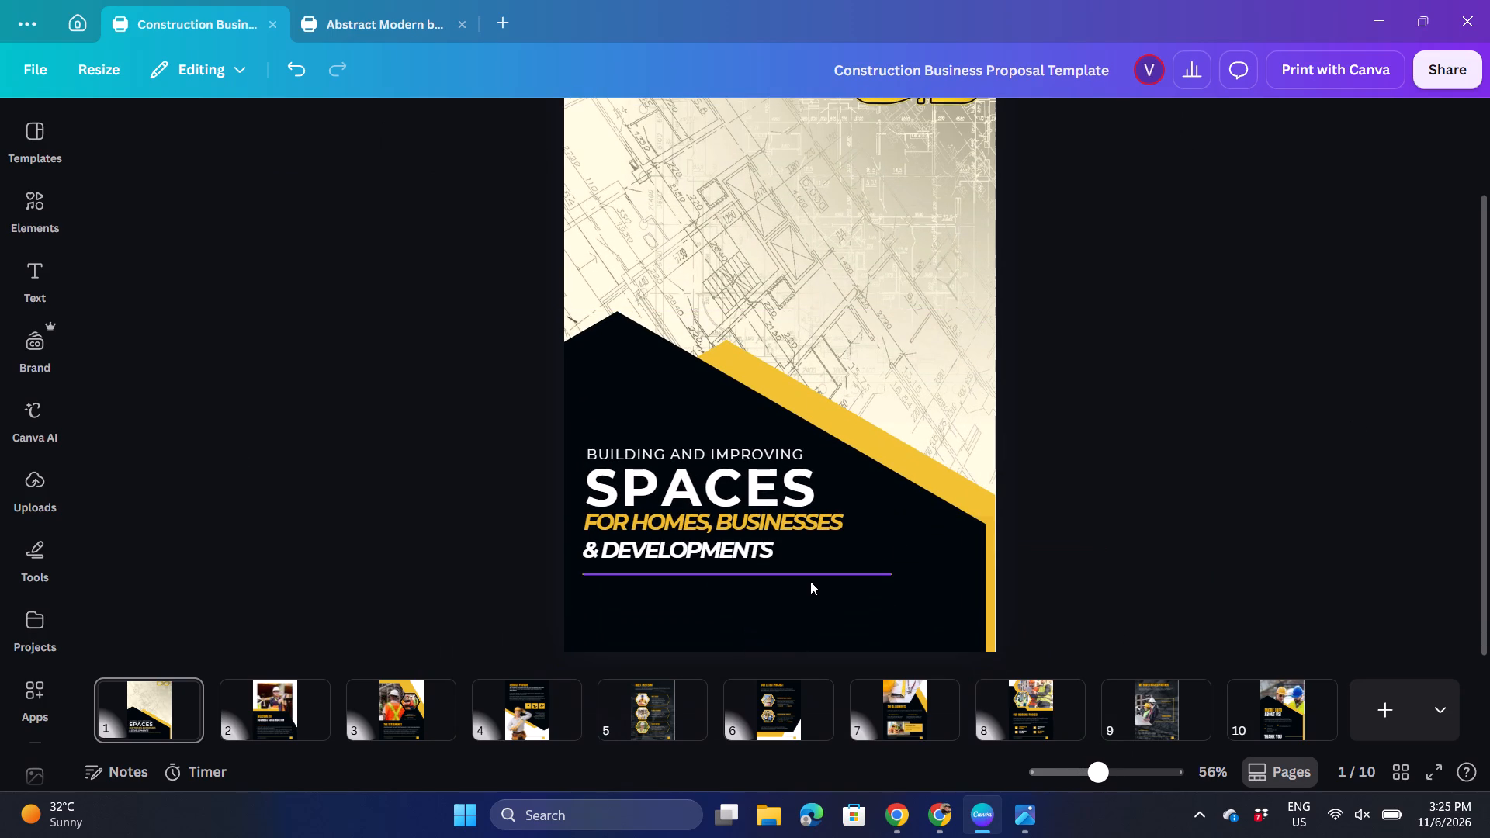
{"action": "left_click", "coordinate": [1190, 471]}
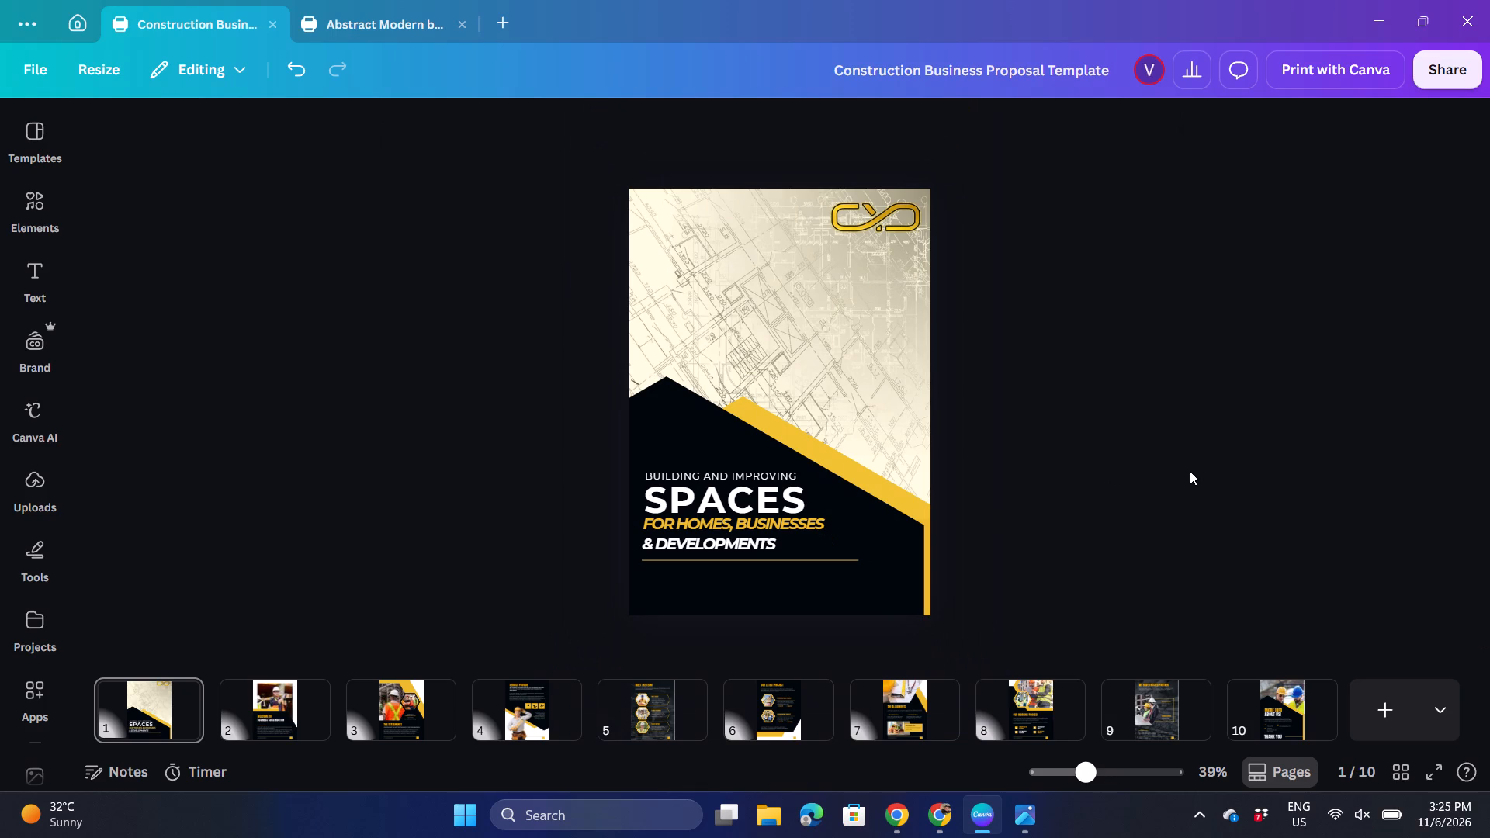
Capture a rectangular screenshot of the whole cover page, starting at the page's upper-left corner.
{"action": "key", "text": "Insert"}
{"action": "key", "text": "Print"}
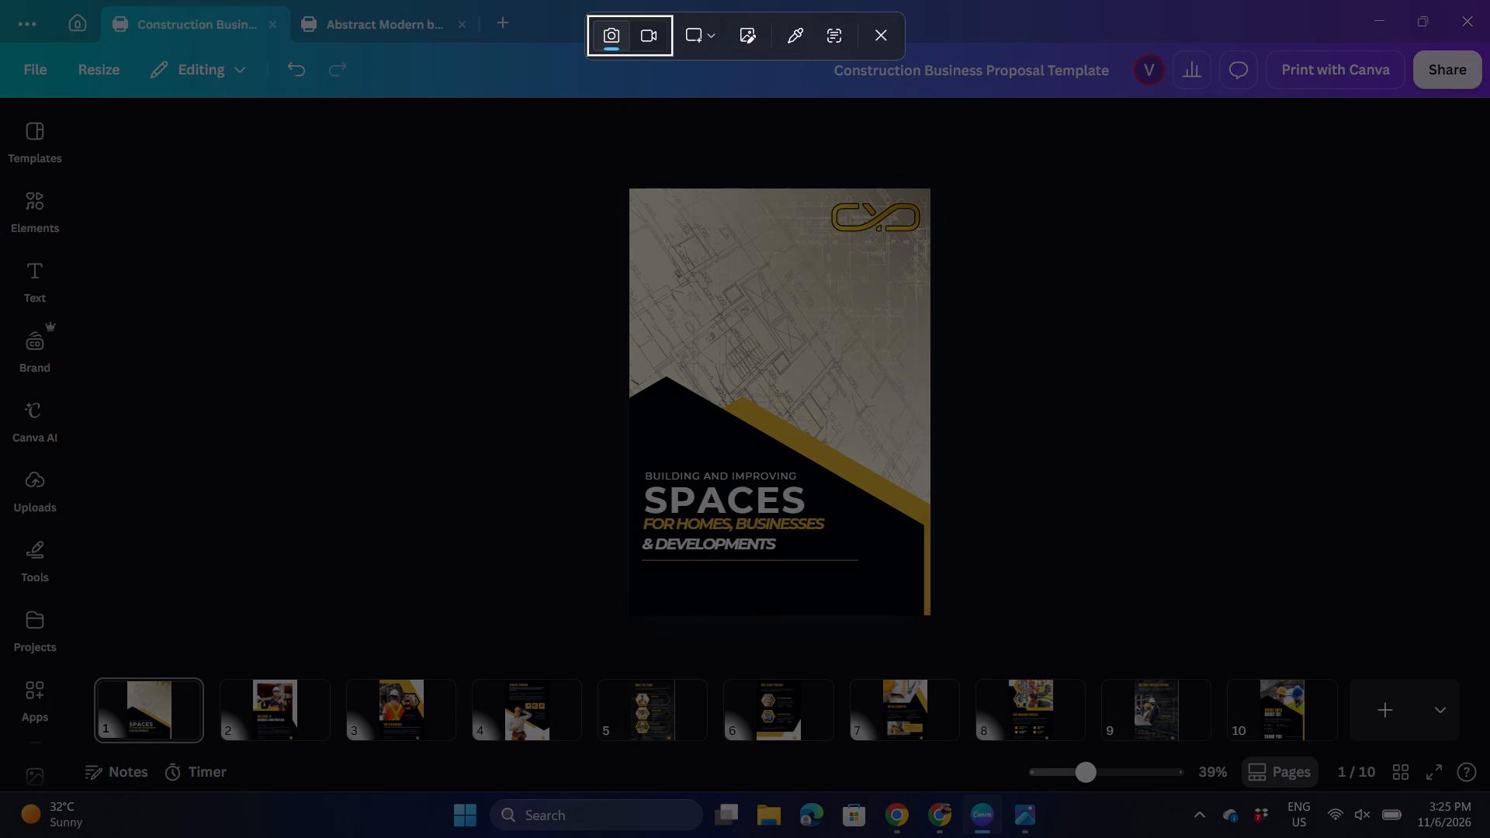